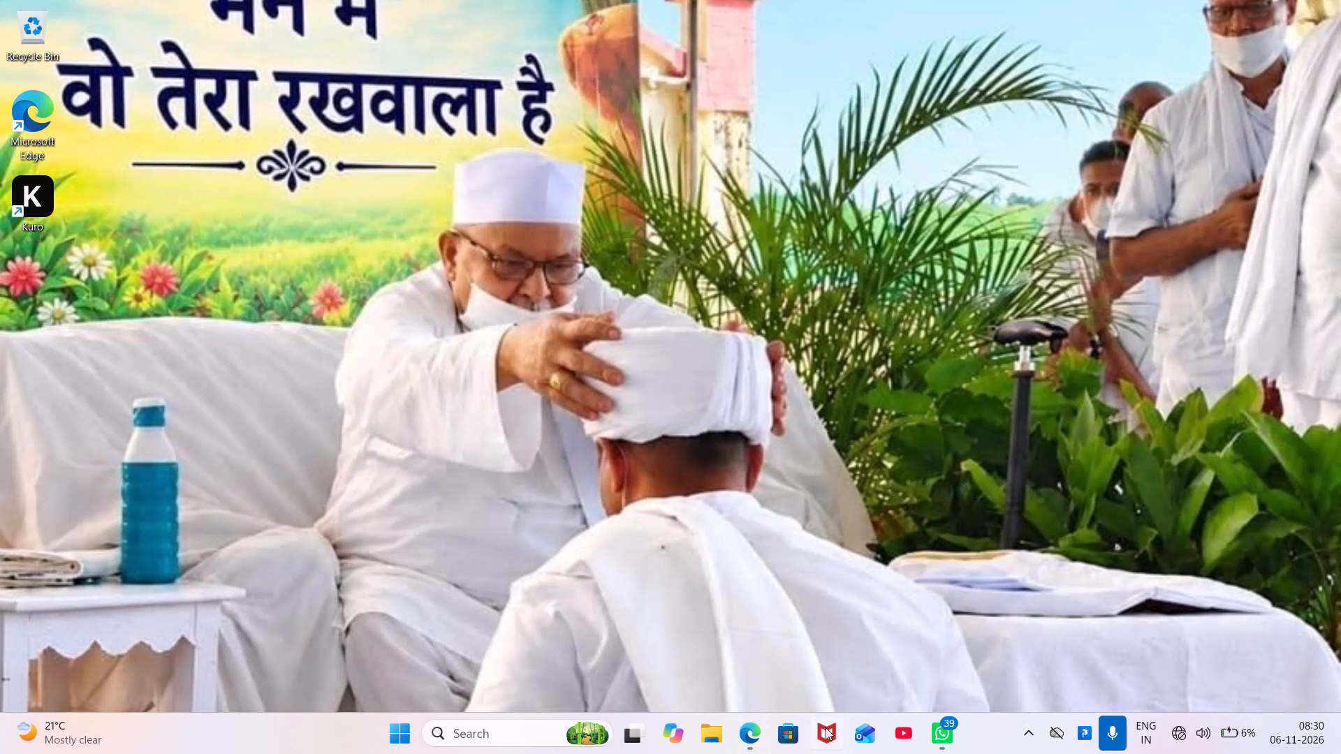
Connect the computer to the open Wi-Fi network moto g57 power_7450.
click(1173, 734)
click(1055, 414)
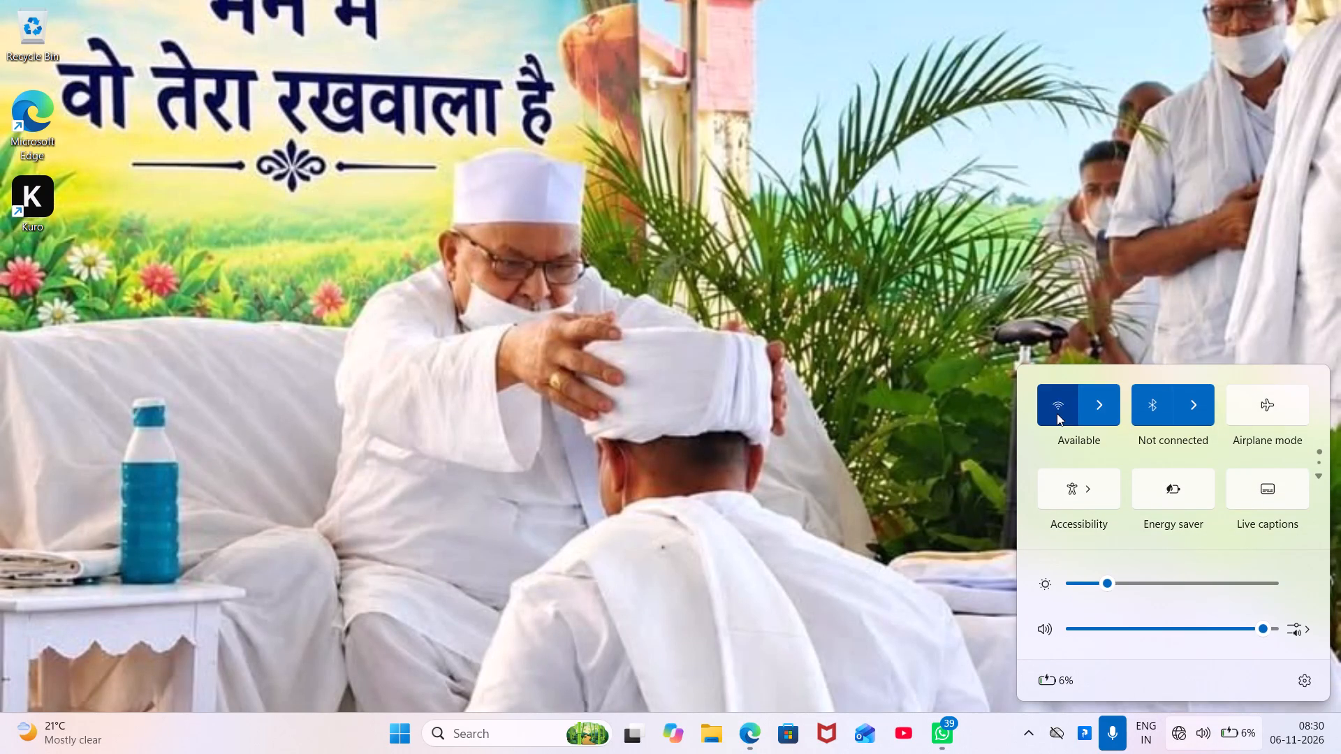
click(1086, 408)
click(1089, 413)
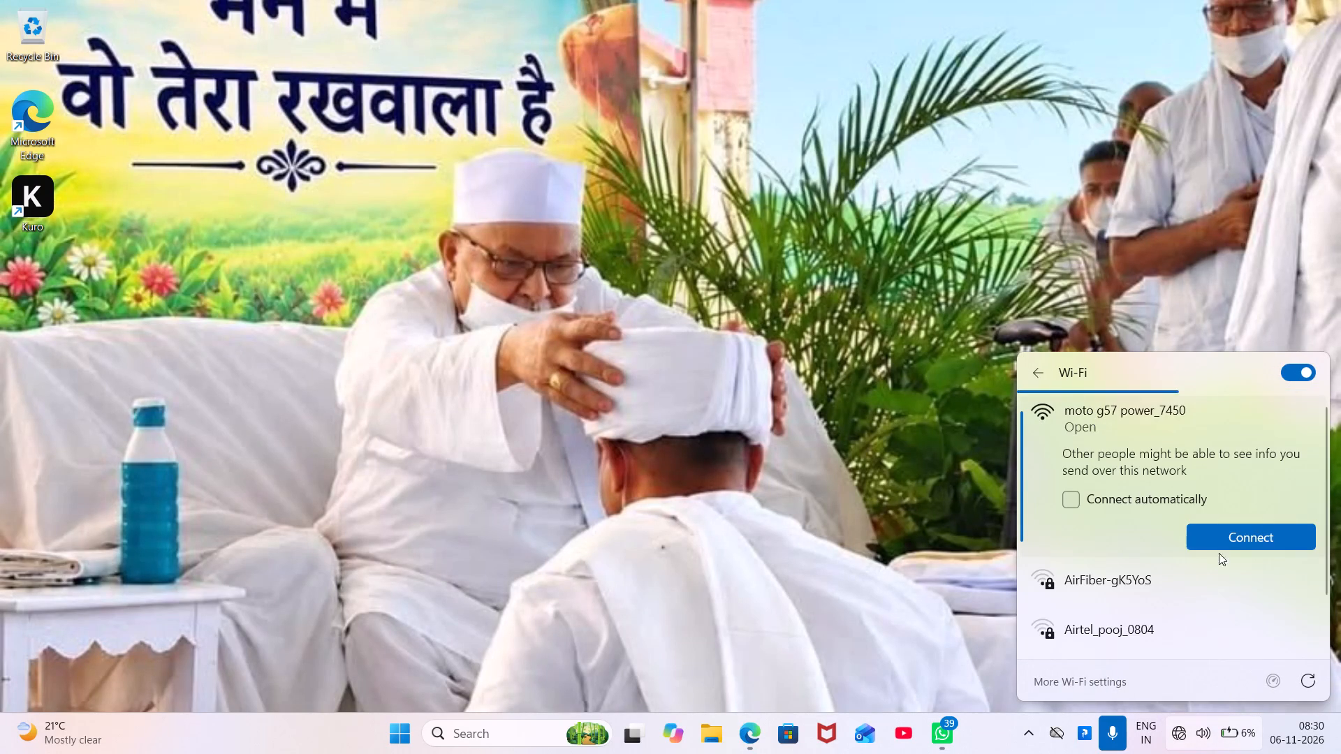
click(1222, 538)
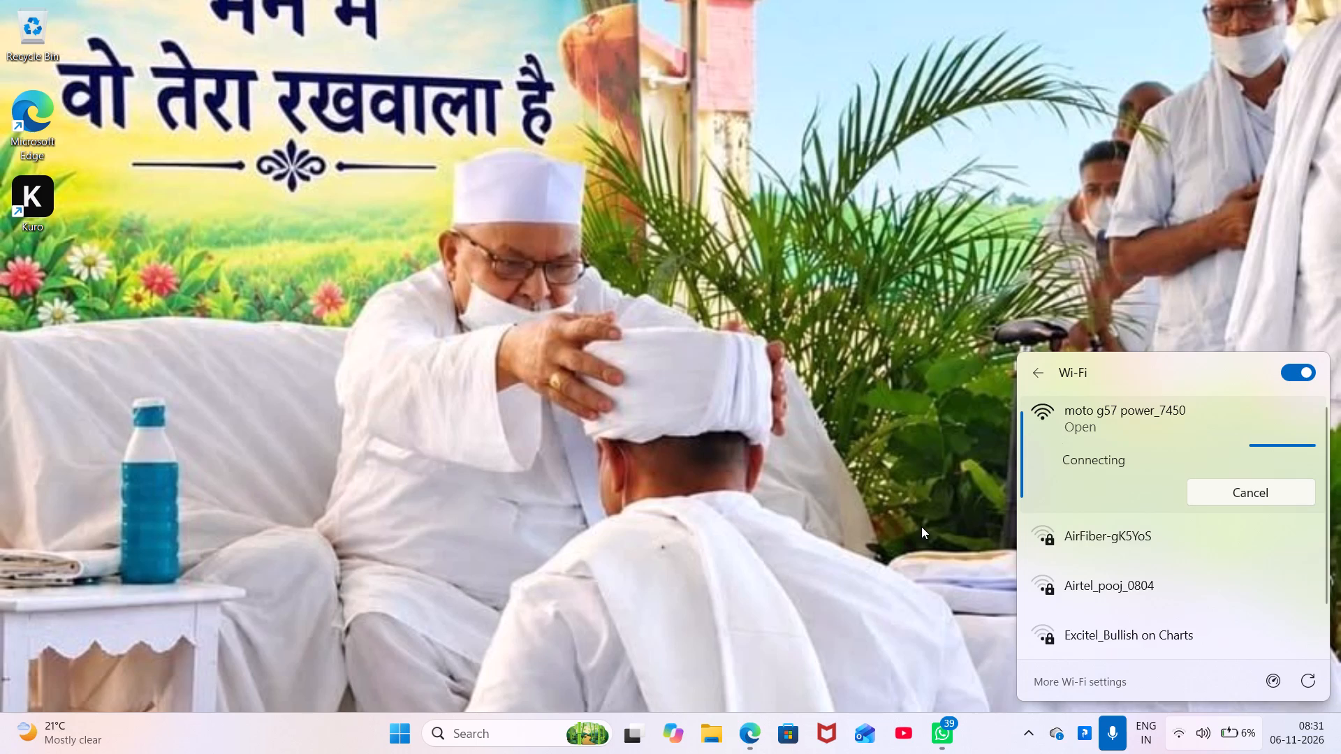
click(931, 496)
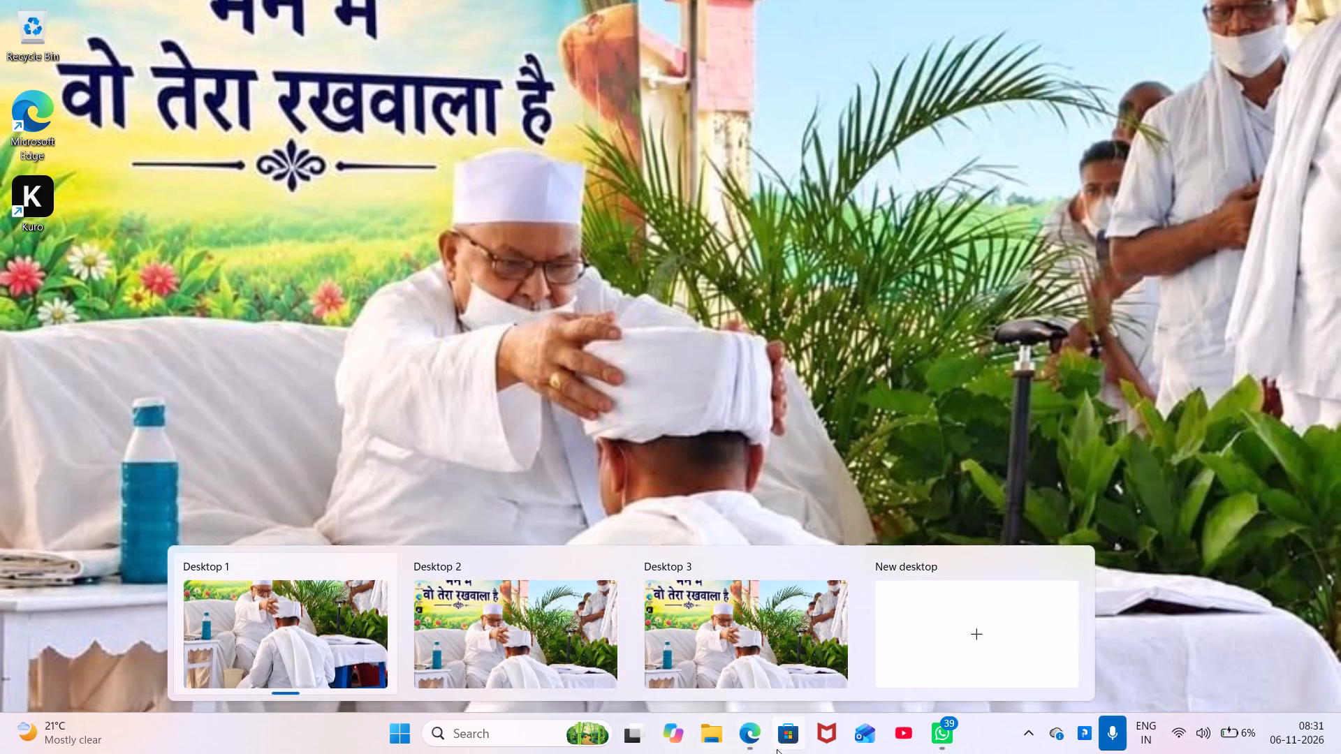
Switch to the StrategyTune backtest in Microsoft Edge and pause the running Gold 1-minute replay.
click(752, 741)
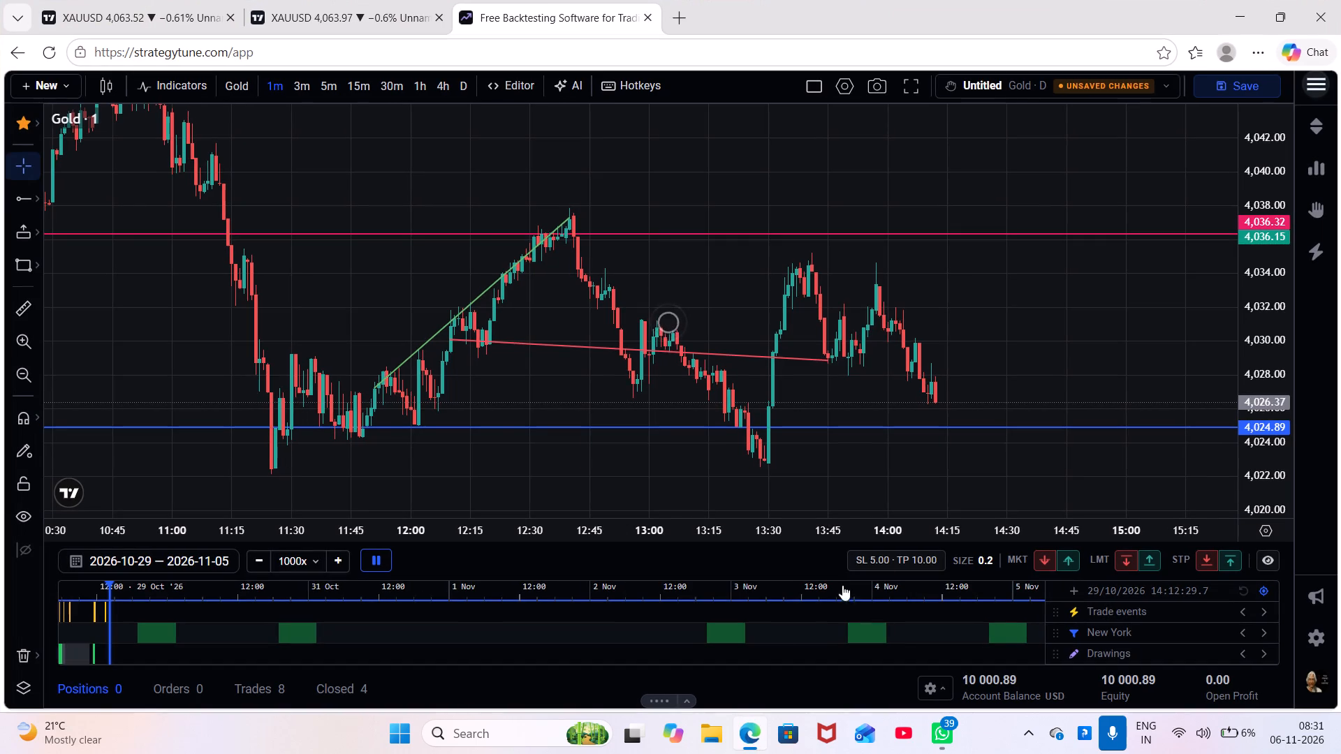
scroll(1000, 487, down, 2)
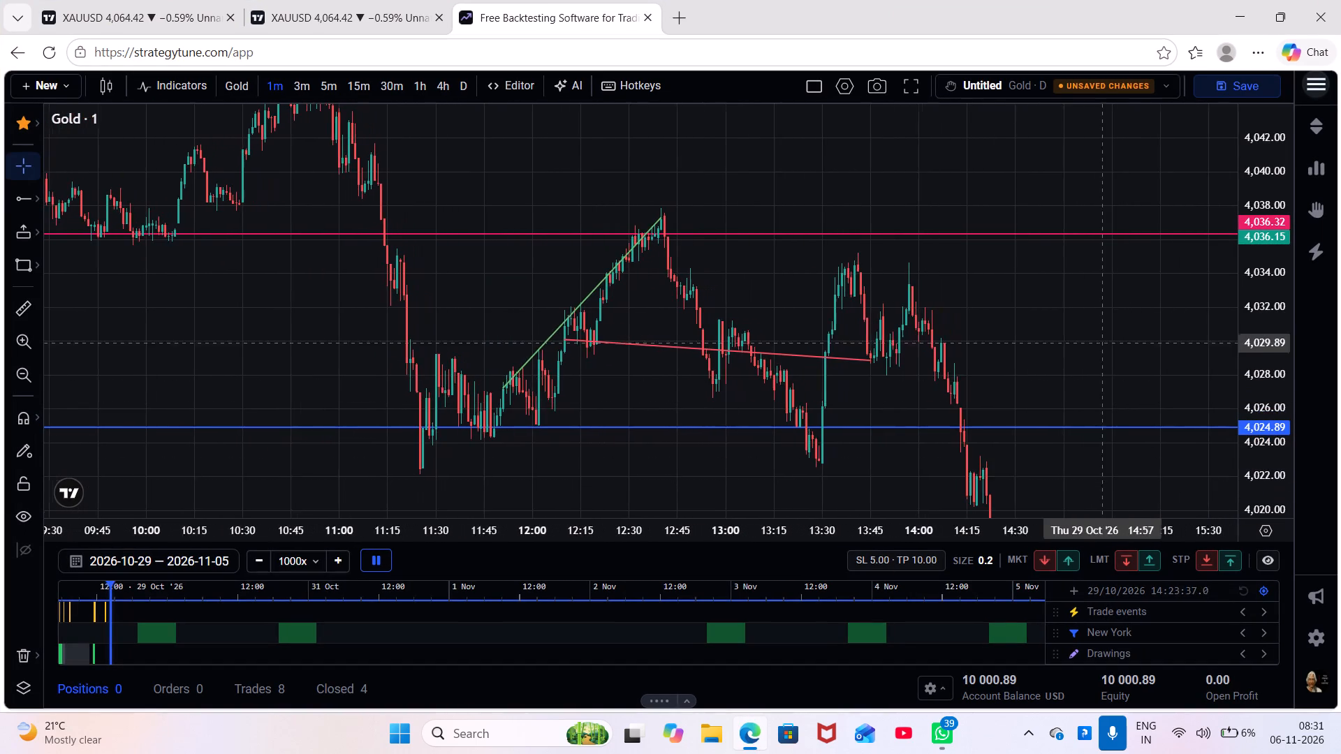
click(1061, 380)
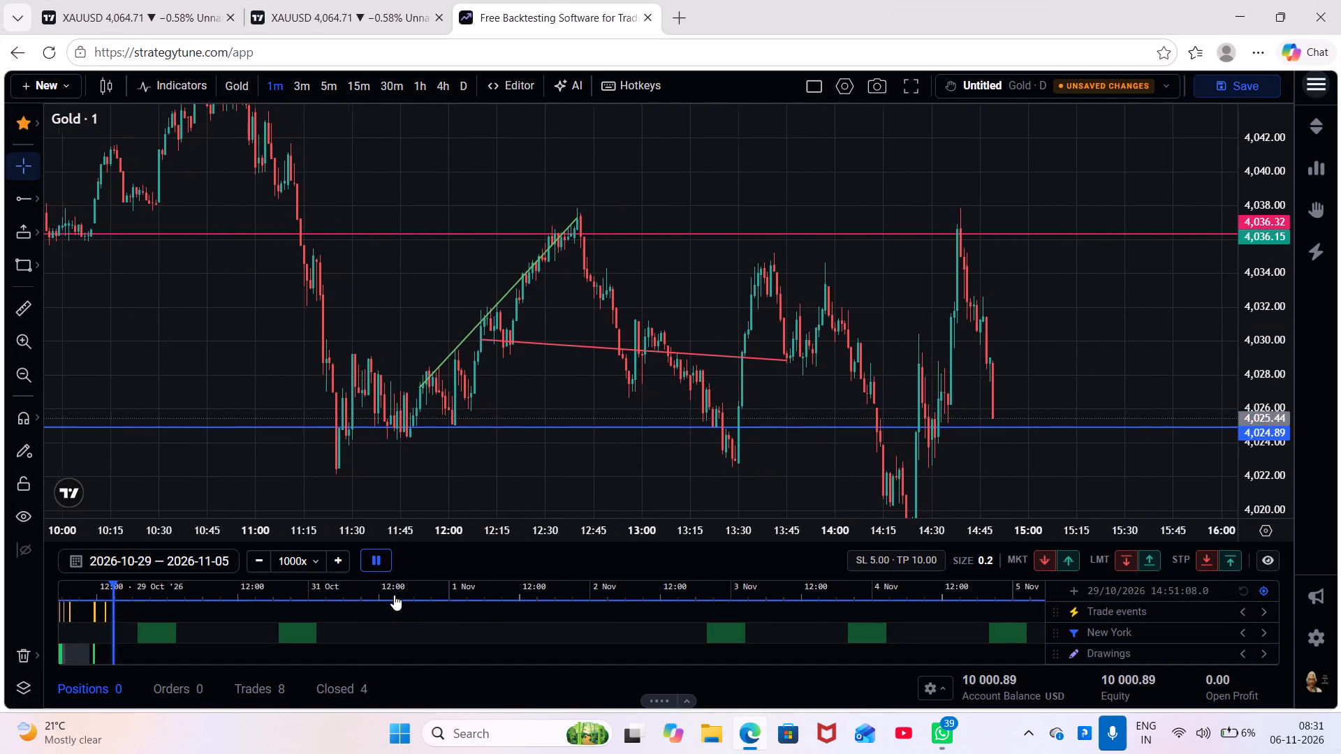
click(380, 567)
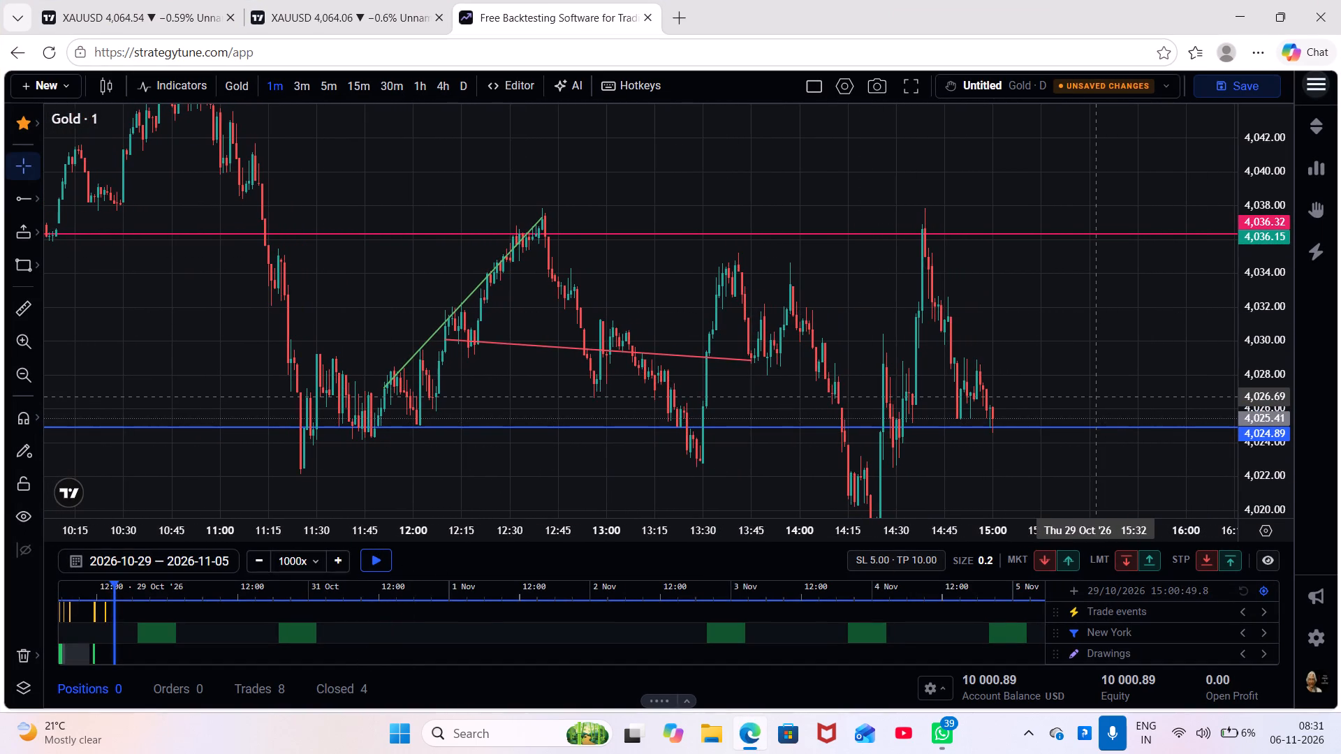
Set the Gold backtest's date range to start 2026/10/12 and end 2026/10/29, and apply it.
drag(1096, 396, 1090, 272)
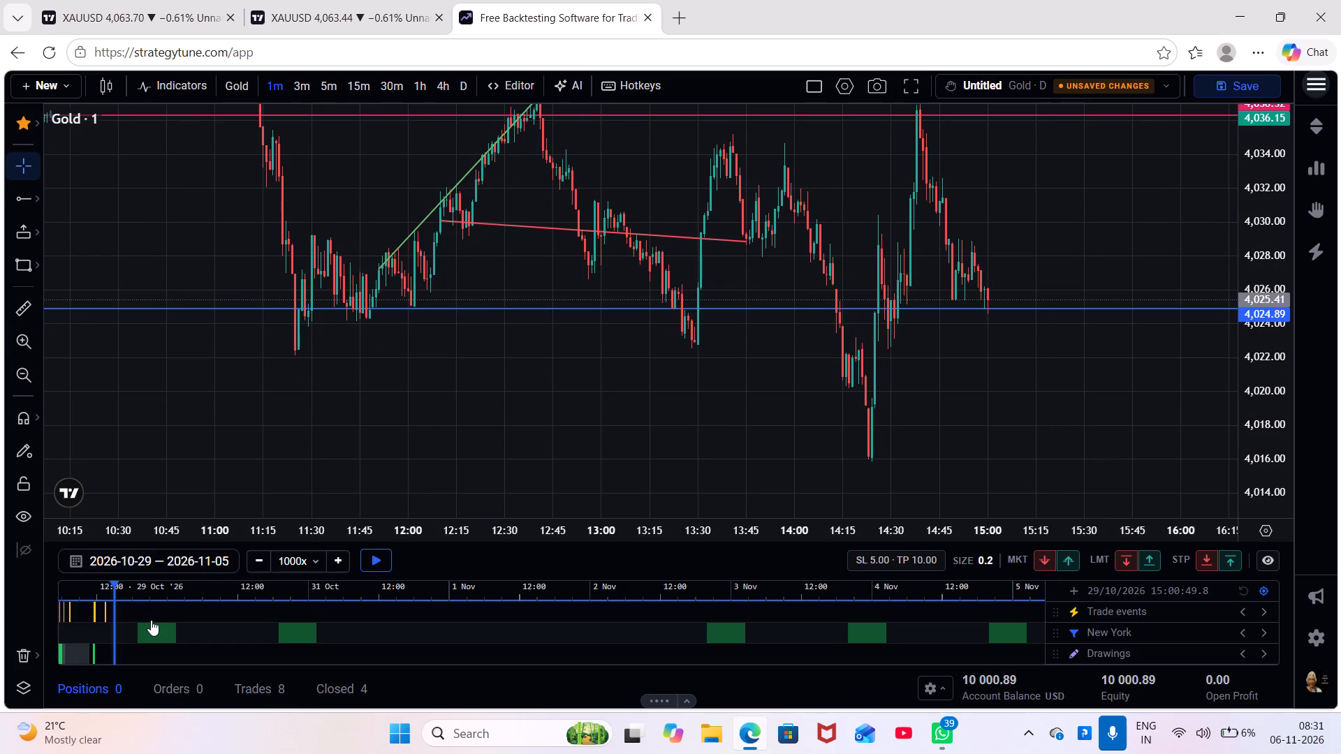
click(205, 559)
click(115, 351)
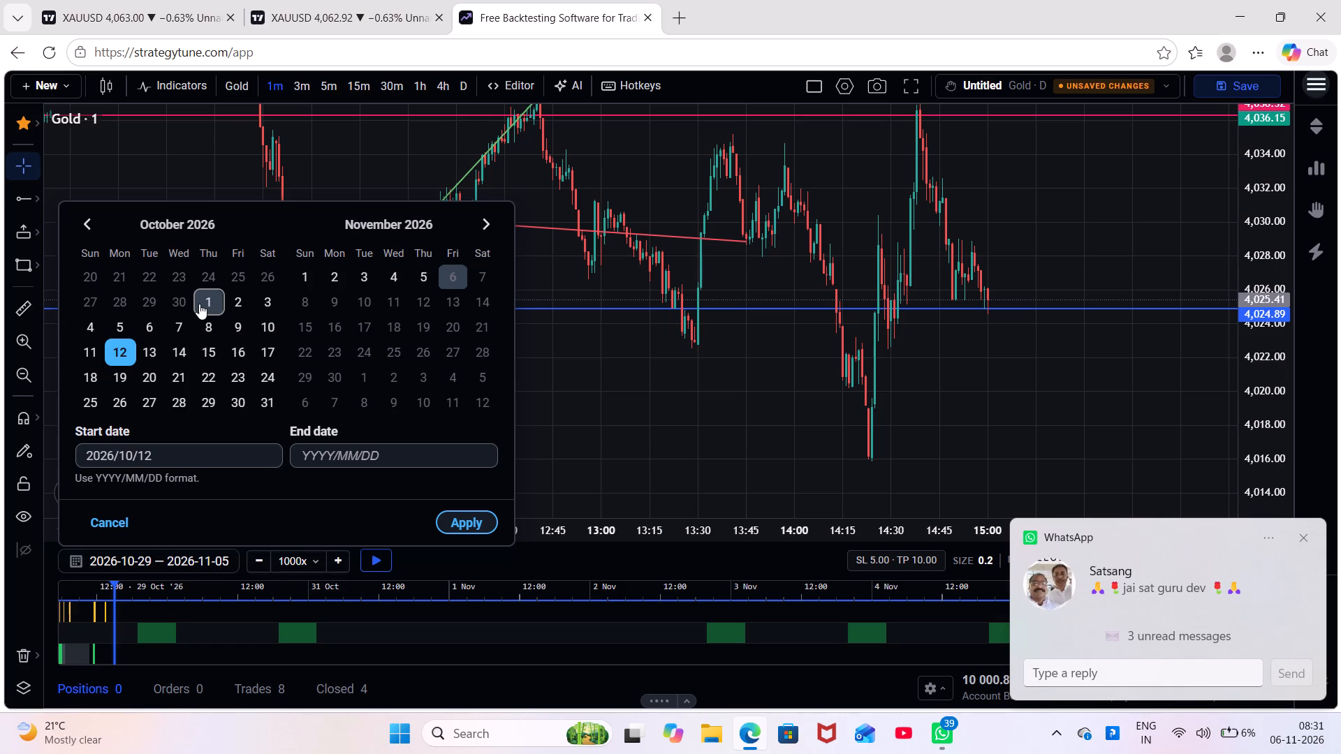
click(1302, 535)
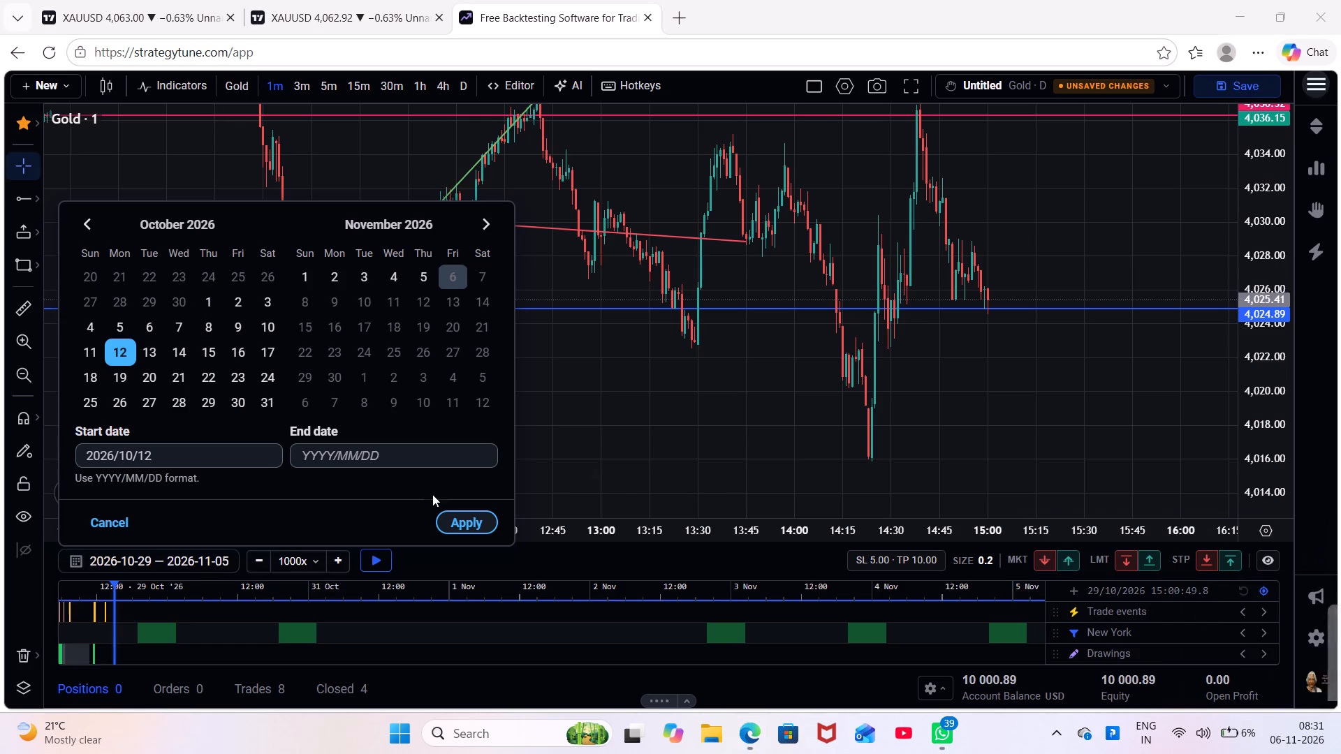
click(198, 401)
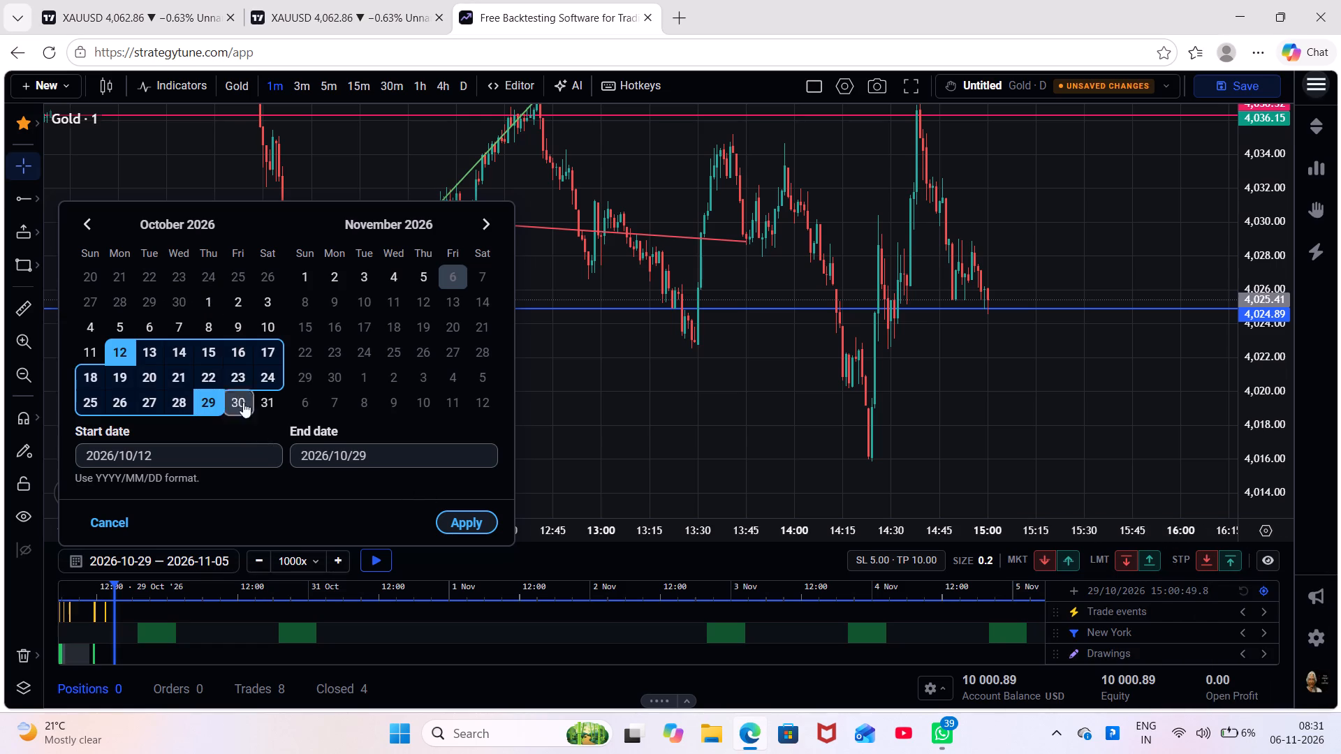
click(462, 518)
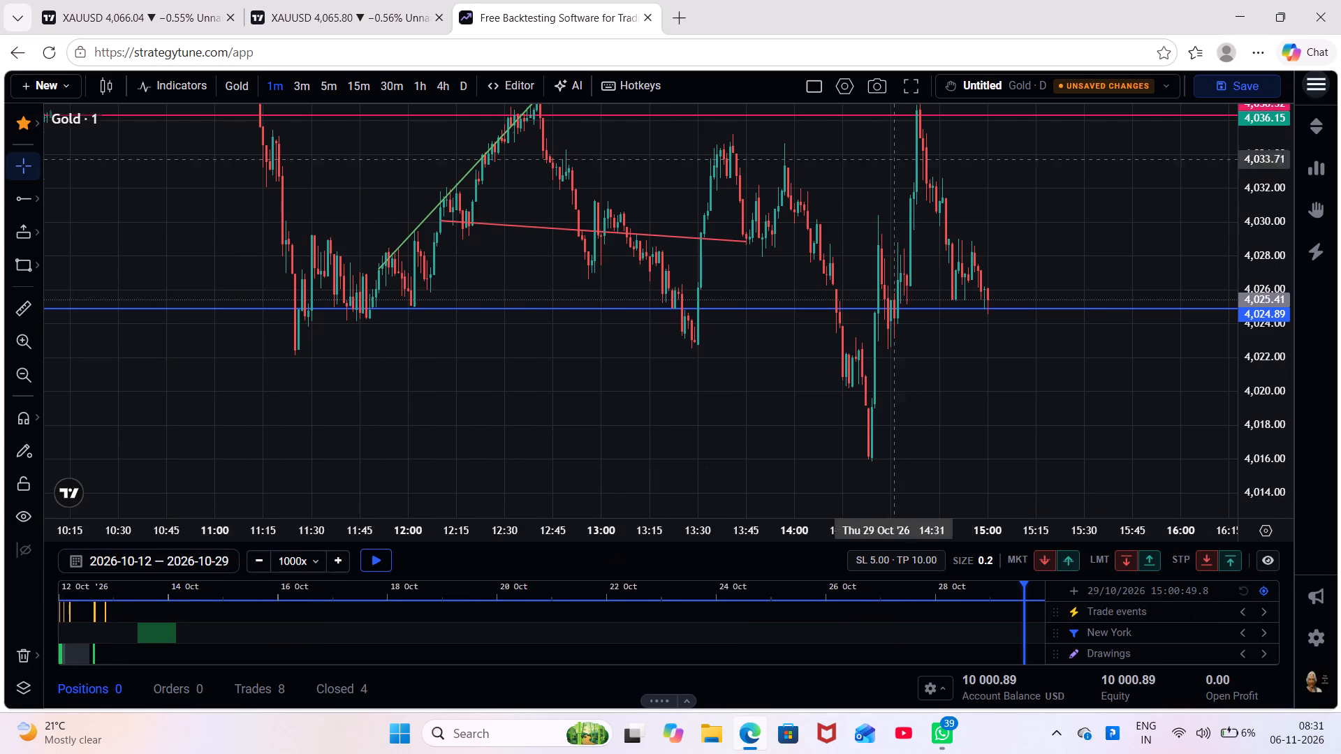
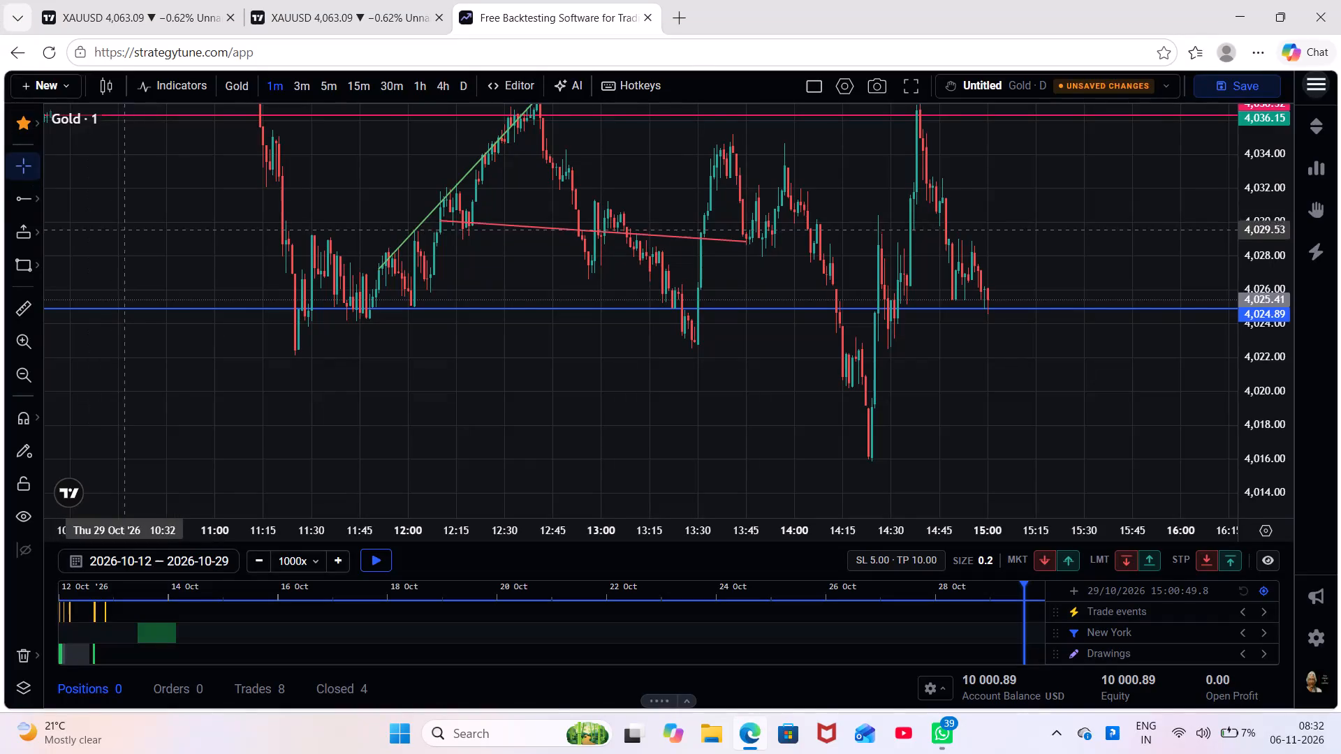
Reload the StrategyTune backtest page to start a fresh session, and dismiss the WhatsApp notification.
click(44, 50)
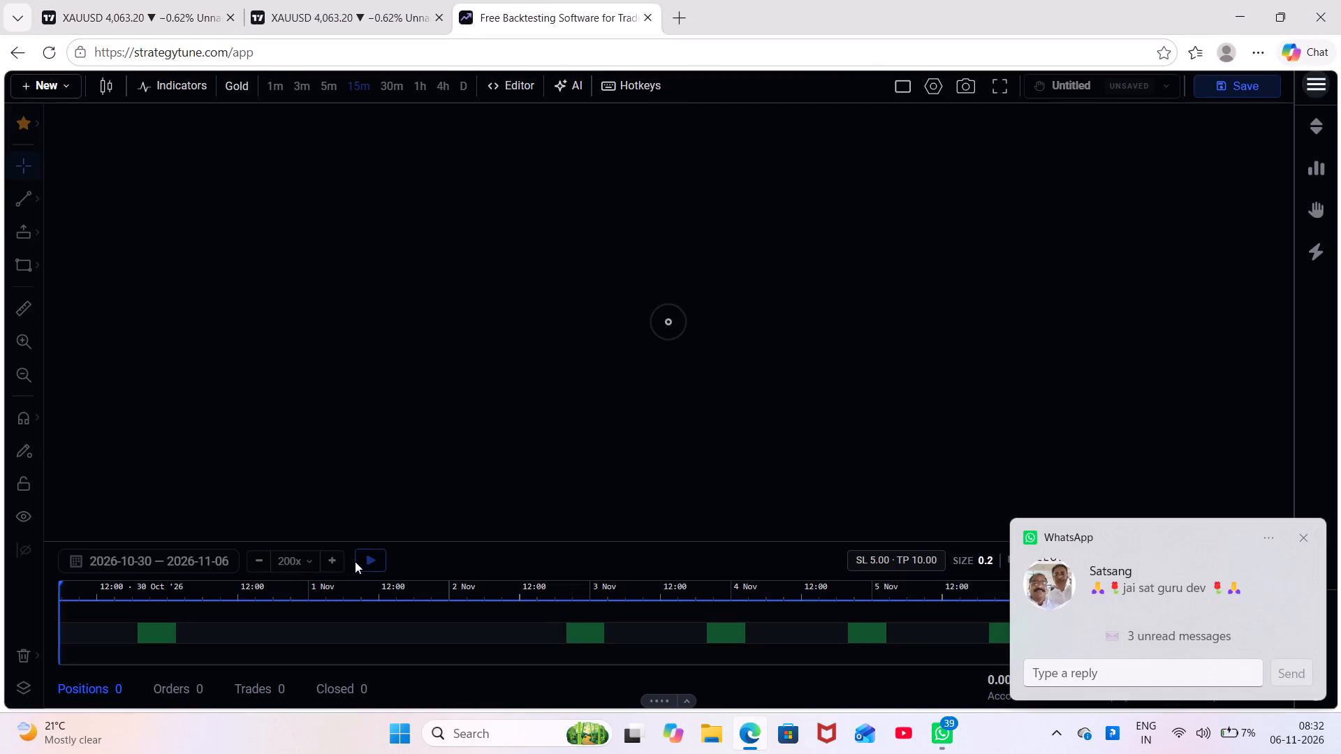
click(1300, 533)
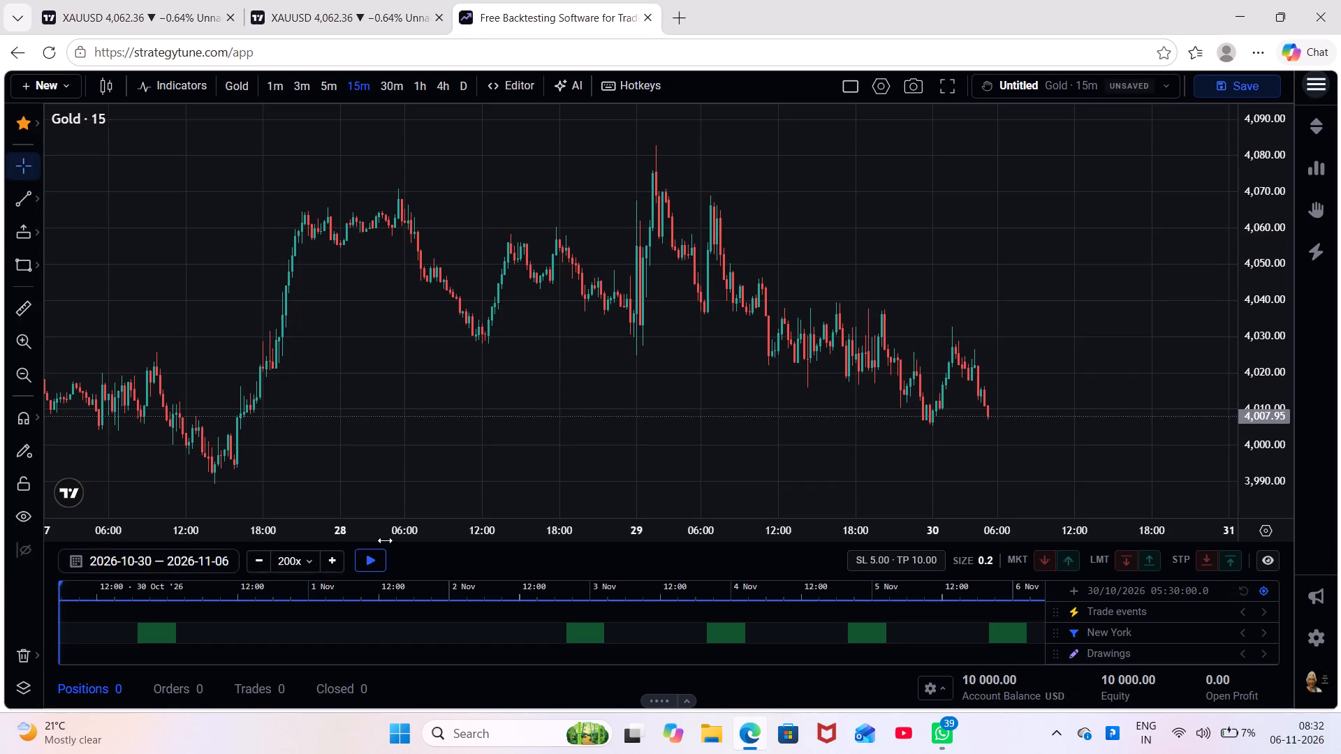
Set the replay speed of the Gold 15-minute backtest to 1x.
scroll(385, 540, down, 8)
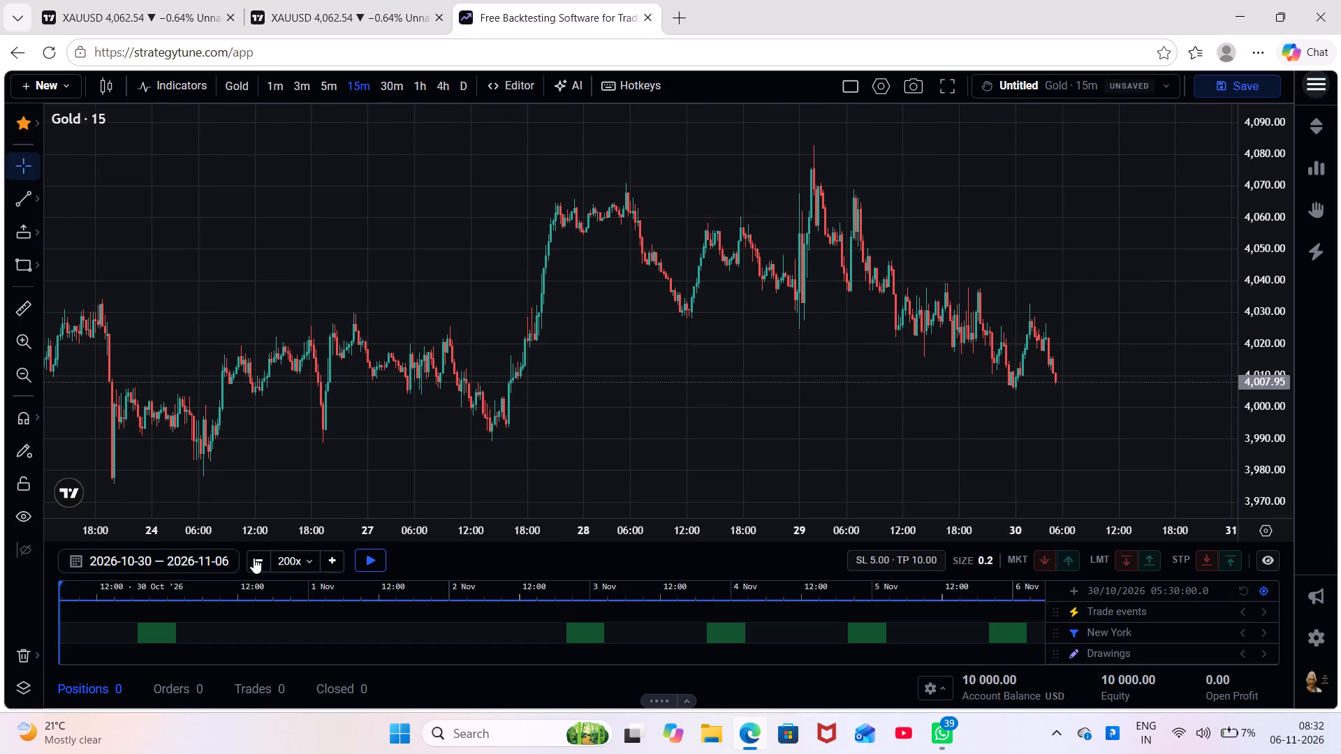
click(288, 563)
click(295, 205)
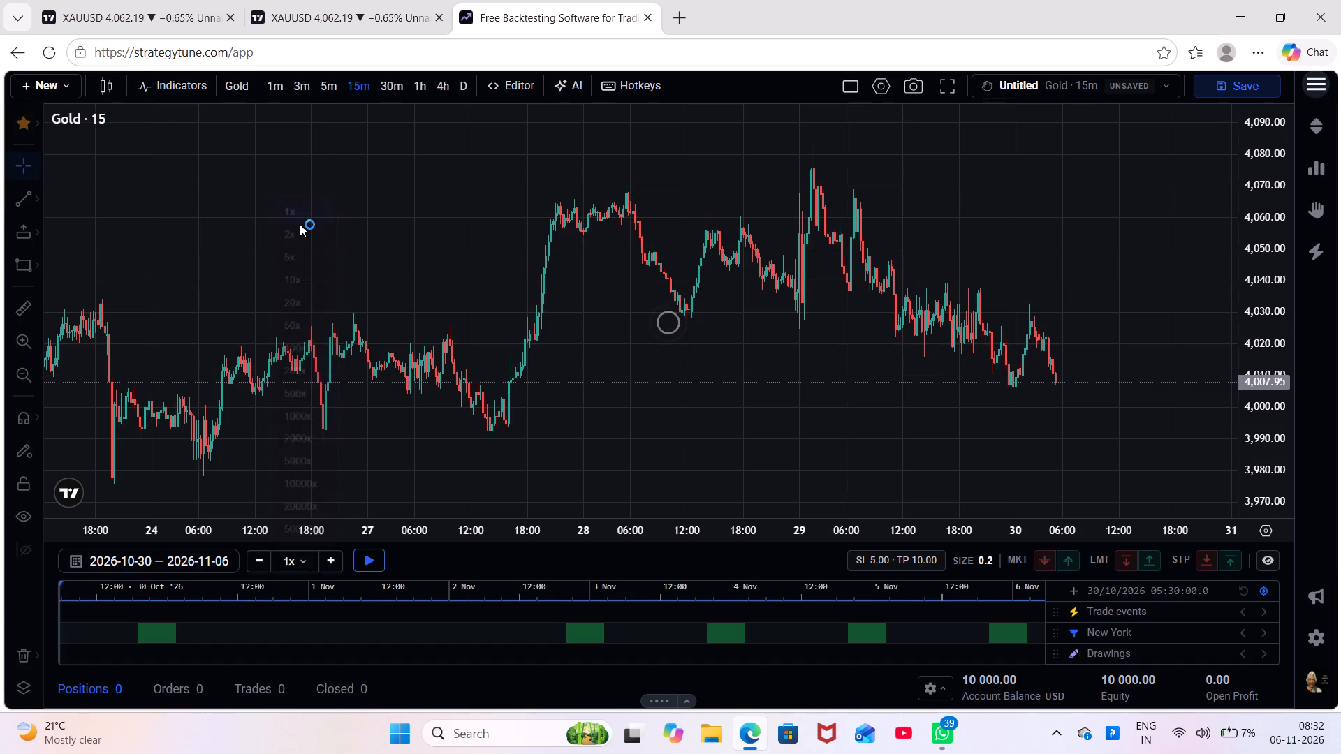
Show the Gold chart in full screen and switch it to the daily timeframe.
scroll(301, 231, up, 5)
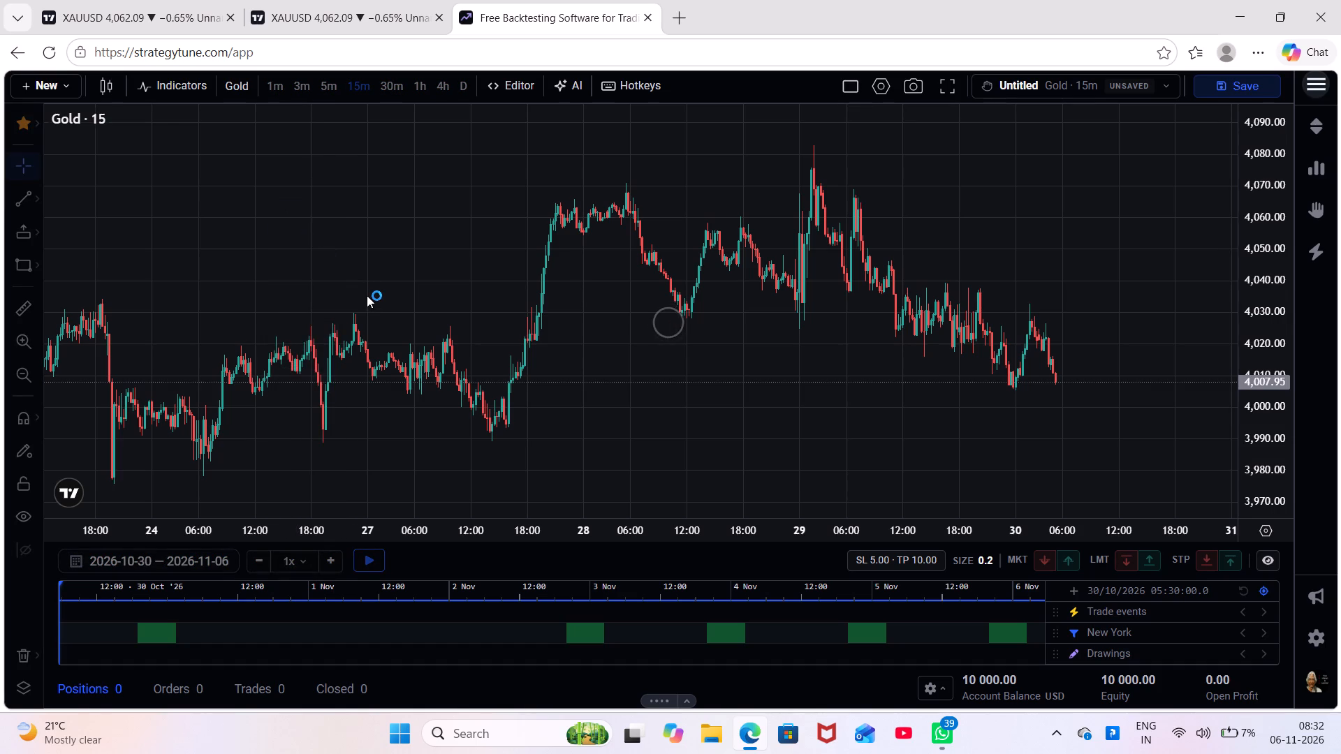
scroll(396, 295, down, 1)
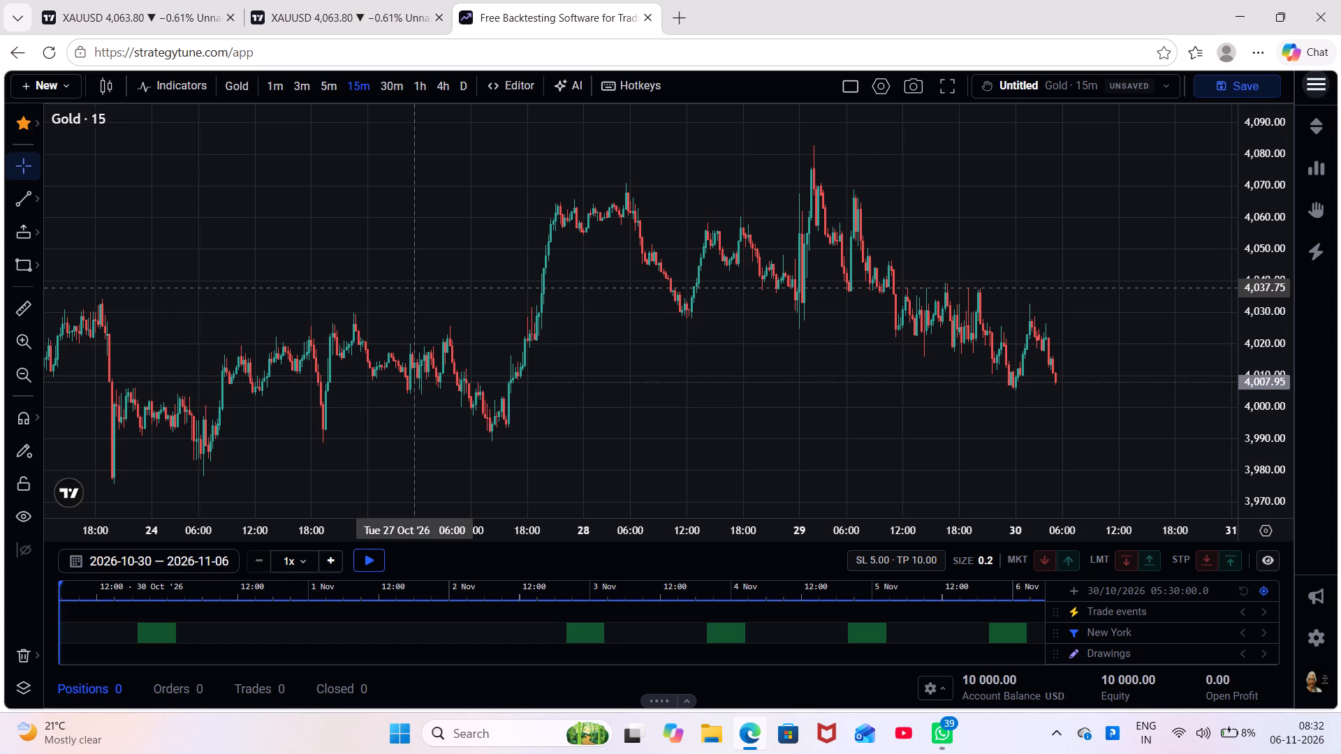
scroll(413, 288, up, 3)
scroll(844, 408, down, 1)
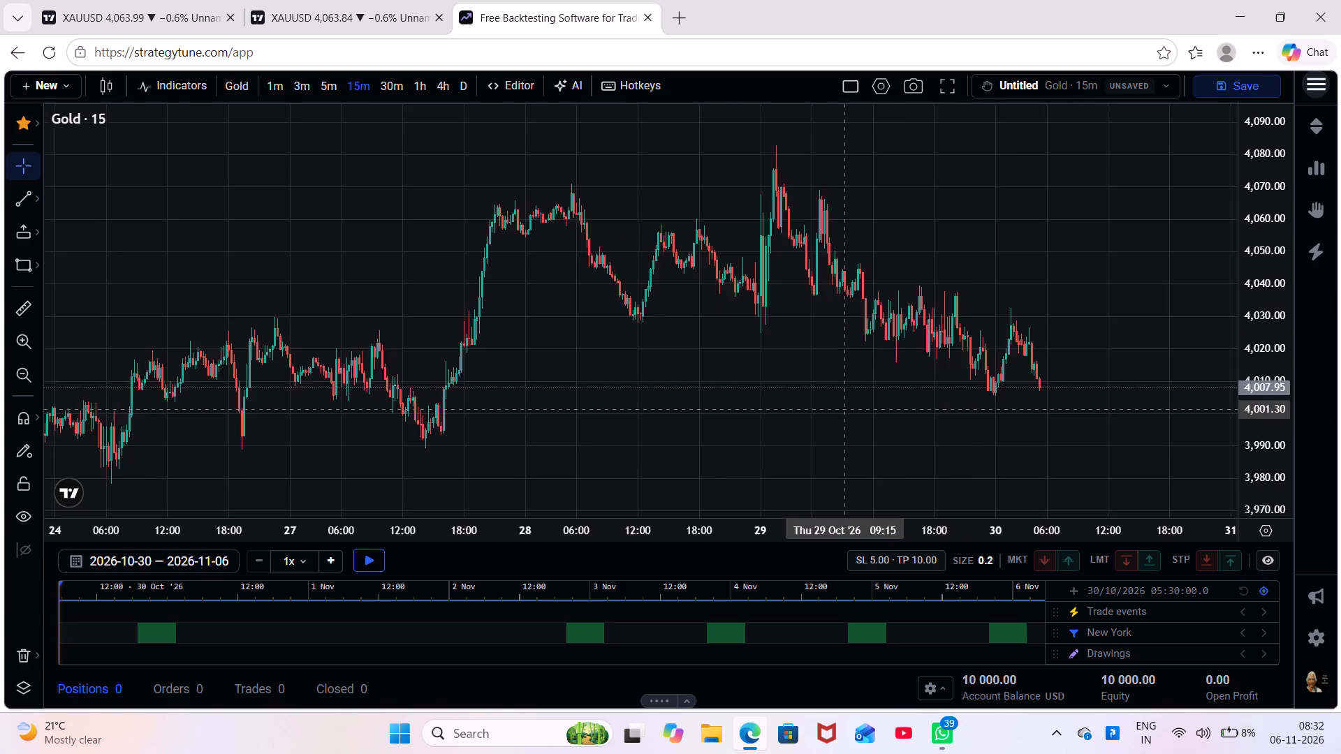
scroll(844, 408, up, 2)
click(951, 75)
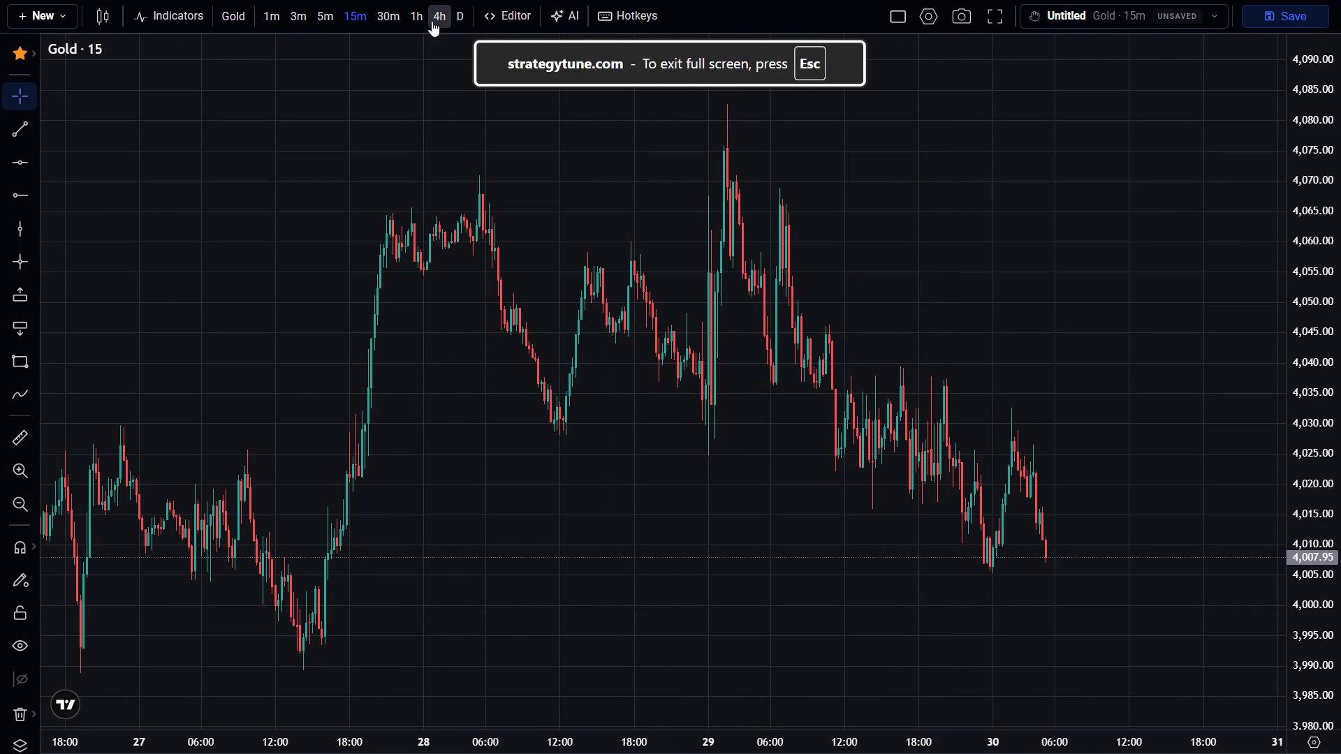
click(455, 16)
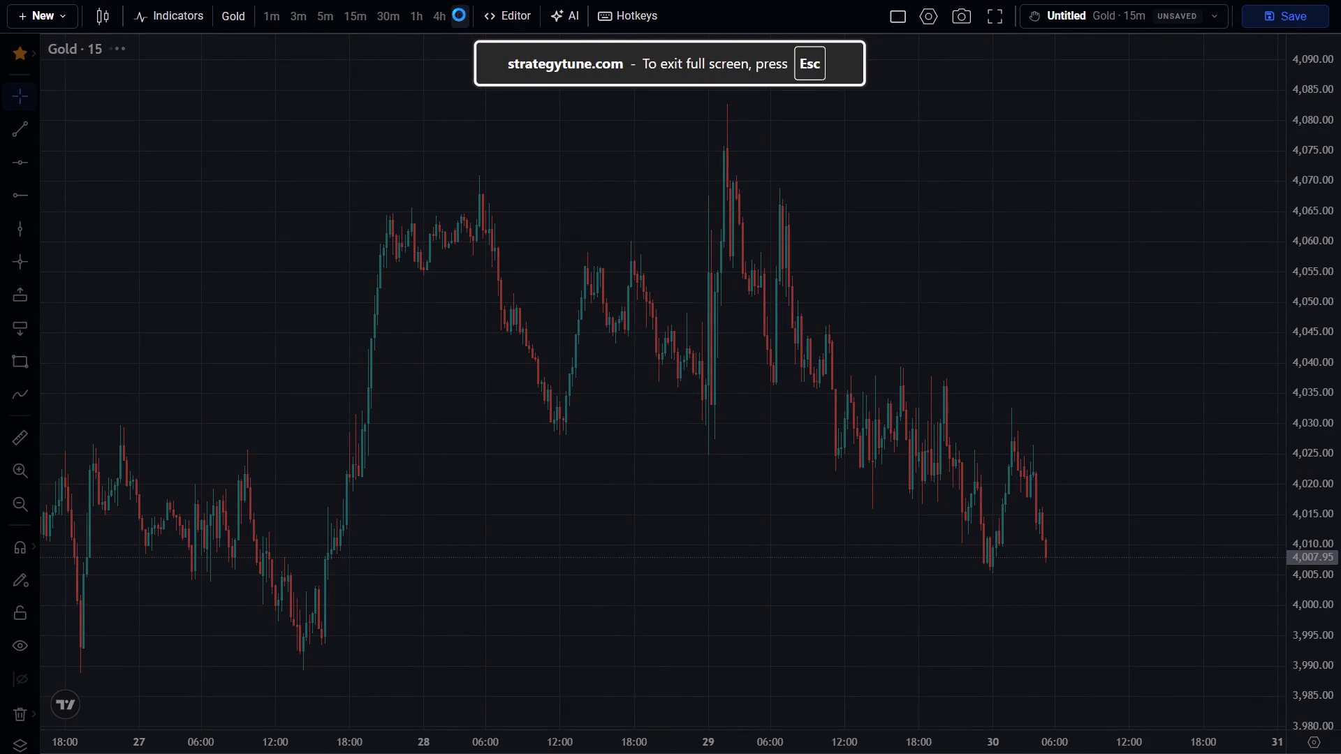
Examine the daily Gold price history, closing in on the latest candles of late October 2026.
click(679, 336)
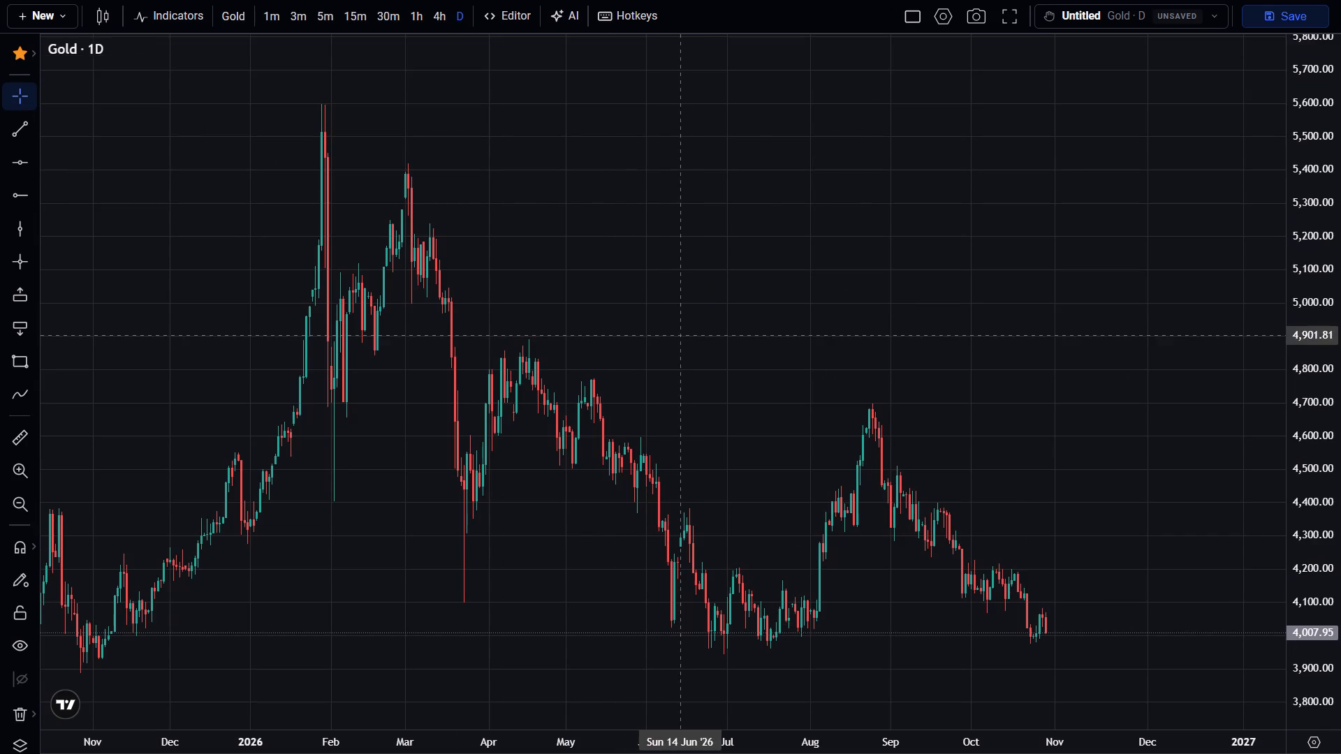
drag(668, 324, 733, 221)
drag(741, 355, 755, 301)
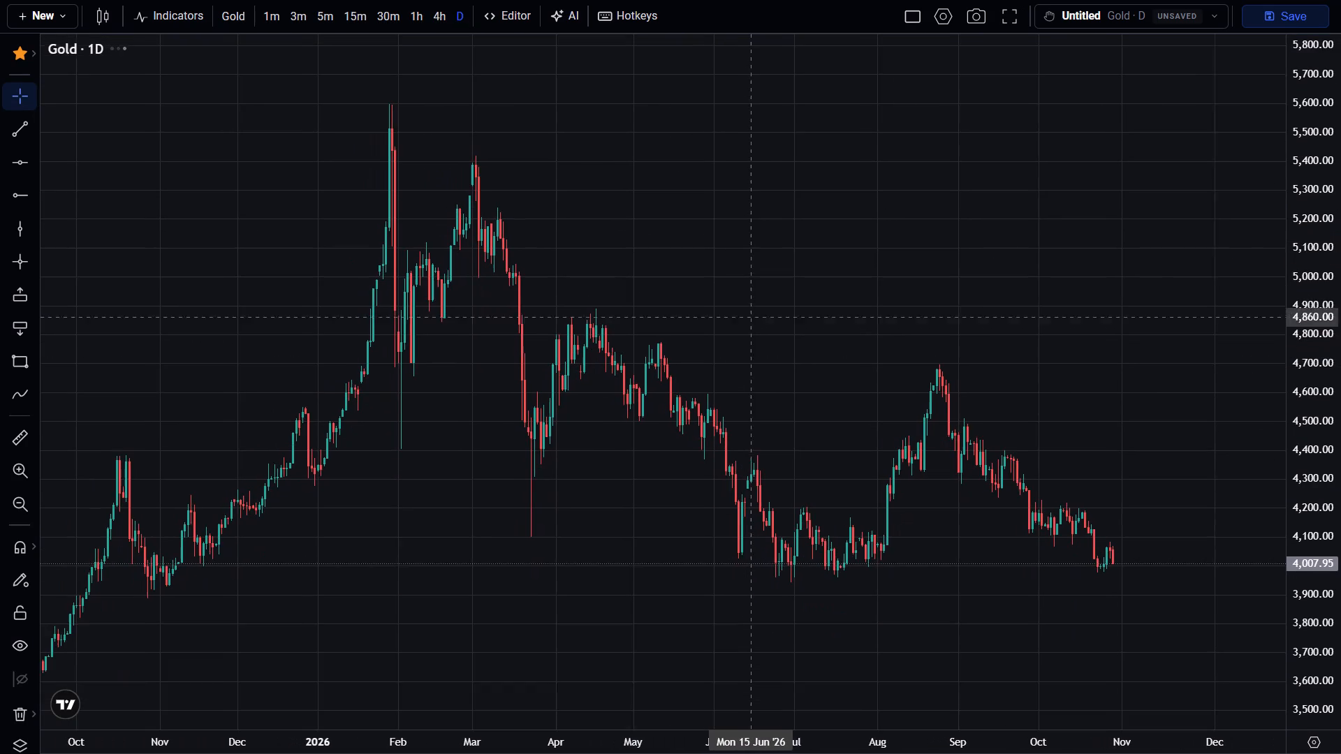
drag(755, 301, 758, 275)
drag(752, 298, 501, 231)
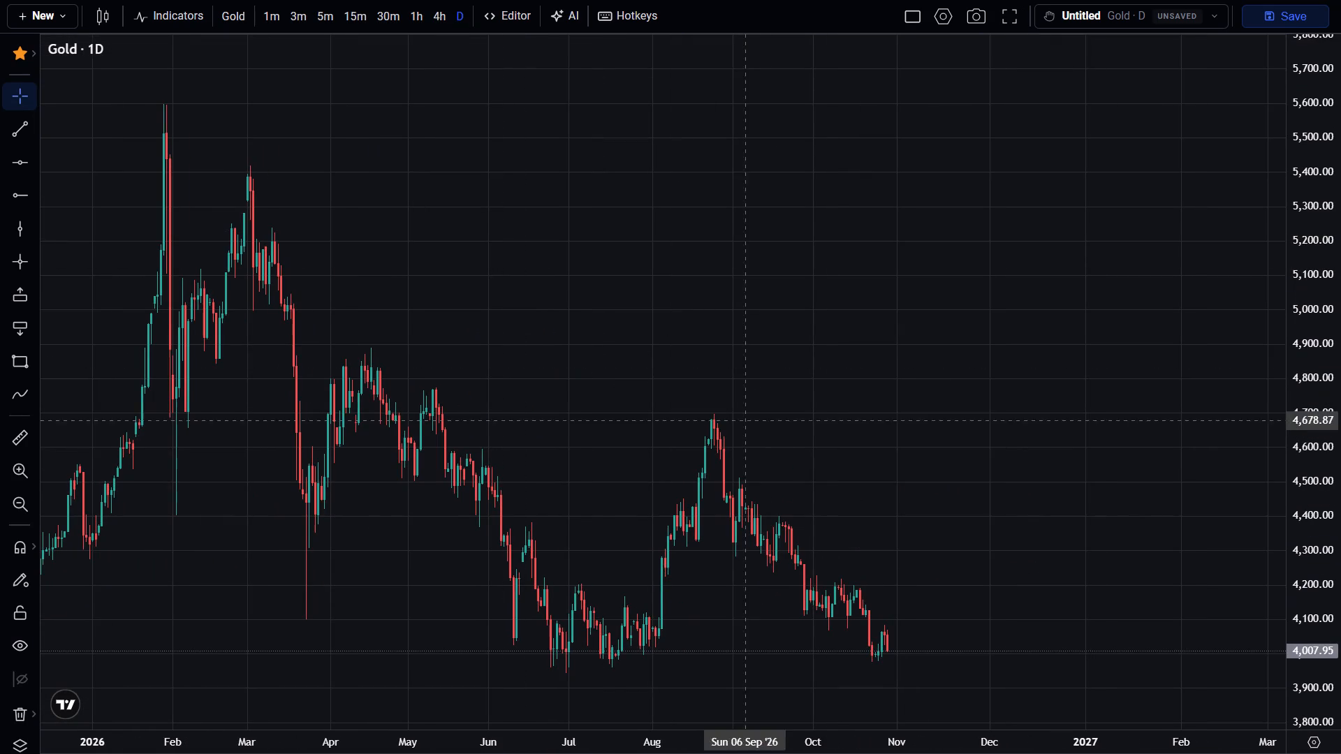
drag(812, 473, 892, 144)
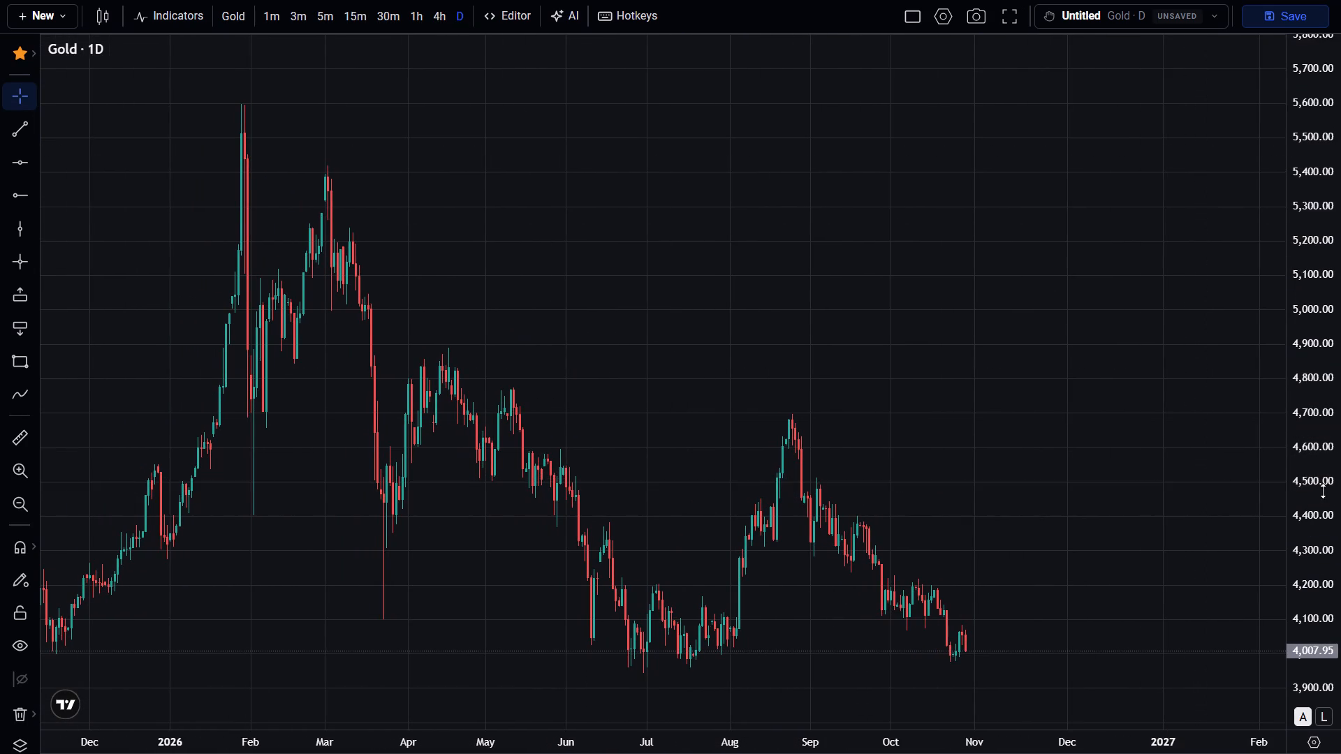
drag(1323, 491, 1340, 261)
drag(1084, 498, 1015, 30)
scroll(1036, 248, up, 5)
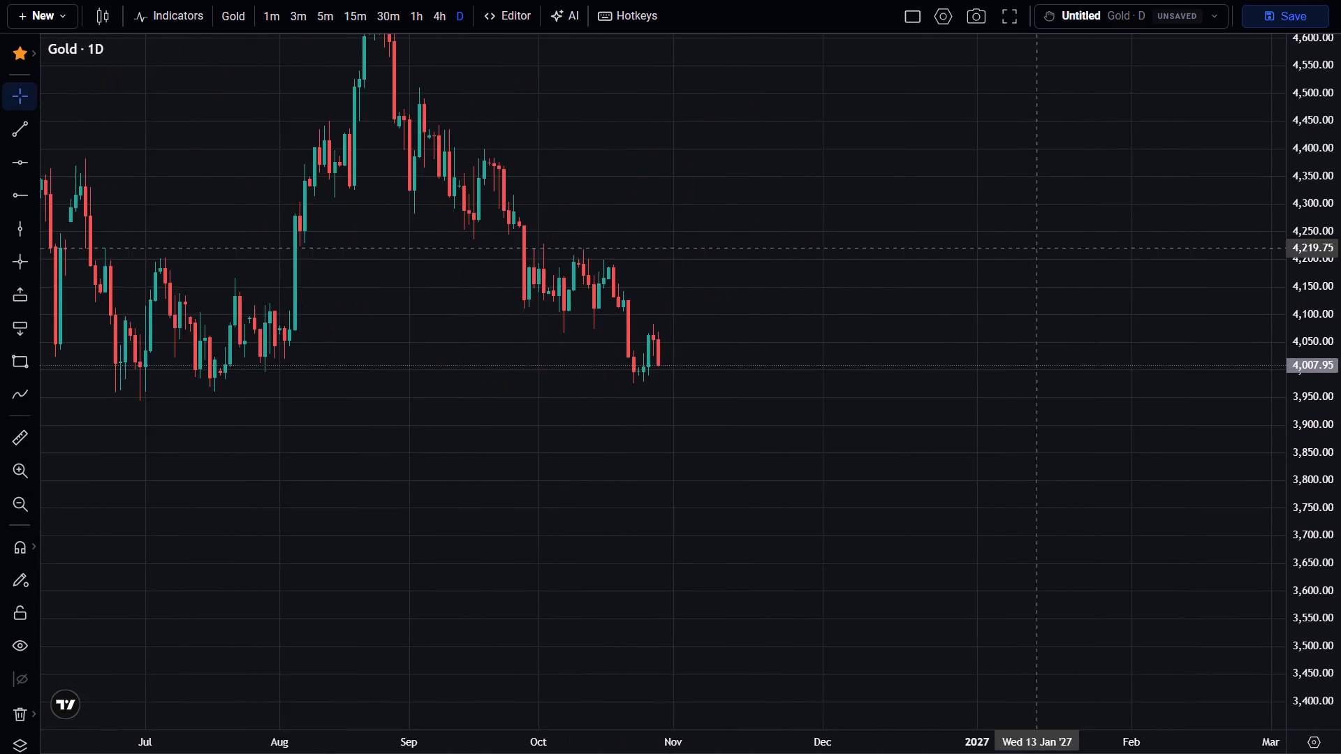
drag(928, 415, 1120, 418)
scroll(1296, 544, up, 16)
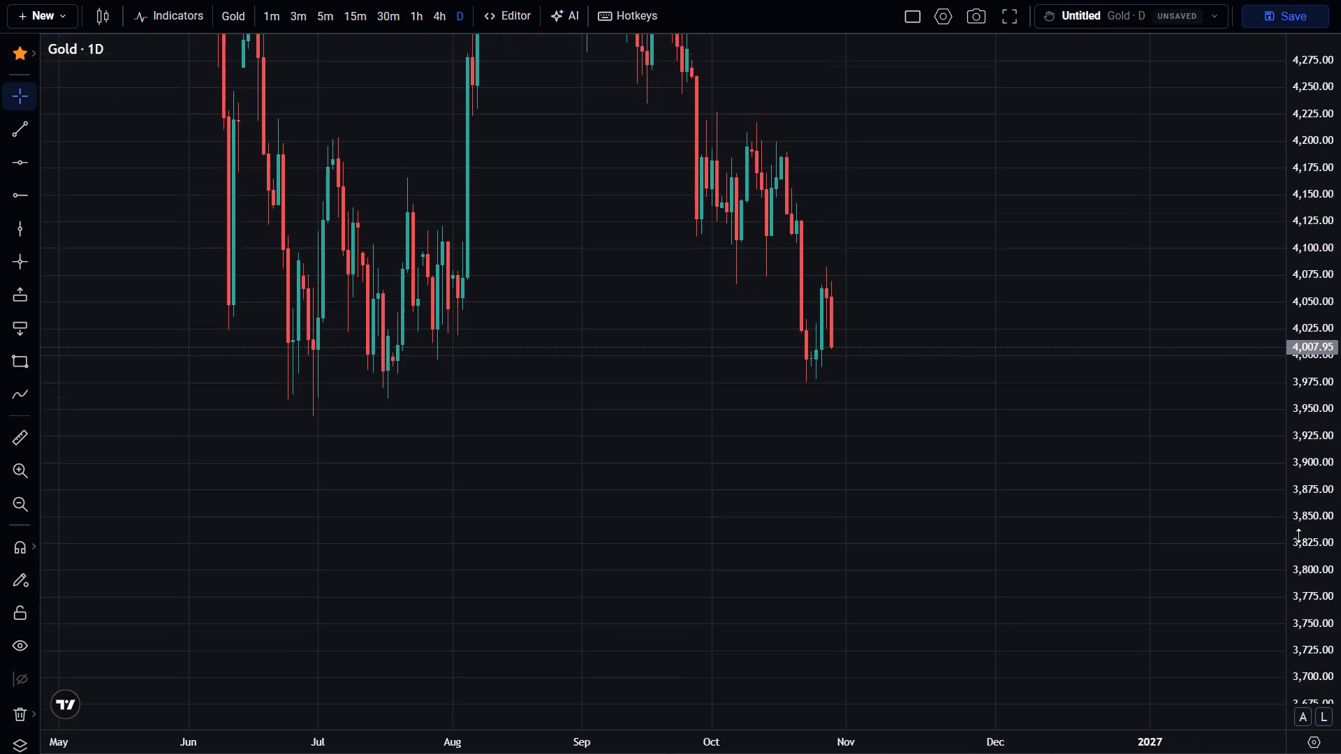
scroll(1298, 535, up, 14)
scroll(1169, 528, up, 4)
drag(886, 472, 1102, 456)
scroll(1103, 454, up, 5)
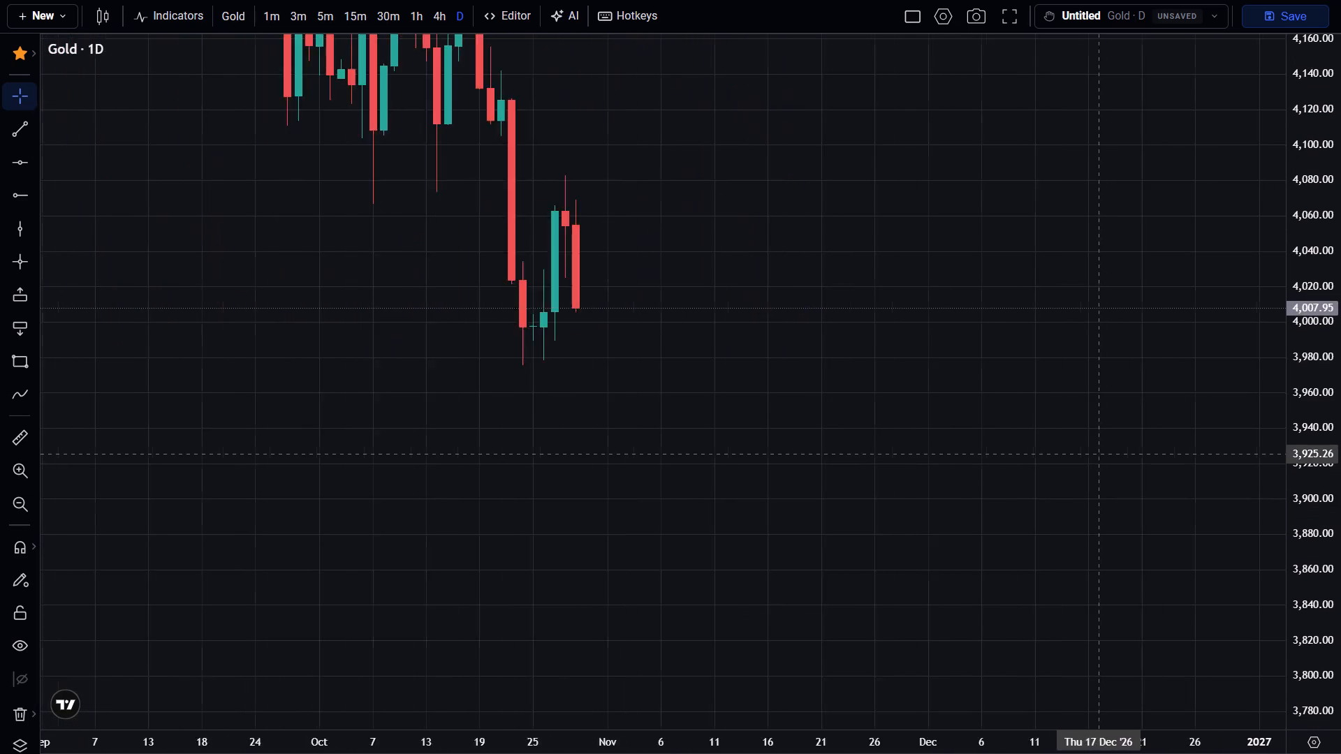
scroll(1103, 454, up, 3)
drag(752, 512, 1060, 527)
scroll(1307, 550, up, 10)
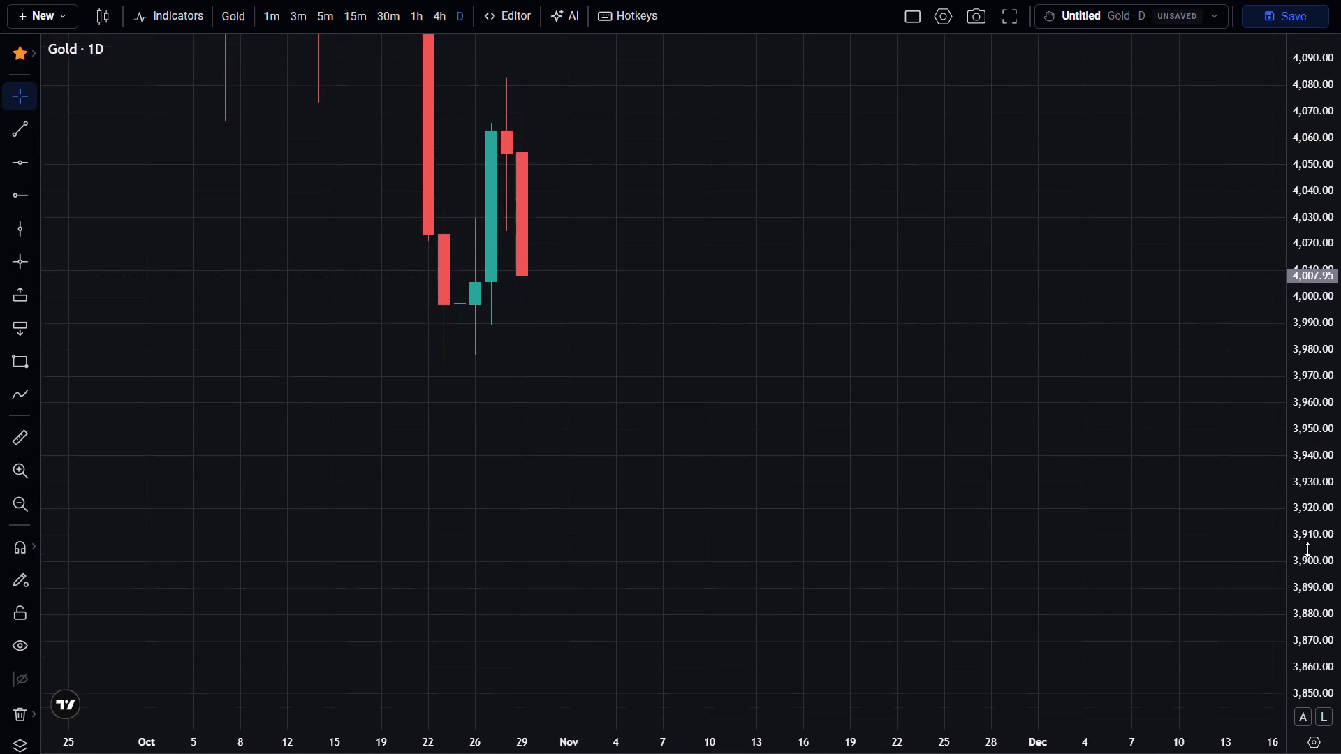
drag(536, 384, 592, 529)
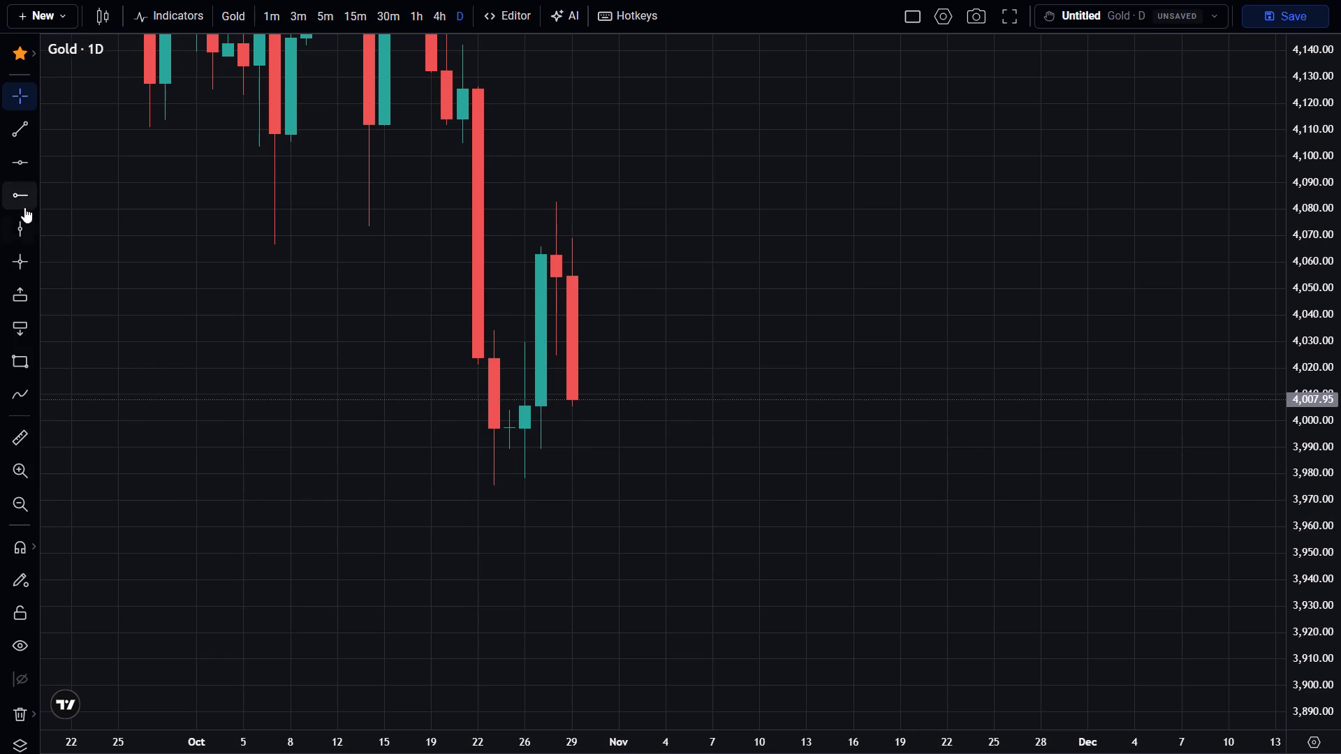
Start the backtesting session's replay so drawings can be placed, and return the chart to full screen.
click(24, 207)
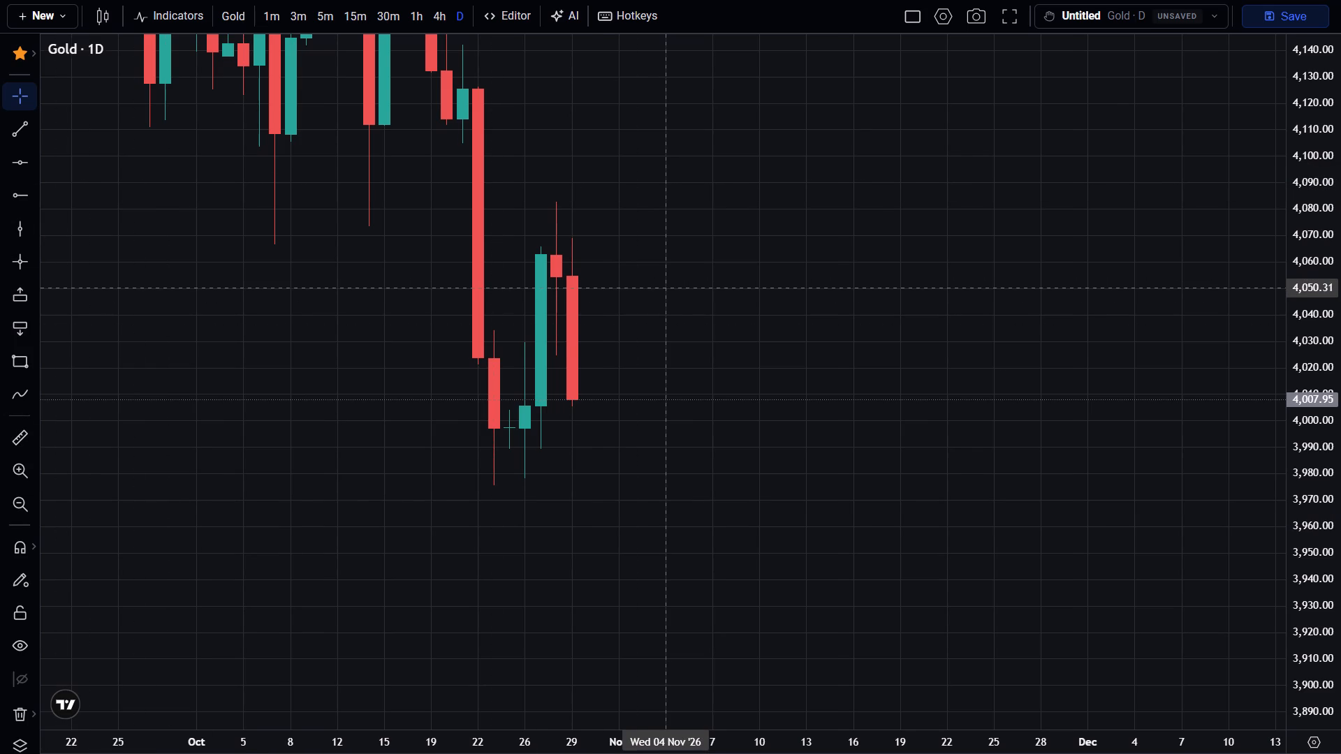
key(space)
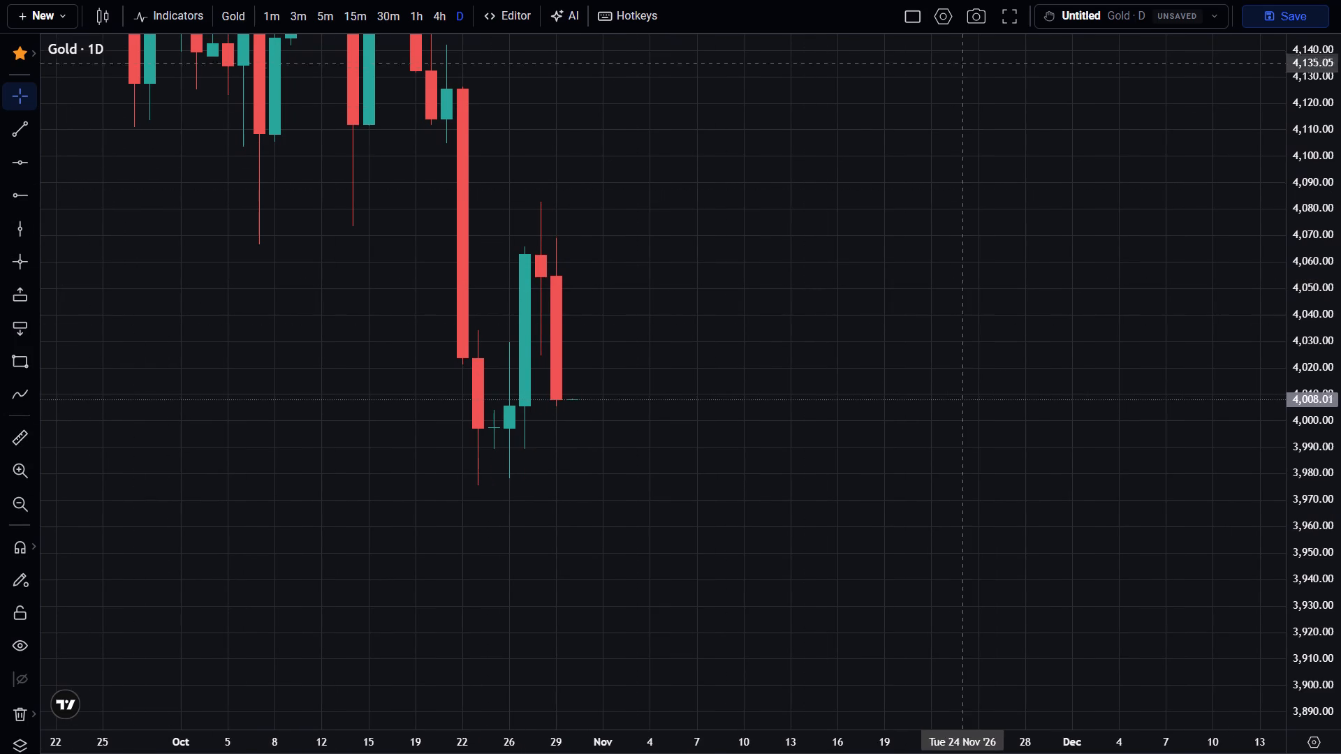
click(997, 12)
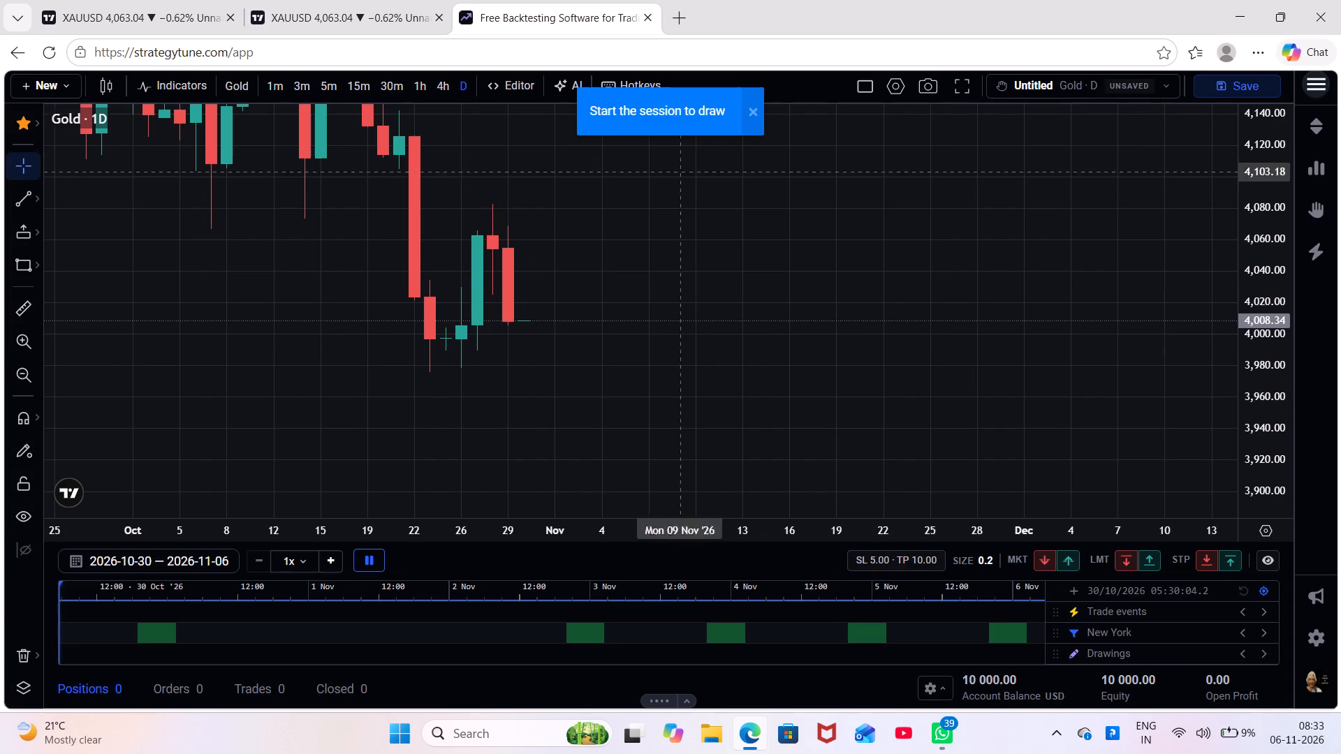
click(953, 85)
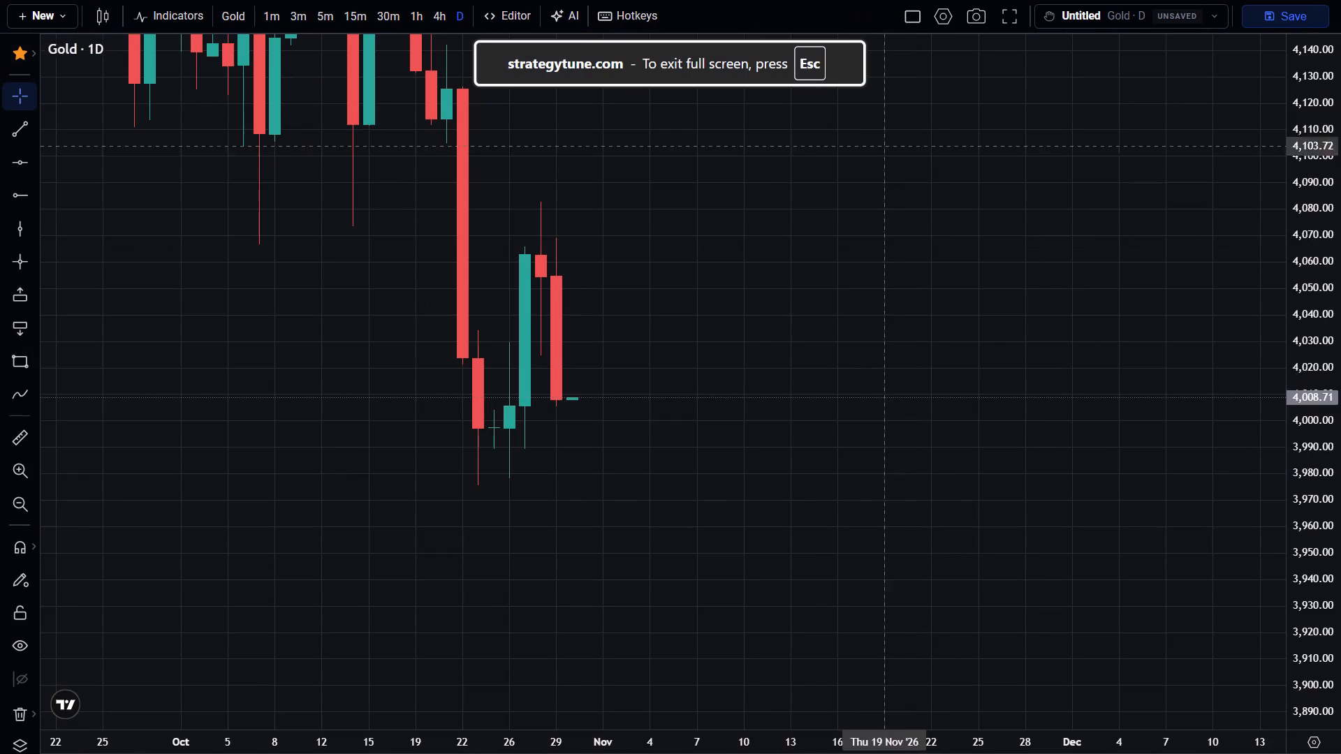
Draw a horizontal ray at about 4,005.79 starting from the 28 October candle.
click(22, 183)
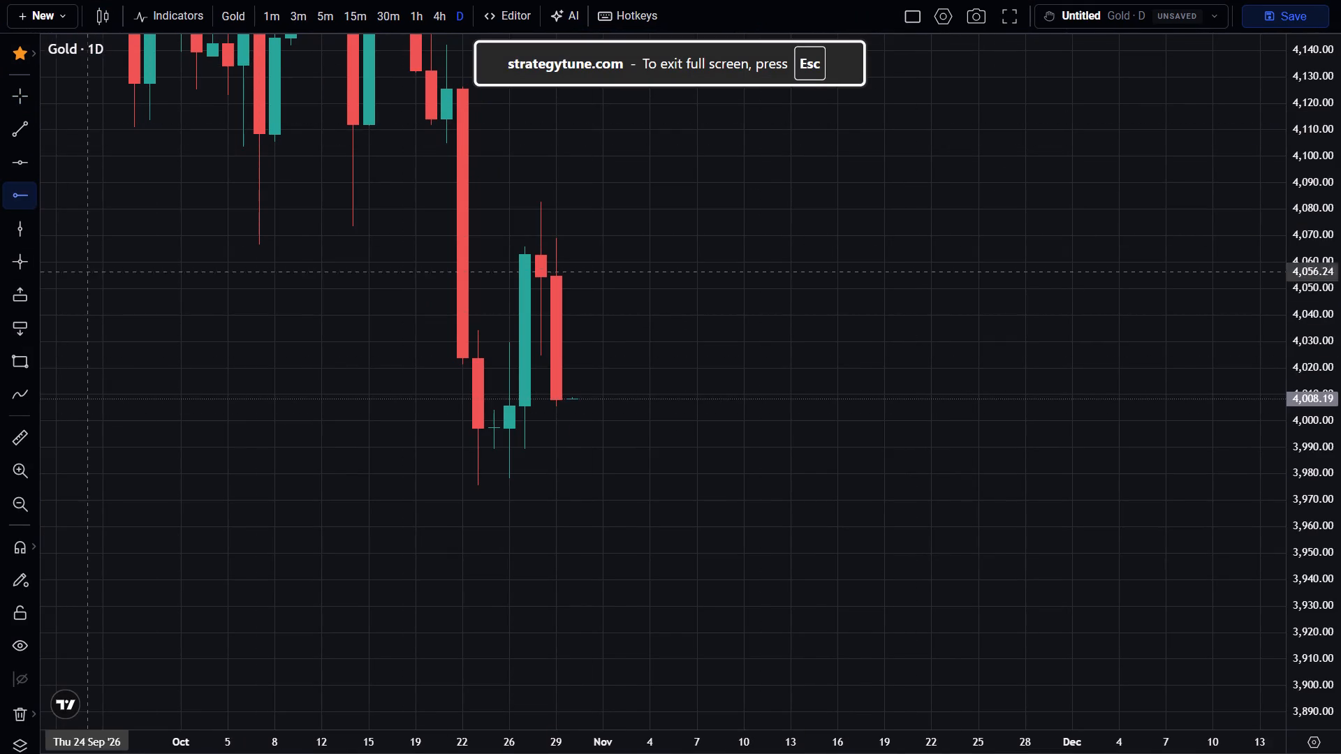
click(537, 405)
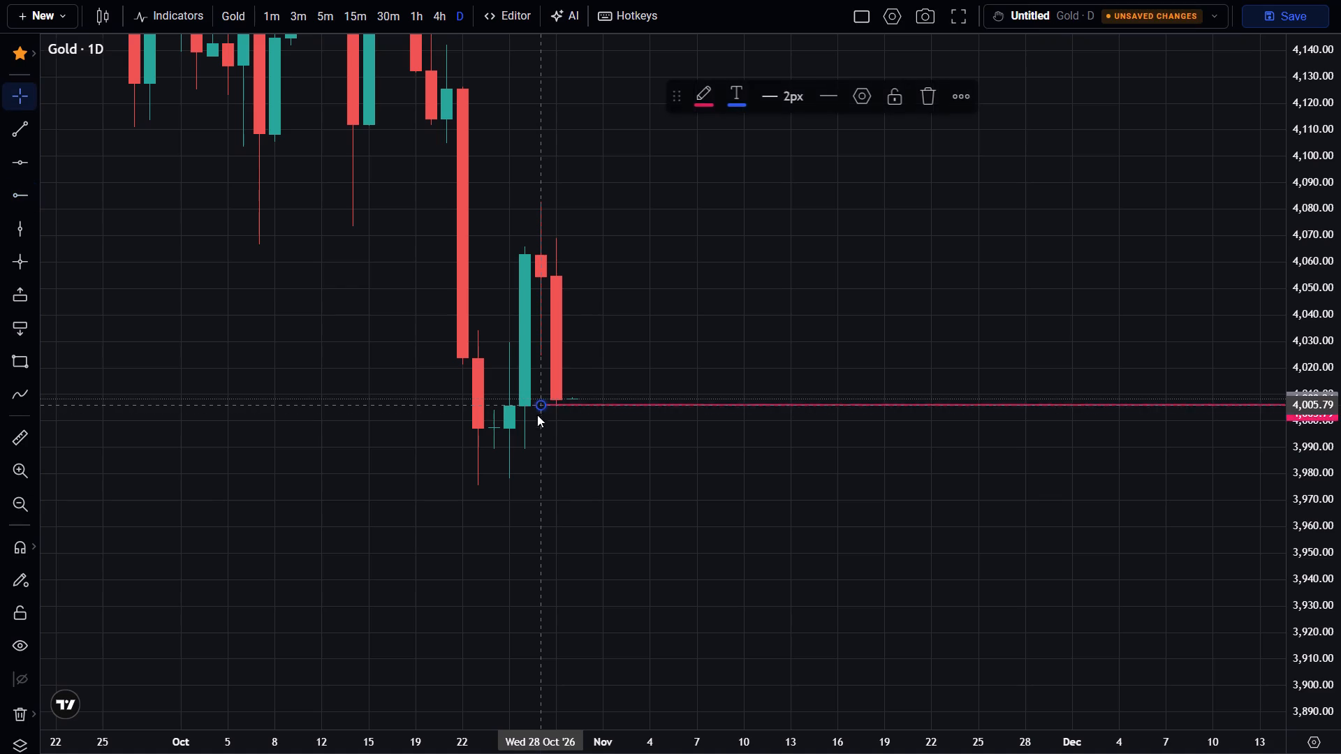
click(588, 464)
Draw a nearly level trend line at about 4,024.5 from 27 October to 4 November.
scroll(1308, 559, up, 6)
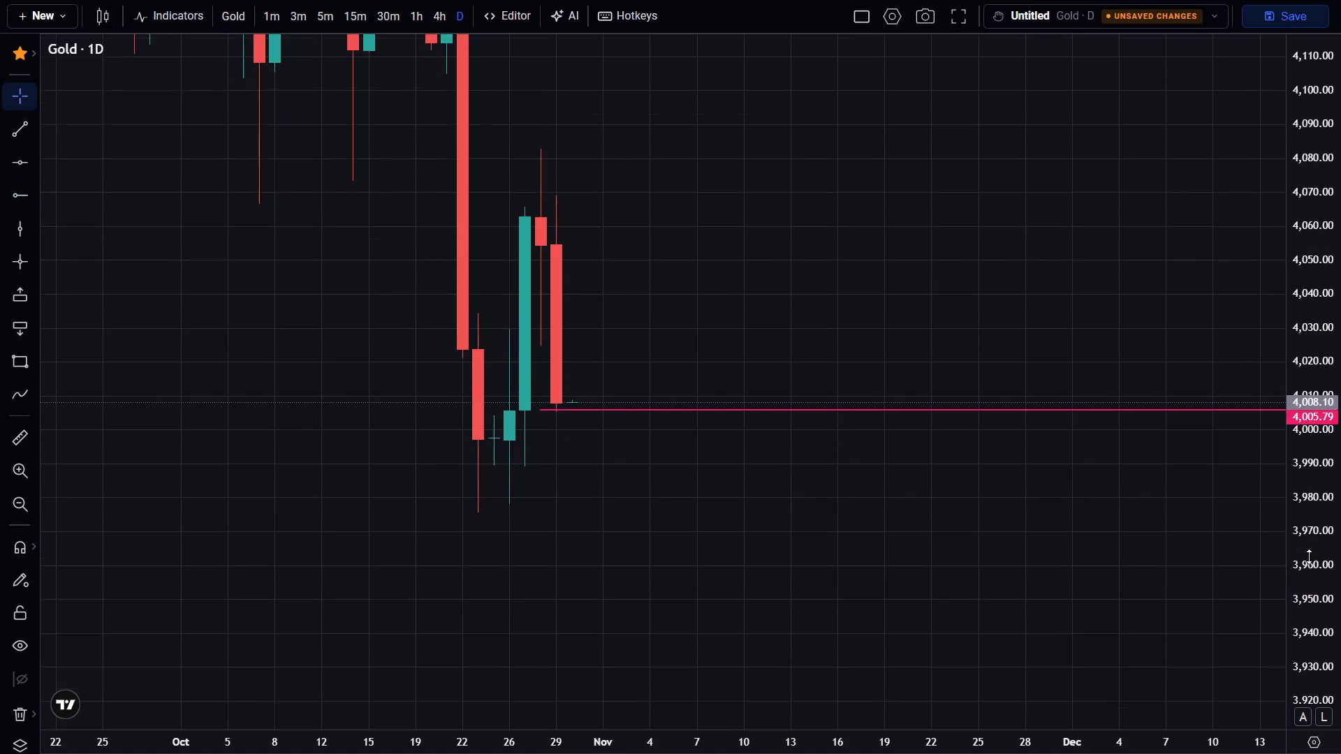
scroll(1309, 556, up, 13)
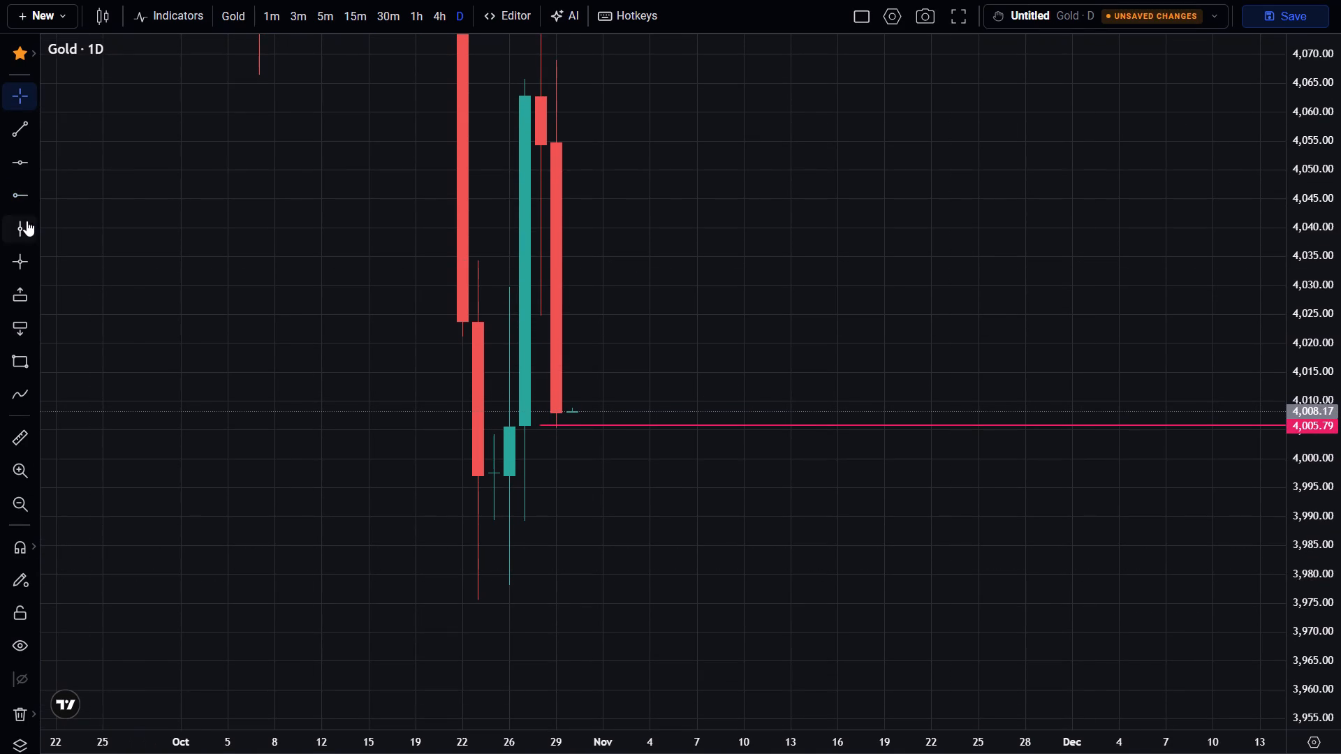
click(7, 136)
click(519, 316)
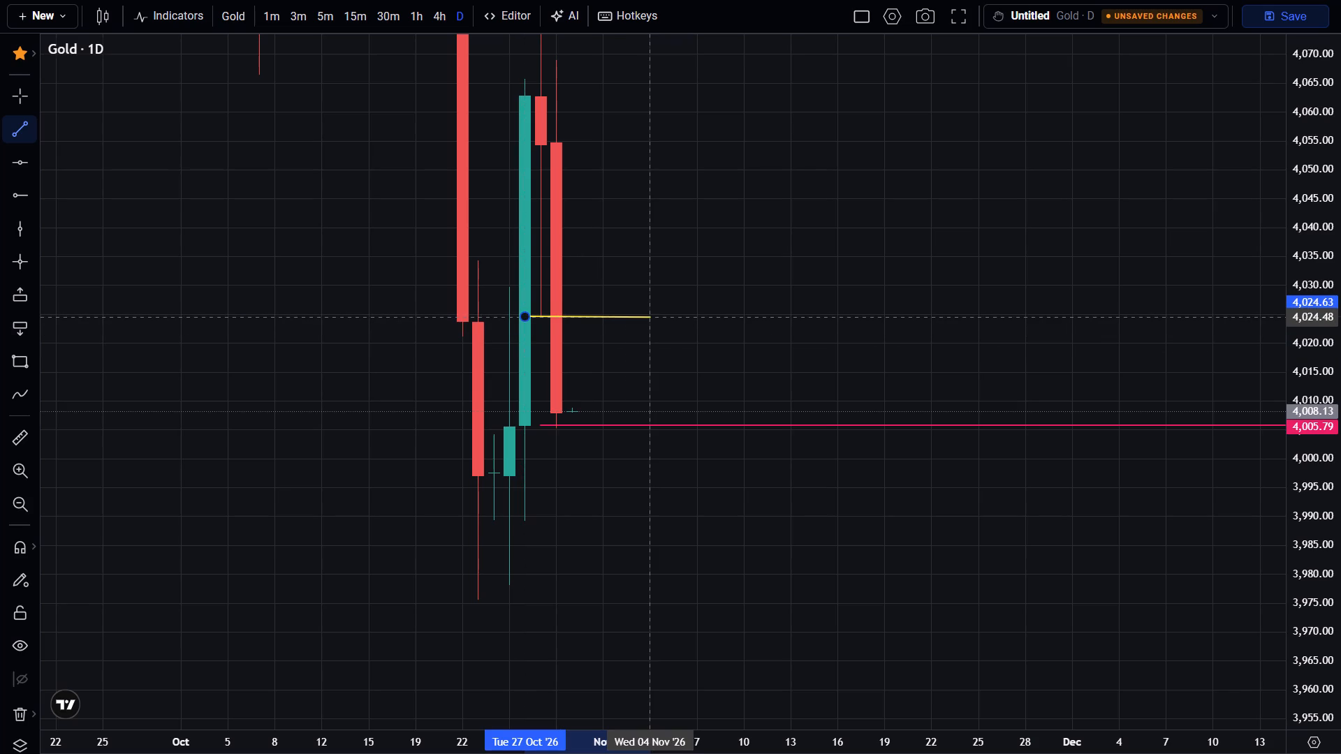
click(654, 317)
click(737, 354)
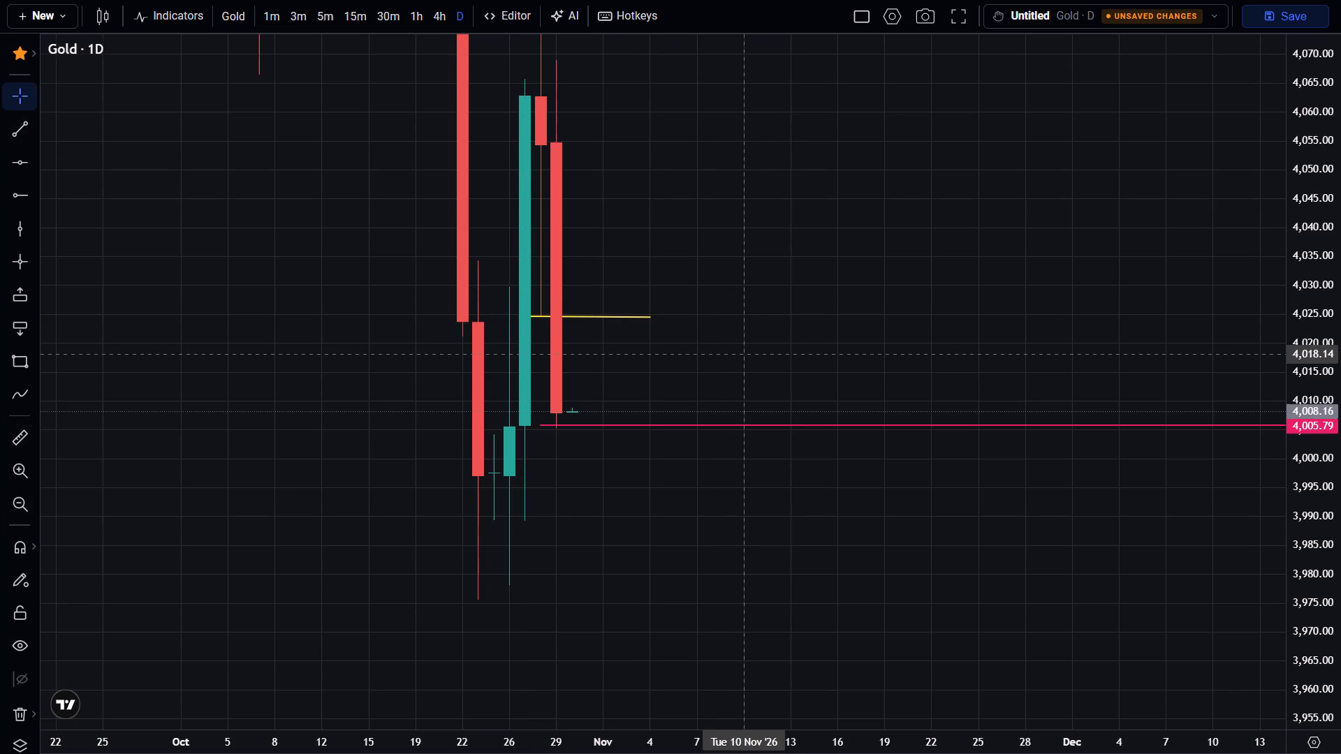
Draw a horizontal ray from the 26 October candle and adjust its level to about 3,988.84.
drag(754, 515, 777, 421)
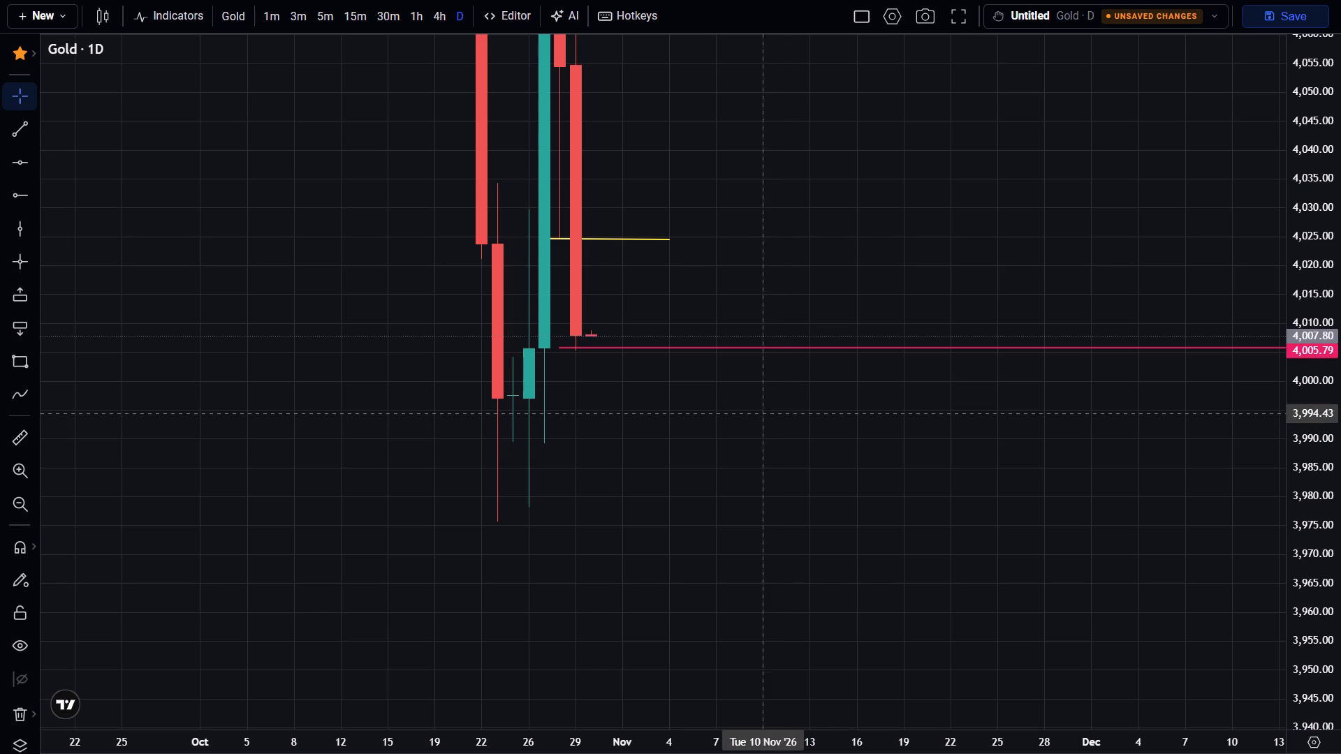
click(22, 205)
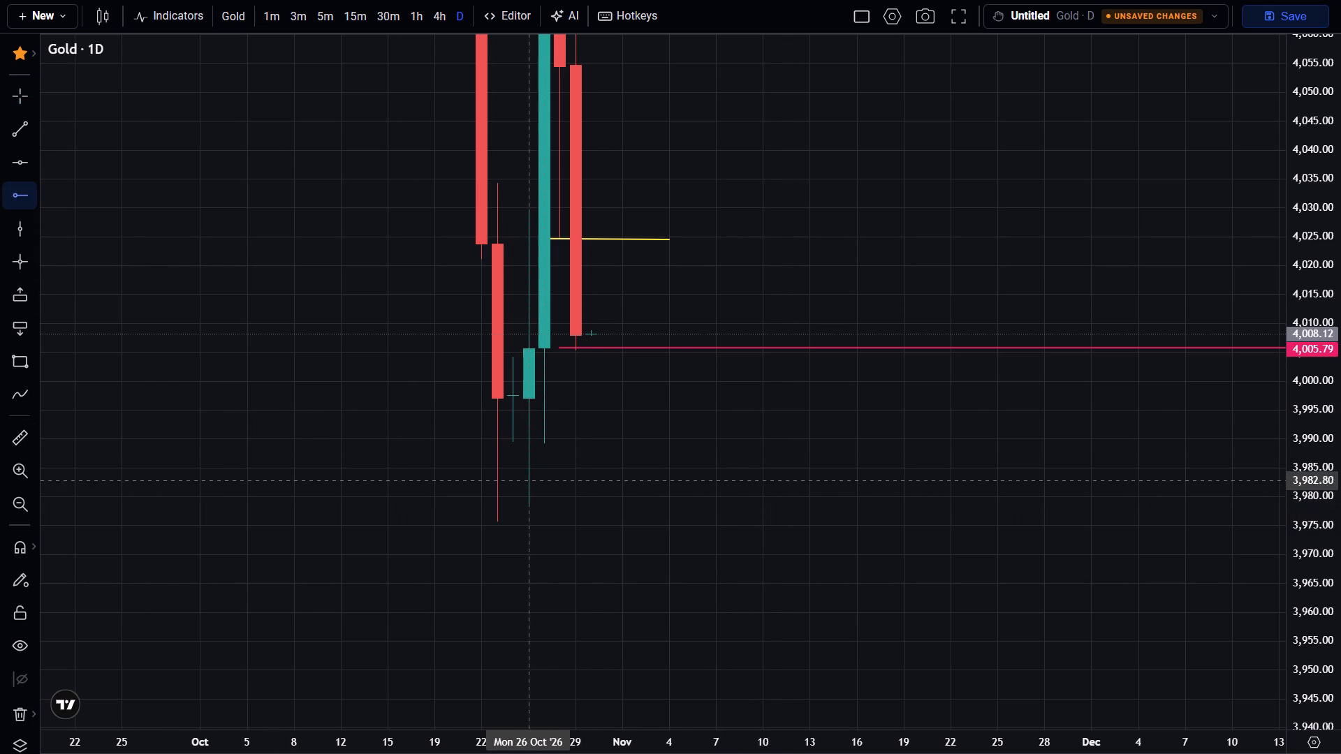
click(522, 448)
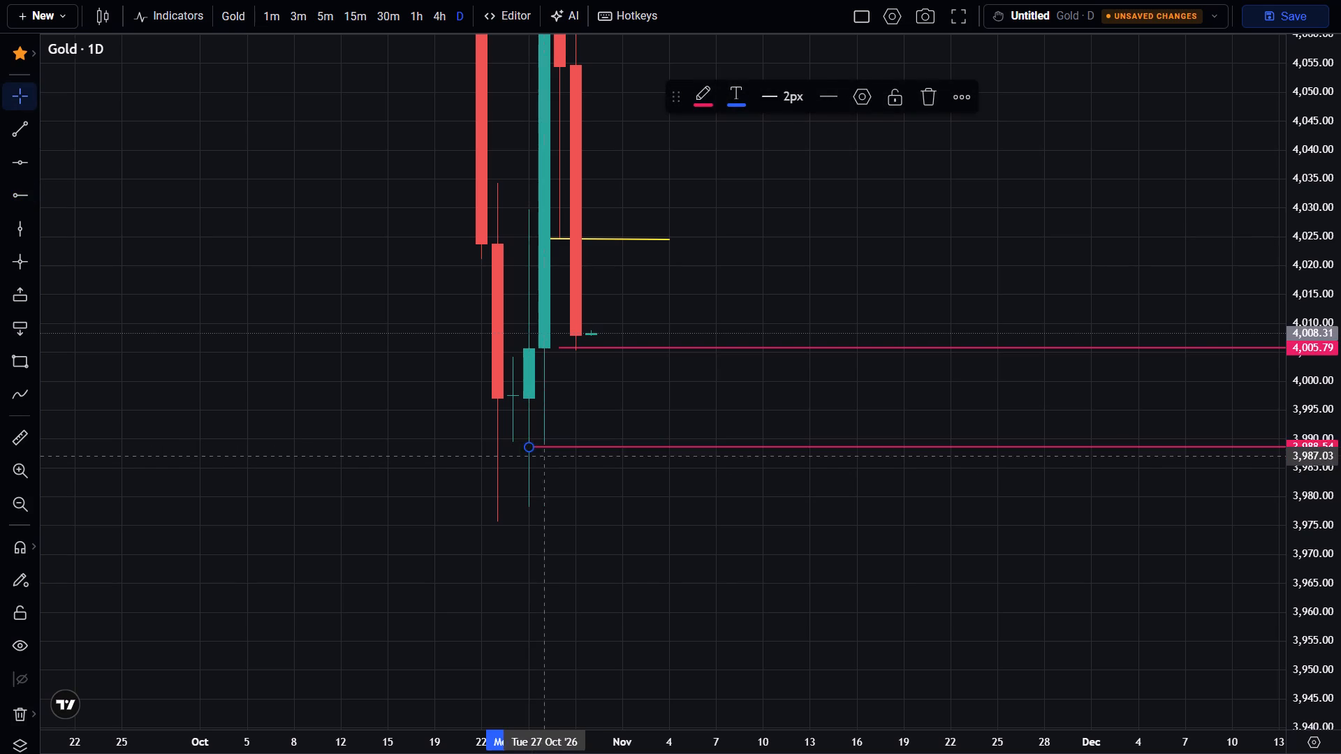
click(567, 451)
drag(567, 447, 568, 445)
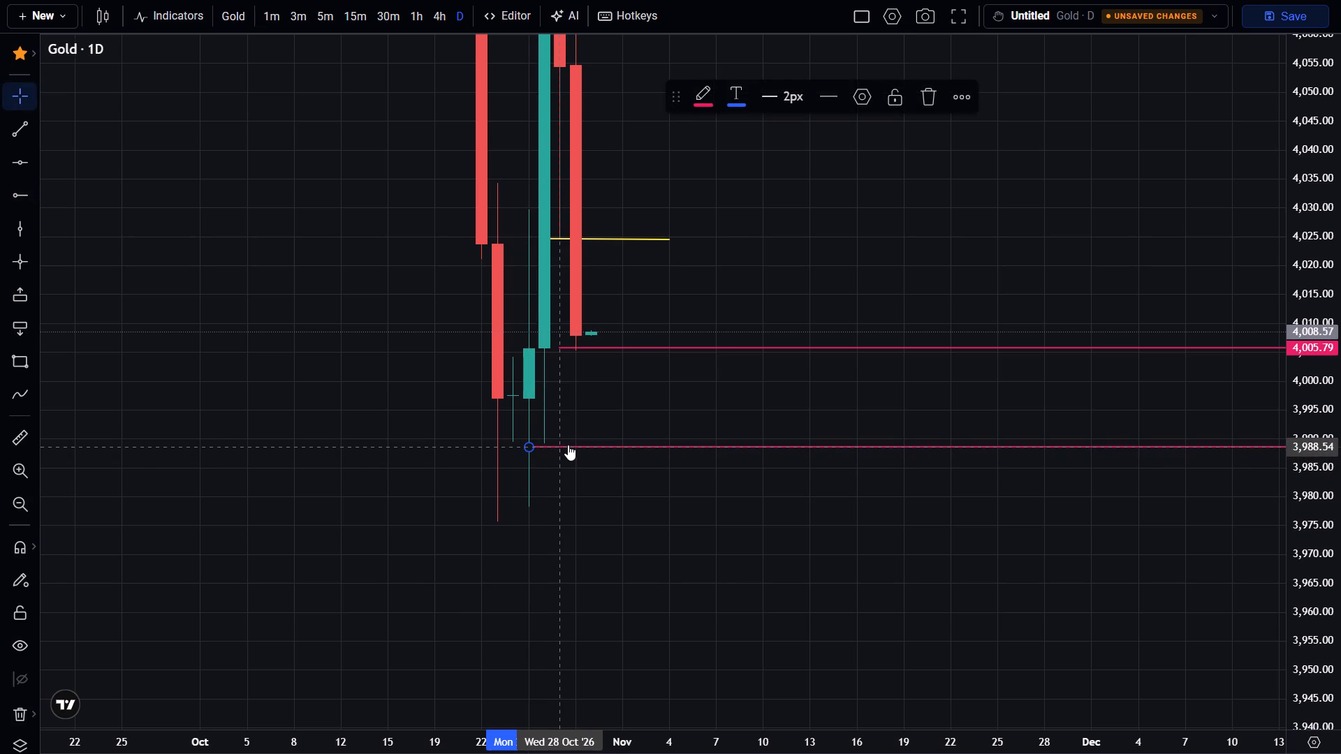
drag(568, 445, 557, 445)
click(571, 552)
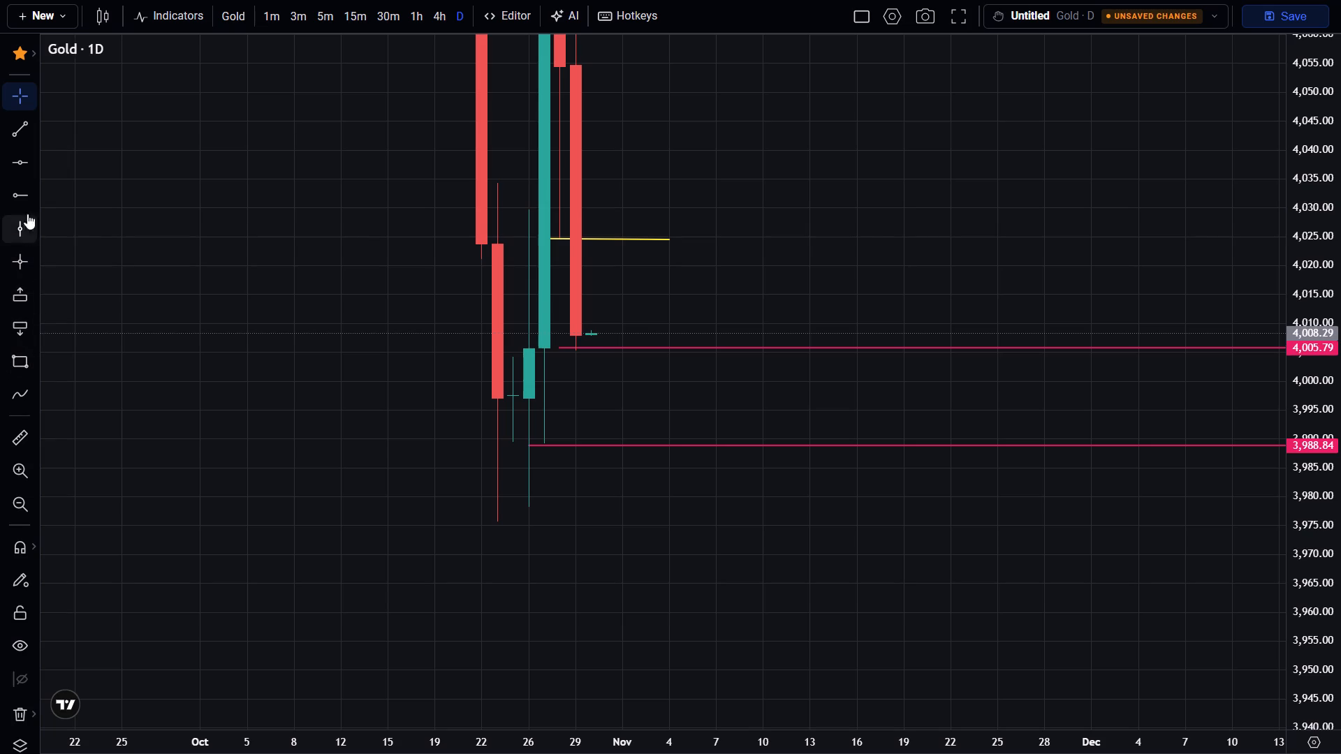
Draw a rectangular zone from 23 October to 12 November between about 3,974.64 and 3,977.67, at the lowest wicks.
click(21, 357)
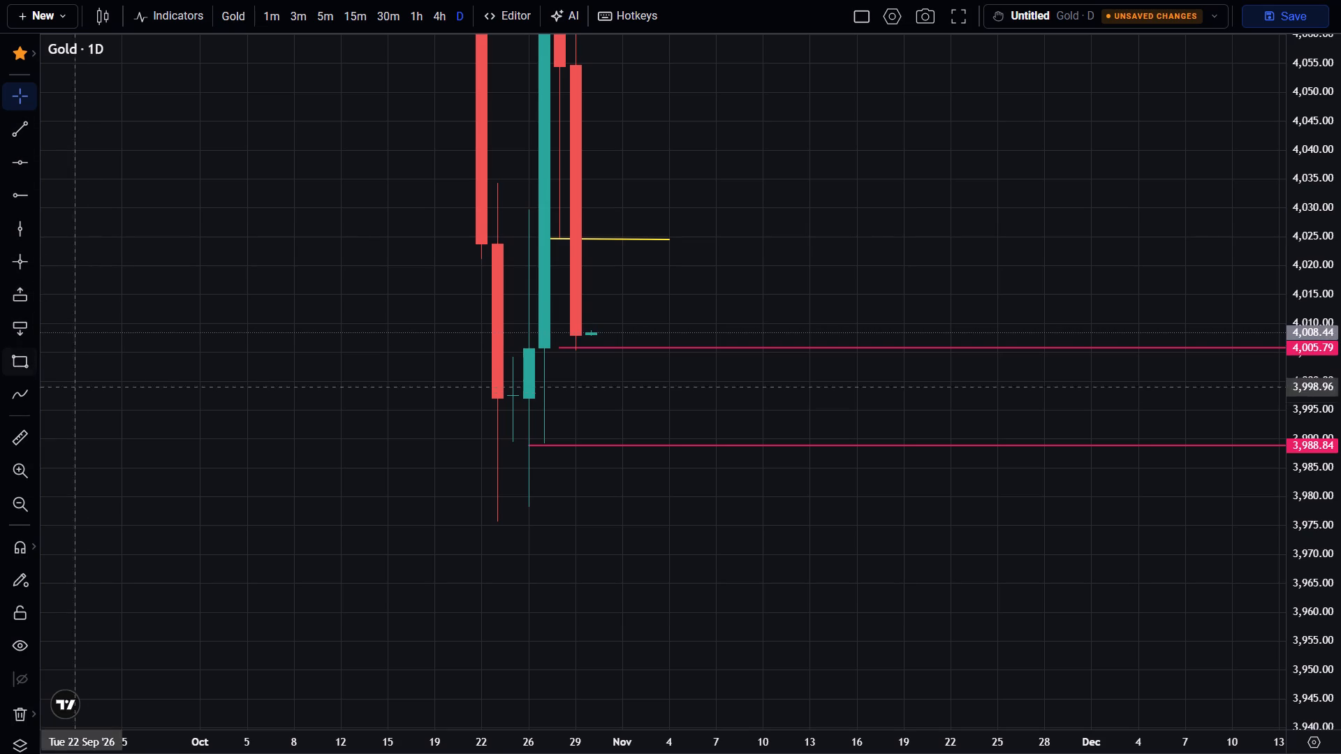
click(493, 525)
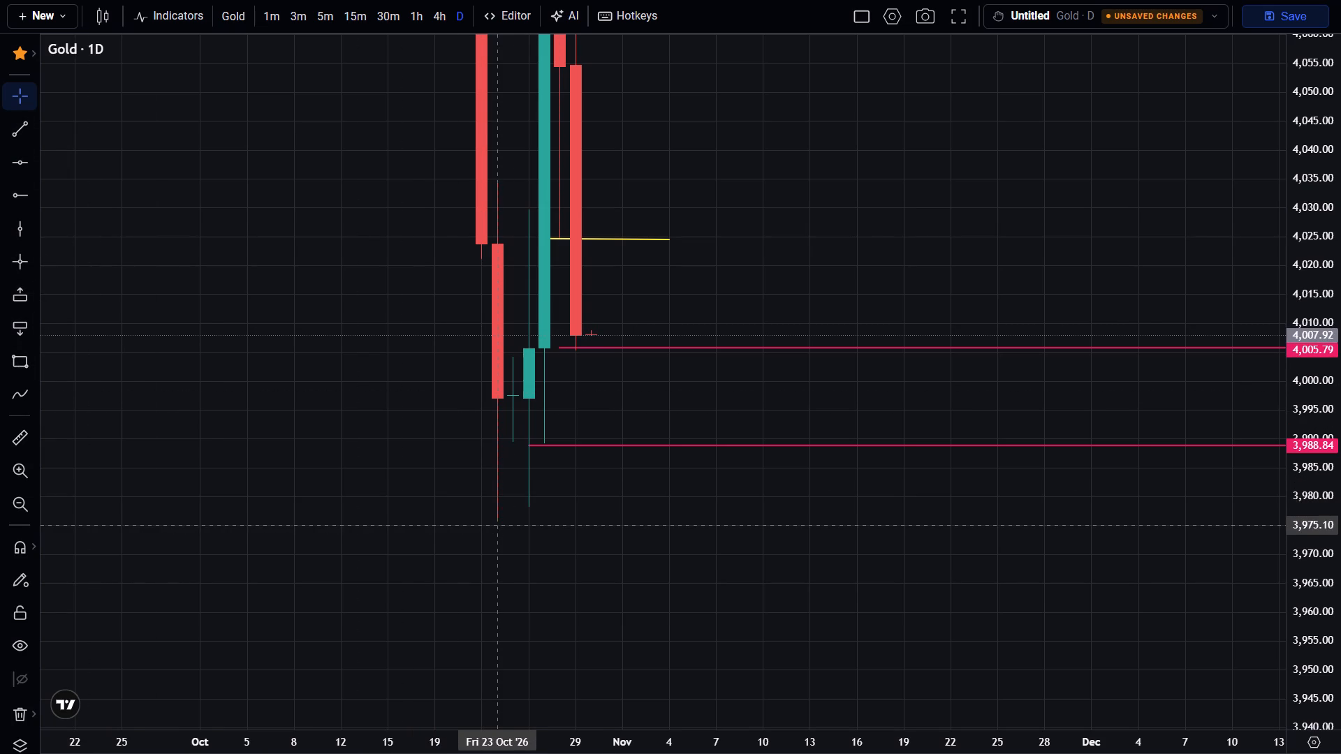
click(13, 360)
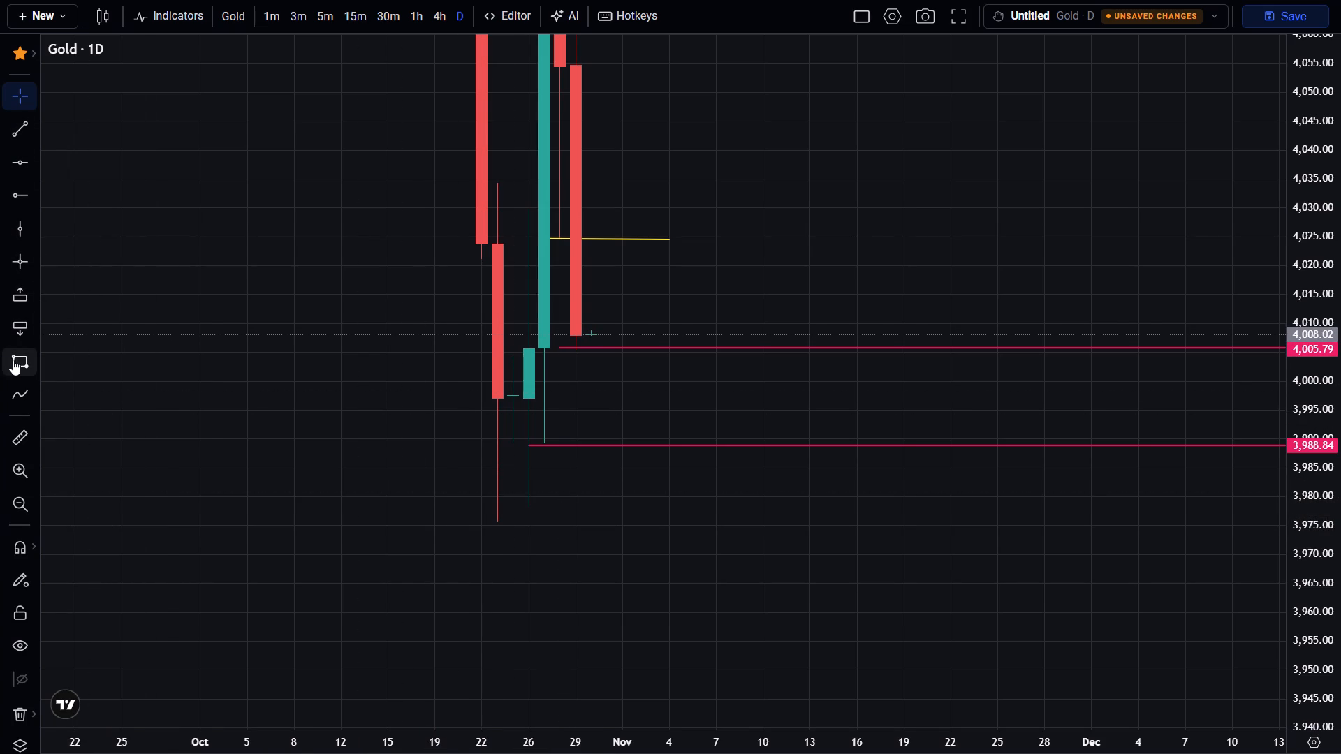
triple_click(13, 360)
click(122, 394)
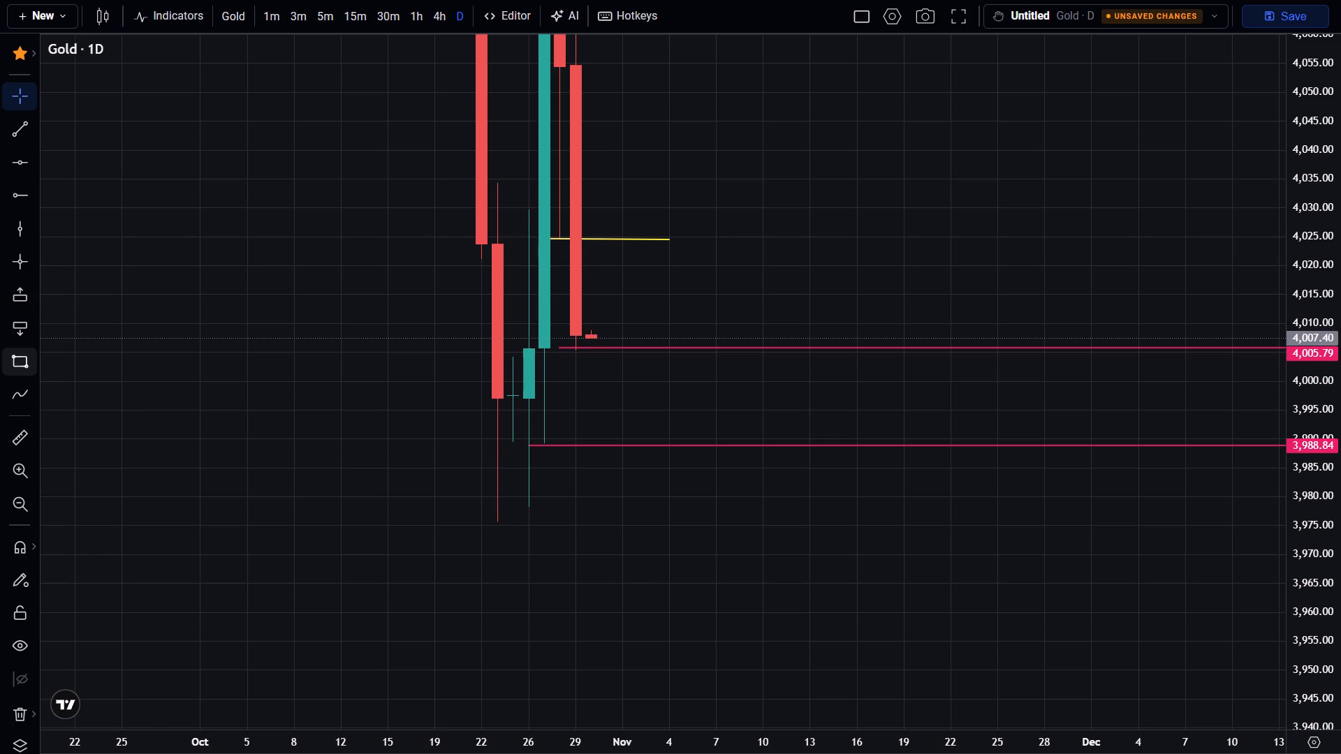
click(500, 524)
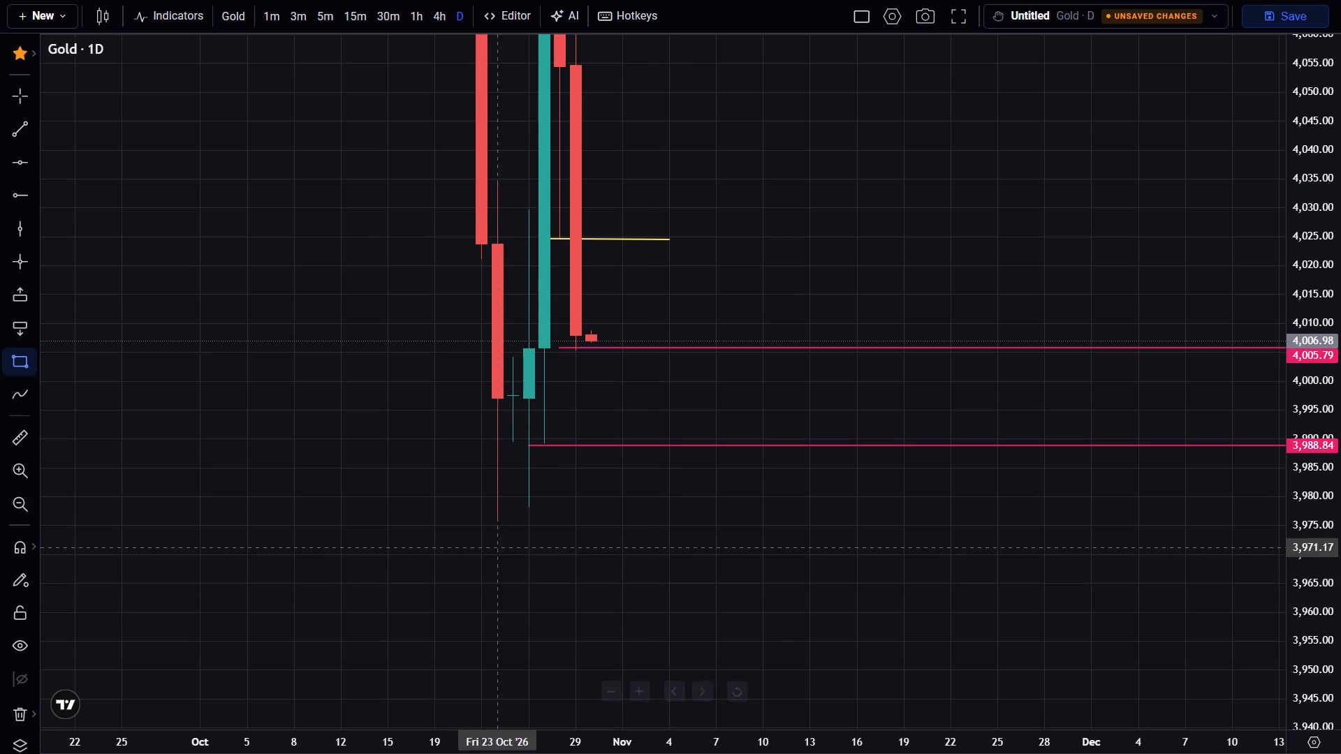
click(497, 527)
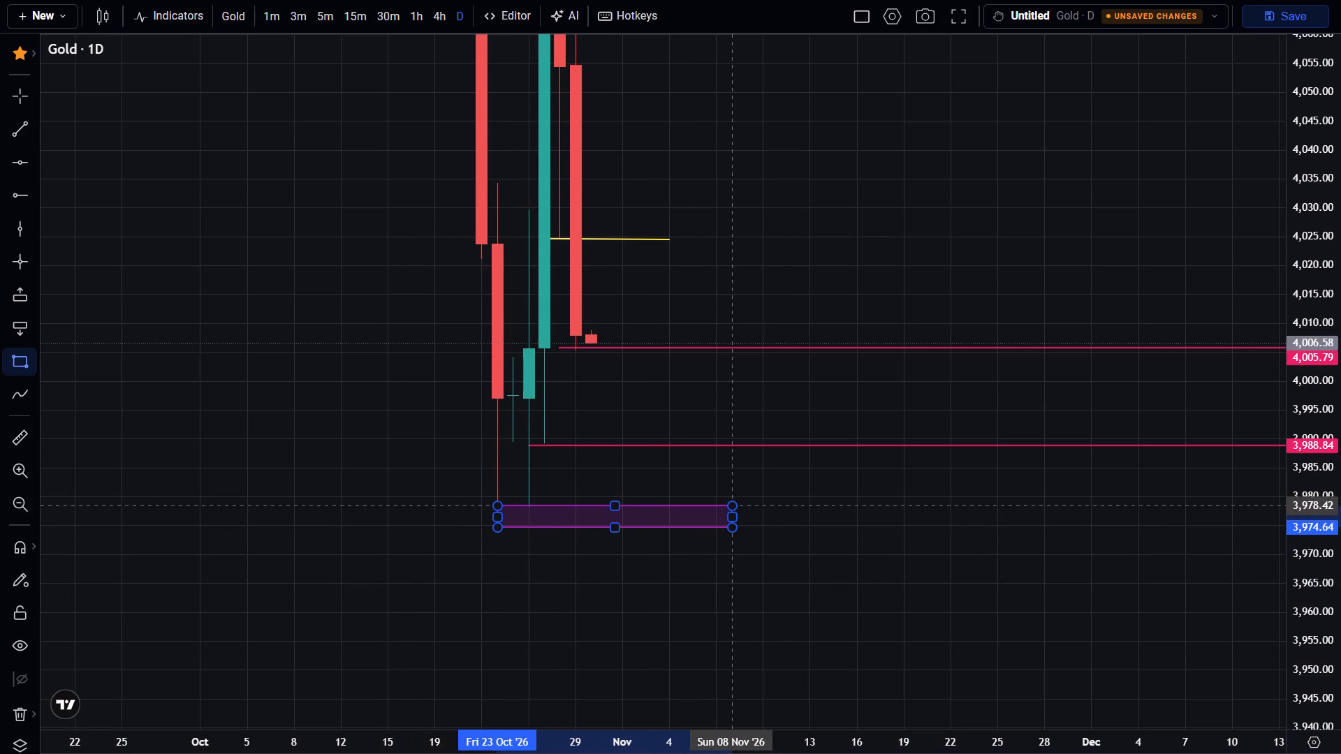
click(795, 510)
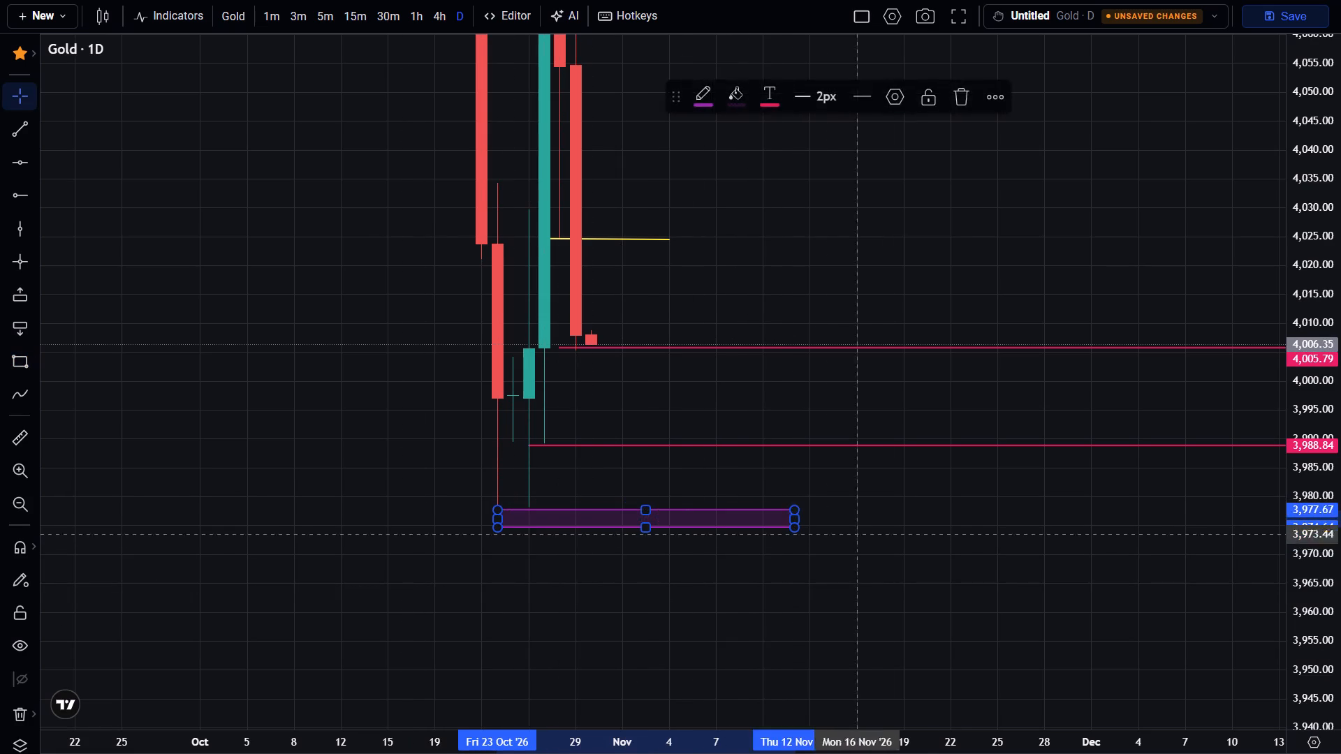
click(916, 549)
Lower the horizontal ray starting at the 28 October candle to about 4,005.16, along the 29 October low.
drag(916, 553, 932, 612)
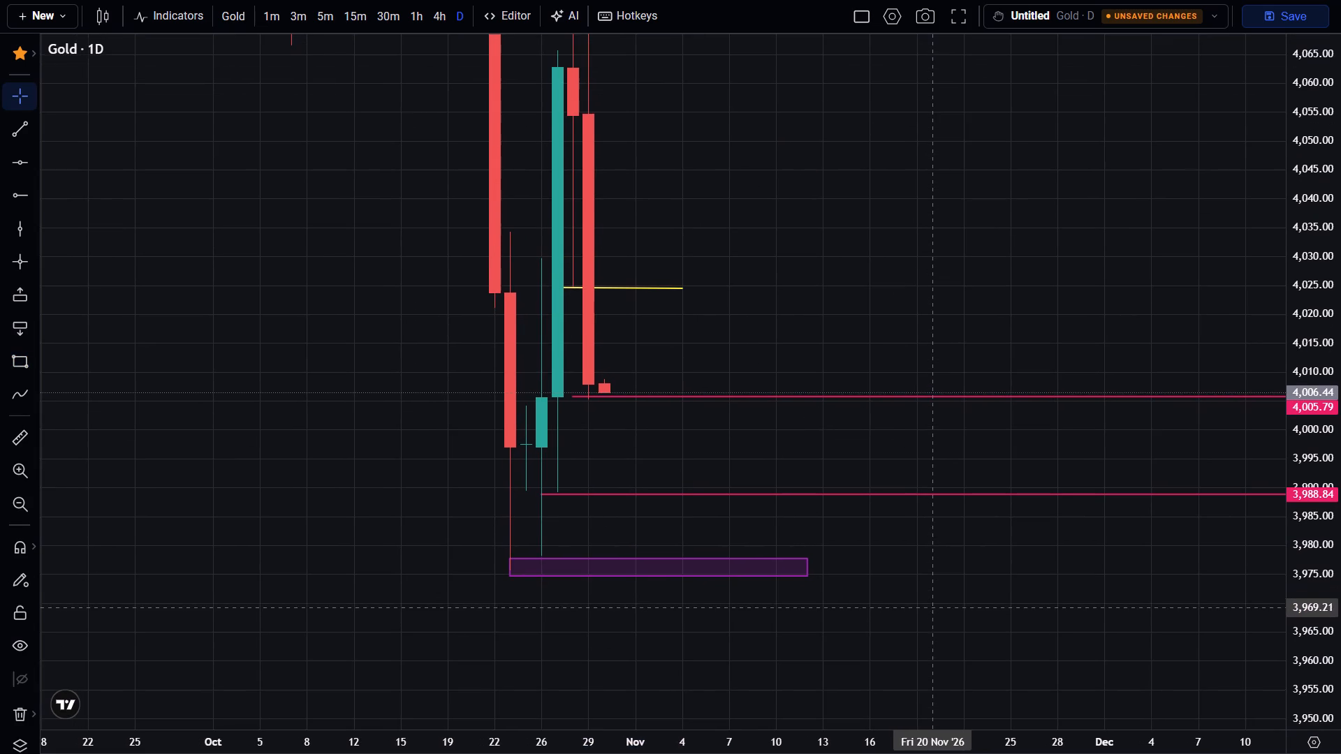
drag(916, 228, 967, 367)
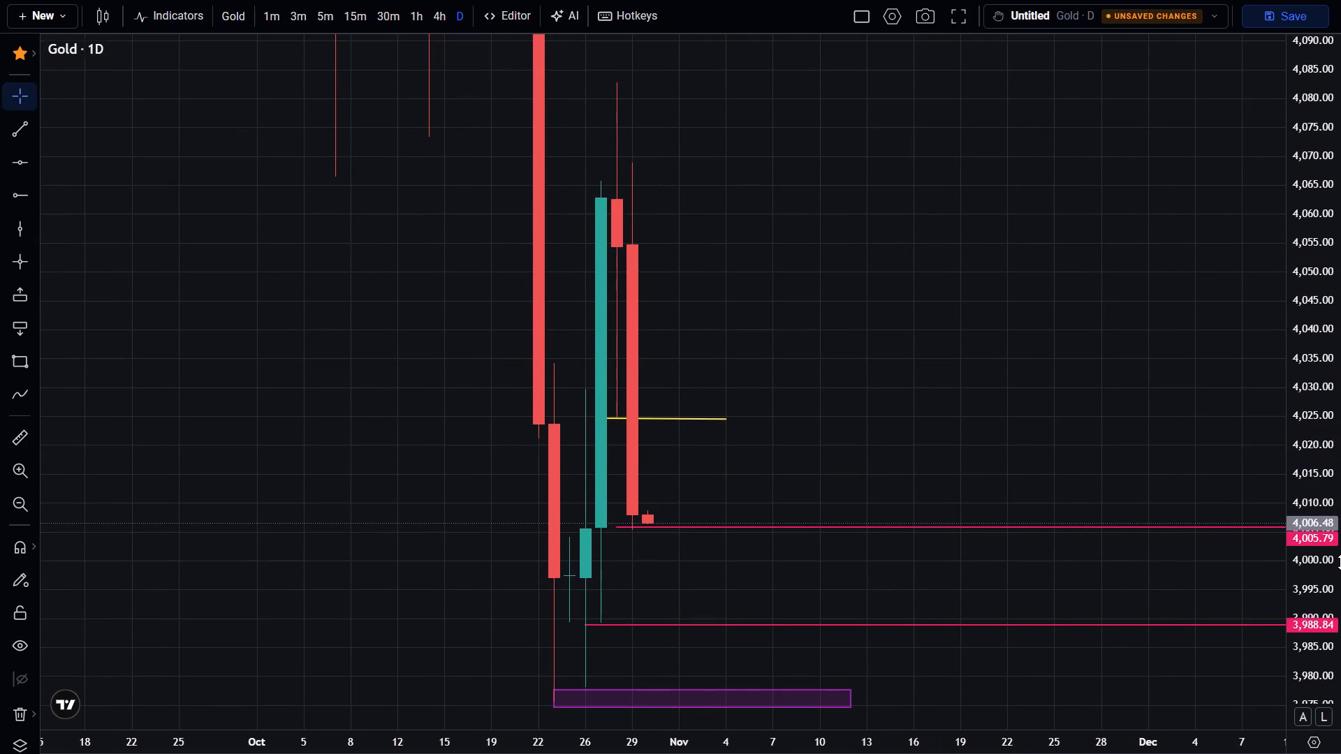
scroll(1315, 537, up, 11)
drag(1111, 471, 1155, 337)
scroll(1158, 328, up, 3)
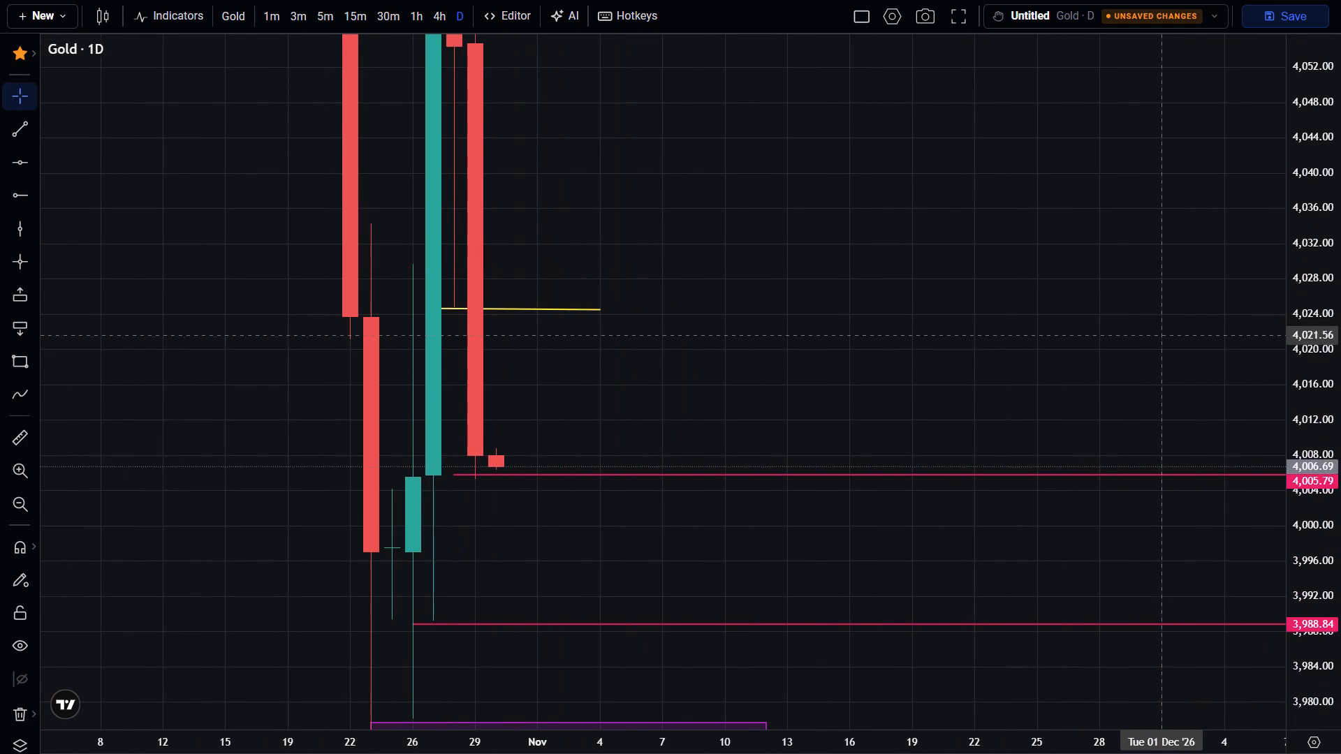
scroll(1301, 523, up, 6)
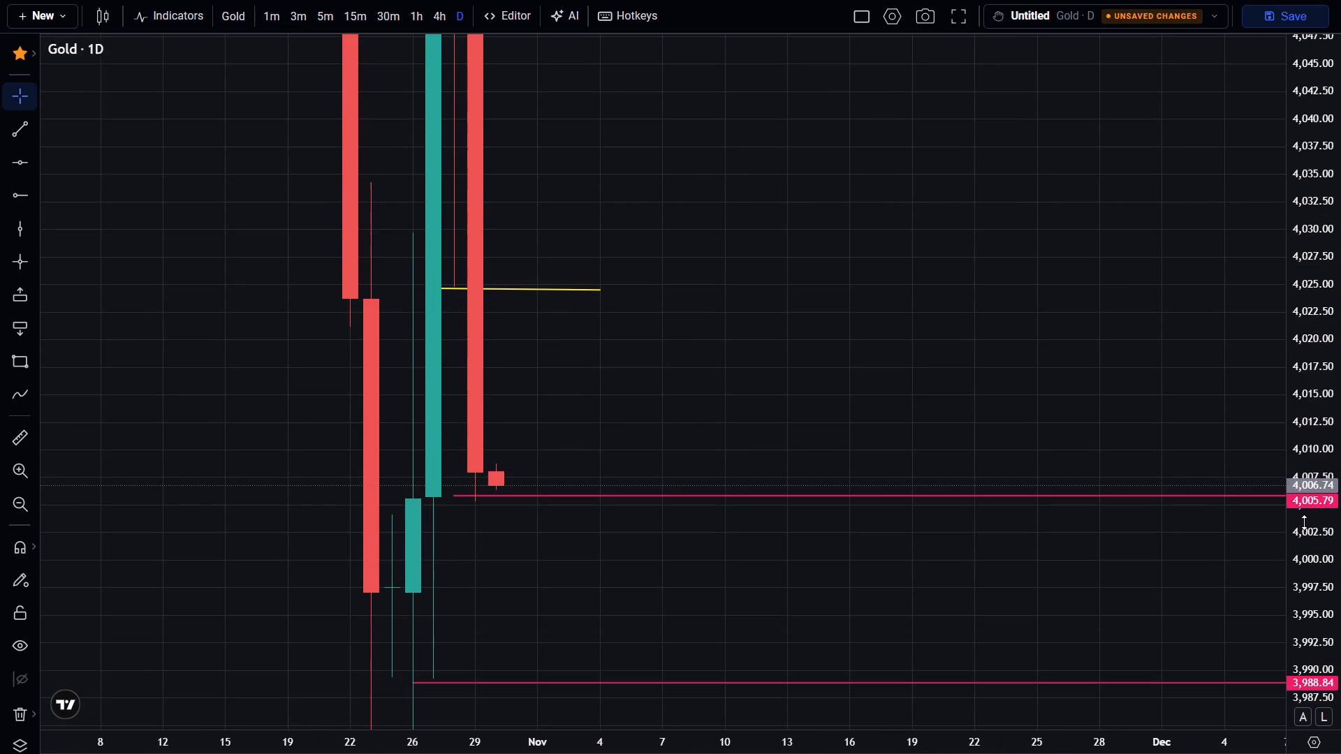
scroll(1305, 522, up, 1)
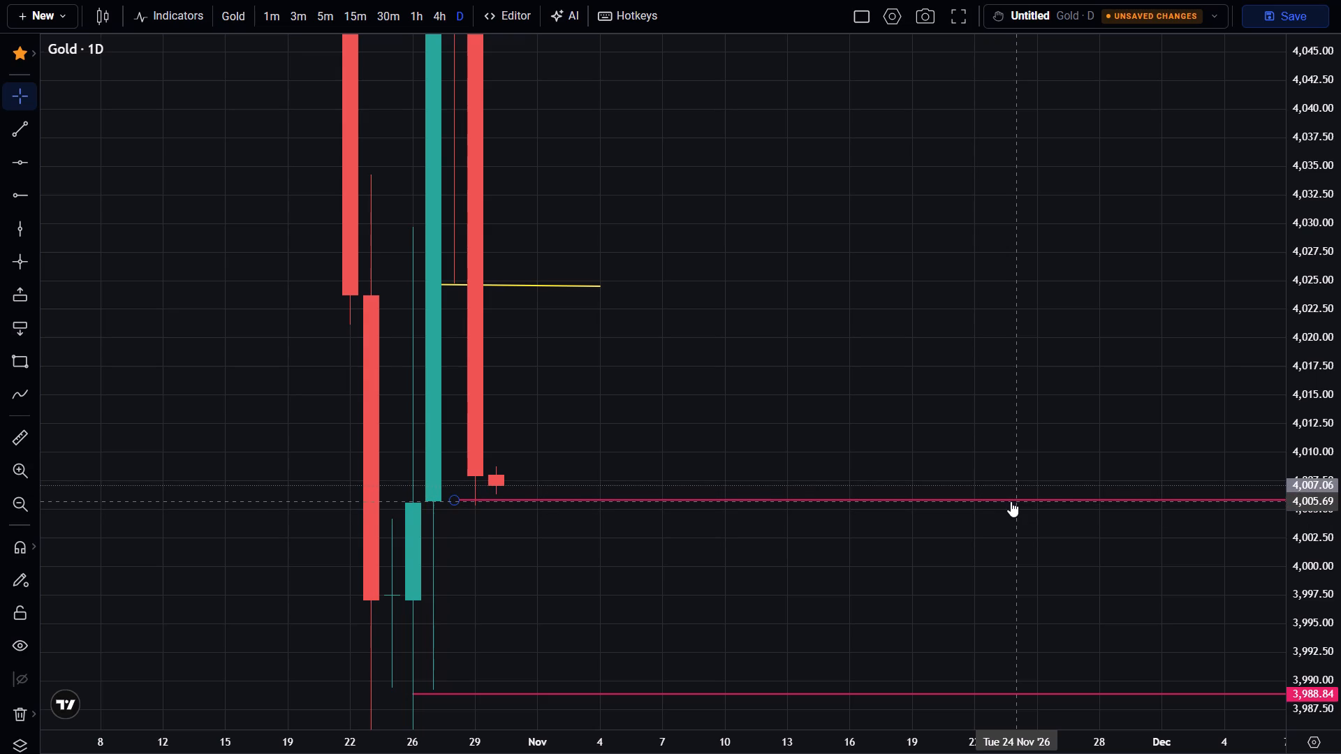
drag(1011, 501, 1013, 508)
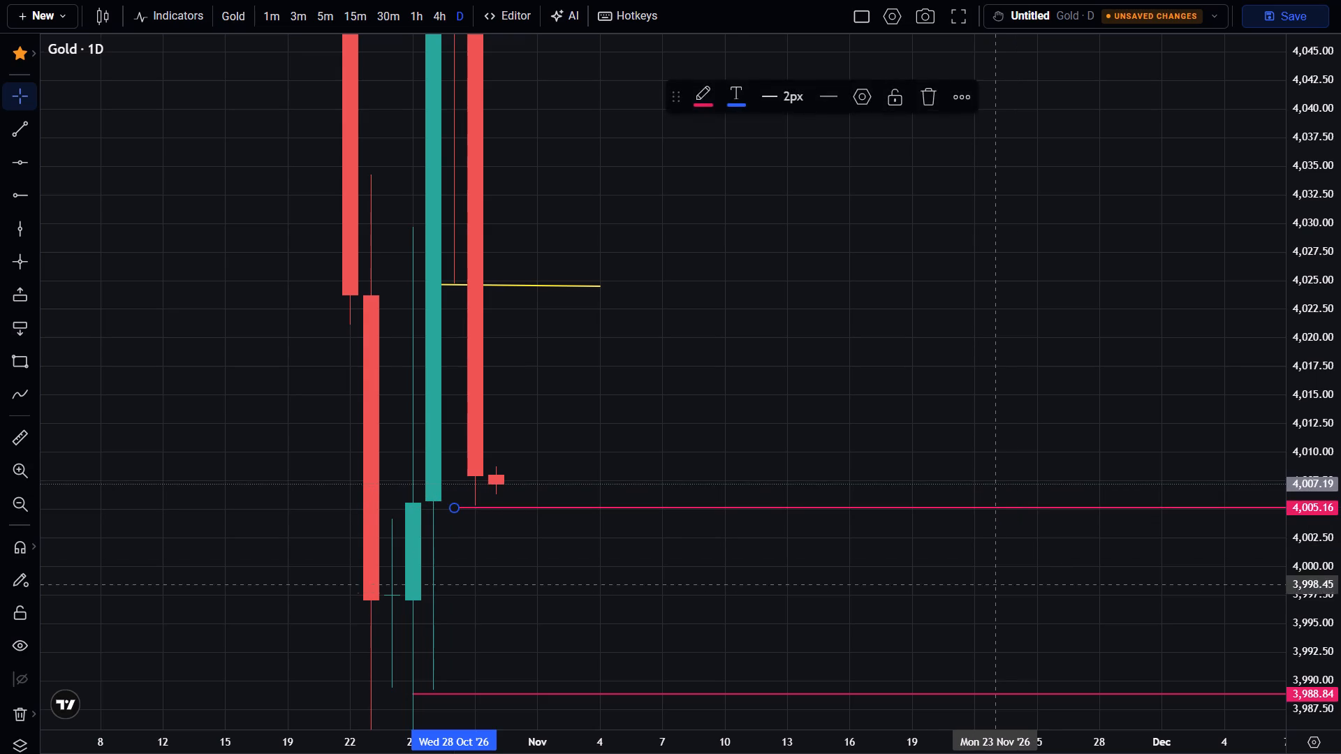
Draw a horizontal ray at about 4,068.86 starting from the 27 October candle, level with the 29 October high.
drag(969, 621, 1020, 513)
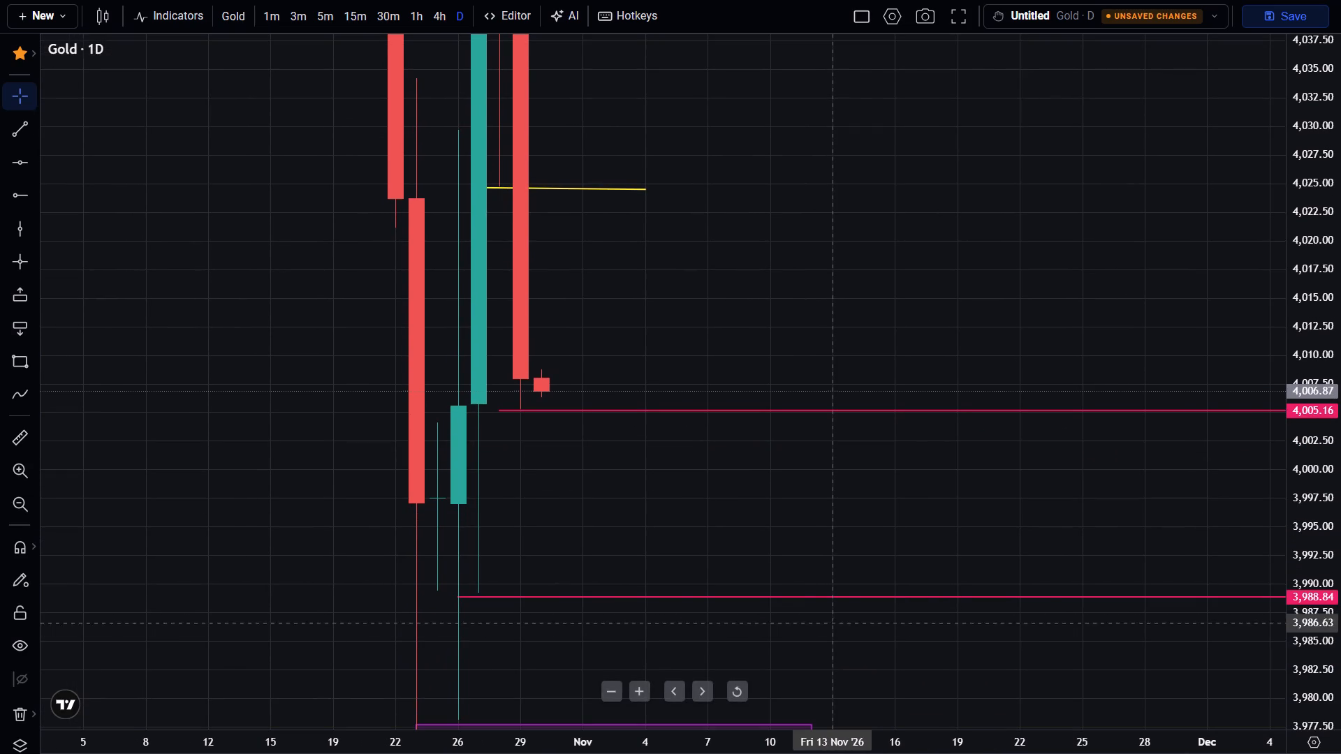
drag(970, 223, 1028, 462)
drag(1332, 251, 1340, 589)
drag(1269, 342, 1272, 346)
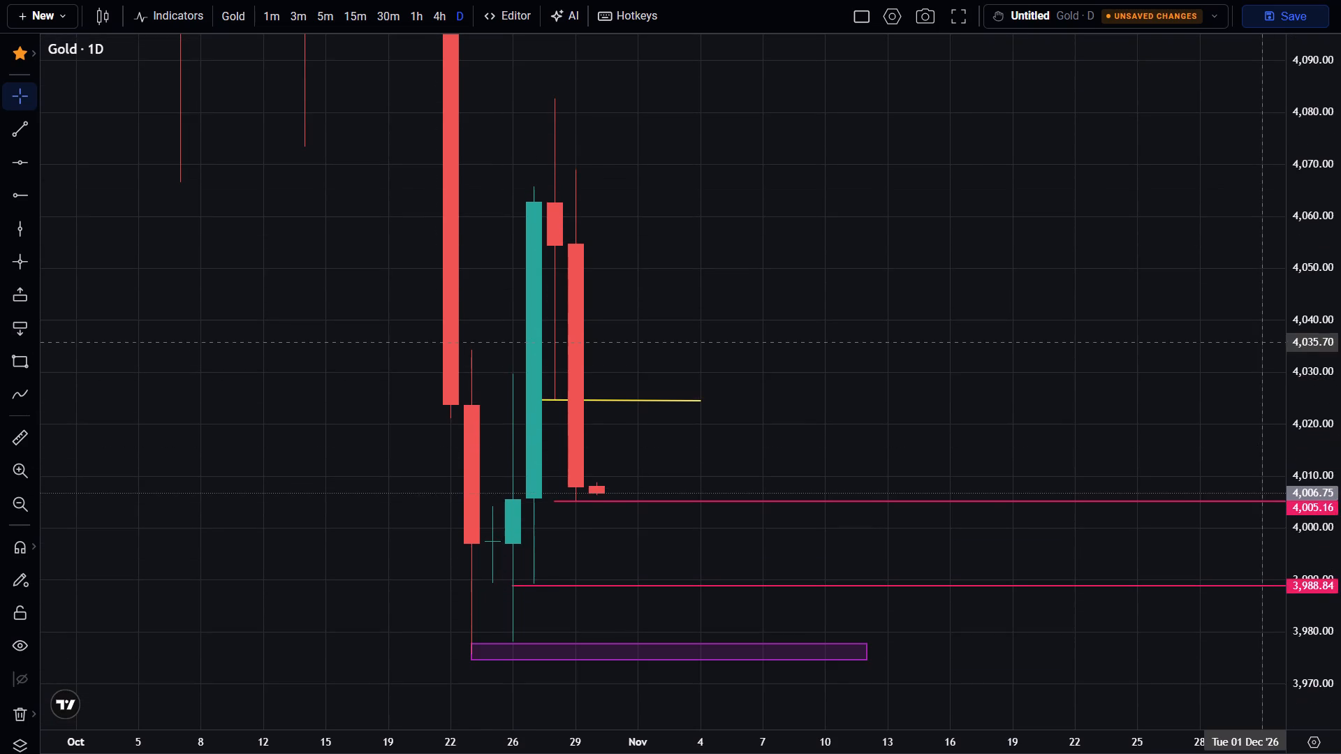
drag(1272, 346, 1311, 503)
drag(1295, 298, 1326, 437)
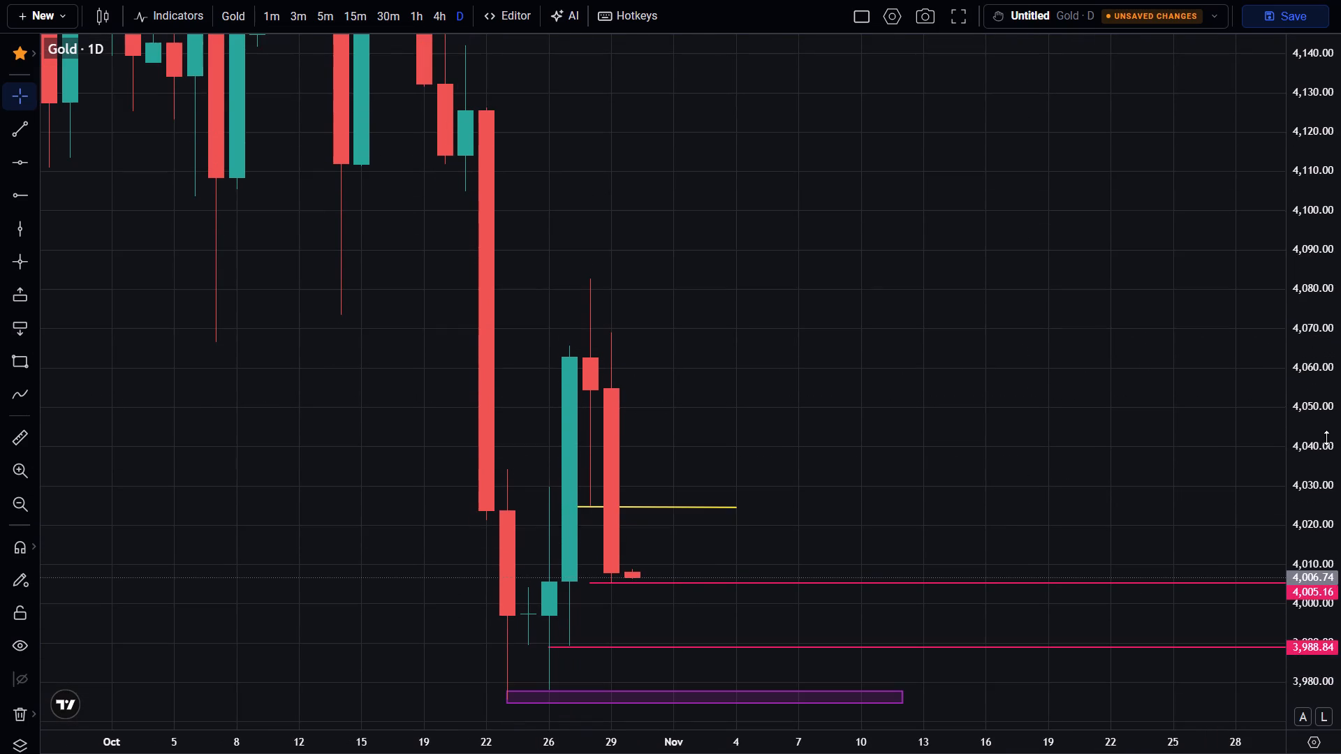
scroll(1288, 434, down, 1)
drag(773, 401, 779, 387)
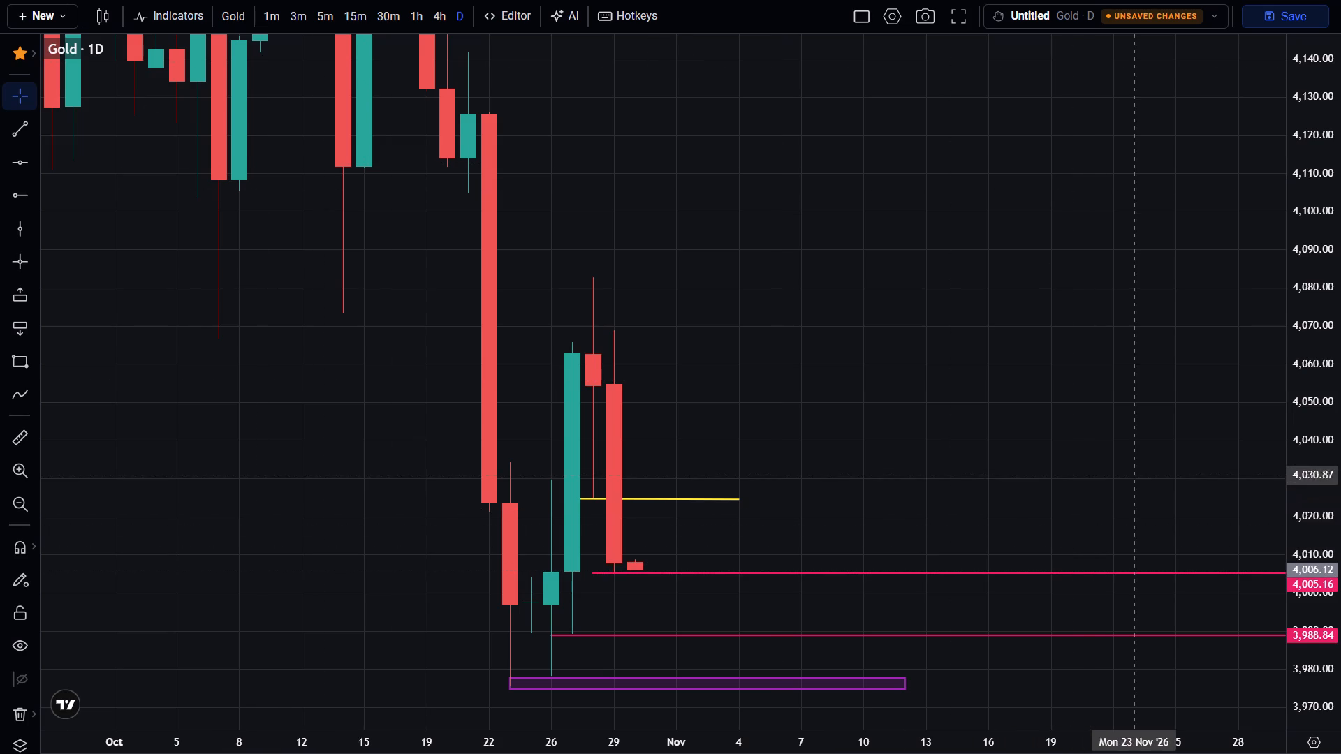
drag(1124, 474, 1138, 328)
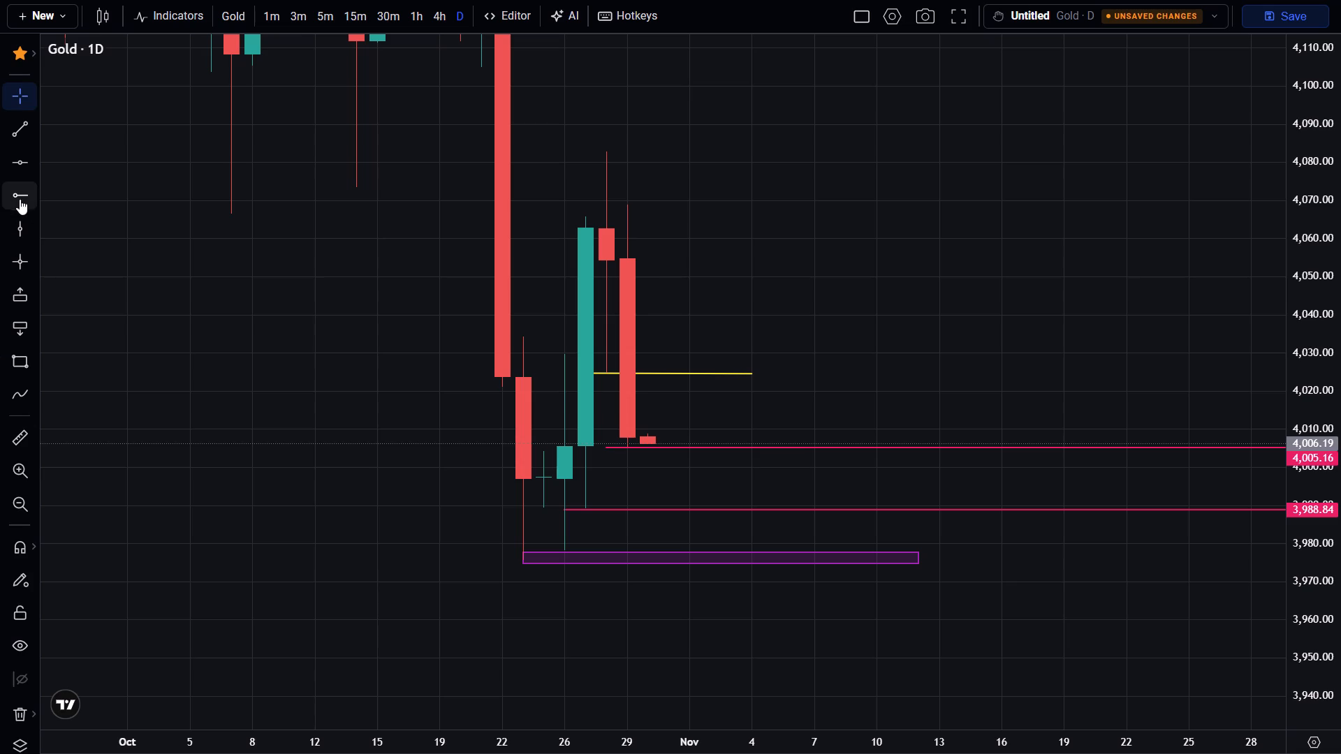
click(20, 198)
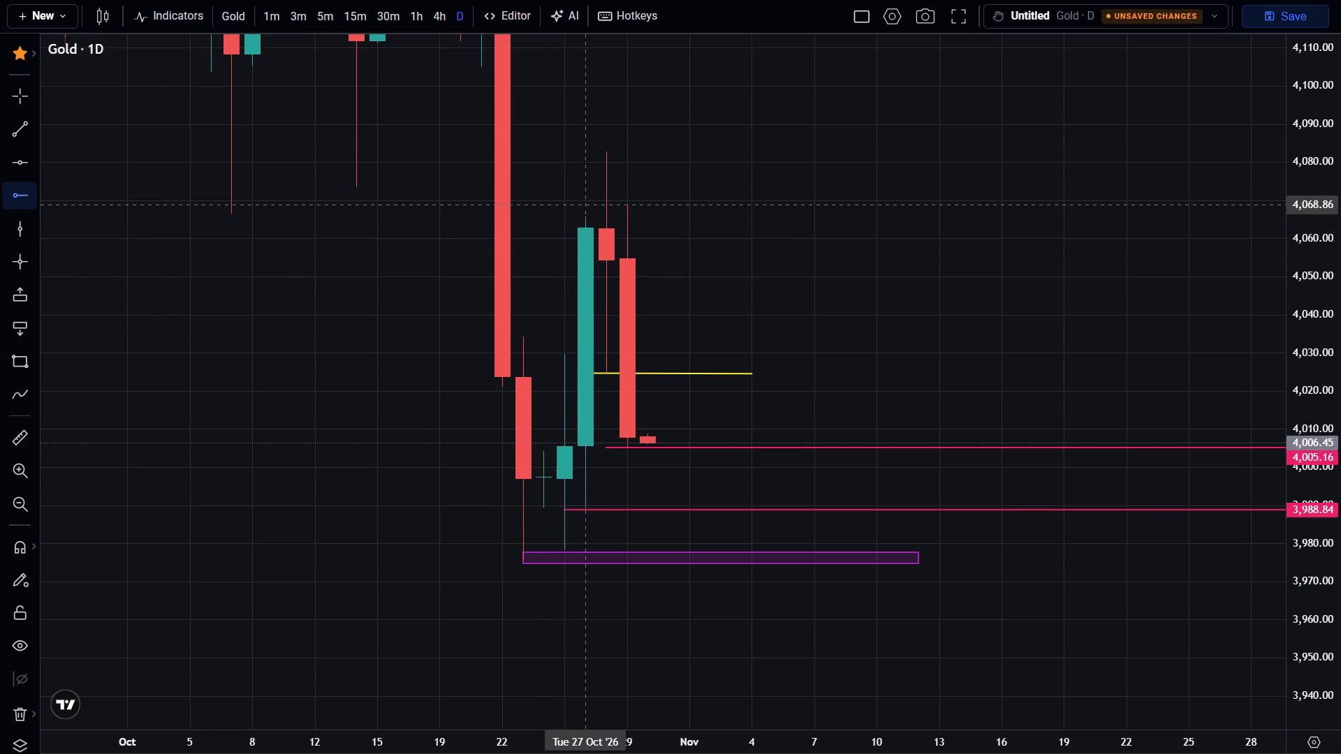
click(592, 205)
click(494, 272)
Draw a horizontal ray at about 4,082.59 starting from the 22 October candle, level with the 28 October high.
drag(494, 272, 526, 360)
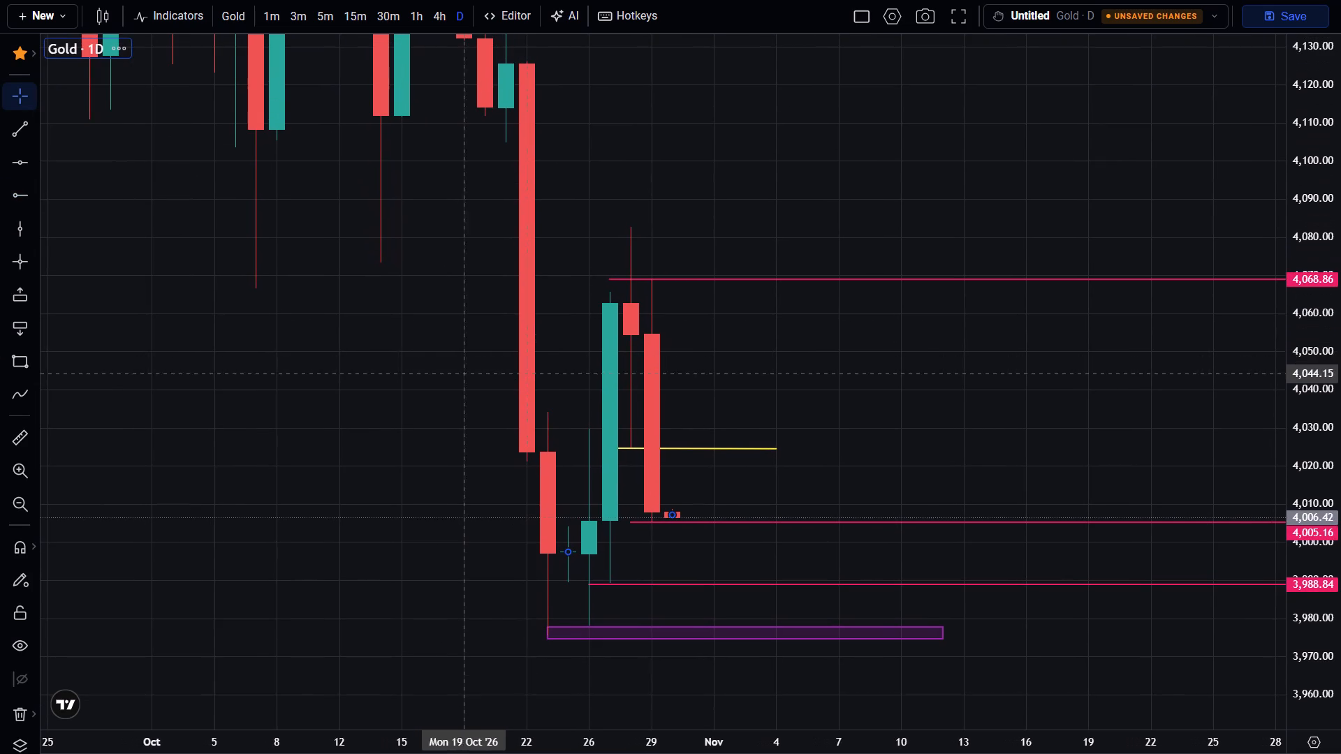
click(17, 202)
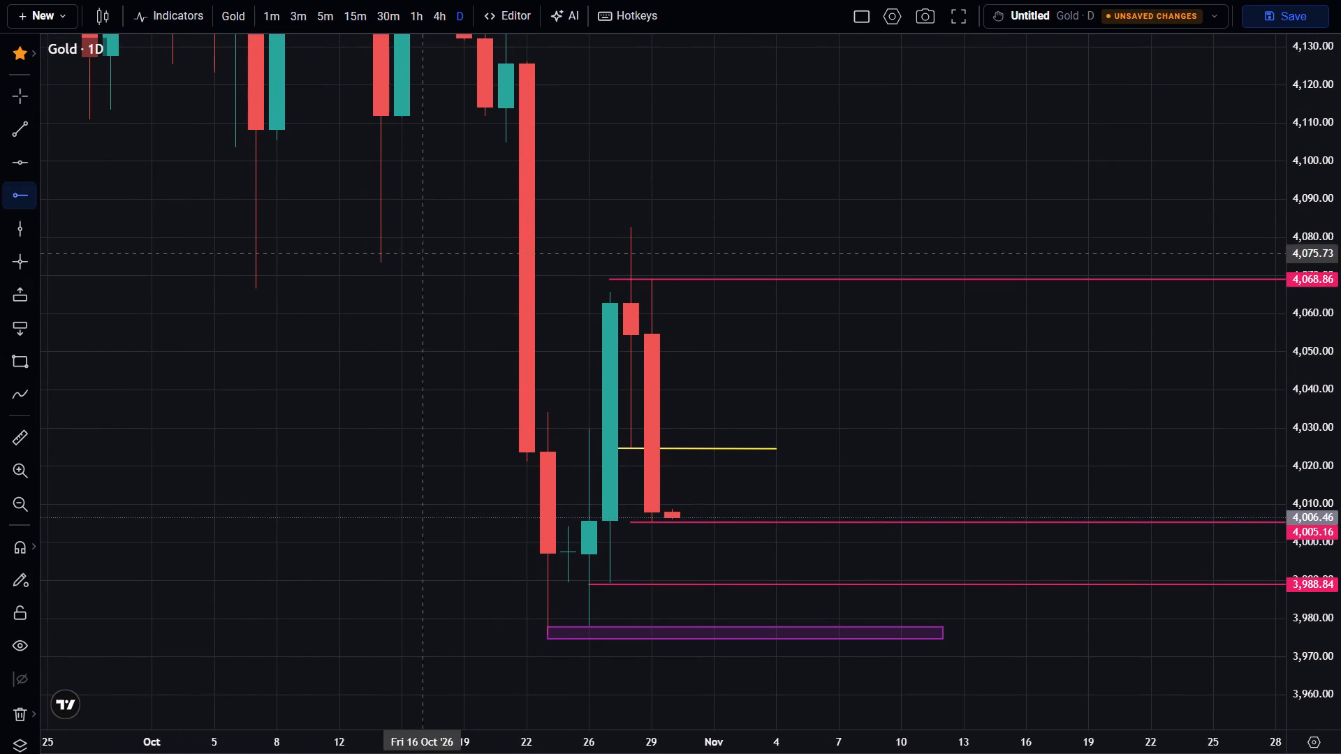
click(534, 228)
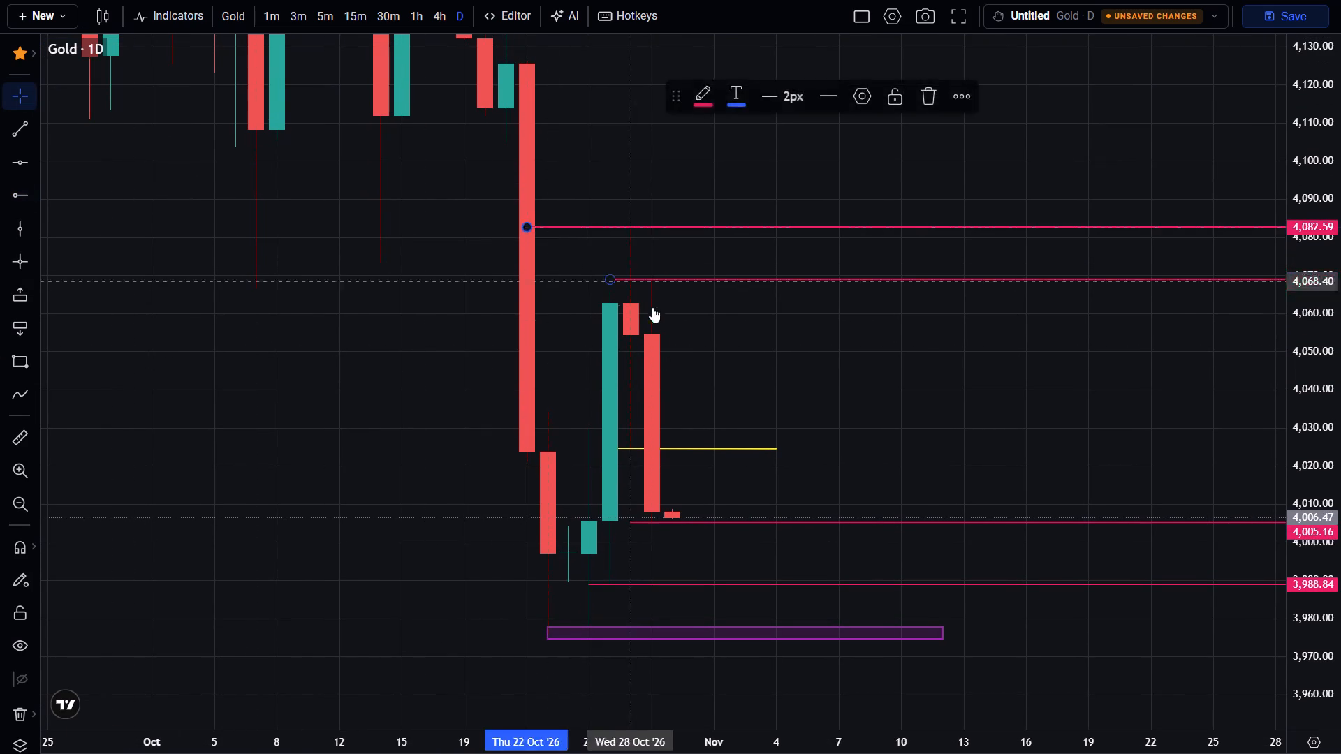
click(659, 320)
Measure the price distance between the 4,068.86 and 4,082.59 horizontal rays, and clear the measurement.
drag(708, 358, 735, 293)
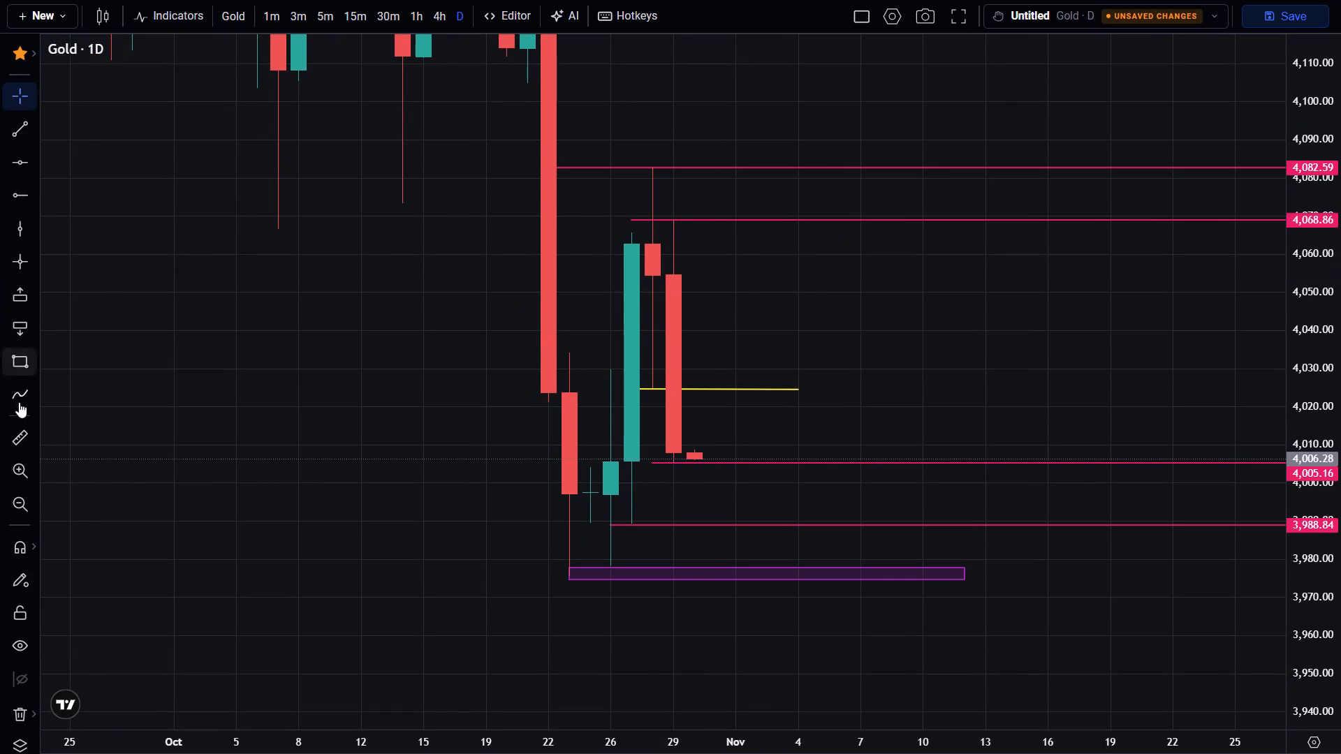
click(20, 419)
click(21, 448)
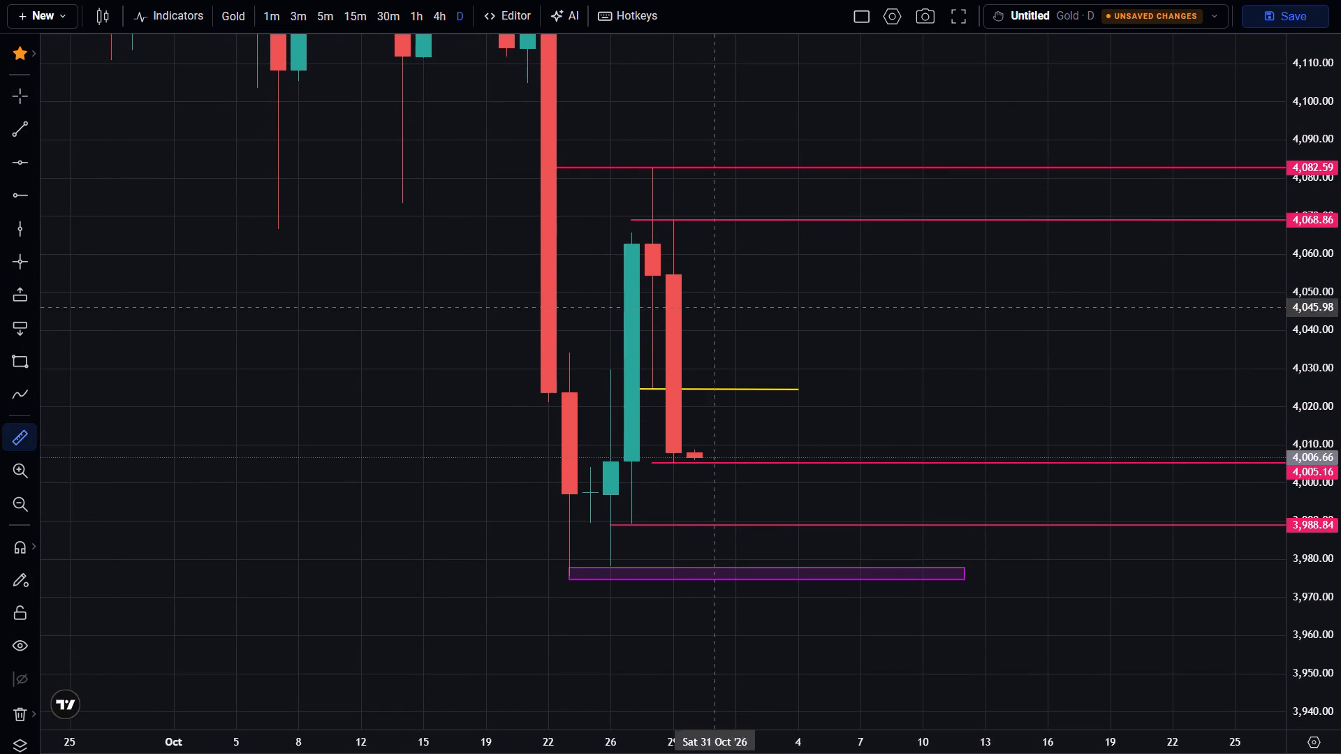
click(759, 218)
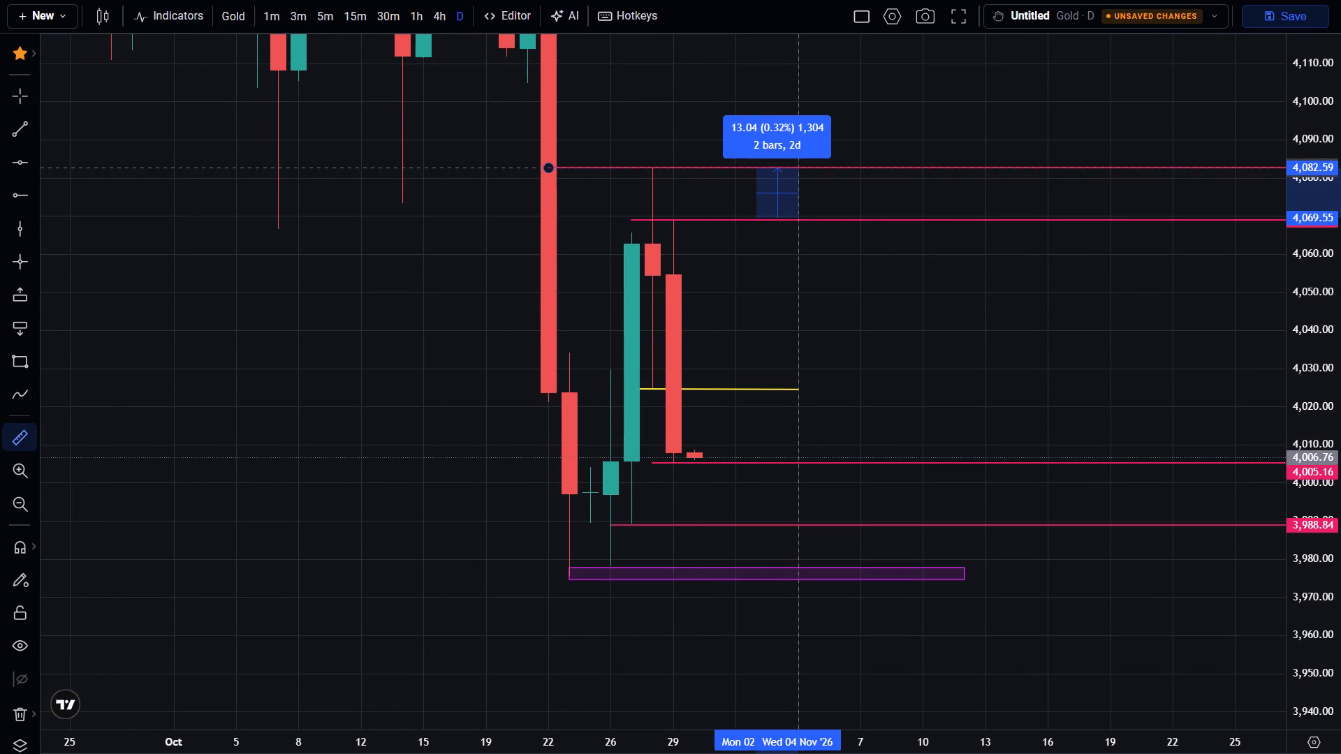
click(805, 168)
click(816, 295)
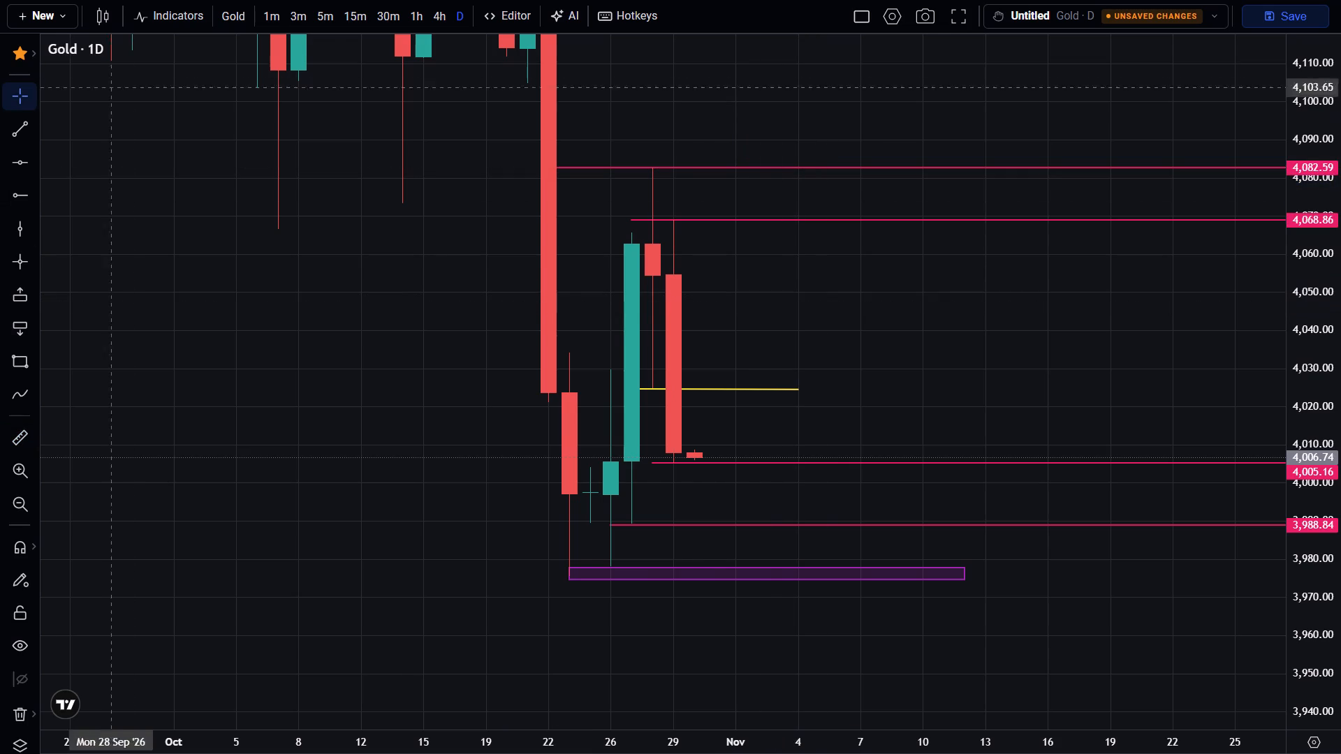
Switch the Gold chart to the 4-hour timeframe.
click(445, 13)
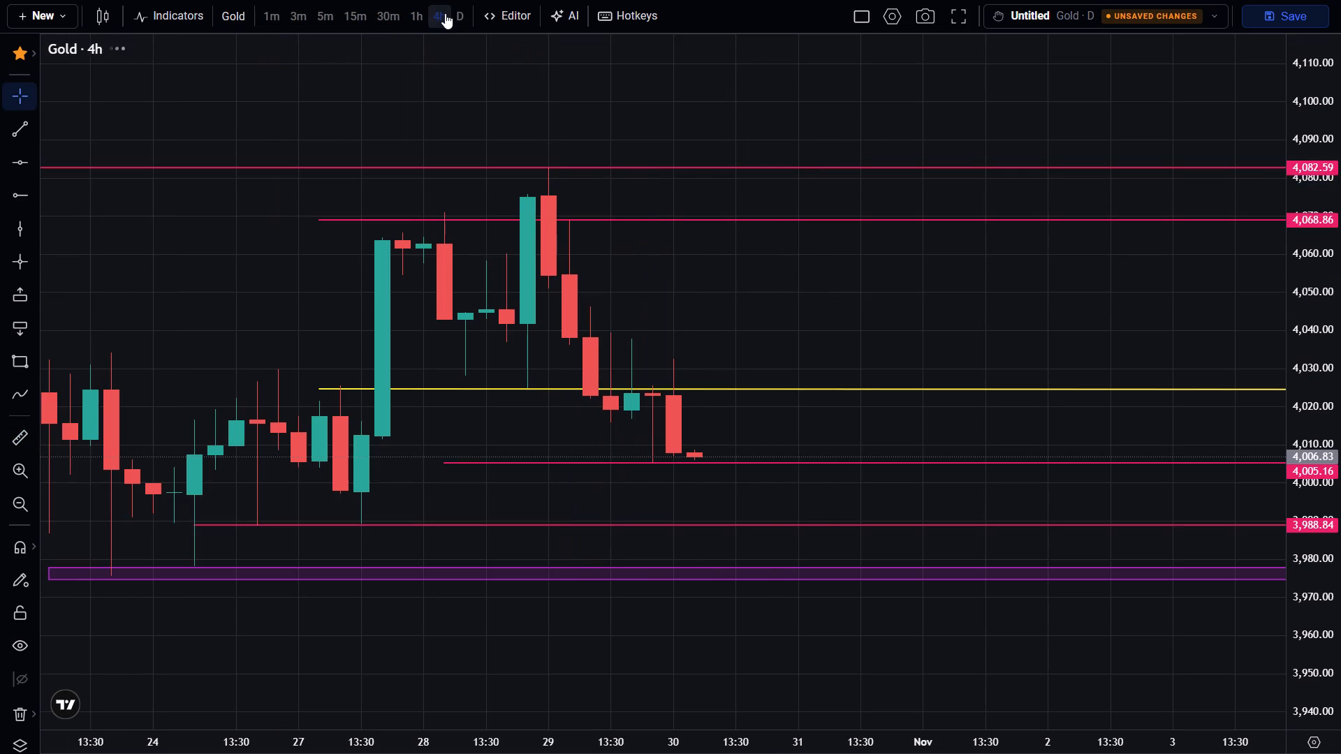
Measure the price distance from about 4,007.89, beside the latest 30 October candle, down to the 4,005.16 ray, and clear the measurement.
scroll(538, 164, down, 2)
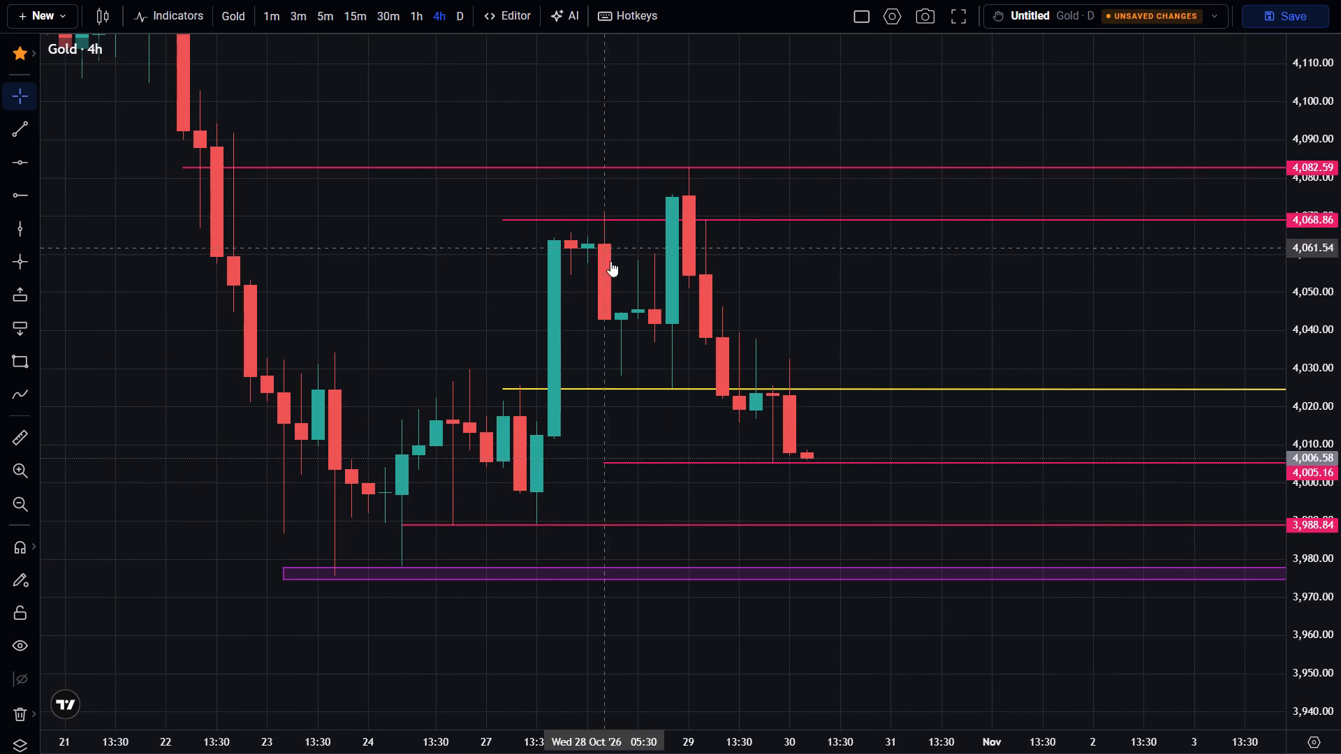
drag(824, 346, 833, 265)
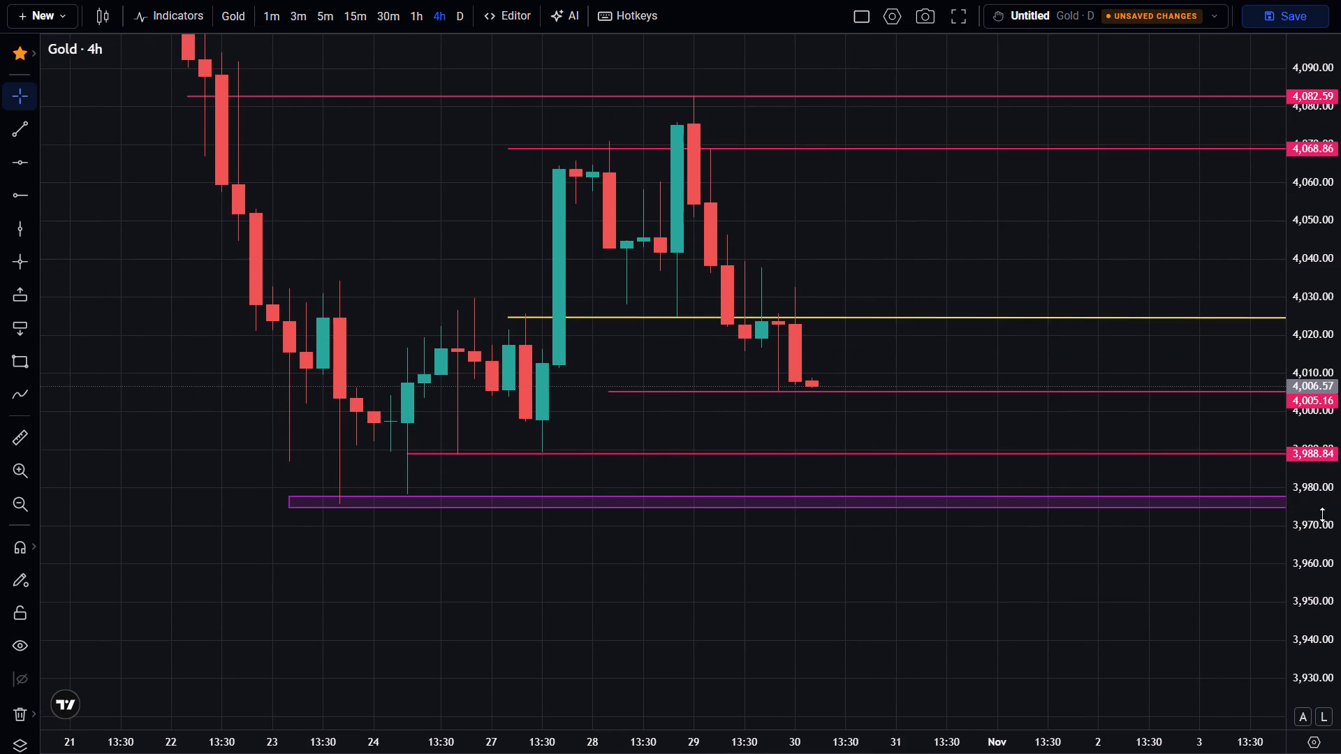
scroll(1322, 514, up, 20)
scroll(1322, 514, up, 15)
middle_click(1322, 513)
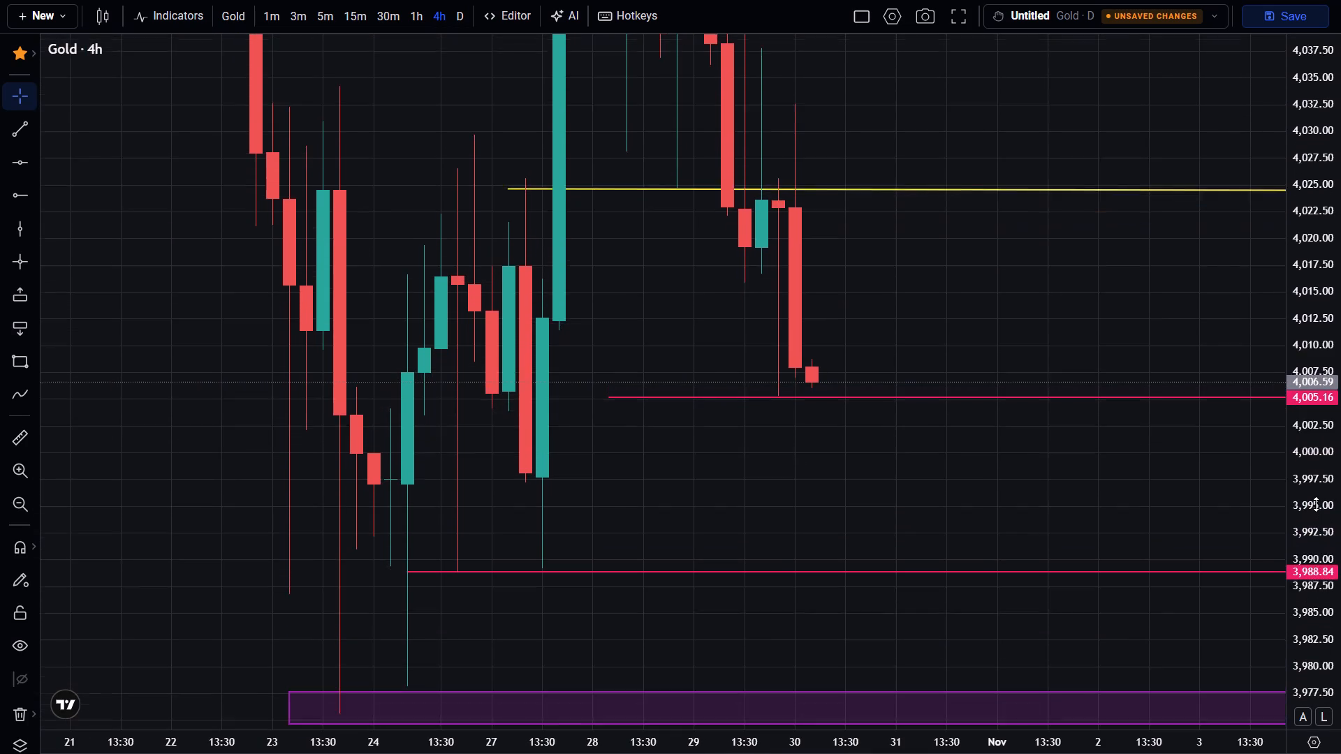
scroll(1316, 504, up, 20)
scroll(1316, 504, up, 7)
middle_click(1316, 504)
middle_click(1316, 503)
middle_click(1317, 504)
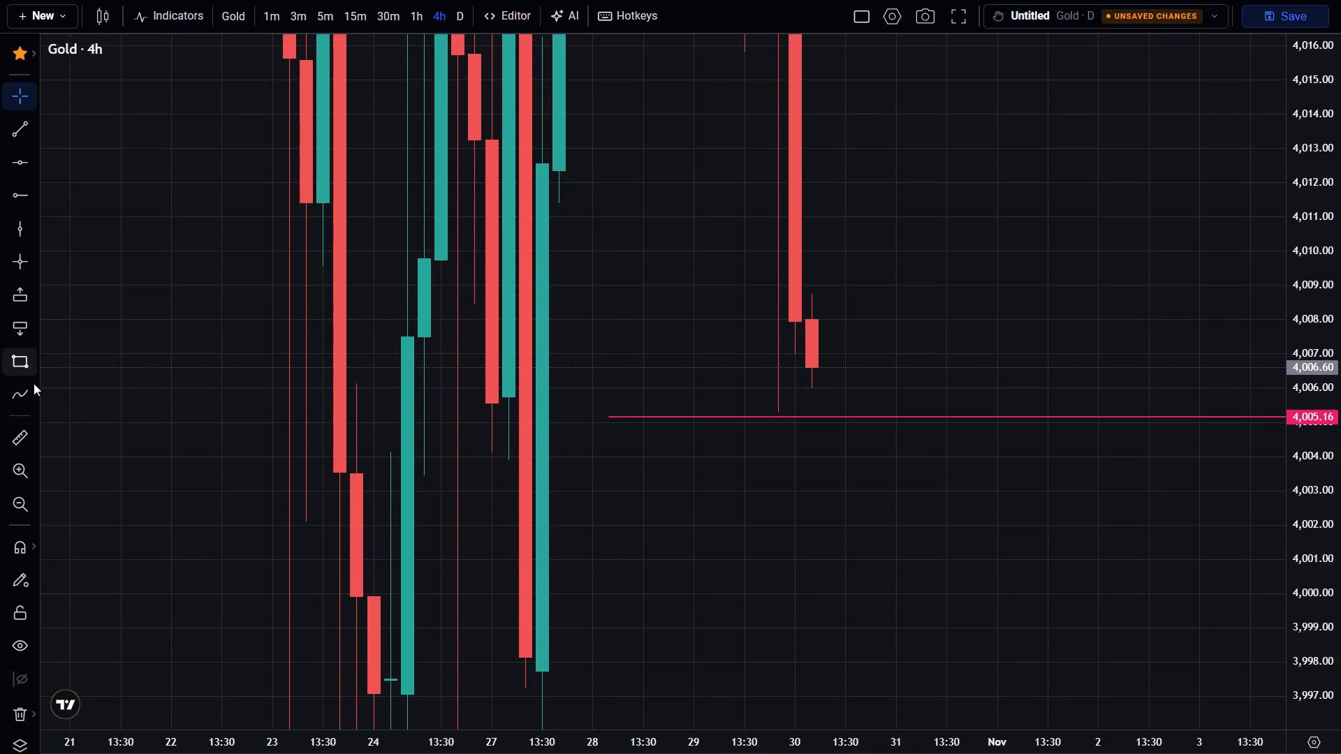
click(17, 448)
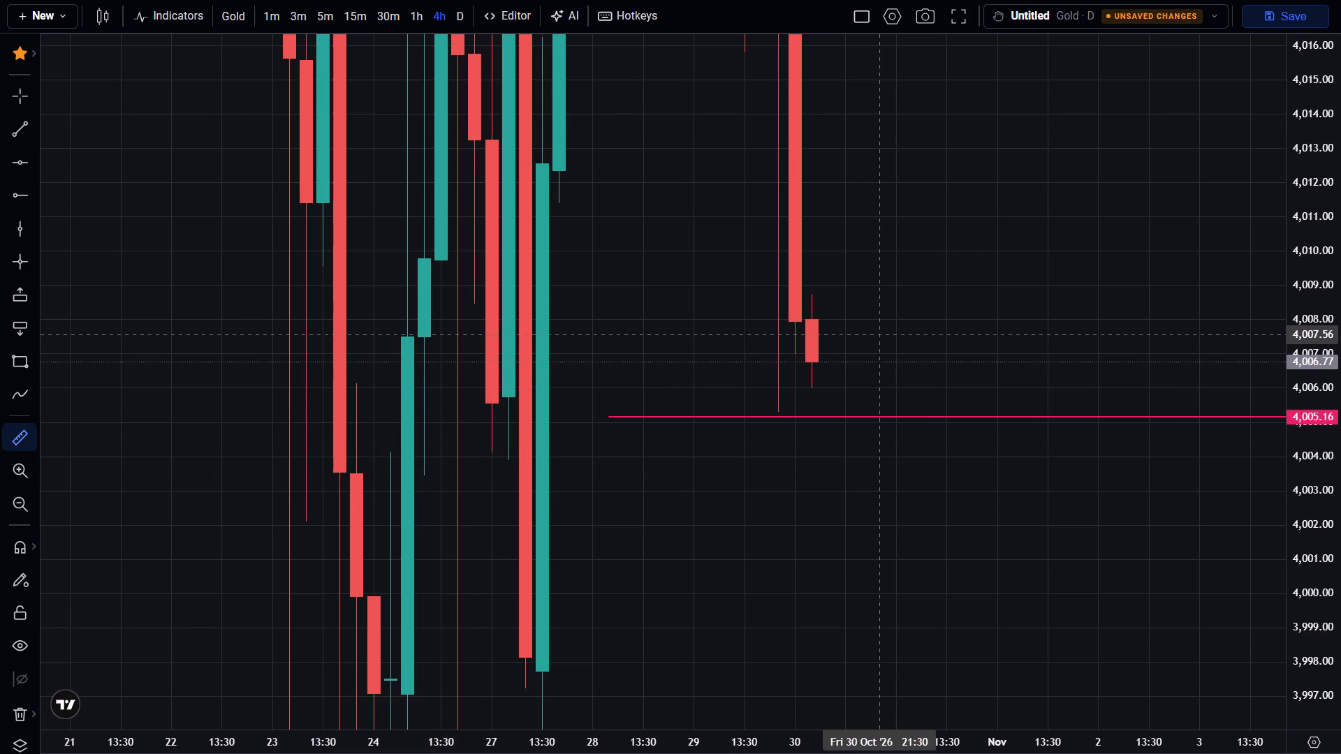
click(866, 323)
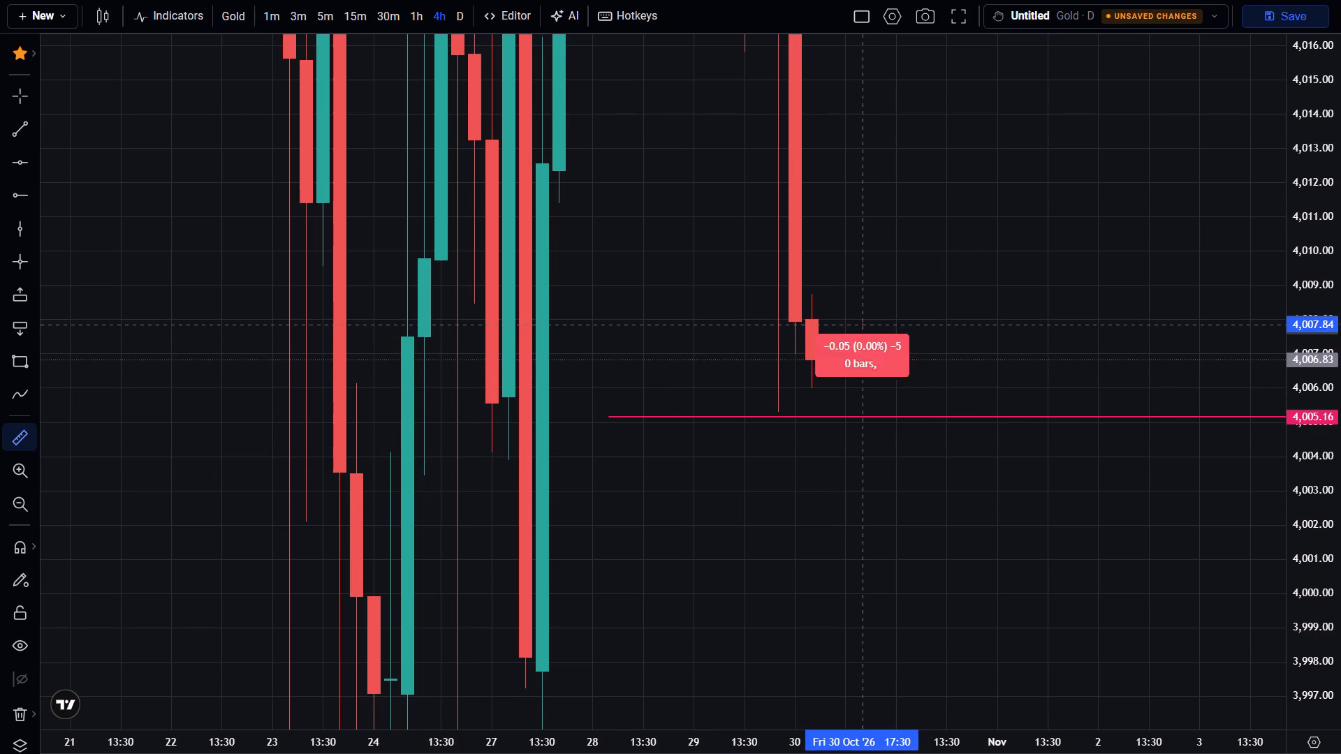
click(883, 417)
click(883, 467)
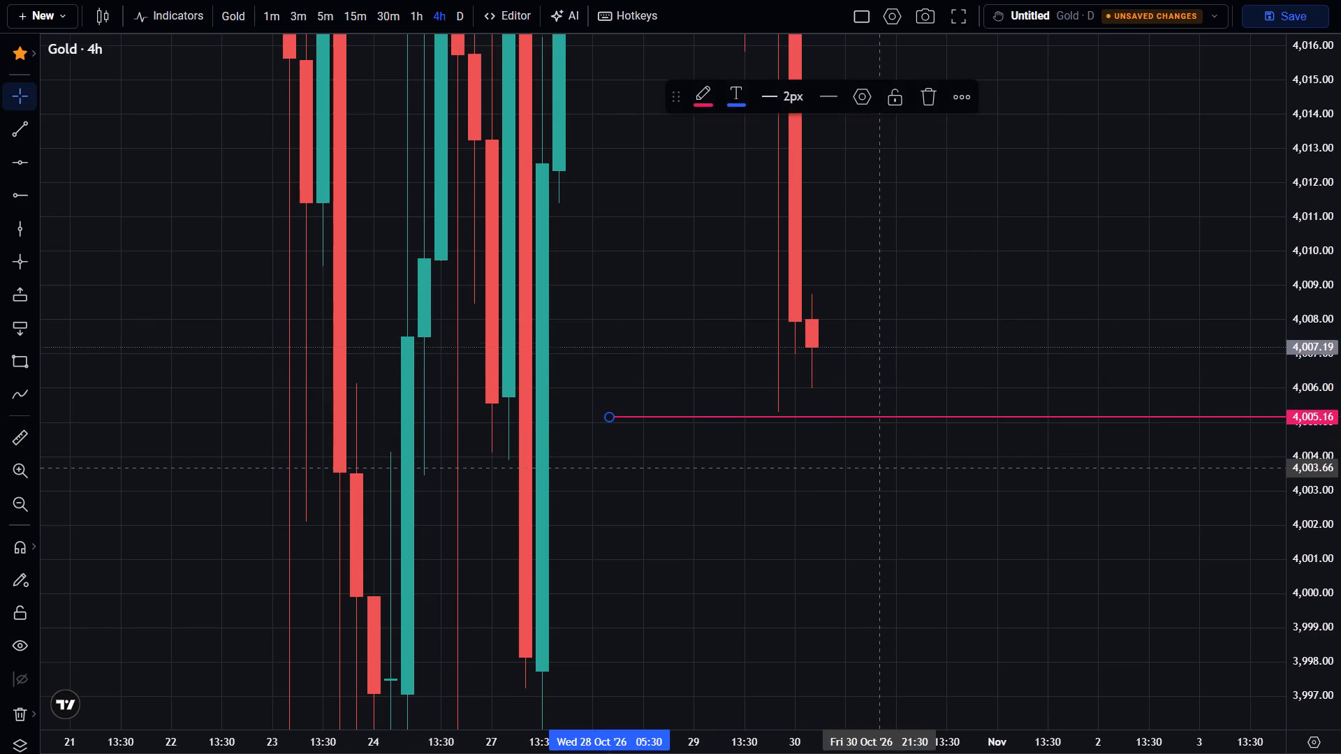
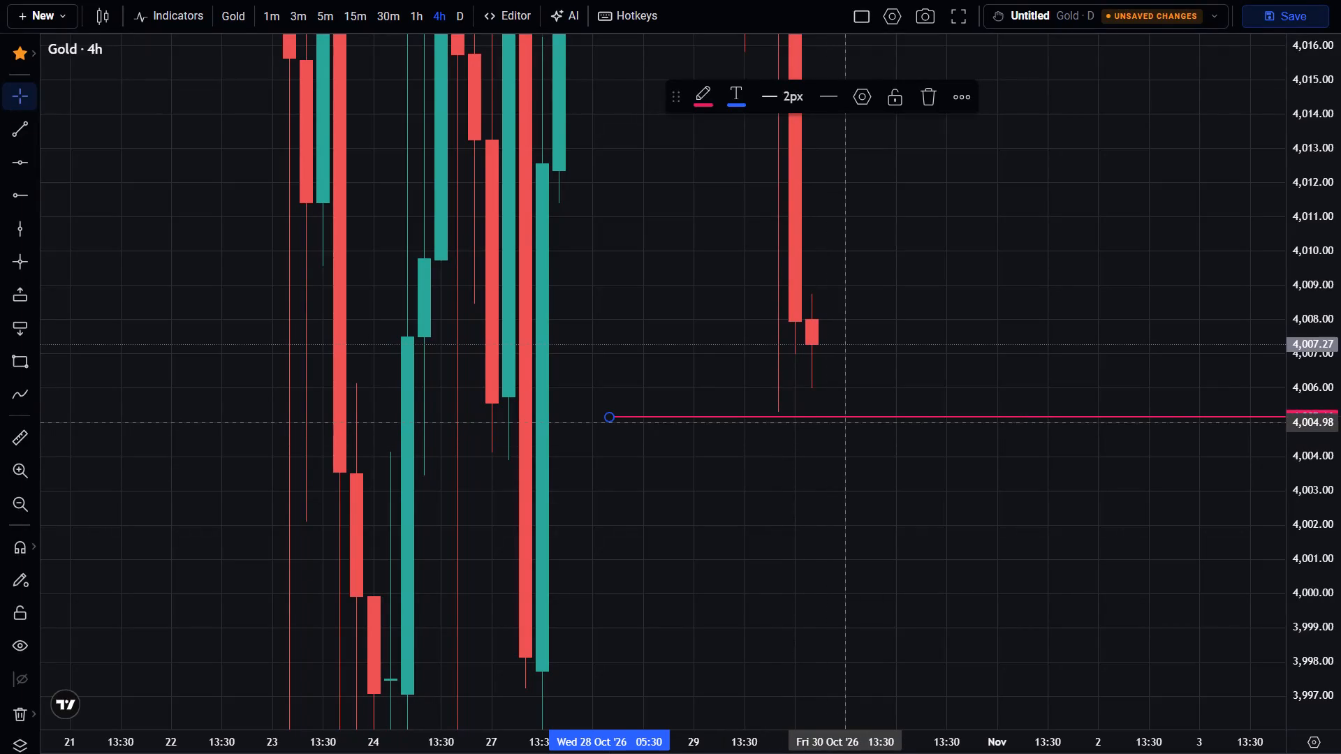
Move the 4,005.16 horizontal ray up to about 4,005.29, level with the low of the last 29 October candle.
scroll(898, 466, up, 2)
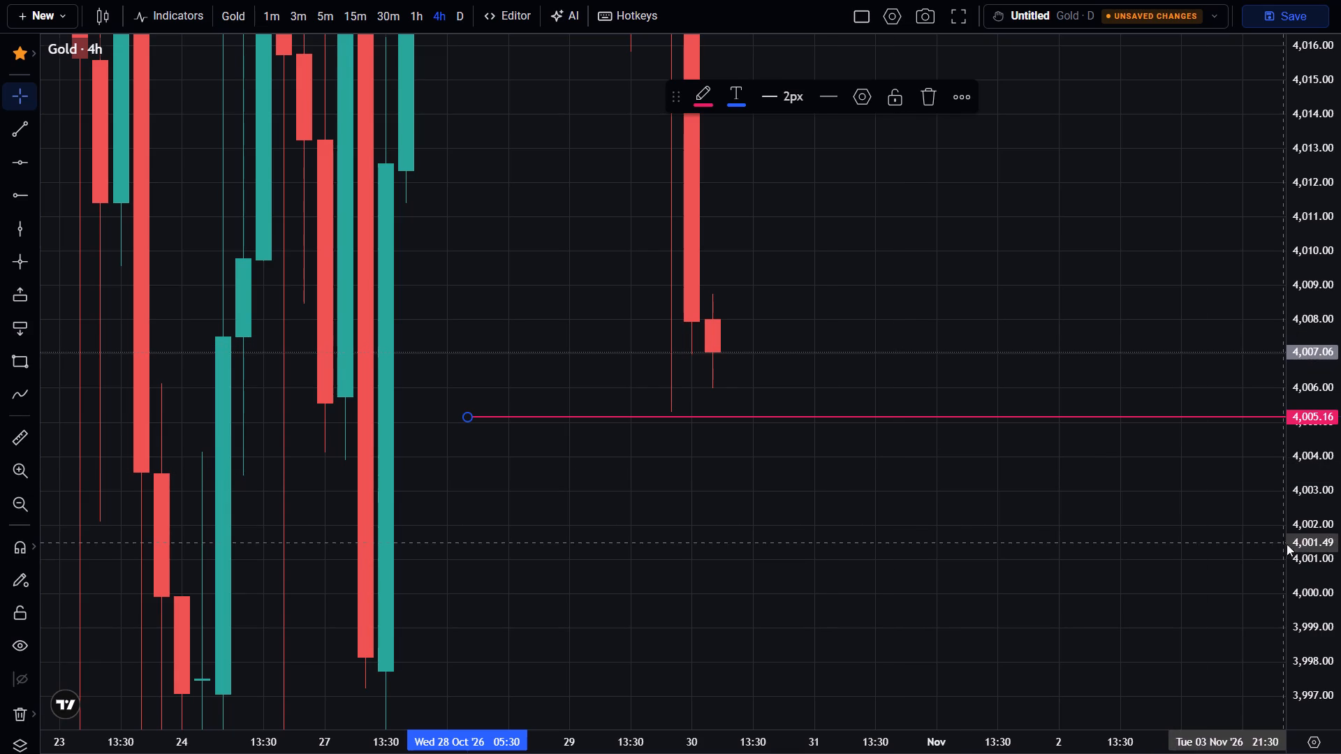
scroll(1326, 554, up, 20)
scroll(1326, 554, up, 2)
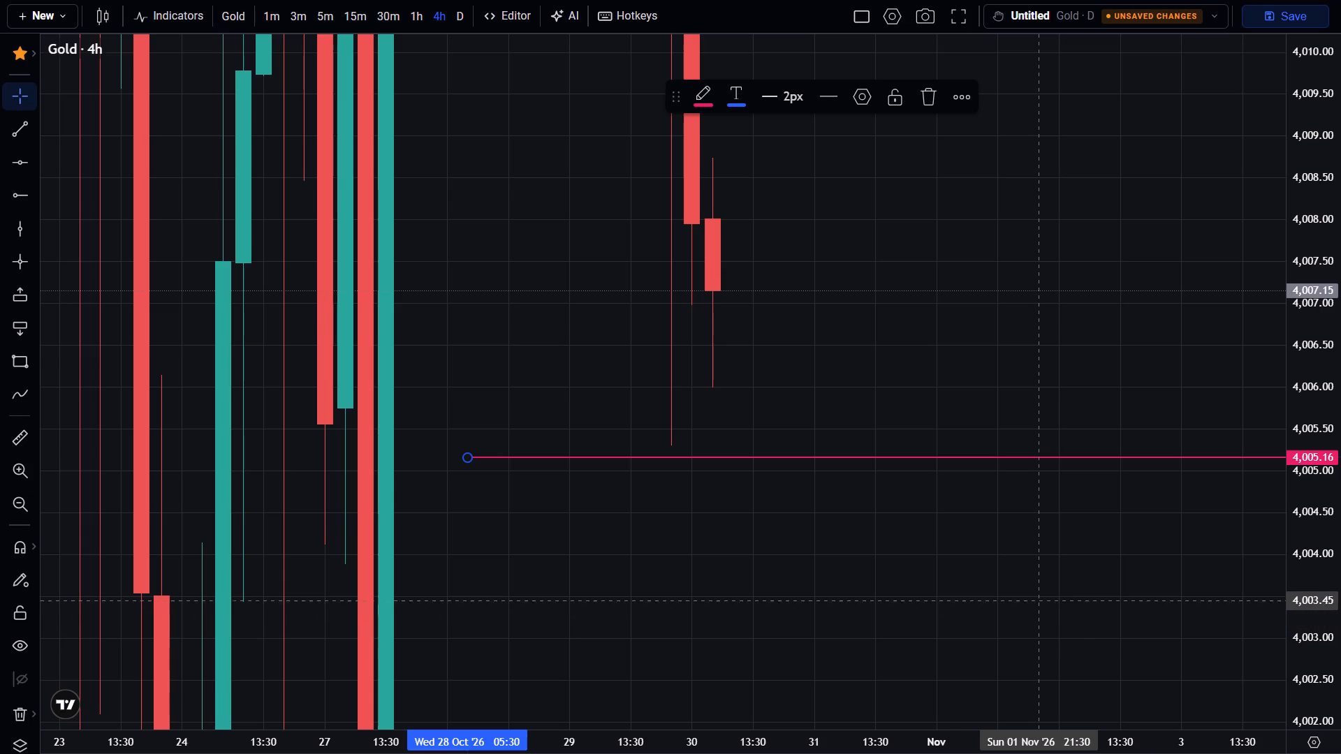
drag(918, 457, 925, 447)
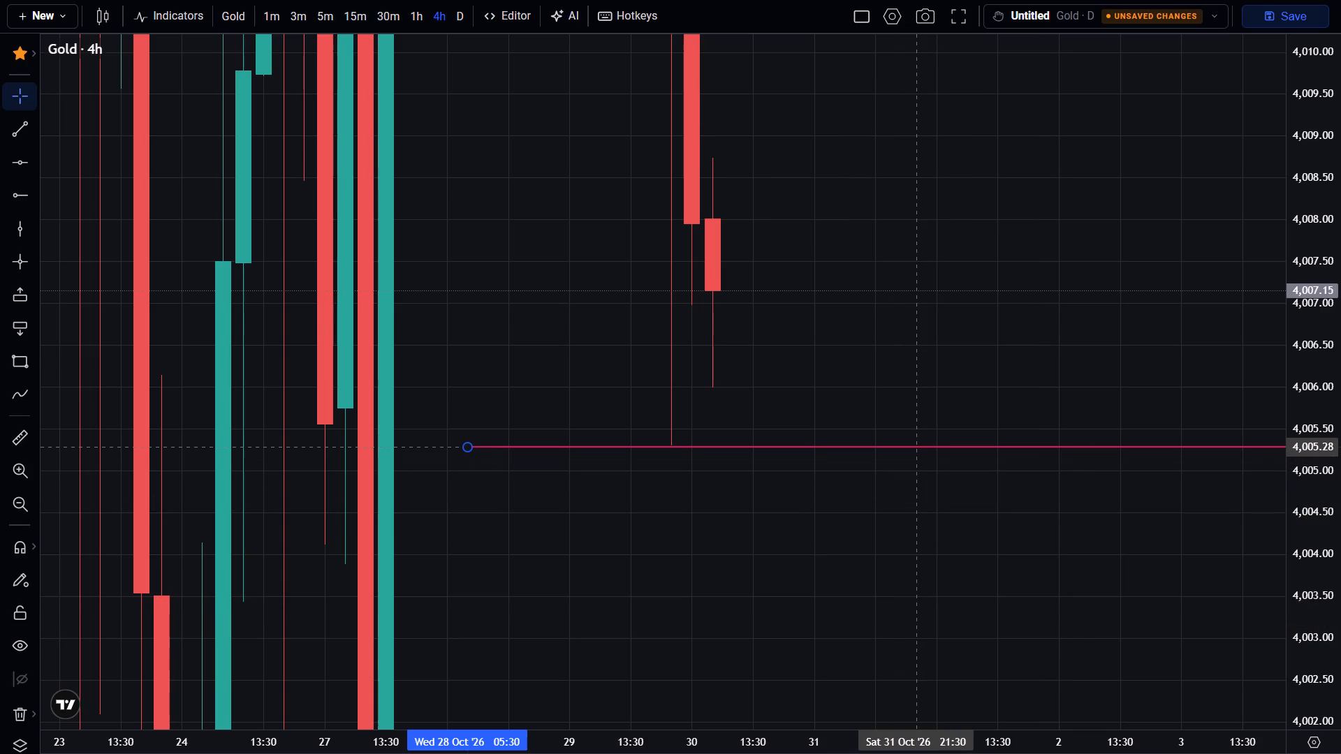
drag(925, 447, 925, 446)
Switch the Gold chart to the 1-minute timeframe.
drag(925, 515, 936, 552)
drag(1340, 276, 1340, 392)
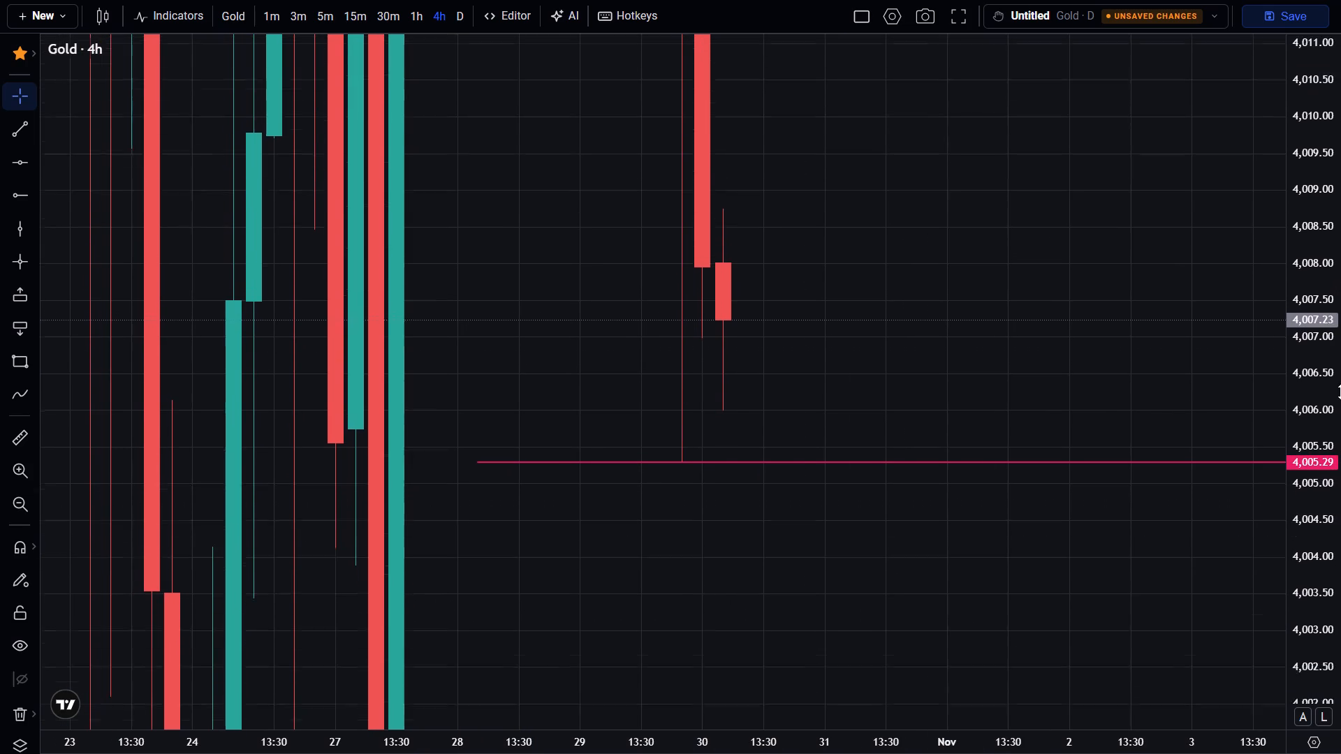
drag(1340, 392, 1340, 723)
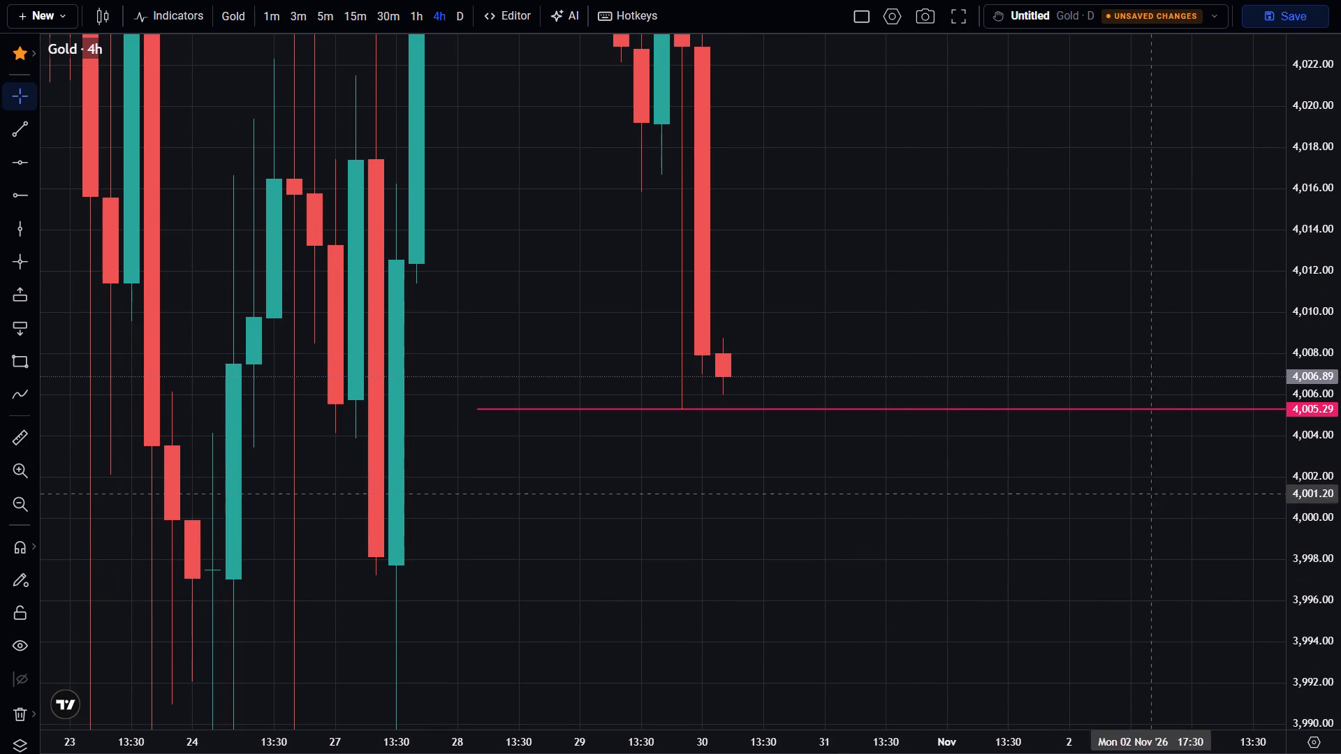
scroll(1340, 498, up, 16)
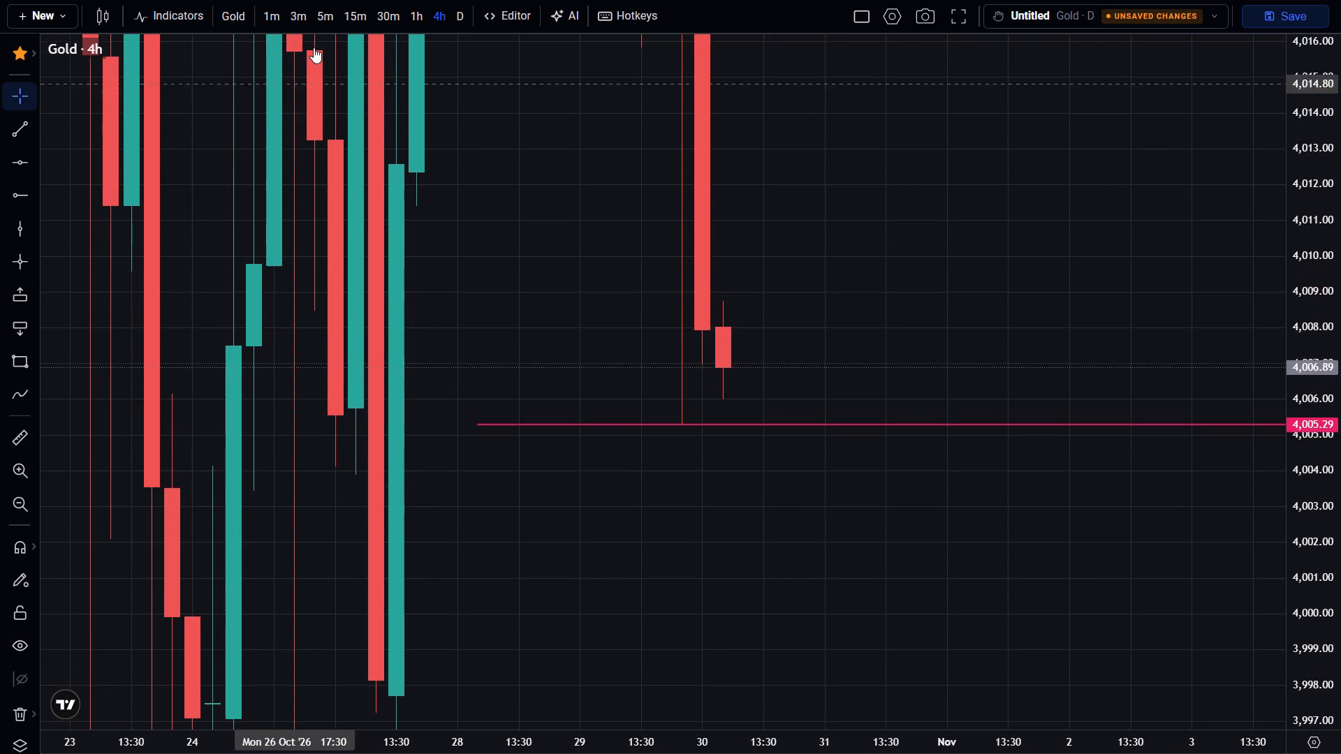
click(274, 20)
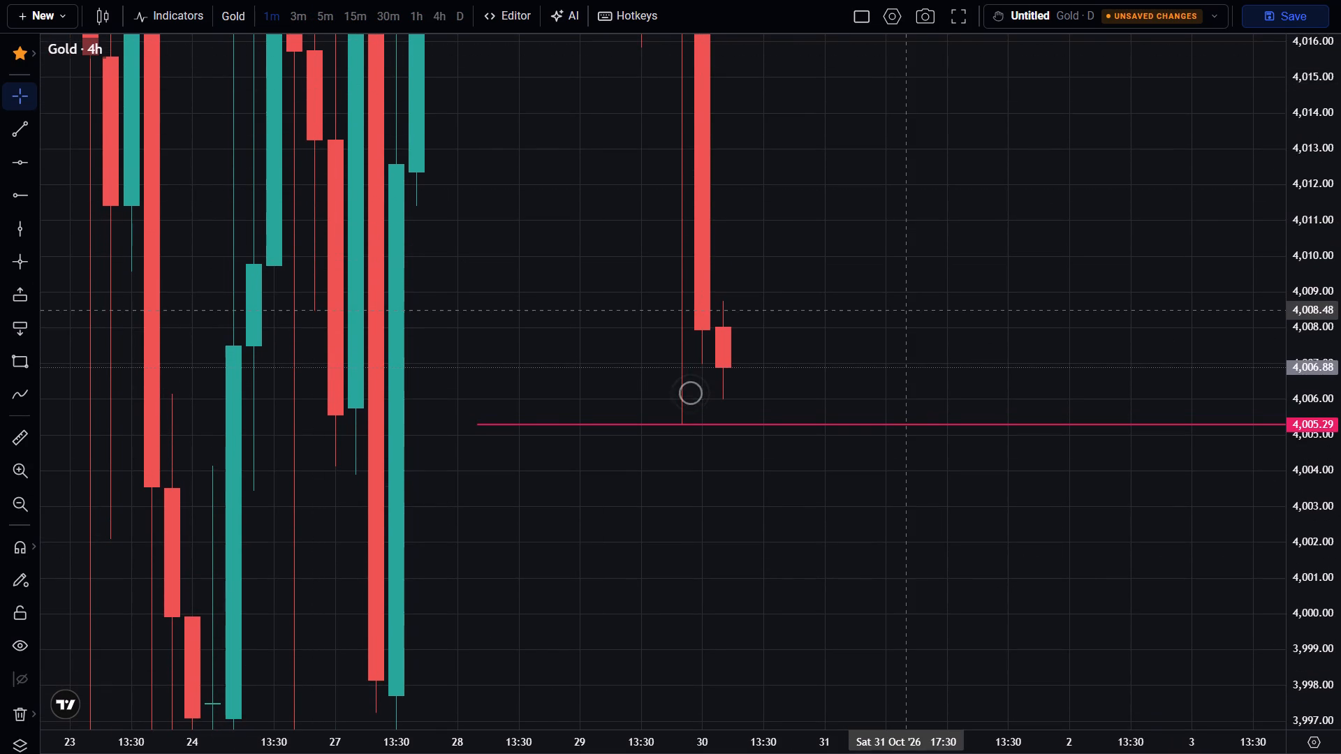
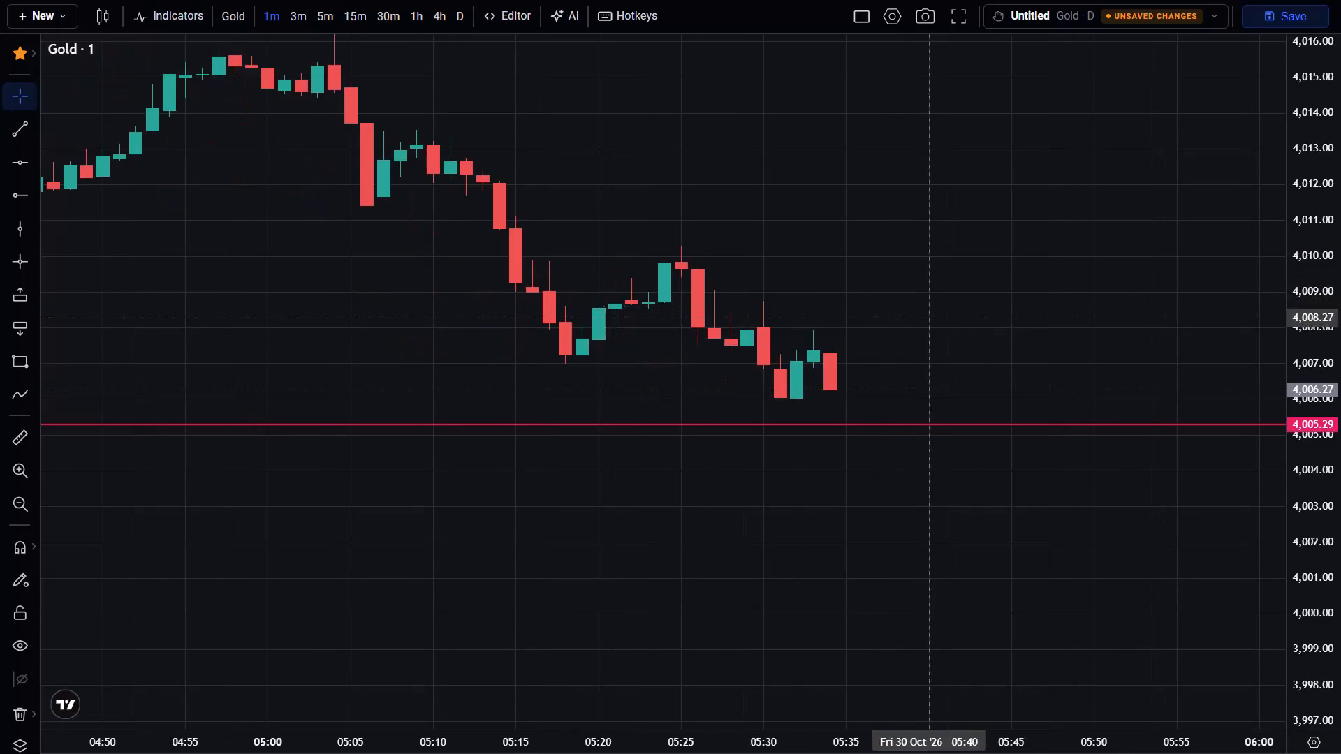
Examine the 1-minute Gold price action around the 4,005.29 ray and the preceding swing highs and lows.
drag(1057, 323, 1061, 323)
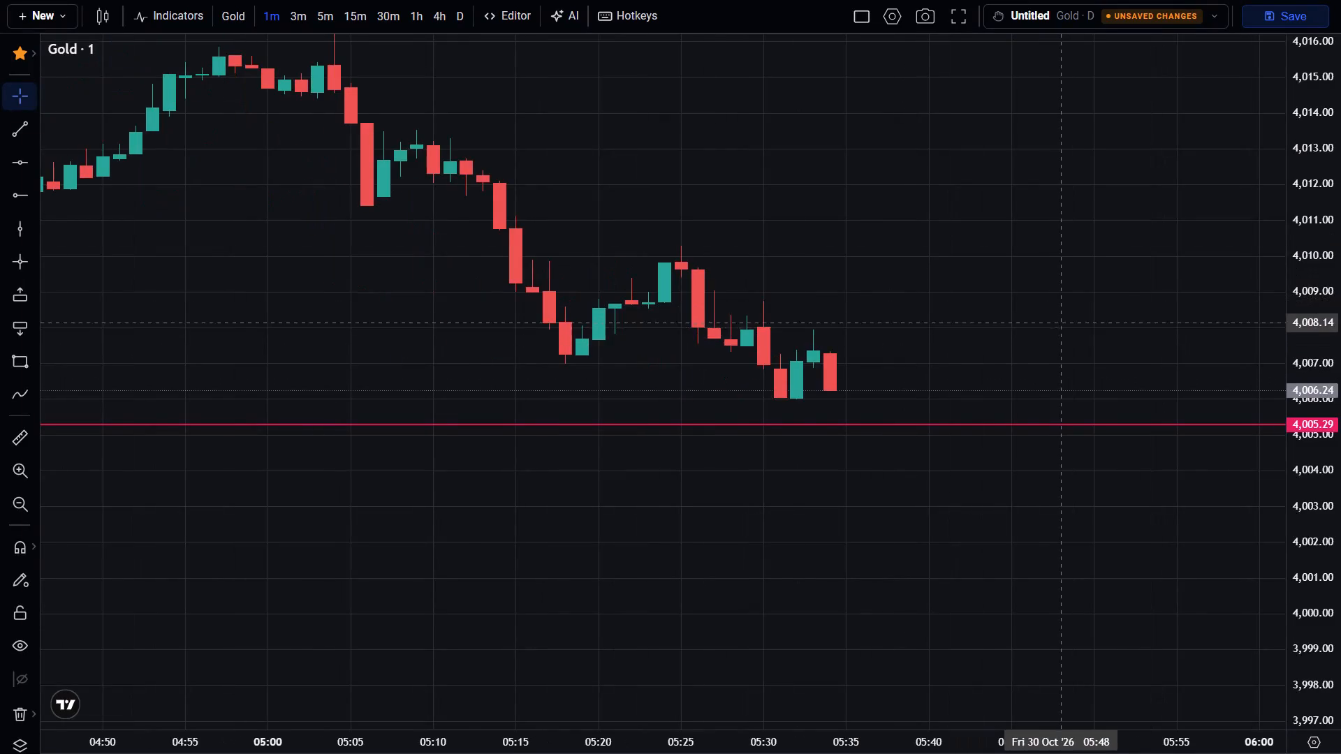
drag(1061, 323, 1141, 458)
scroll(1140, 456, down, 7)
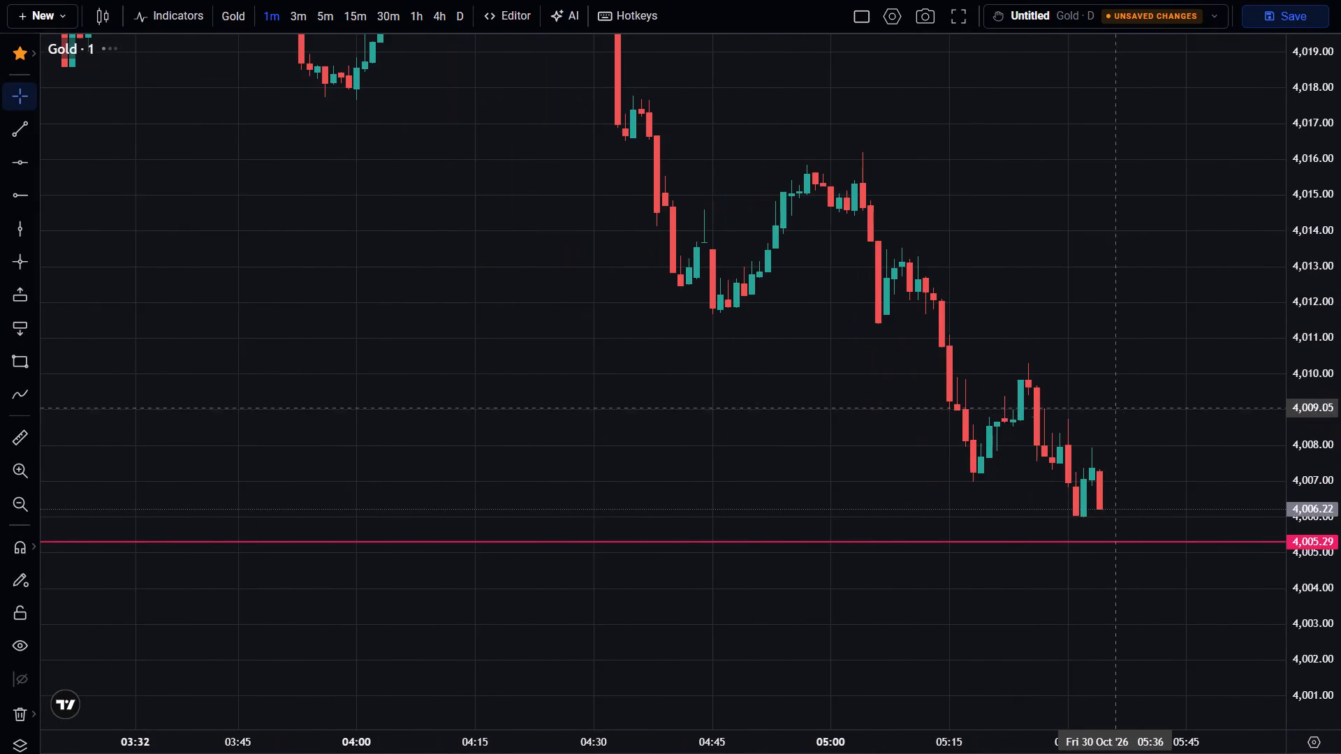
drag(1083, 362, 1090, 505)
scroll(1340, 481, up, 6)
drag(1173, 572, 1170, 565)
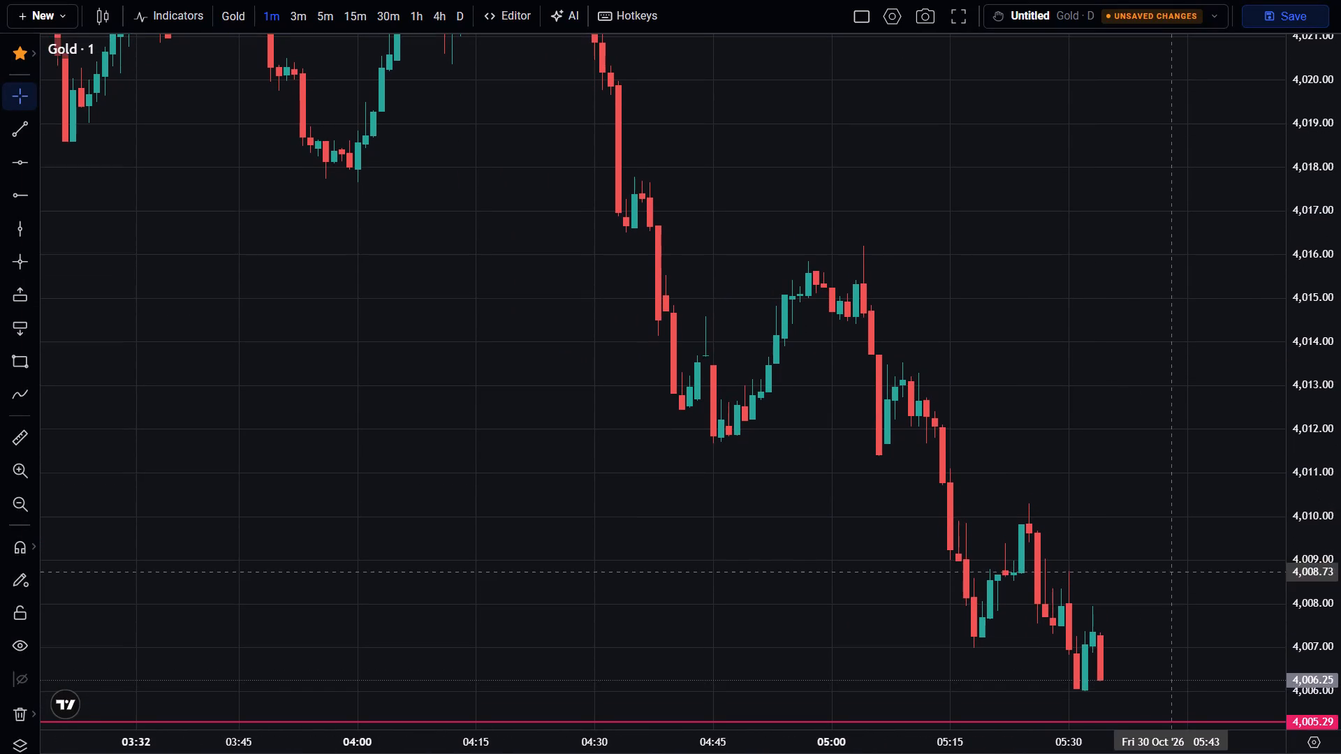
drag(1170, 565, 1050, 320)
scroll(1049, 329, up, 1)
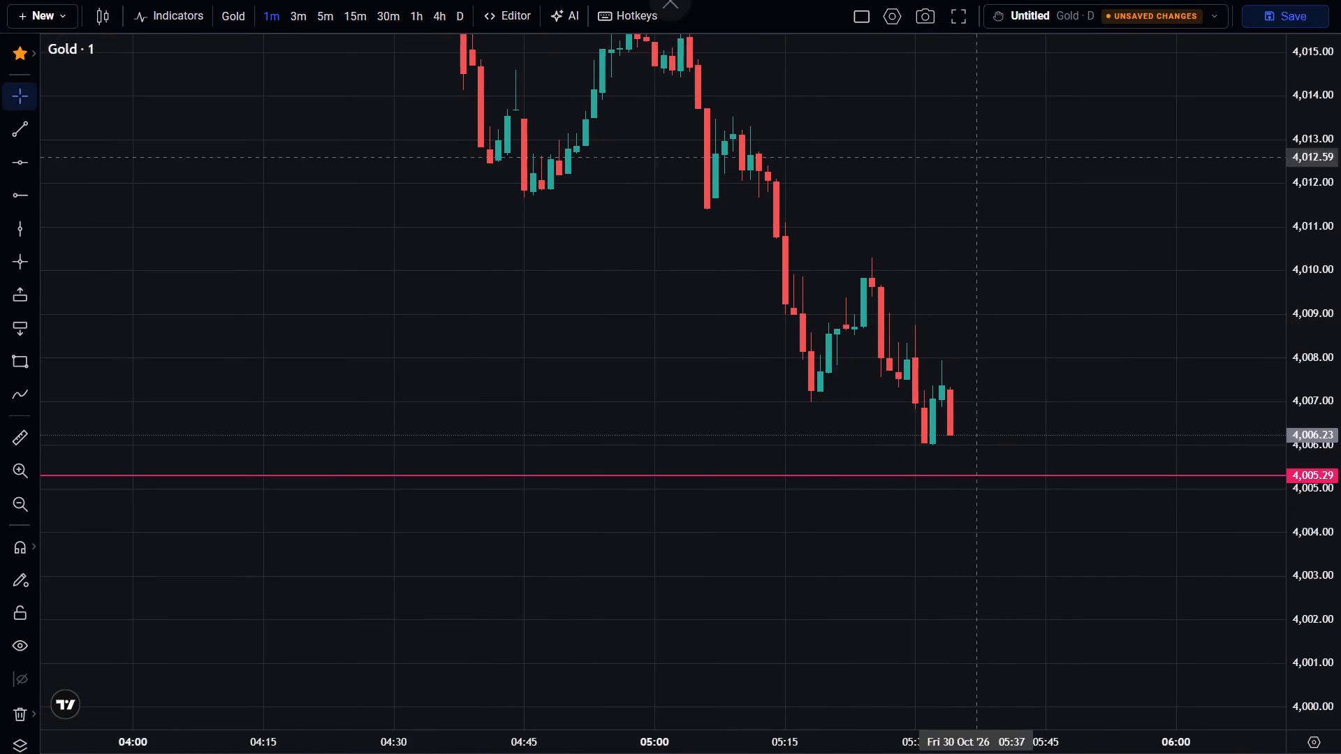
drag(983, 207, 1090, 548)
drag(1319, 256, 1340, 545)
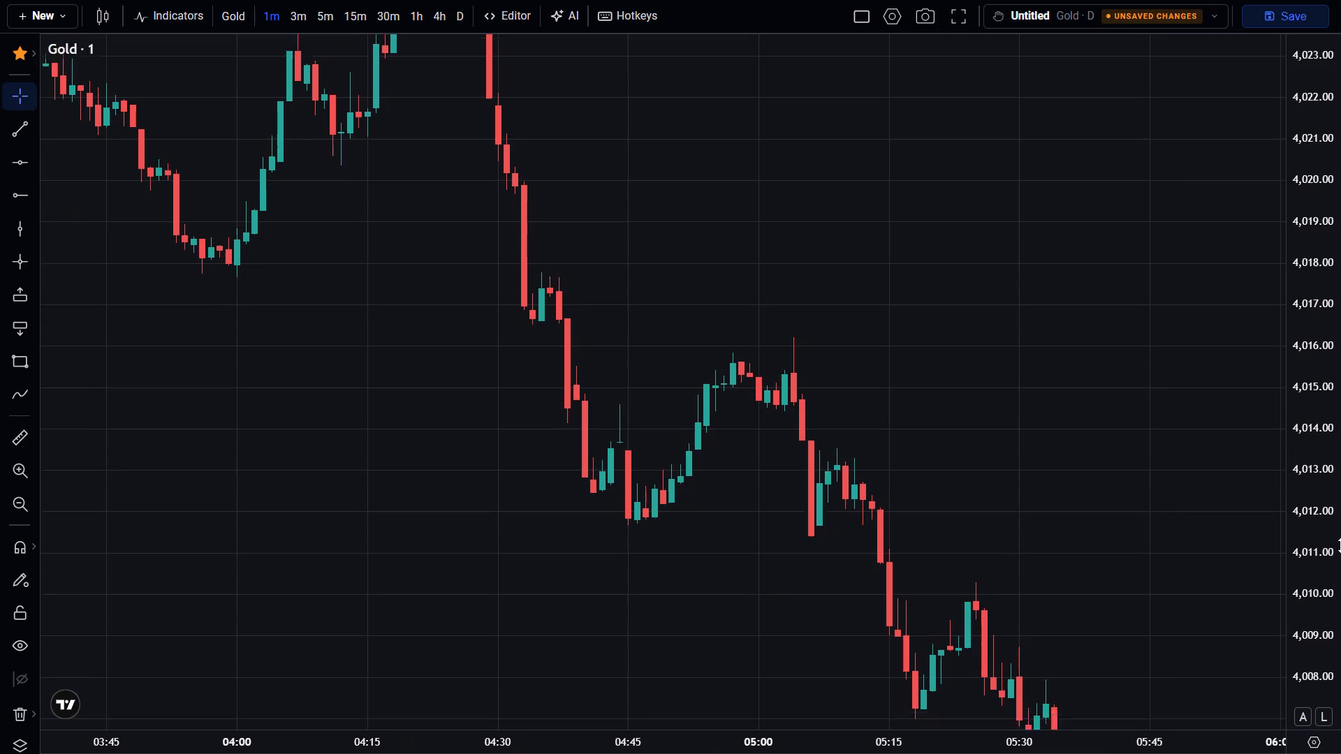
drag(1340, 545, 1340, 652)
scroll(1098, 584, down, 5)
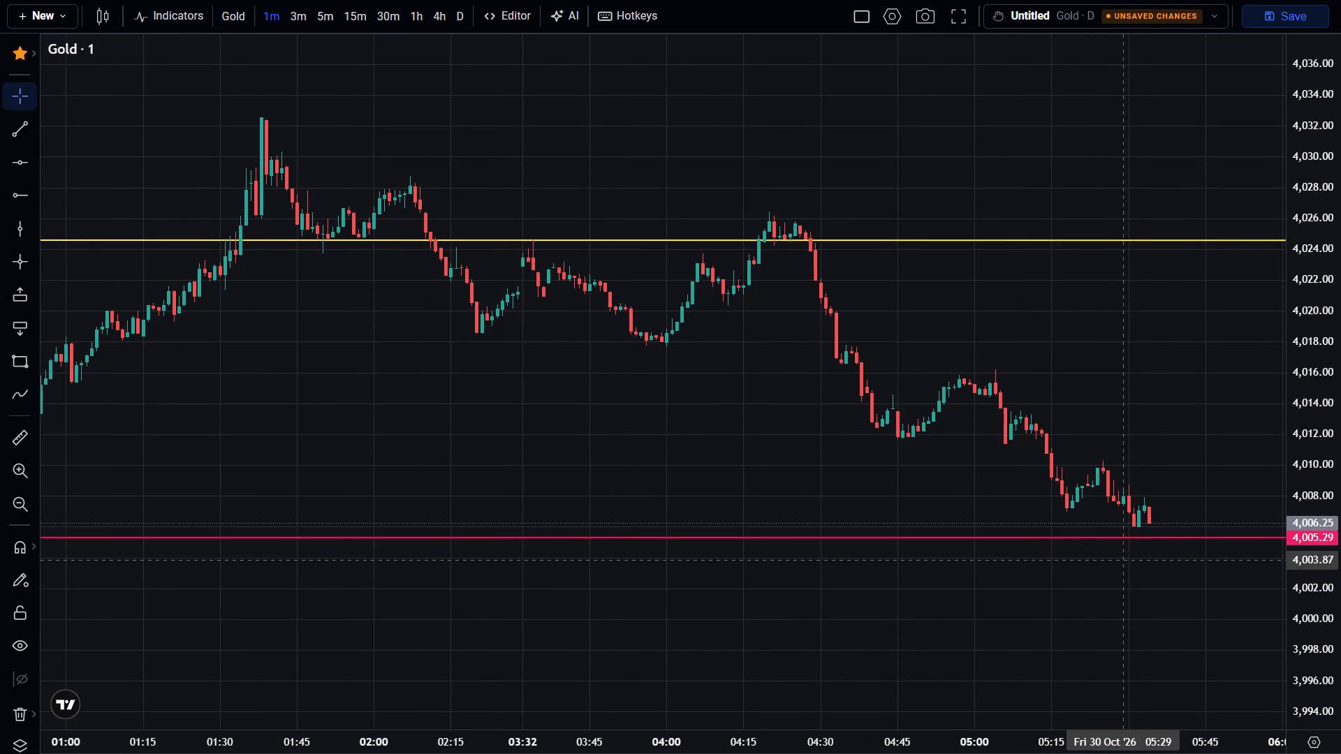
drag(1155, 436, 1158, 357)
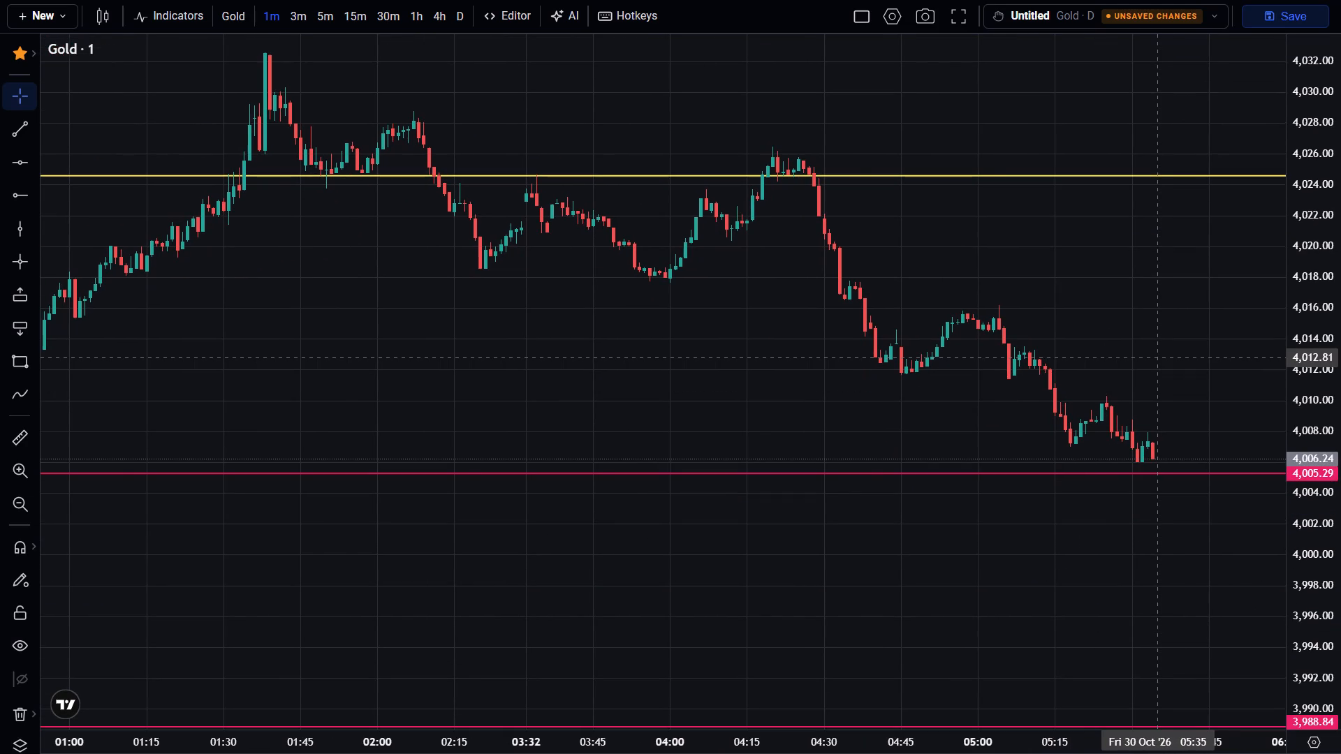
scroll(1159, 357, down, 7)
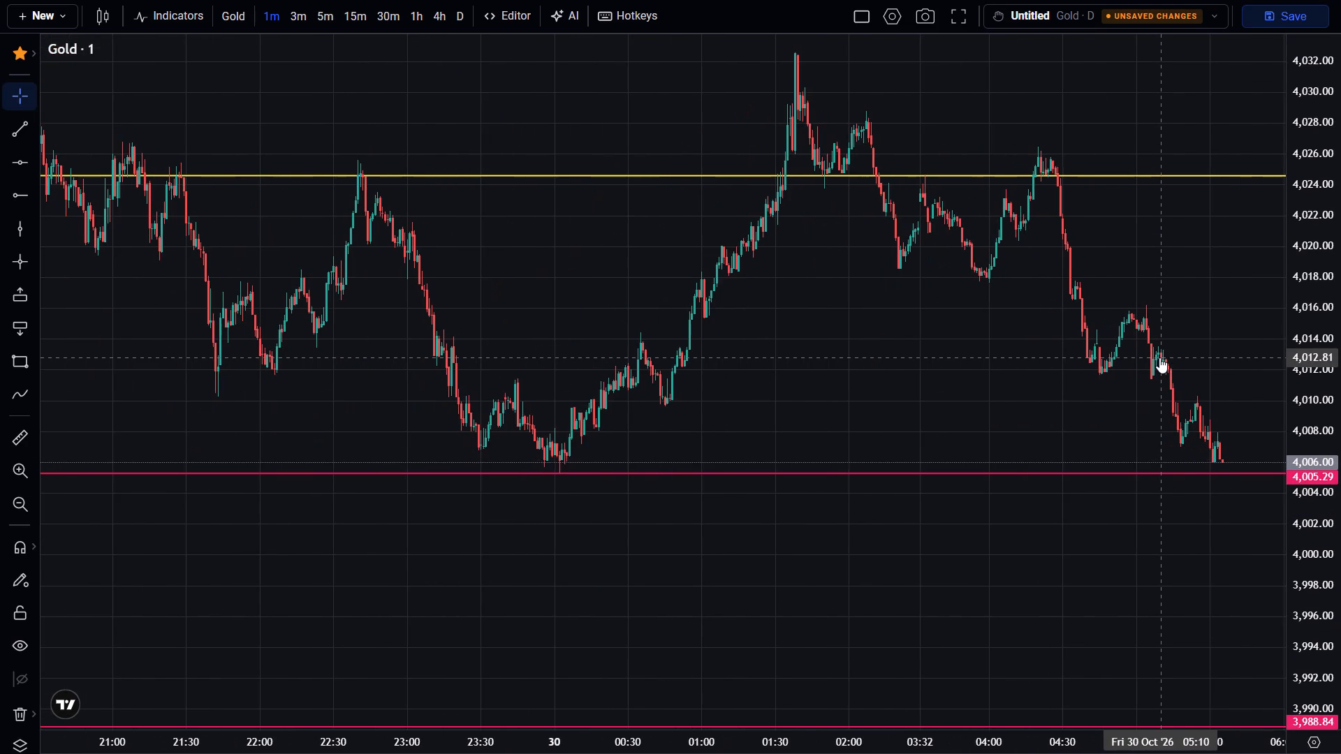
scroll(1159, 357, down, 1)
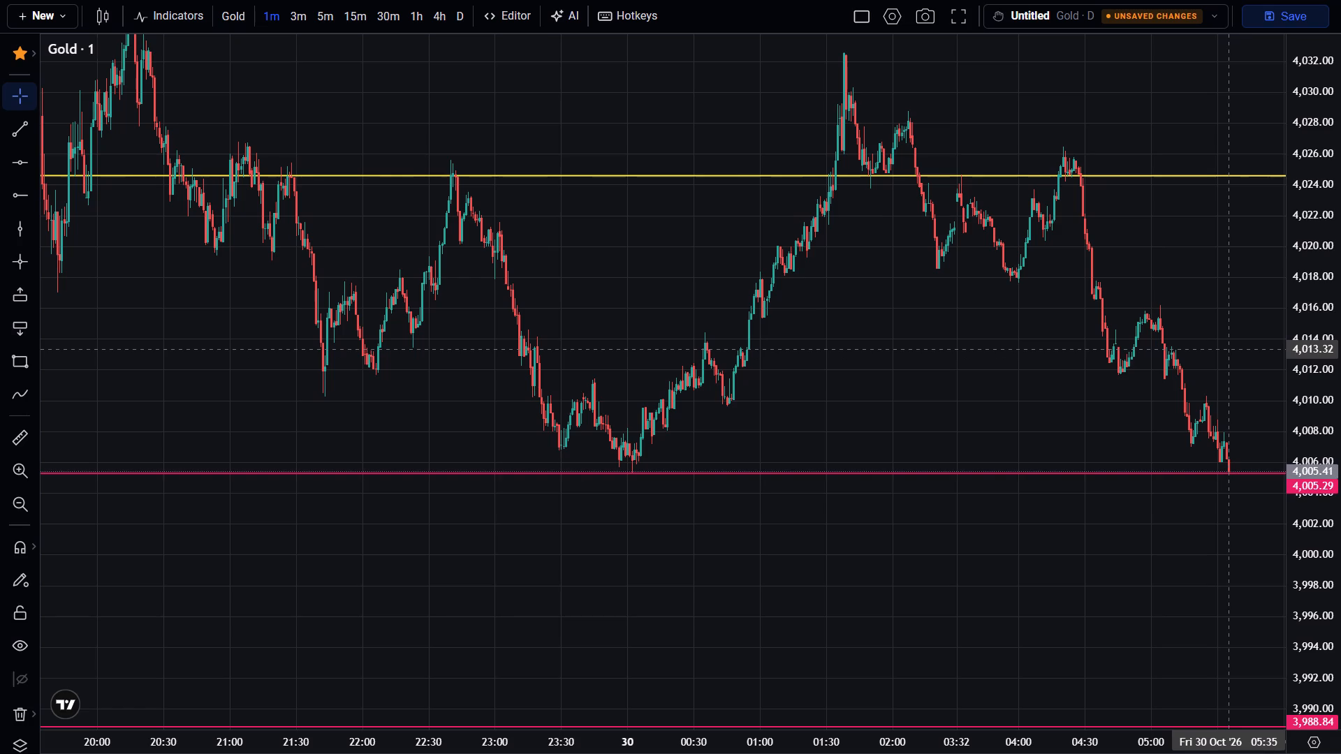
Switch the Gold chart to the 1-hour timeframe.
click(418, 14)
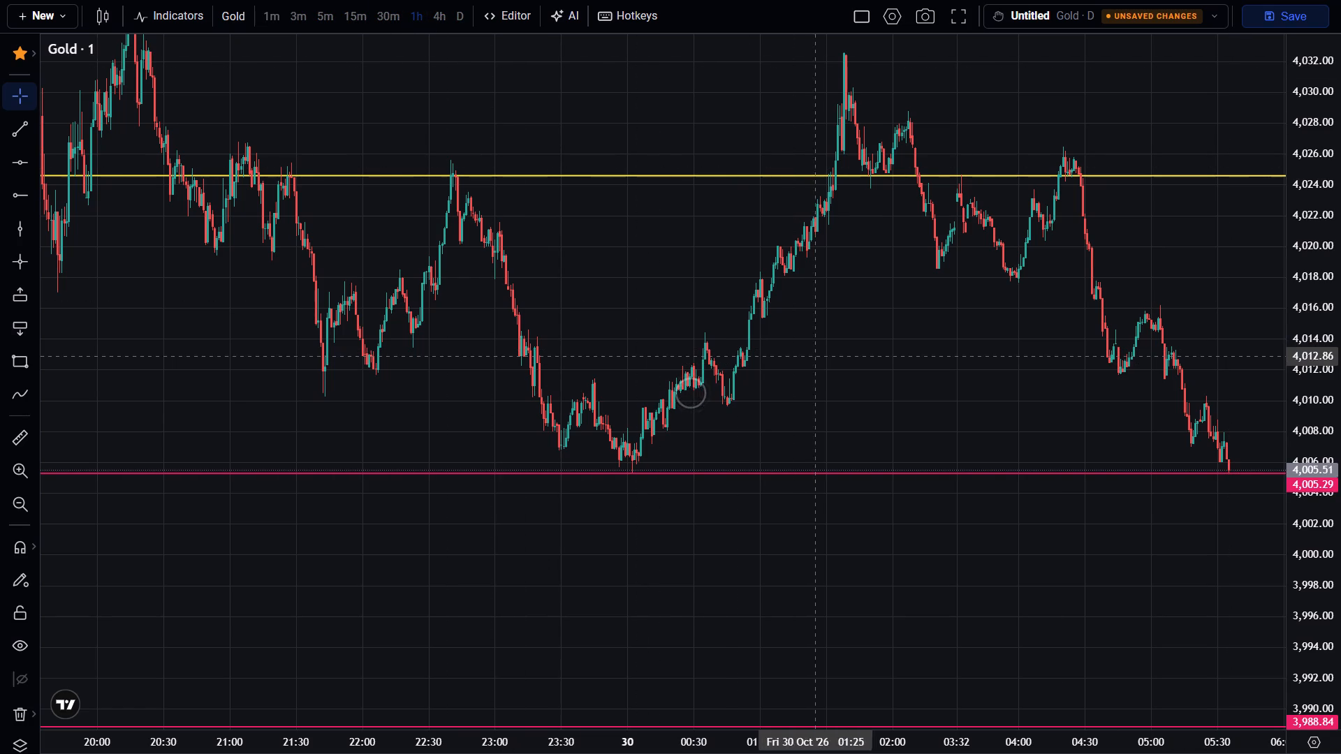
drag(909, 360, 765, 381)
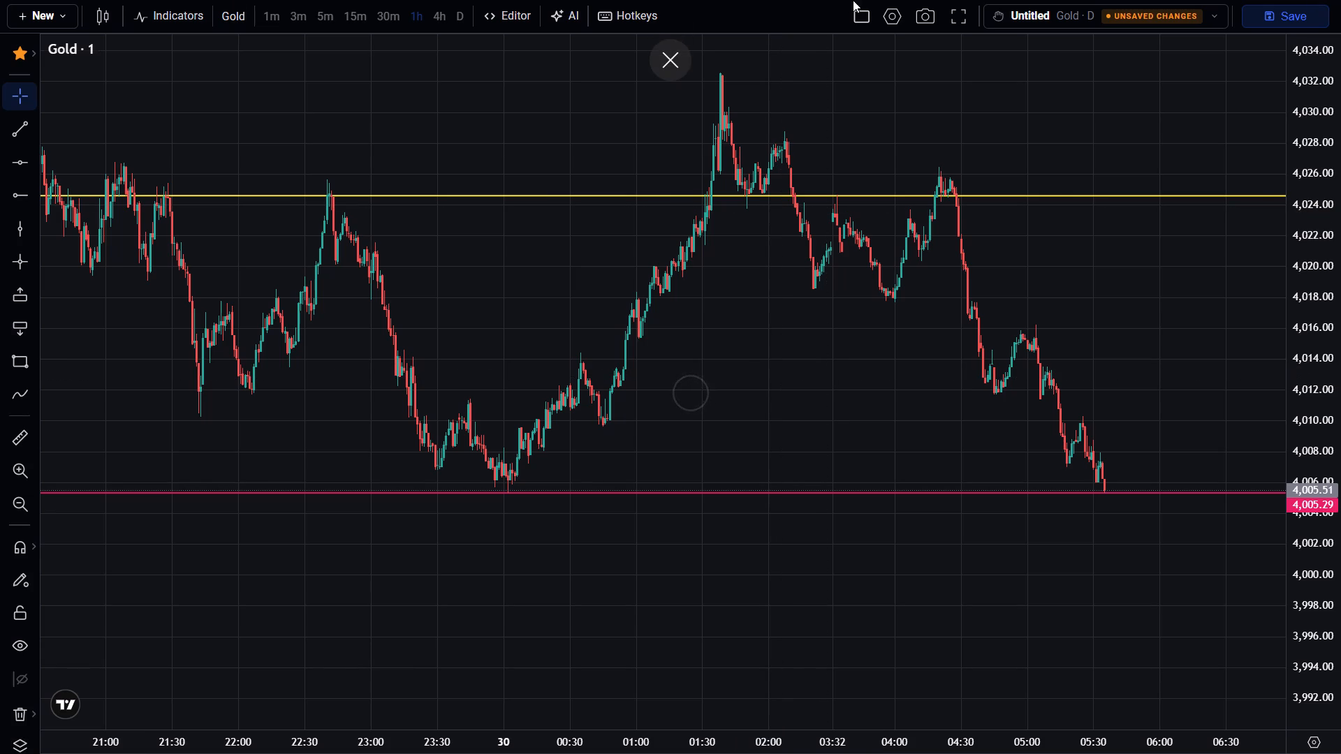
drag(884, 430, 854, 436)
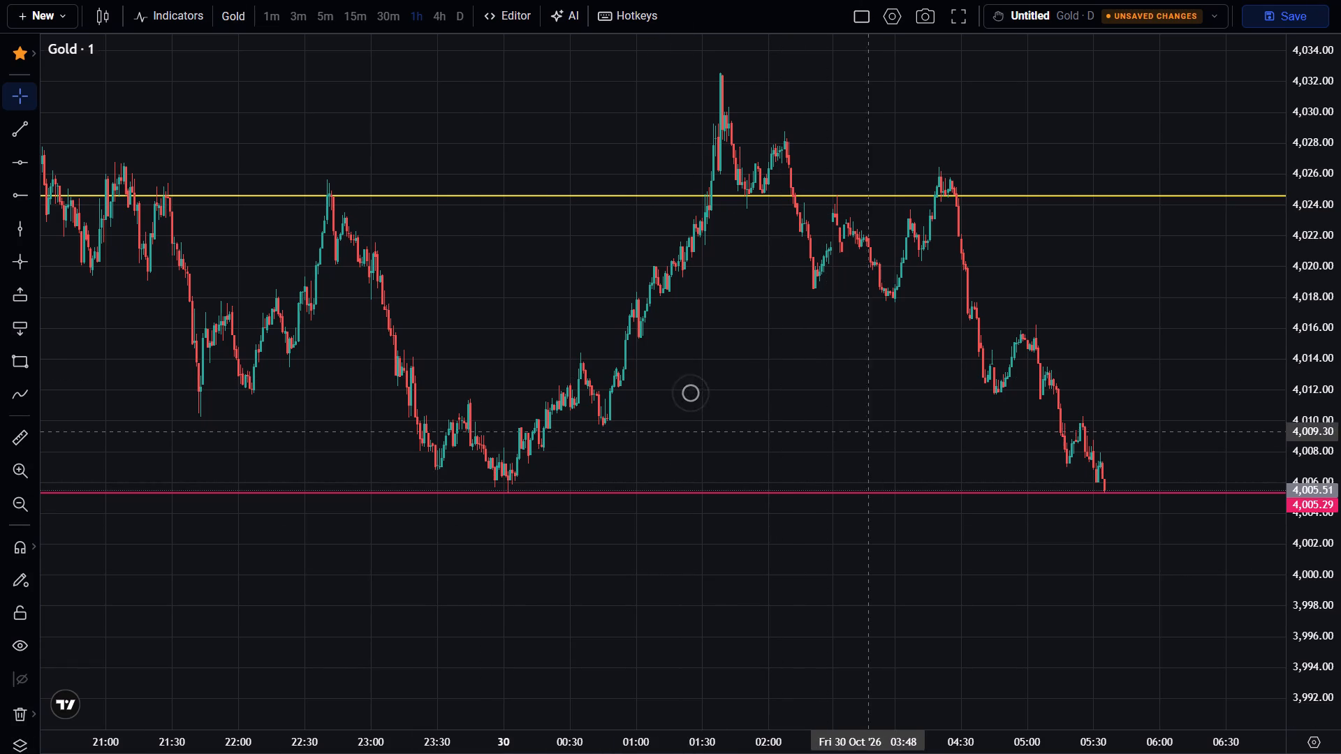
drag(854, 436, 772, 457)
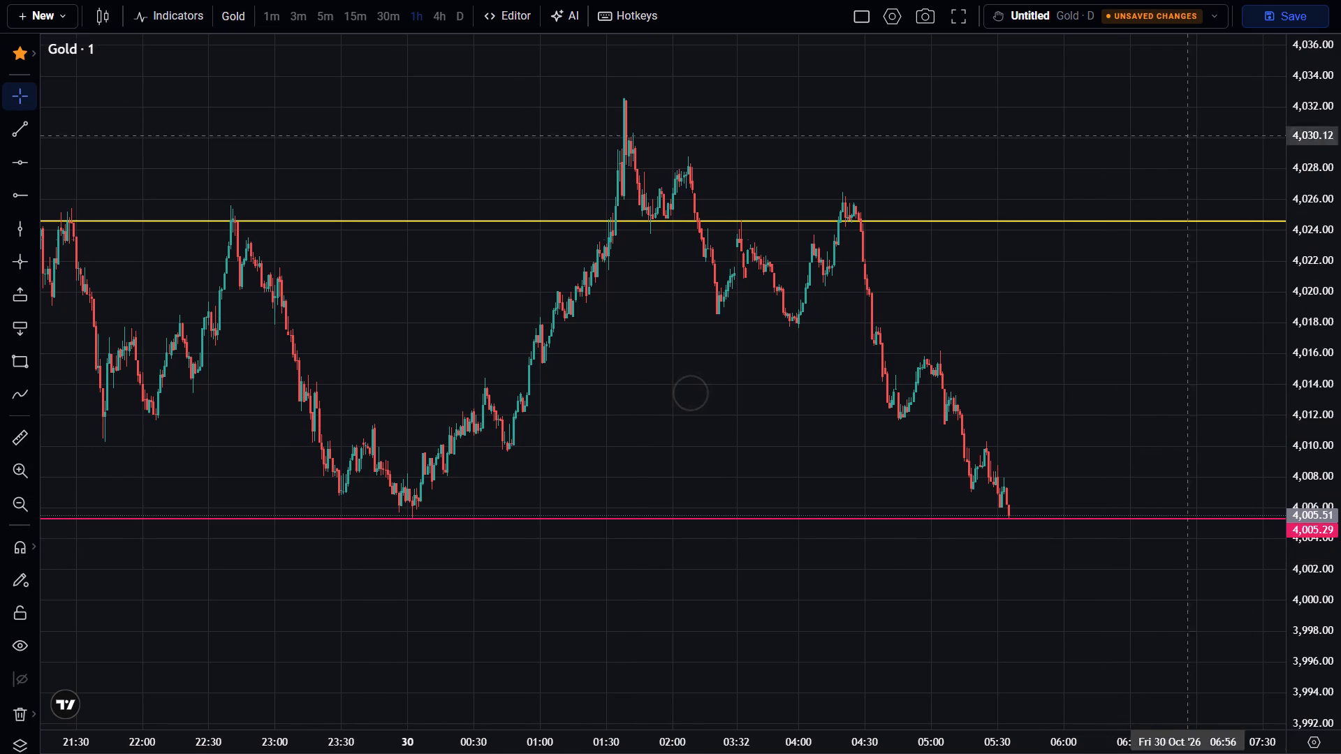
Leave full screen and examine the price swings between the yellow line and the 4,005.29 ray alongside the replay controls.
click(967, 20)
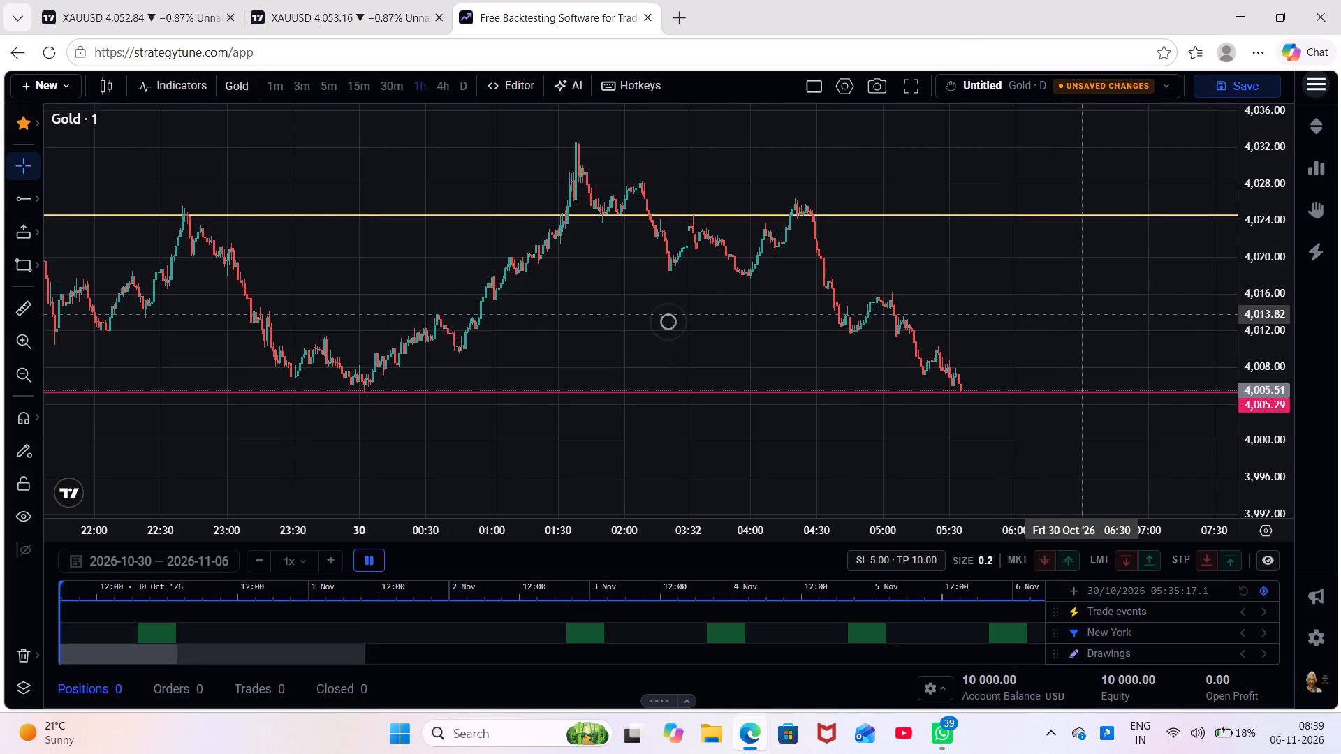
scroll(1082, 314, down, 14)
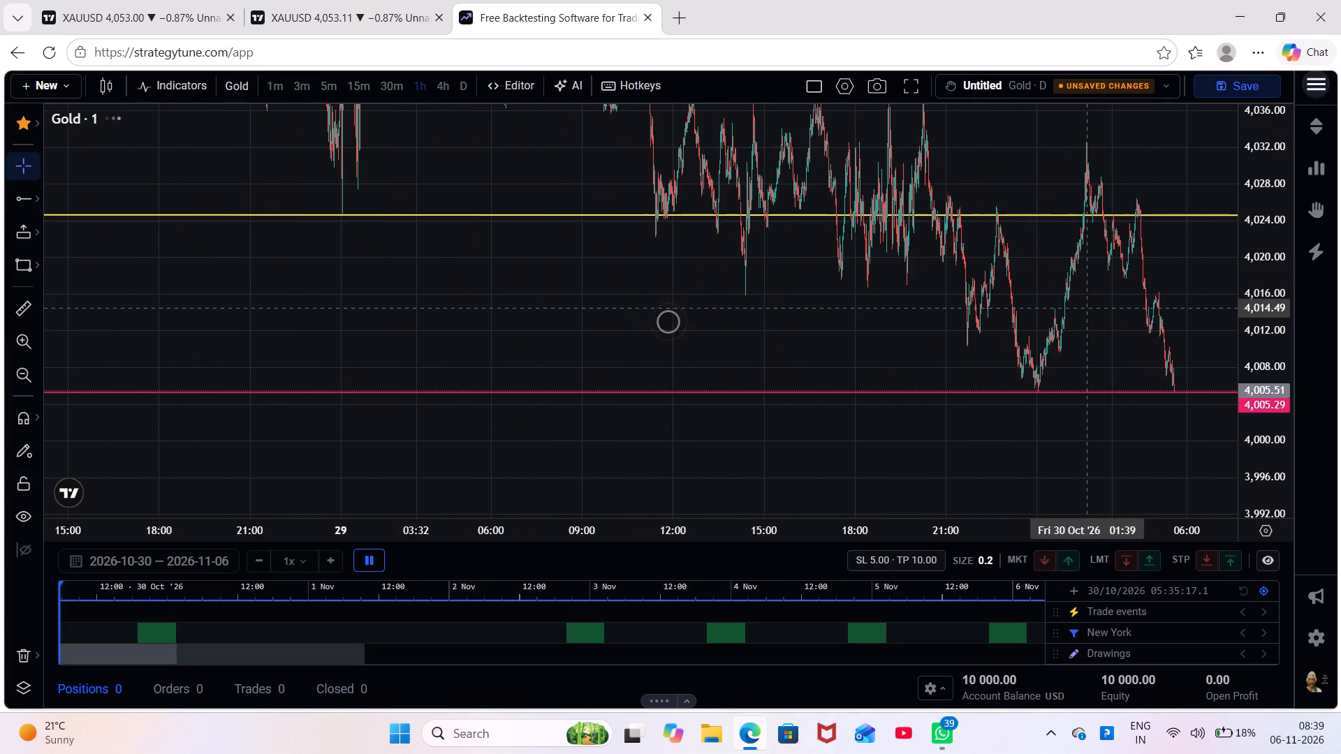
scroll(1087, 307, up, 6)
scroll(1087, 307, down, 6)
scroll(1087, 307, up, 17)
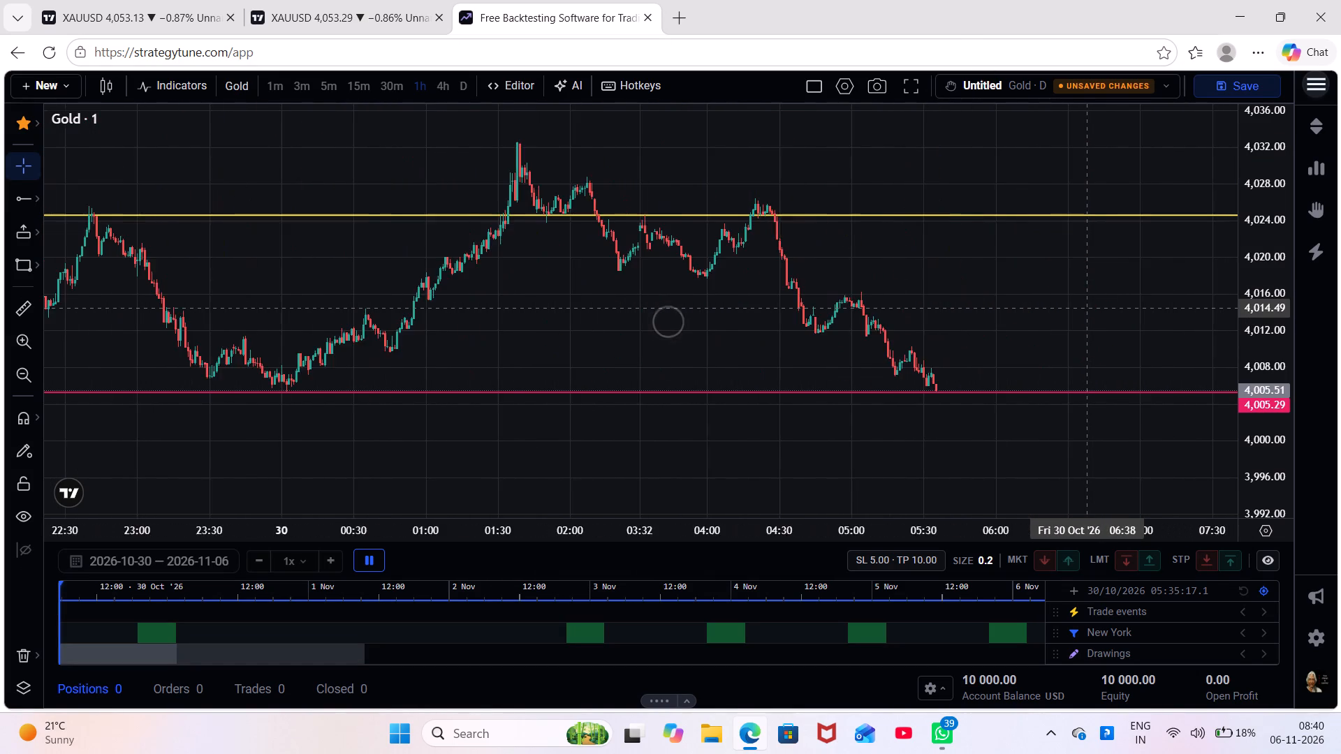
scroll(1087, 307, up, 6)
scroll(1087, 306, down, 5)
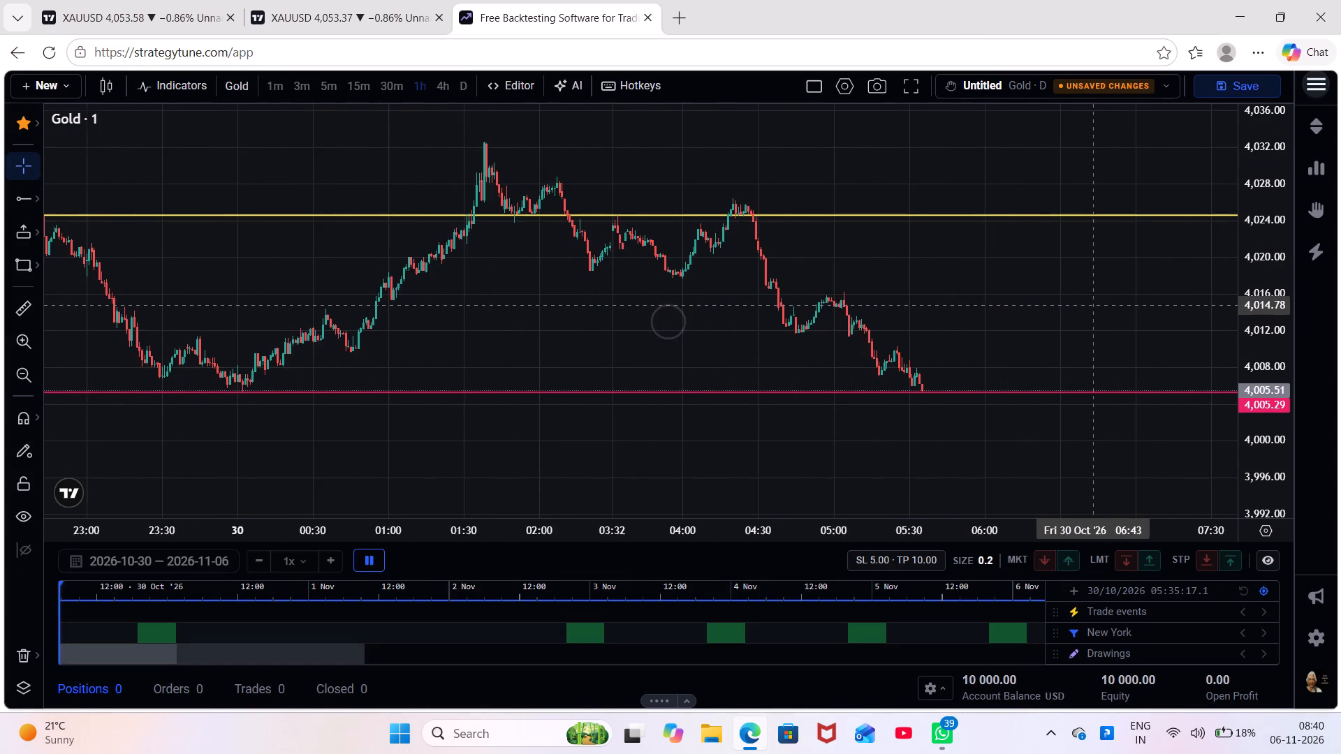
scroll(1093, 305, down, 6)
scroll(1093, 305, up, 2)
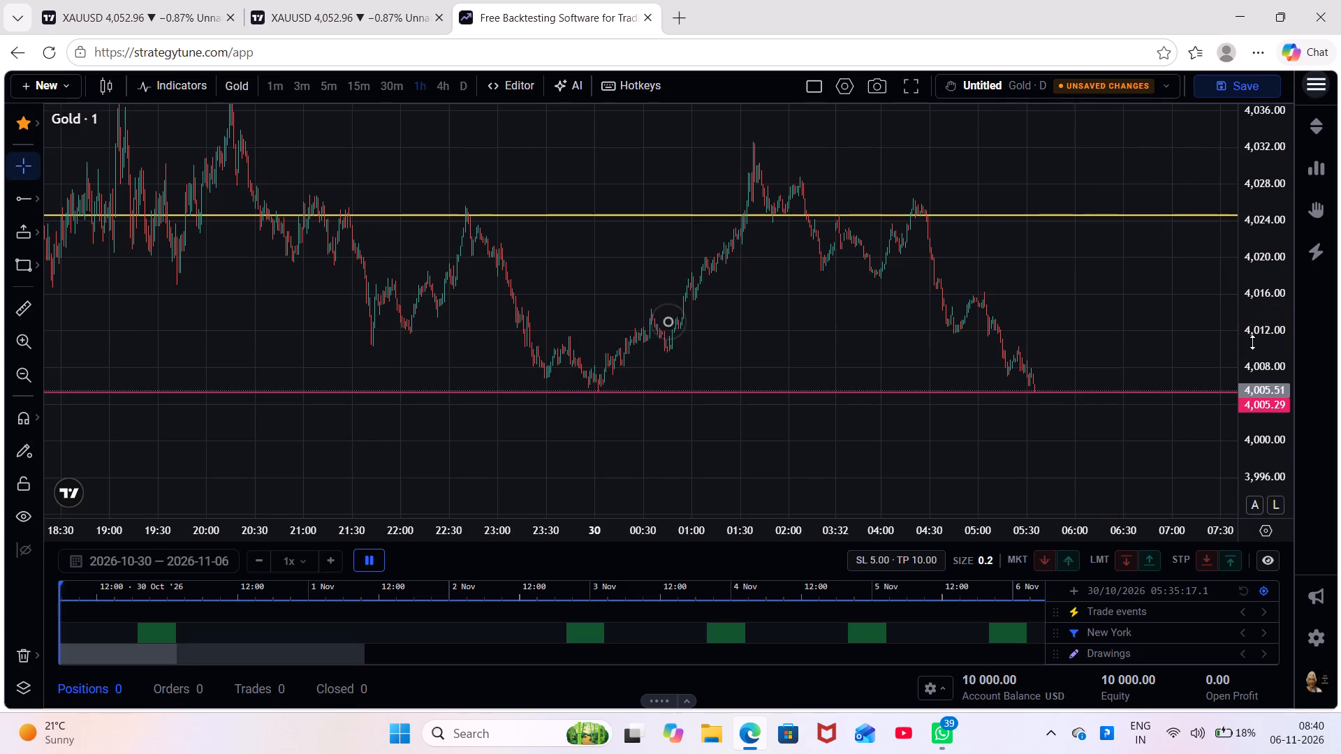
scroll(1252, 342, up, 19)
scroll(1252, 342, up, 6)
scroll(1252, 342, down, 11)
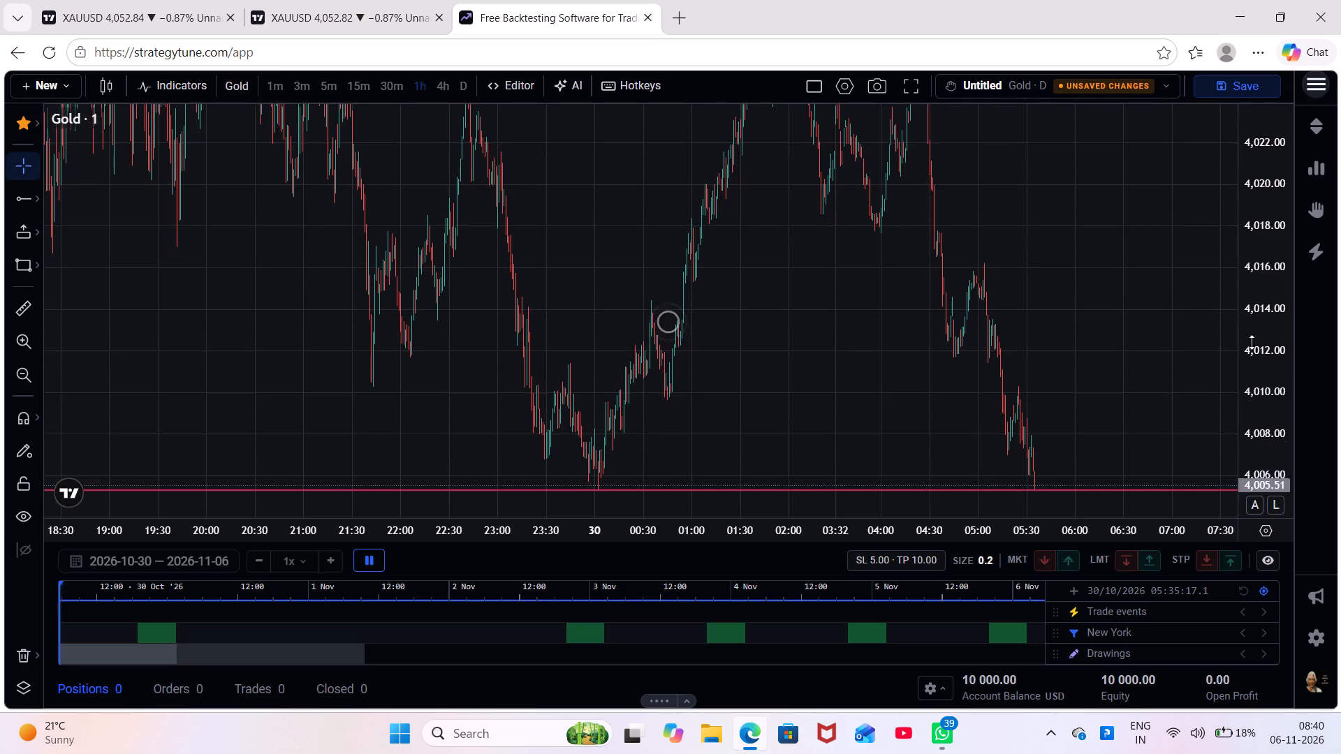
scroll(1252, 342, down, 8)
scroll(1196, 328, down, 2)
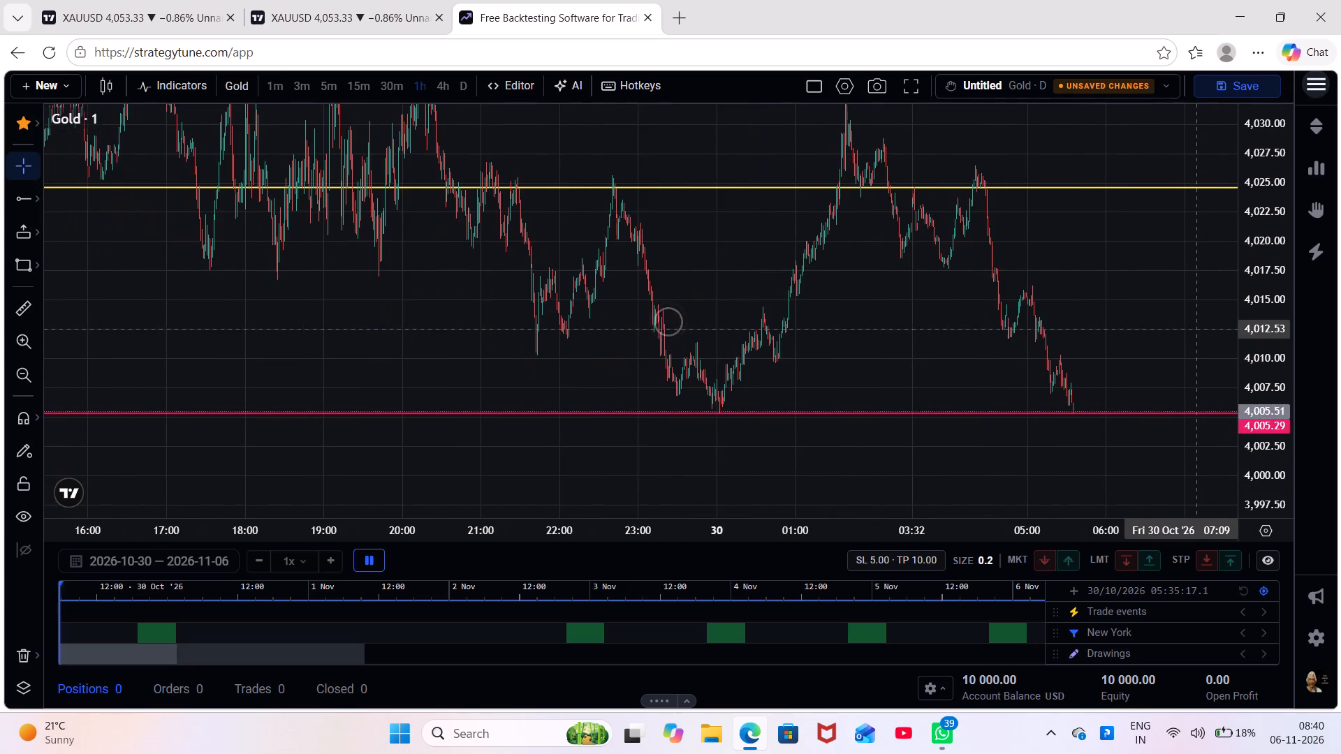
drag(1196, 328, 1210, 381)
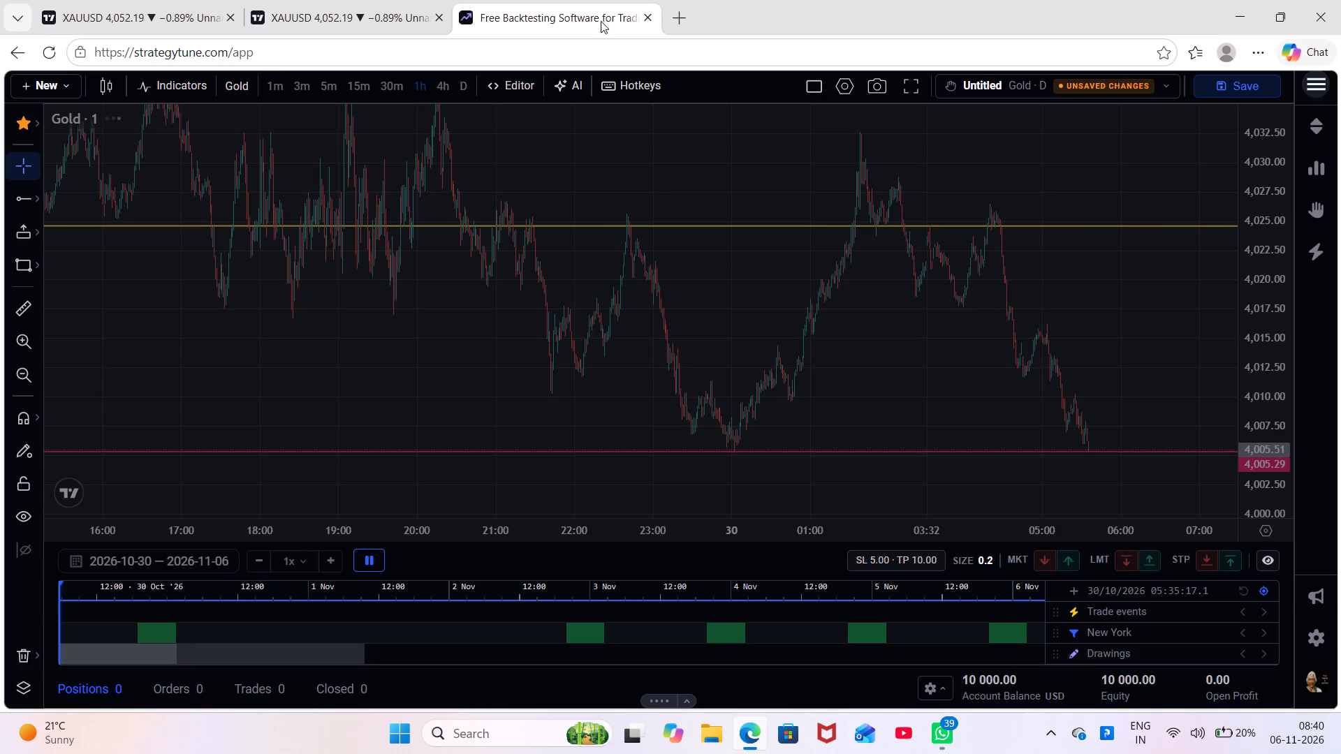
Check the Wi-Fi connection in the system's quick settings.
click(1182, 727)
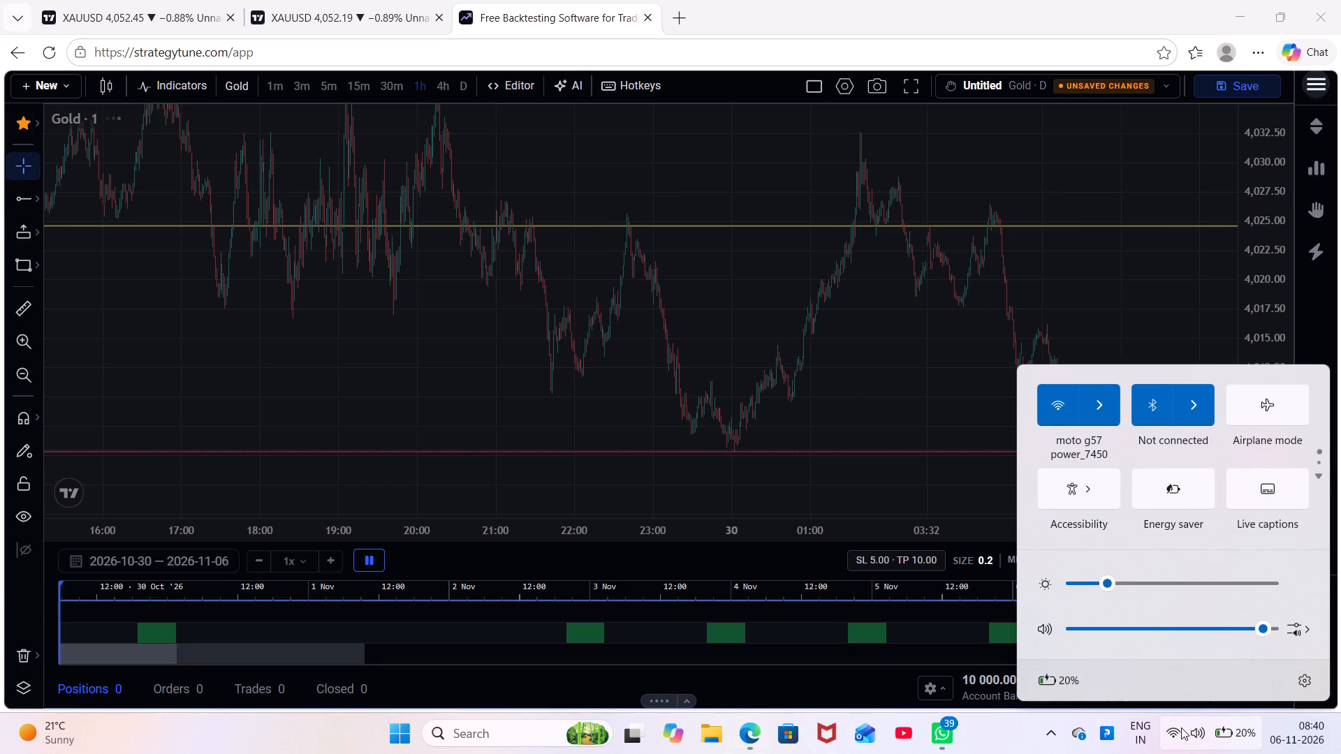
click(731, 375)
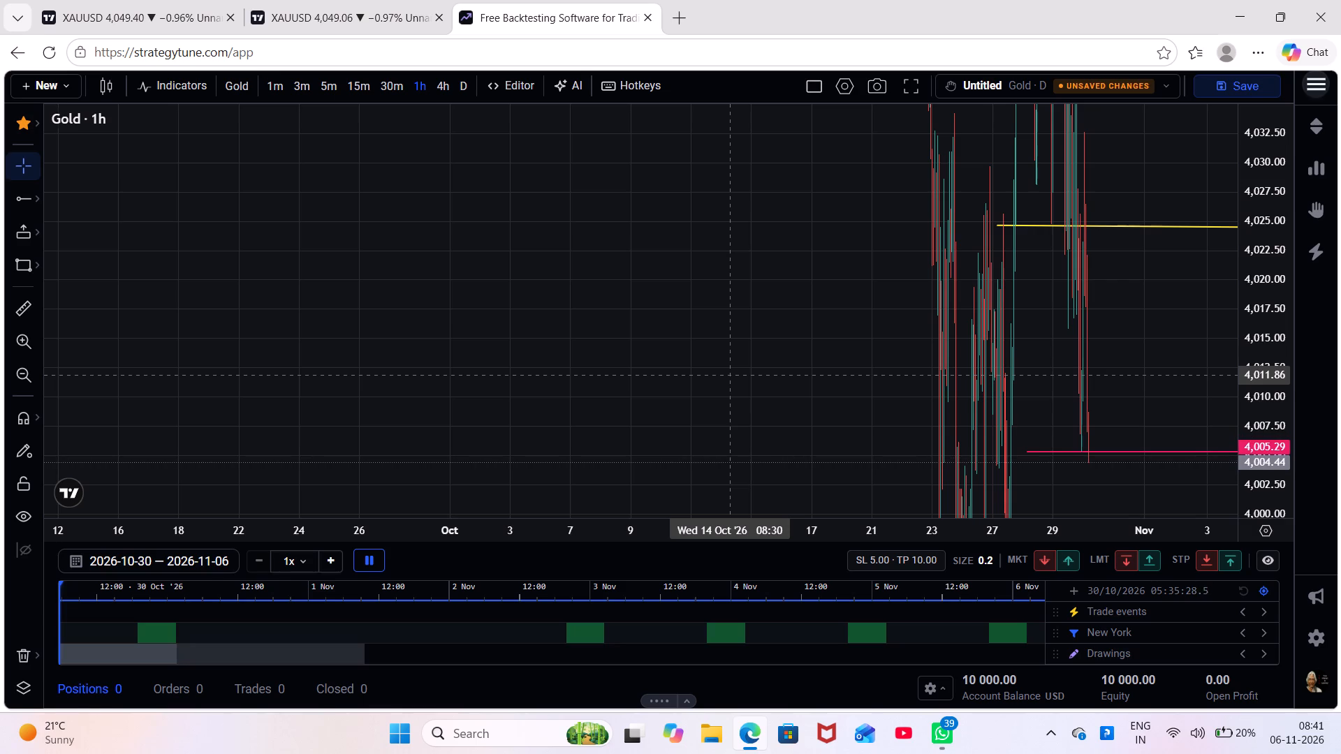
Return the 1-hour Gold chart to full screen and inspect the latest candles around the 4,005.29 ray.
scroll(1103, 751, up, 4)
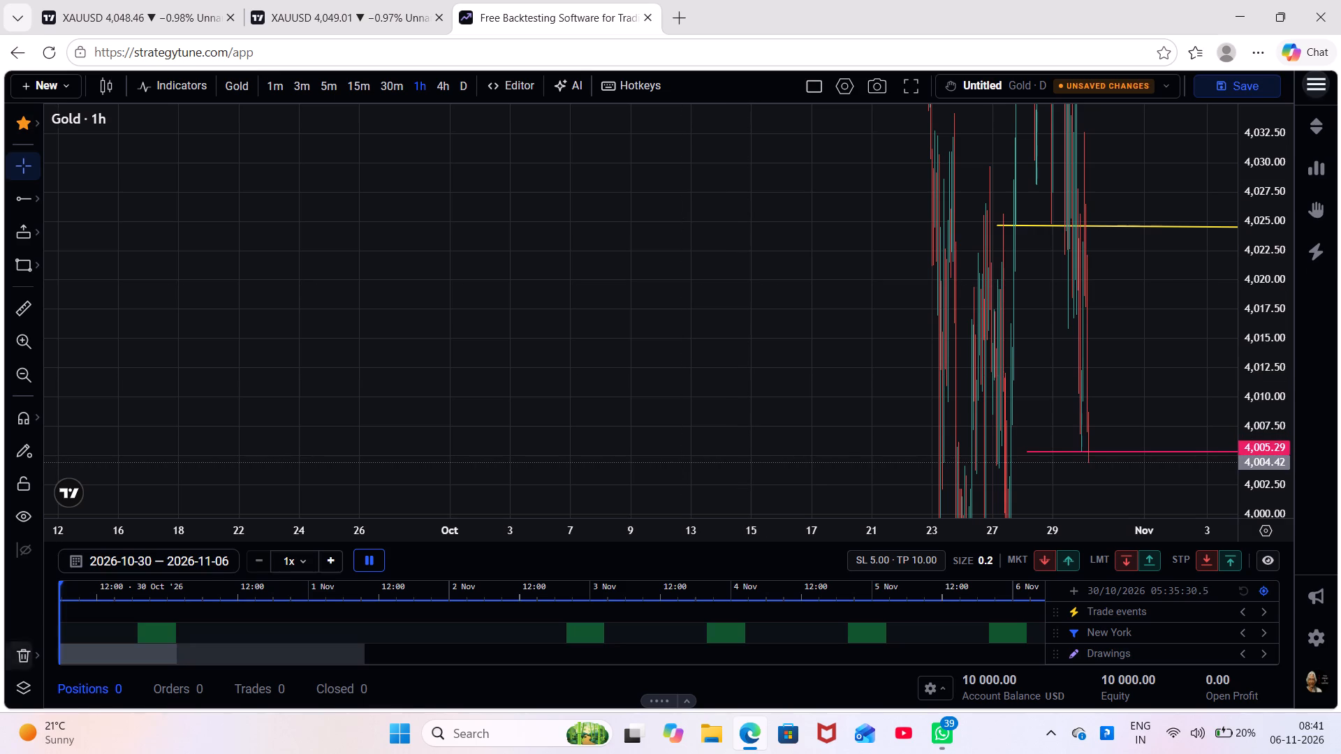
click(911, 91)
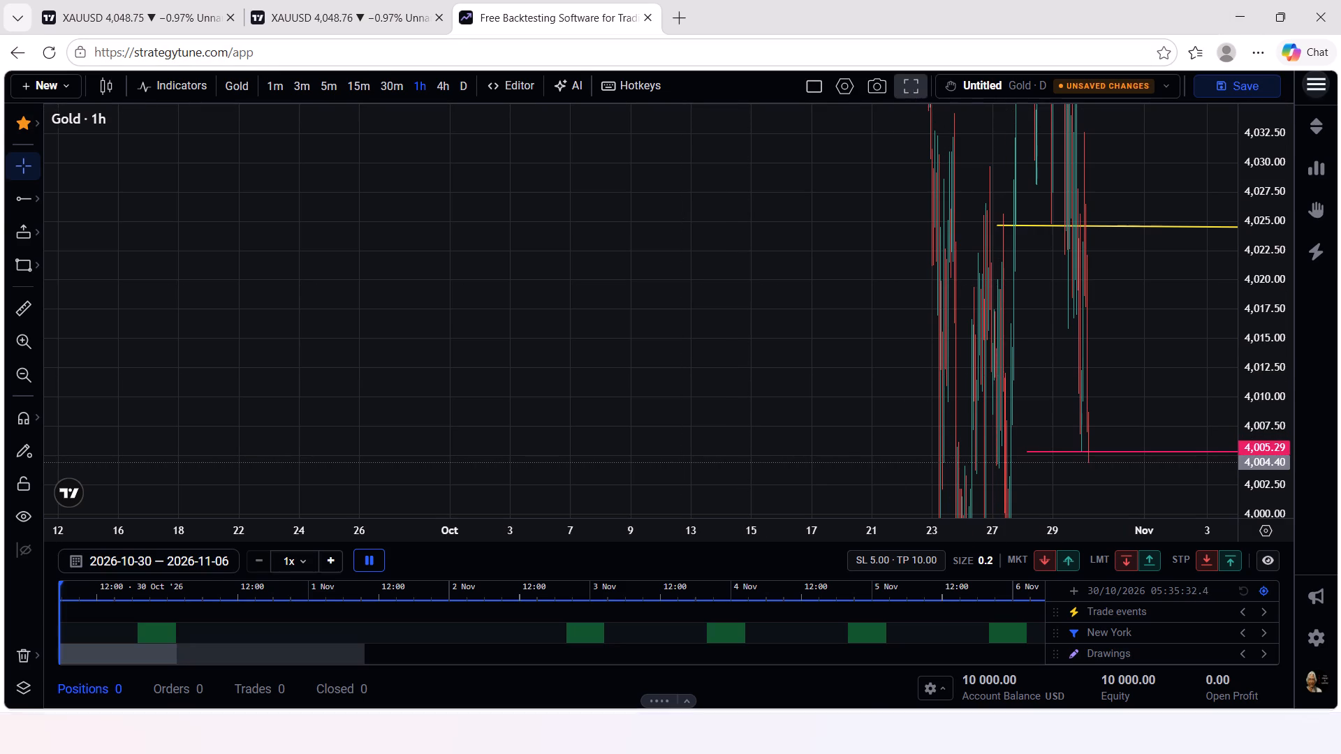
scroll(1088, 255, up, 19)
drag(995, 441, 1182, 418)
scroll(1172, 411, up, 3)
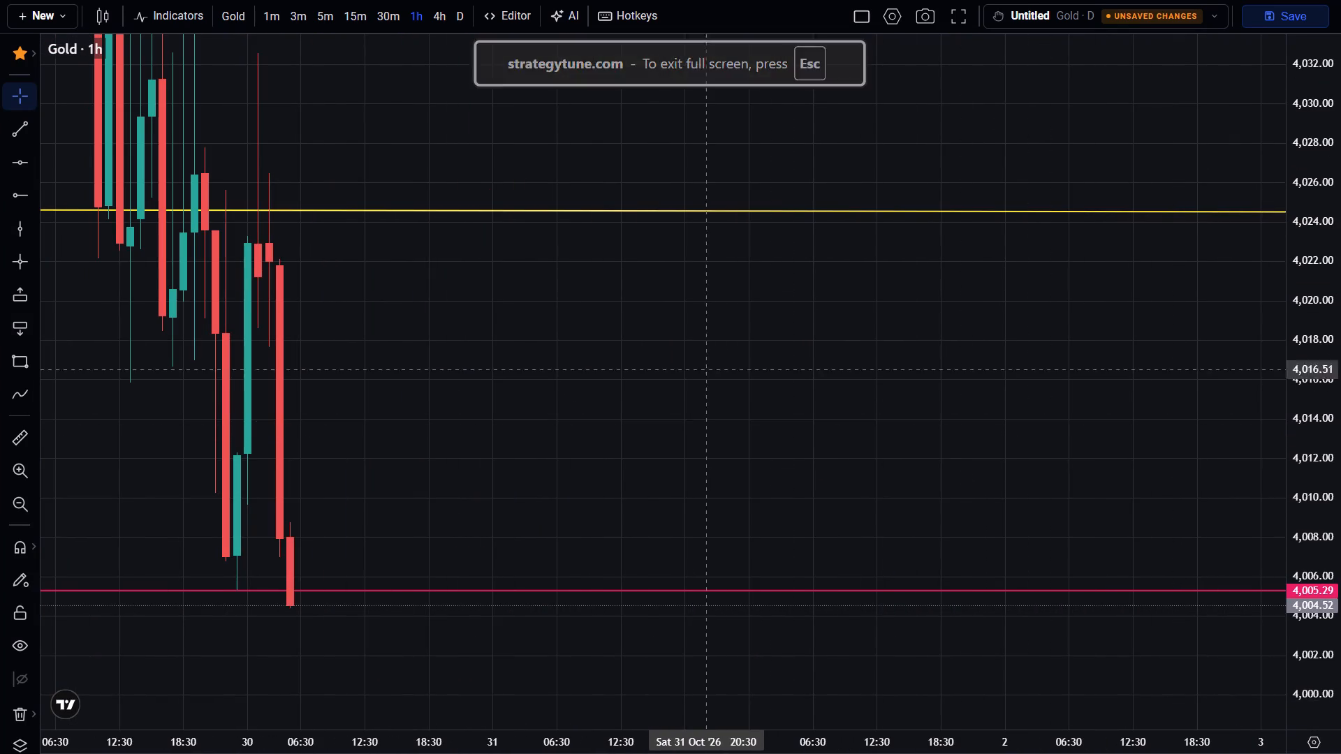
drag(684, 357, 755, 284)
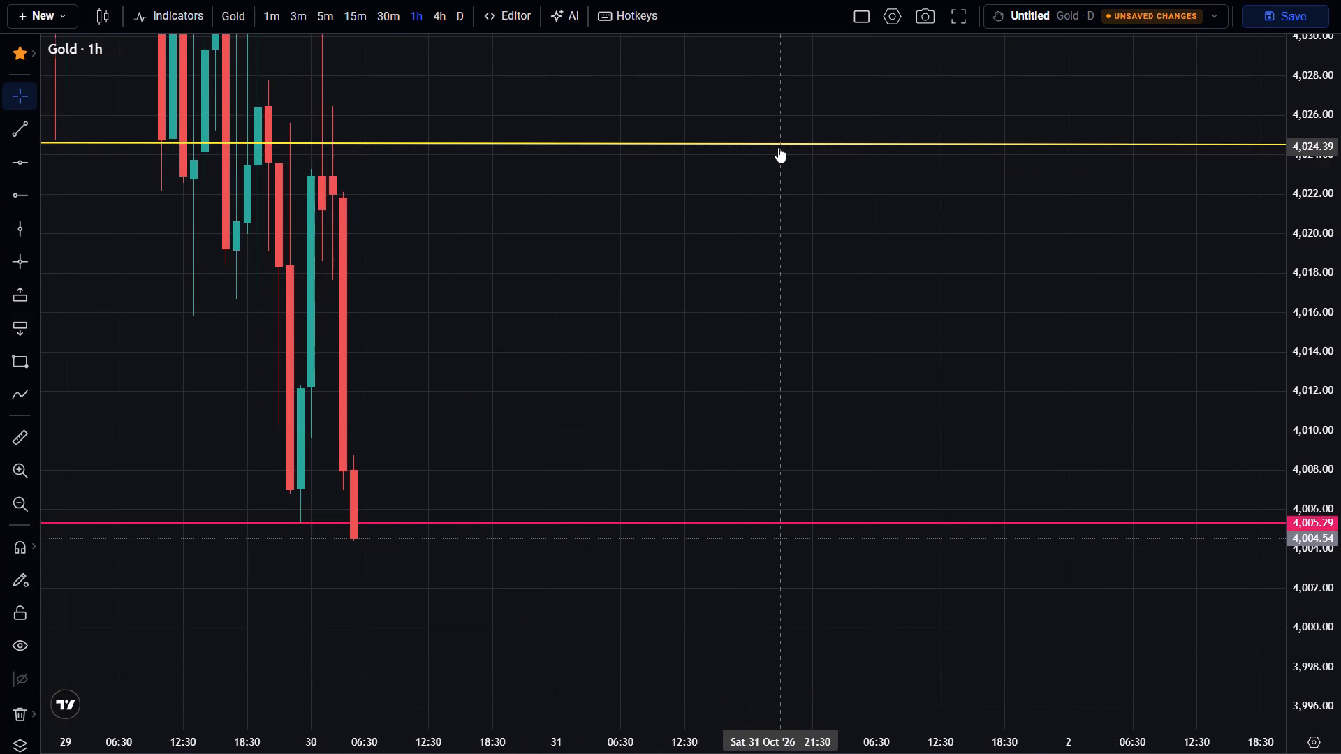
Delete the nearly horizontal yellow line at about 4,024.4 from the Gold chart.
click(778, 147)
click(915, 96)
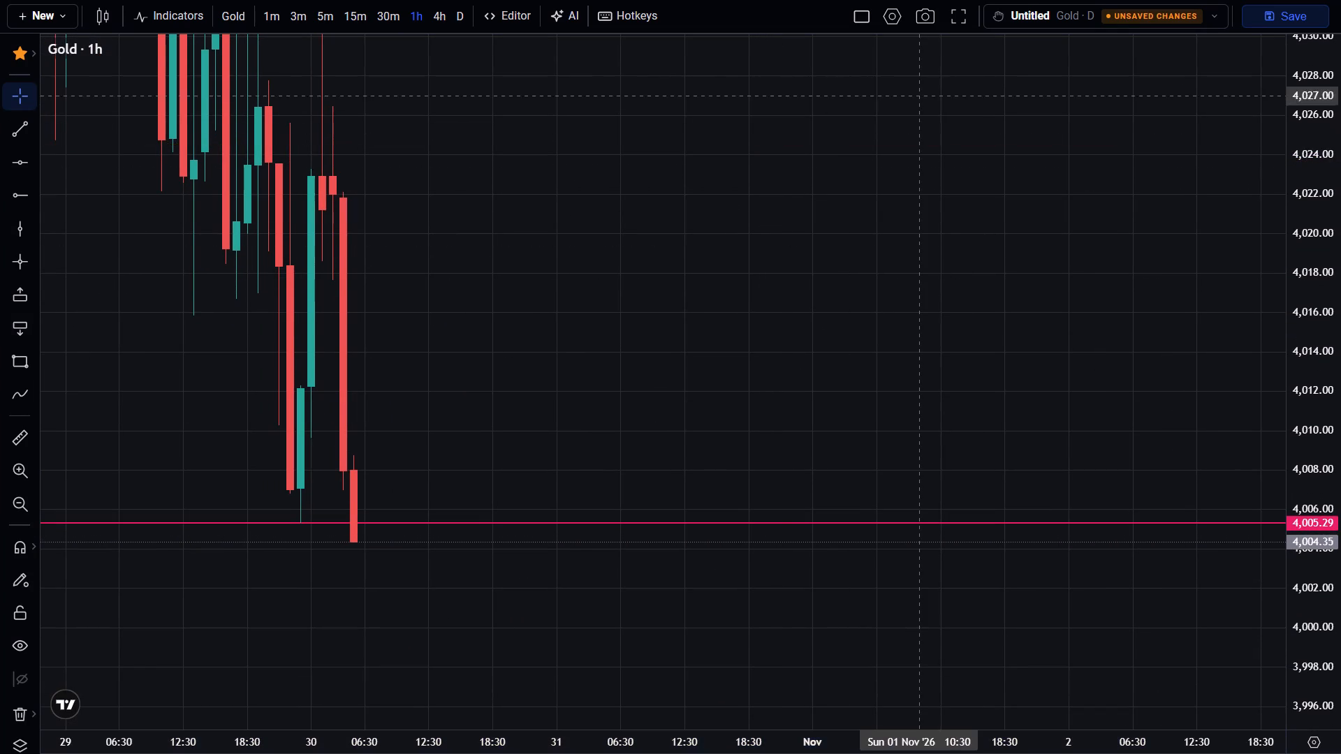
Review price against the 4,005.29 and 3,988.84 rays on the 4-hour and daily timeframes.
drag(881, 295, 908, 317)
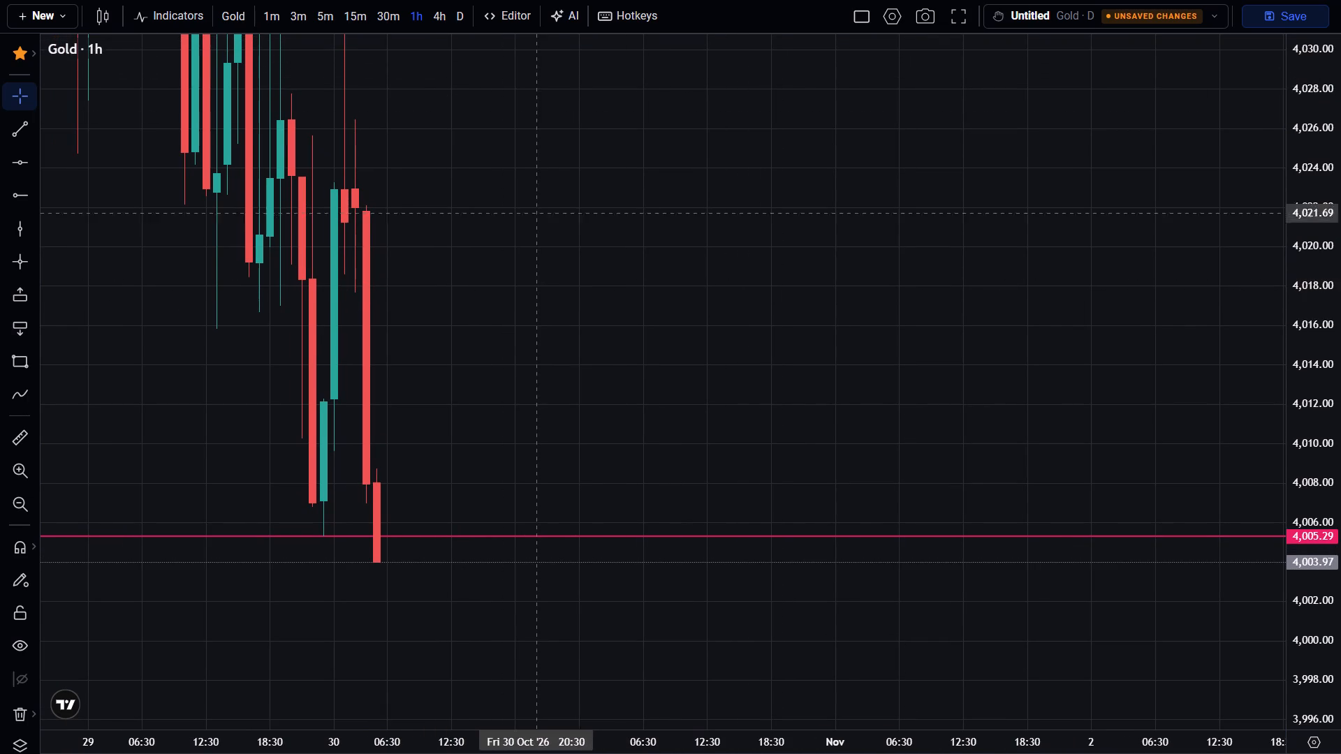
click(444, 15)
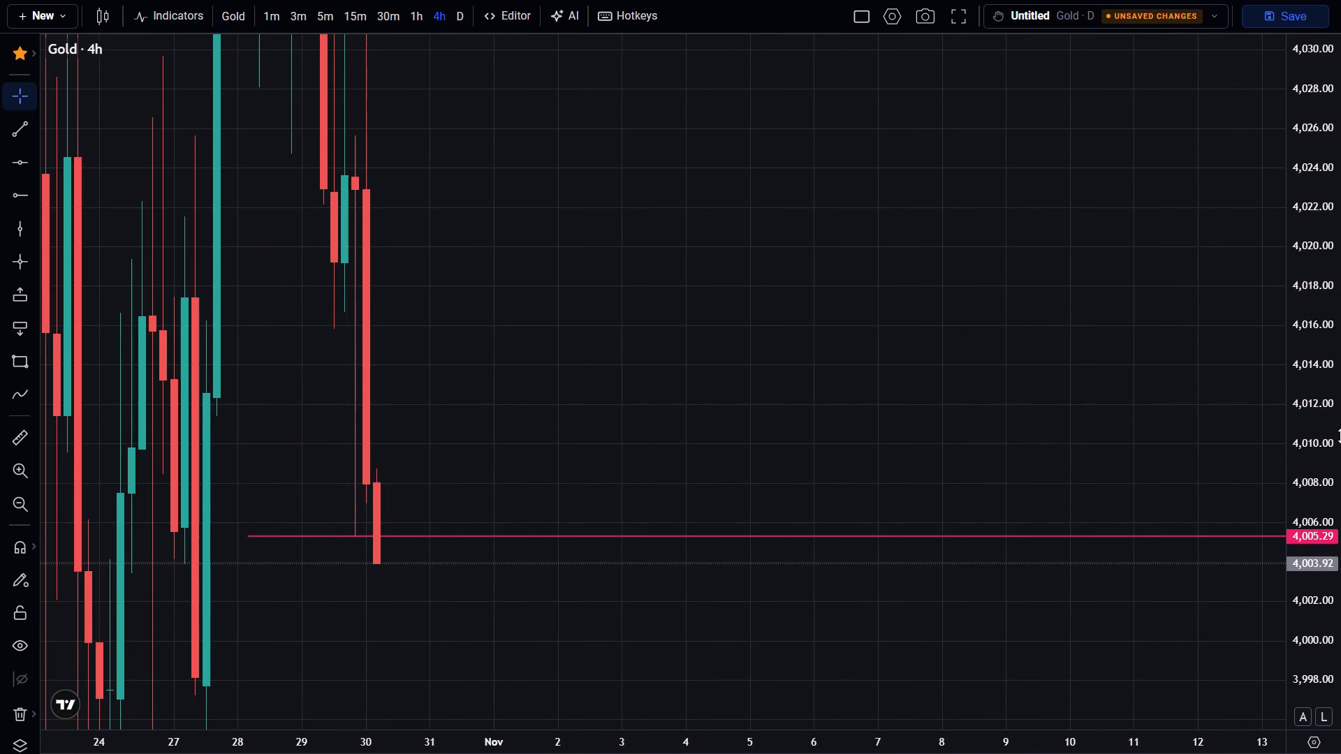
drag(1327, 272, 1331, 461)
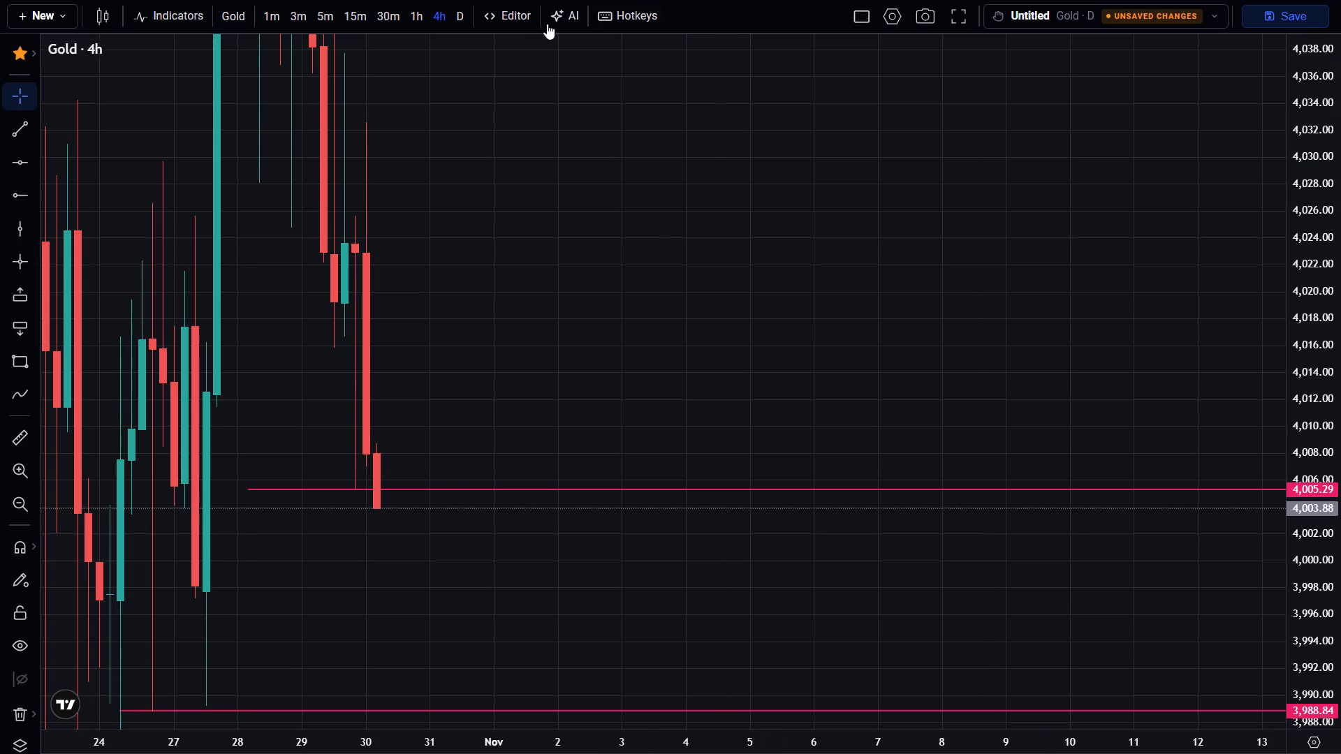
click(457, 10)
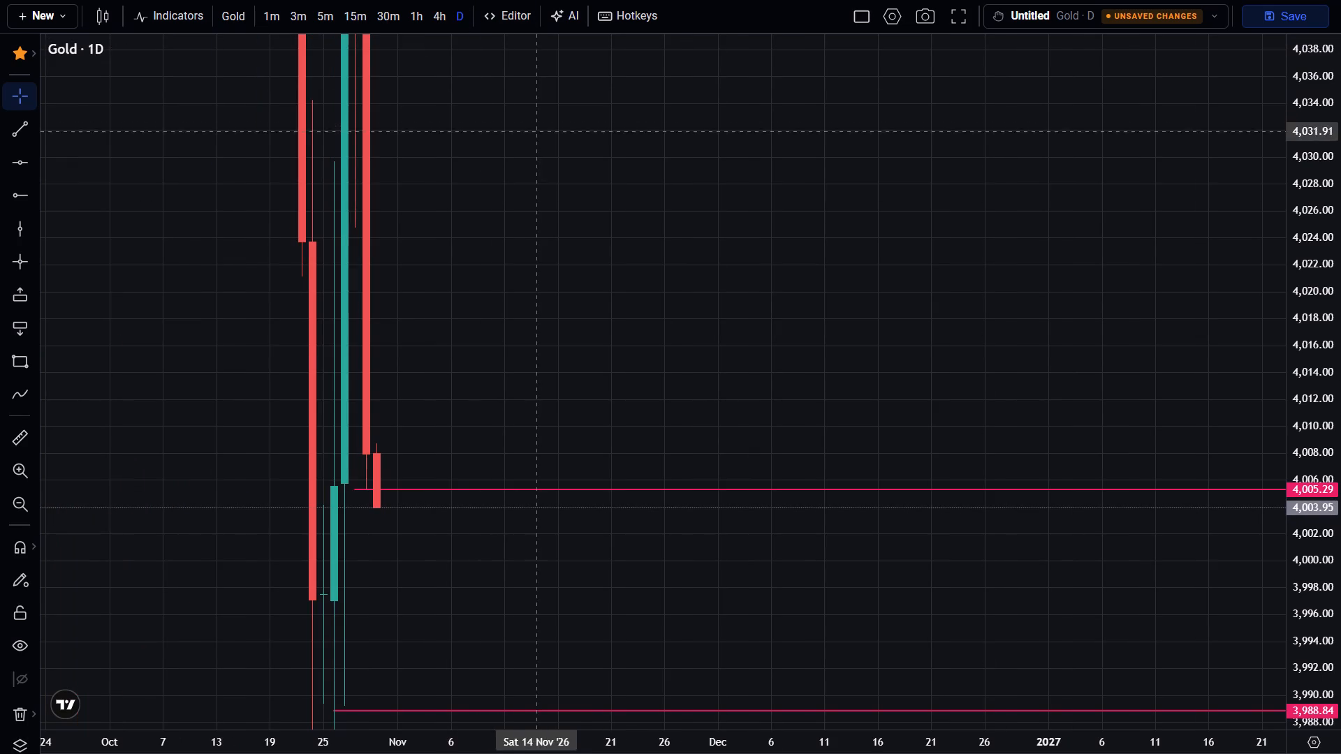
drag(514, 325, 708, 232)
Switch the Gold chart to the 1-minute timeframe and show the price action from late 29 October onward.
click(272, 19)
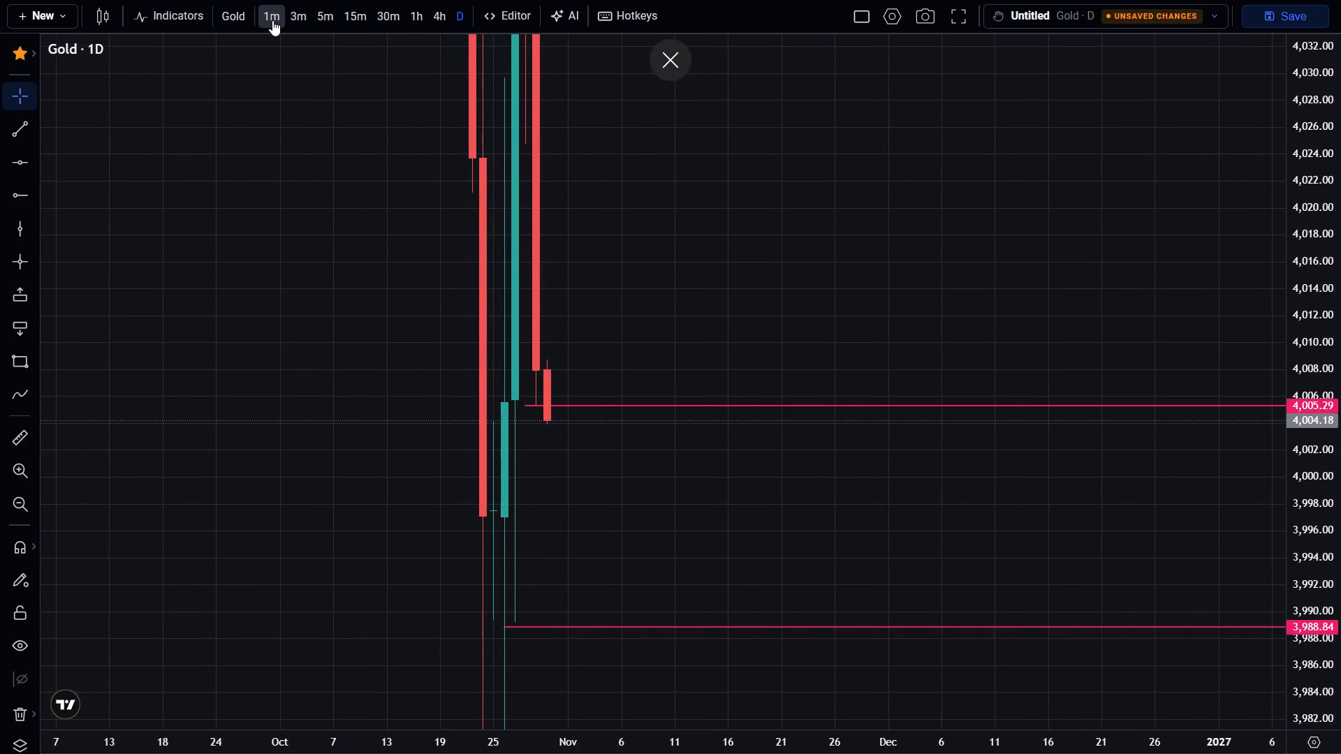
scroll(513, 264, down, 9)
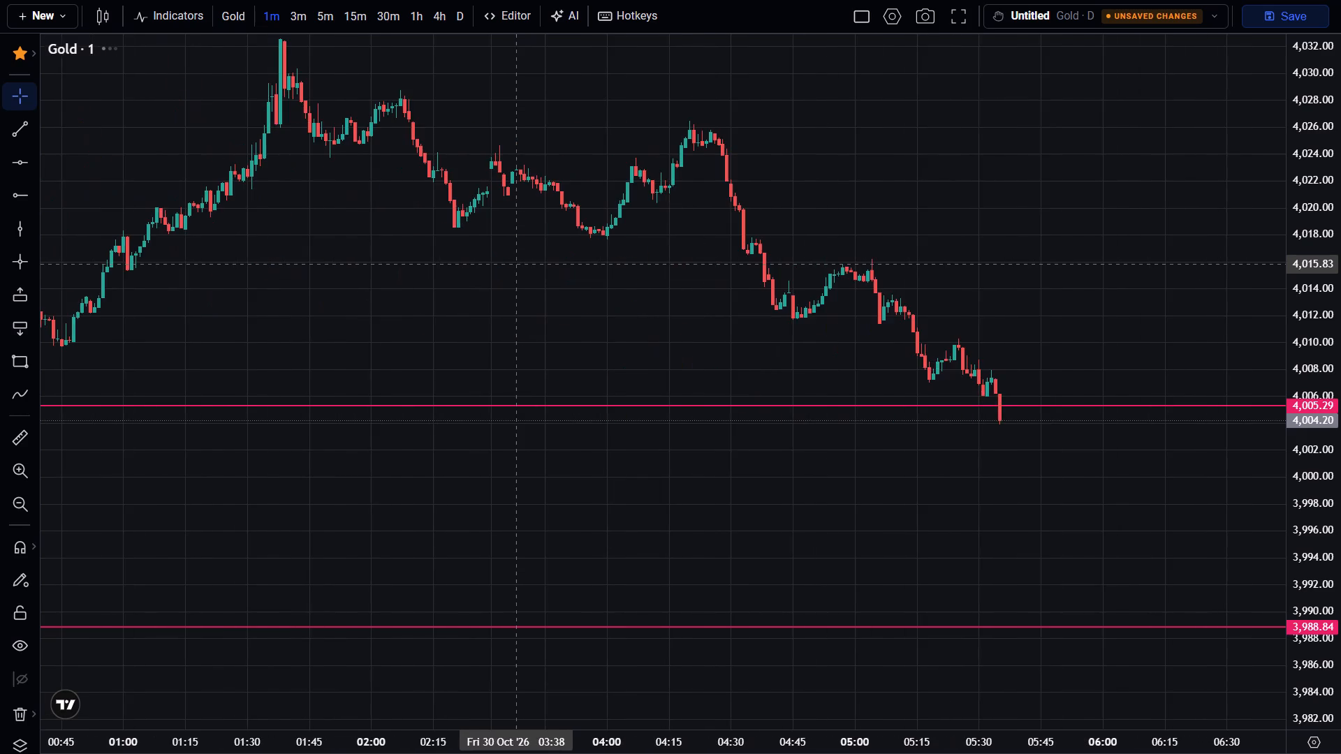
scroll(513, 264, down, 3)
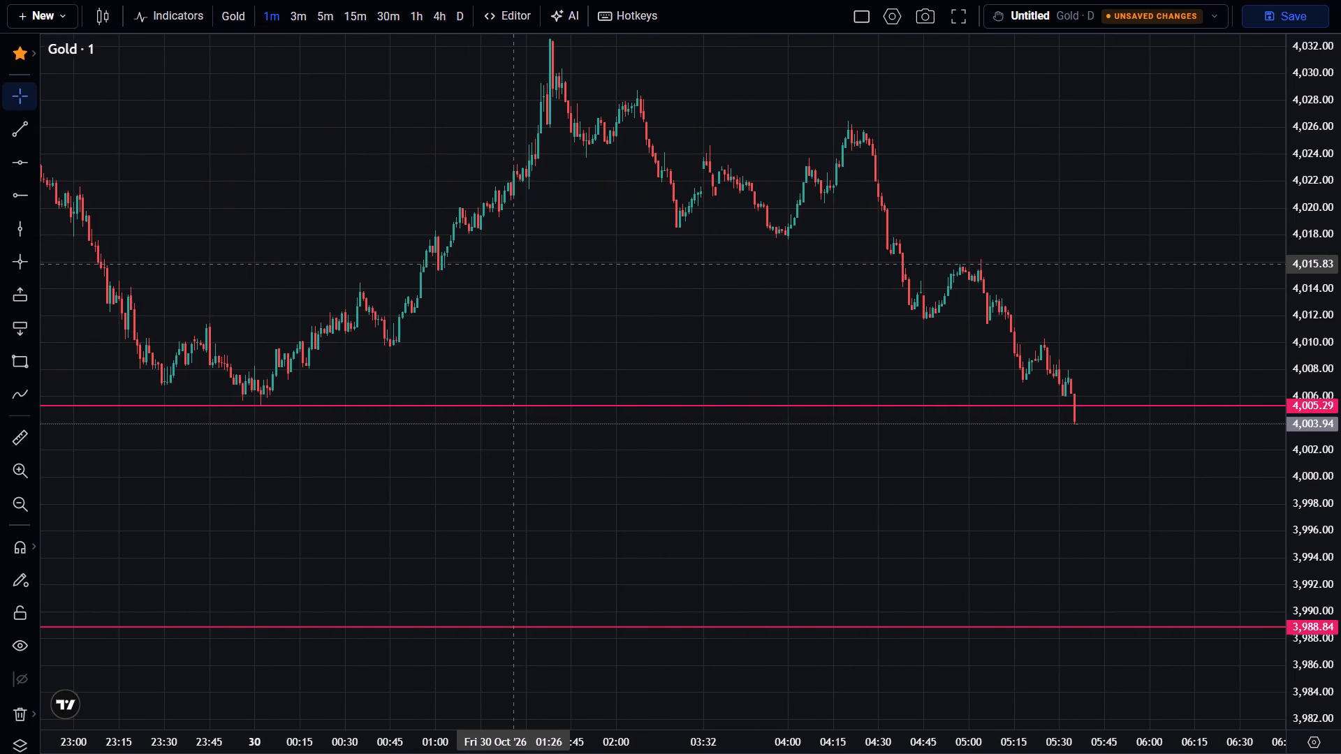
Examine the 1-minute Gold price action from the evening of 29 October through the latest candles at the 4,005.29 ray.
scroll(513, 264, down, 3)
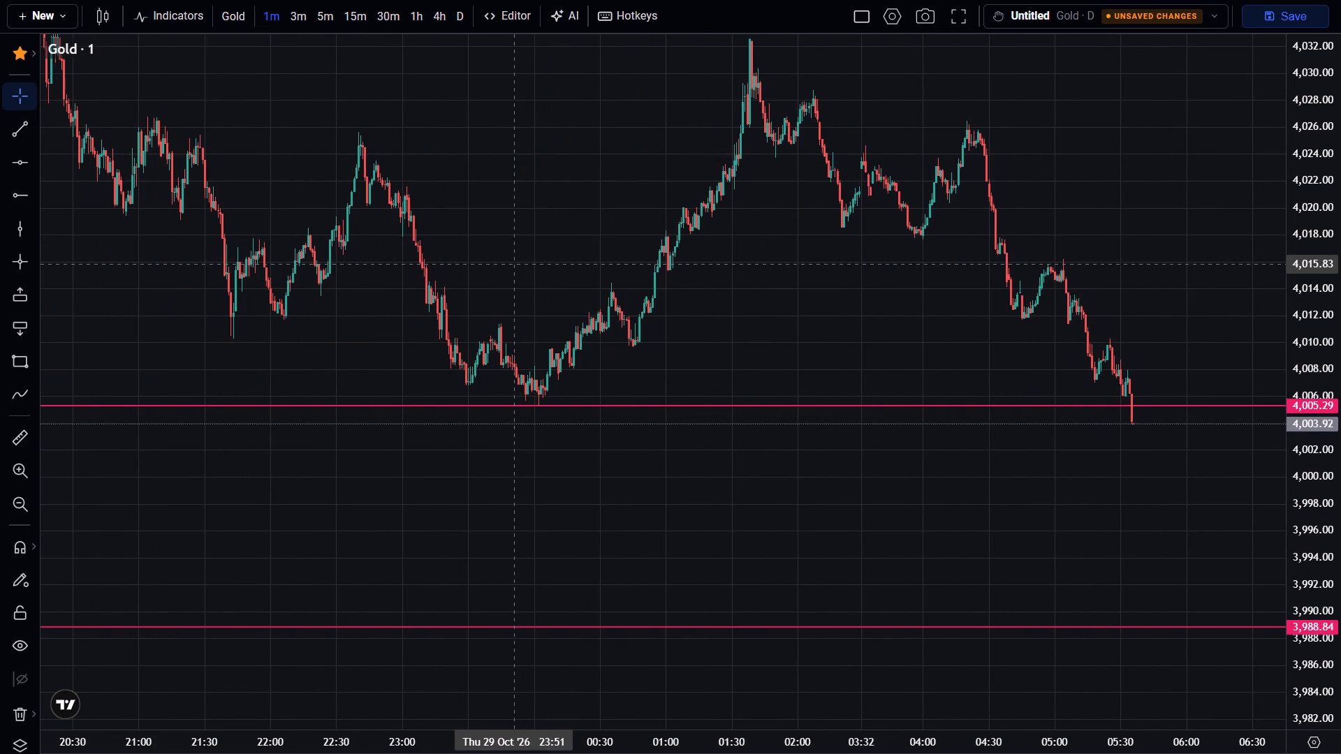
scroll(513, 264, down, 3)
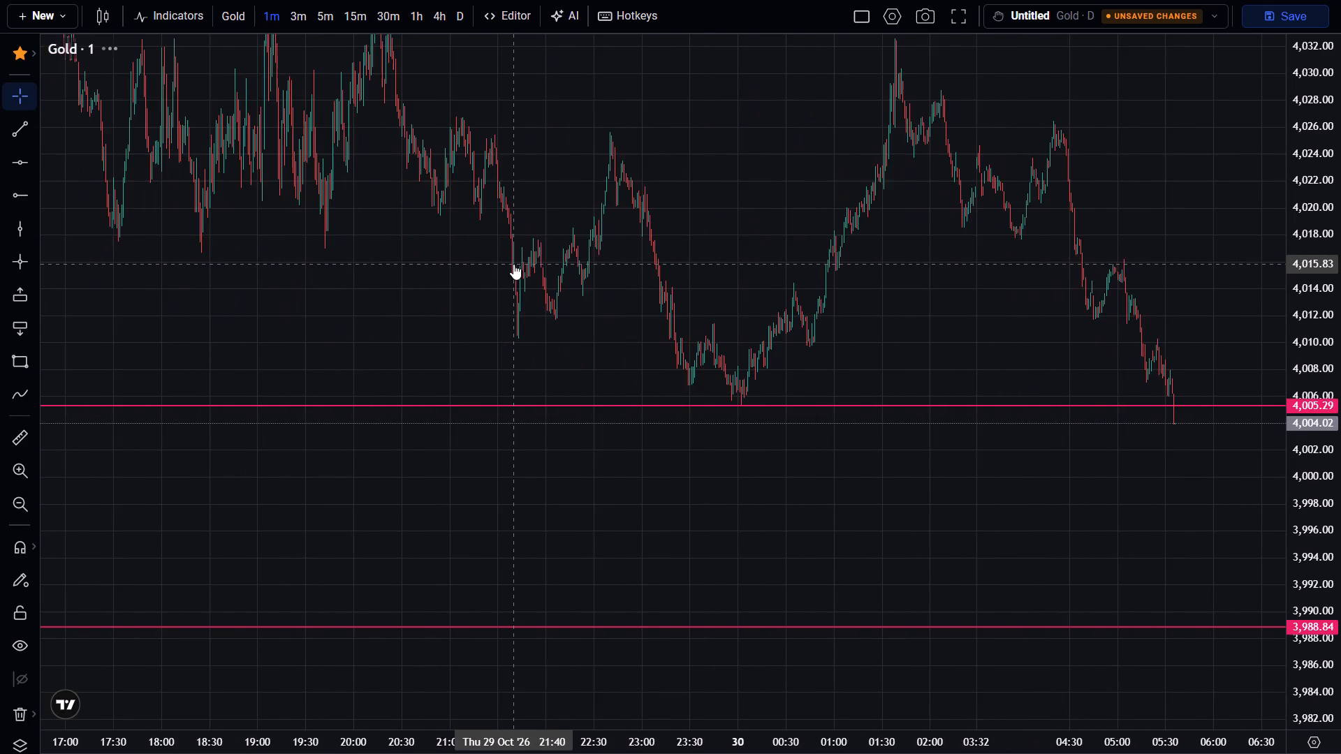
scroll(513, 264, down, 5)
scroll(513, 264, up, 11)
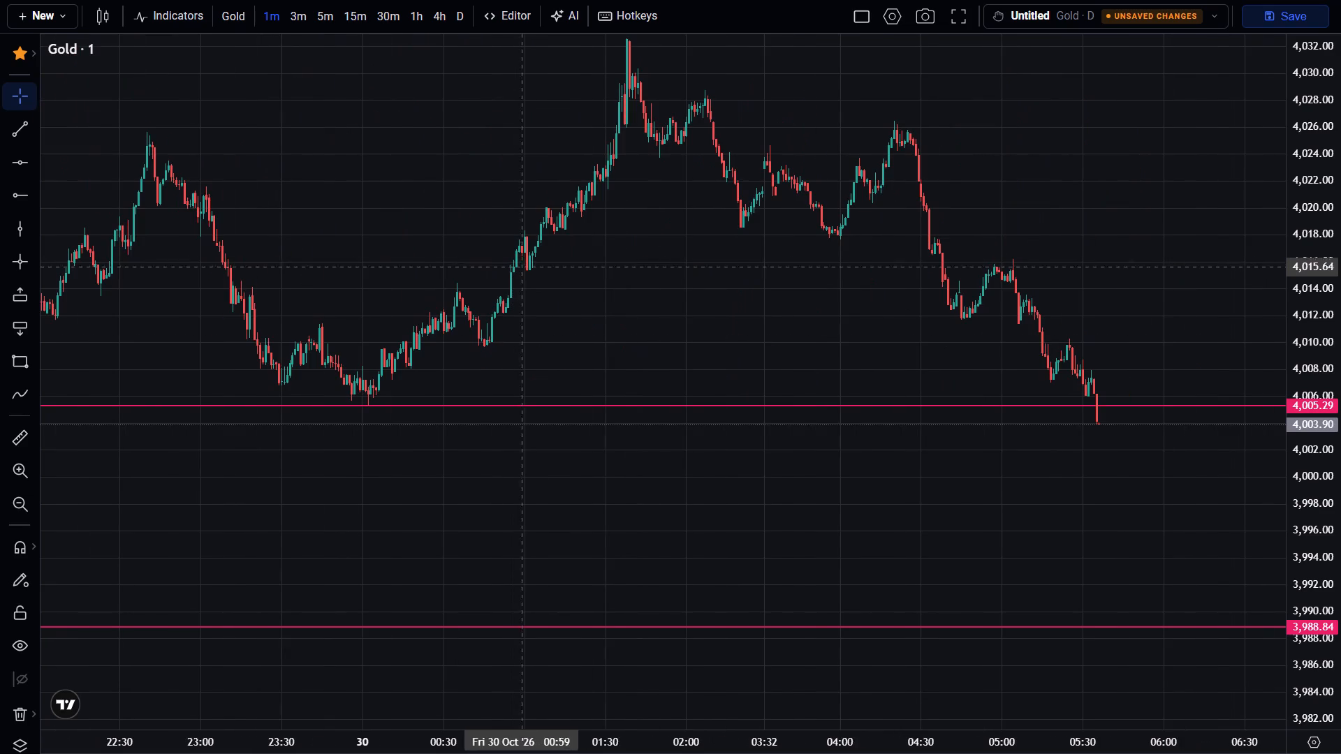
scroll(1295, 488, up, 15)
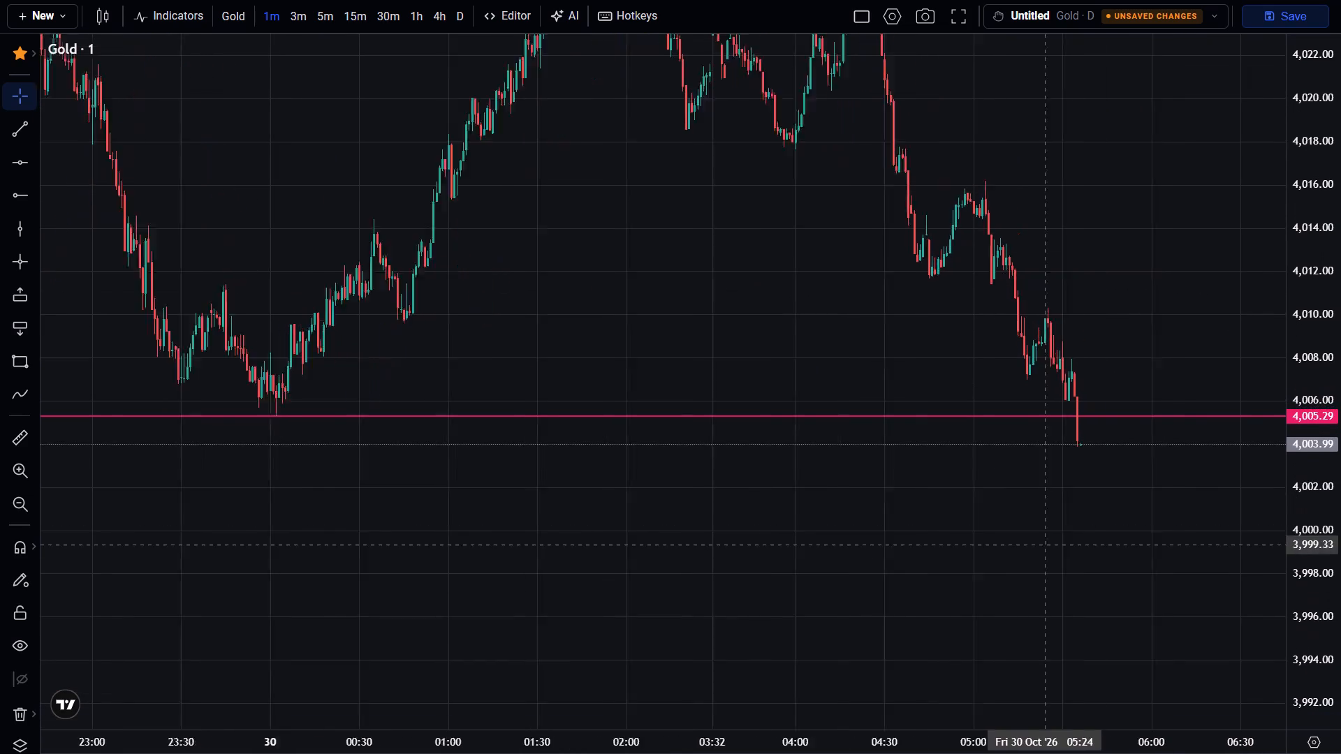
scroll(1043, 546, up, 5)
scroll(1340, 609, up, 10)
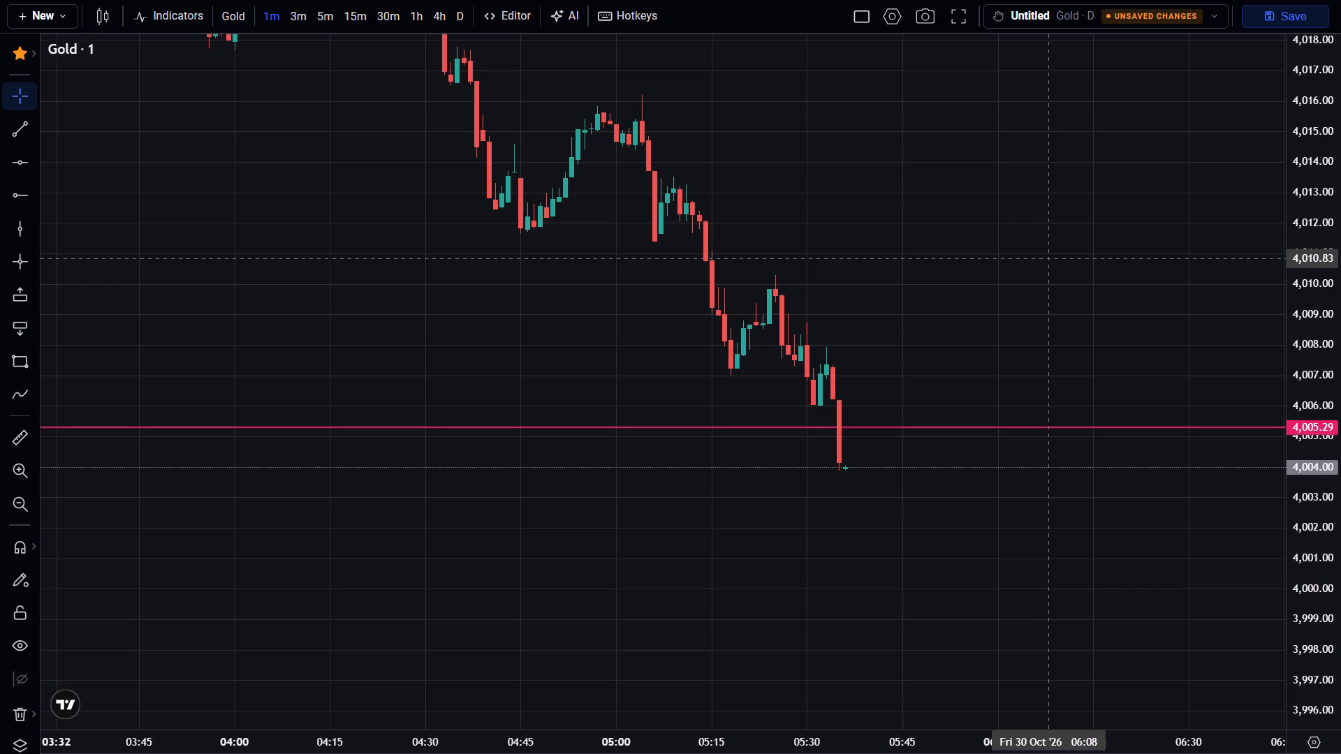
key(Up)
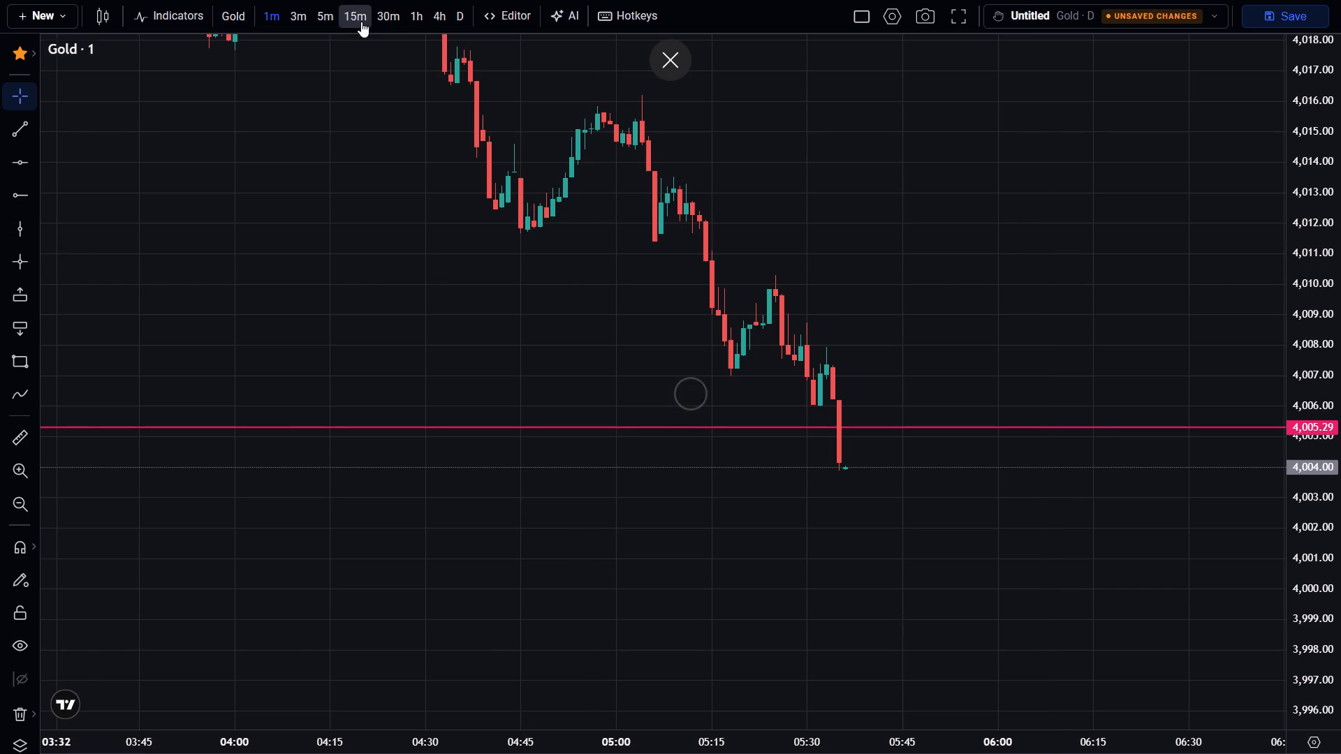
Switch the Gold chart to the 1-hour timeframe and examine the latest candles around the 4,005.29 ray.
click(412, 10)
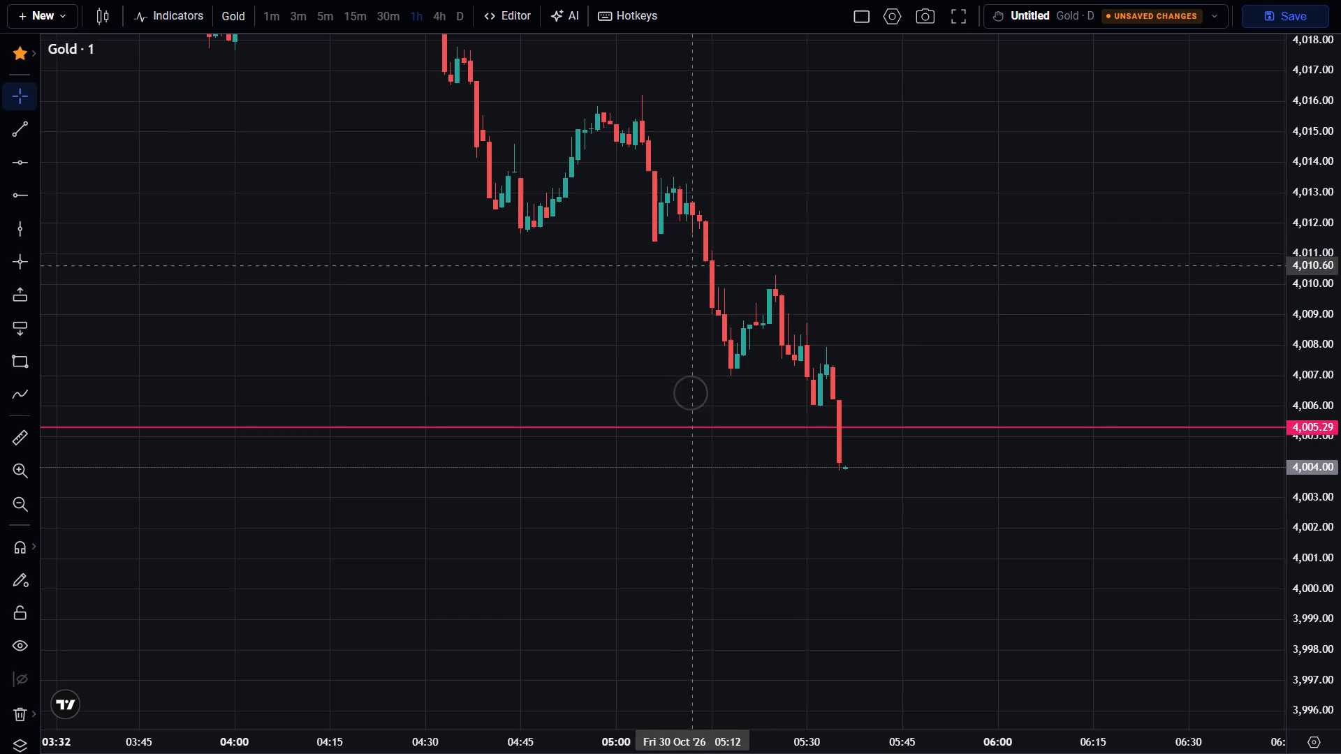
drag(698, 501, 527, 619)
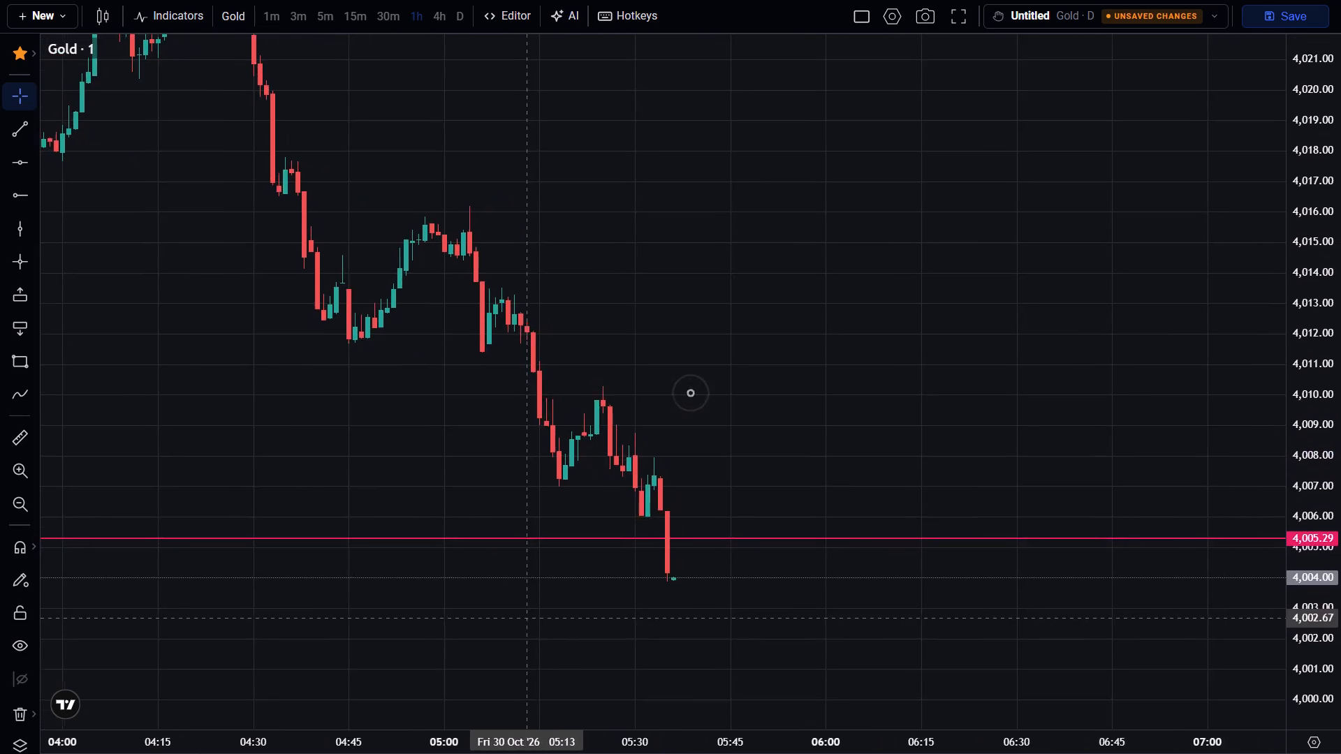
drag(527, 619, 815, 661)
scroll(818, 649, down, 1)
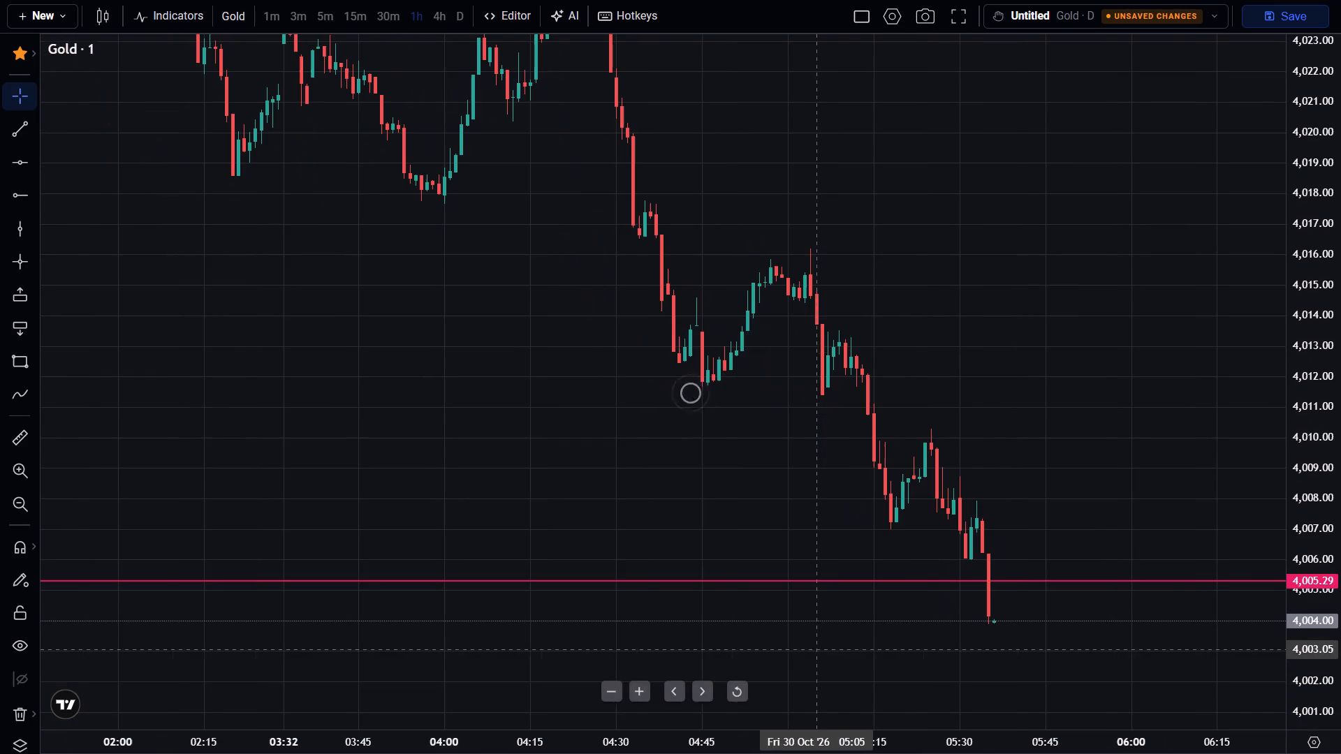
drag(1331, 380, 1340, 500)
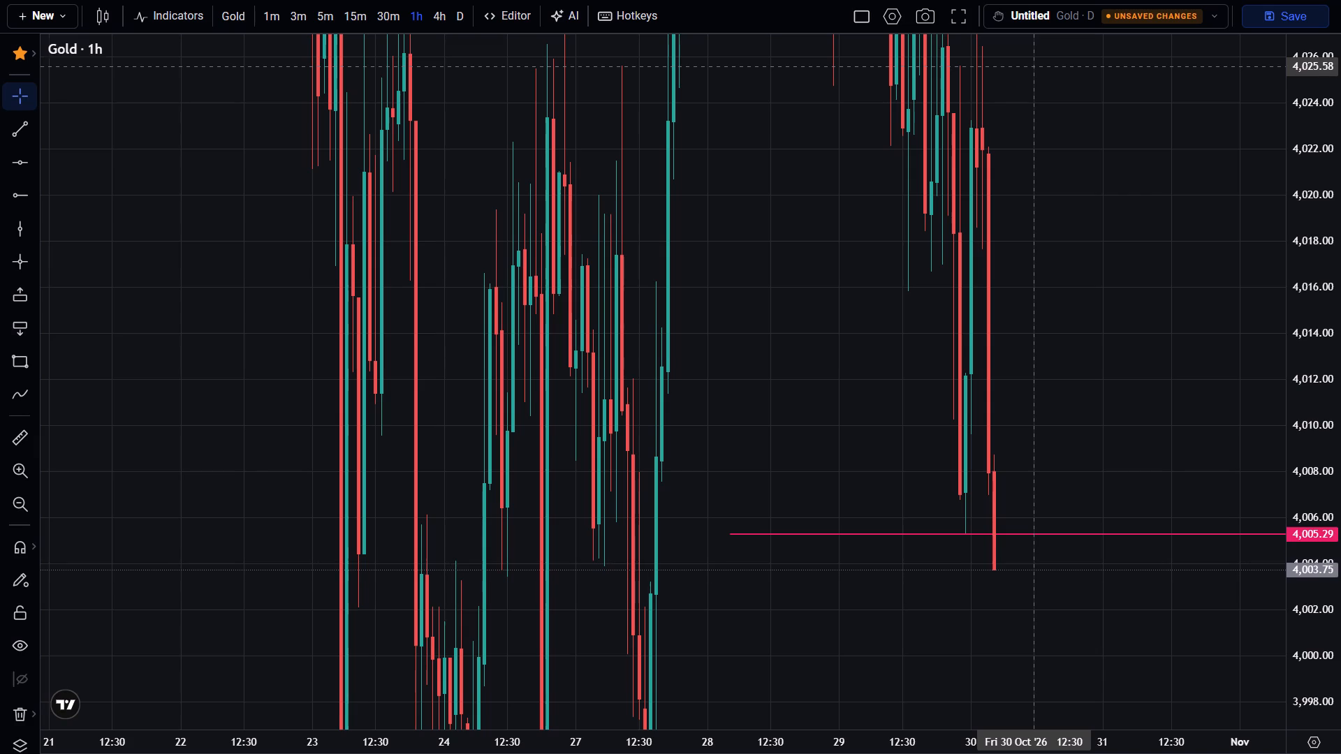
drag(1325, 354, 1325, 353)
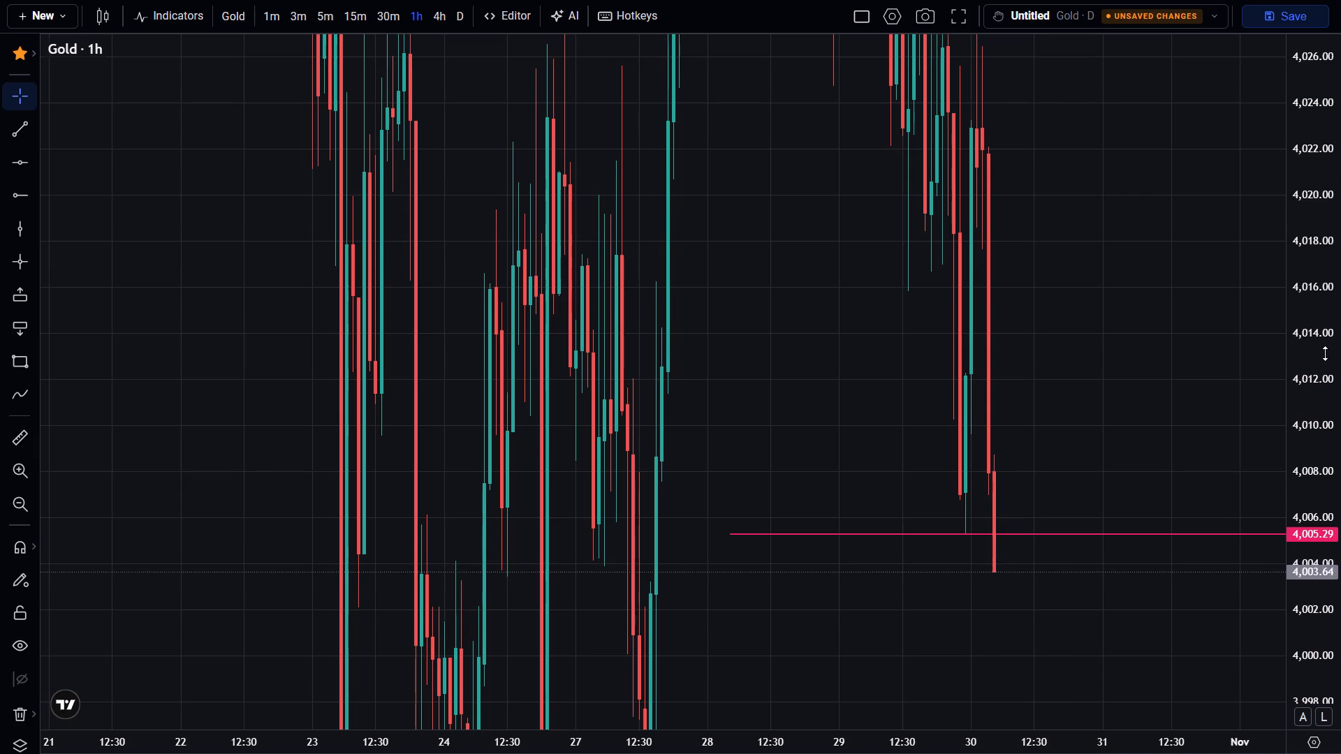
drag(1325, 353, 1331, 437)
scroll(1028, 463, up, 3)
drag(1201, 335, 1187, 443)
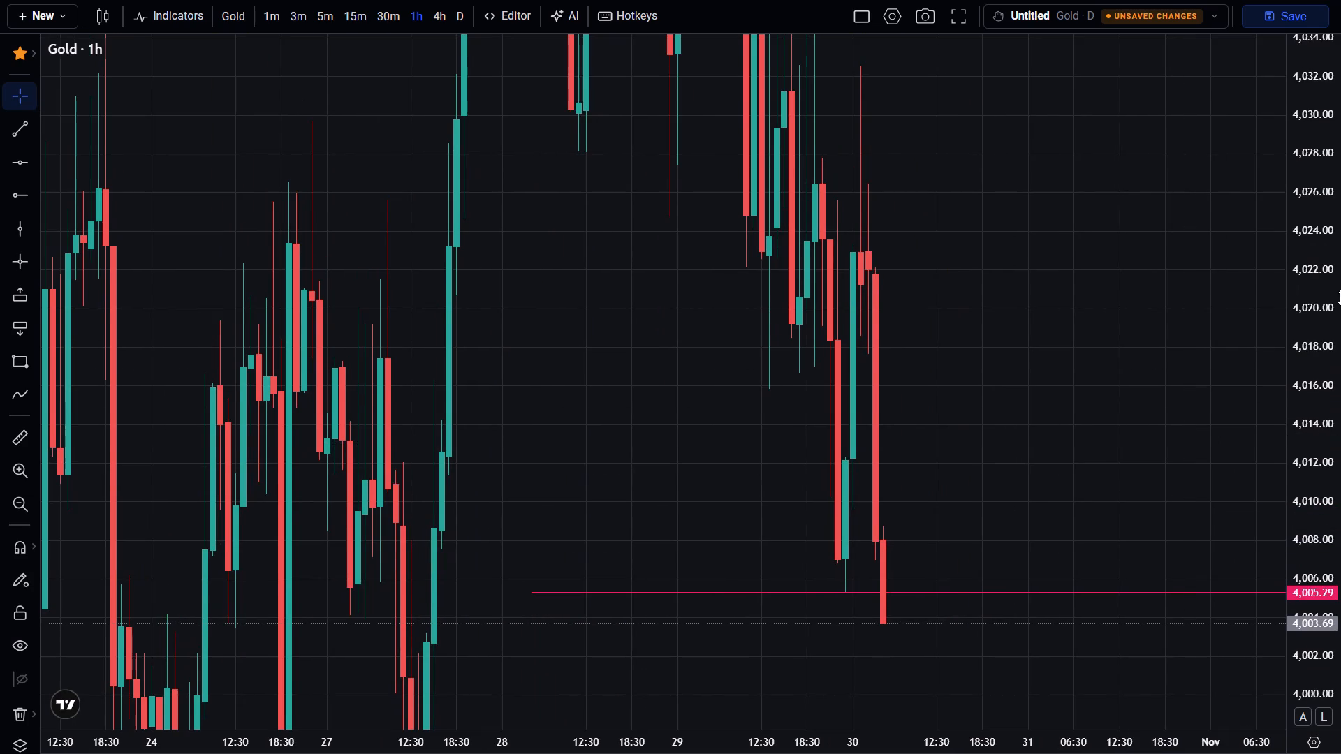
scroll(1340, 297, down, 3)
scroll(1152, 327, down, 4)
drag(1324, 237, 1340, 352)
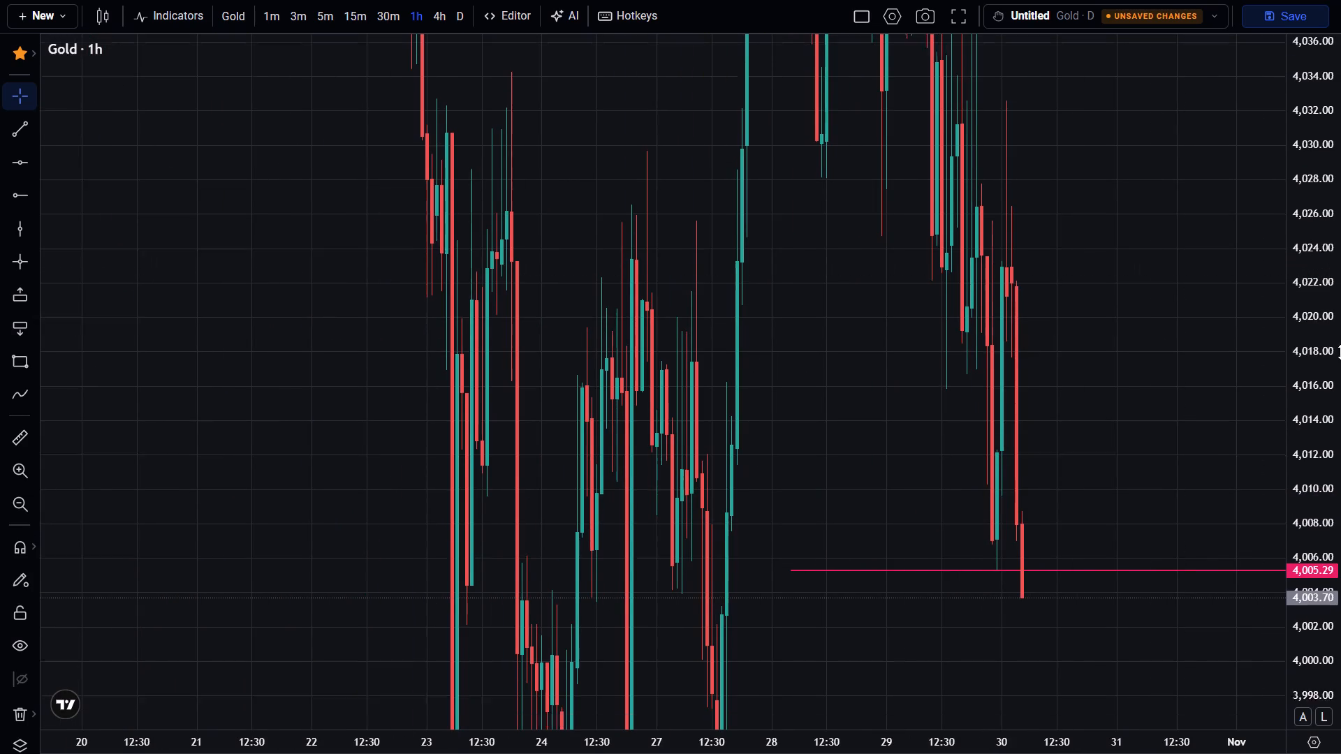
drag(1340, 352, 1340, 392)
scroll(1166, 392, up, 8)
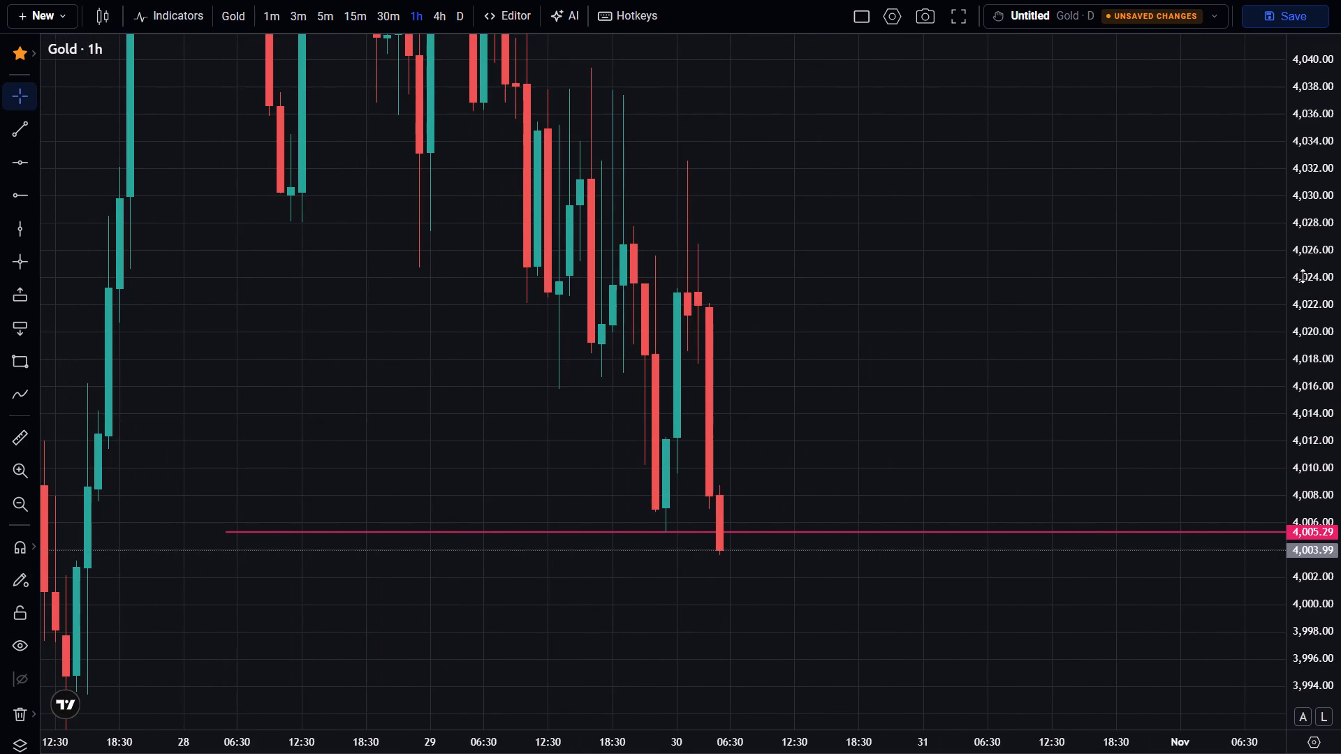
Compare the 1-hour candles with the marked levels from 4,082.59 down to 3,988.84 and the purple zone below.
drag(1323, 249, 1317, 665)
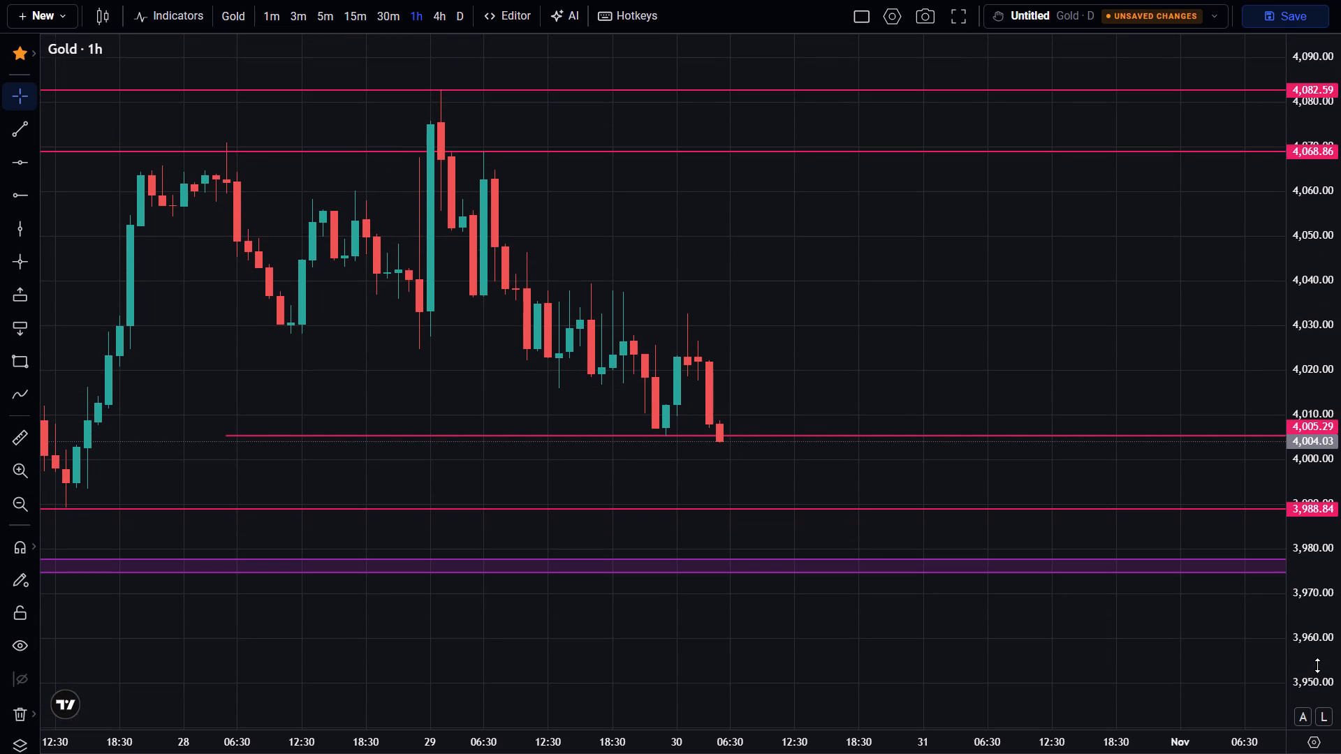
drag(1317, 665, 1263, 436)
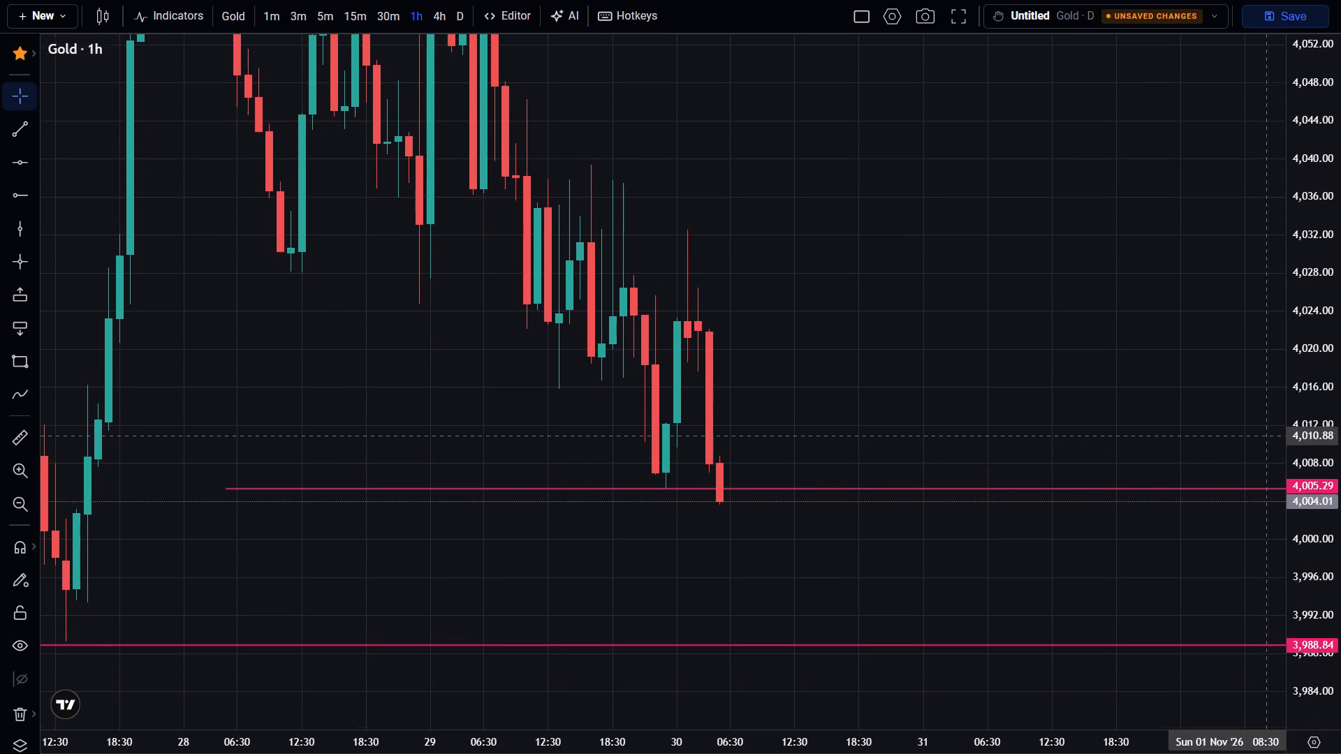
drag(1263, 436, 1263, 435)
scroll(1256, 431, down, 1)
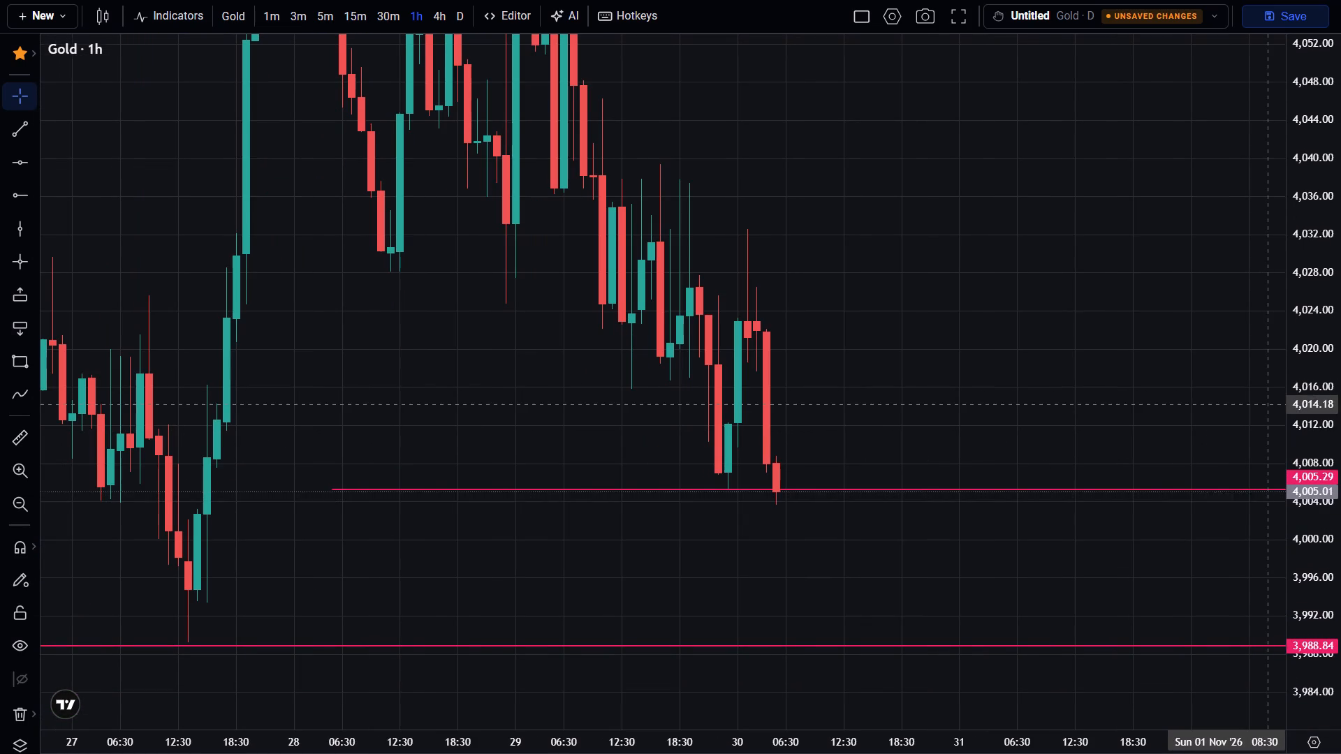
drag(1055, 386, 1076, 346)
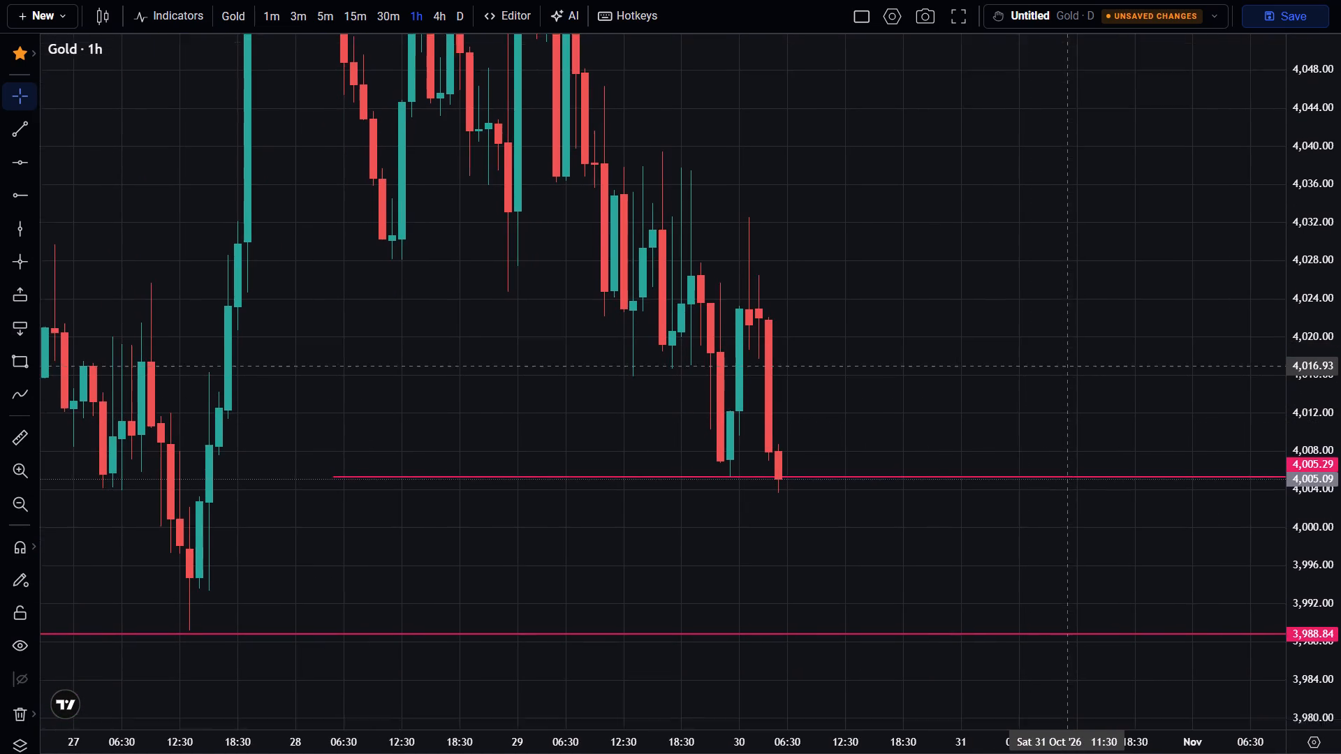
drag(1076, 346, 1093, 321)
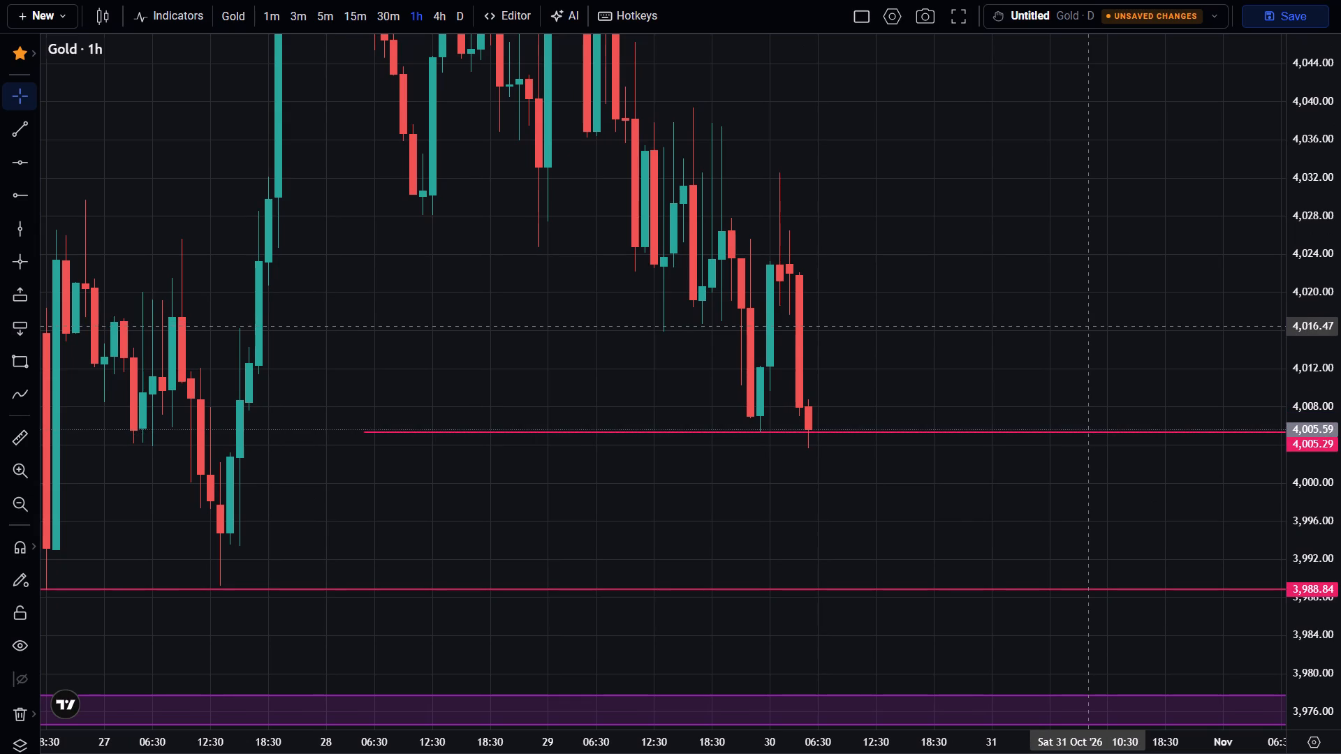
scroll(1092, 326, up, 1)
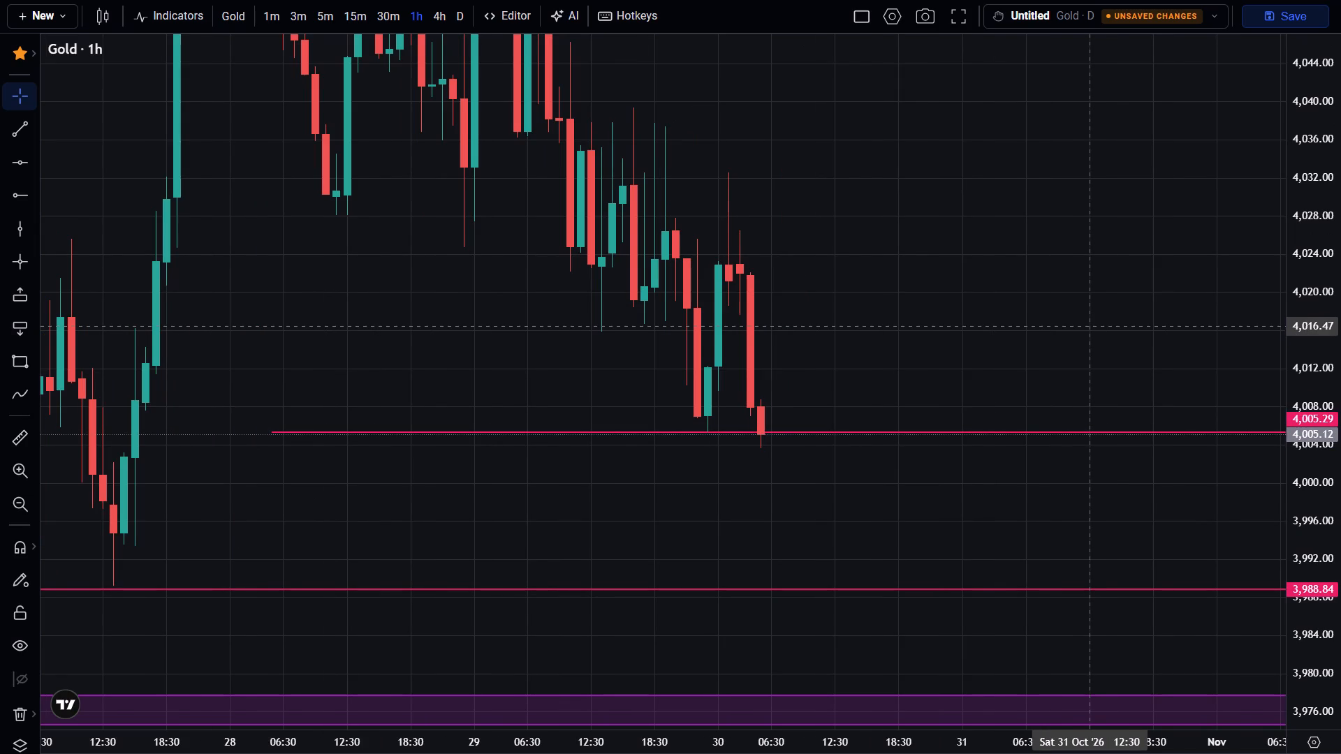
scroll(1092, 326, up, 2)
scroll(1310, 476, up, 4)
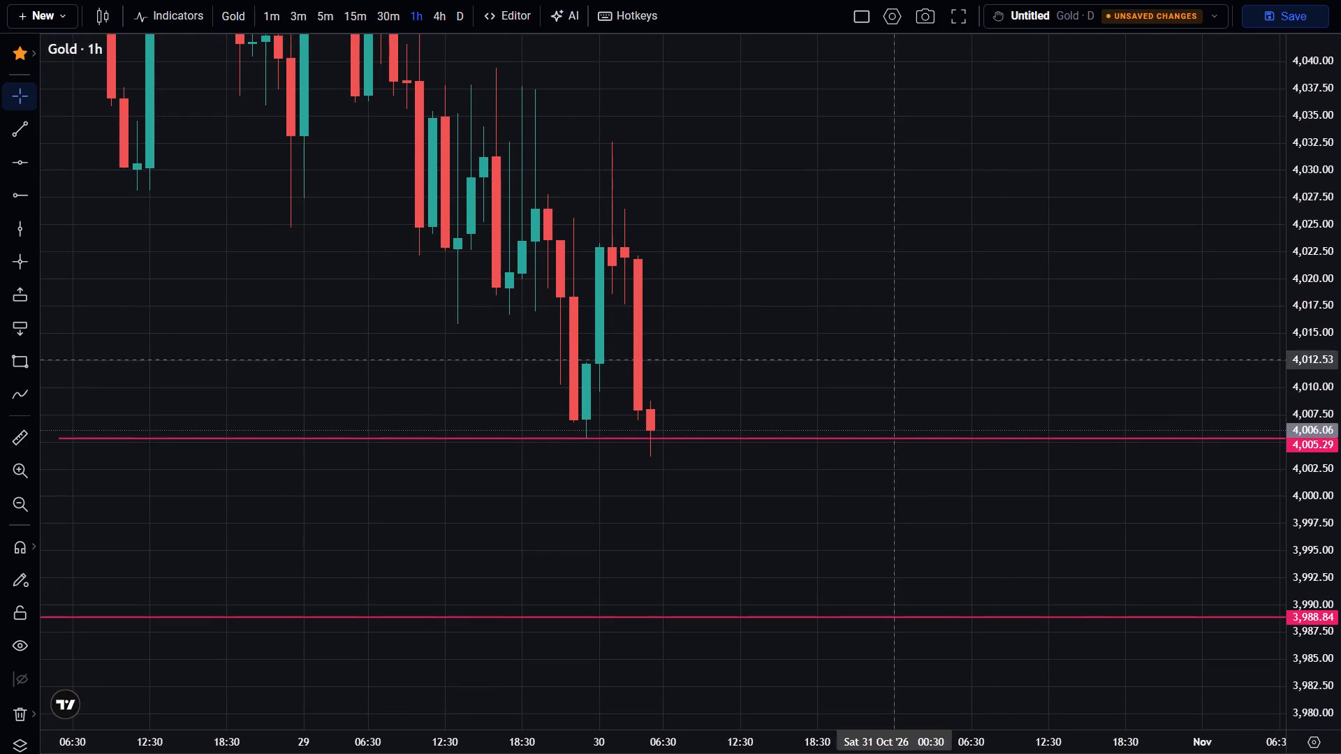
Switch the Gold chart to the 1-minute timeframe and examine the 30 October candles around the 4,005.29 ray.
click(265, 16)
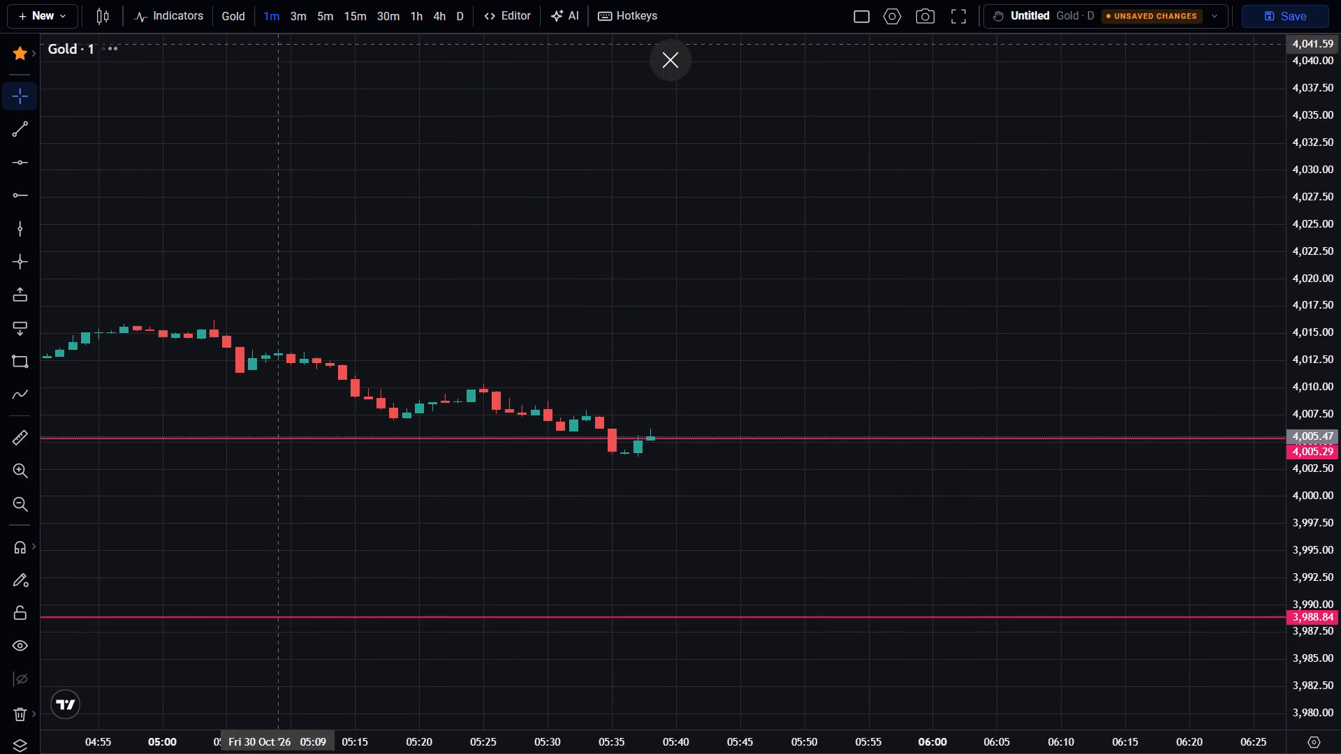
scroll(633, 342, down, 14)
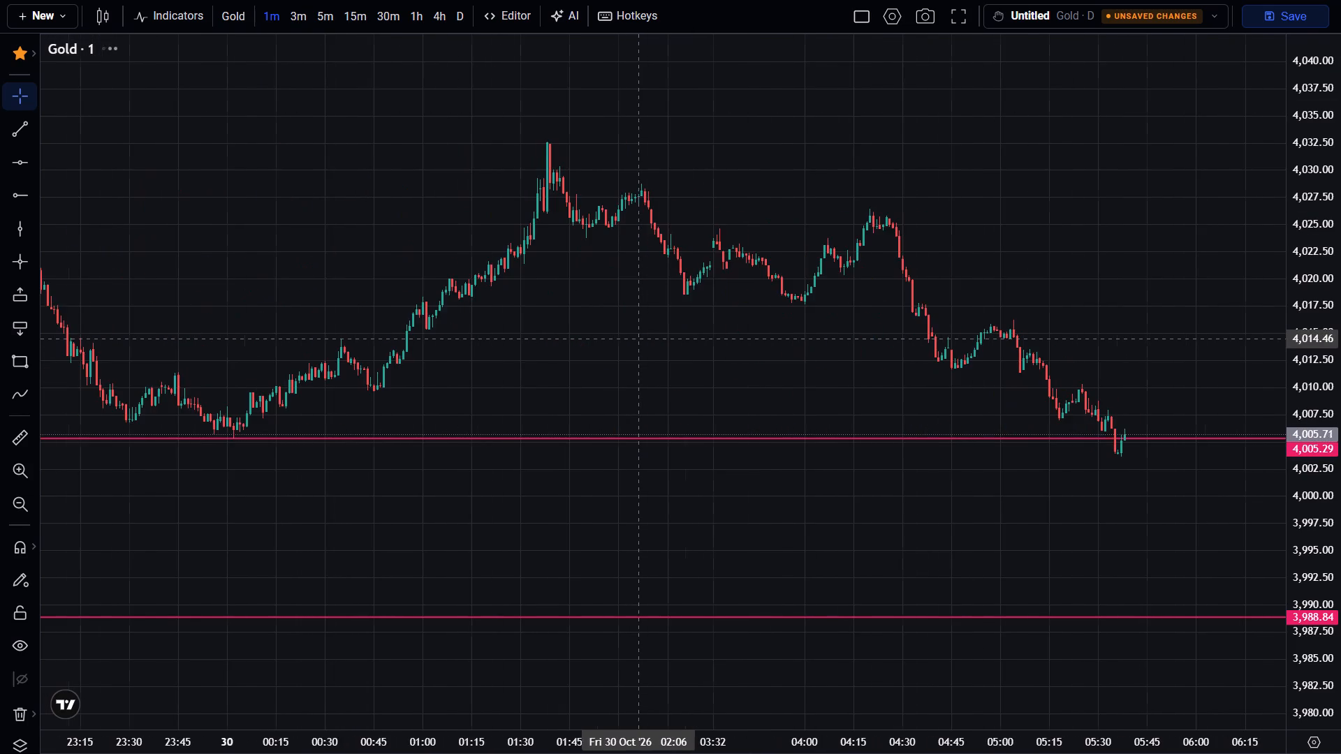
scroll(637, 339, down, 1)
scroll(1312, 491, up, 10)
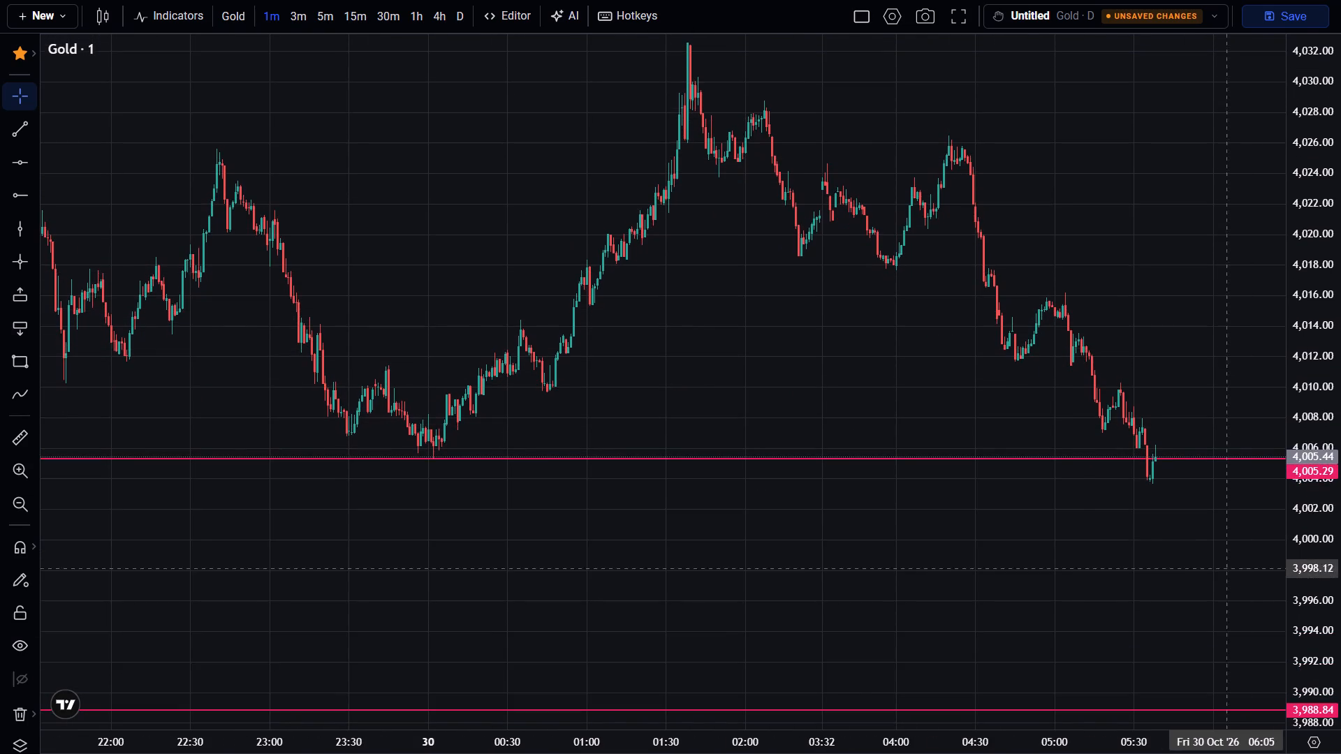
scroll(1217, 570, up, 4)
drag(1215, 570, 1079, 595)
scroll(1317, 584, up, 2)
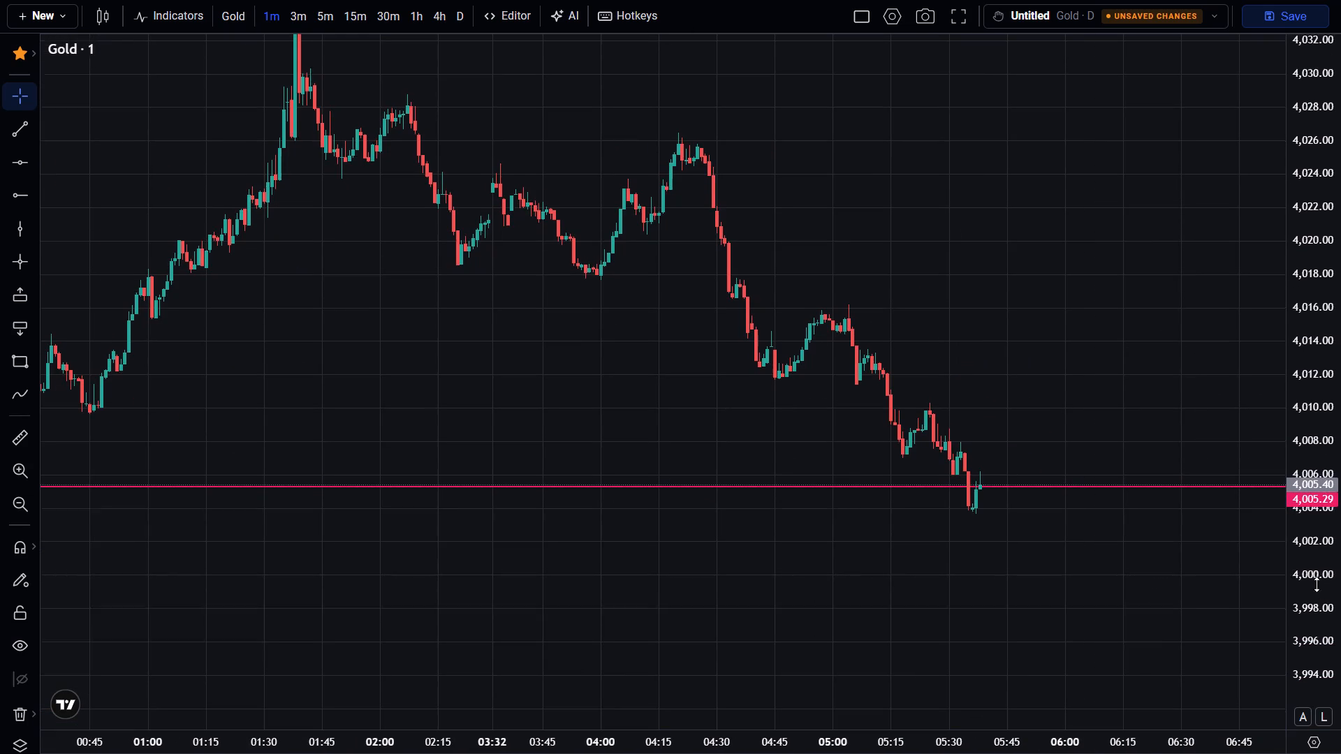
scroll(1317, 584, up, 5)
scroll(1145, 619, up, 3)
drag(1126, 644, 1157, 478)
scroll(1152, 483, up, 4)
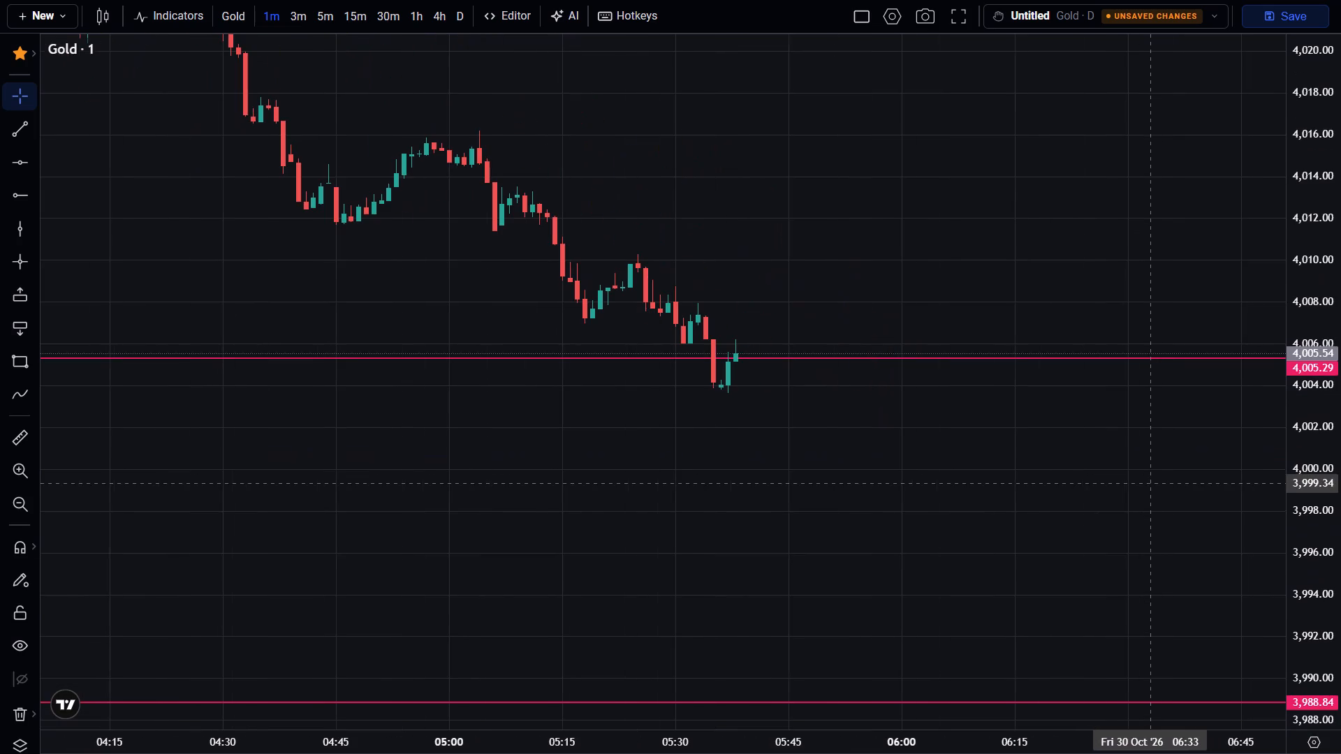
scroll(1312, 561, up, 13)
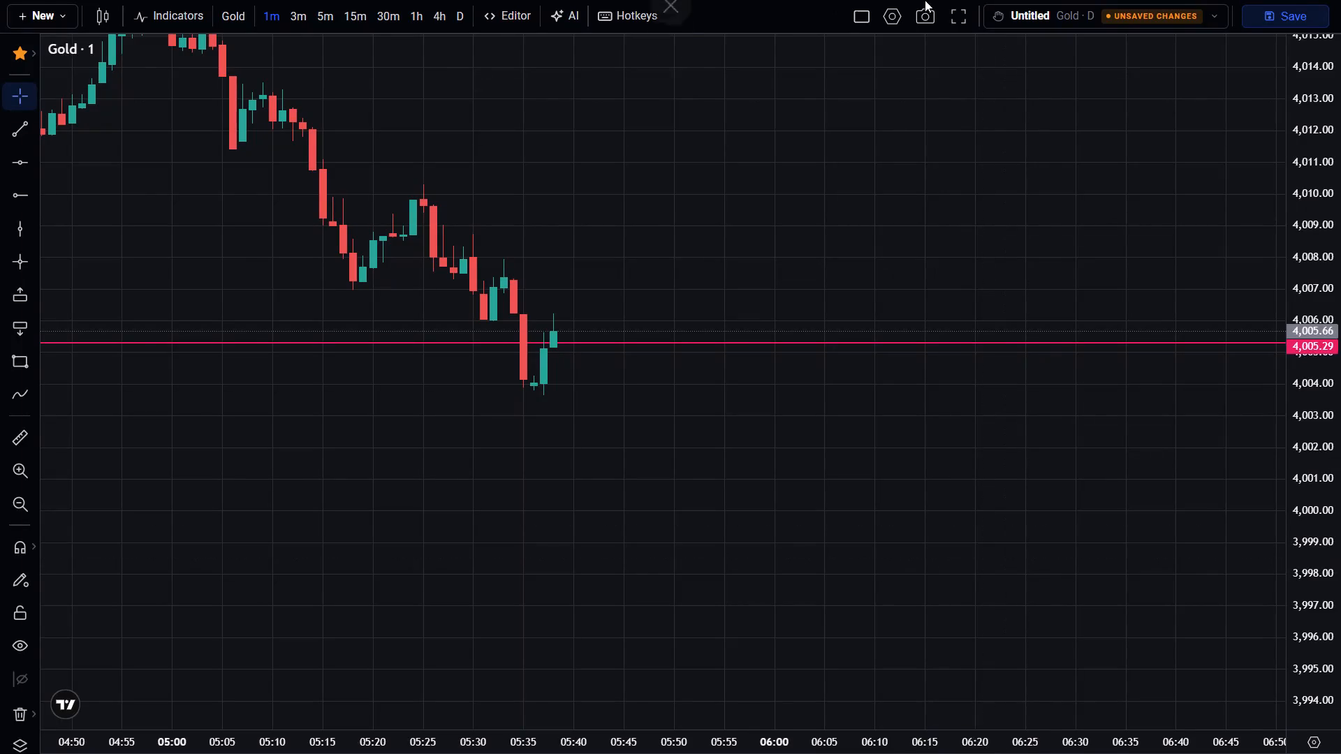
Leave full screen to view the 1-minute Gold chart together with the replay timeline and order controls.
click(965, 27)
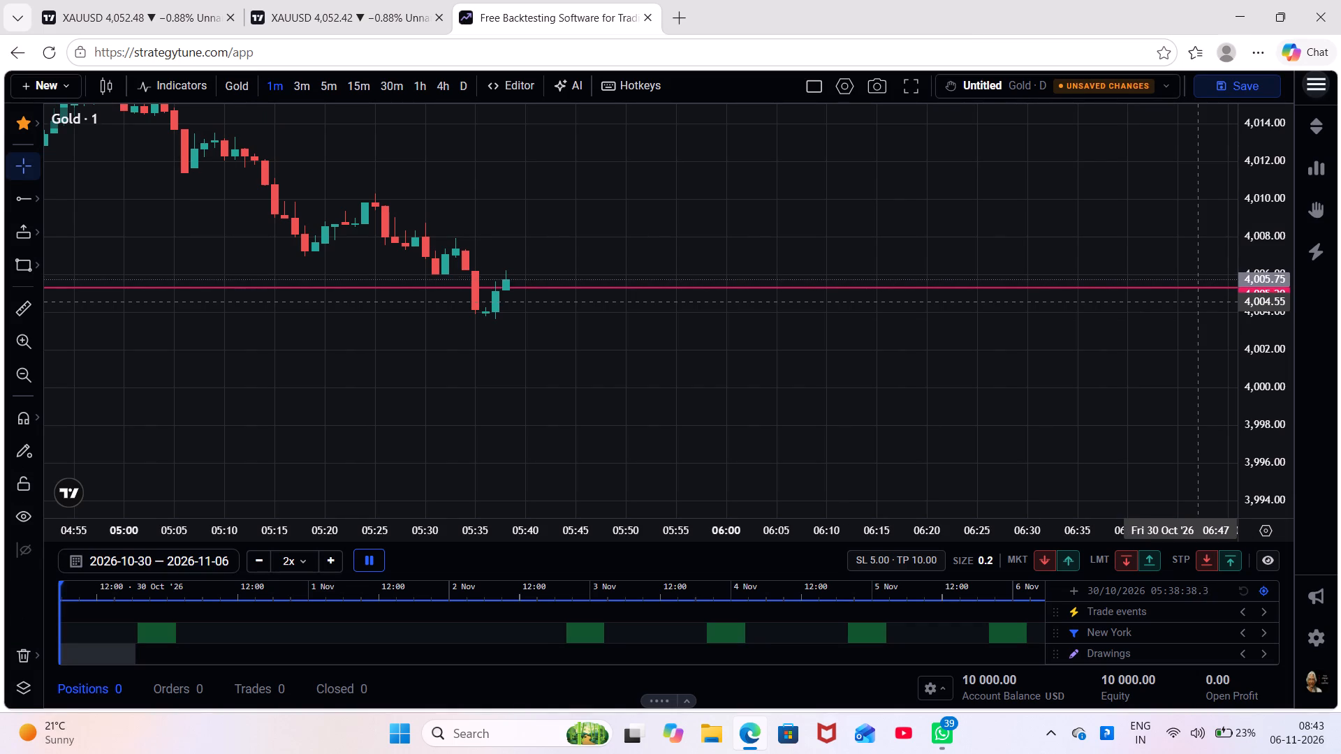
drag(1244, 281, 1264, 288)
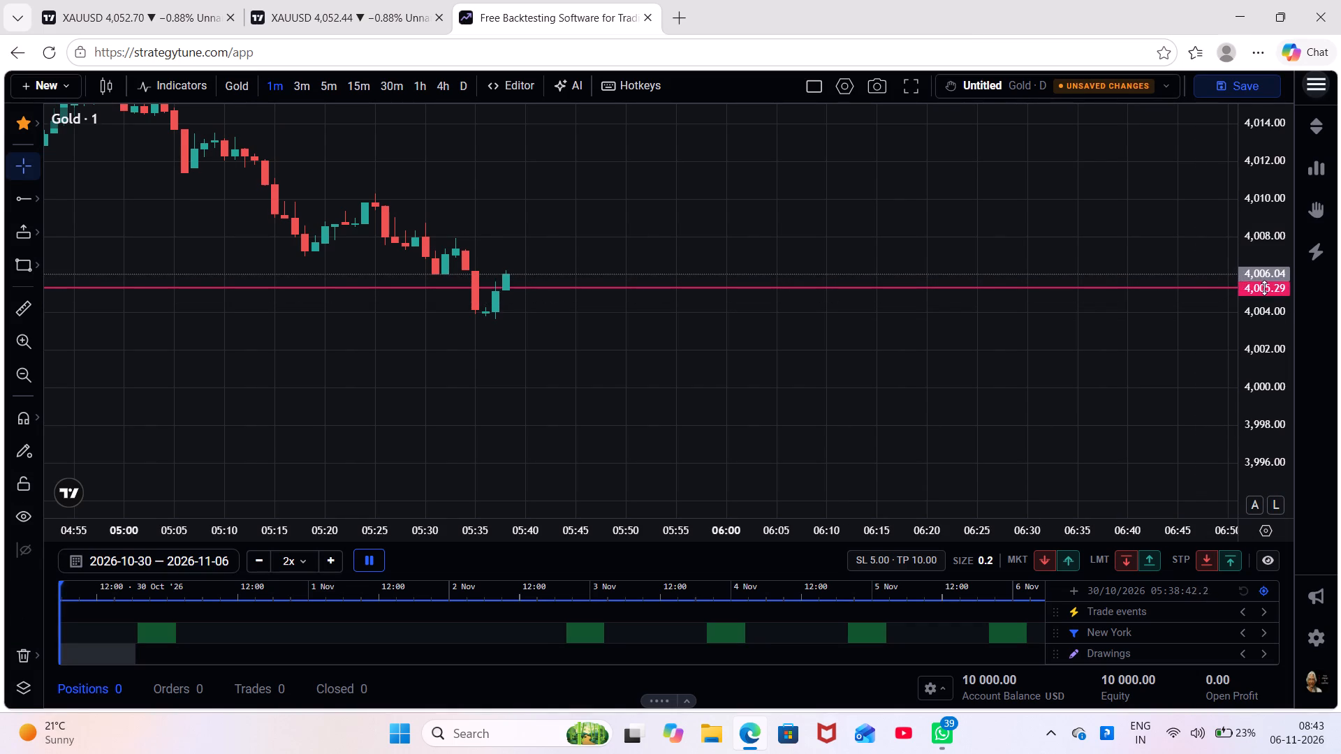
drag(1264, 288, 1294, 304)
right_drag(1288, 302, 1294, 304)
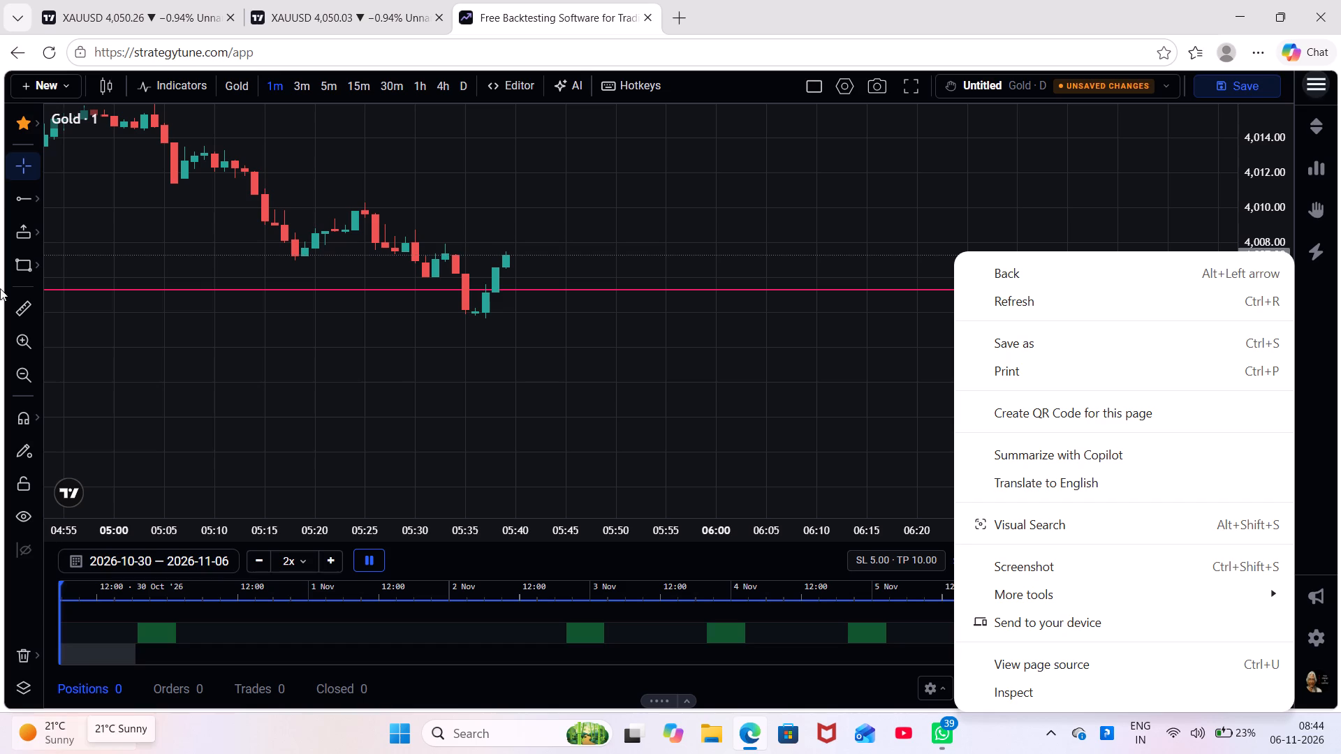
drag(1340, 171, 1340, 753)
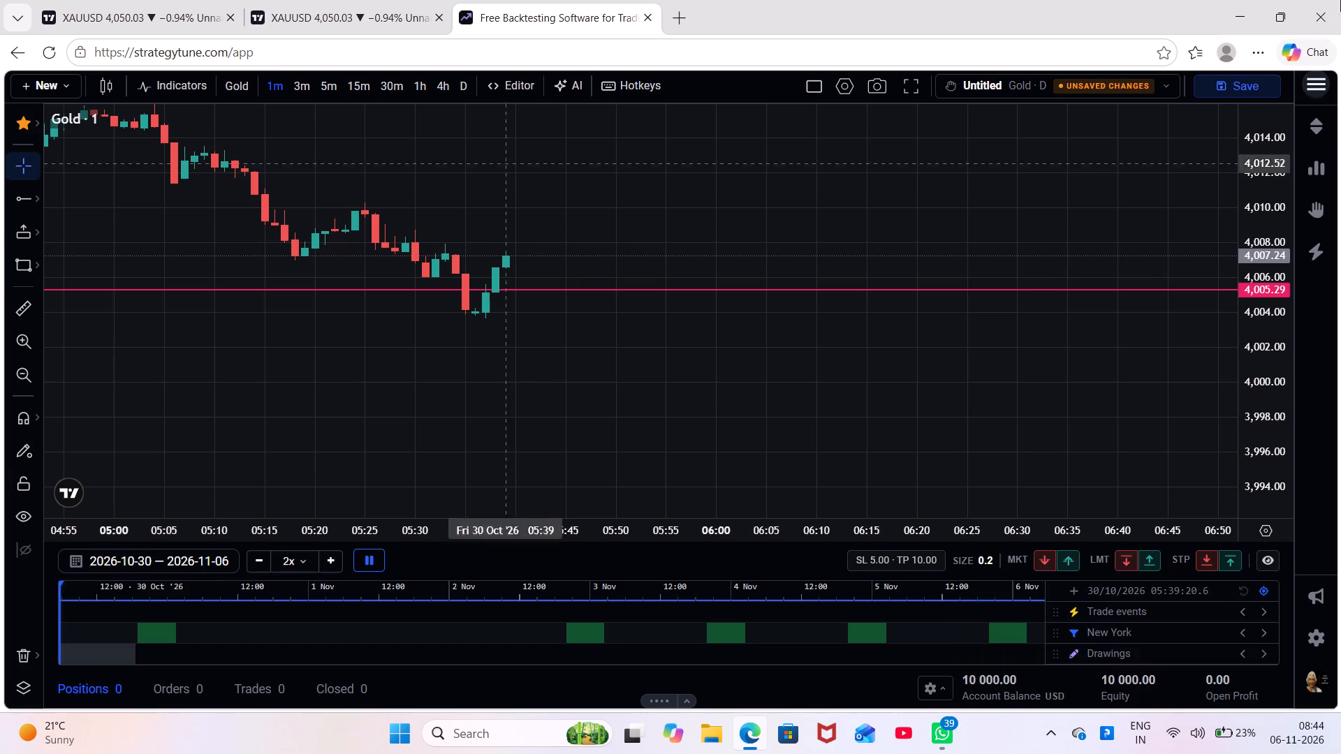
Return the 1-minute Gold chart to full screen and inspect the latest candles around the 4,005.29 ray.
click(911, 82)
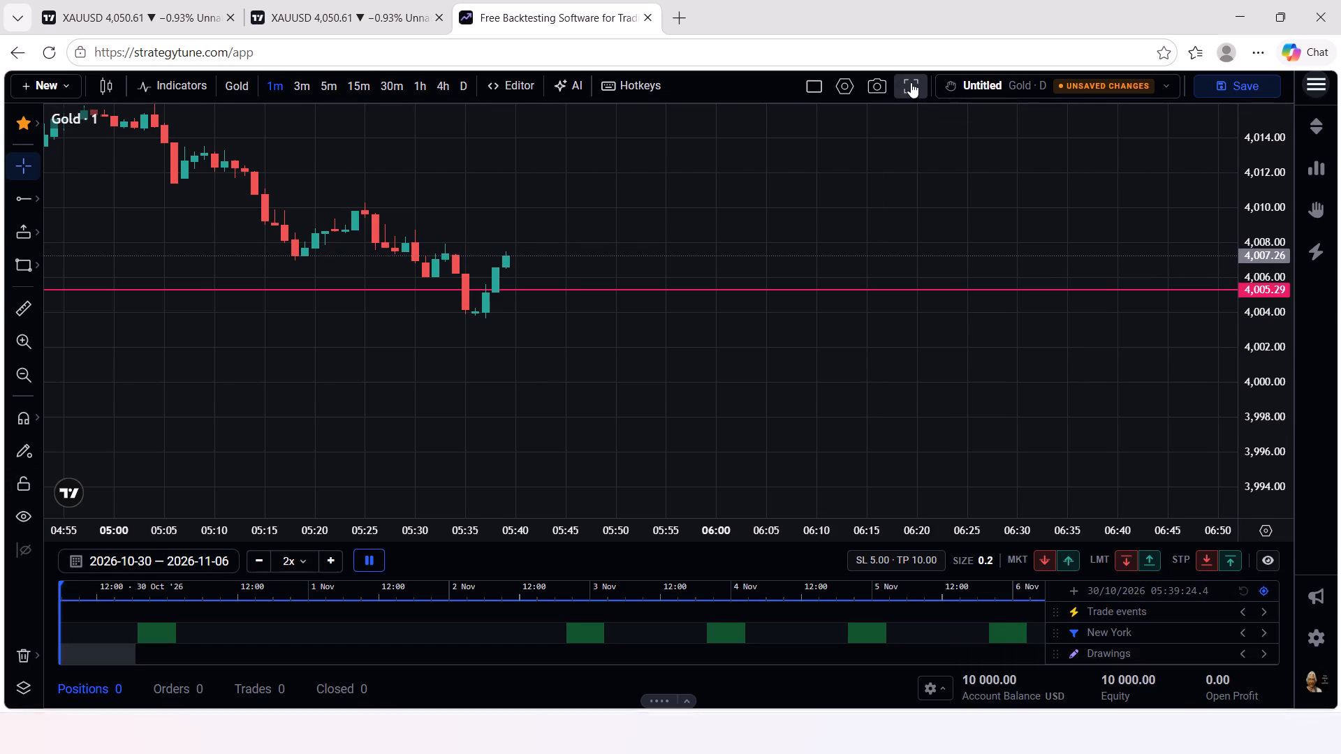
drag(838, 186, 894, 336)
scroll(894, 333, down, 5)
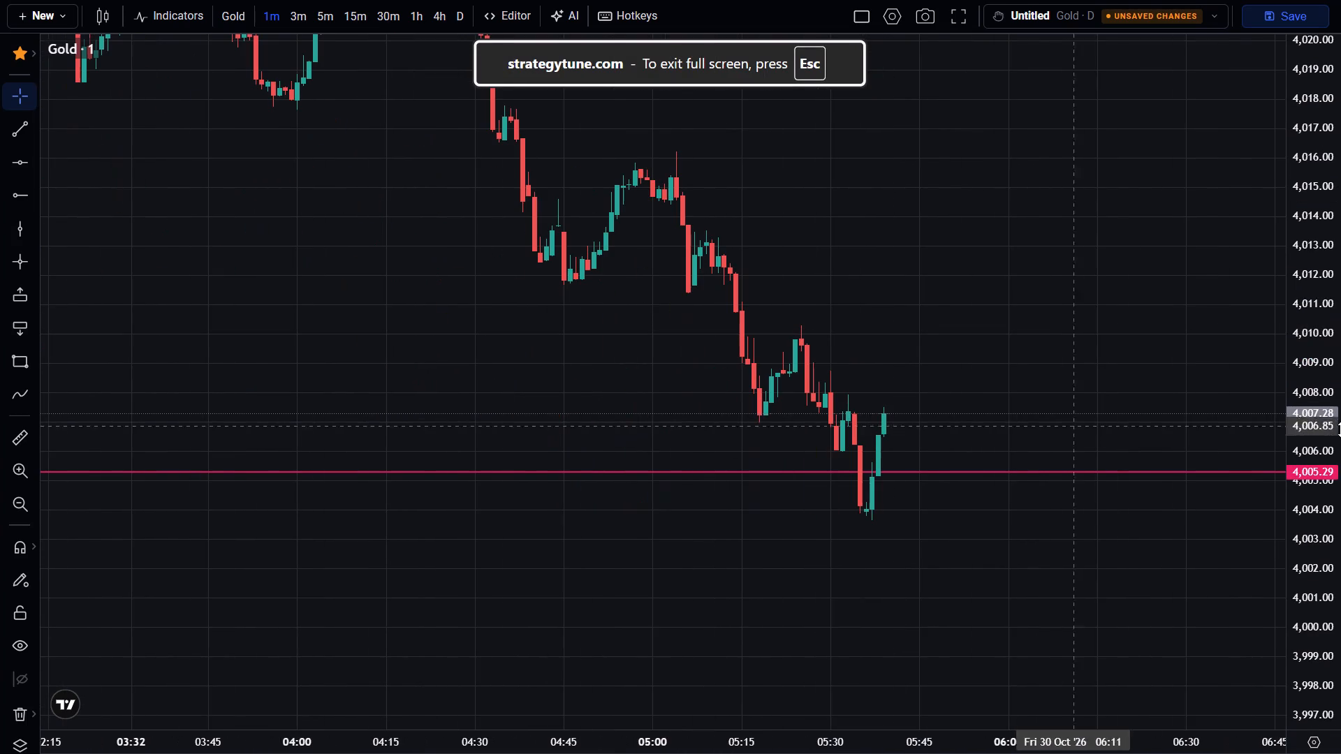
scroll(1340, 420, up, 14)
scroll(1228, 382, up, 3)
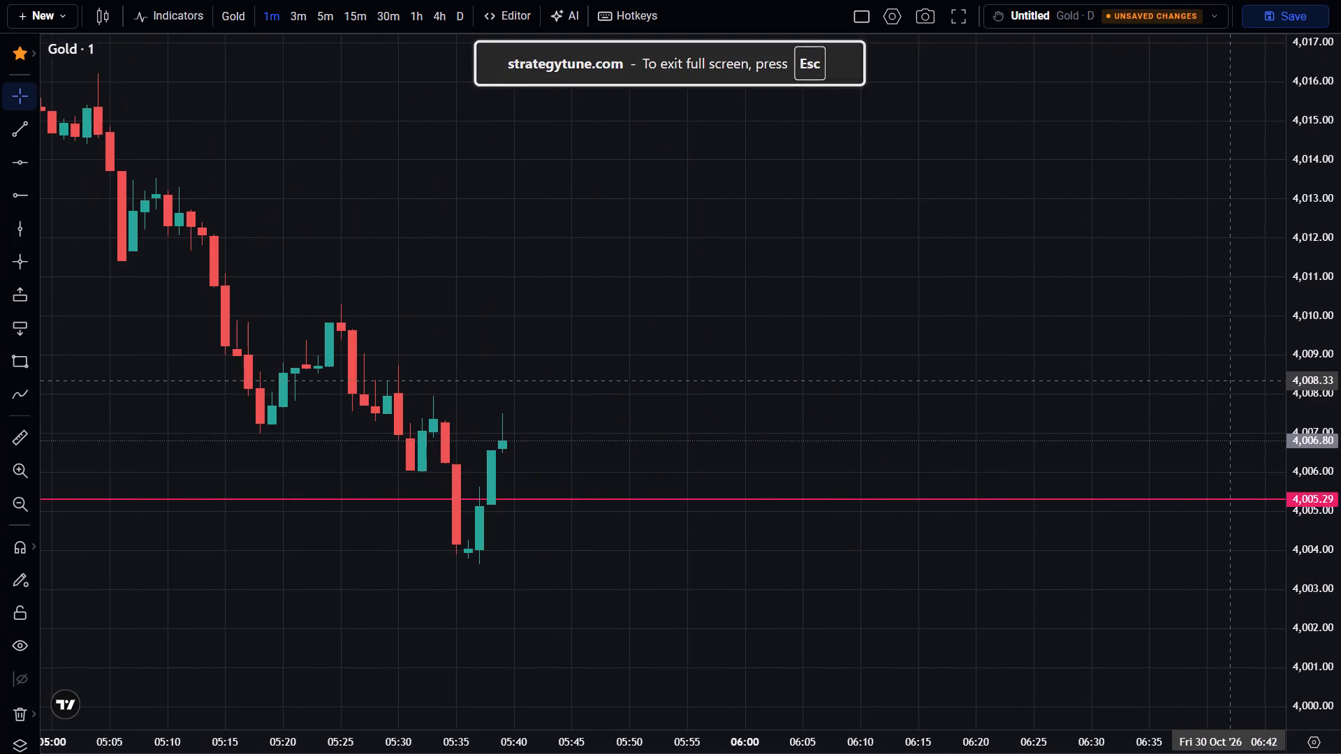
drag(1036, 360, 1132, 327)
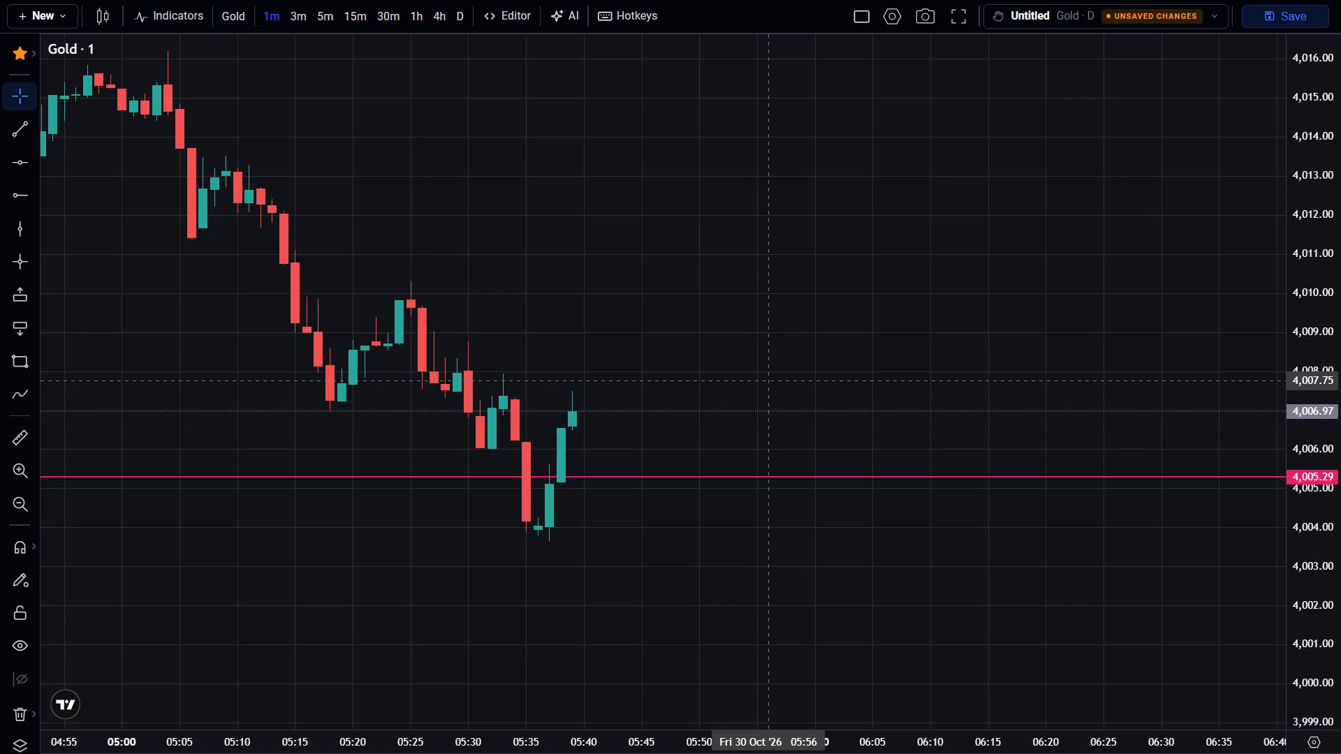
Examine the latest 1-minute Gold candles in full screen at several scales around the 4,005.29 ray.
drag(897, 376, 897, 377)
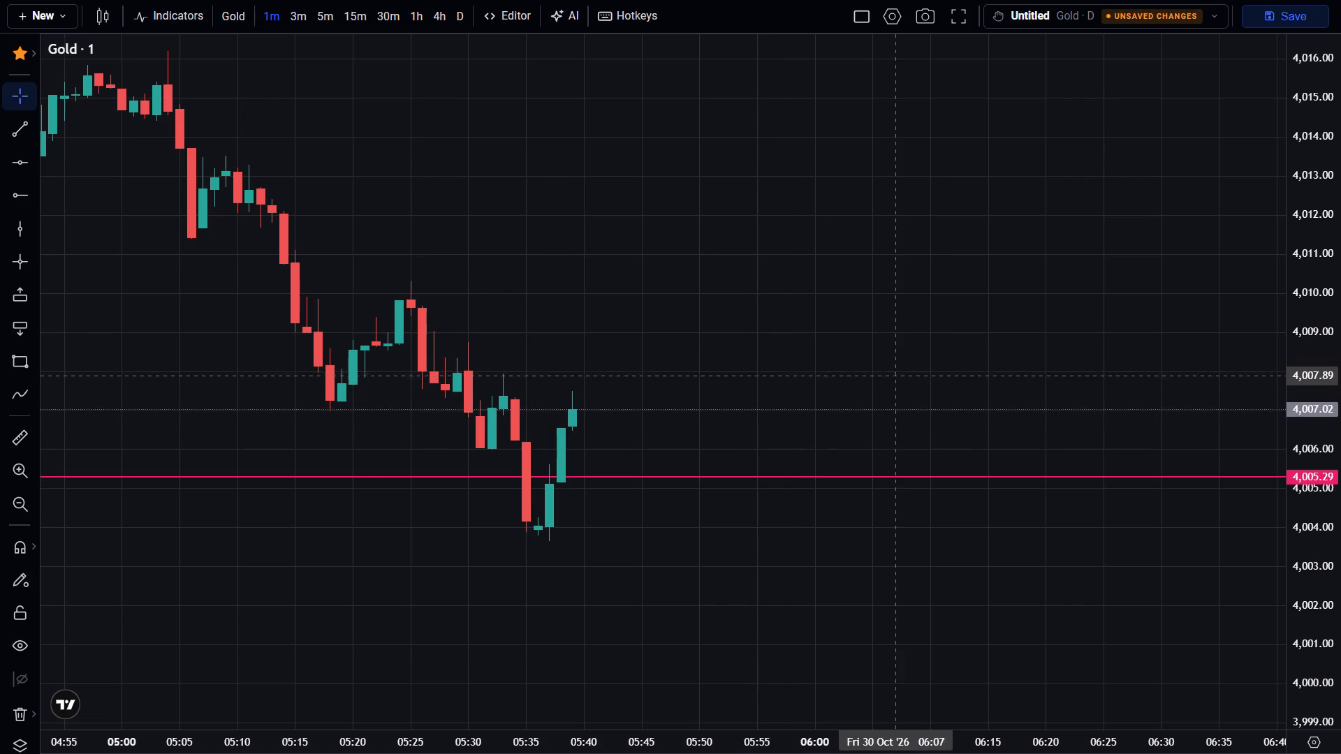
drag(897, 377, 1150, 378)
scroll(871, 323, down, 3)
drag(1337, 205, 1340, 352)
scroll(1288, 334, down, 3)
scroll(1284, 330, up, 6)
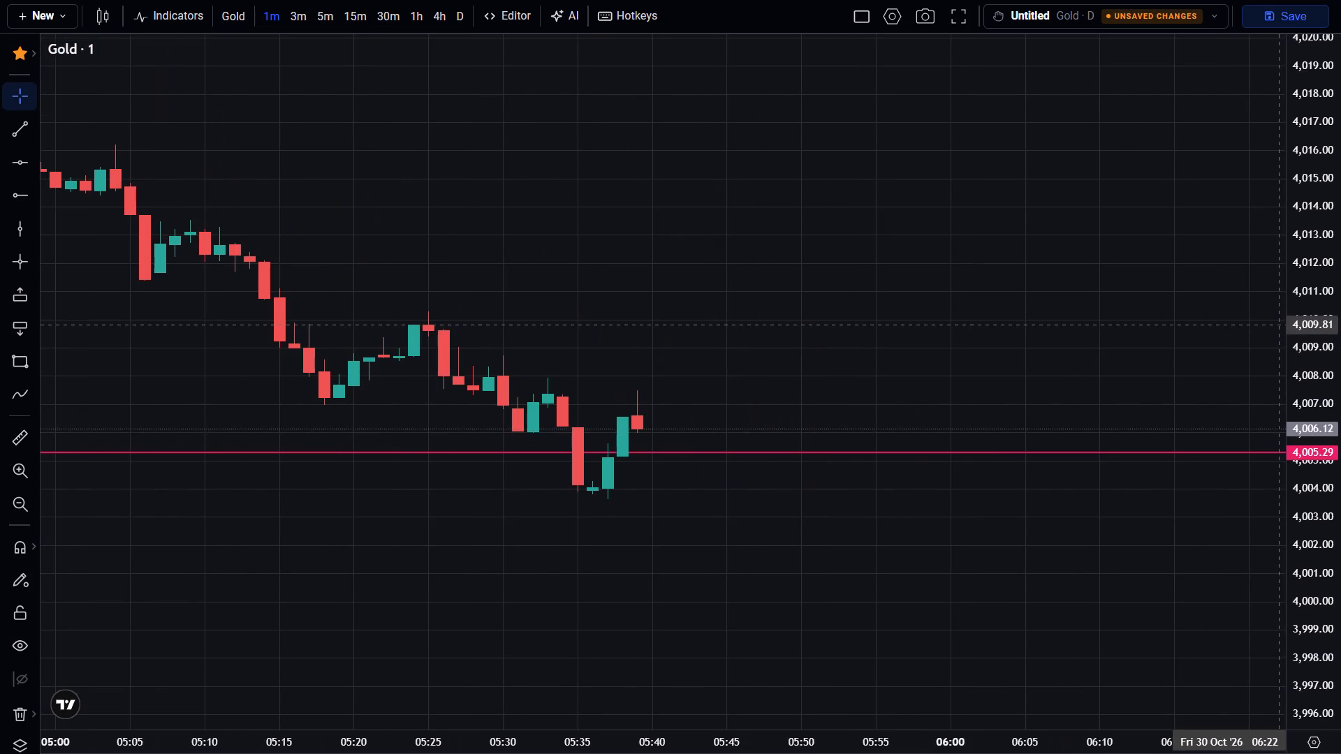
scroll(1335, 380, up, 20)
scroll(1335, 380, up, 9)
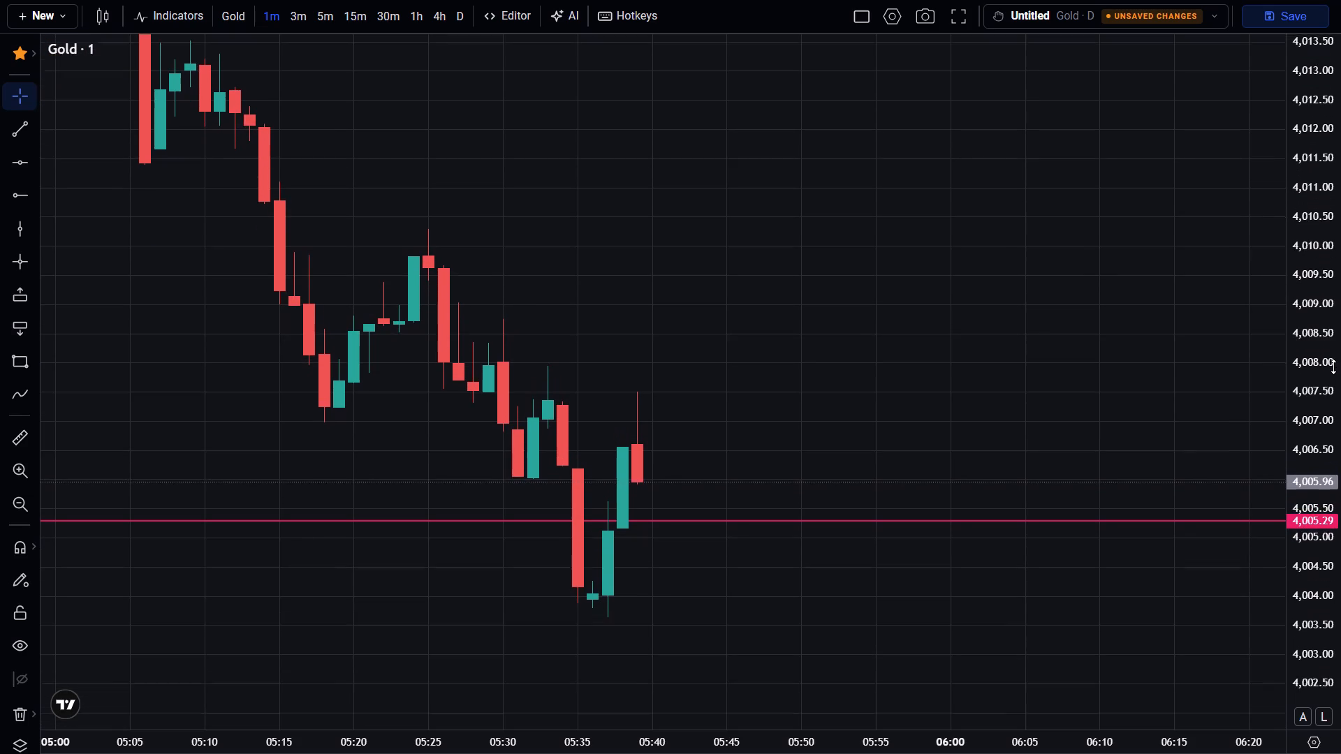
scroll(1333, 367, up, 5)
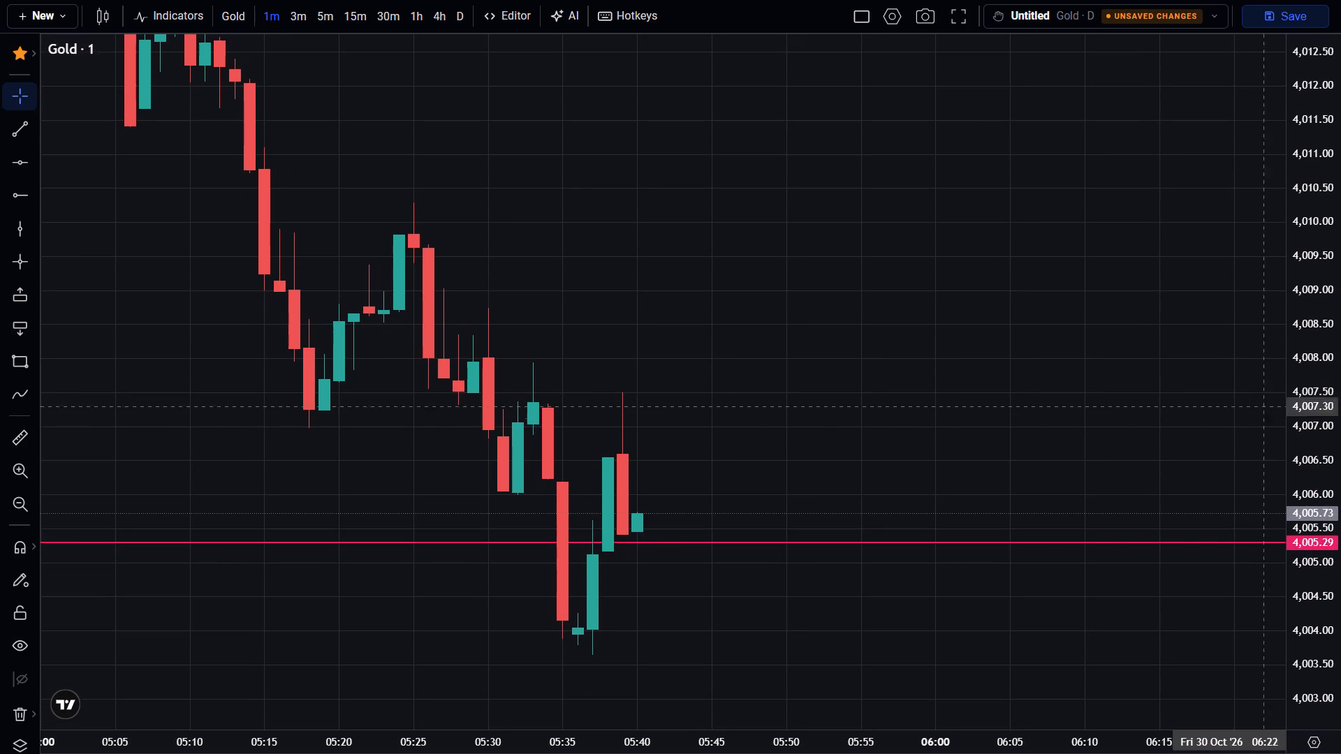
Leave full screen and measure the rebound from the swing low below the 4,005.29 ray up to the latest 1-minute candles.
click(965, 24)
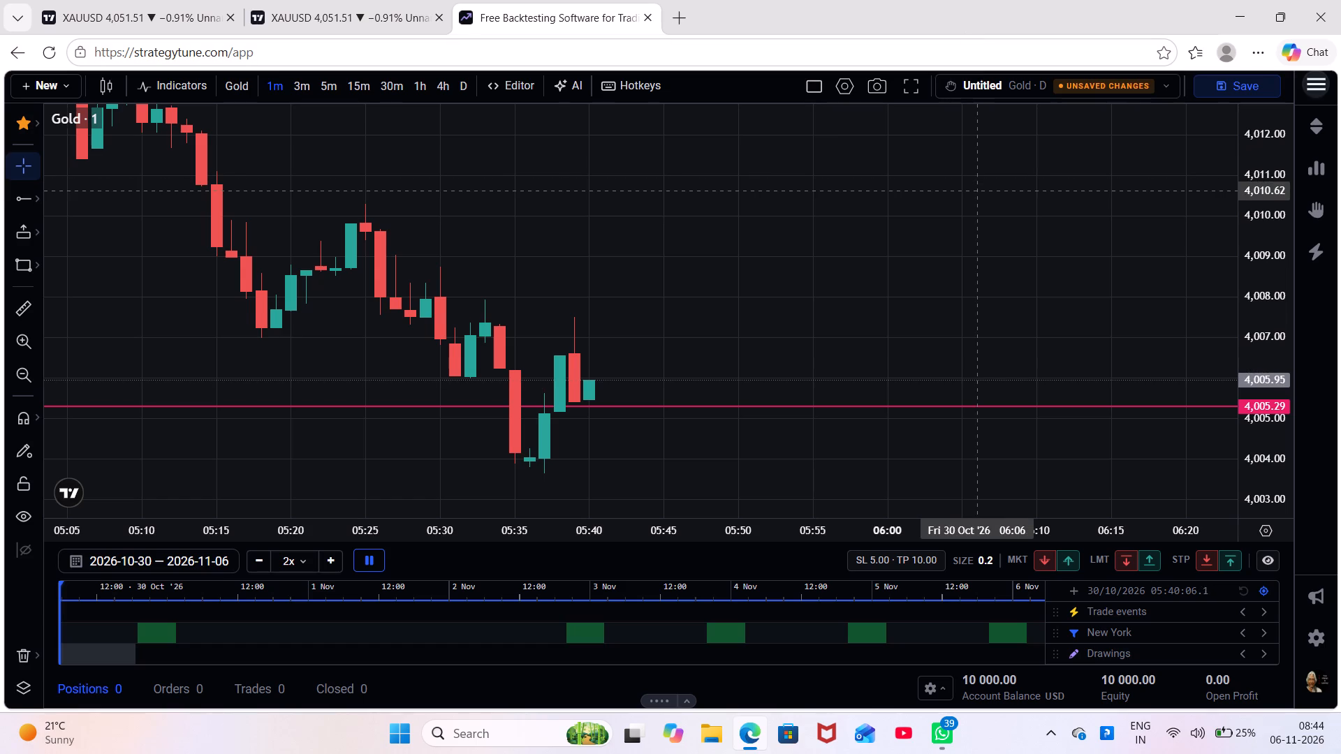
drag(973, 191, 973, 224)
drag(935, 269, 946, 215)
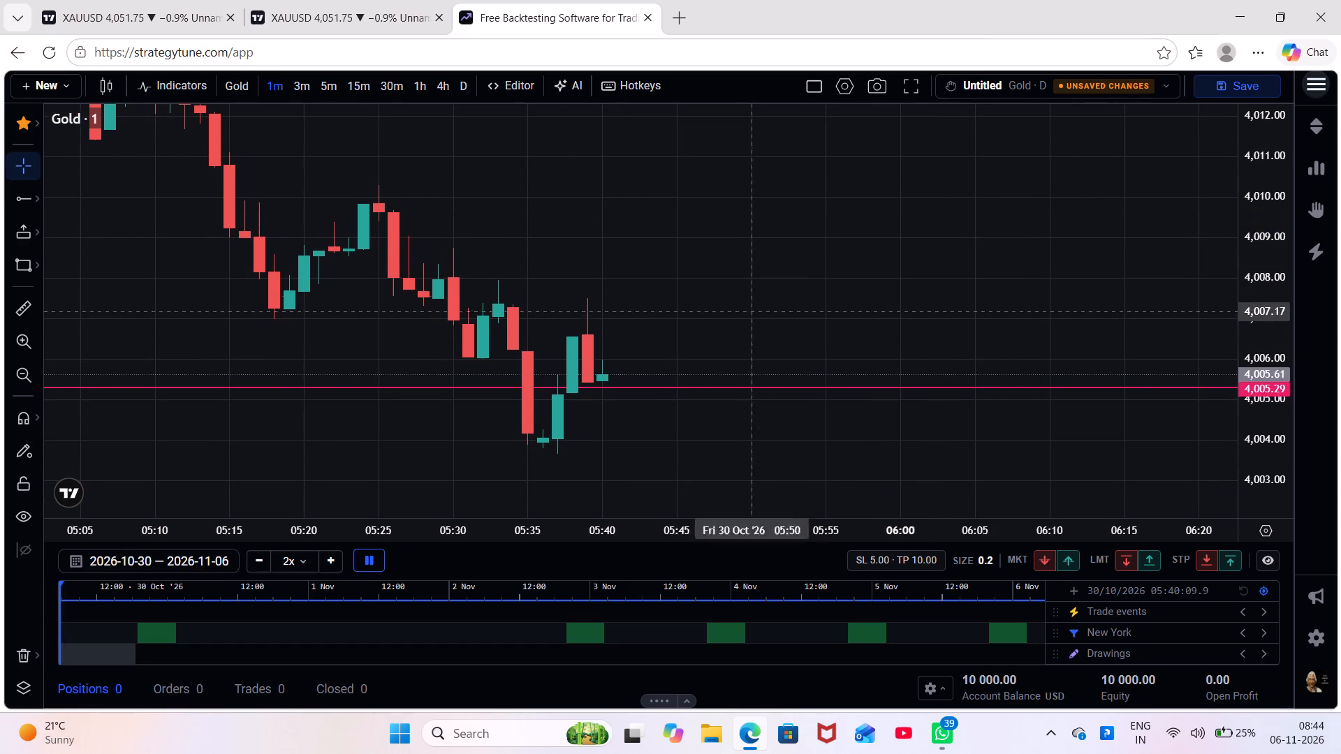
click(20, 319)
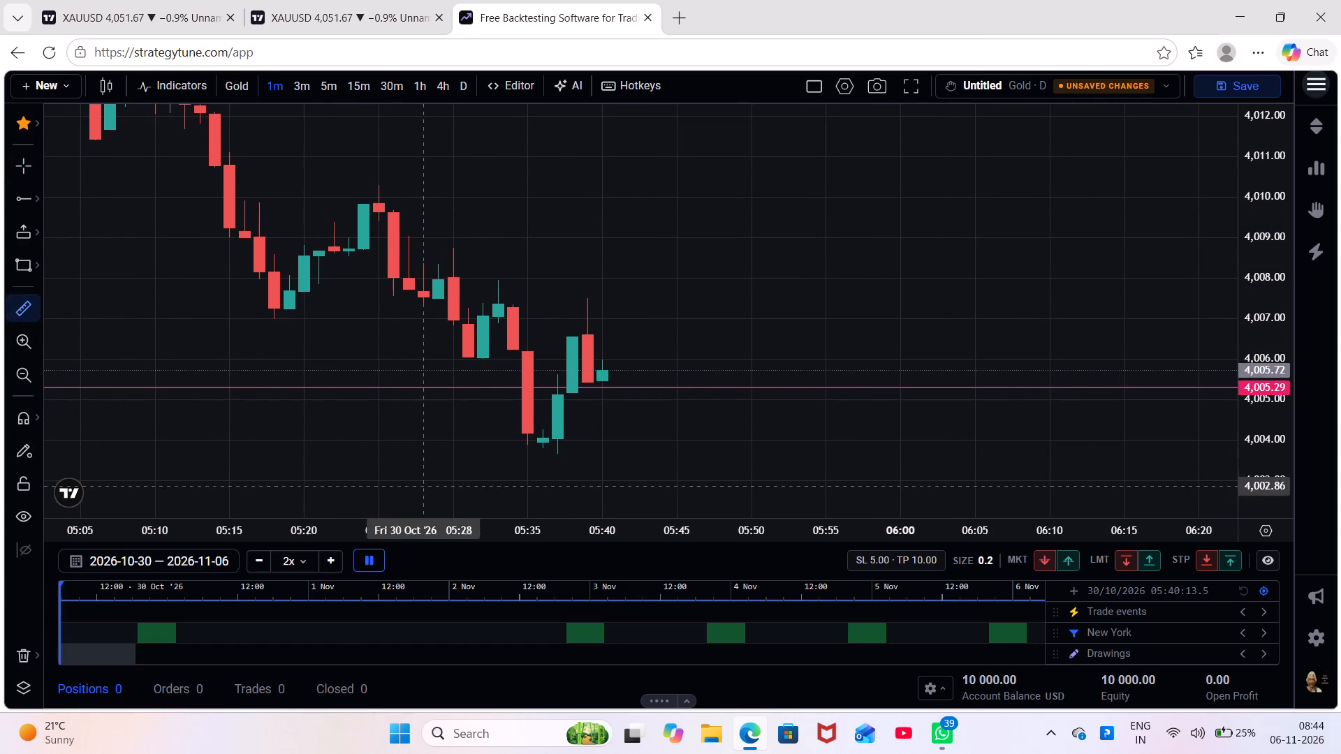
click(538, 455)
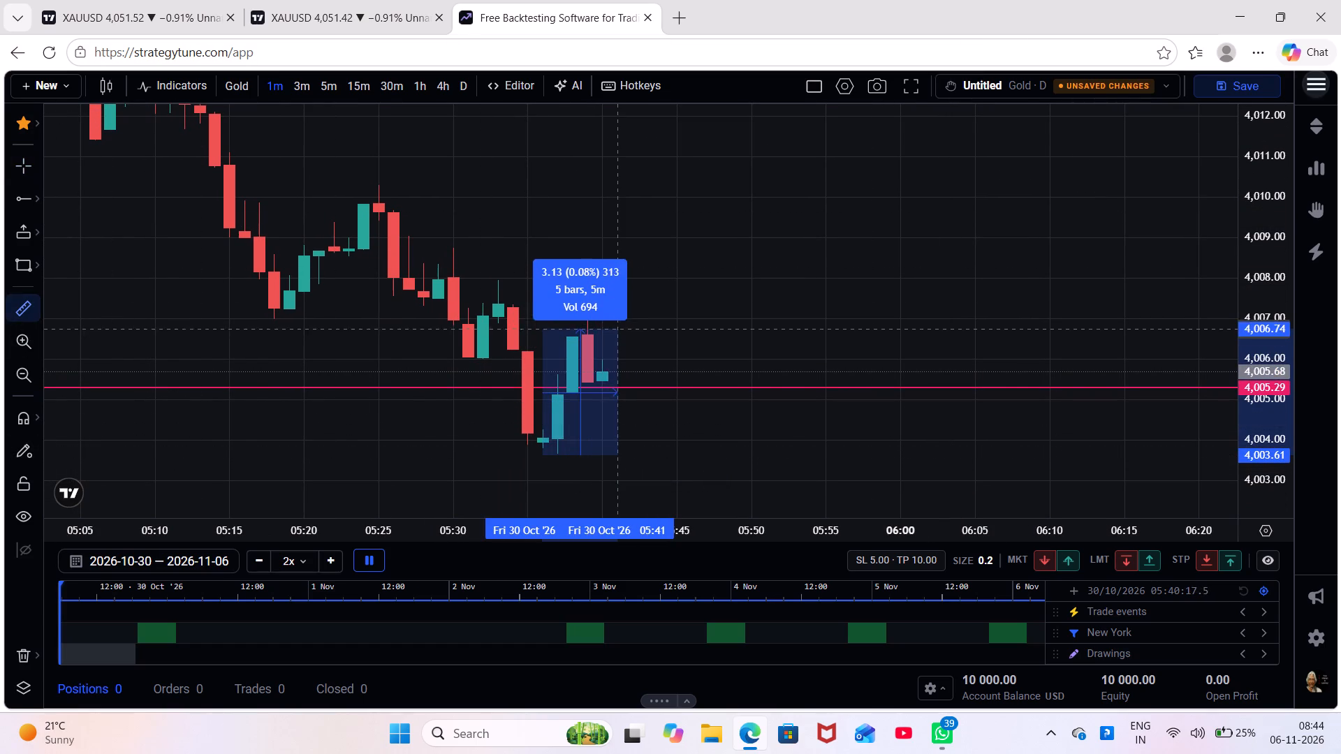
click(614, 313)
click(685, 325)
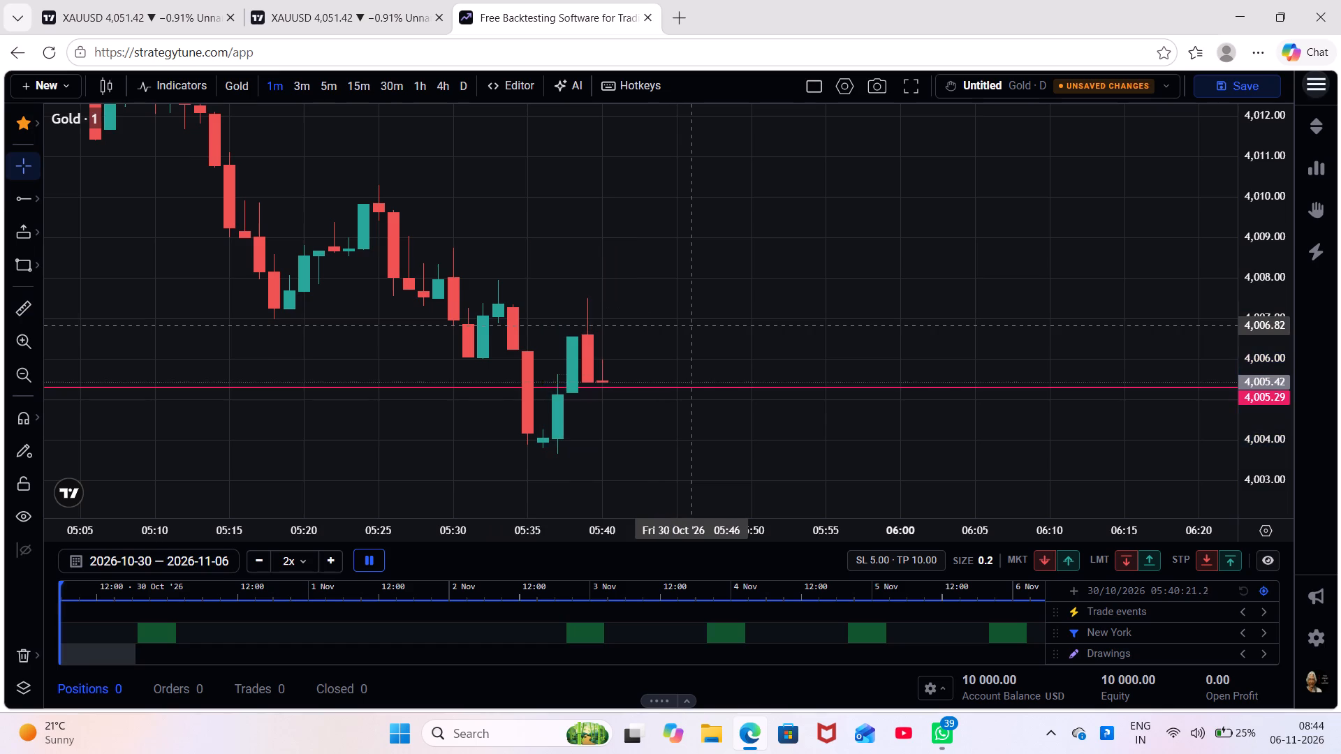
Place a buy stop order of size 0.2 at 4,007.44, near the high of the latest rebound on the 1-minute Gold chart.
drag(687, 325, 716, 275)
scroll(717, 274, down, 1)
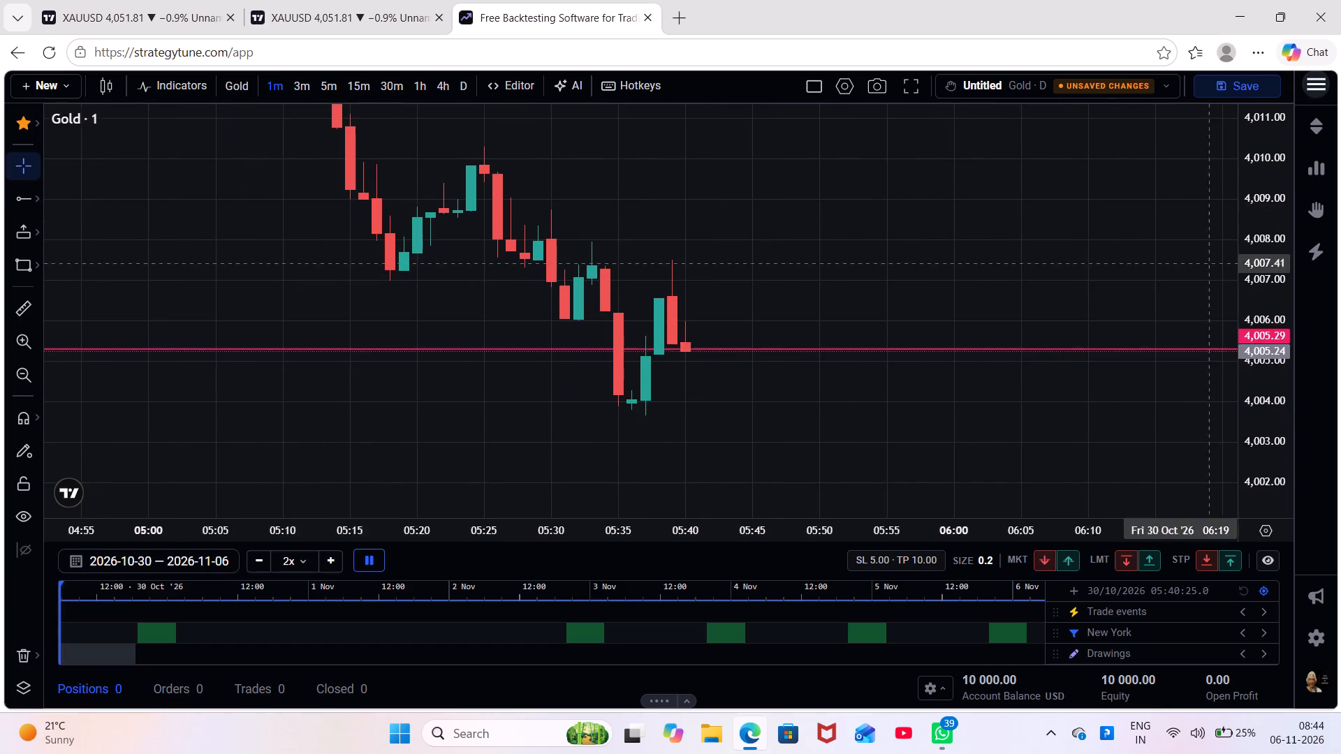
scroll(1243, 333, up, 8)
scroll(1205, 323, down, 5)
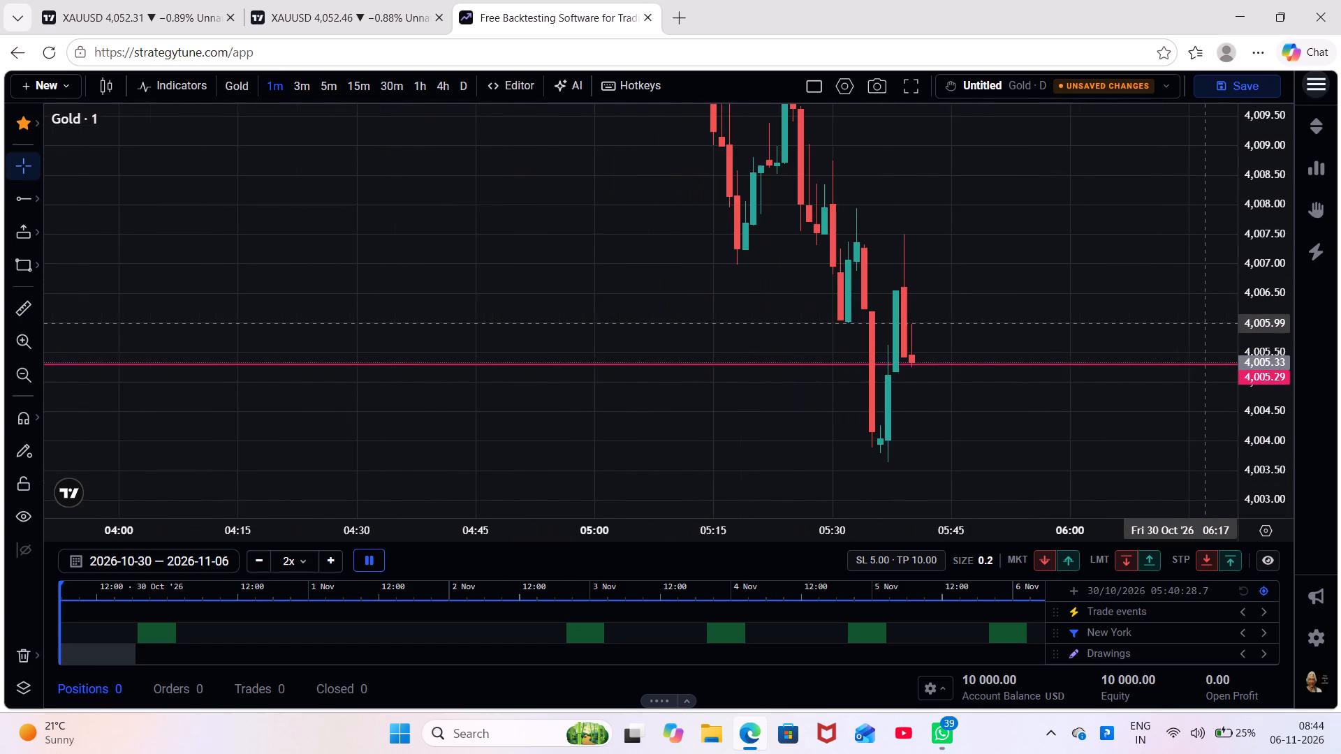
scroll(1204, 318, up, 3)
drag(1275, 232, 1275, 399)
scroll(1056, 393, down, 2)
drag(1001, 430, 923, 450)
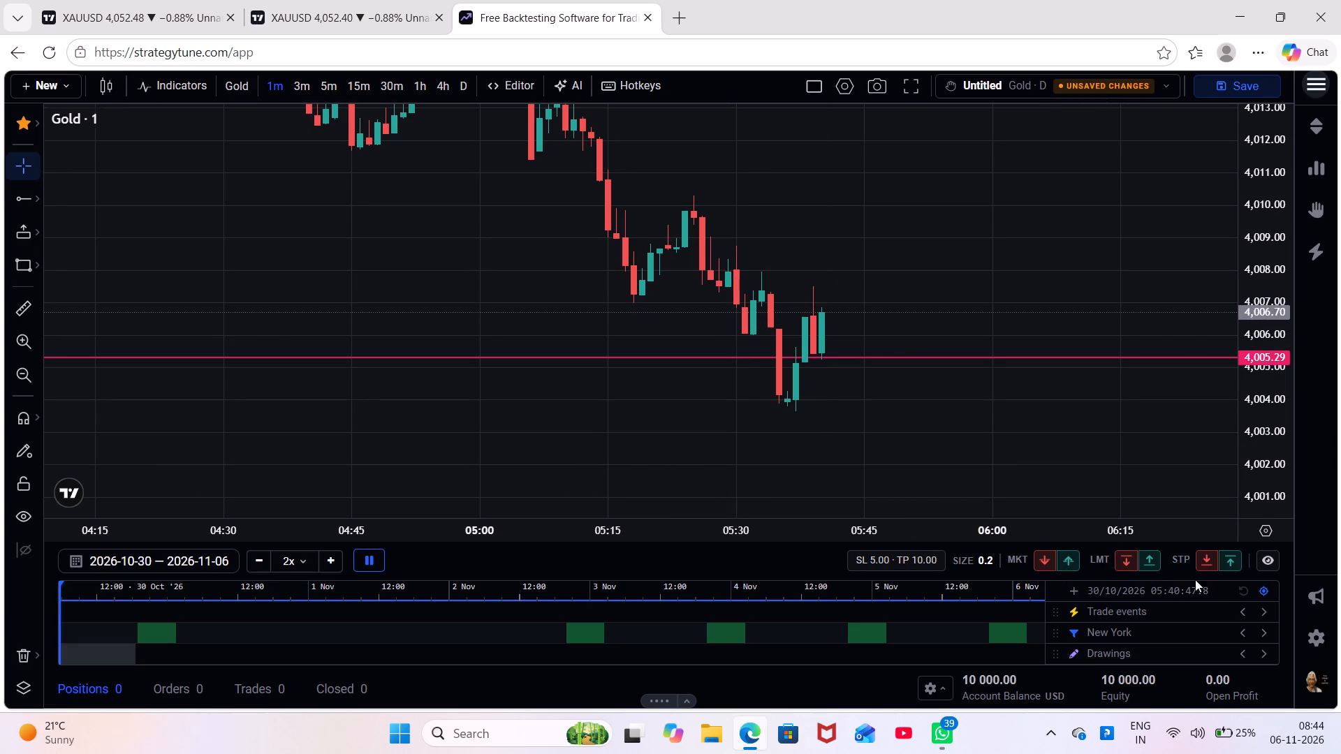
click(1238, 564)
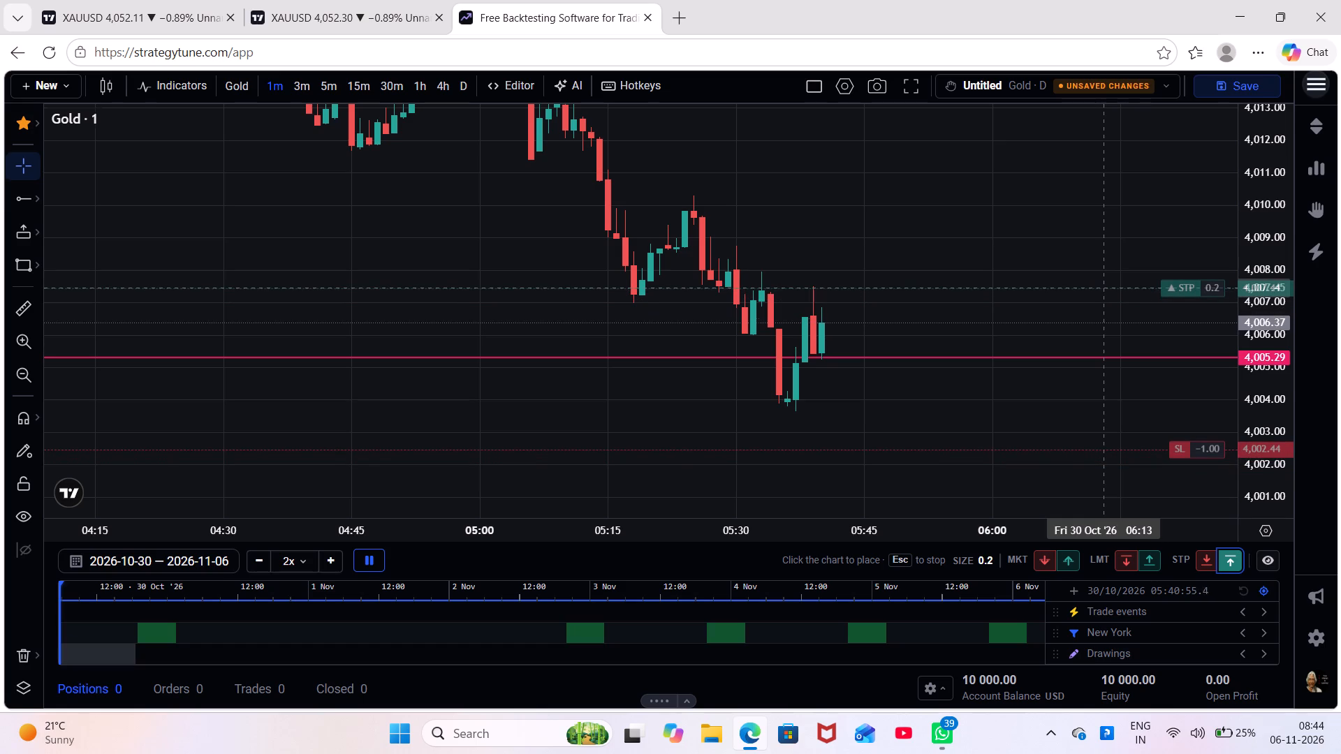
click(1107, 288)
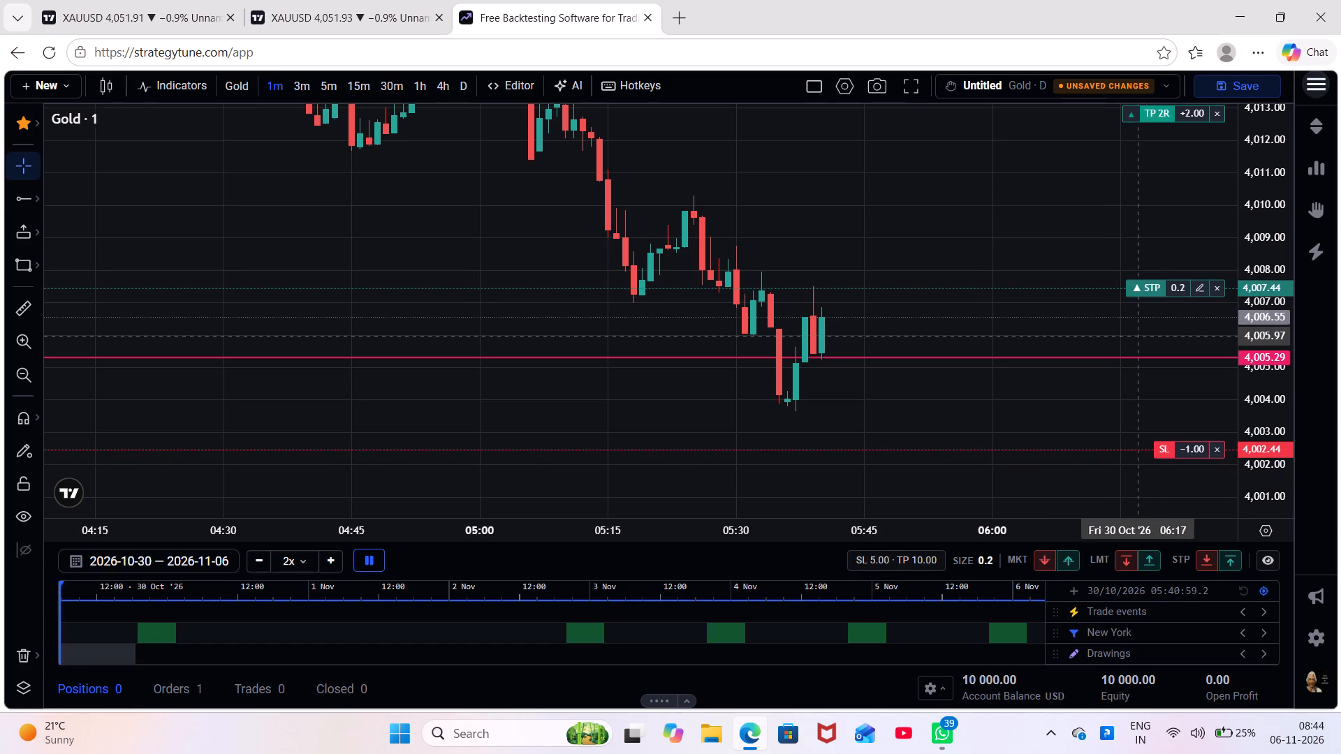
Move the buy stop order's stop loss to 4,003.58, just below the recent swing low.
drag(1159, 450, 1168, 413)
drag(1080, 476, 1080, 505)
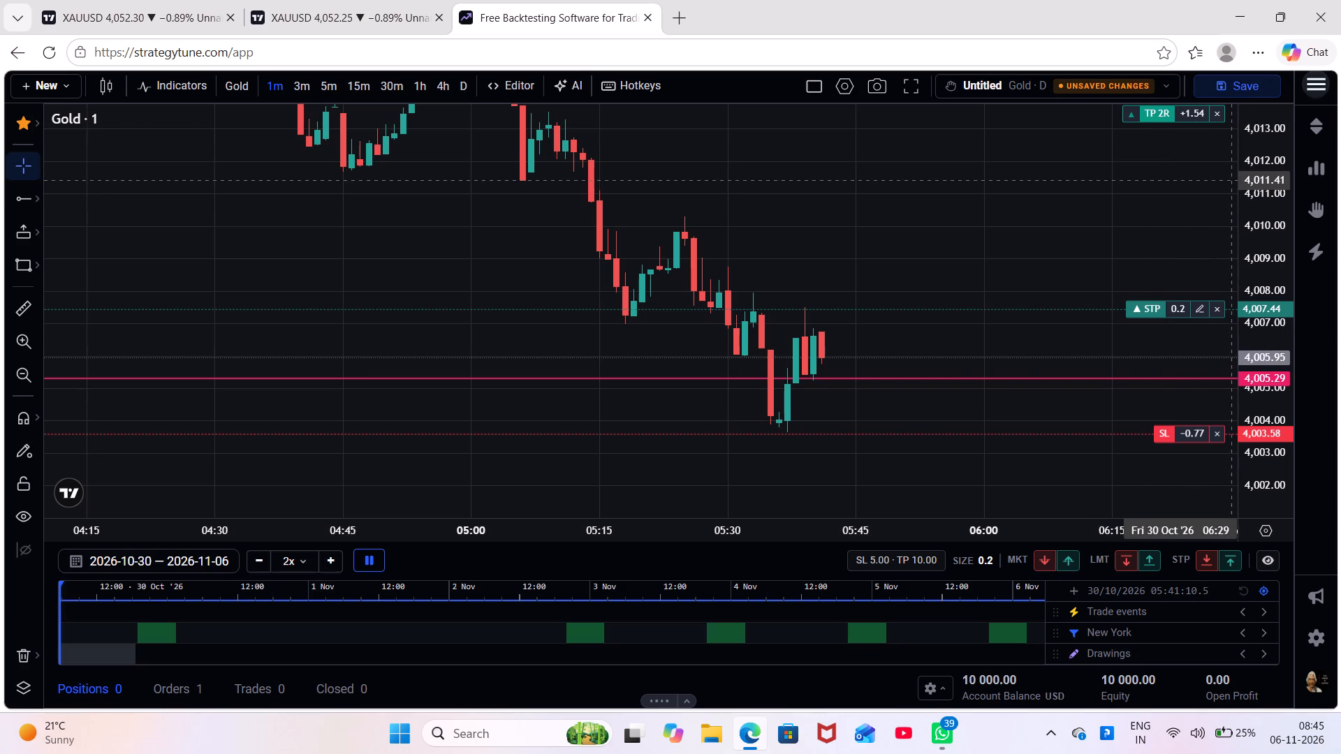
Return the chart to full screen and watch the 1-minute candles against the 4,007.44 buy stop and its stop loss.
click(907, 80)
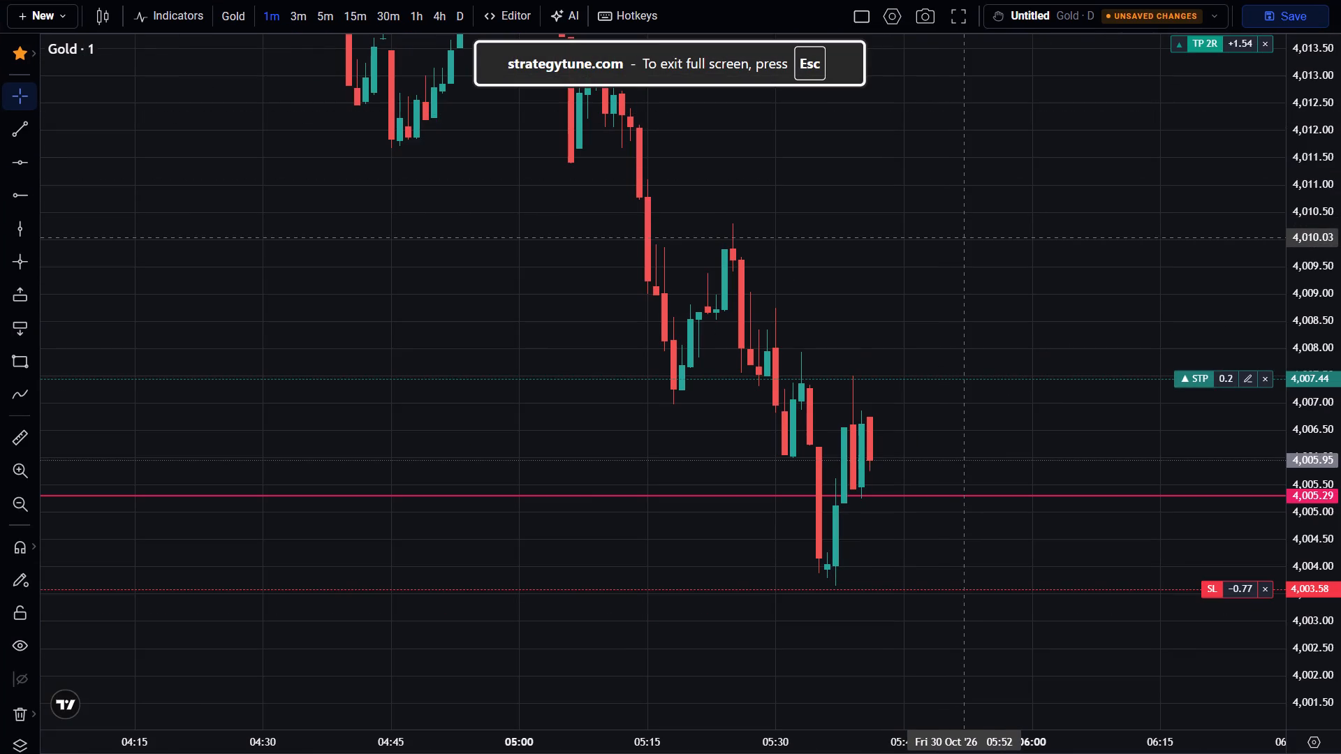
drag(965, 237, 972, 450)
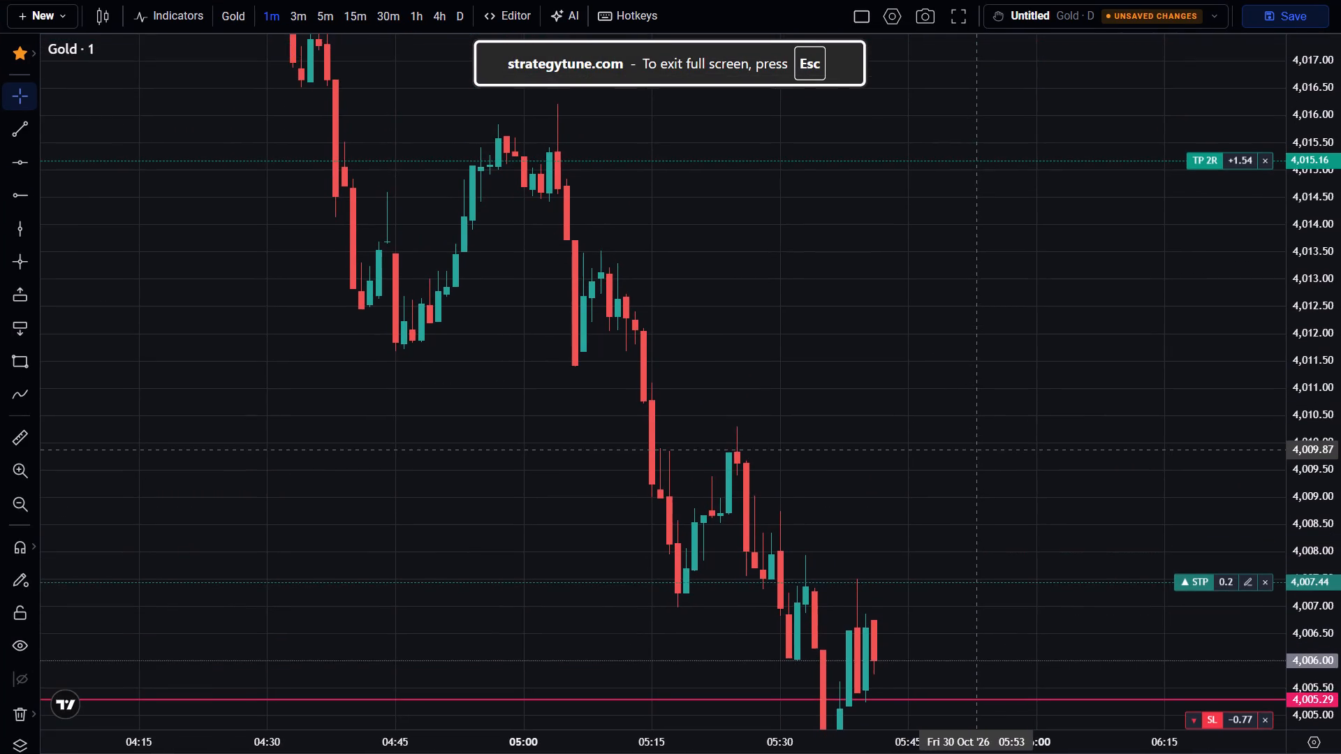
drag(972, 450, 900, 331)
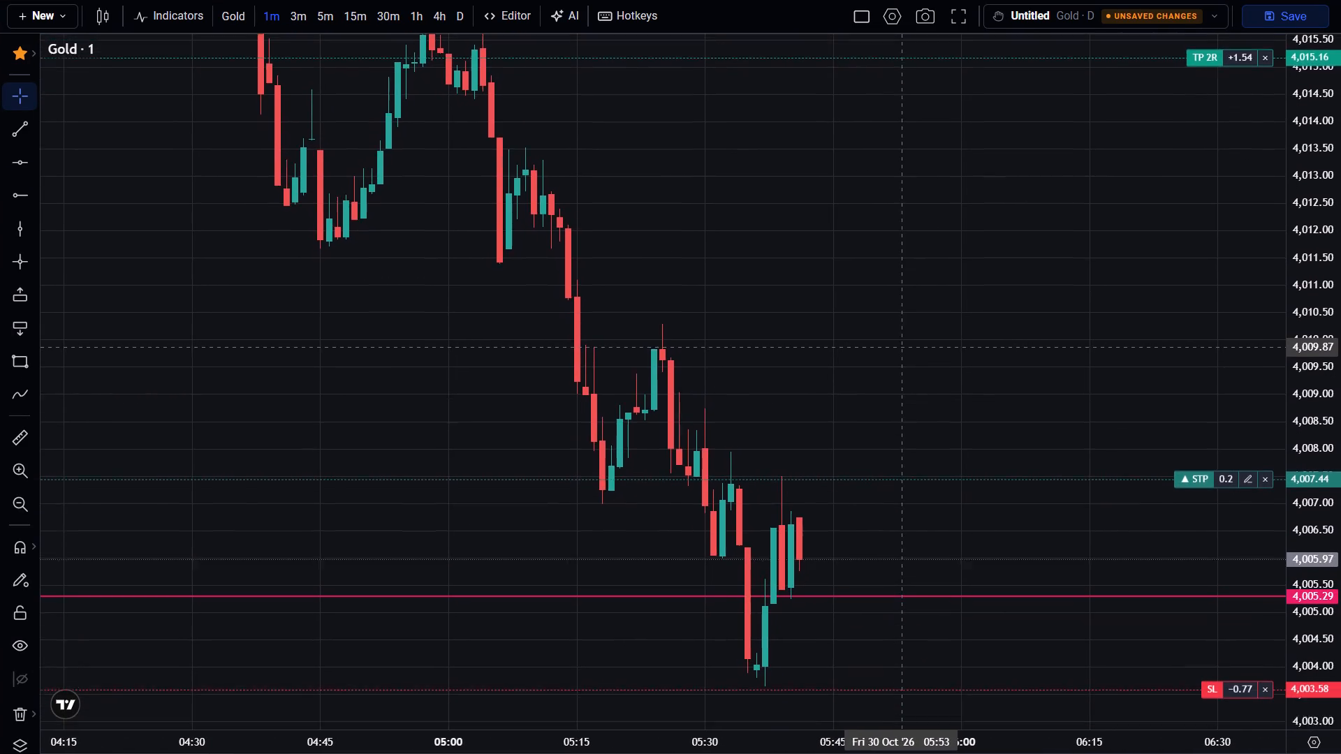
drag(900, 331, 906, 302)
click(914, 306)
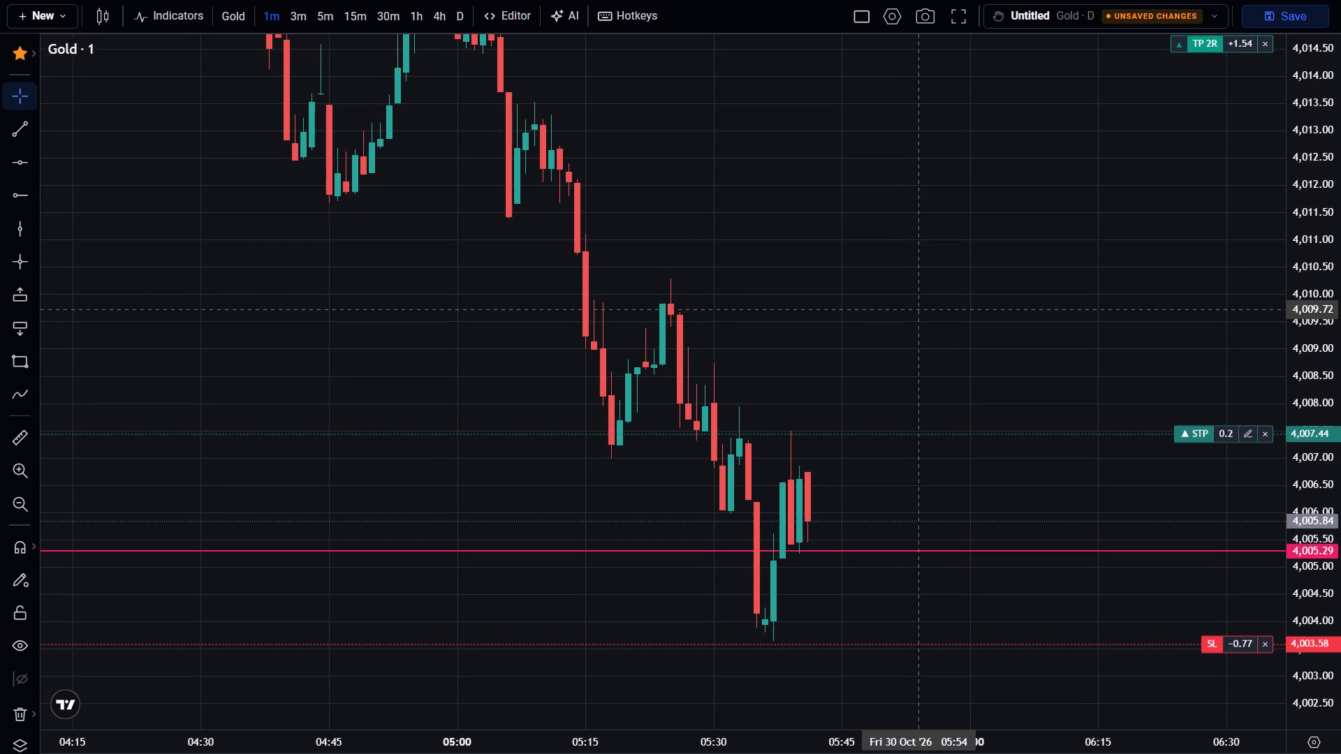
click(916, 309)
scroll(916, 309, up, 1)
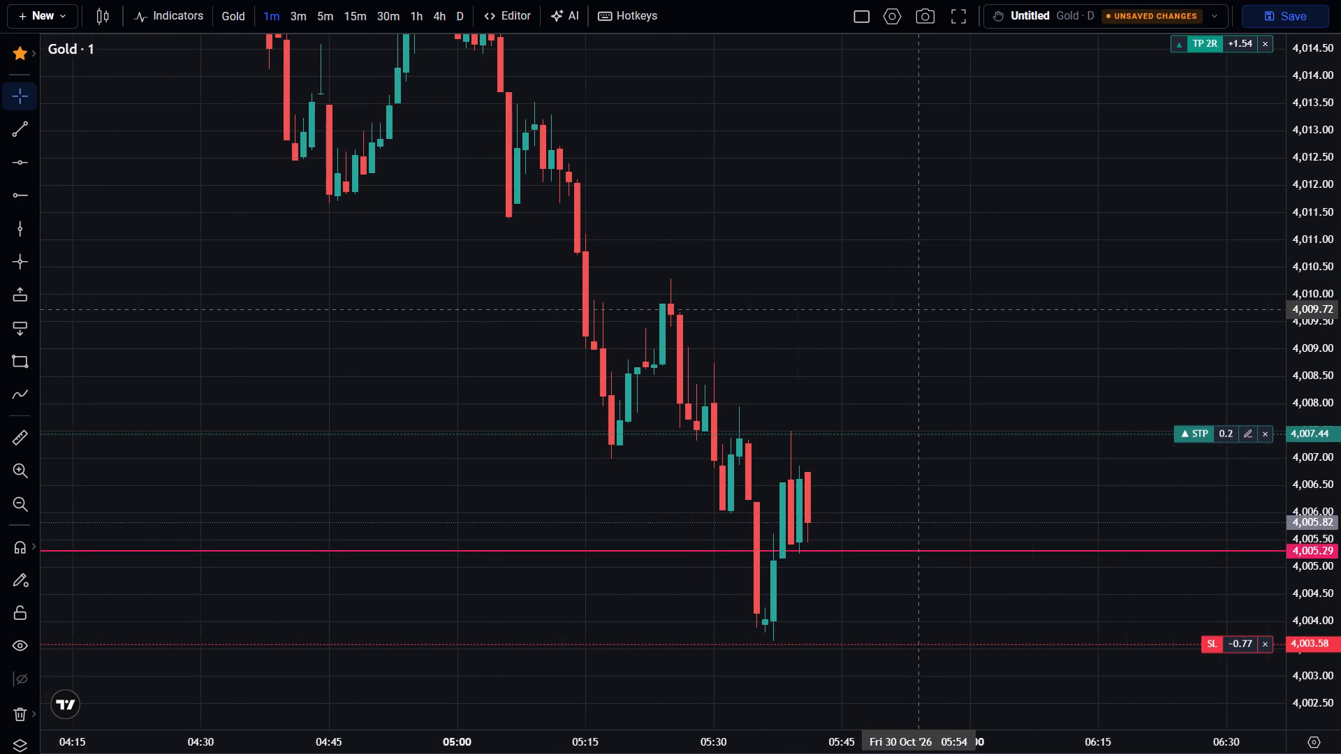
scroll(916, 309, up, 1)
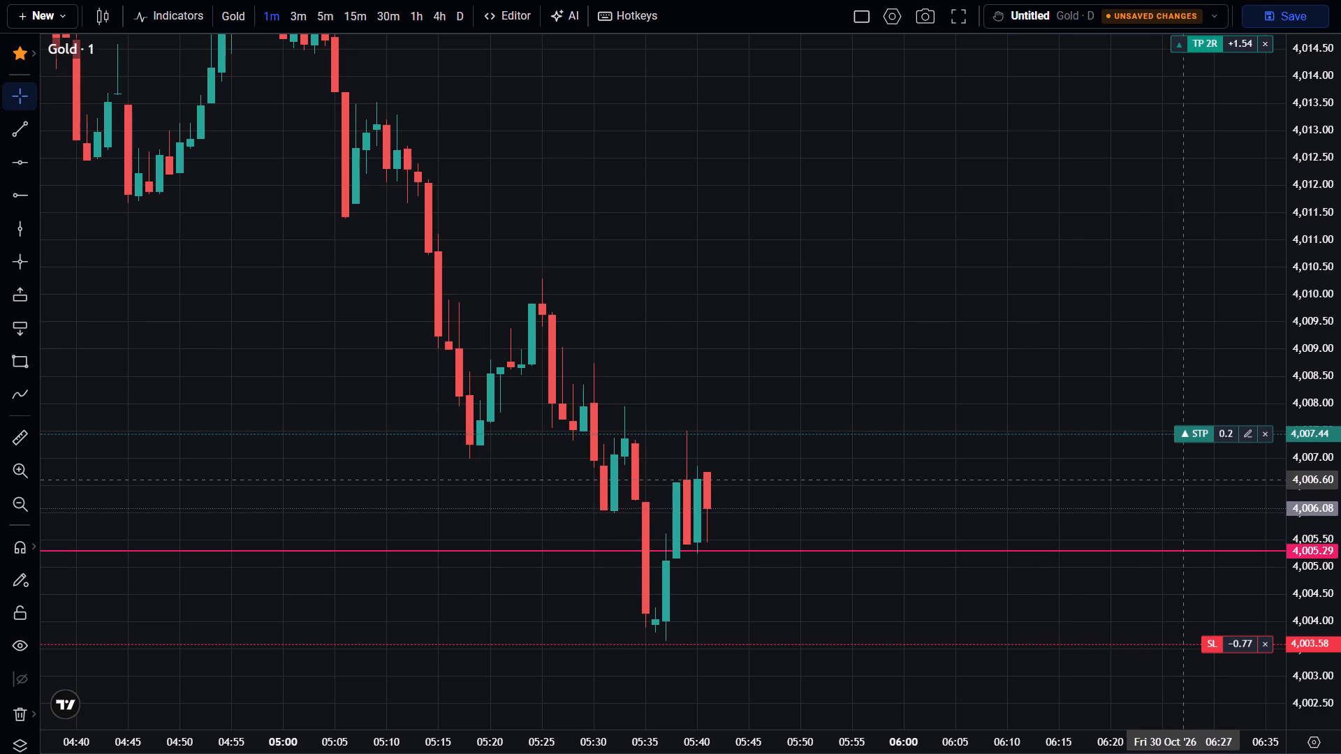
scroll(1178, 480, up, 1)
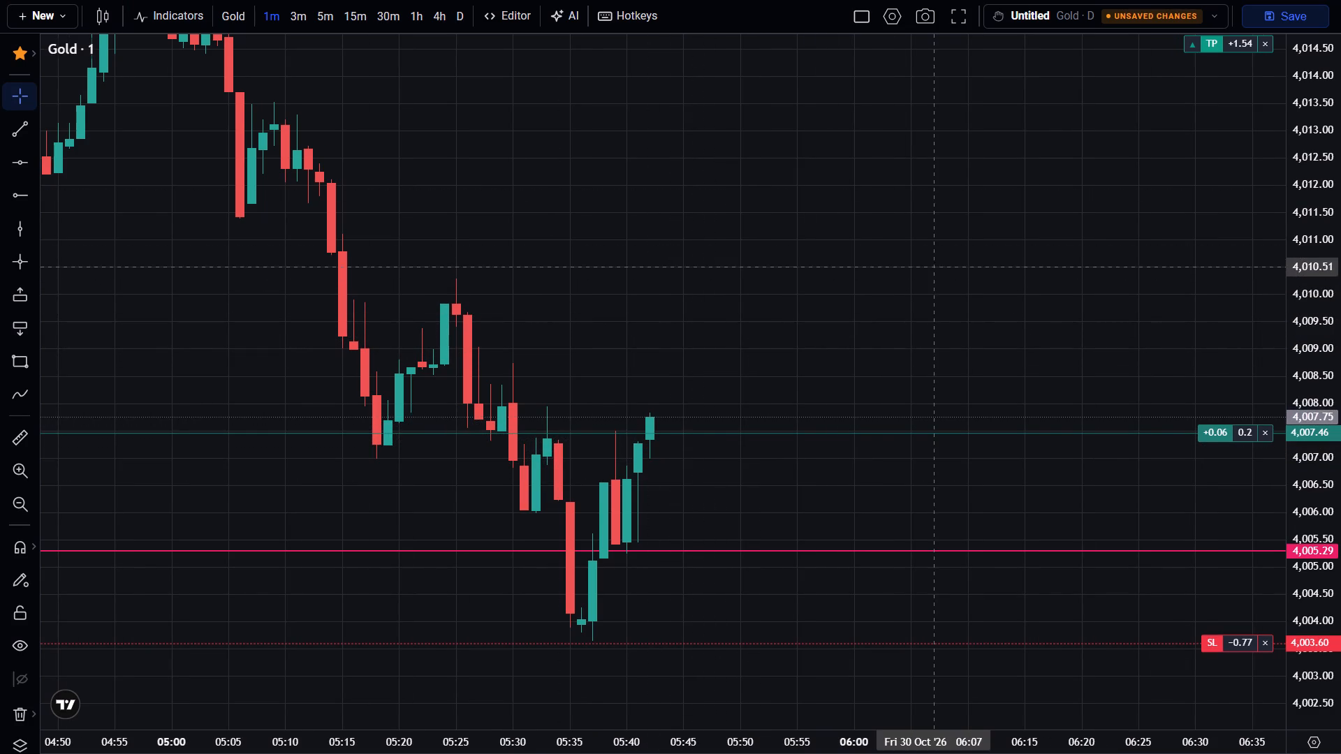
Examine the open long trade with its take-profit, entry and stop-loss levels all in view beside the 1-minute candles.
scroll(967, 285, up, 2)
drag(976, 285, 1048, 292)
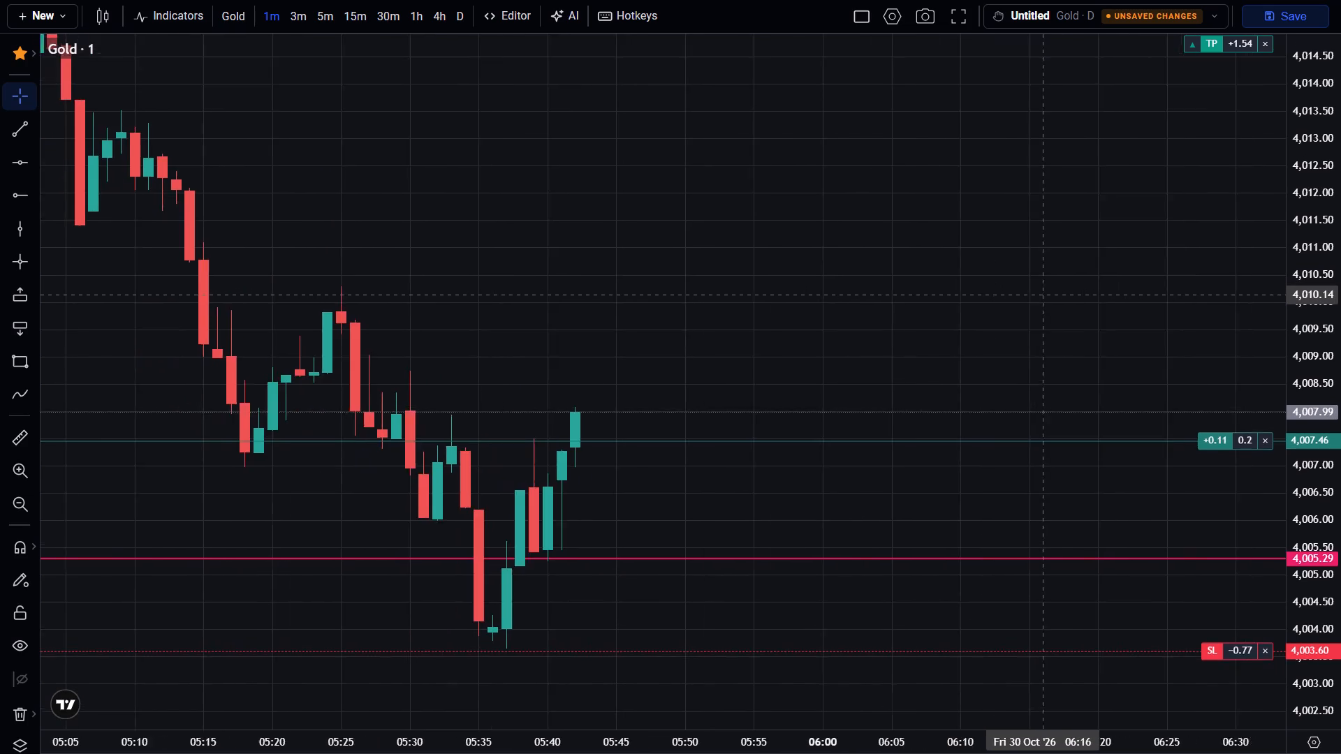
drag(1048, 292, 1087, 249)
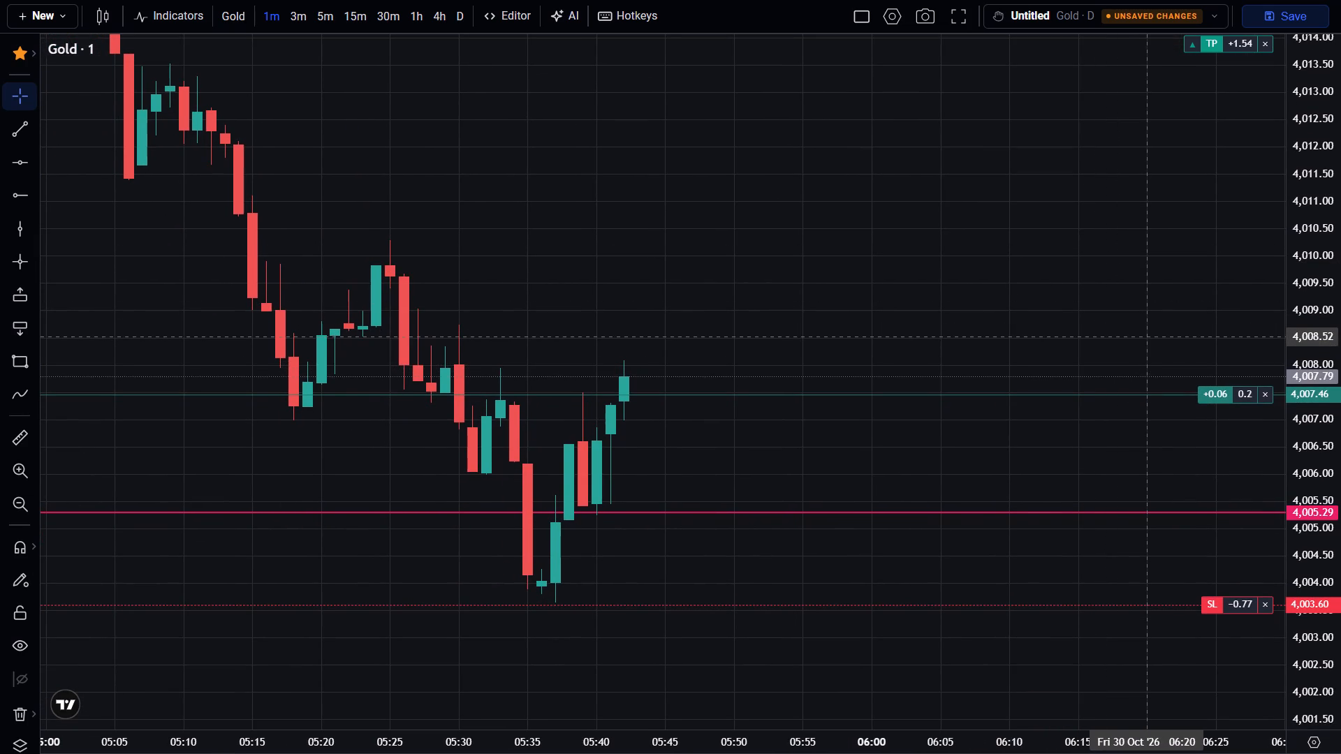
scroll(1141, 337, up, 1)
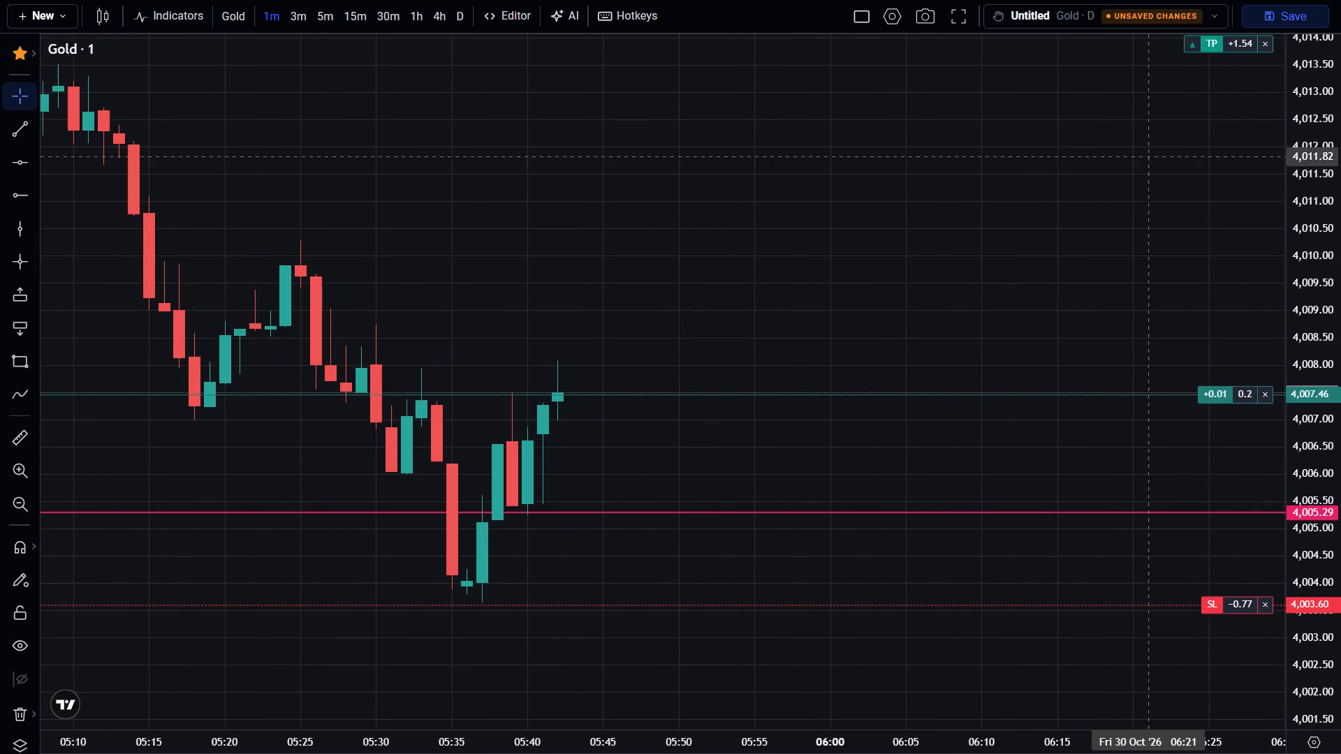
scroll(1260, 198, down, 3)
drag(1340, 151, 1338, 294)
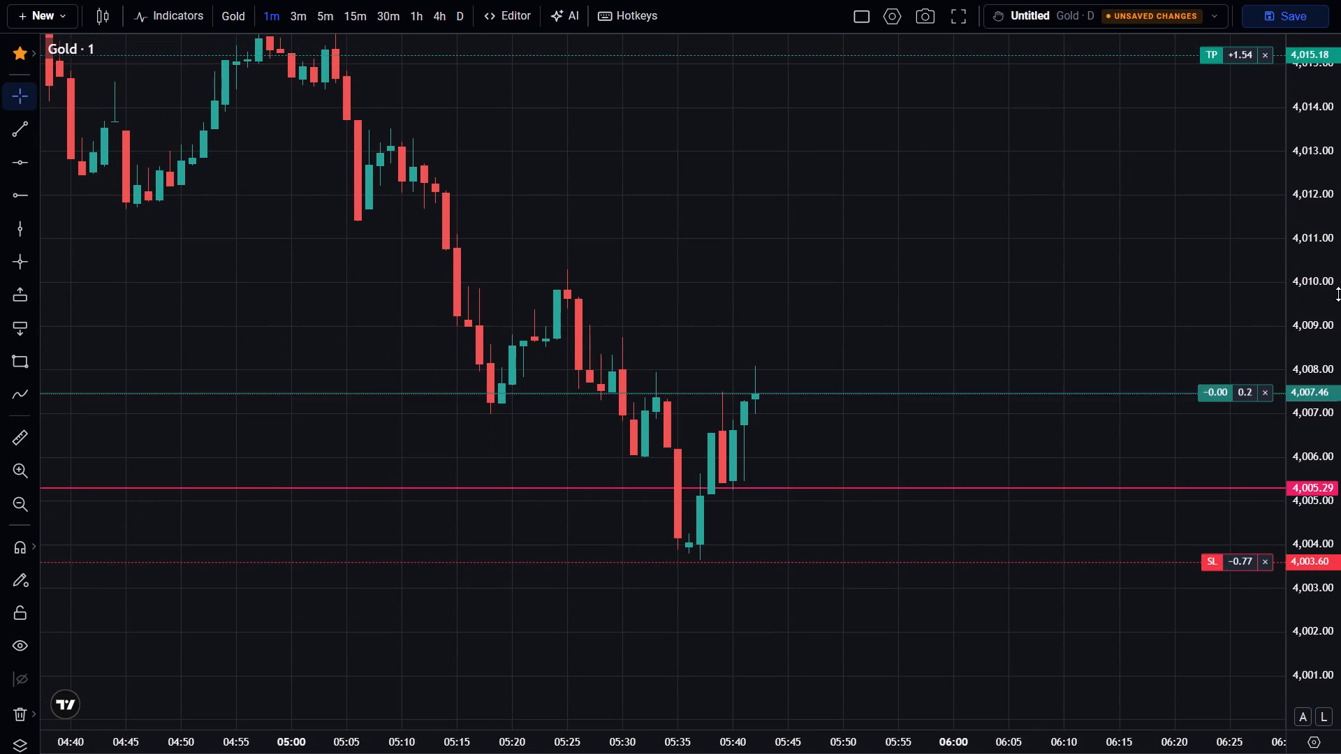
drag(1338, 294, 1338, 295)
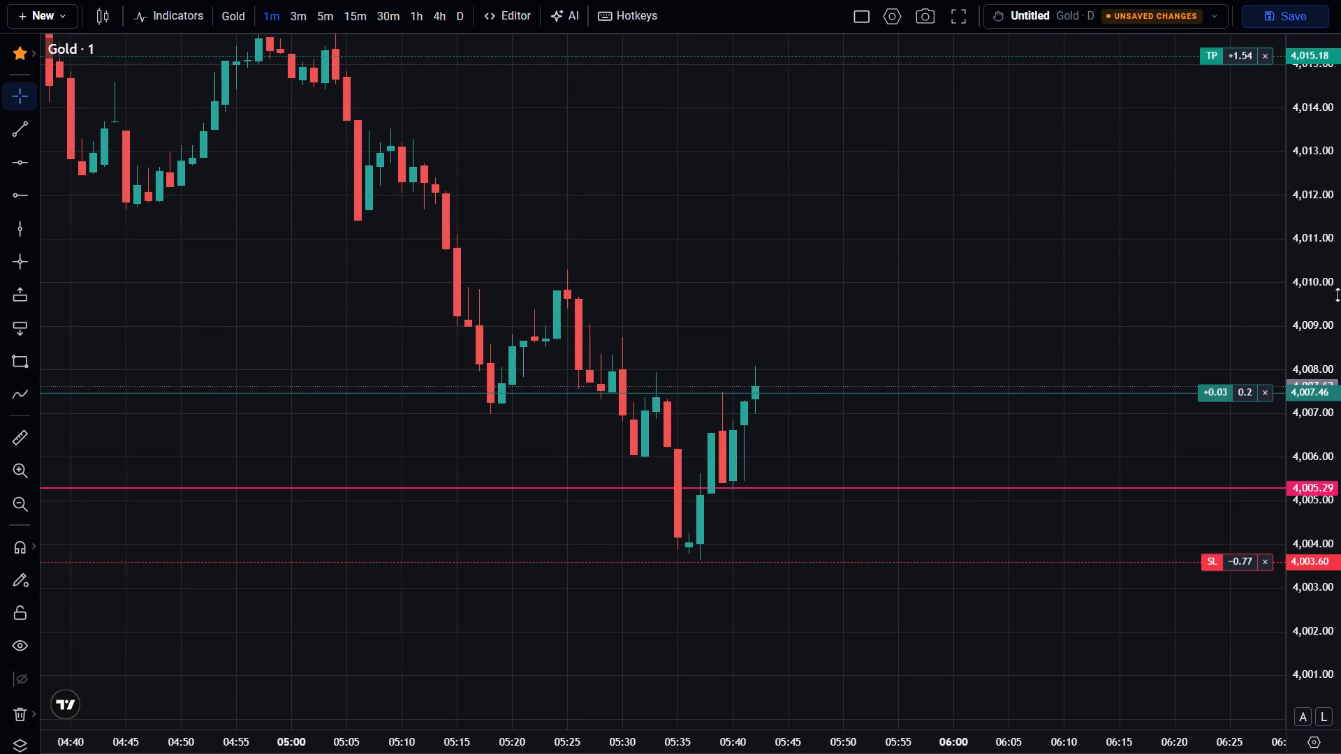
drag(1338, 295, 1329, 341)
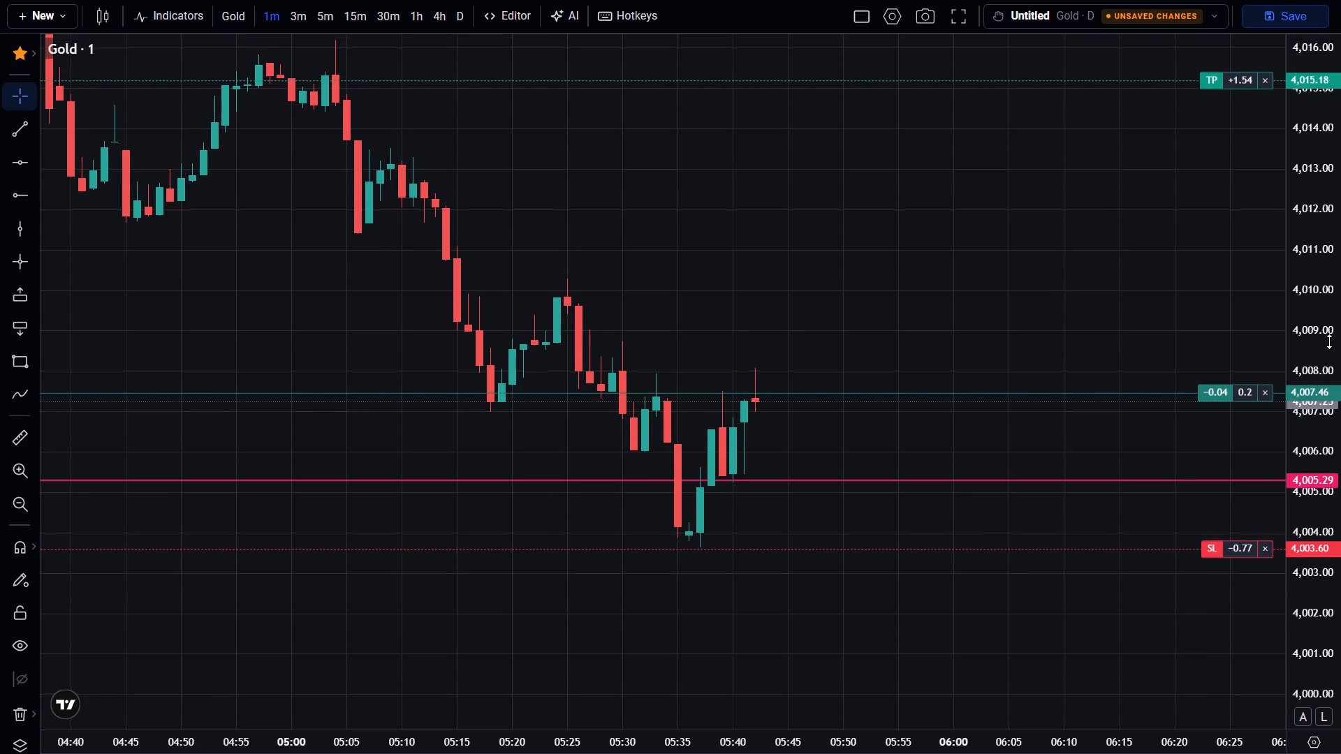
drag(1329, 341, 1329, 354)
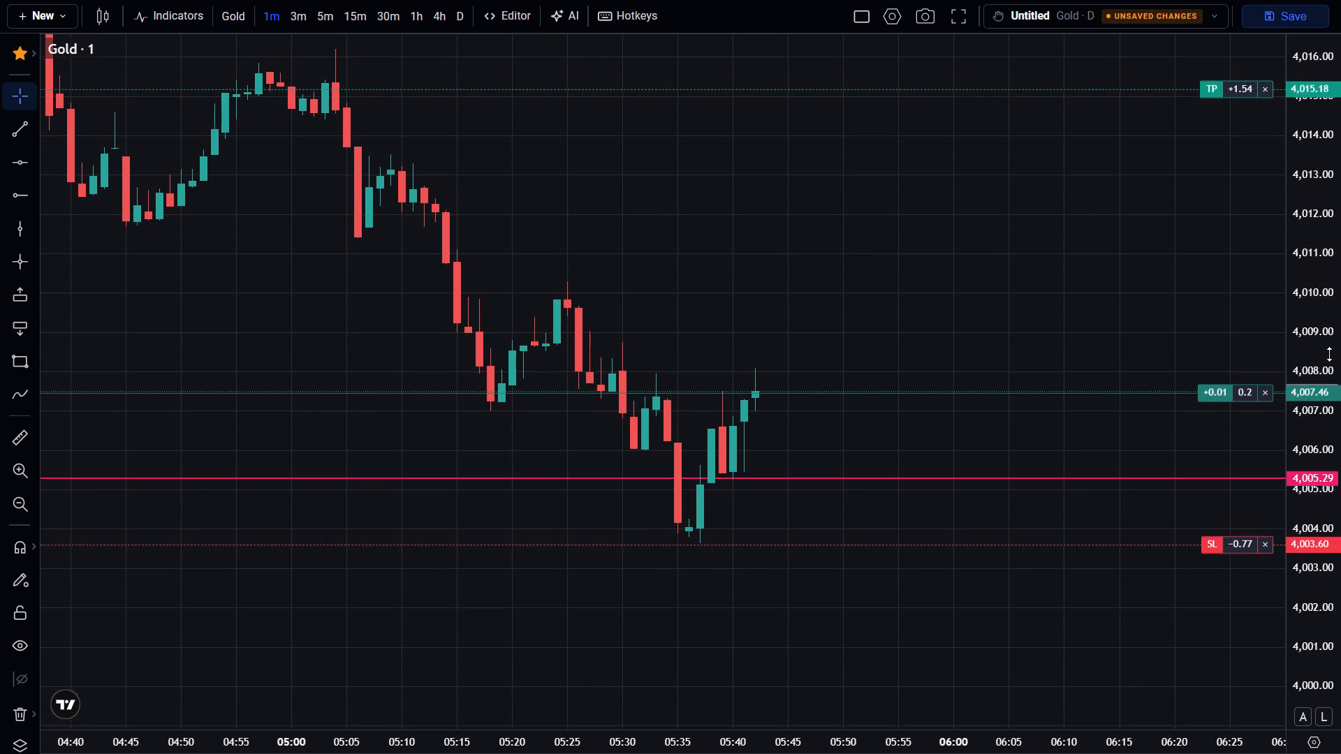
drag(1329, 354, 1315, 417)
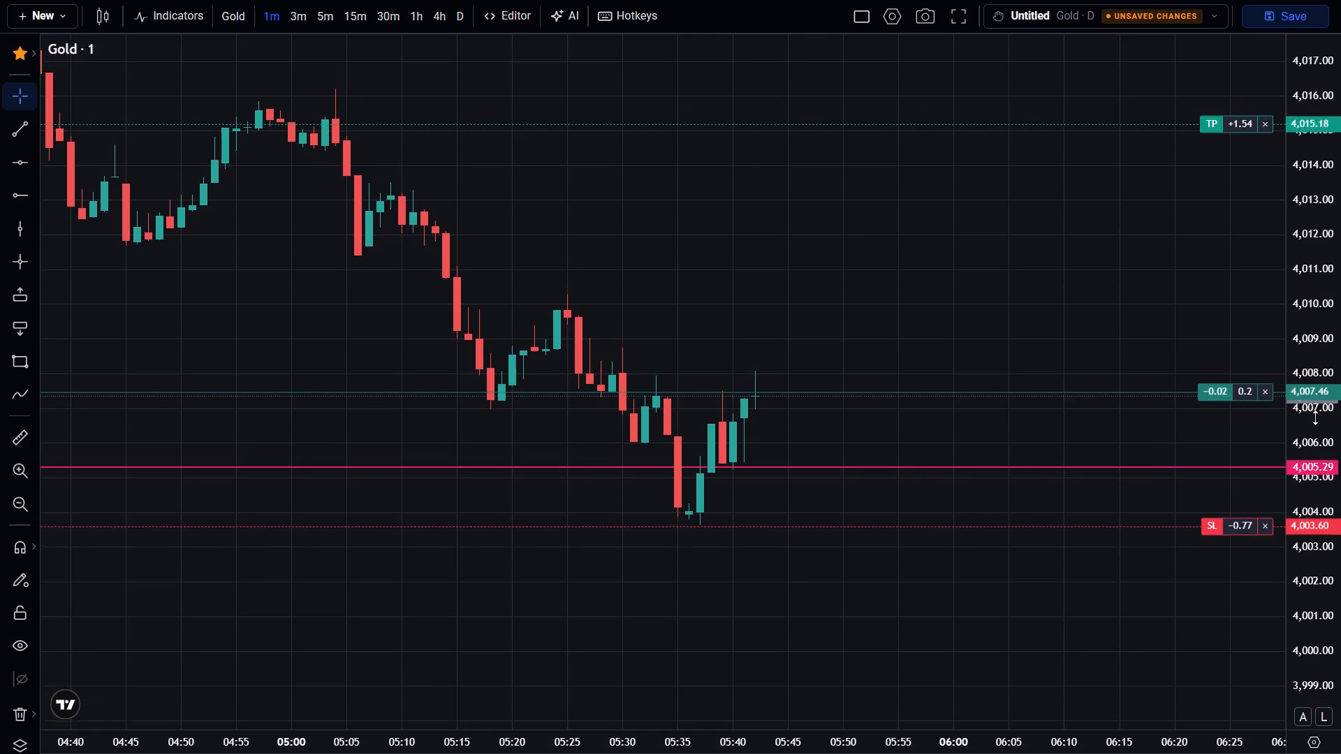
drag(1315, 417, 1312, 422)
drag(1016, 286, 1113, 383)
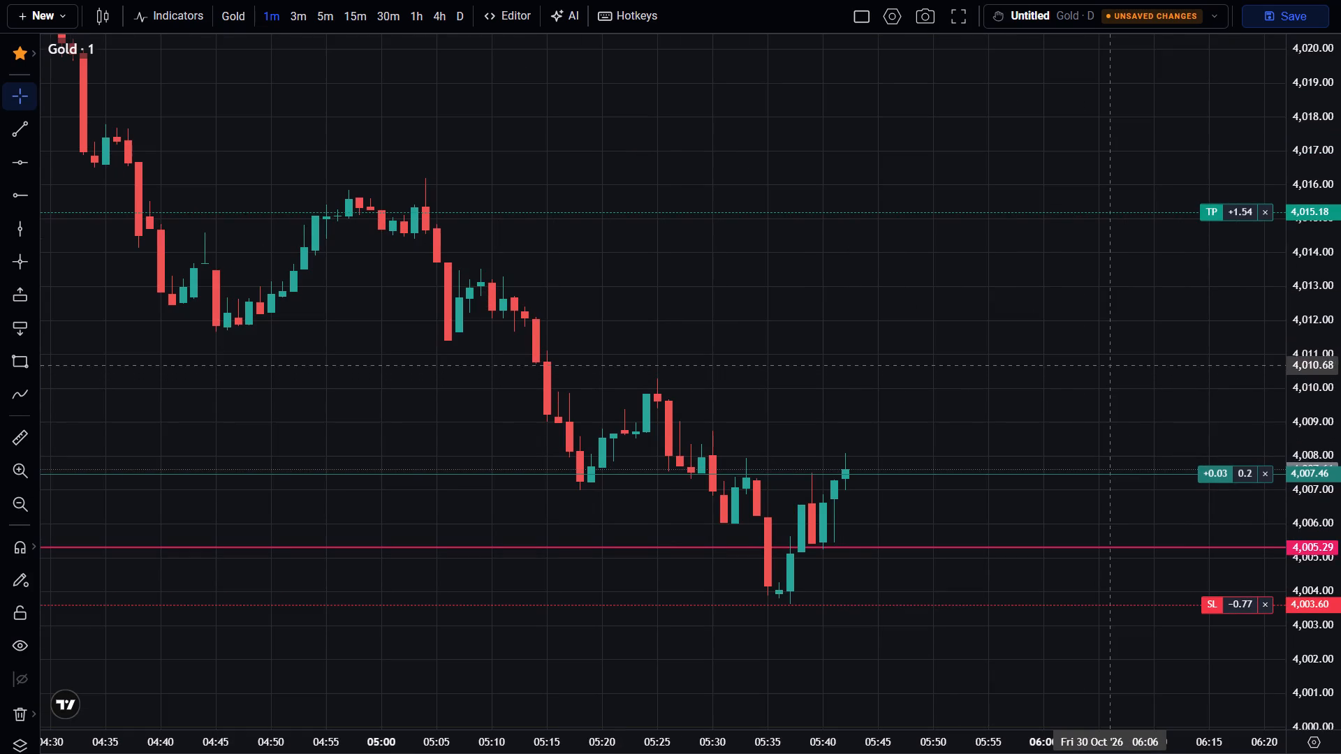
Select the Gold candle series and follow the newest 1-minute candles relative to the trade's entry and take-profit levels.
click(849, 473)
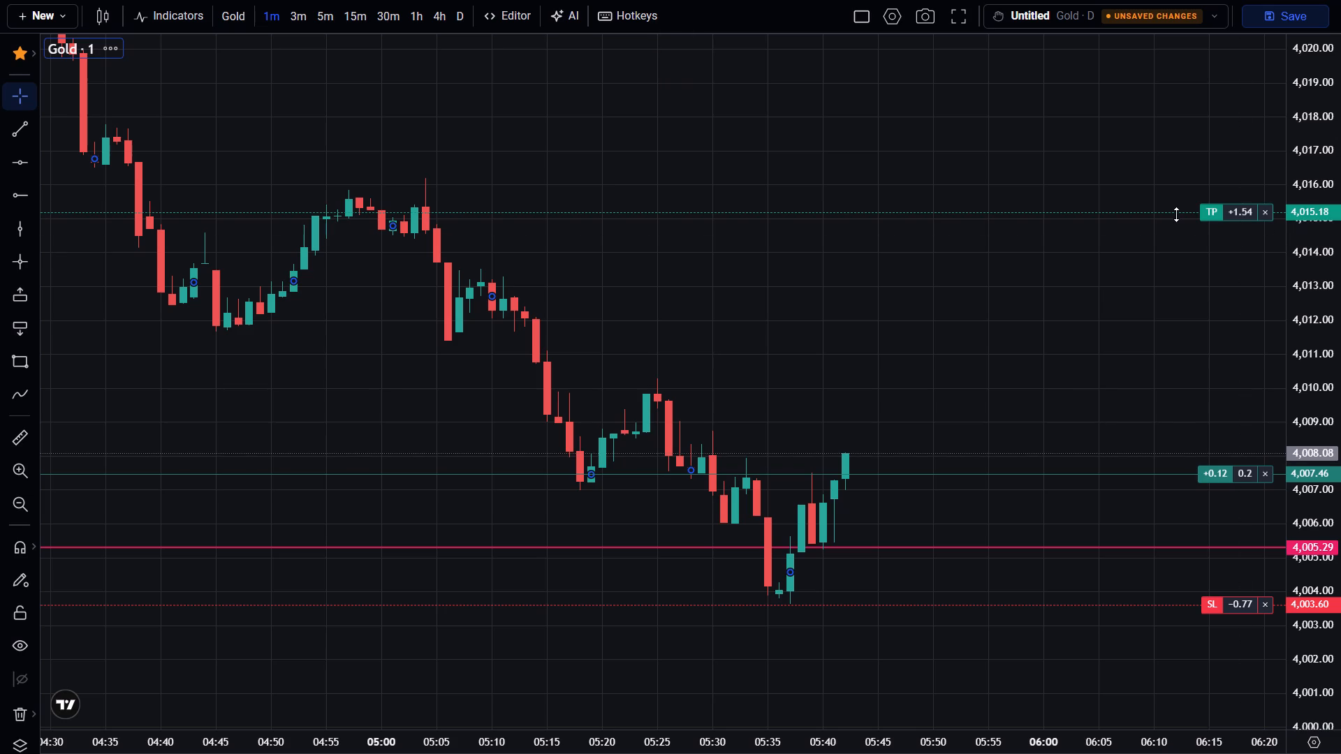
key(Up)
key(Up)
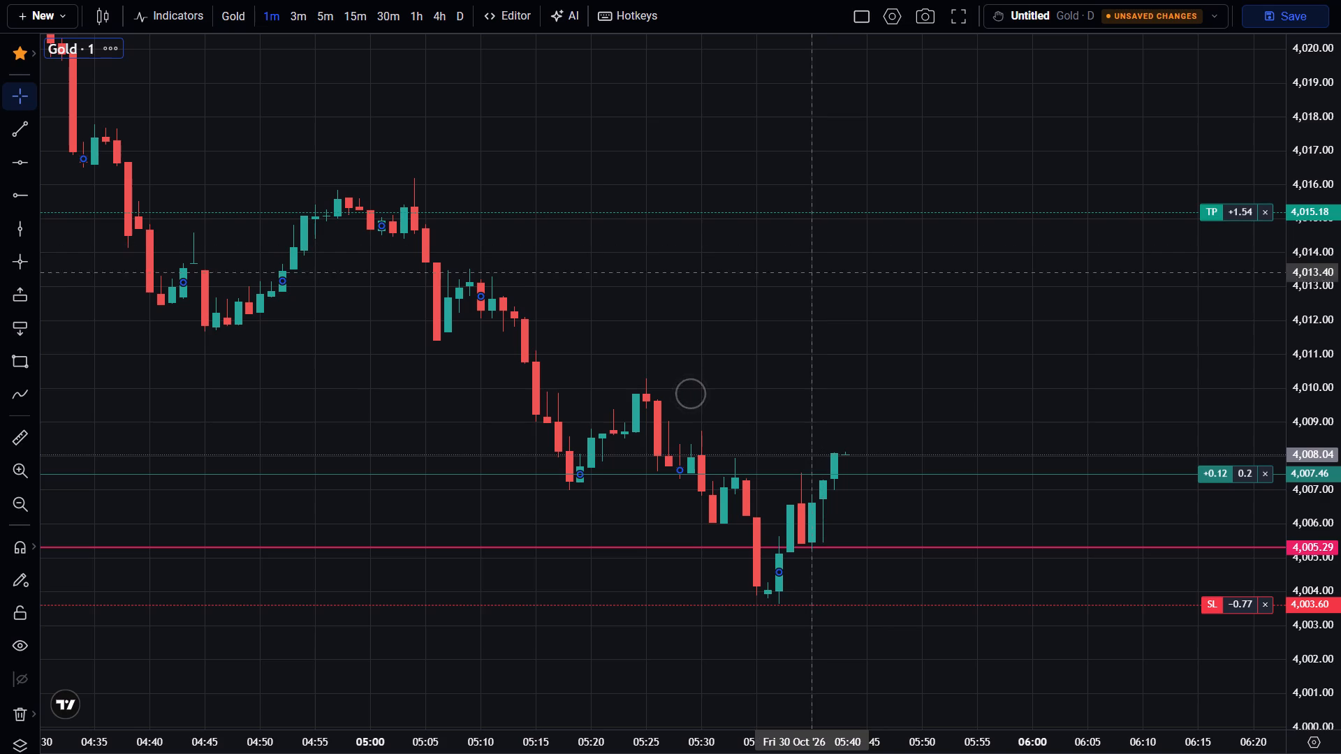
scroll(844, 357, down, 2)
scroll(844, 357, up, 1)
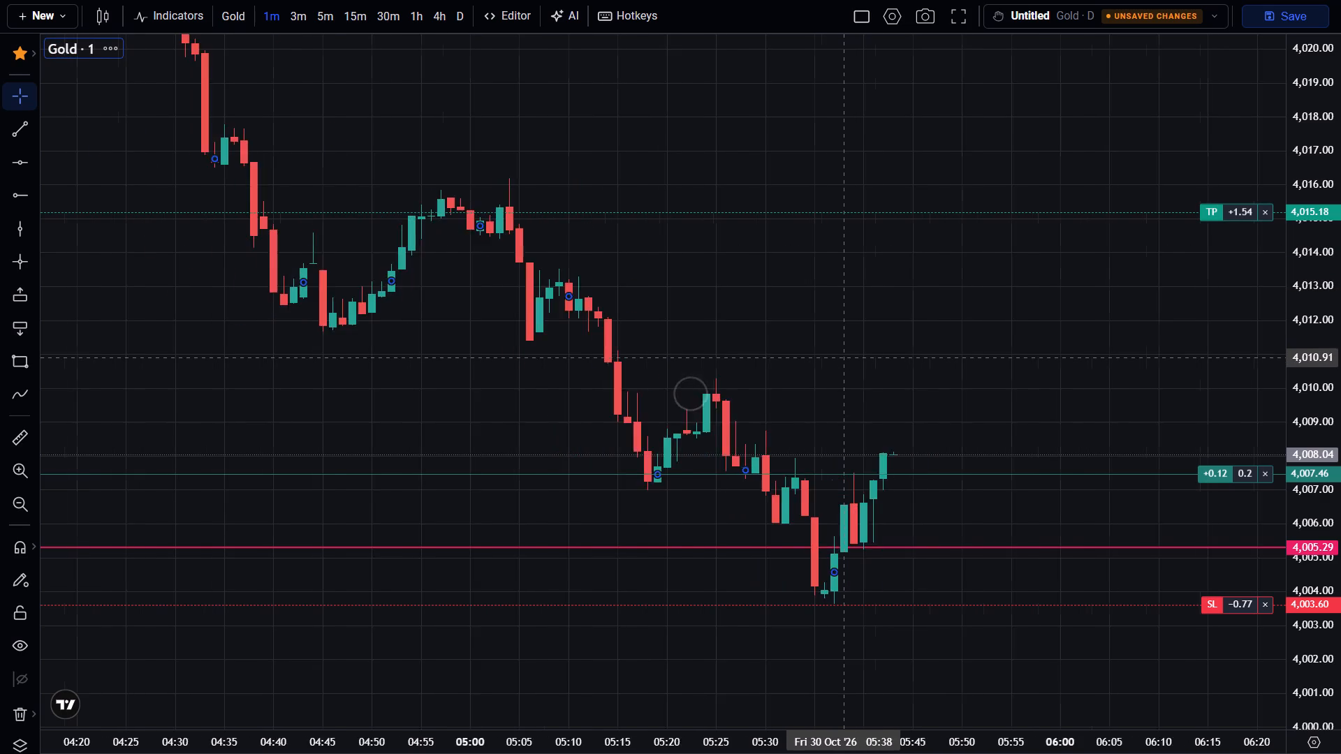
scroll(844, 357, up, 2)
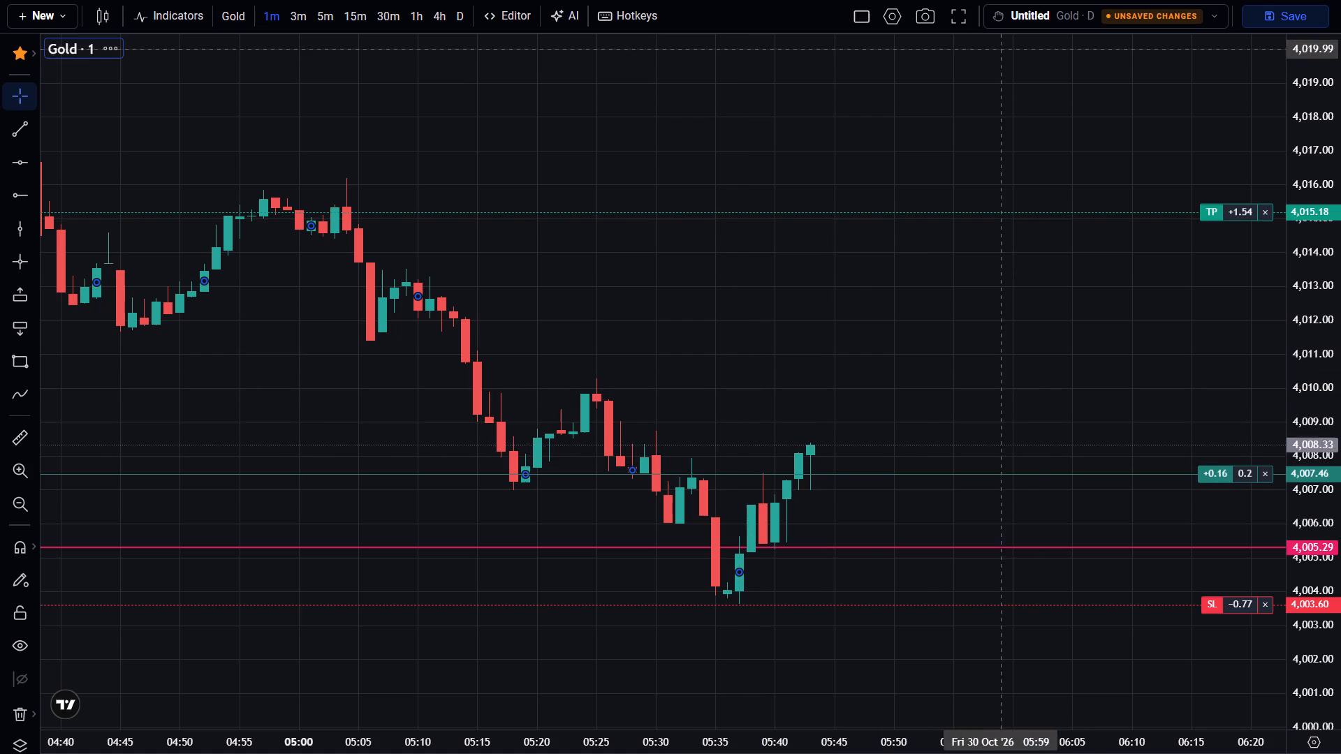
Check the open position and account panel outside full screen, and return the chart to full screen.
click(965, 19)
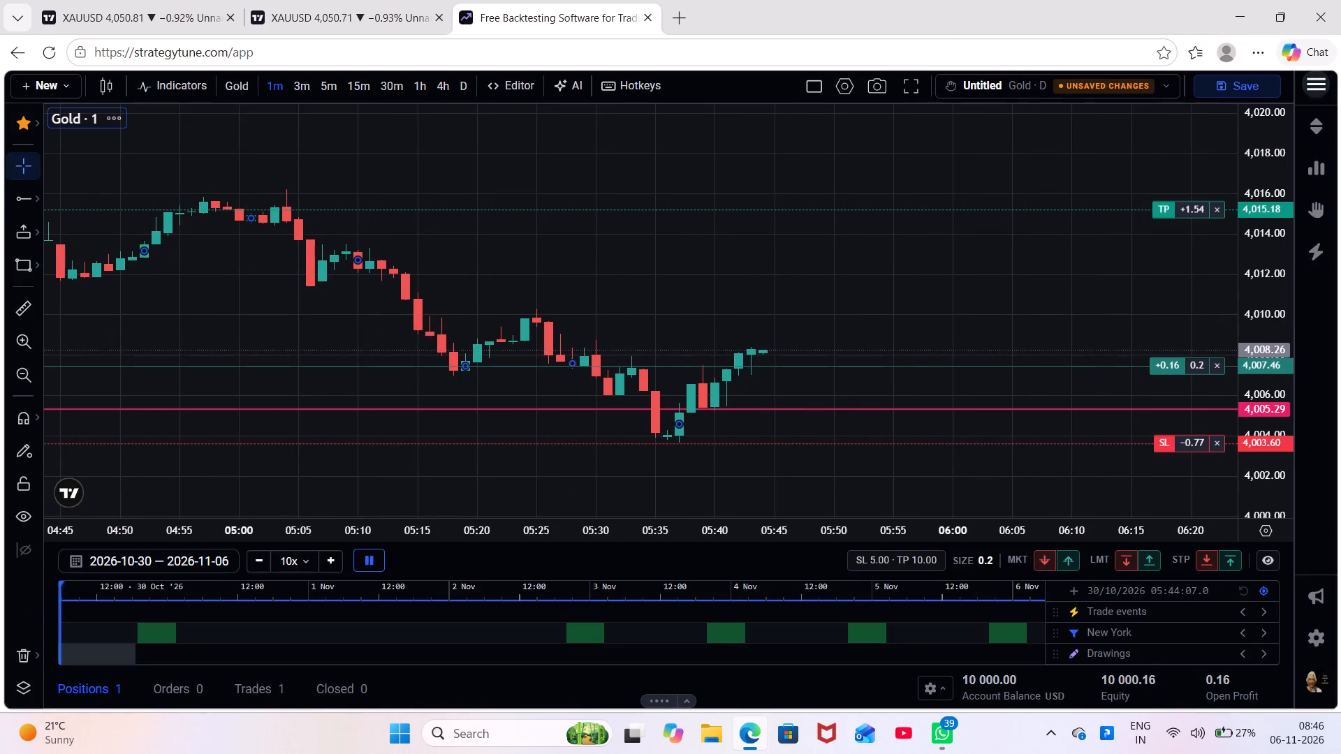
click(923, 91)
scroll(1007, 261, down, 3)
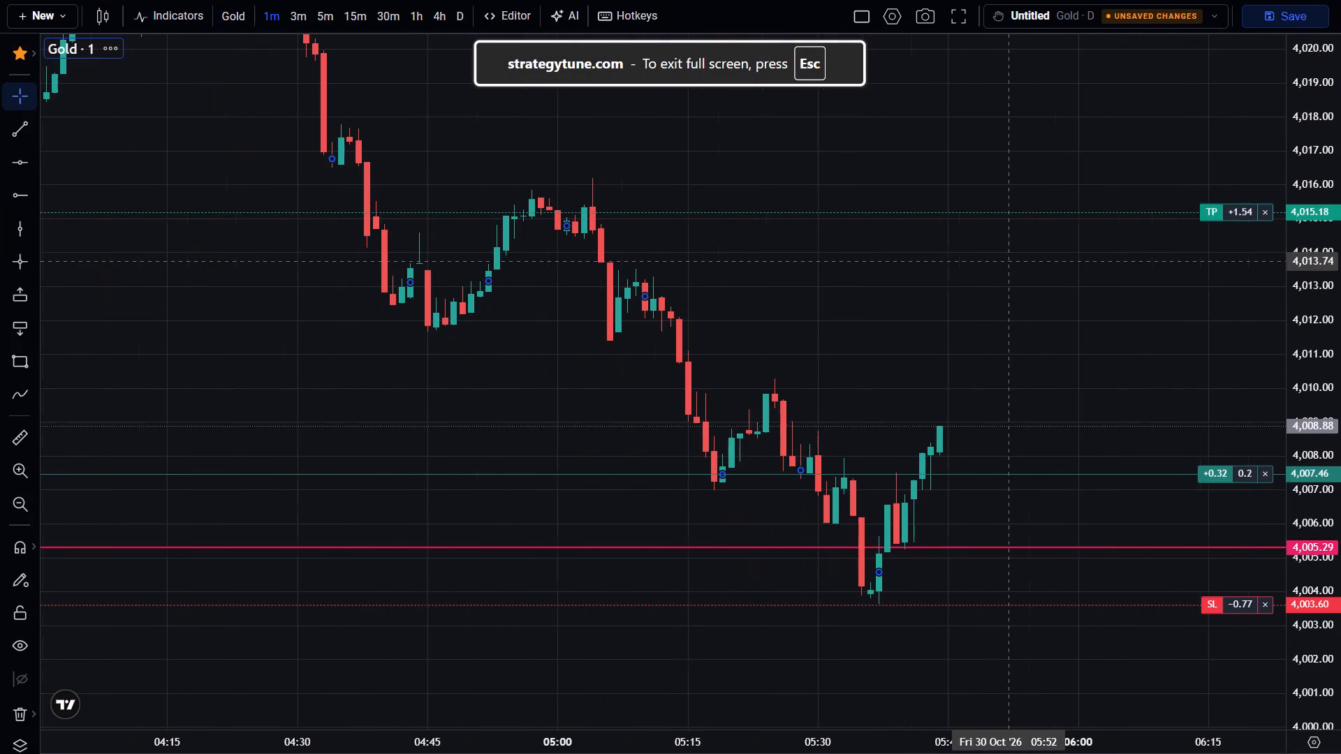
scroll(1310, 461, up, 4)
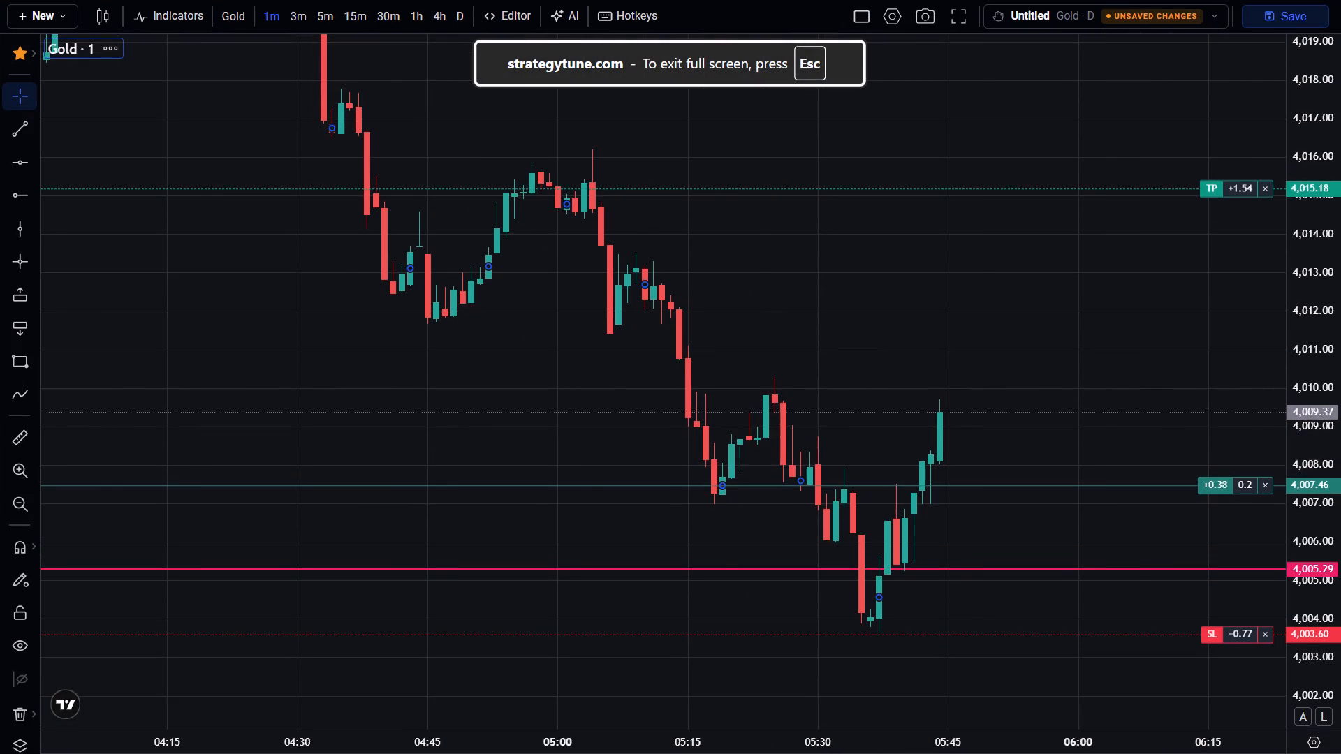
scroll(1185, 463, up, 2)
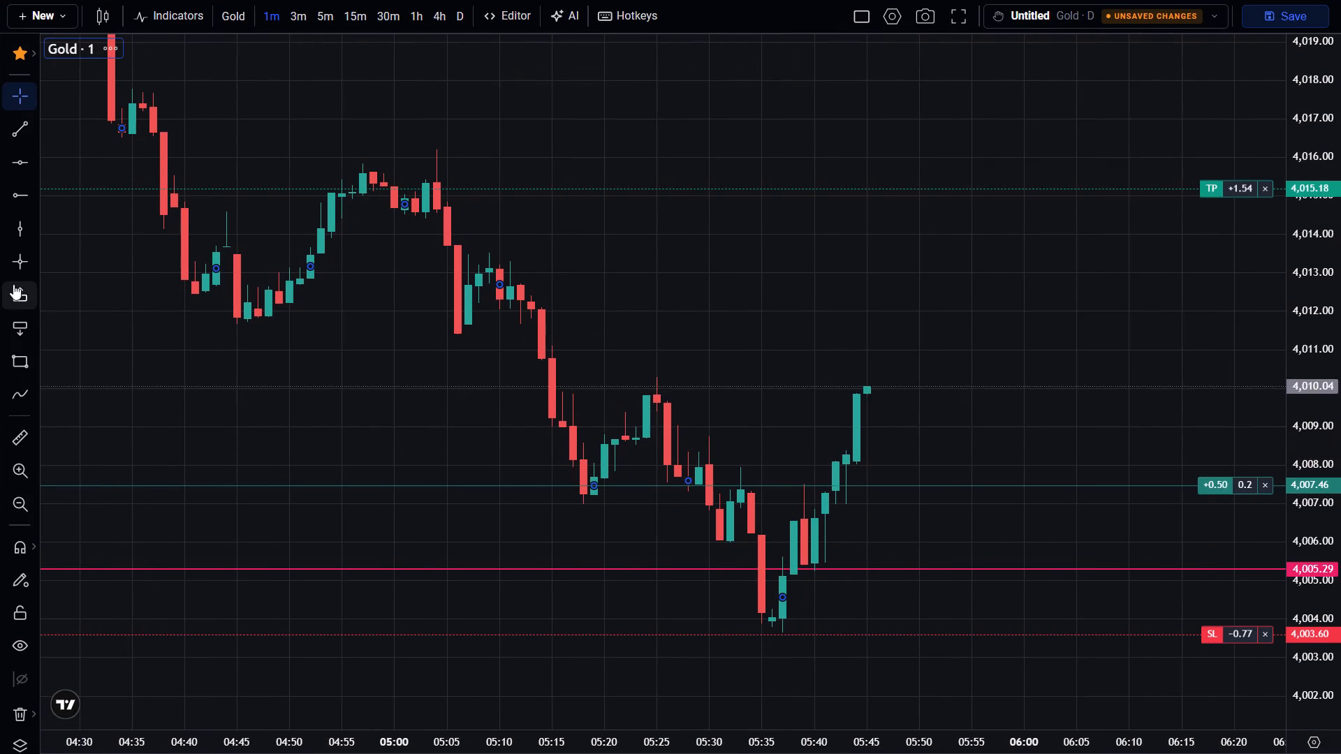
Draw a long position from the 4,007.46 entry at 05:42, with its target at the 4,015.18 take-profit and its stop at the 4,003.60 stop loss.
click(29, 283)
click(24, 301)
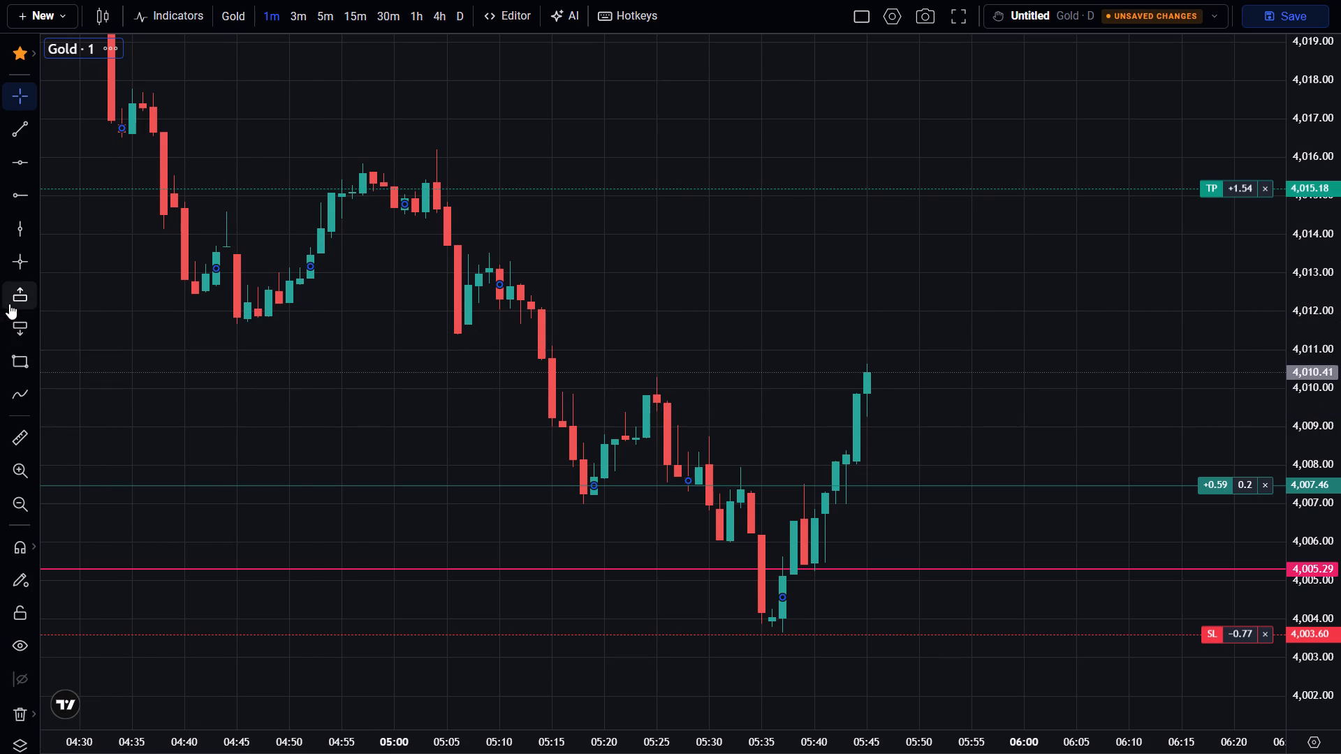
click(8, 304)
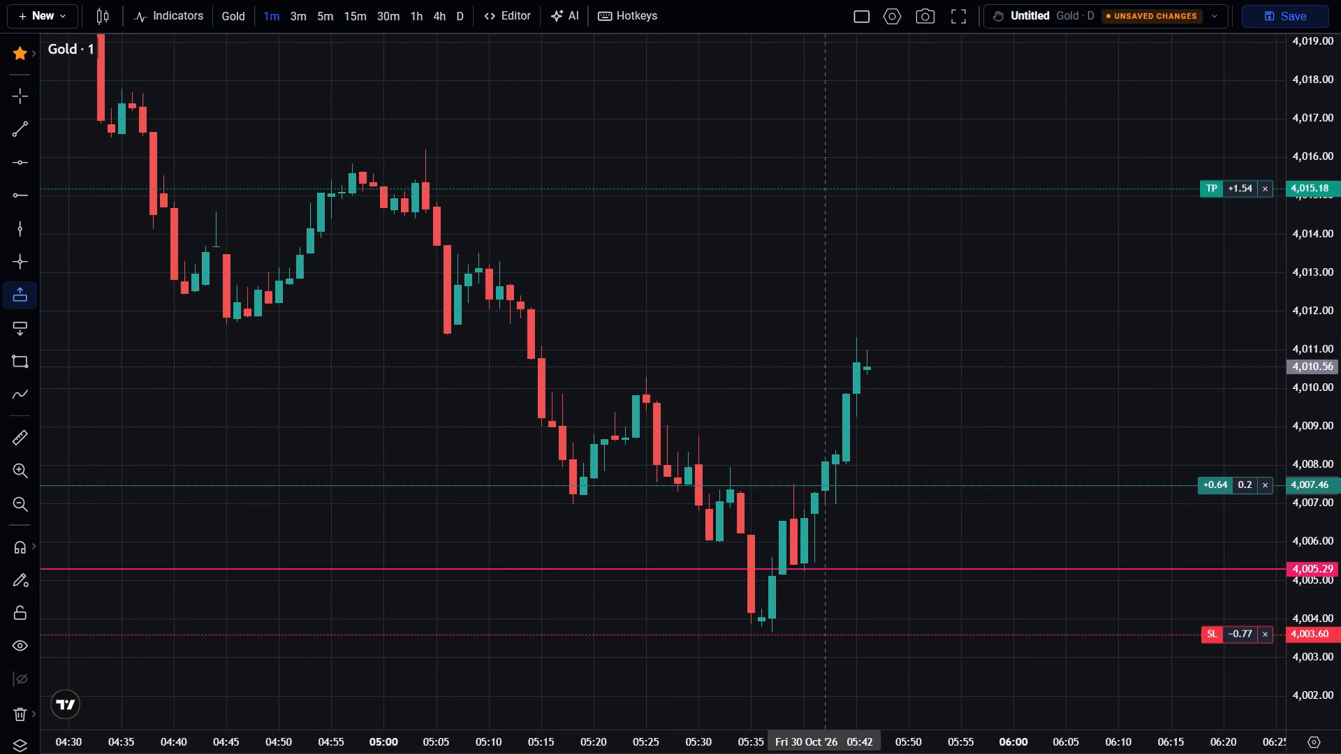
click(822, 482)
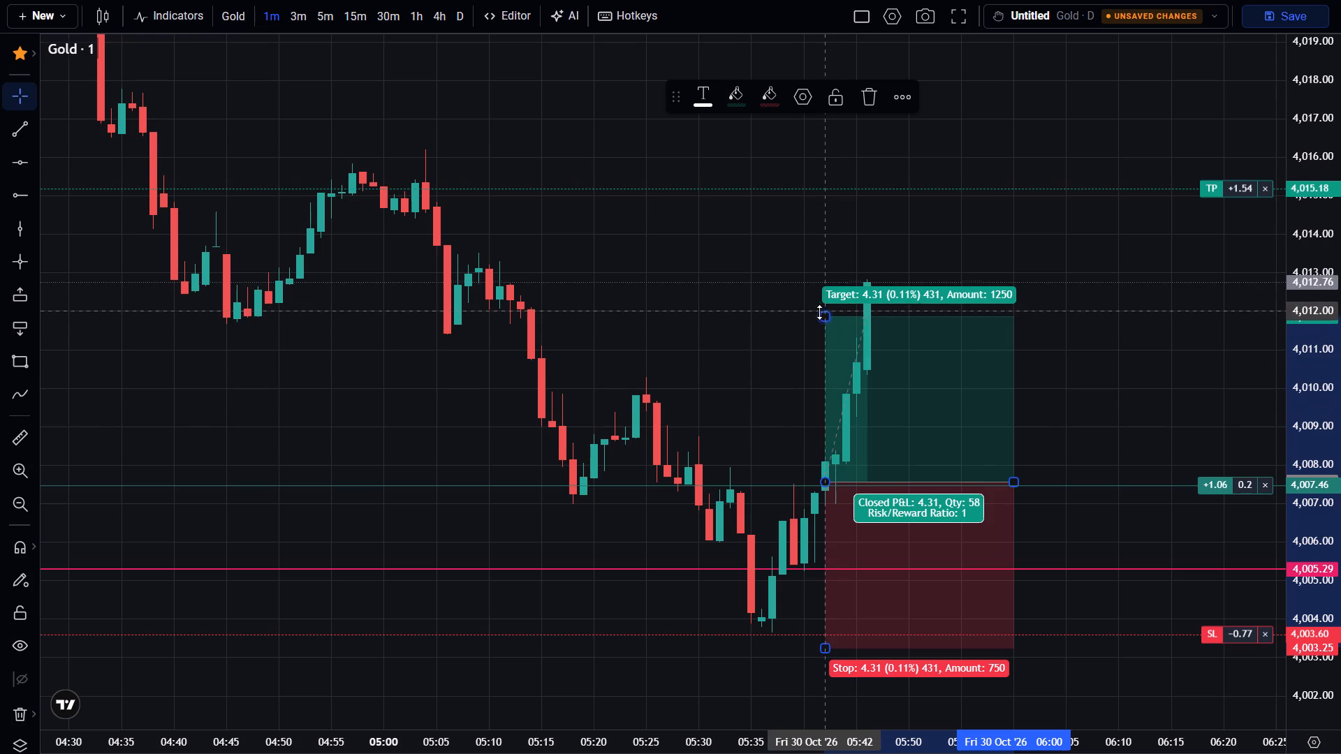
drag(825, 313, 851, 189)
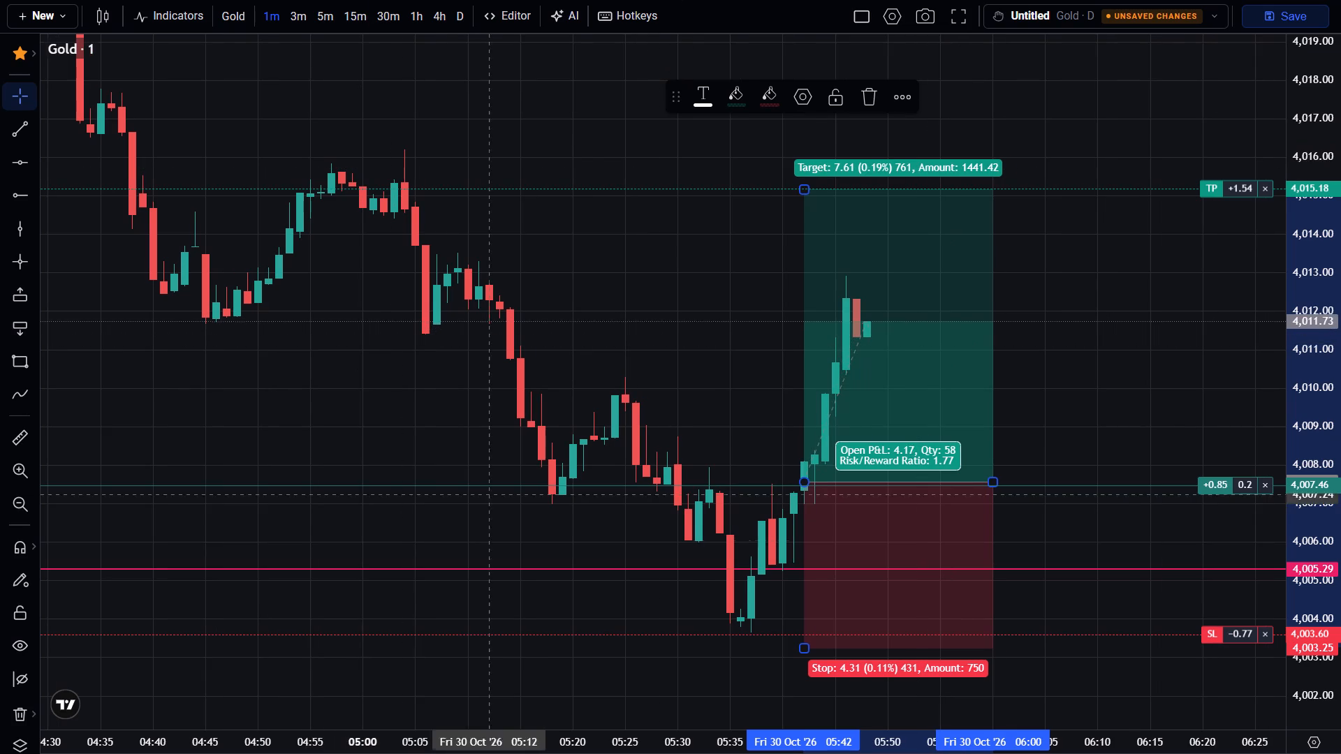
drag(807, 652, 807, 644)
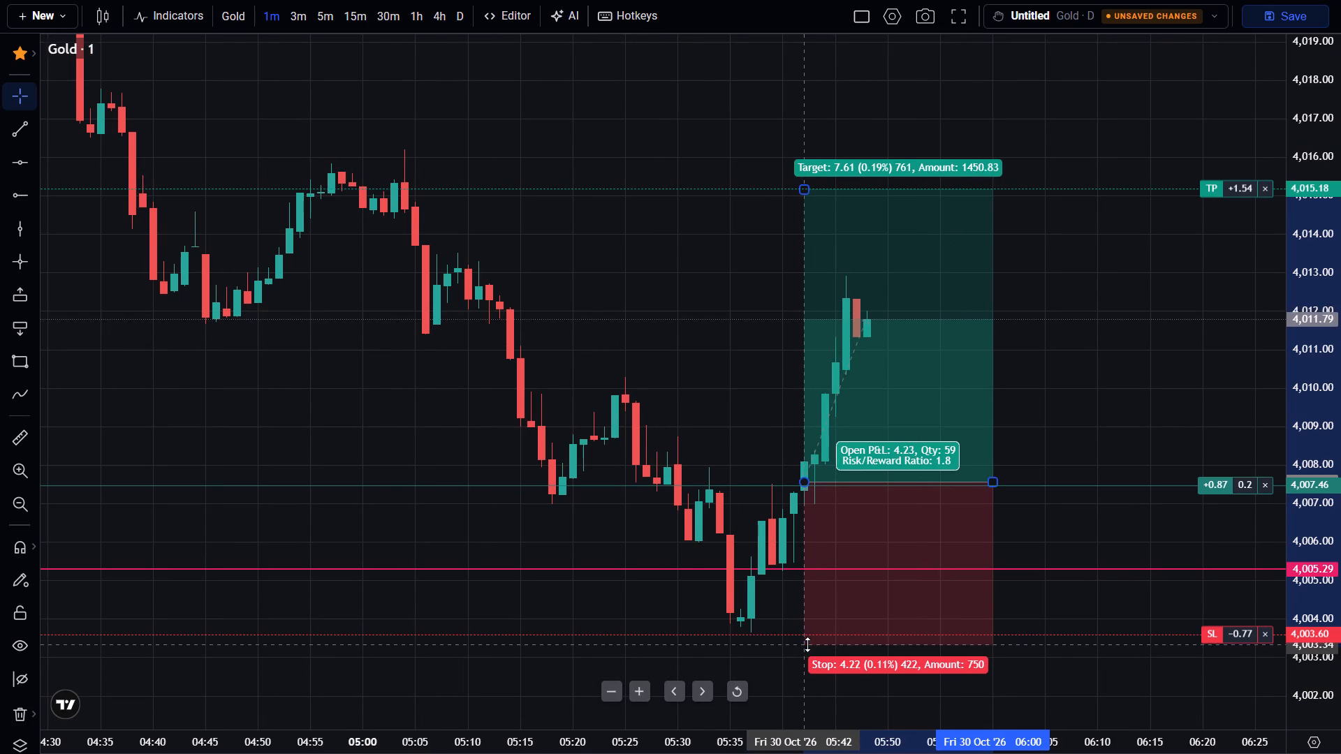
drag(807, 644, 811, 636)
Watch how the new 1-minute candles develop inside the long position drawing between its entry and target.
drag(745, 438, 698, 451)
scroll(694, 451, up, 3)
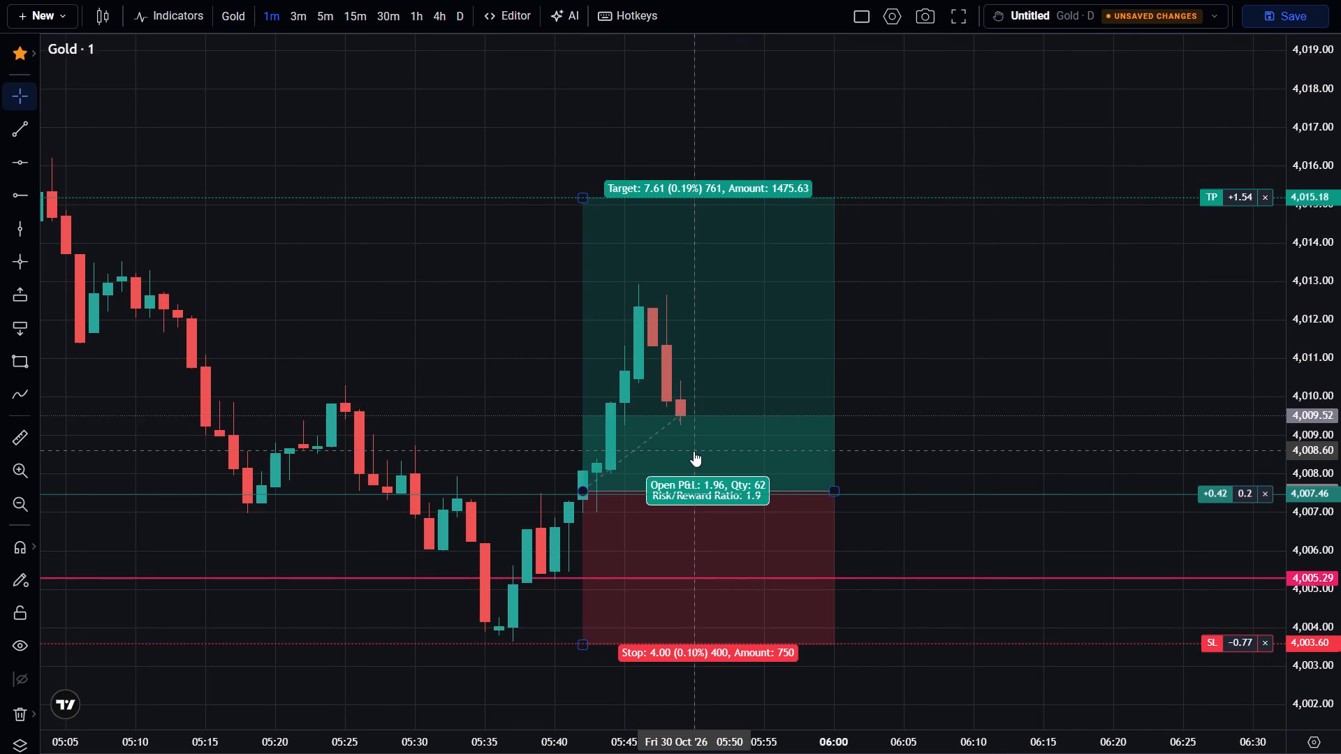
scroll(694, 451, down, 1)
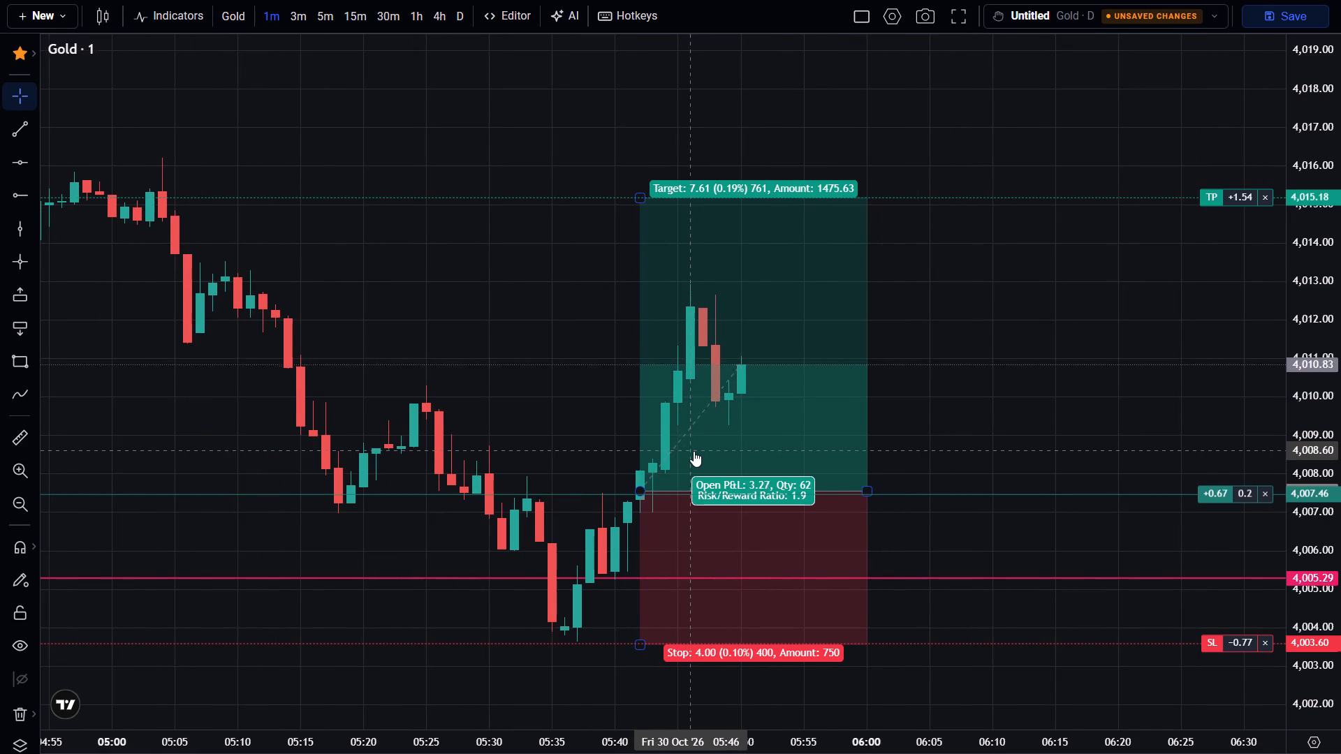
scroll(694, 451, down, 2)
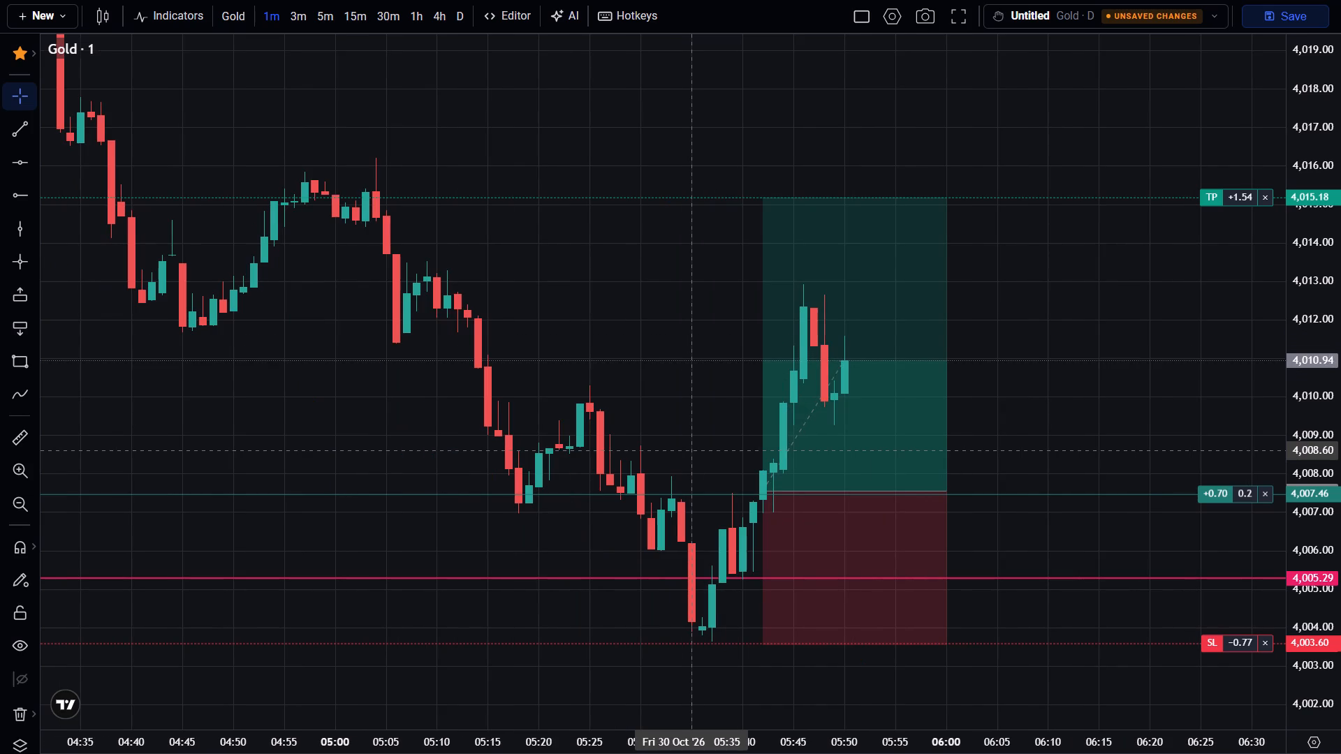
drag(710, 440, 680, 492)
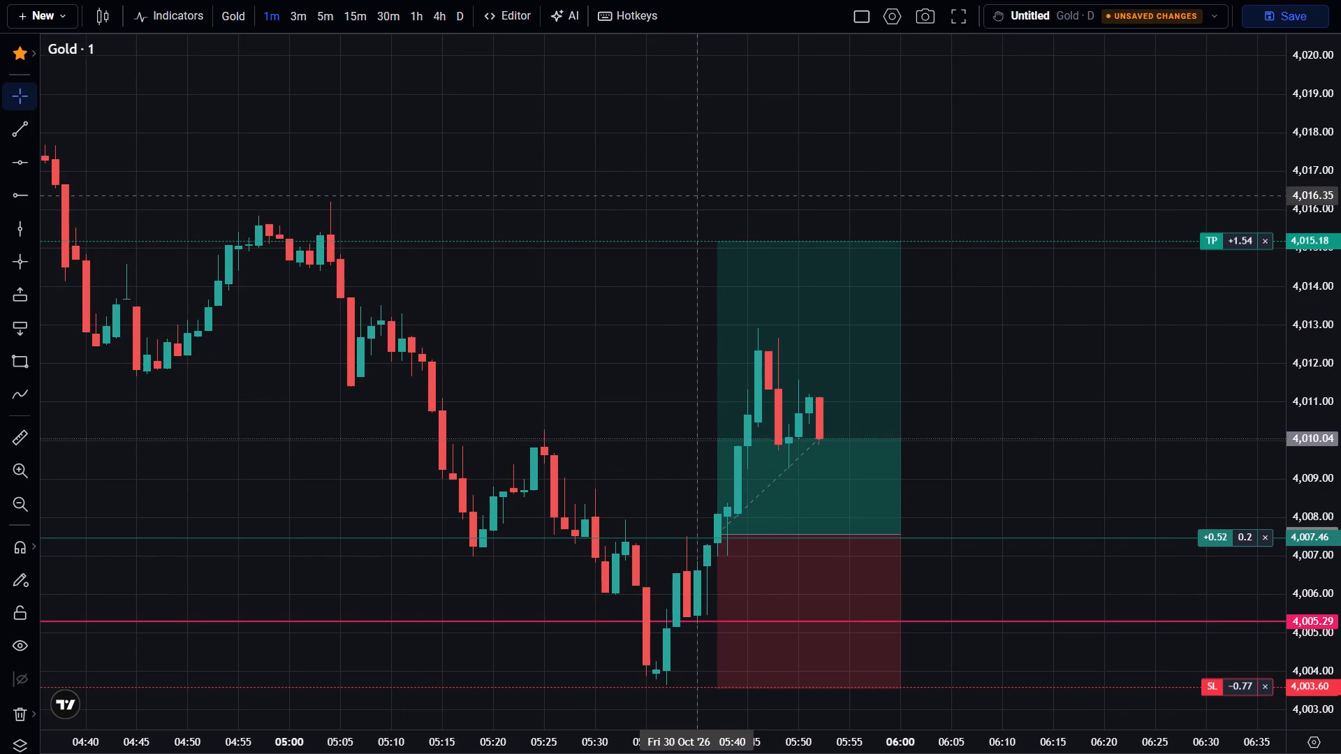
Measure the price distance from about 4,012.29 up to the take-profit level near 05:40, and clear the measurement.
click(26, 446)
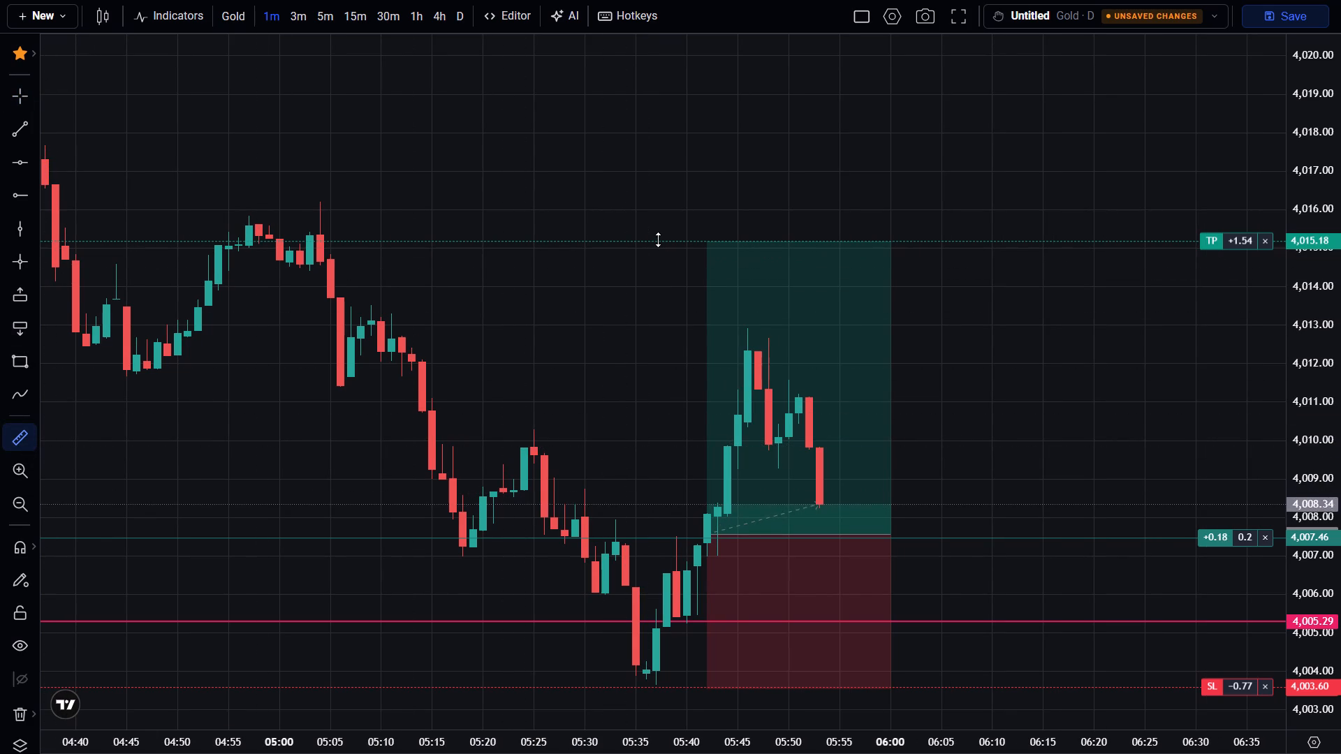
click(658, 239)
click(694, 352)
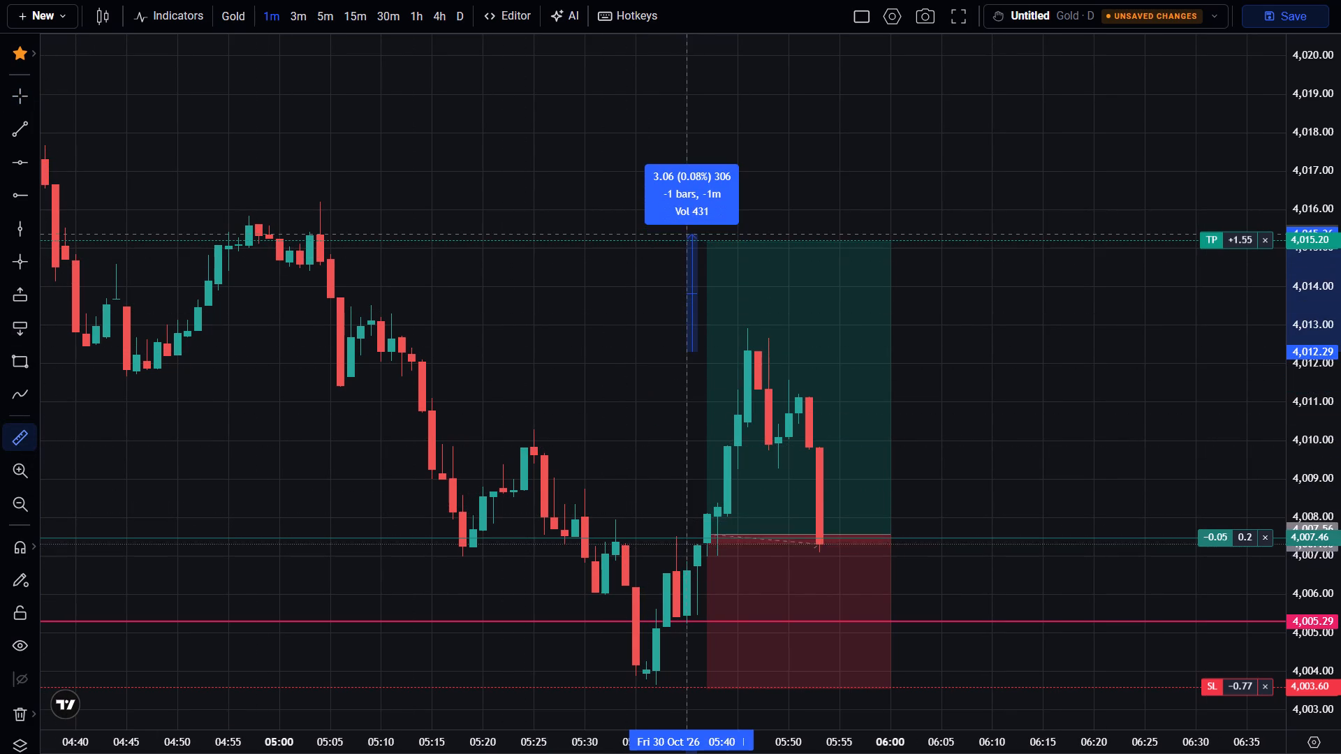
click(689, 235)
click(601, 332)
Follow the newest 1-minute candles against the trade's entry, take-profit and stop-loss levels and the long position drawing.
scroll(586, 378, up, 1)
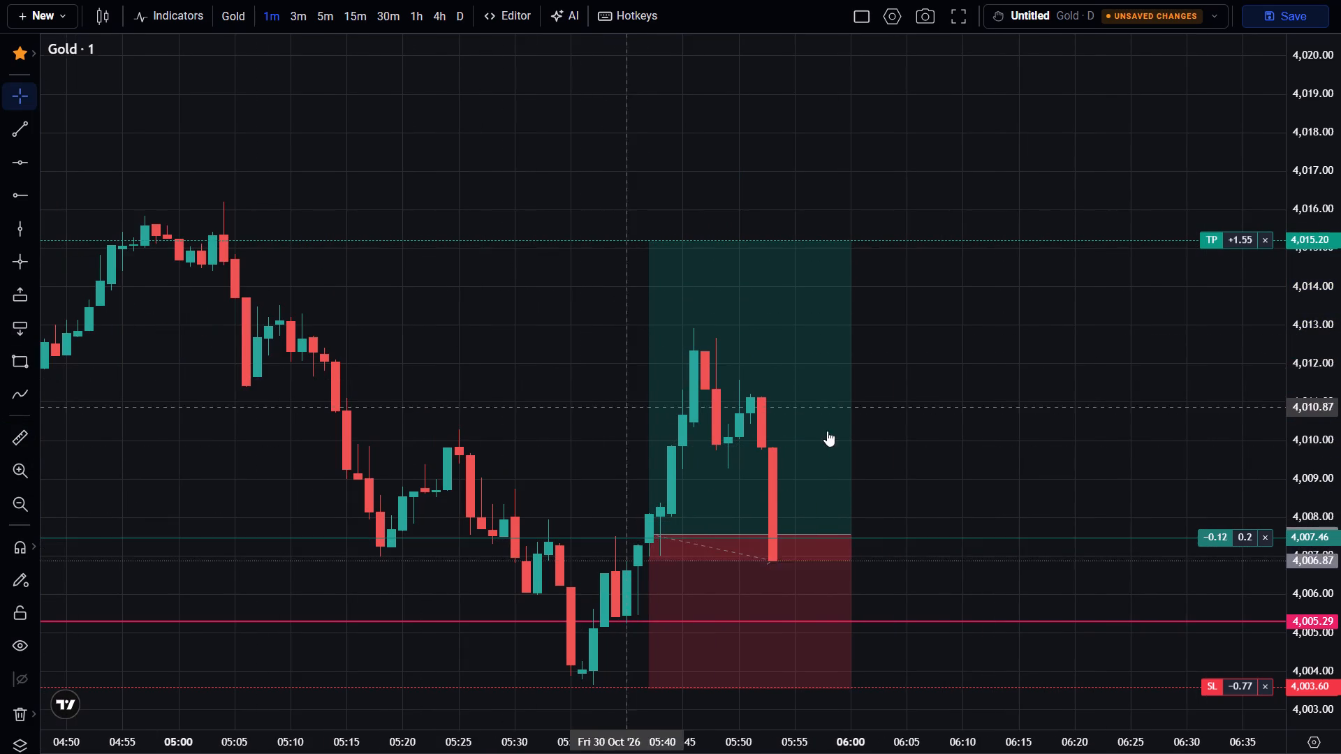
drag(1310, 321, 1340, 419)
scroll(1004, 415, down, 2)
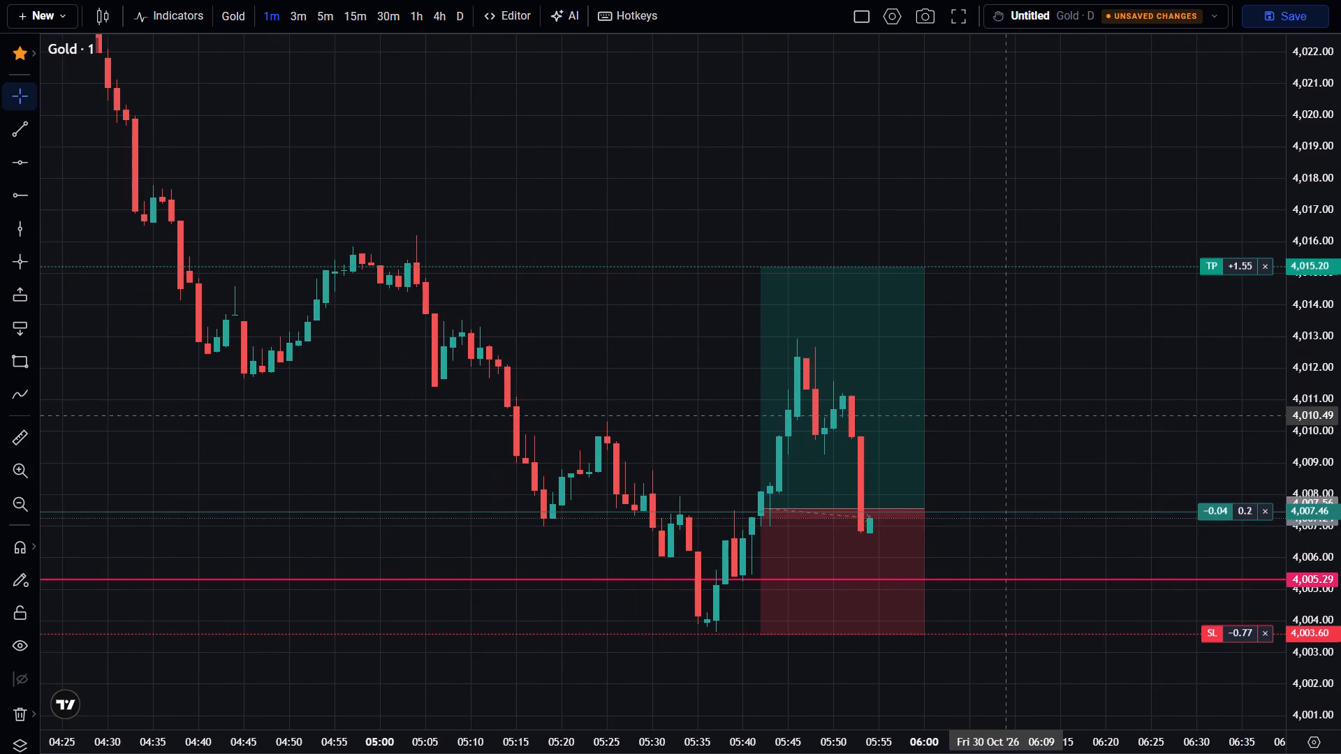
drag(1029, 422, 923, 422)
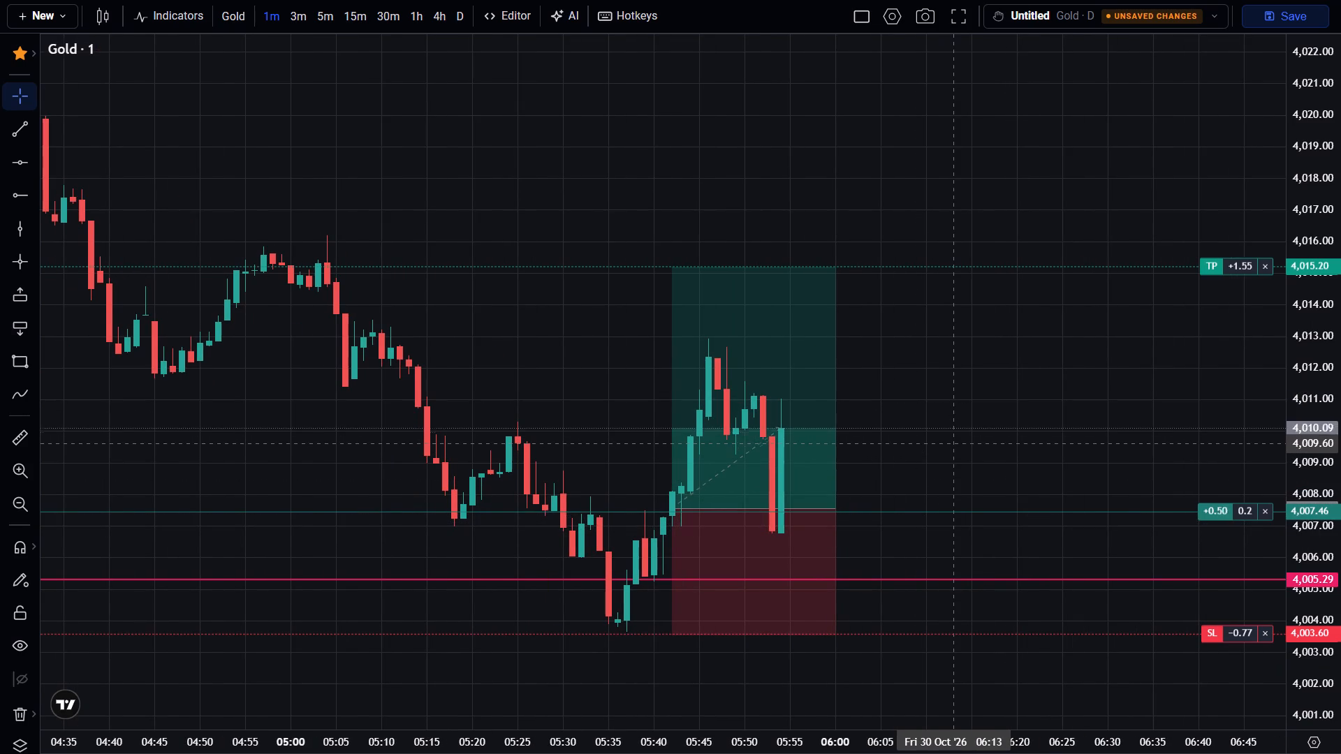
scroll(948, 443, up, 2)
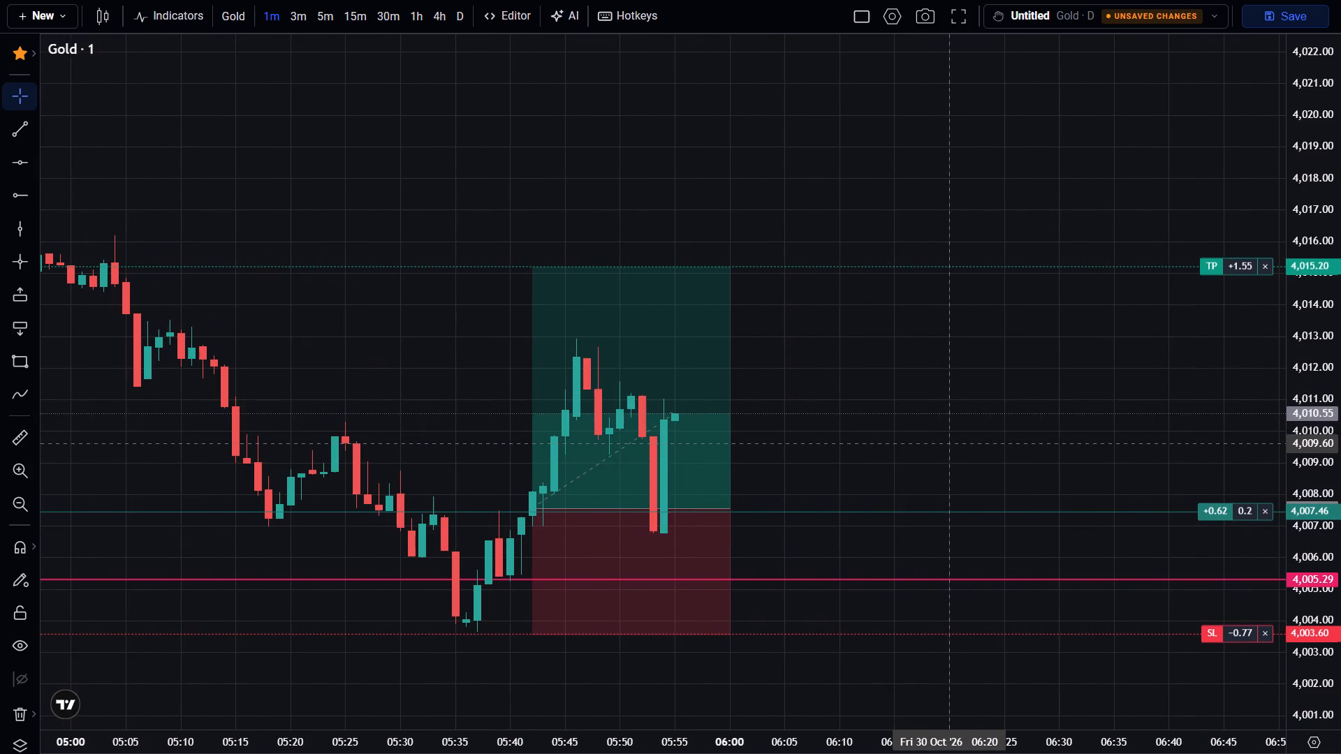
scroll(948, 443, down, 3)
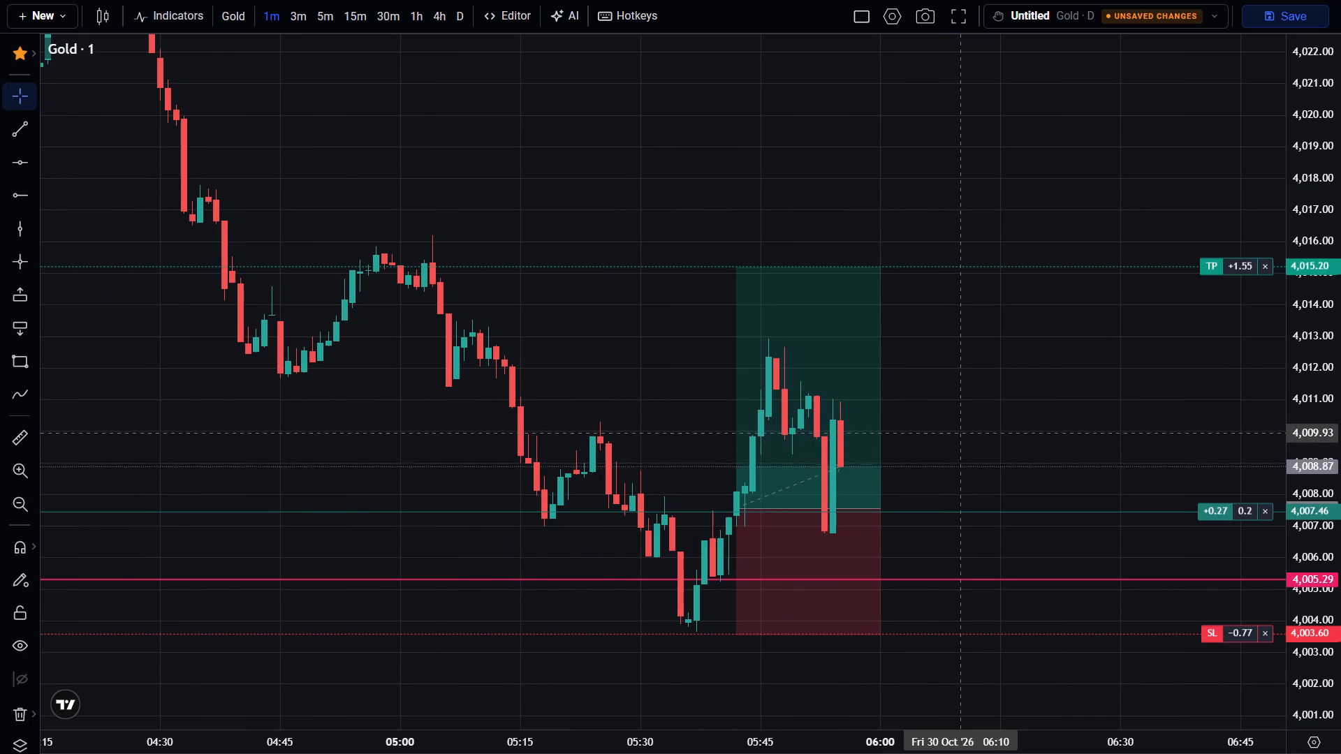
drag(969, 429, 904, 484)
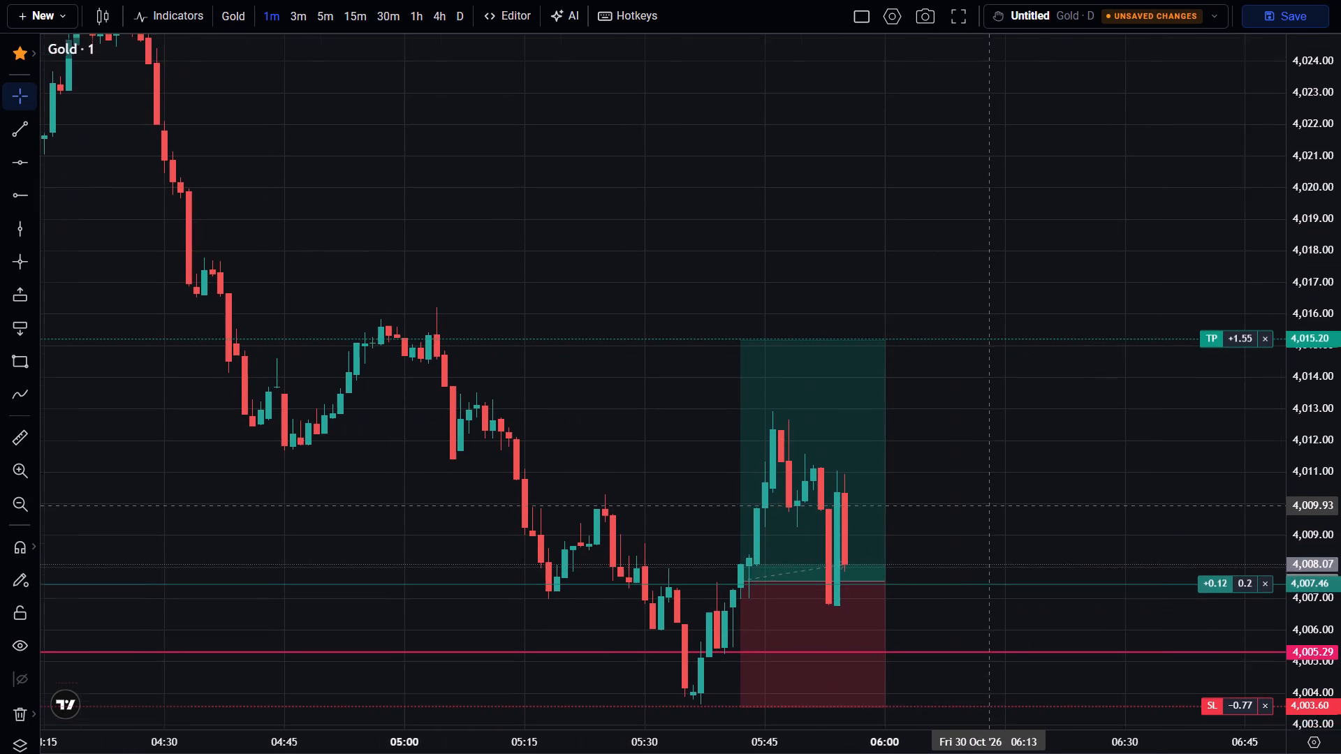
drag(904, 484, 872, 471)
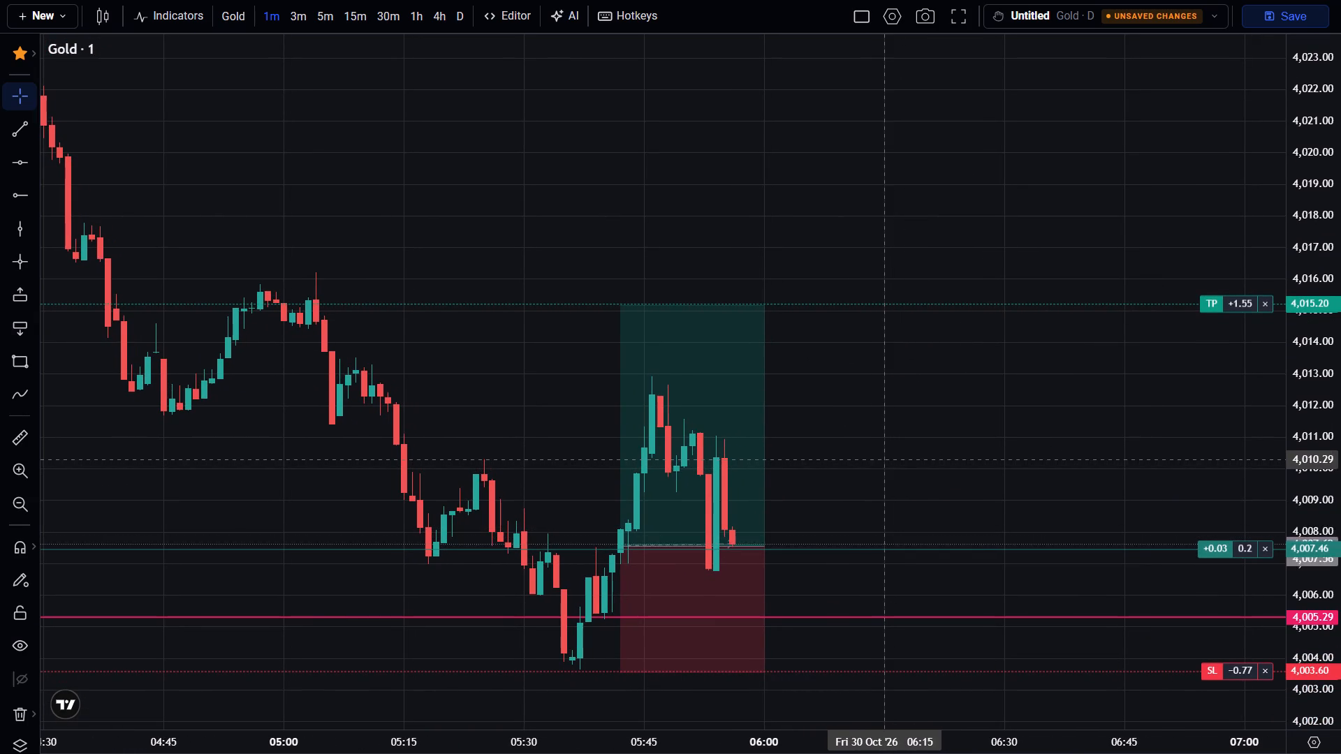
drag(888, 451, 911, 401)
scroll(911, 401, up, 1)
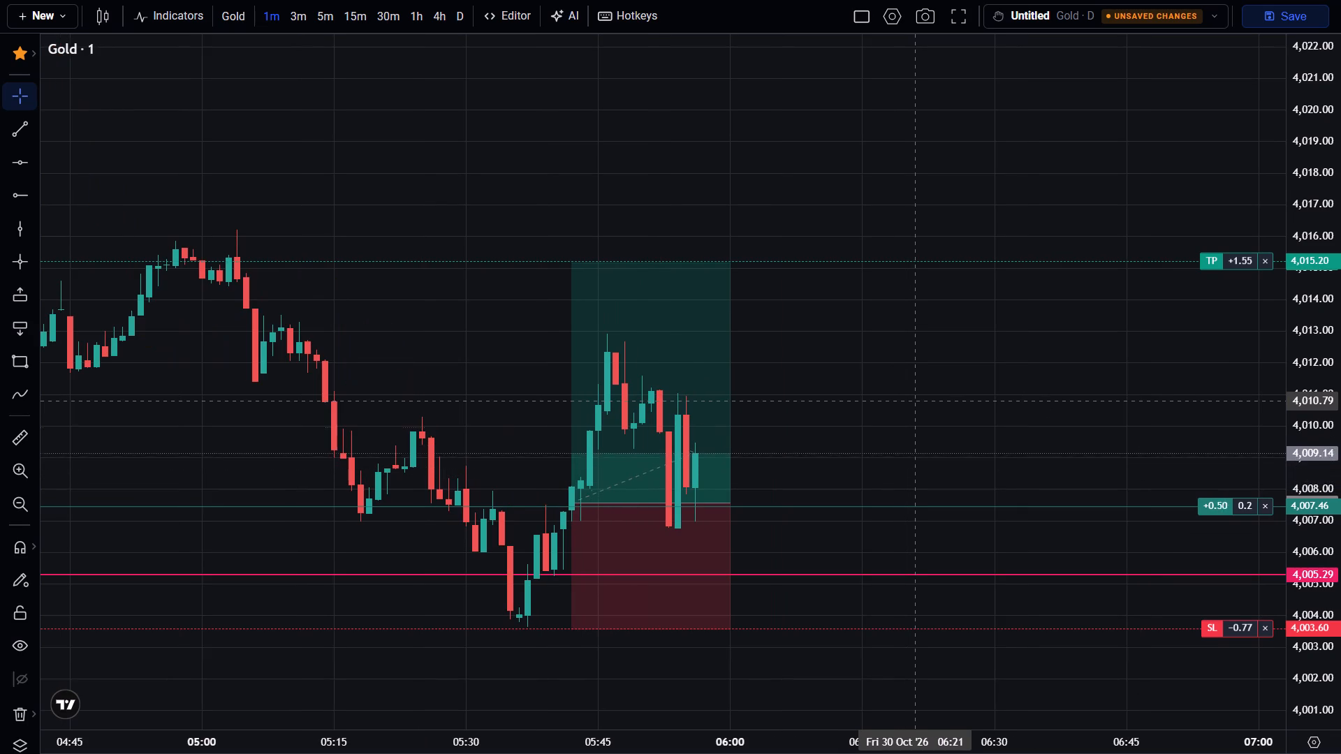
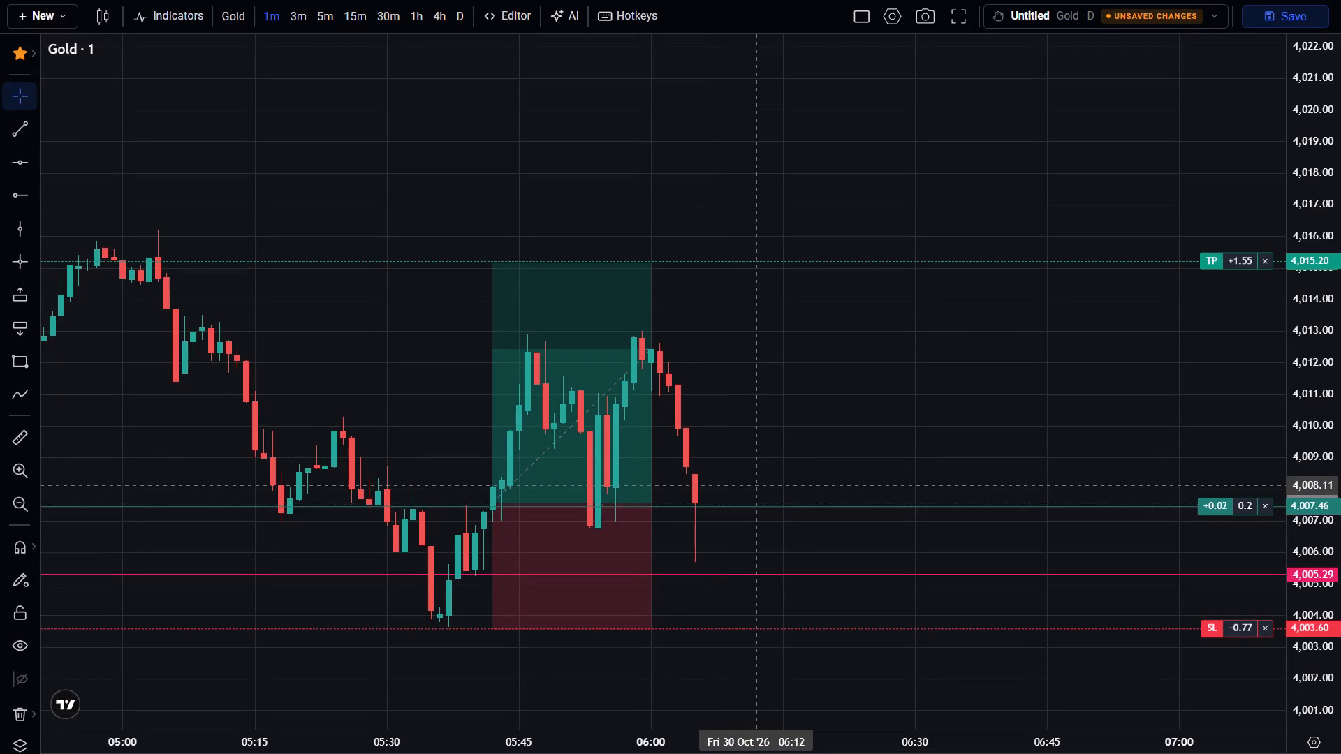
On the 1-hour Gold chart, measure the price distance from about 4,012.86 down to just below the stop-loss level.
scroll(738, 426, down, 3)
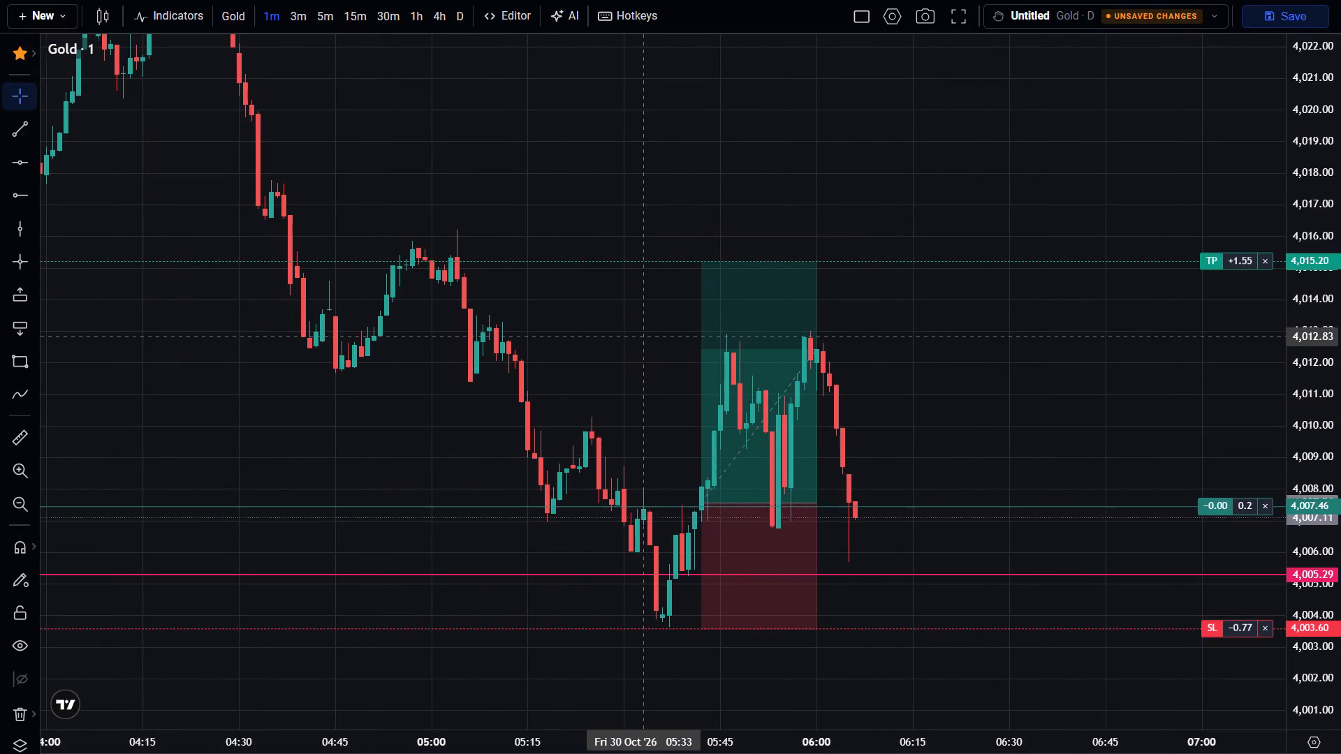
scroll(642, 336, up, 2)
click(416, 11)
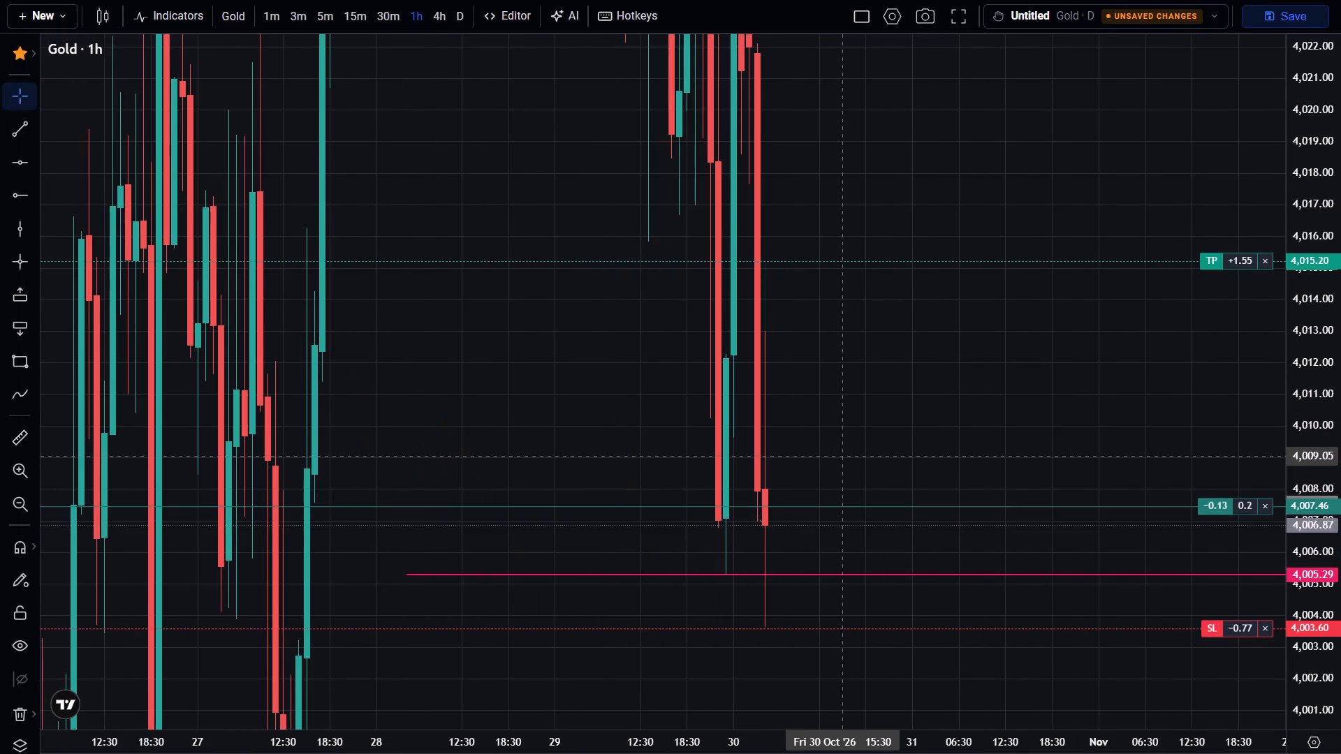
scroll(845, 456, up, 4)
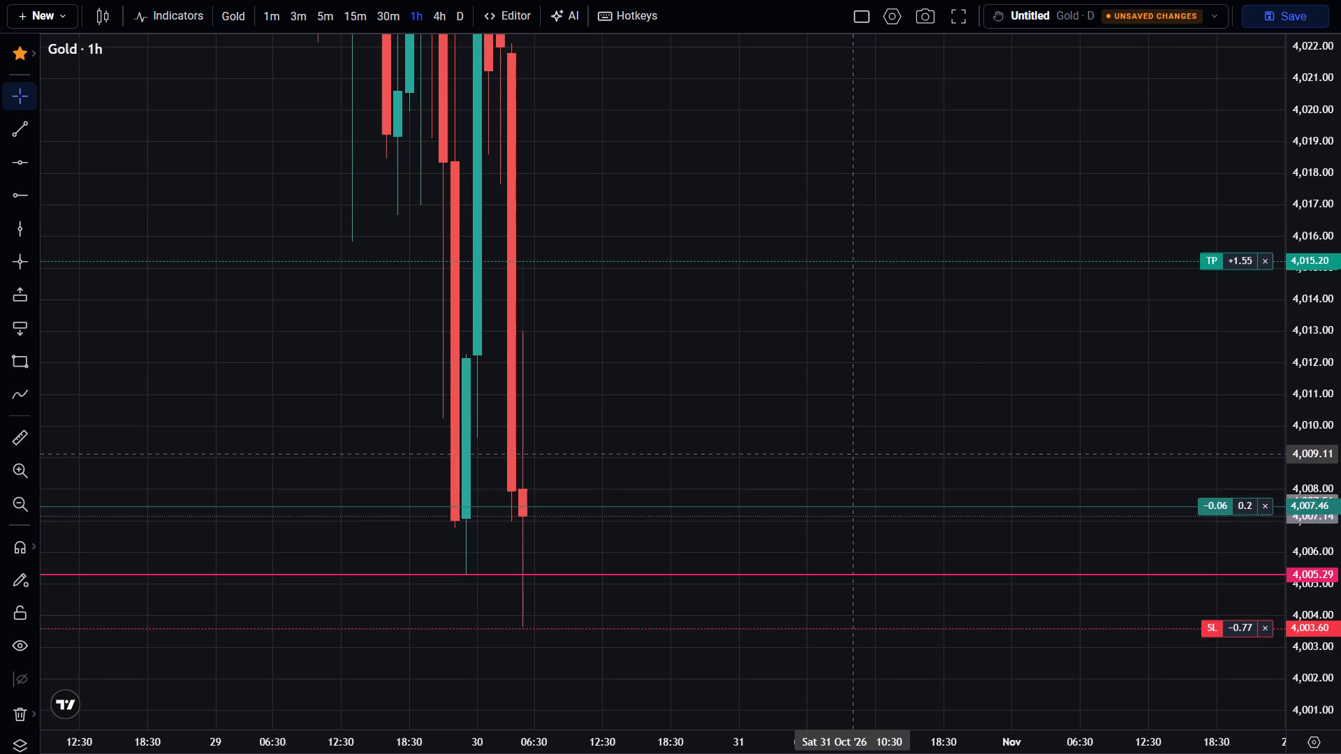
click(20, 440)
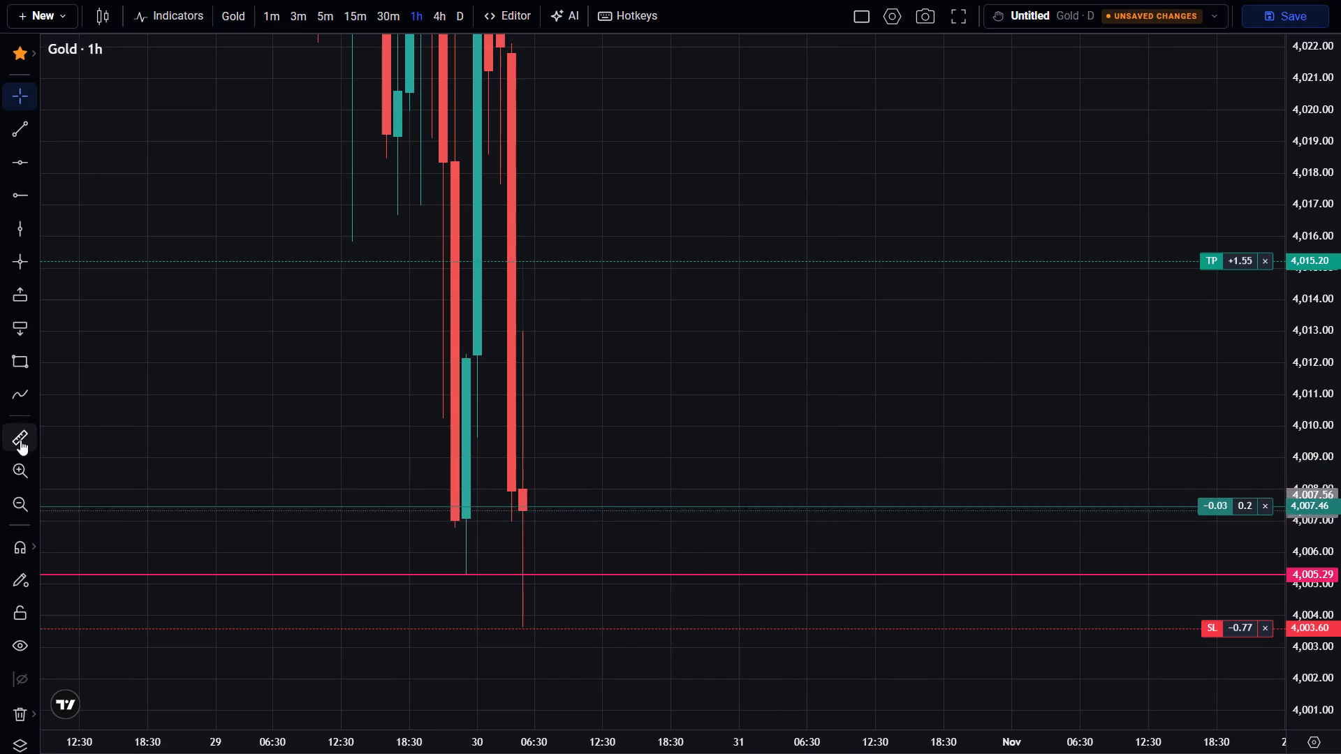
click(626, 335)
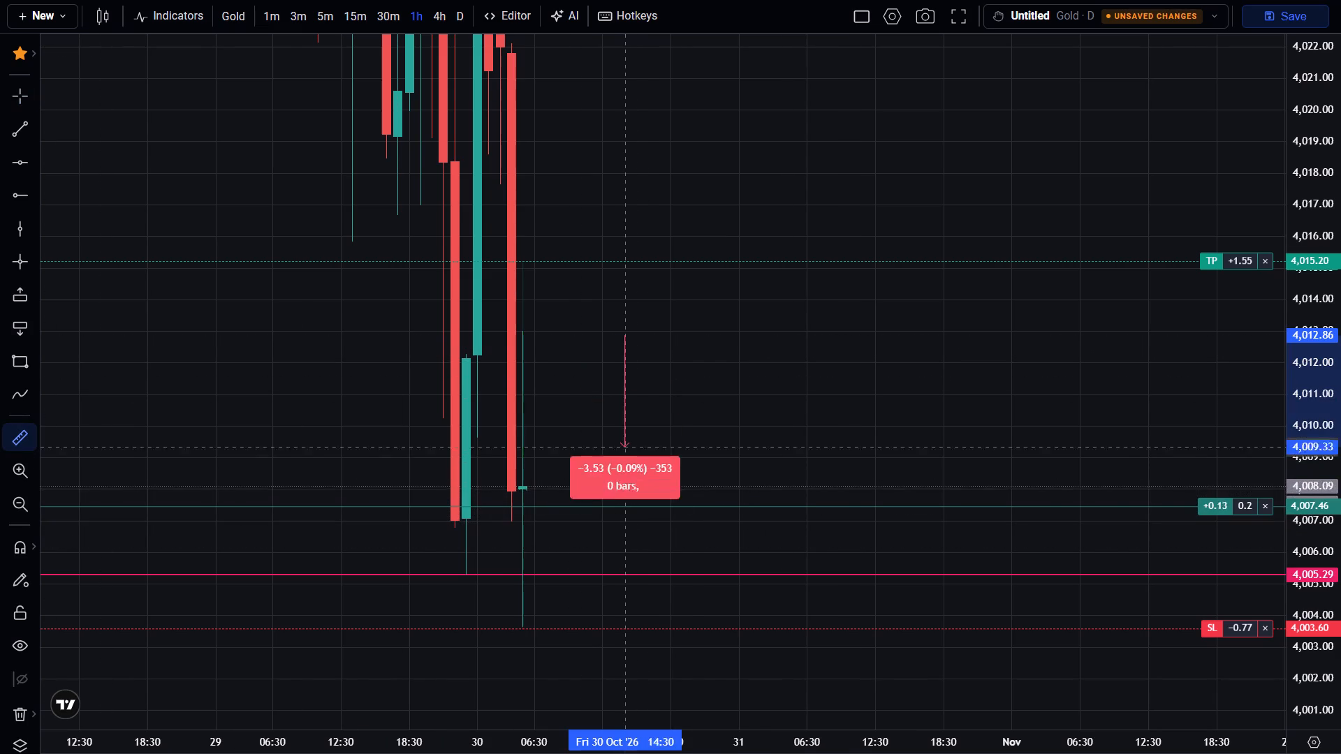
click(610, 636)
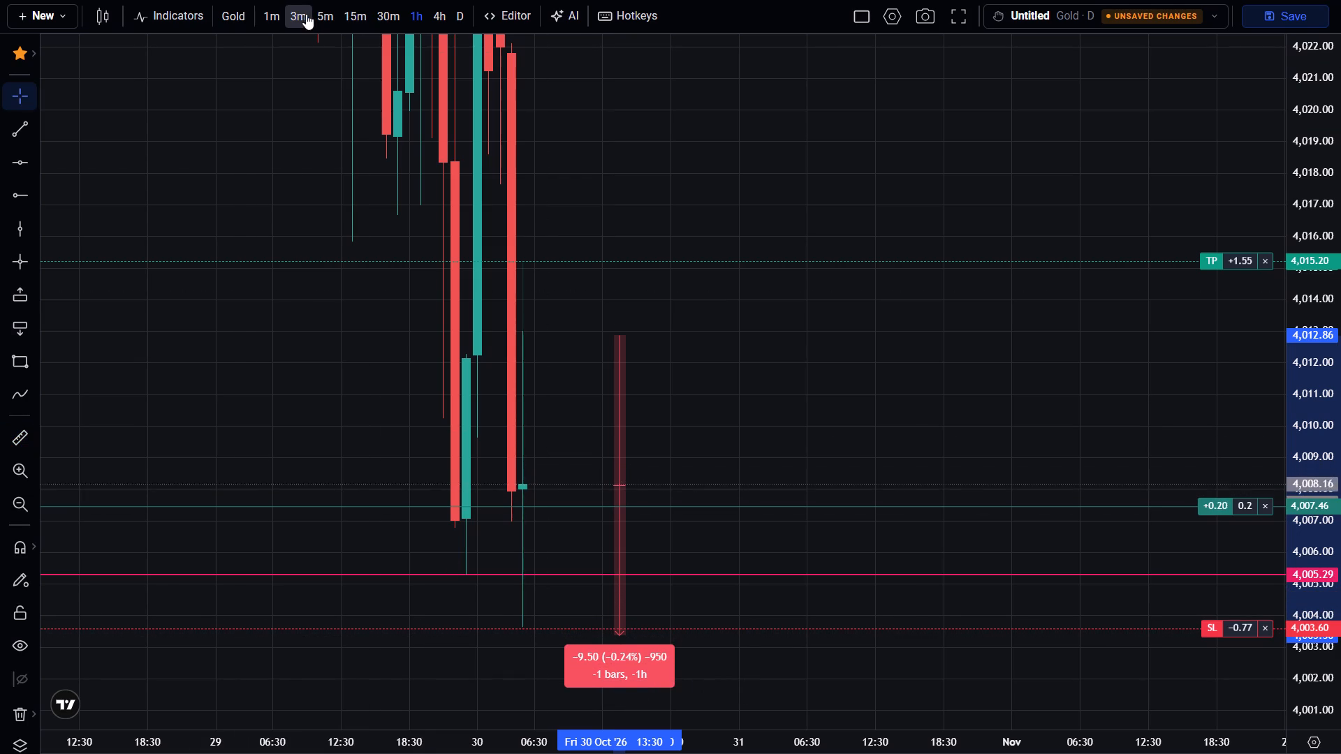
Return to 1-minute candles and follow price against the long trade's entry, take-profit and stop-loss levels.
click(281, 15)
scroll(399, 233, down, 2)
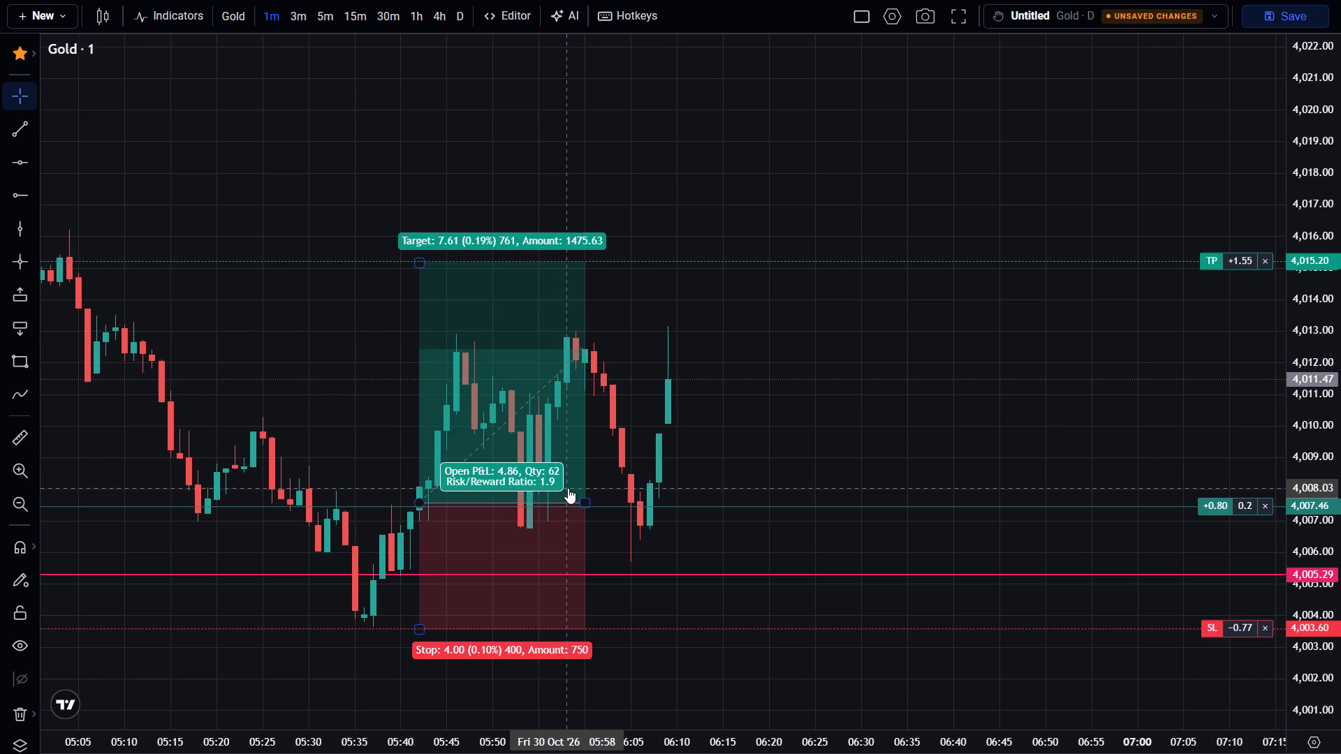
scroll(568, 488, up, 1)
scroll(568, 488, down, 1)
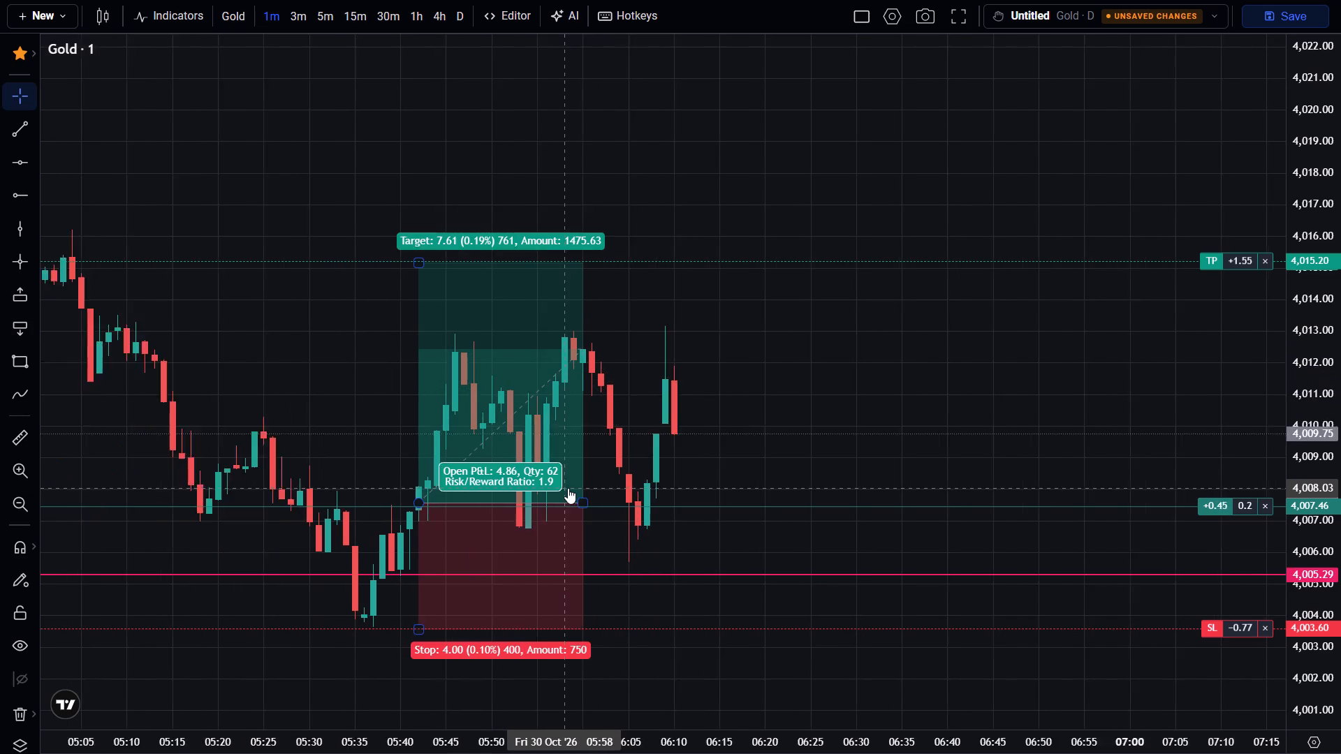
scroll(568, 488, down, 1)
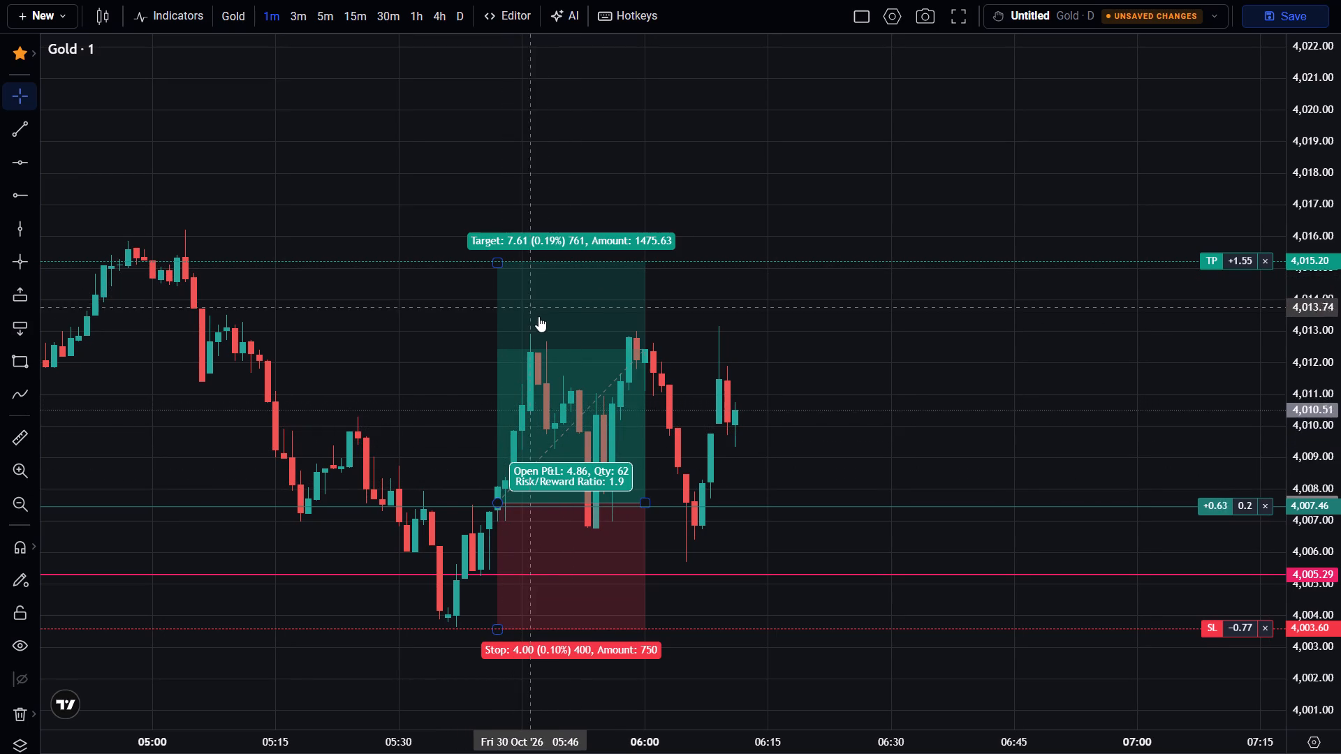
scroll(560, 357, up, 1)
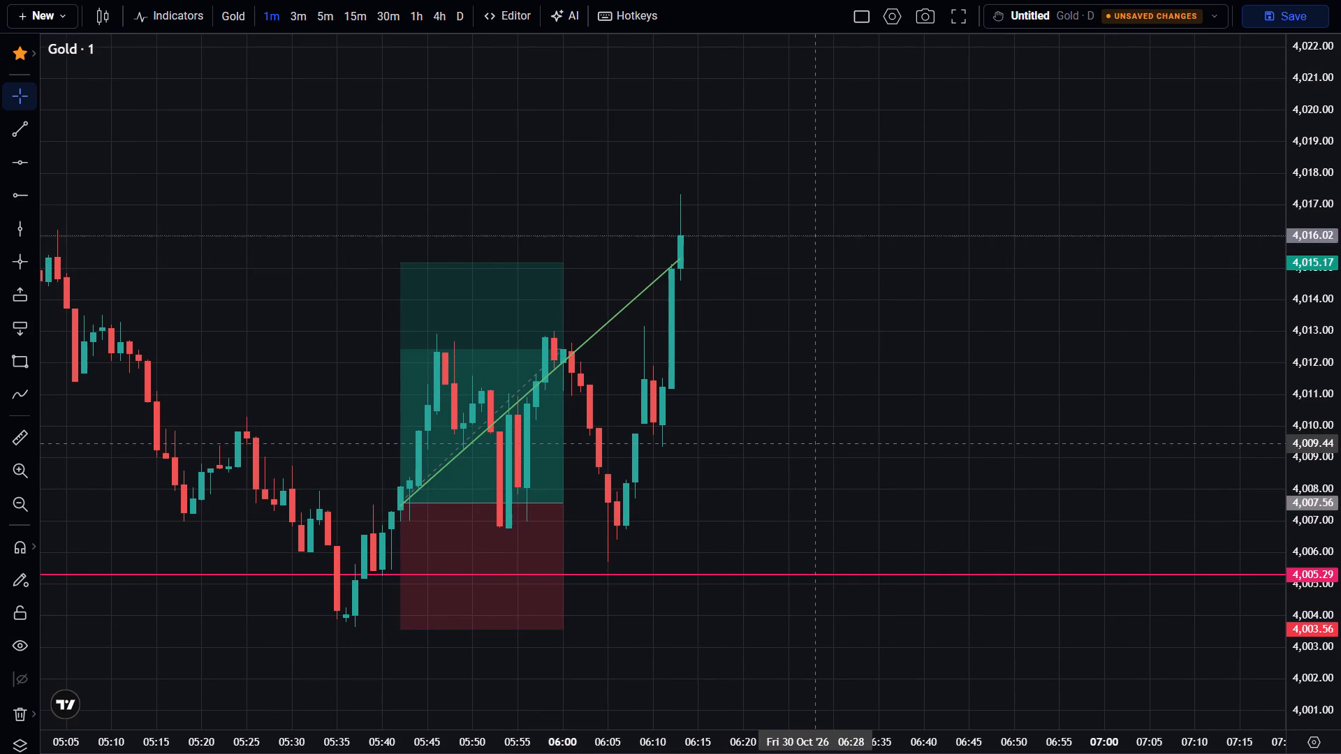
scroll(816, 443, up, 1)
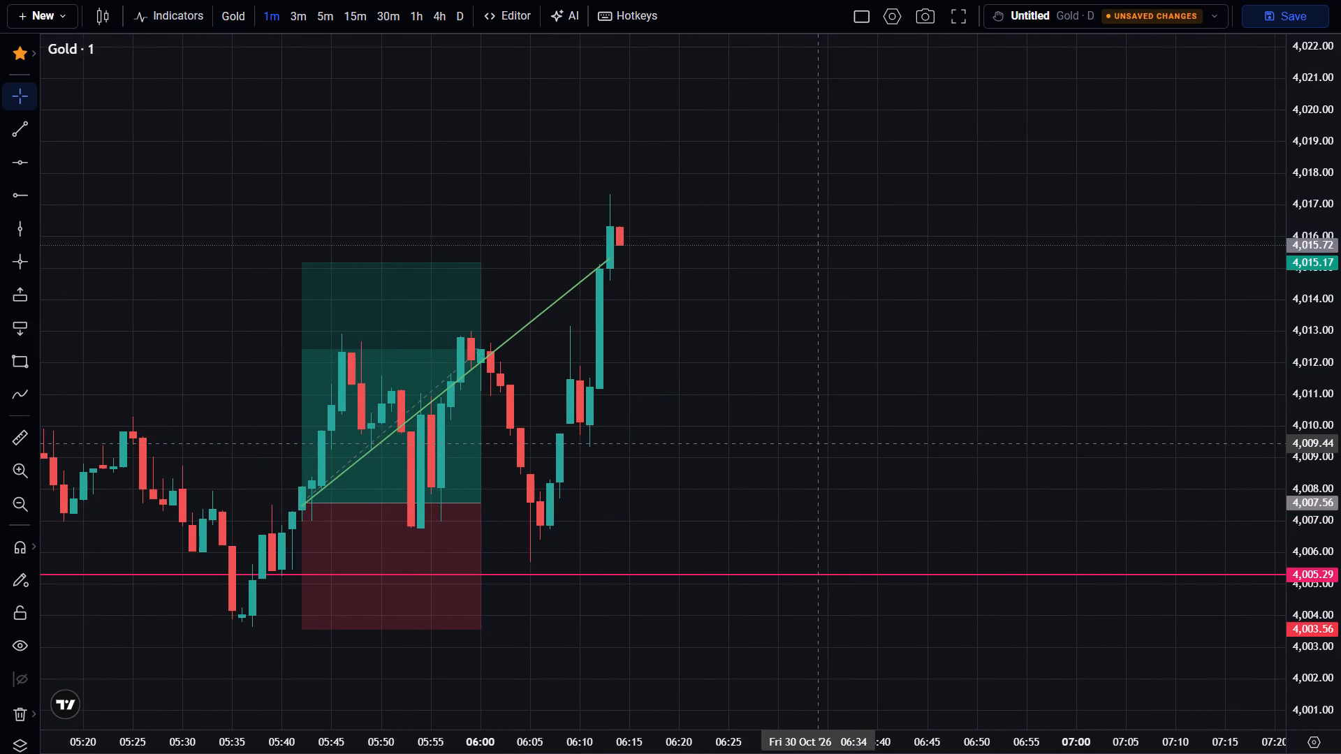
Adjust the long position drawing to end at 06:14, with its target at 4,015.29 and its entry at 4,007.45.
scroll(816, 443, down, 2)
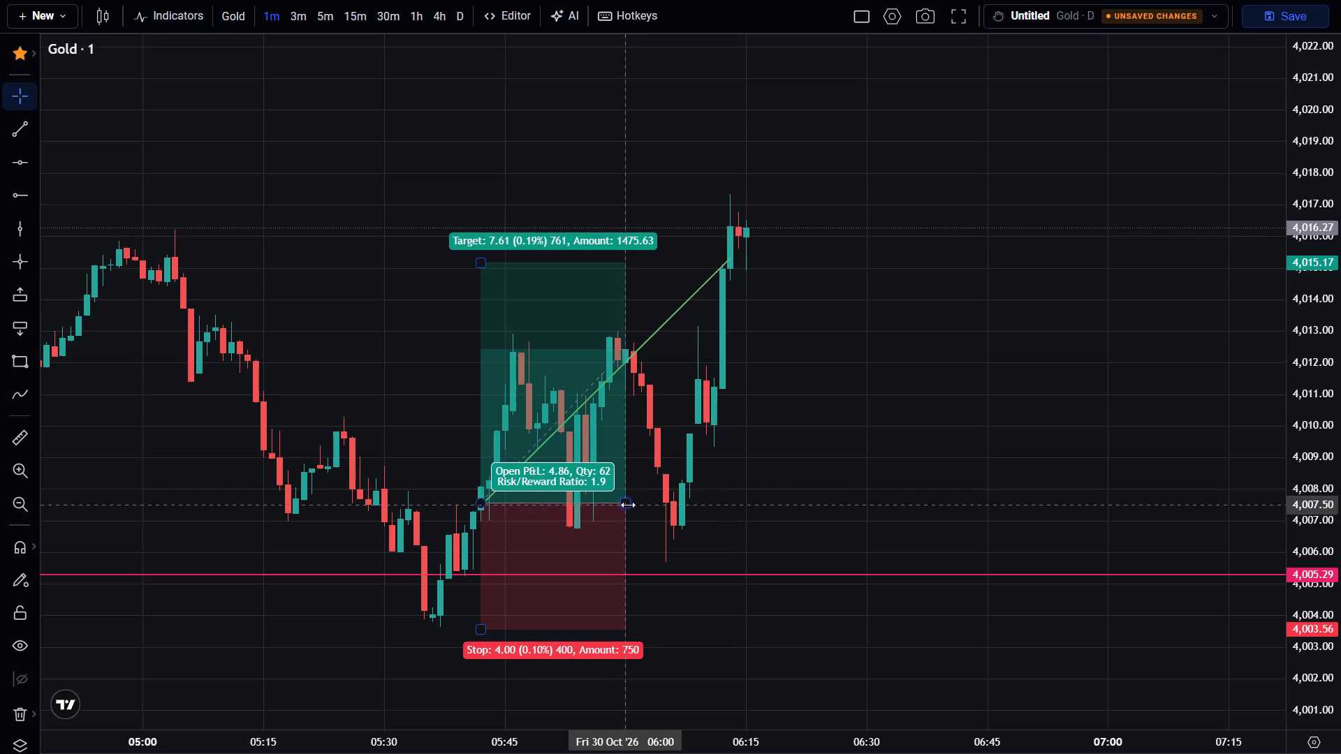
drag(628, 505, 728, 494)
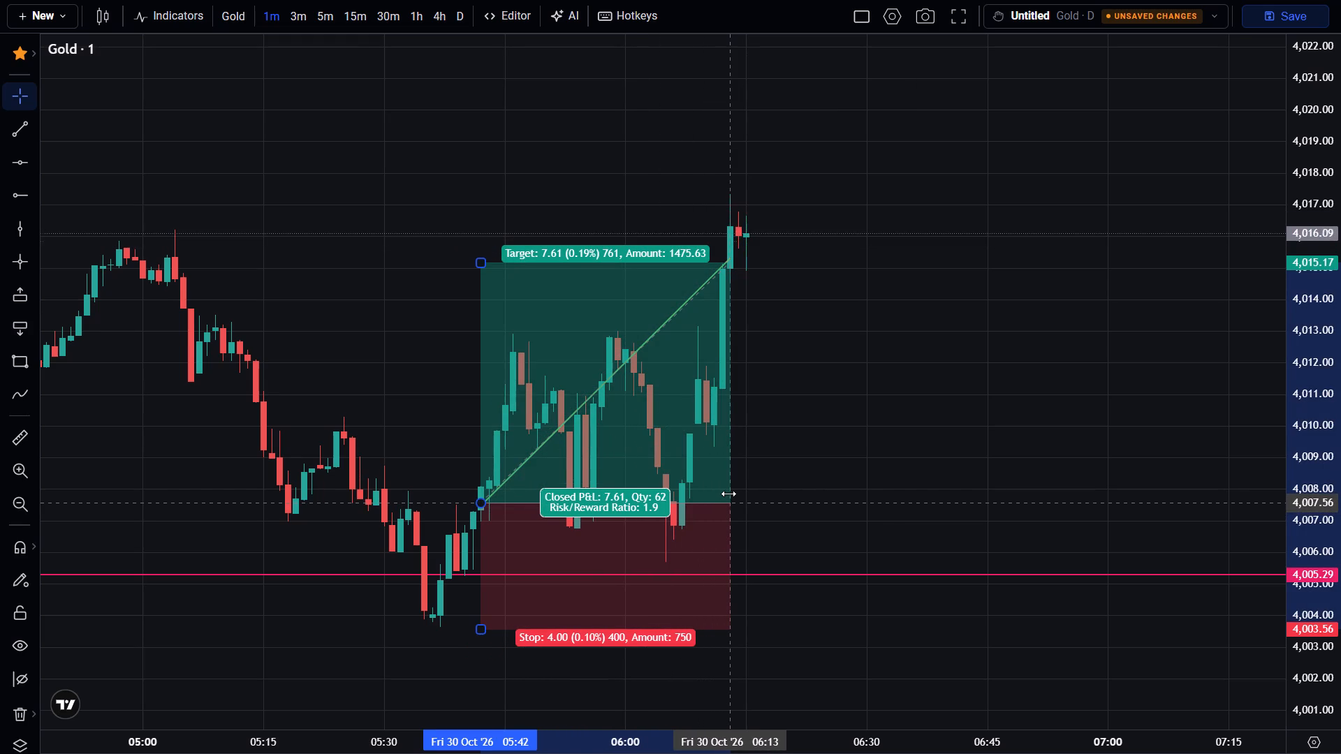
drag(728, 494, 731, 492)
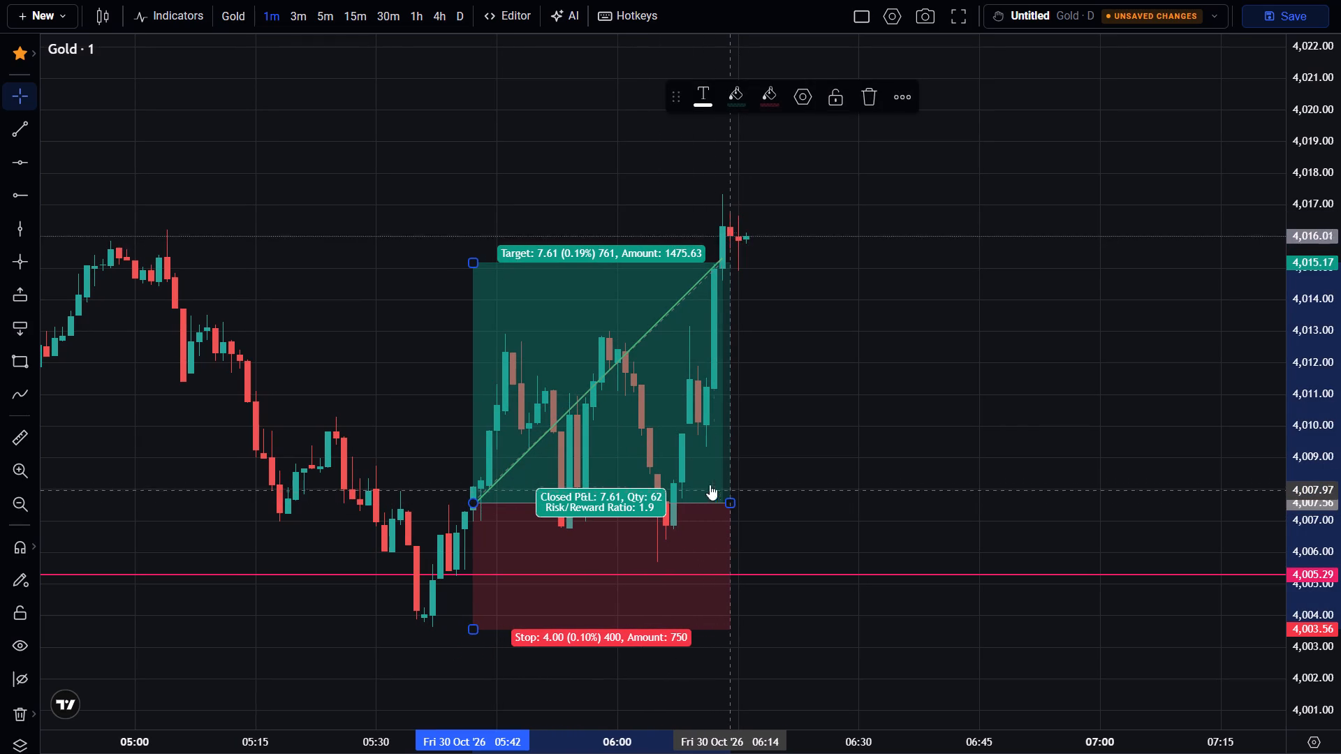
click(472, 262)
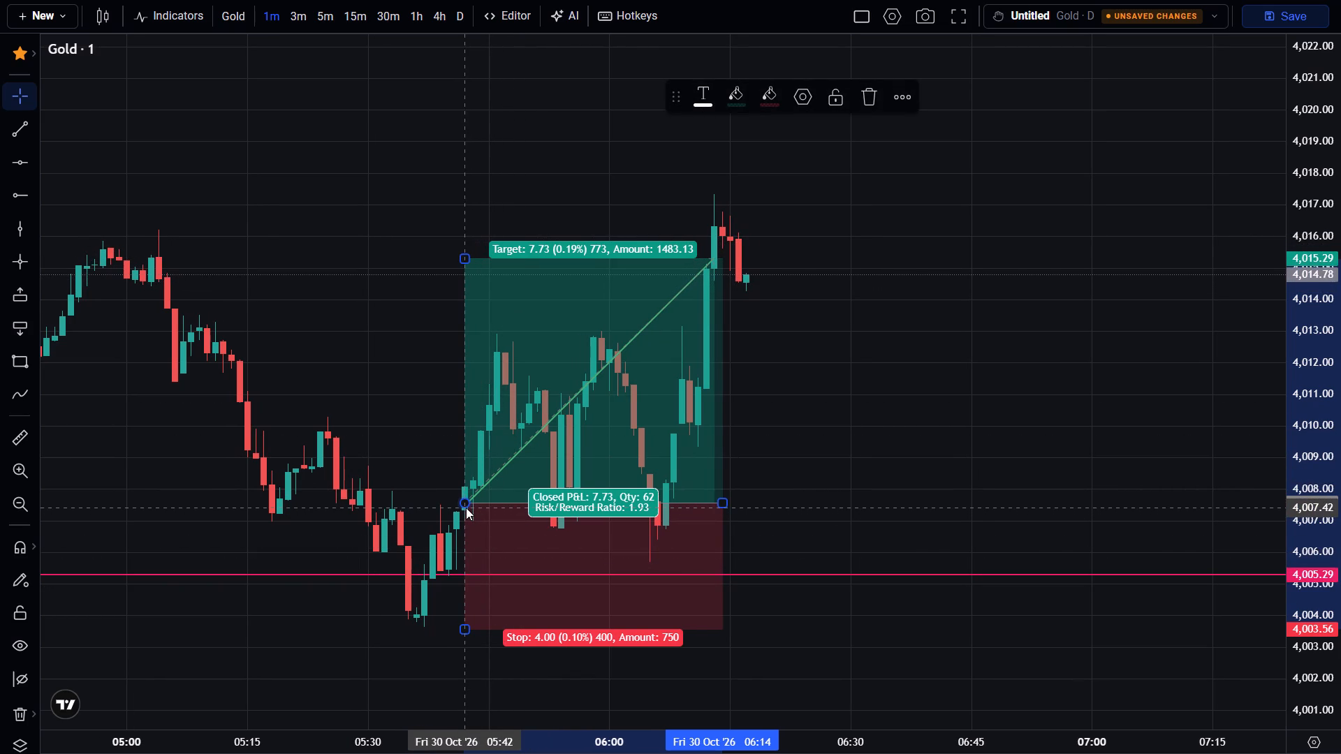
drag(463, 501, 463, 499)
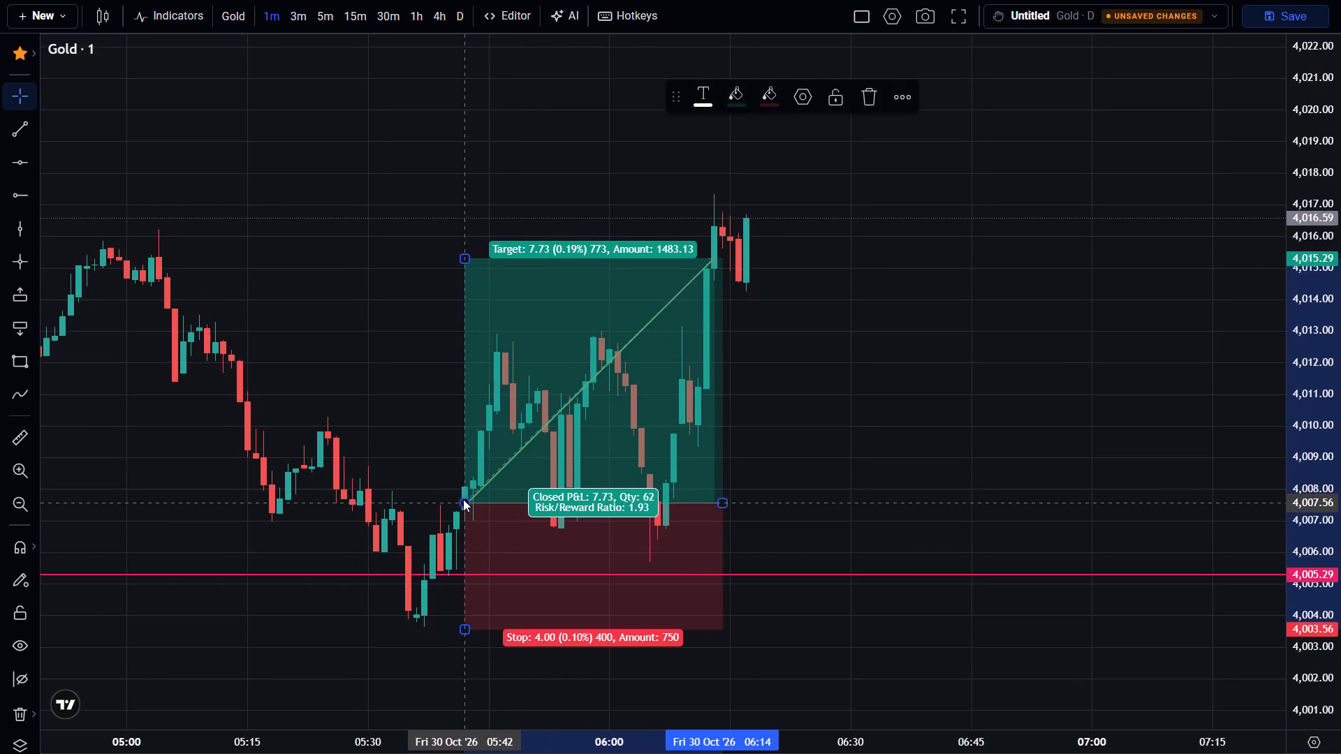
drag(463, 499, 464, 507)
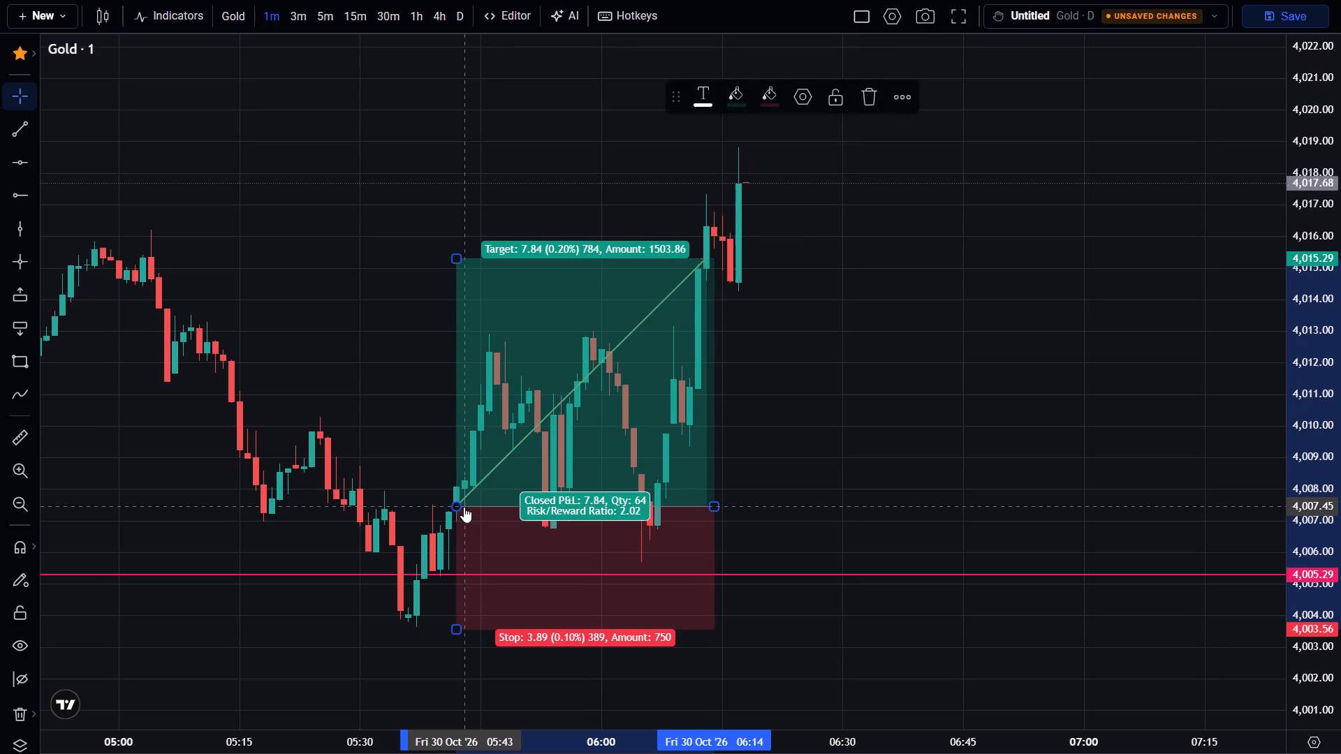
click(928, 451)
Examine the 1-hour Gold candles against the horizontal levels at 4,005.29 and 3,988.84.
drag(928, 451, 835, 556)
scroll(829, 553, down, 2)
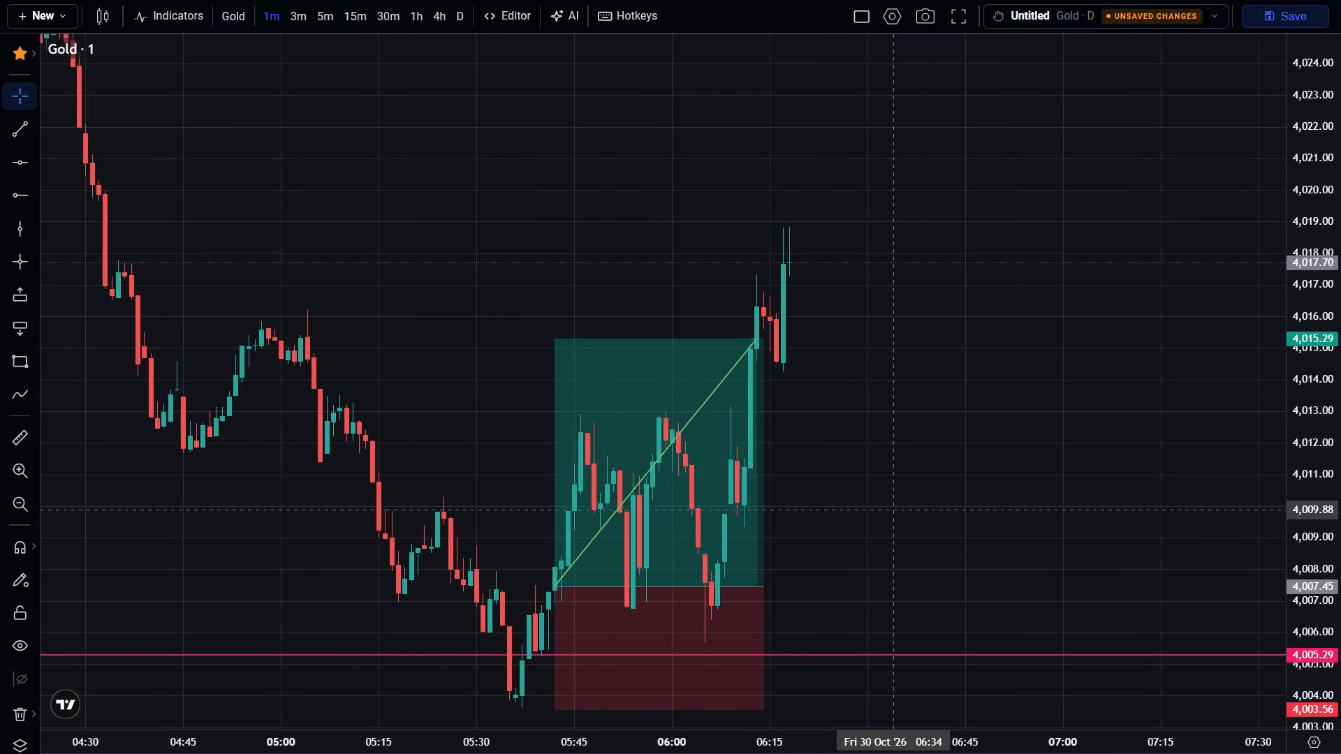
scroll(891, 510, up, 1)
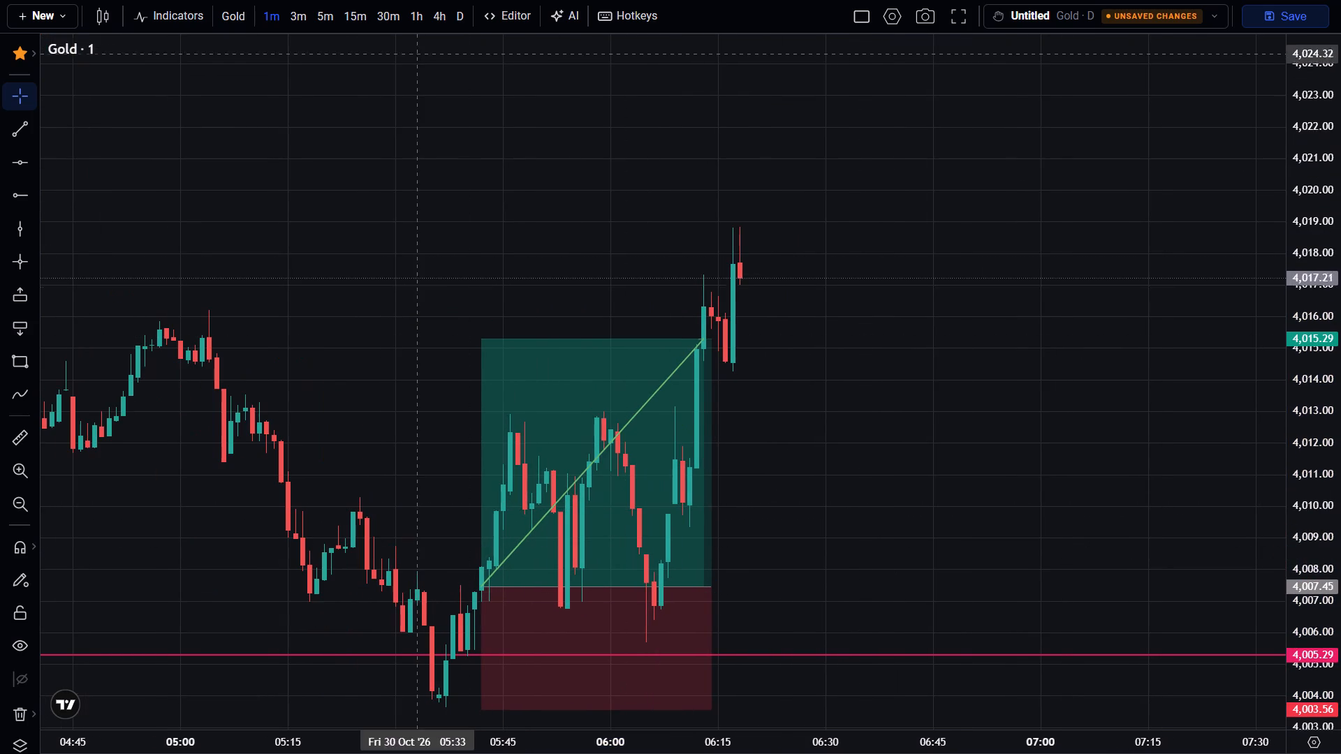
click(420, 20)
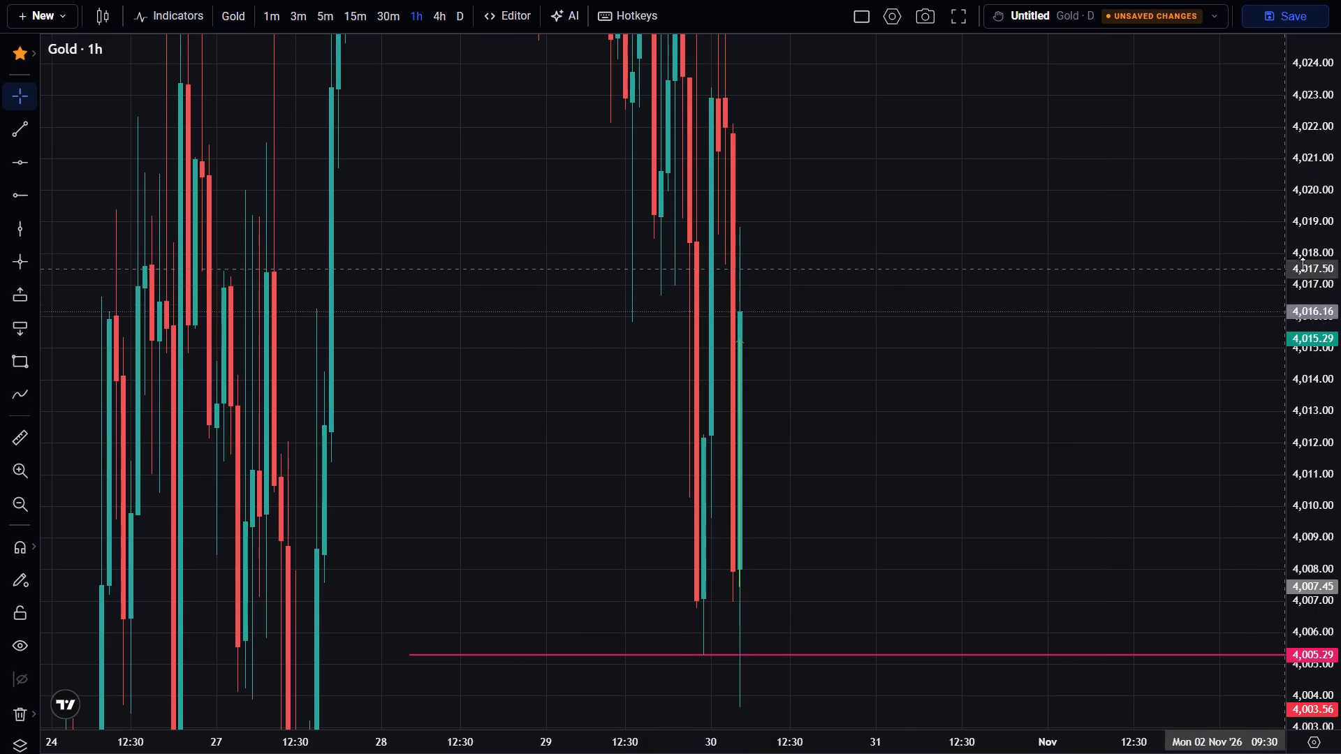
drag(1327, 246, 1340, 599)
scroll(974, 544, up, 3)
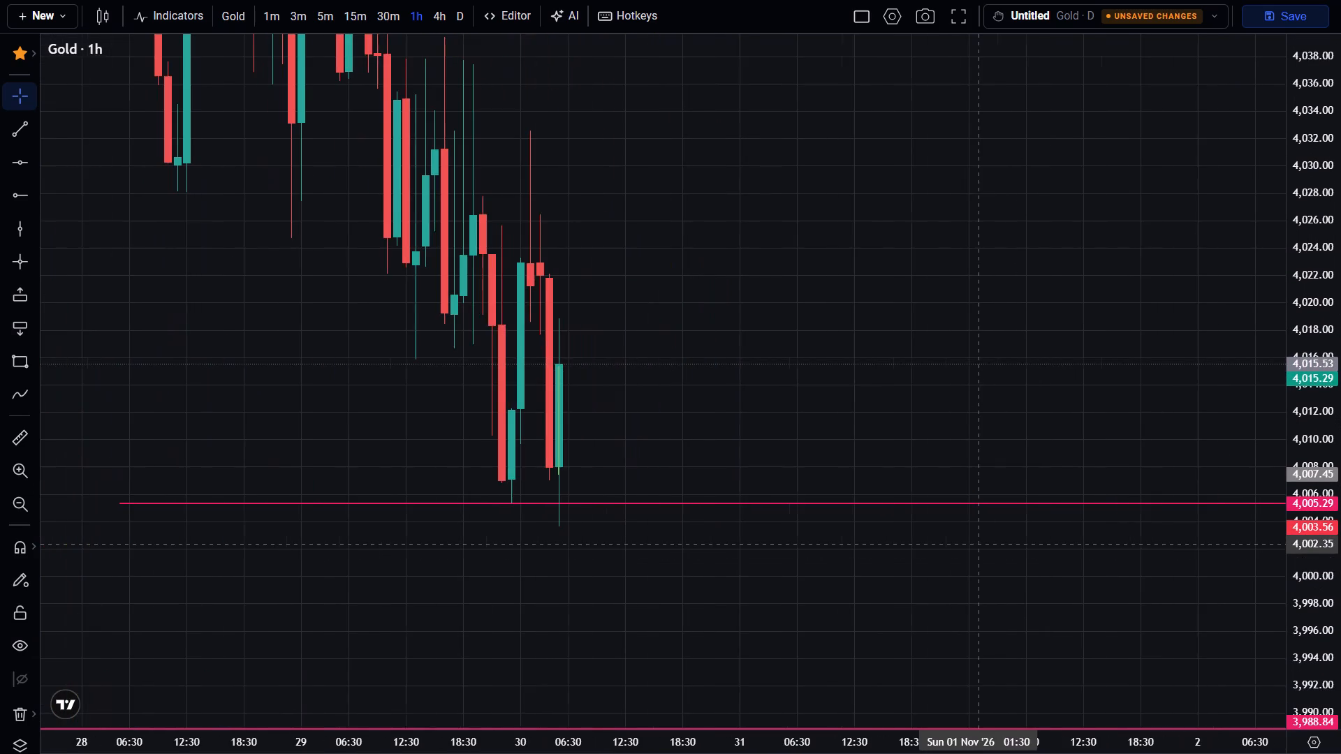
scroll(974, 571, up, 1)
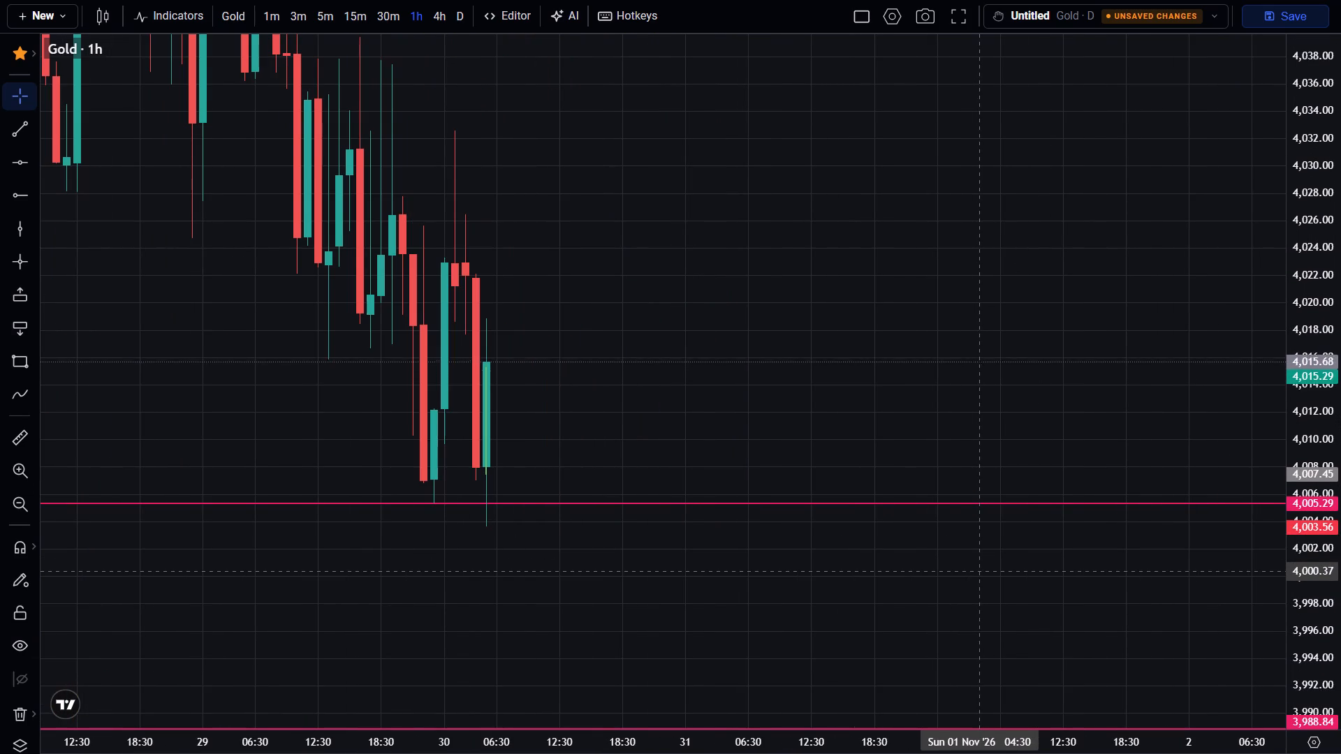
scroll(974, 571, down, 1)
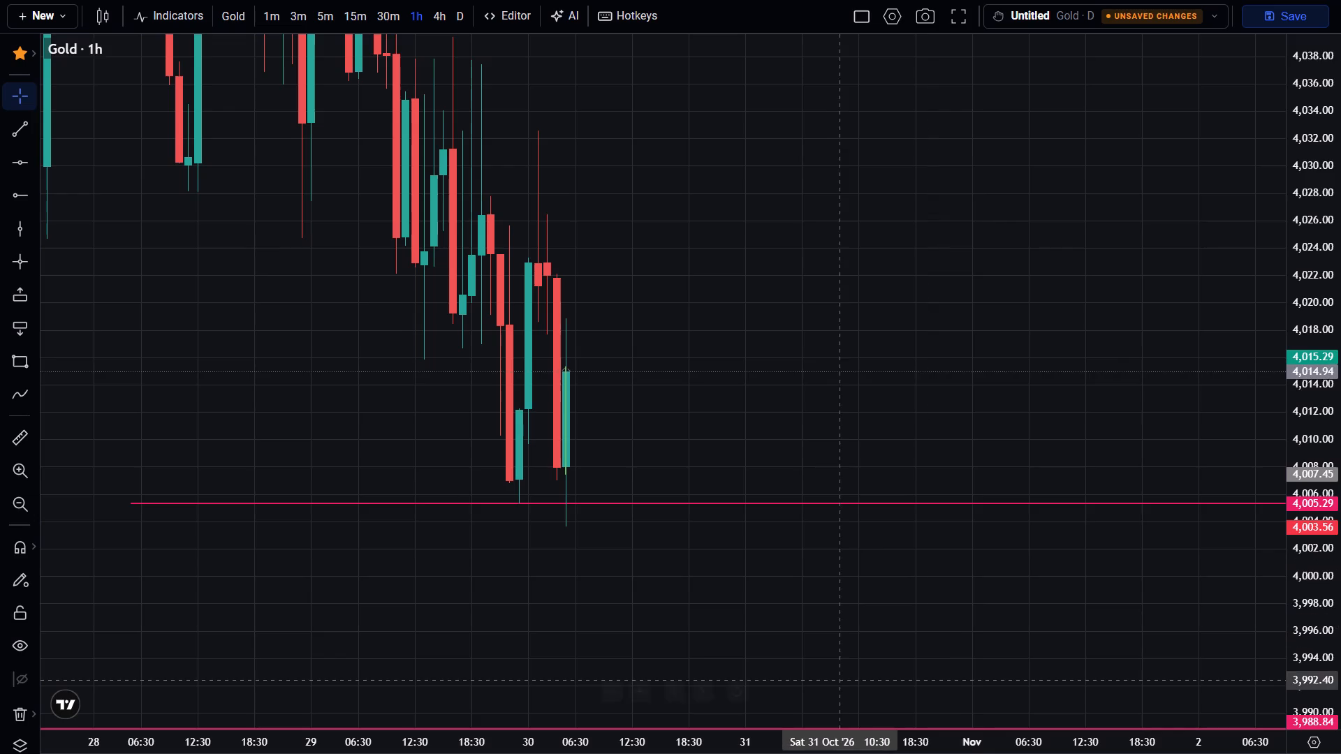
drag(837, 680, 856, 591)
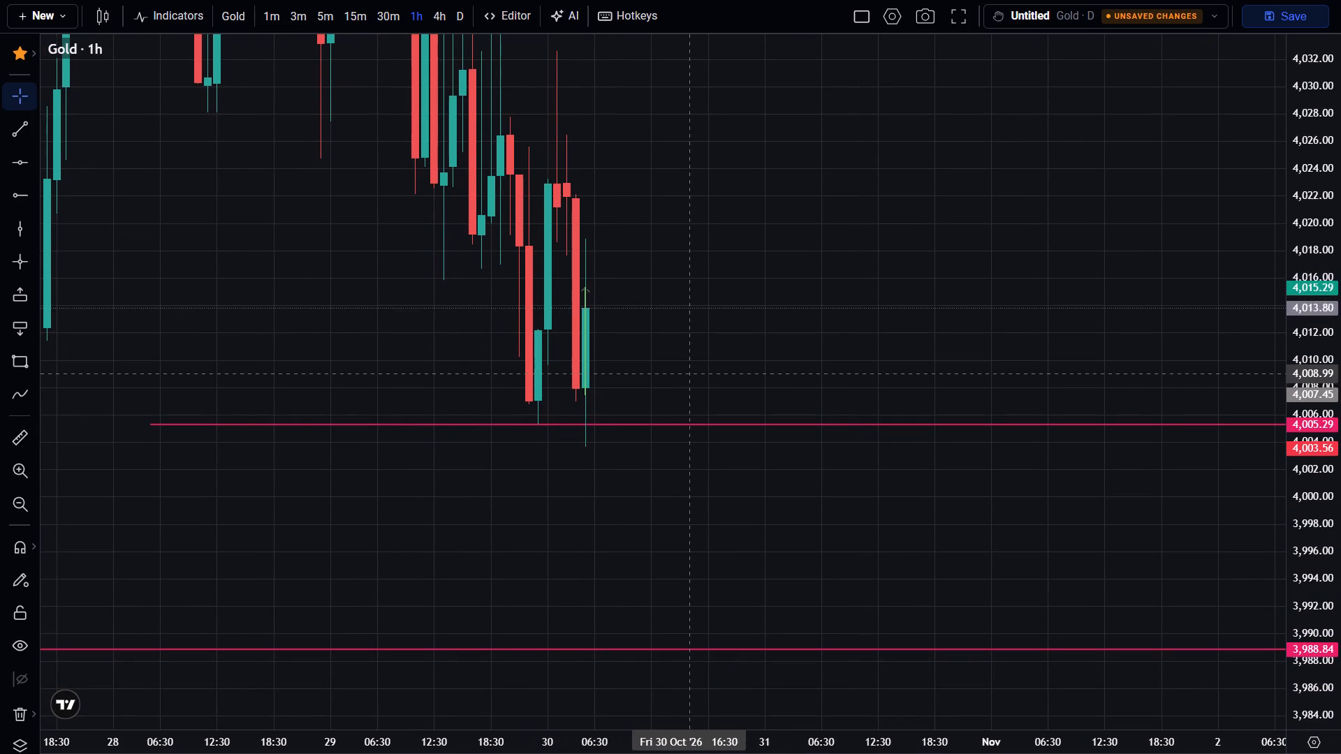
Compare the 4-hour and daily Gold candles around the 4,005.29 and 3,988.84 levels, ending on the 4-hour chart.
click(446, 21)
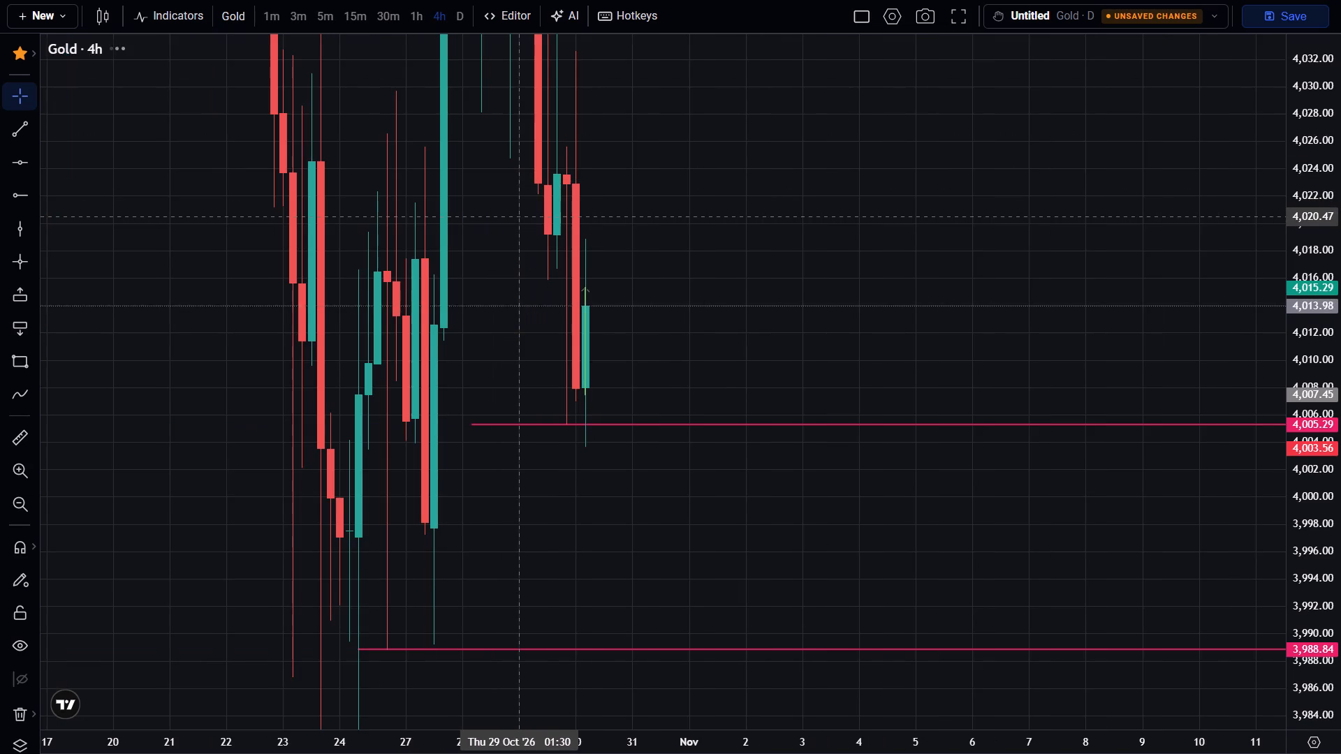
scroll(684, 281, up, 3)
drag(679, 303, 925, 282)
scroll(927, 280, up, 1)
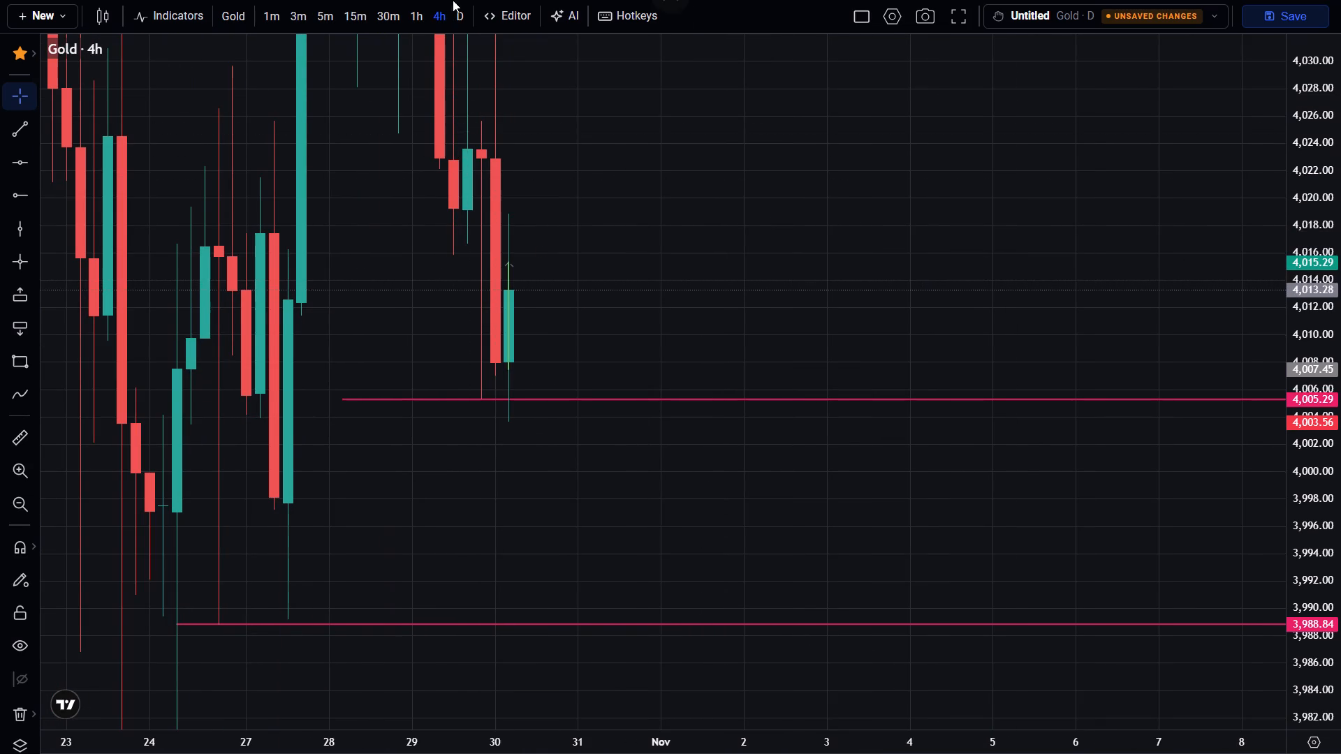
click(453, 16)
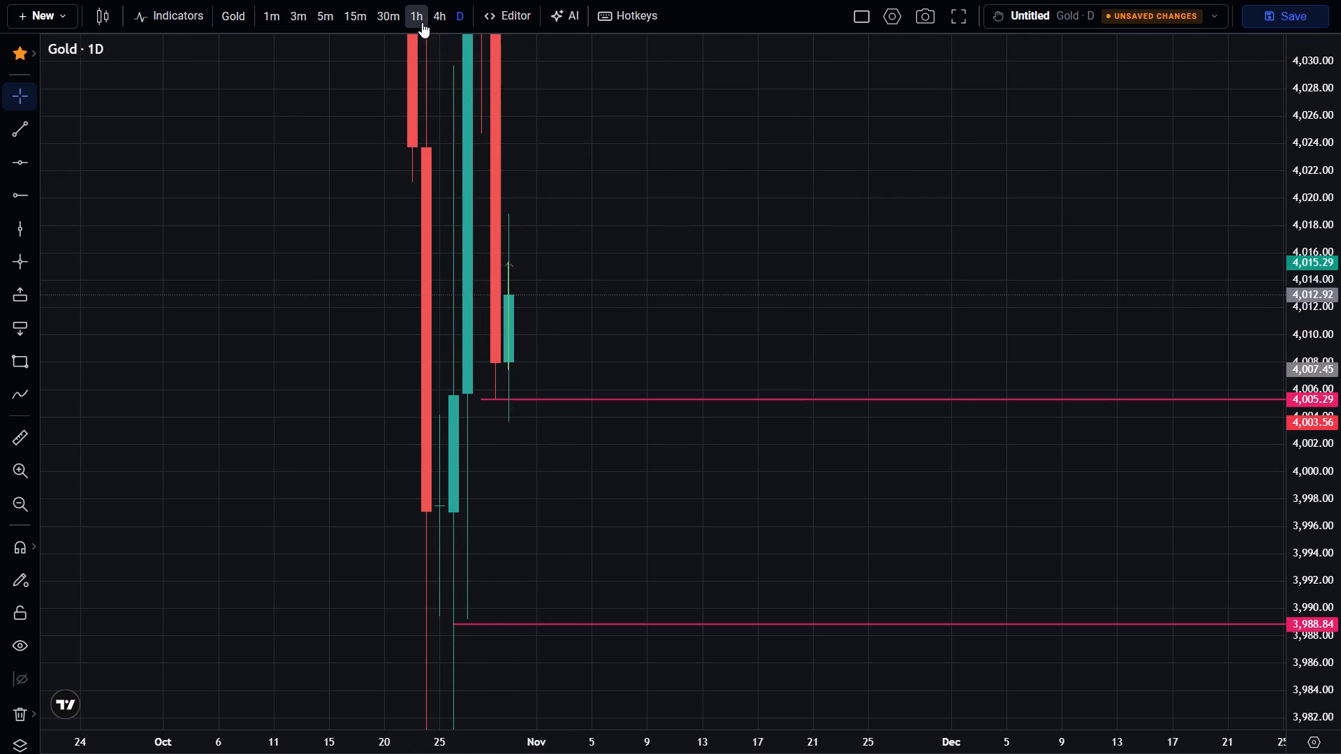
drag(600, 205, 629, 235)
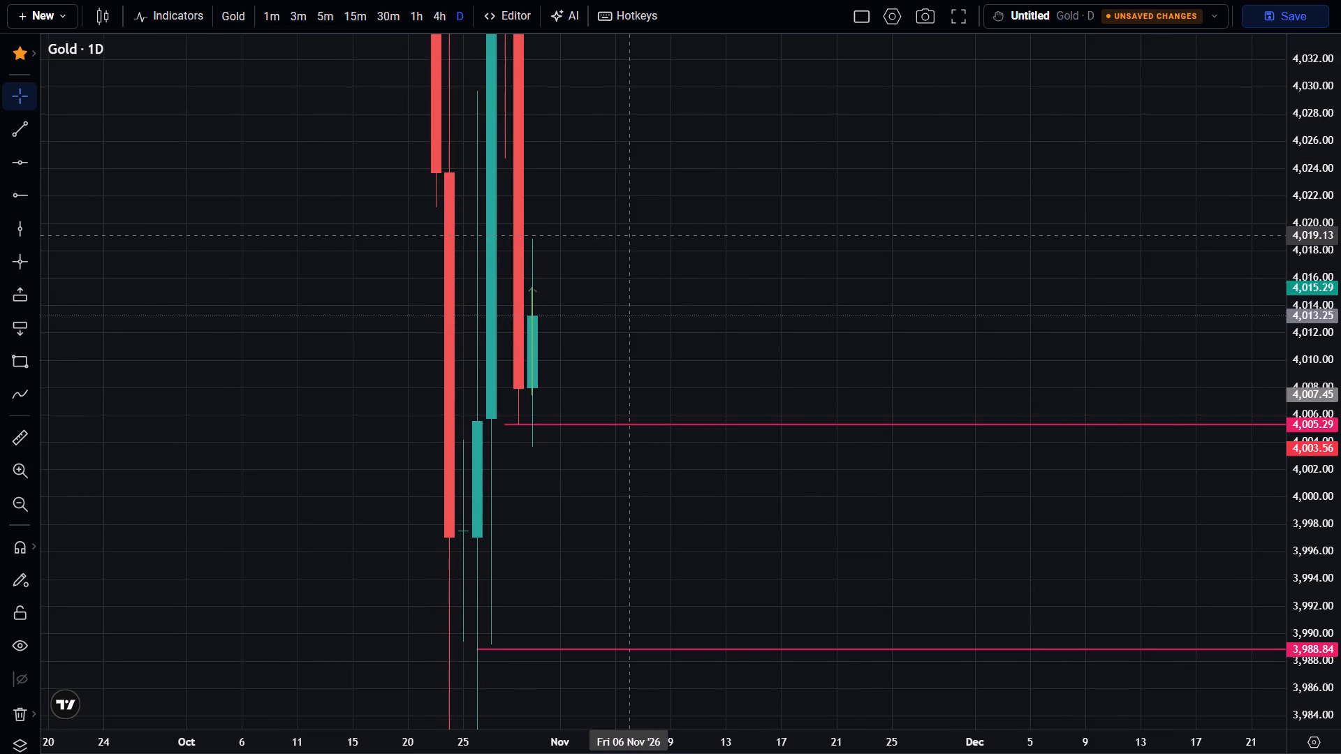
click(442, 22)
drag(676, 275, 902, 293)
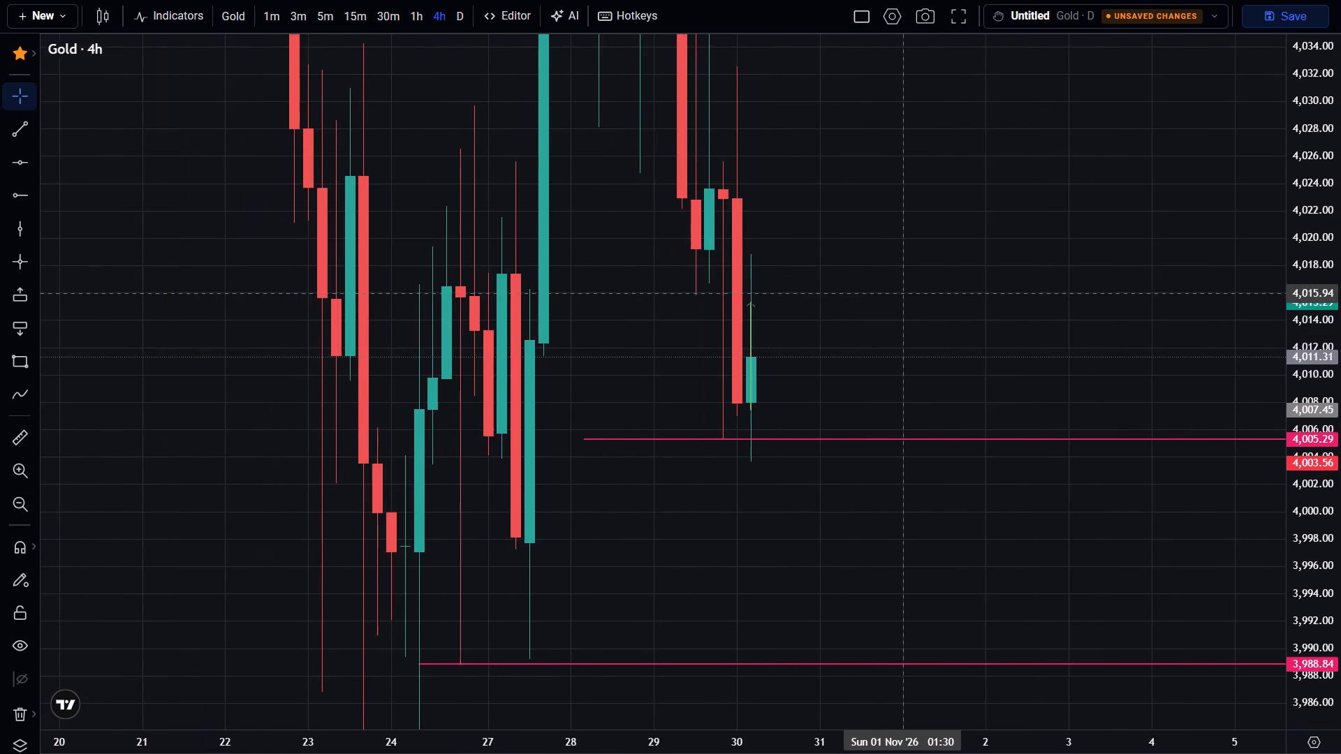
scroll(904, 292, up, 2)
drag(856, 320, 1016, 347)
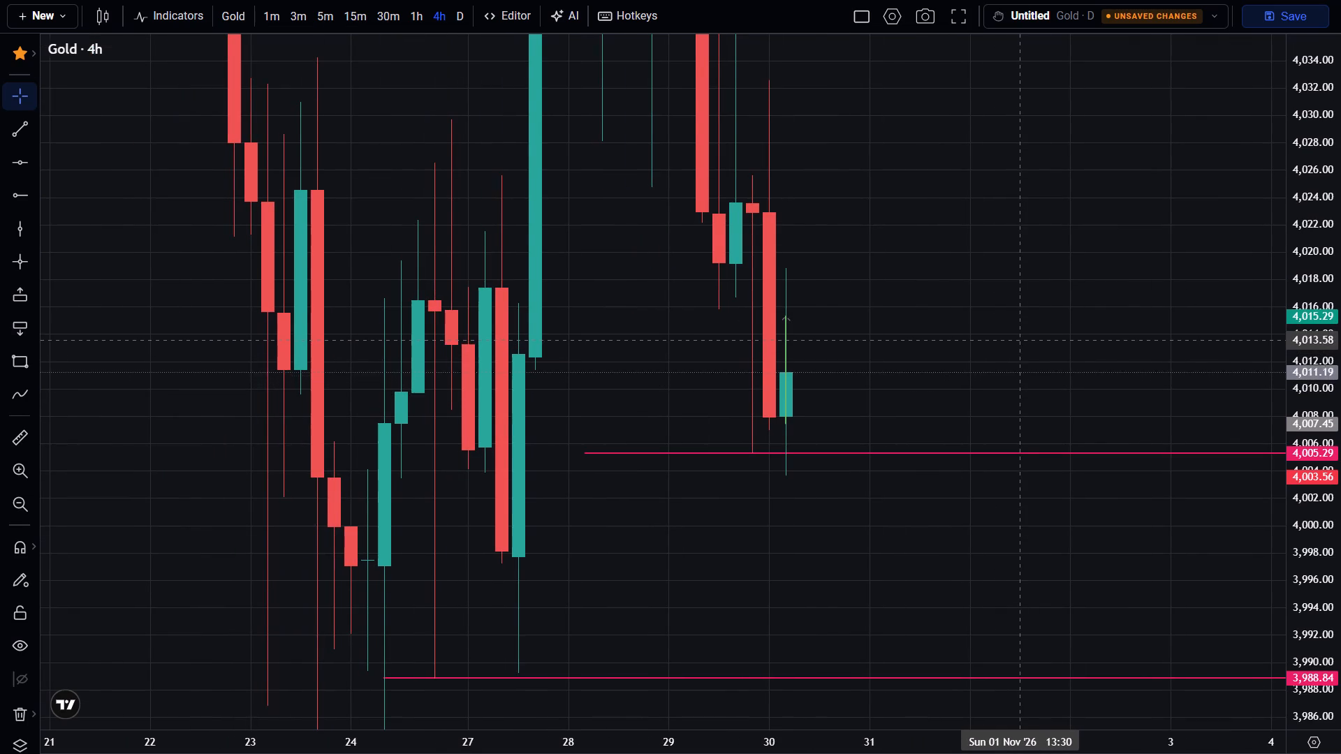
Review the 1-minute price action from 29 October through the long position drawing and the newest candles on 30 October.
click(266, 13)
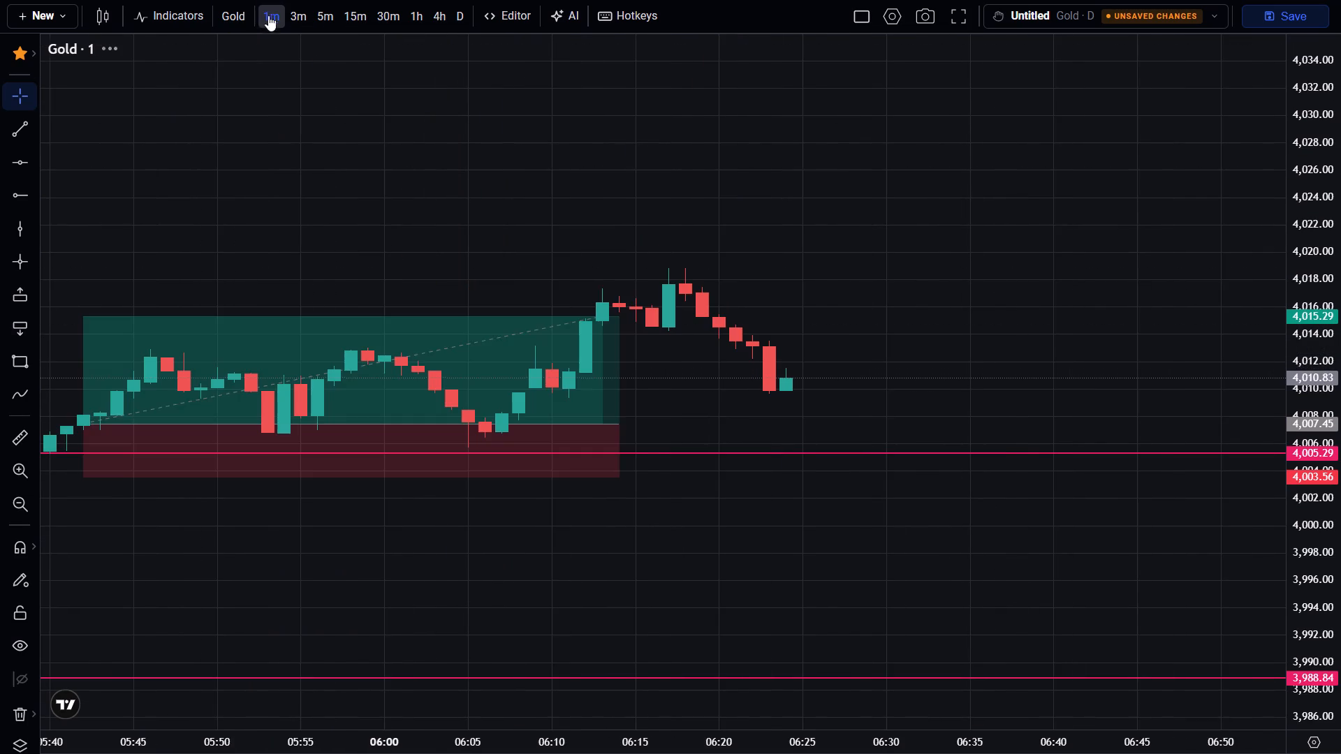
scroll(349, 191, down, 14)
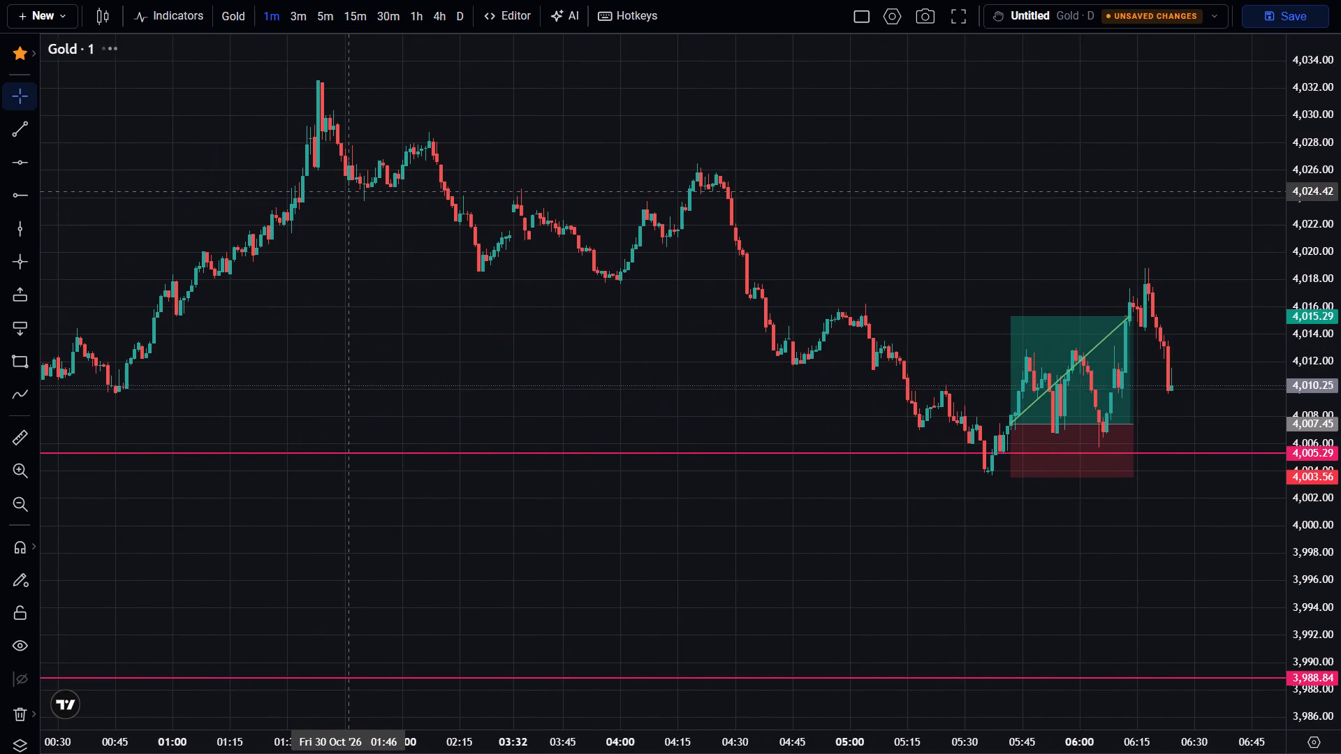
scroll(349, 191, down, 6)
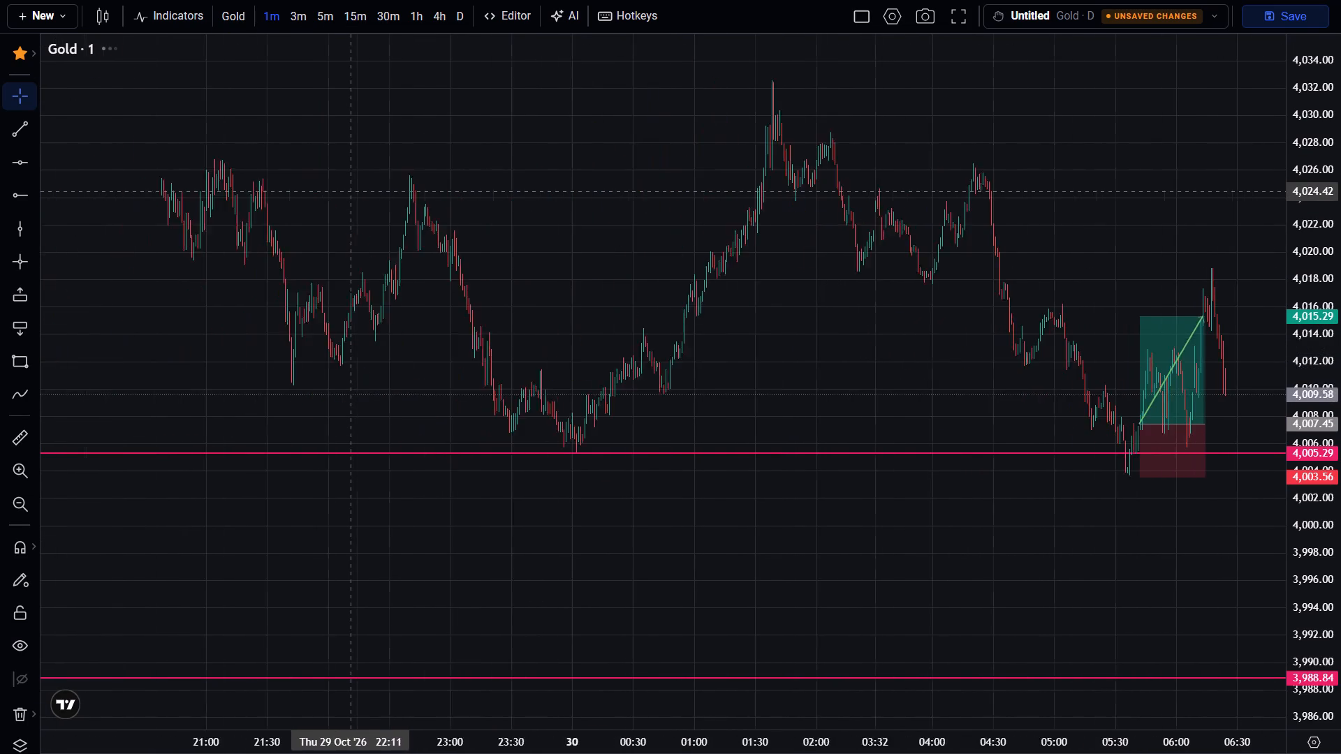
scroll(349, 191, down, 3)
scroll(349, 191, up, 9)
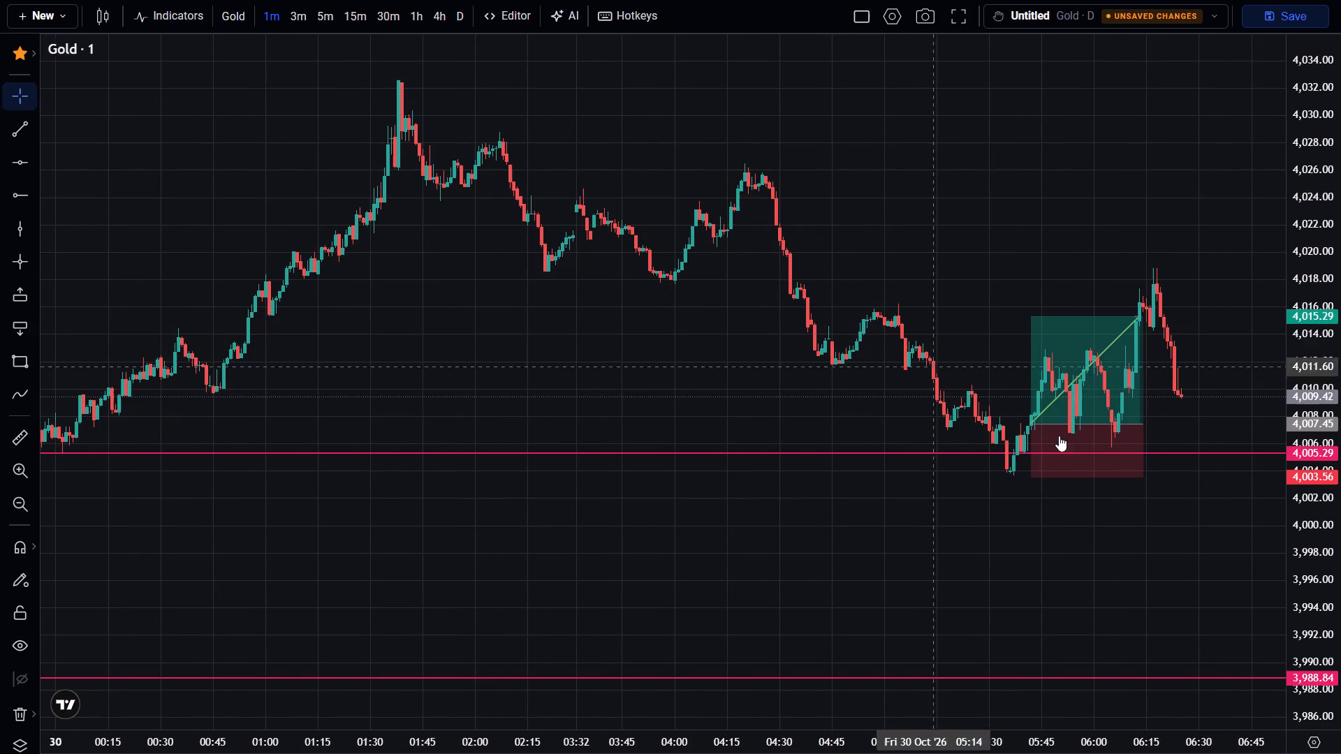
scroll(1317, 510, up, 8)
scroll(1220, 536, up, 3)
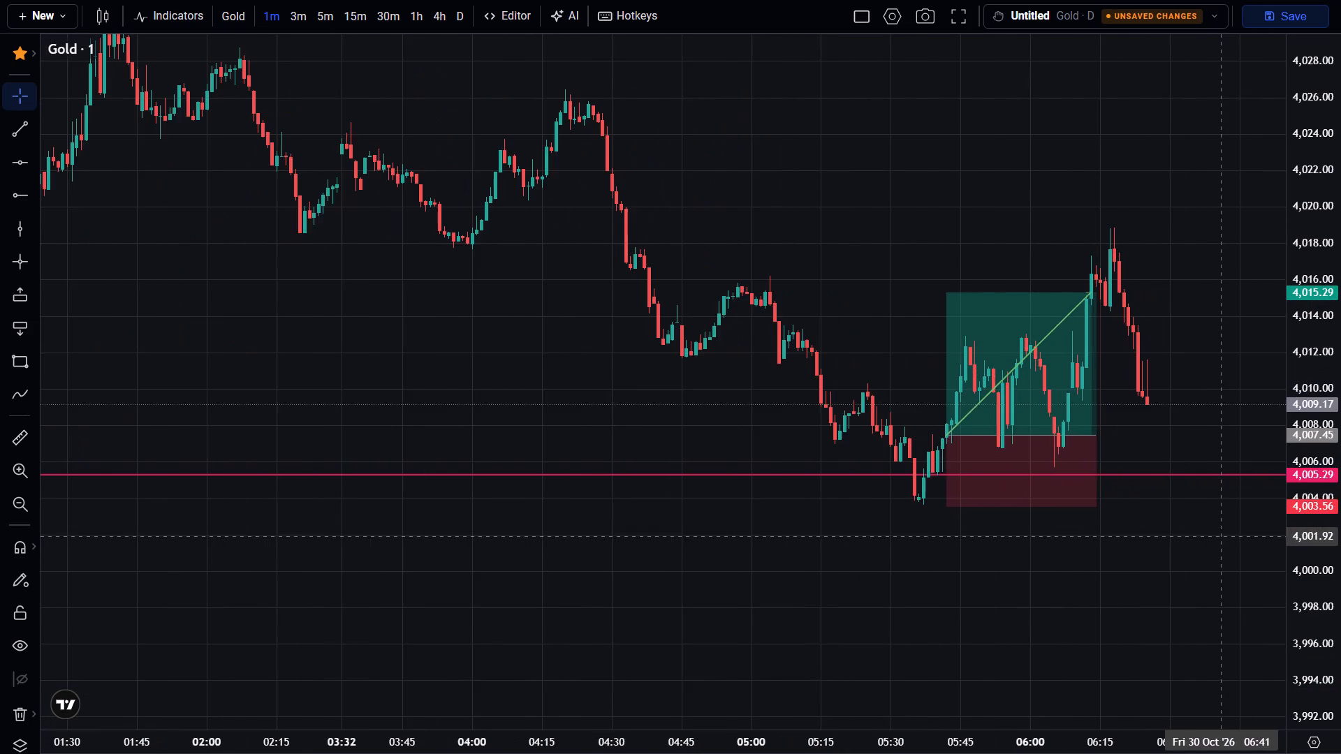
Measure the price range from about 4,003.35 at 06:38 up to about 4,018.59 at 06:10, then clear the measurement.
drag(1217, 545, 1095, 691)
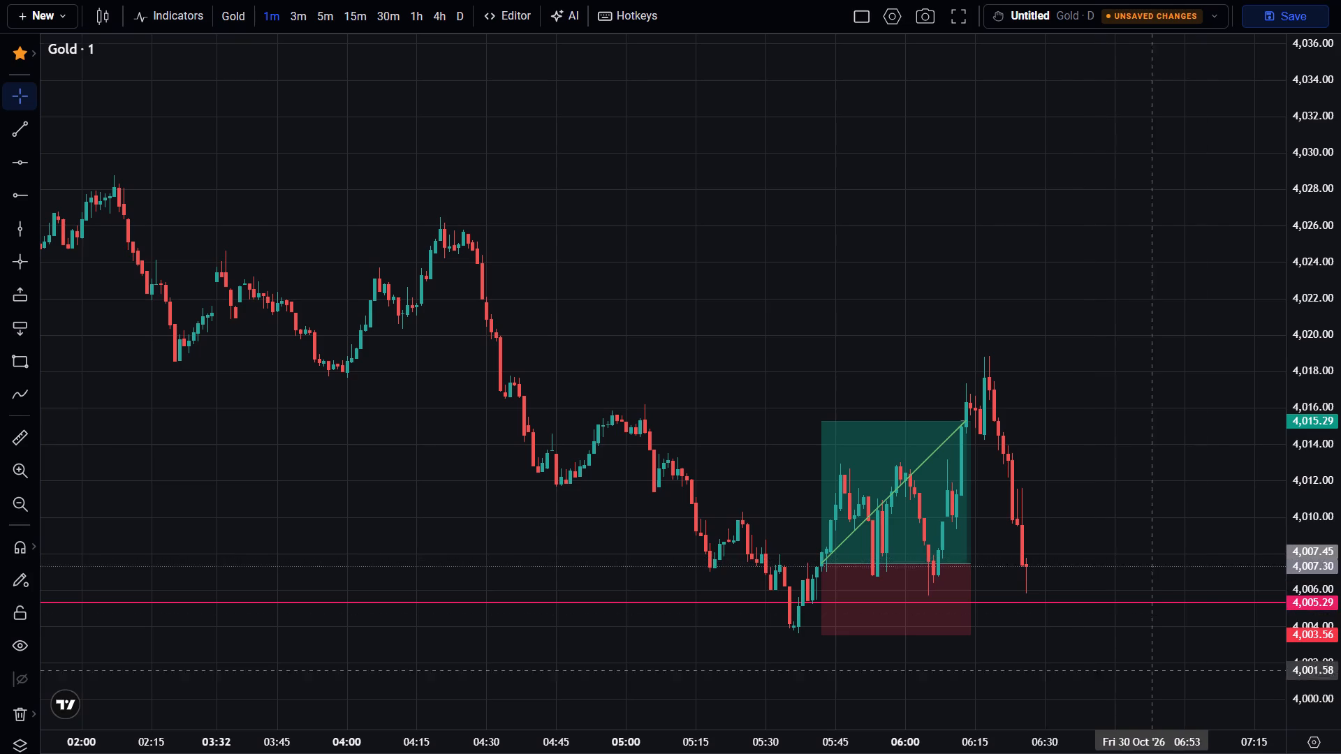
drag(1115, 654, 908, 542)
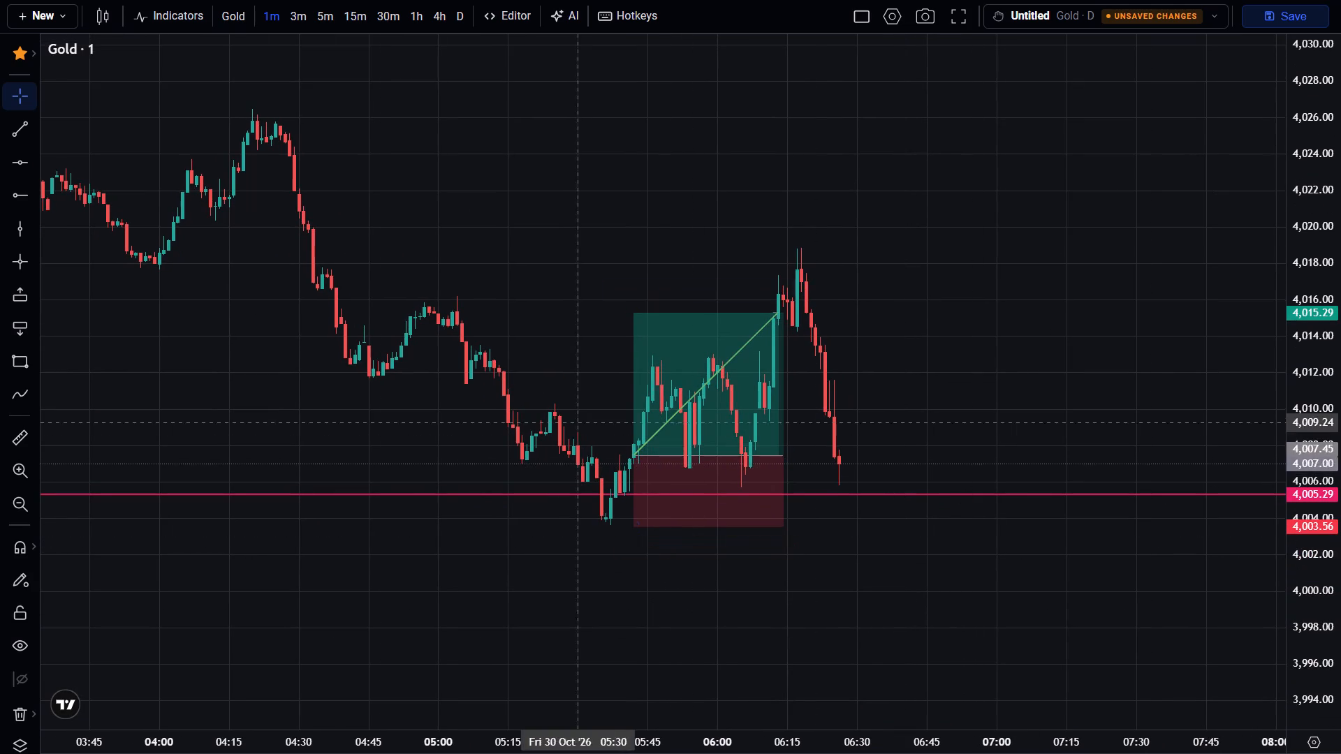
click(2, 437)
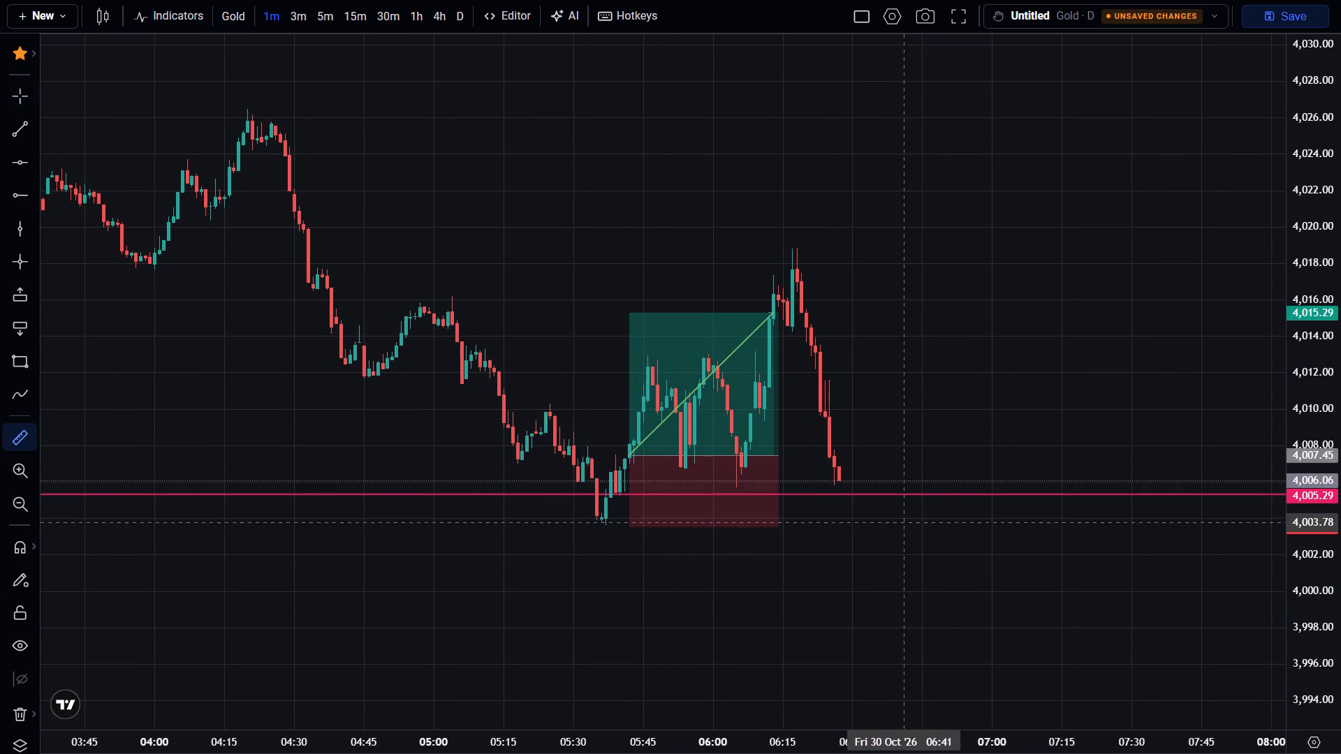
click(888, 530)
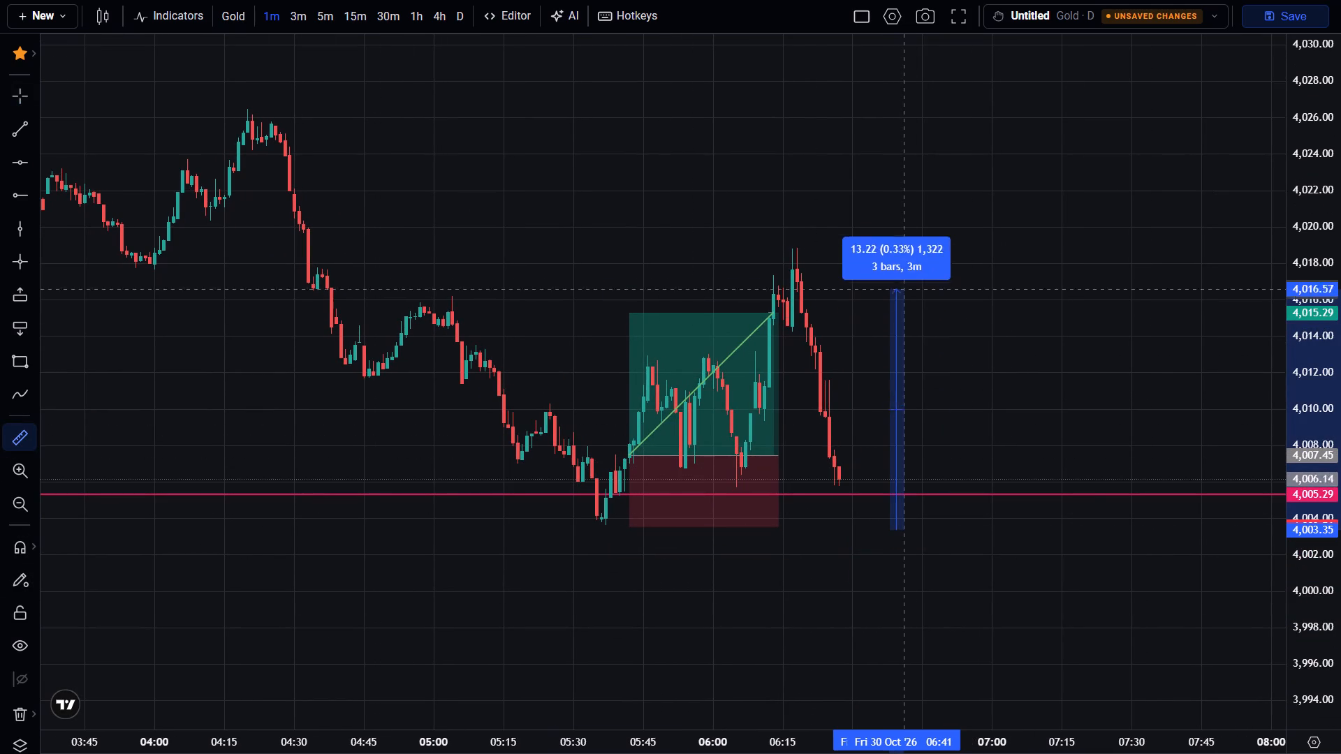
click(758, 253)
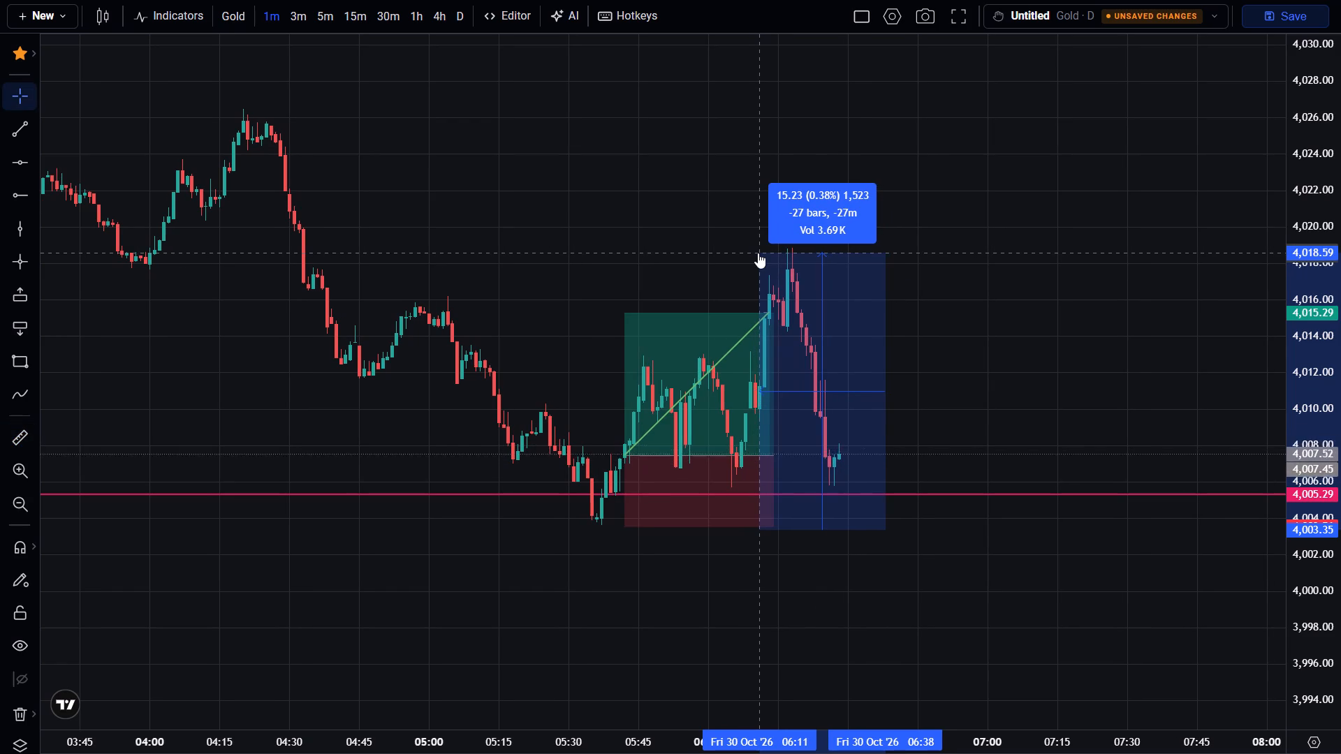
click(758, 253)
Examine the daily Gold candles against the 4,005.29 and 3,988.84 levels and the purple zone beneath them.
drag(961, 340, 983, 281)
scroll(985, 276, up, 1)
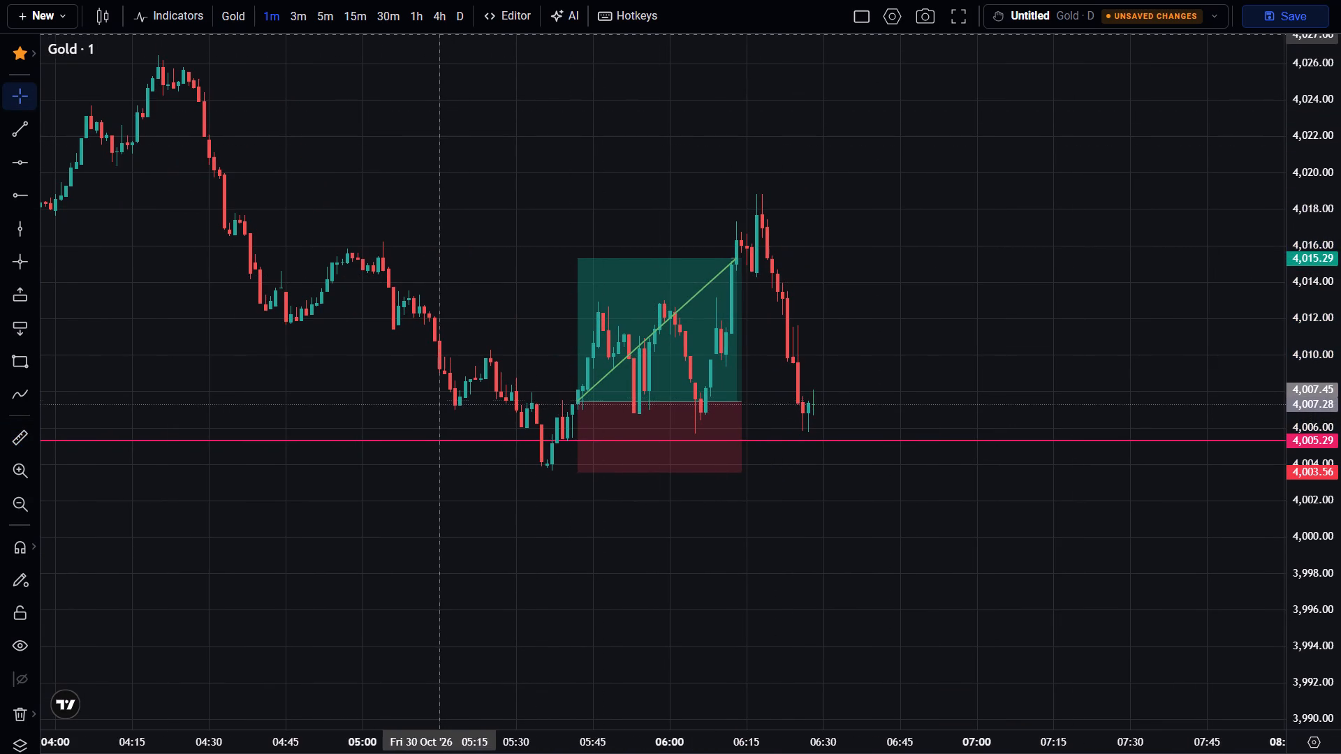
click(465, 10)
scroll(987, 374, up, 3)
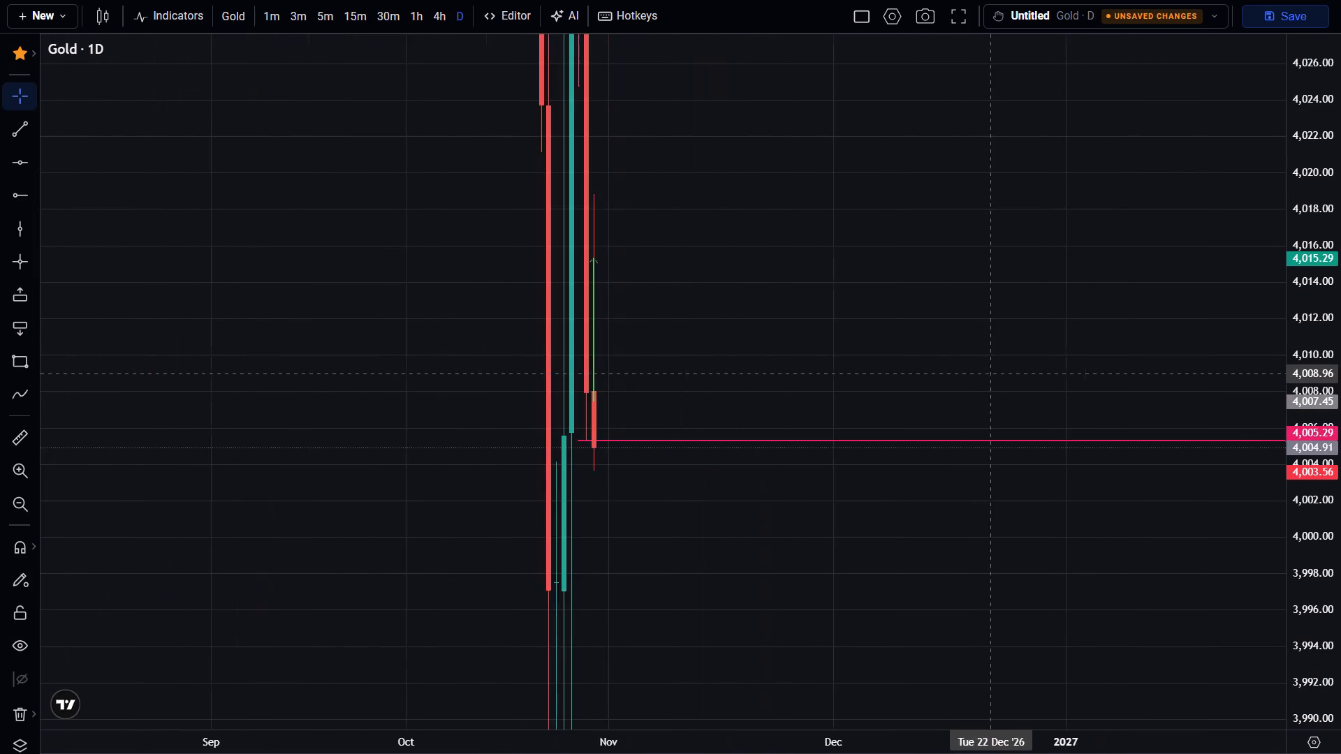
scroll(988, 374, up, 2)
drag(931, 586, 950, 325)
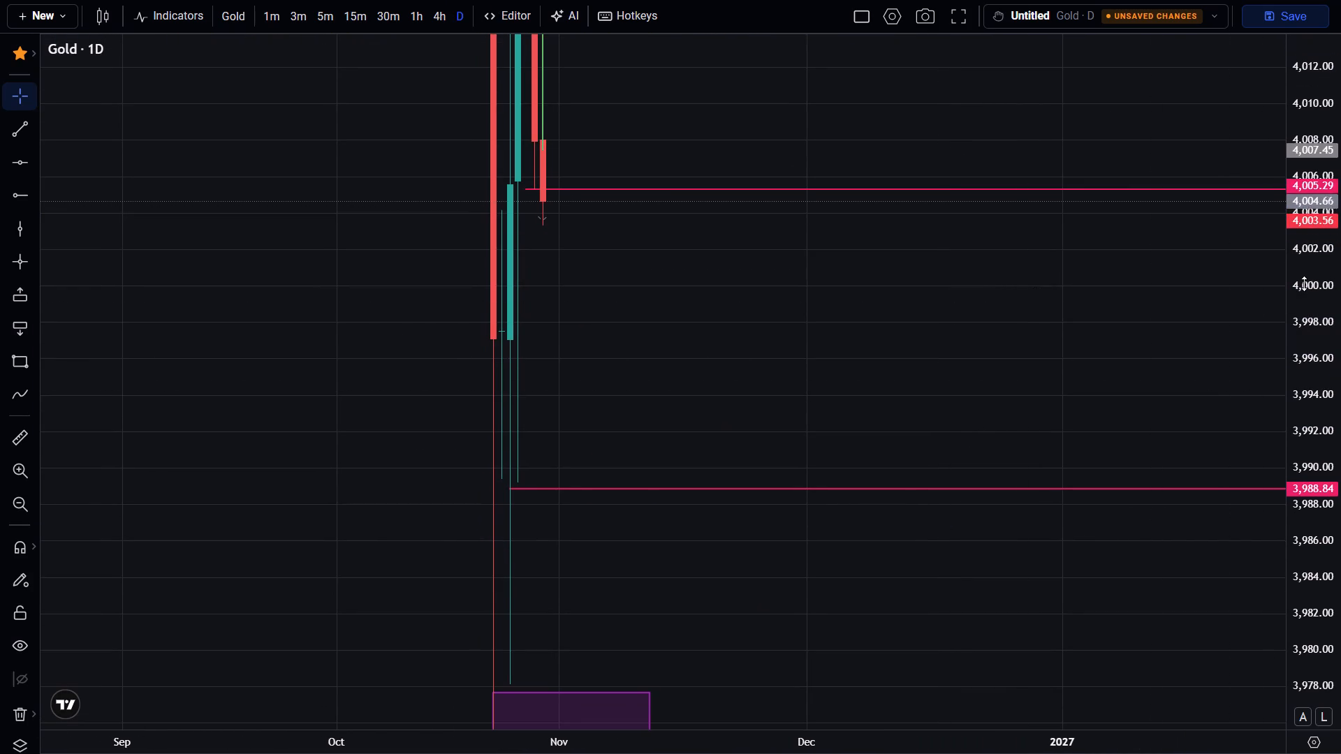
drag(1304, 283, 1326, 390)
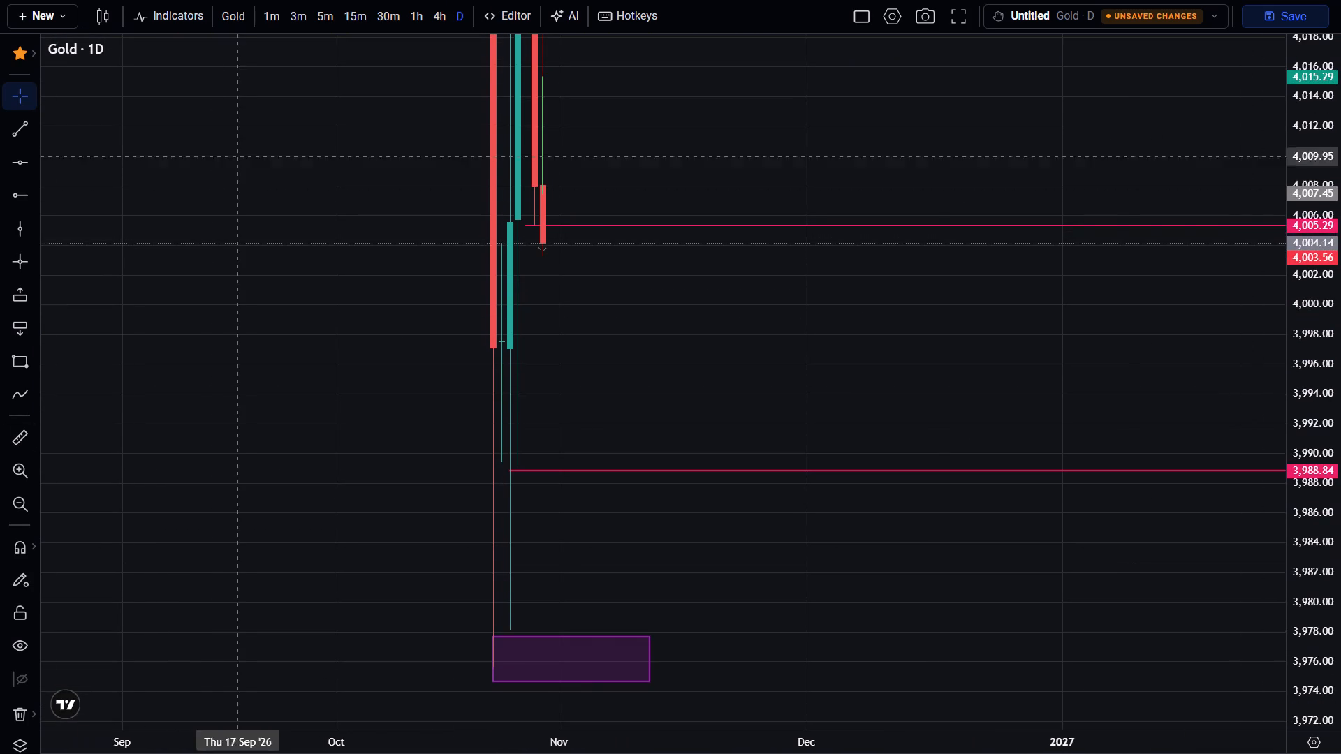
Return to the 1-minute chart and examine the candles after the long position against the 4,005.29 and 3,988.84 levels.
click(269, 17)
scroll(372, 344, down, 3)
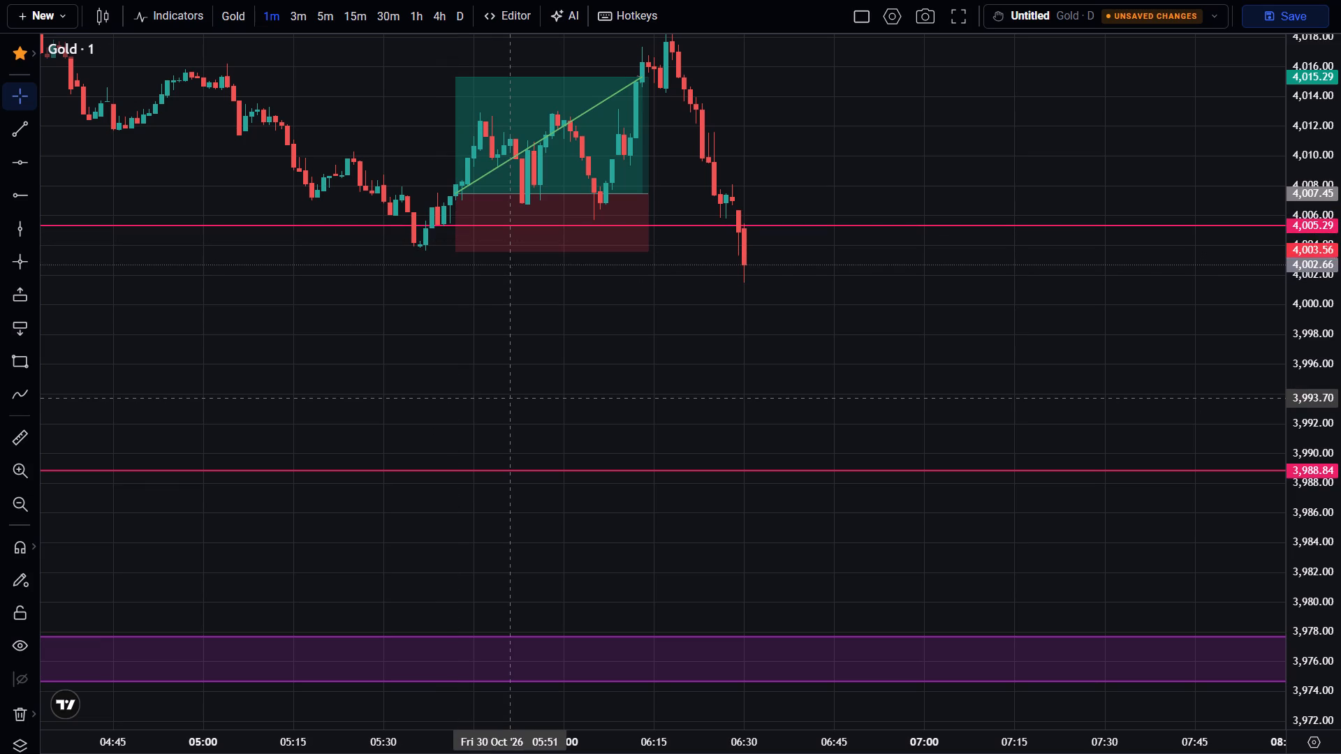
scroll(510, 398, down, 1)
drag(615, 371, 679, 476)
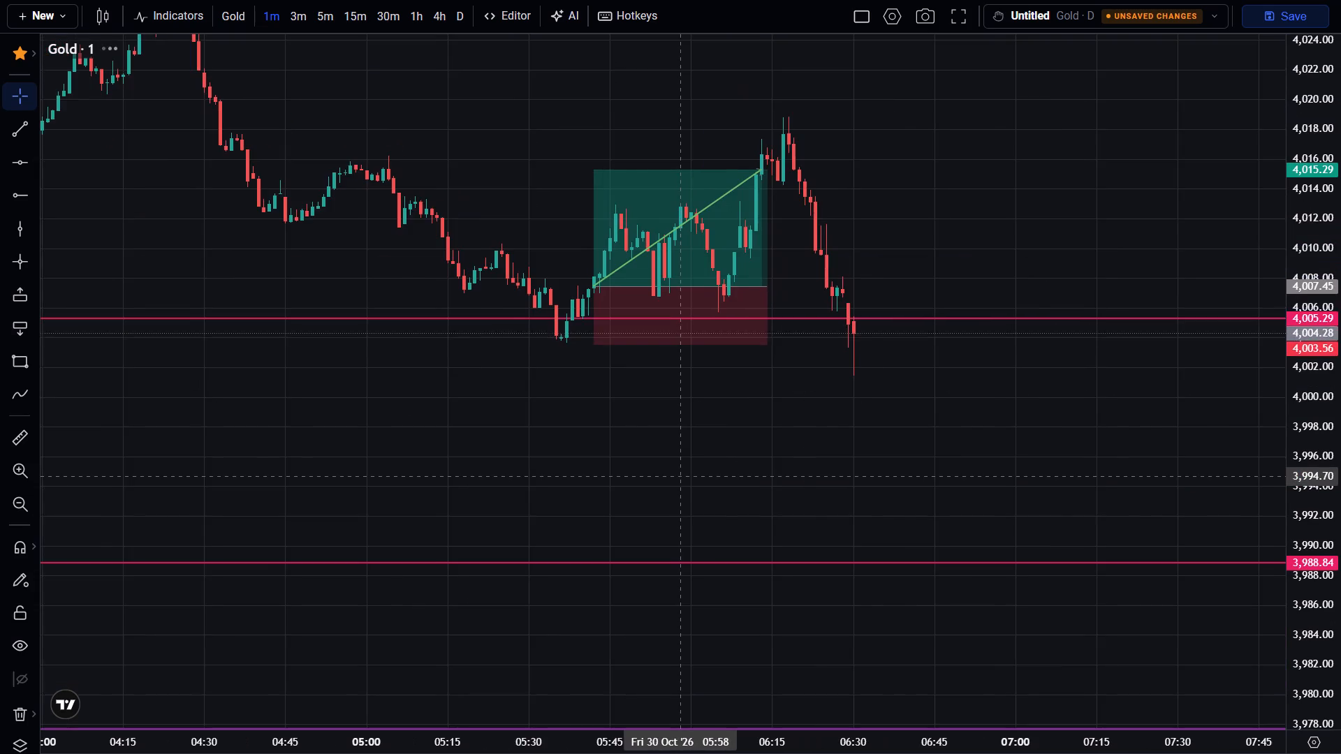
scroll(679, 476, up, 1)
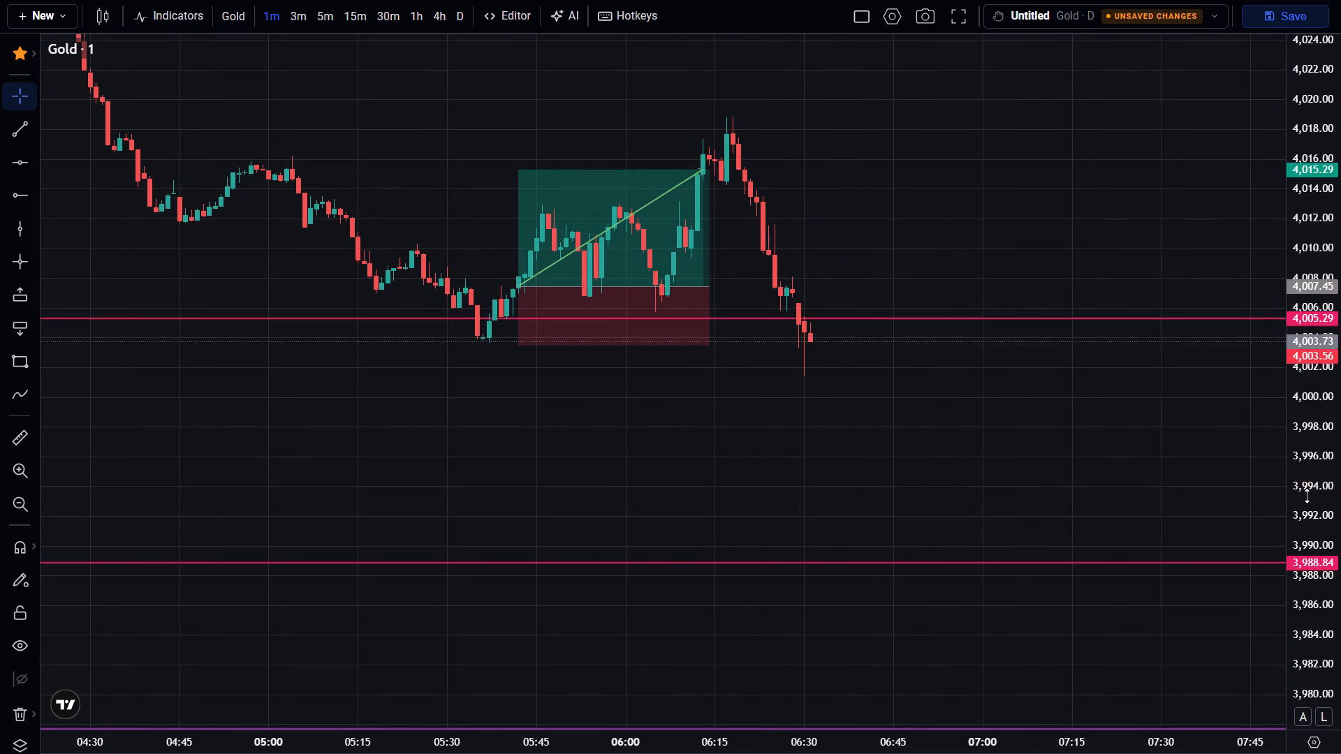
scroll(1307, 494, up, 2)
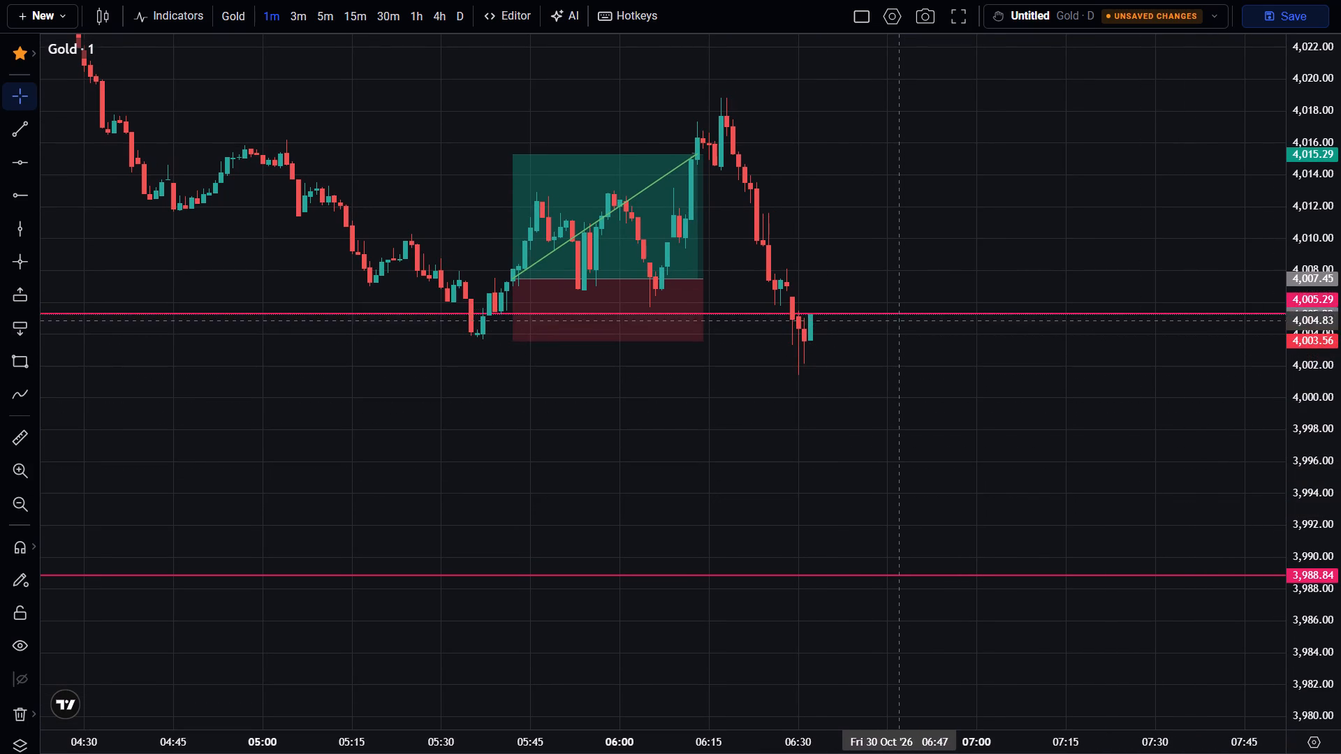
scroll(915, 392, up, 1)
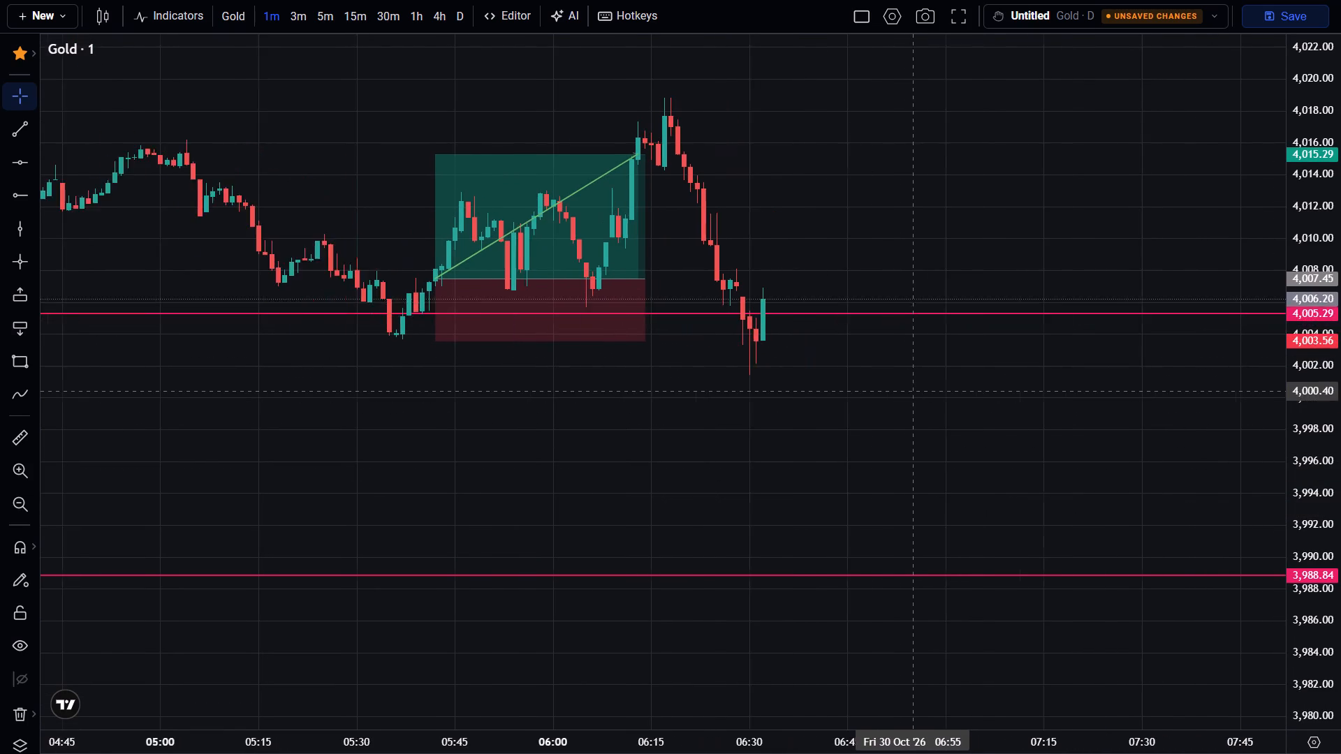
scroll(915, 392, up, 1)
drag(865, 479, 1052, 509)
scroll(1052, 509, up, 2)
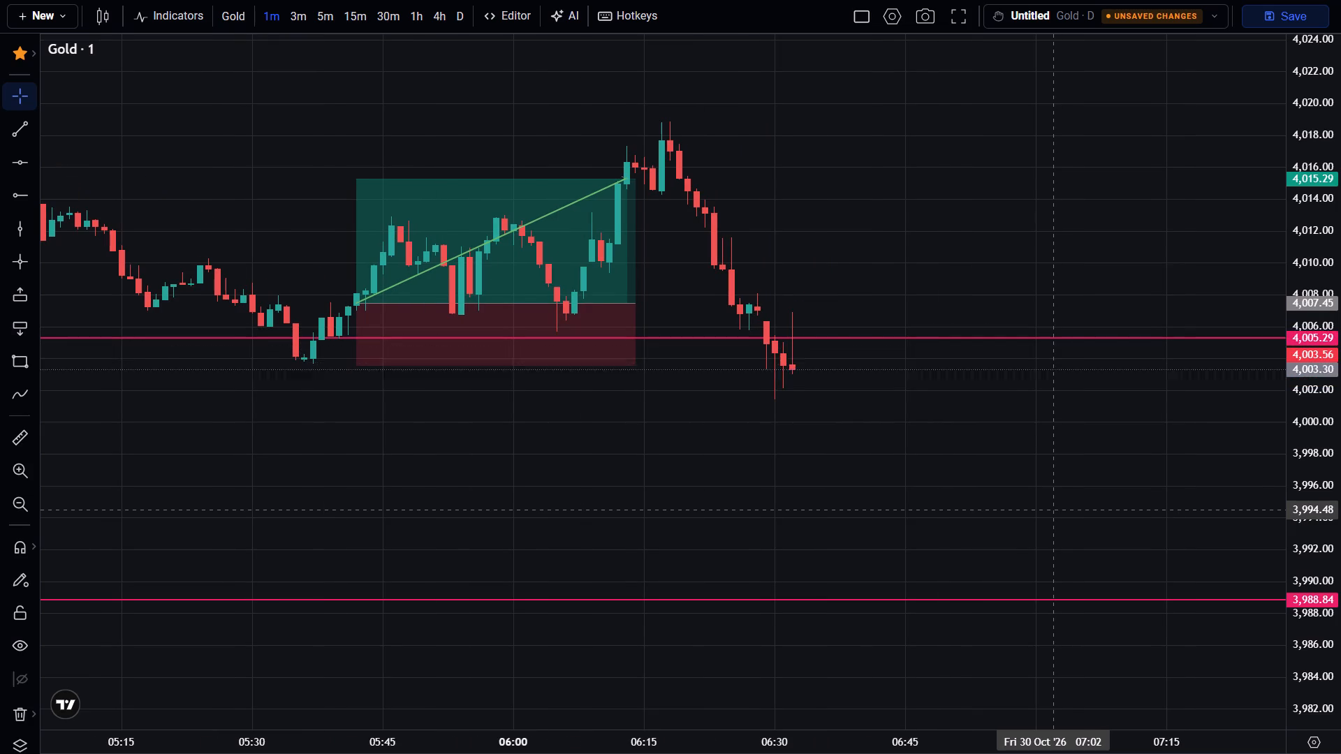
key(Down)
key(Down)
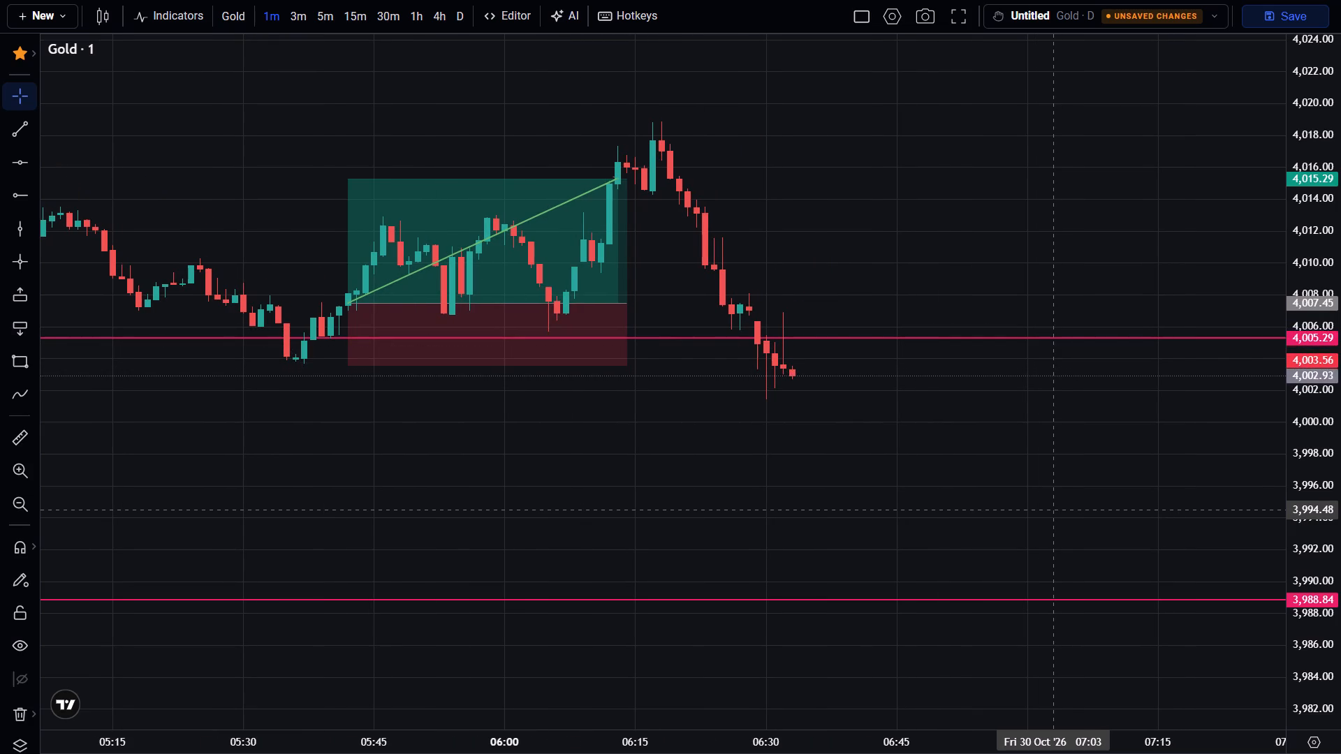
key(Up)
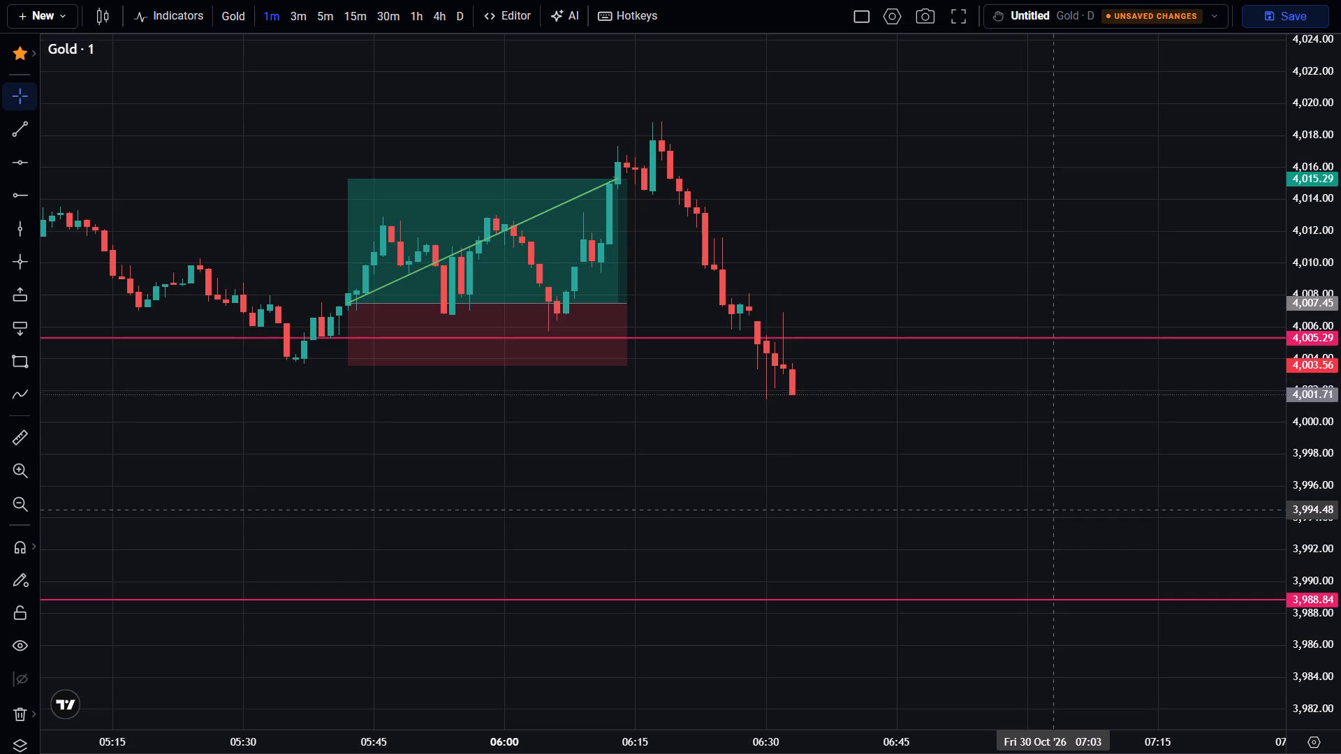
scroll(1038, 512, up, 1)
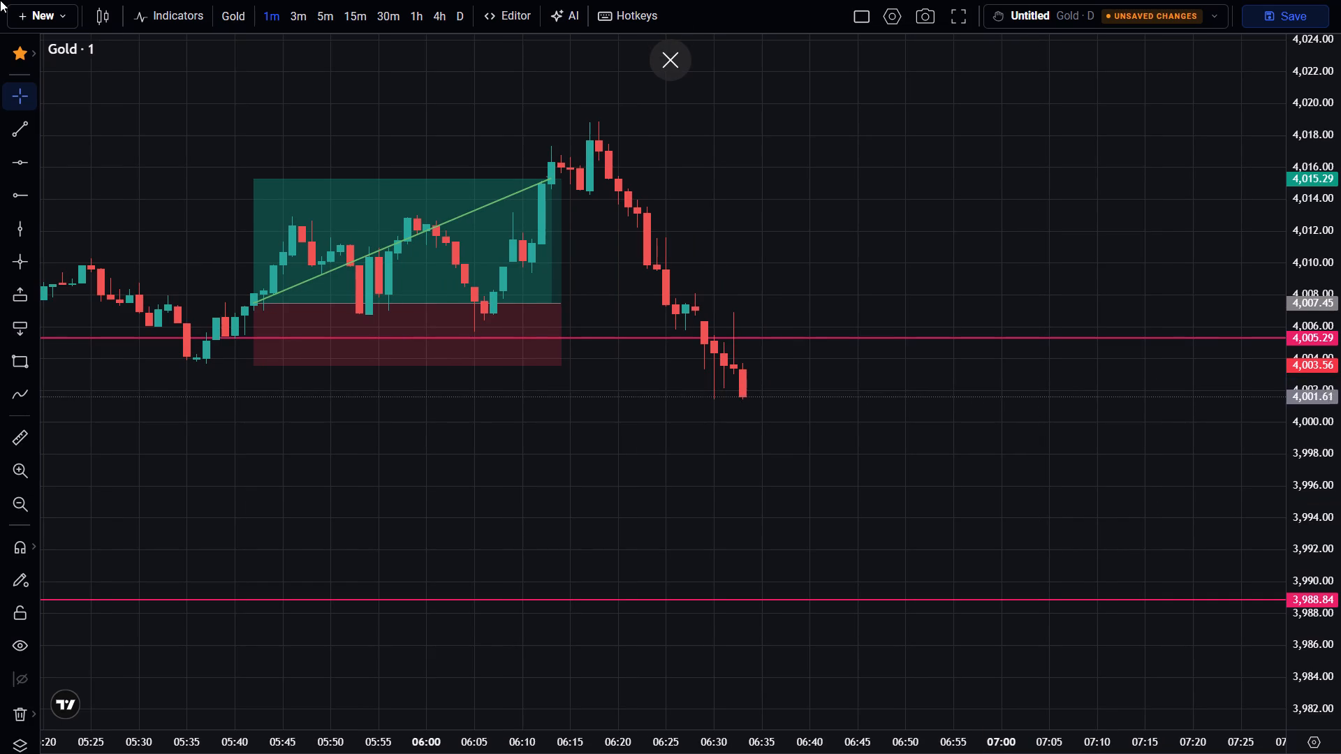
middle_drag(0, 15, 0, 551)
Review the 1-minute candles from the long position drawing through 06:35 around the 4,005.29 level.
scroll(0, 39, up, 3)
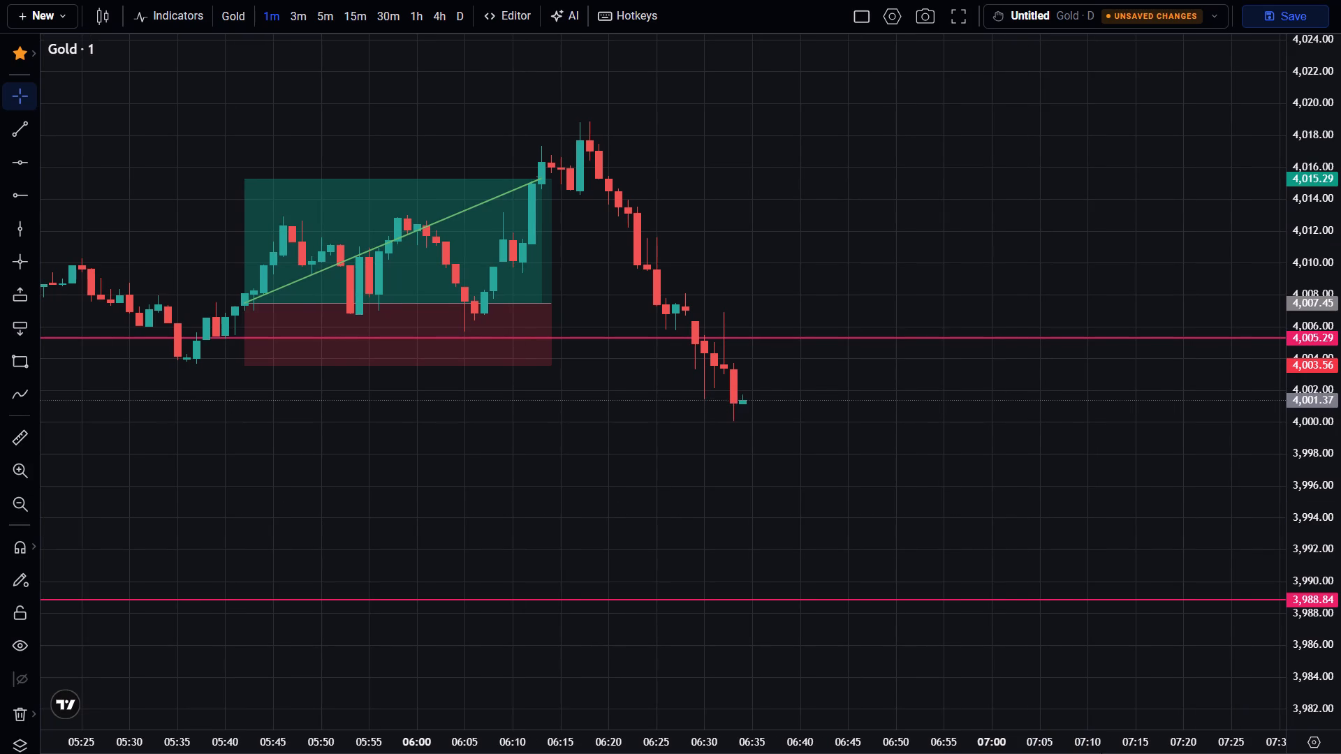
scroll(1020, 750, up, 1)
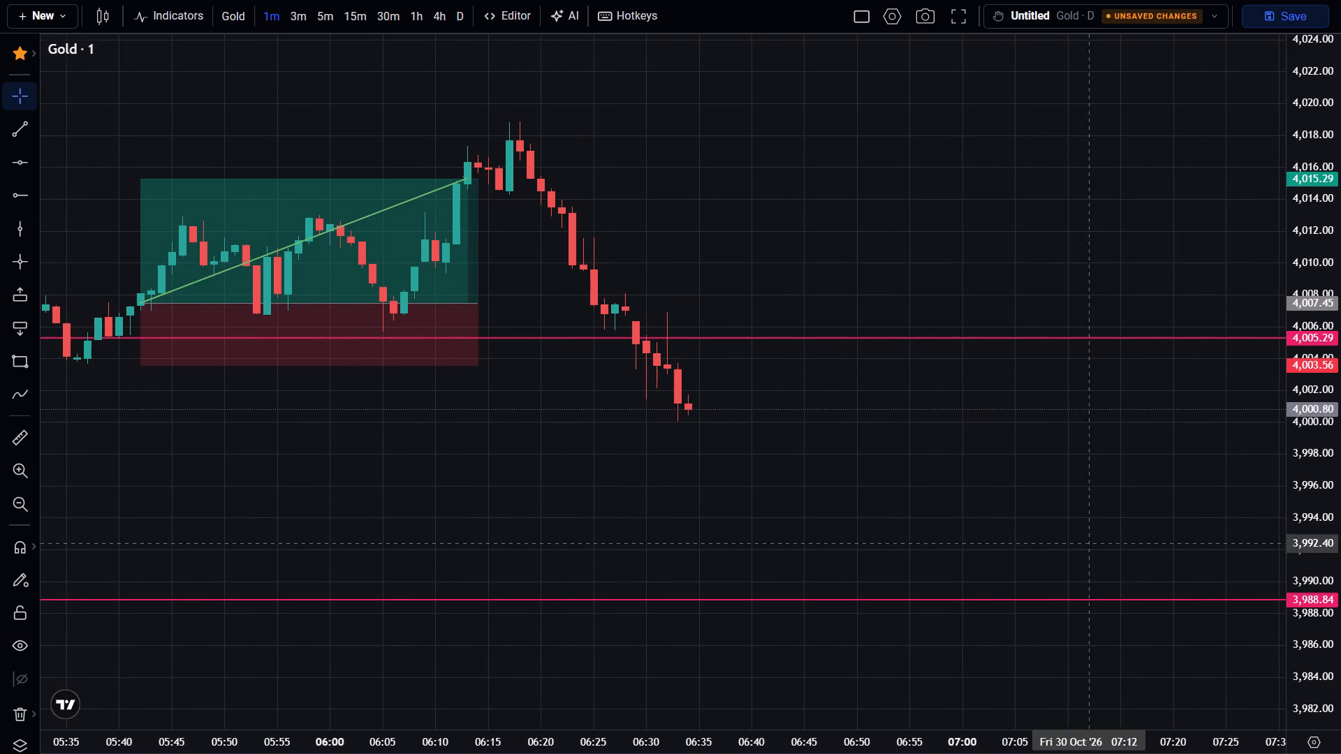
scroll(1210, 494, up, 1)
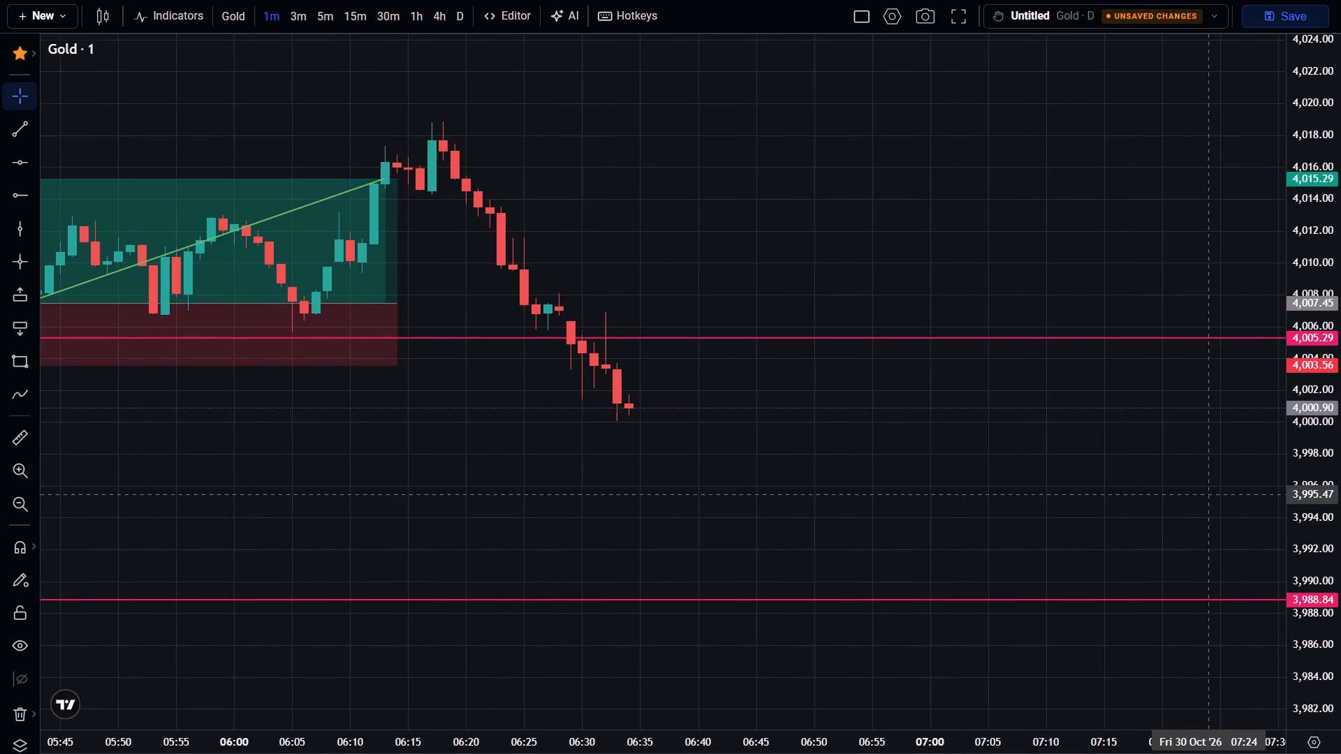
drag(230, 665, 714, 627)
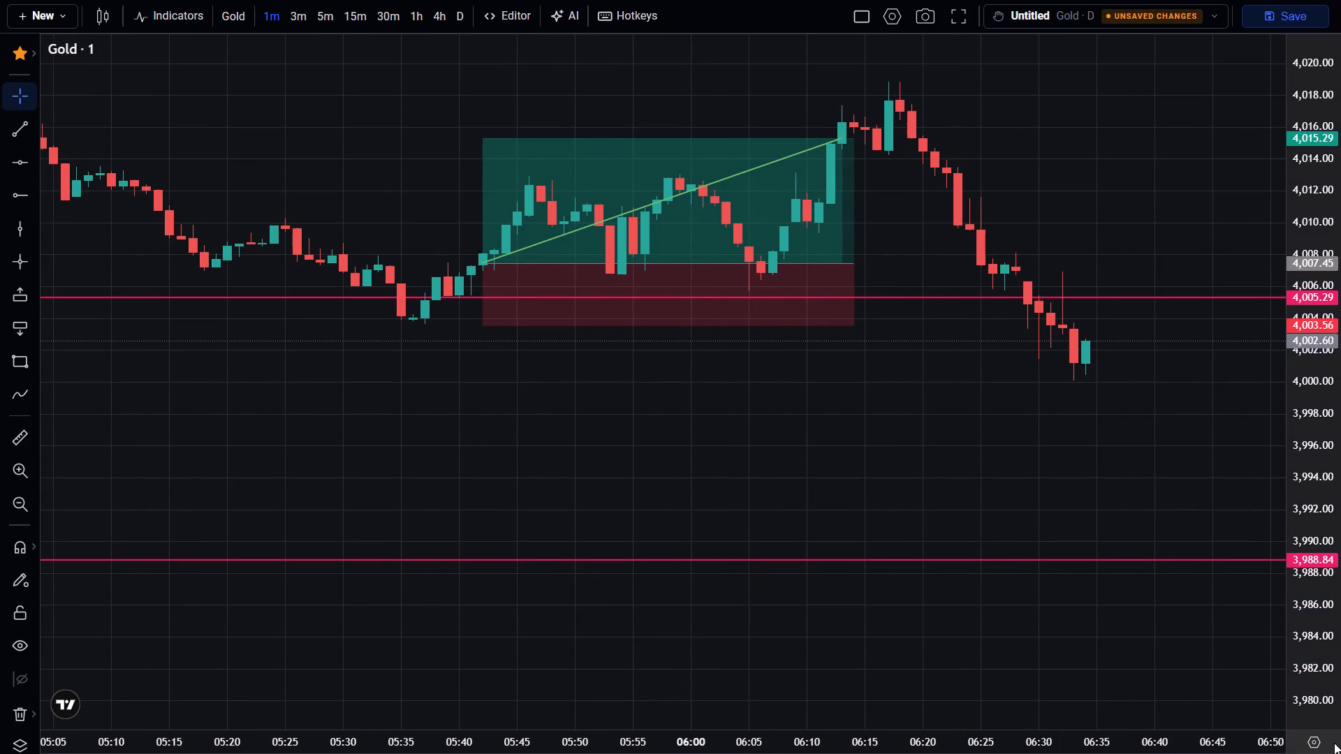
scroll(1328, 537, up, 7)
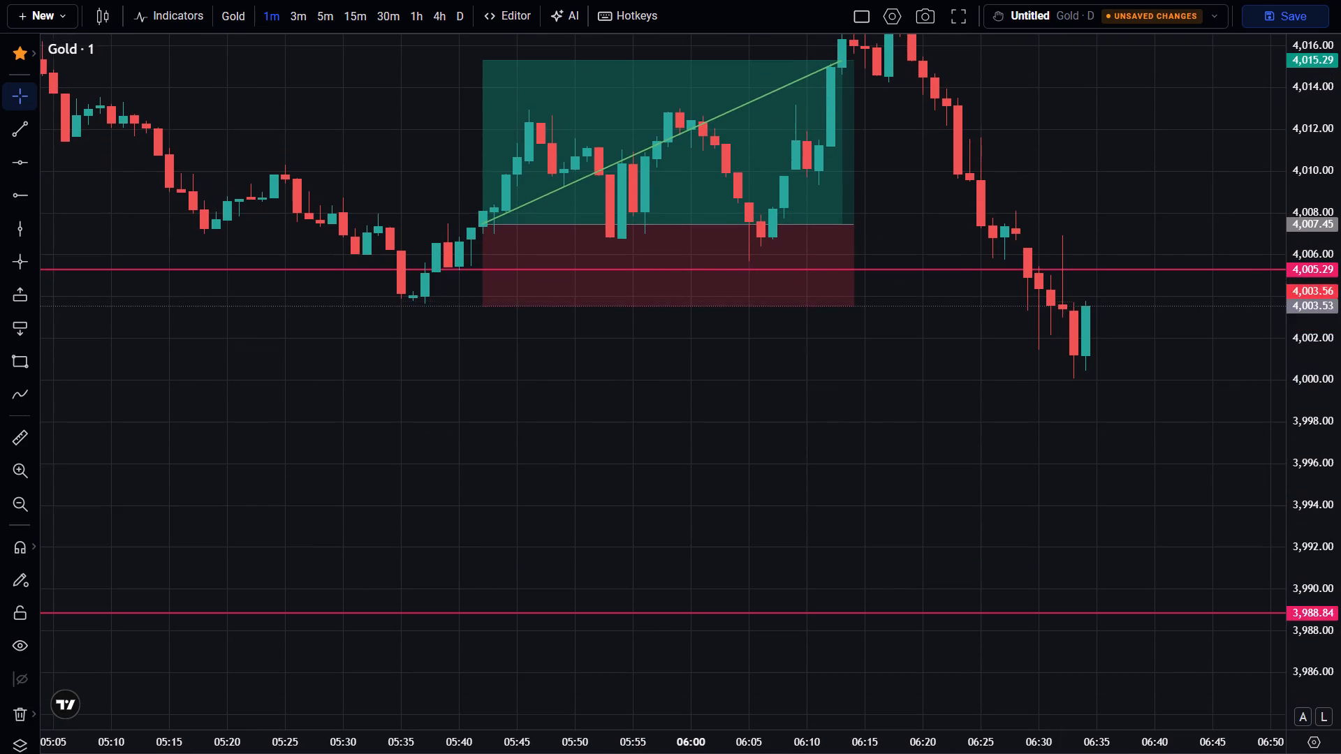
drag(1130, 504, 1125, 694)
scroll(1125, 693, up, 1)
scroll(1127, 688, down, 3)
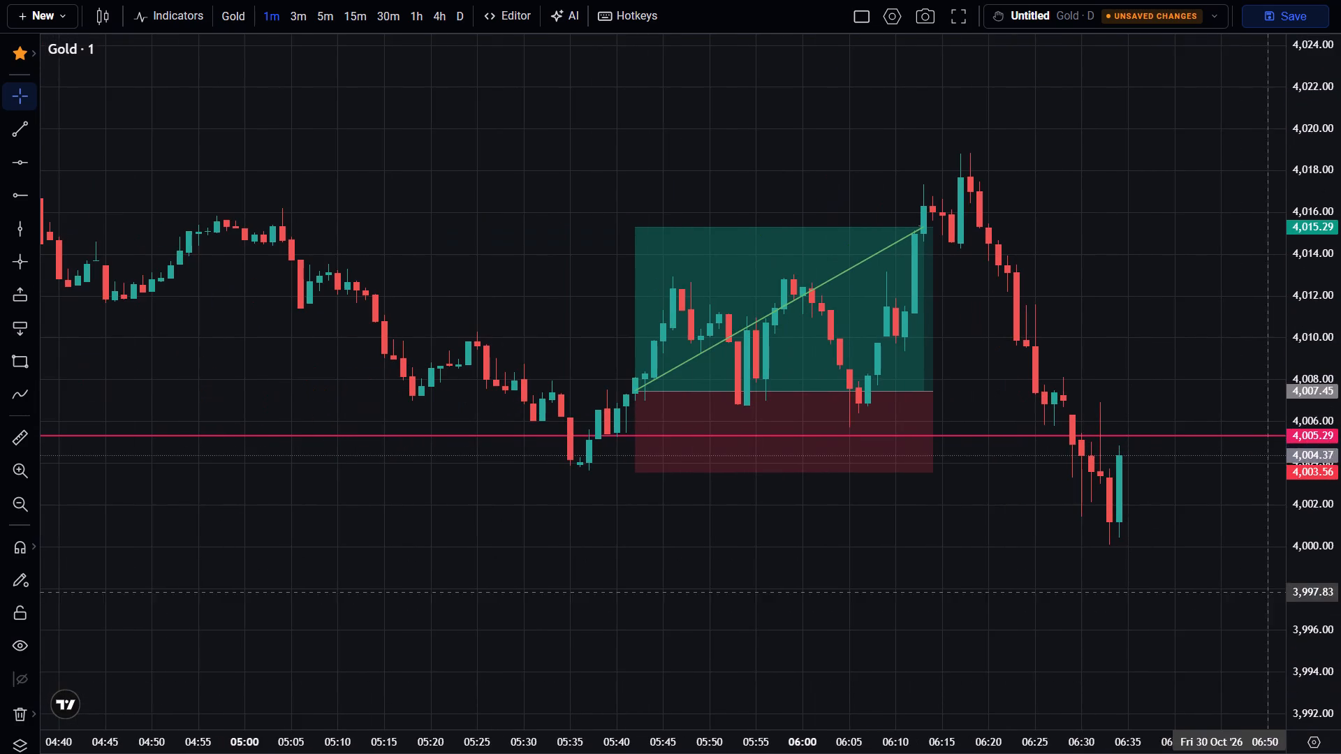
drag(1196, 590, 981, 635)
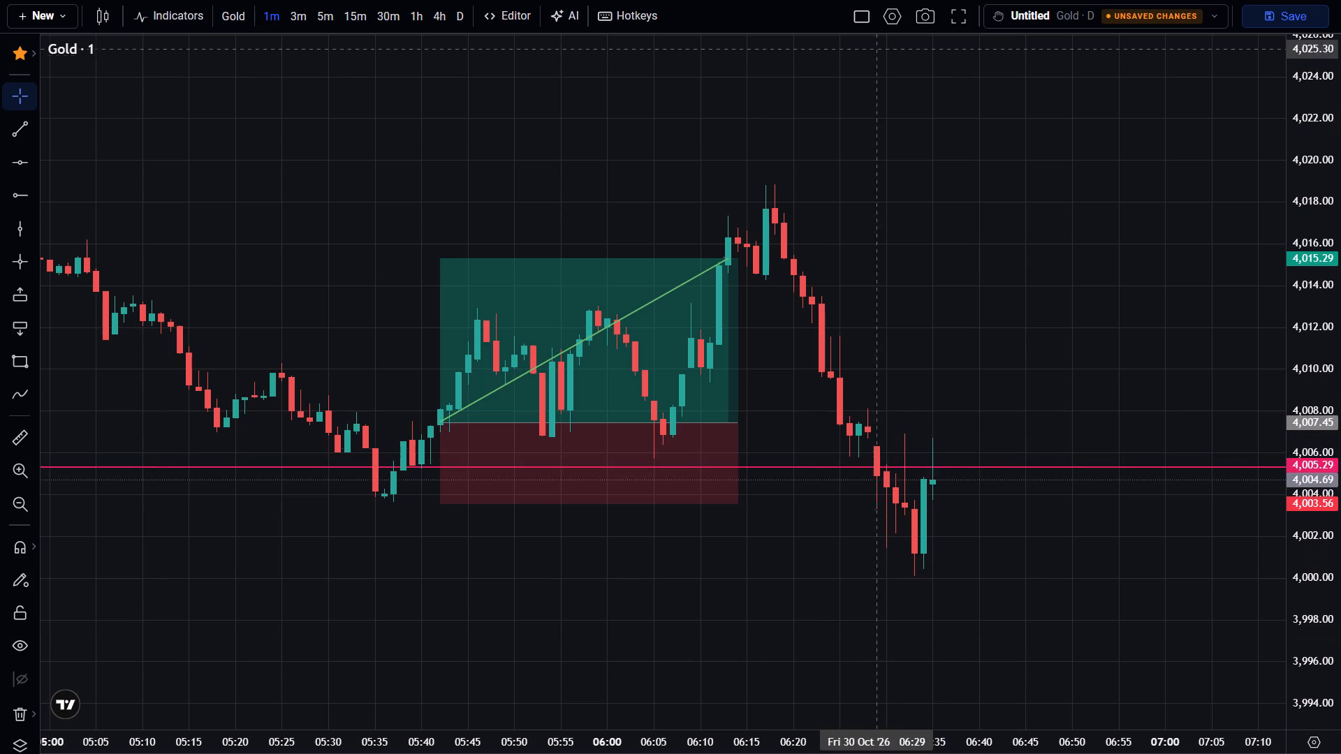
scroll(913, 219, down, 2)
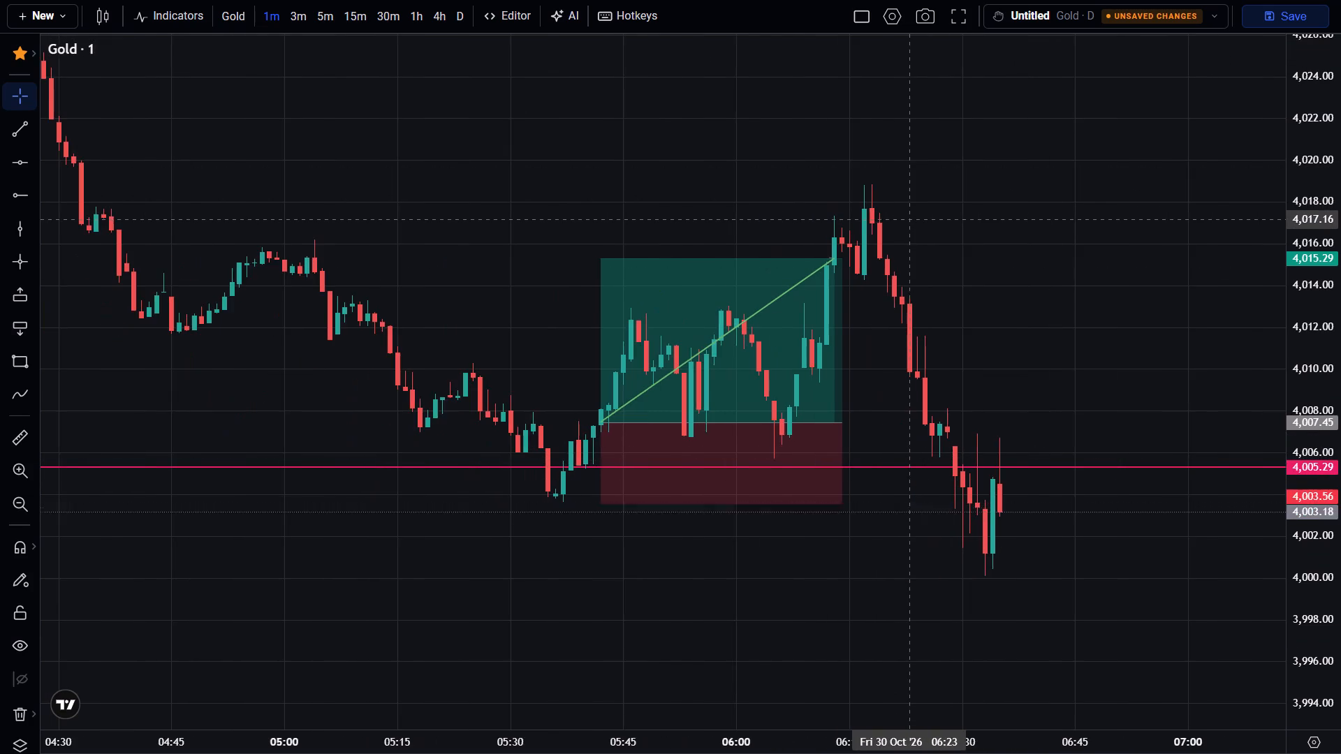
scroll(913, 219, down, 1)
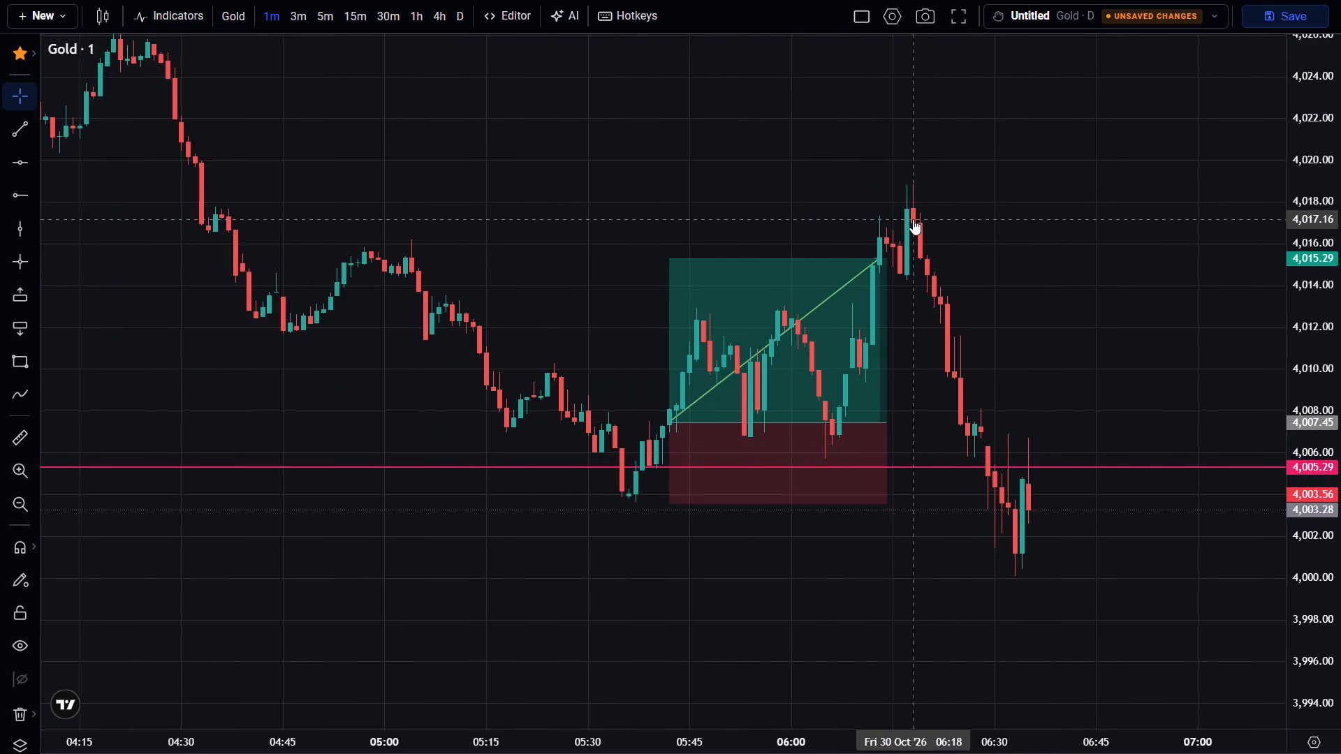
scroll(913, 219, up, 1)
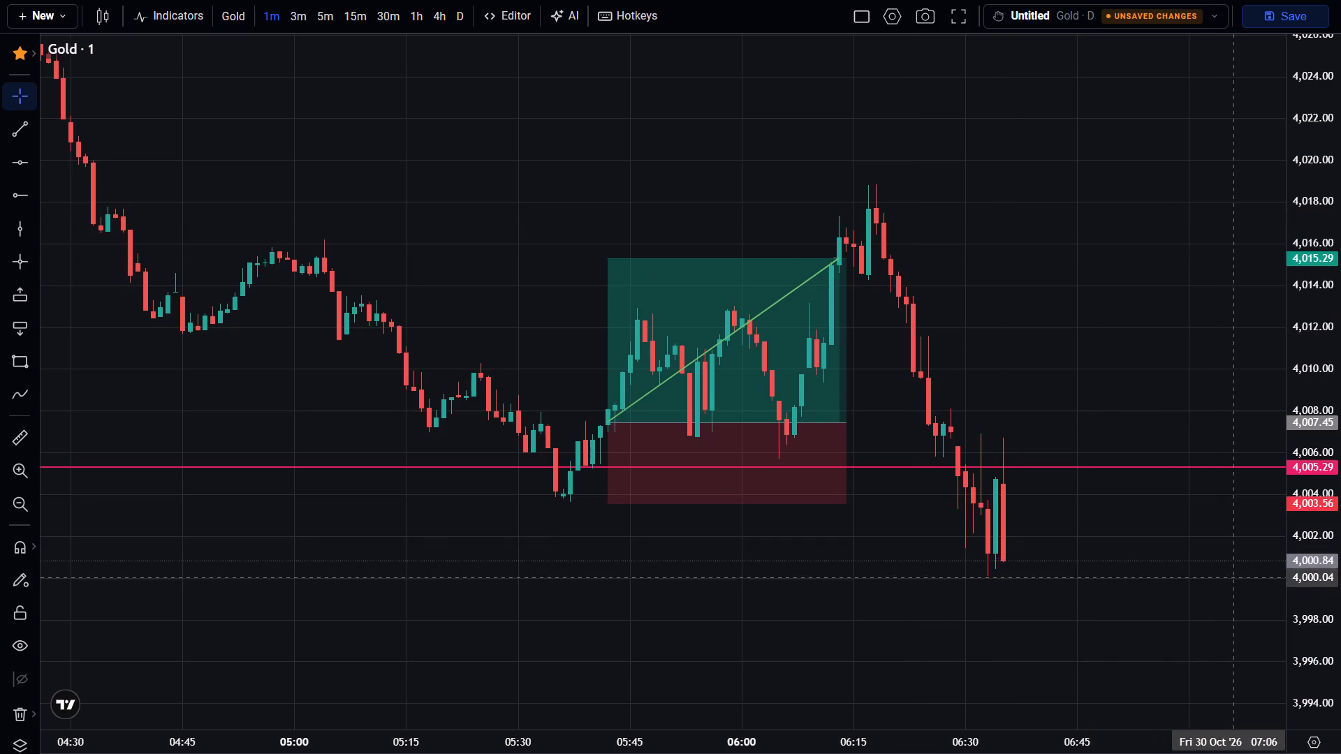
Follow the newest 1-minute candles from 06:35 below 4,005.29, ending on a wider view including the 3,988.84 level and purple zone.
drag(1237, 577, 1219, 488)
scroll(1215, 486, up, 3)
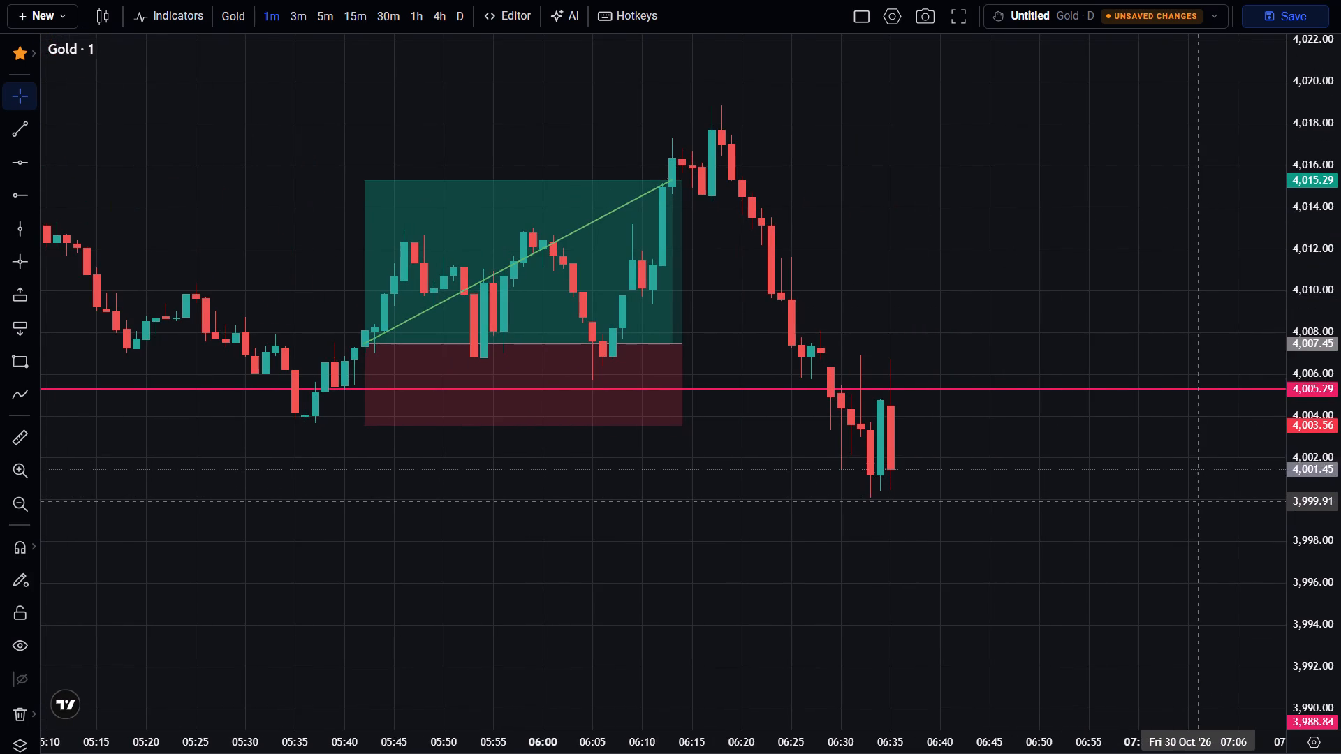
scroll(1185, 497, up, 2)
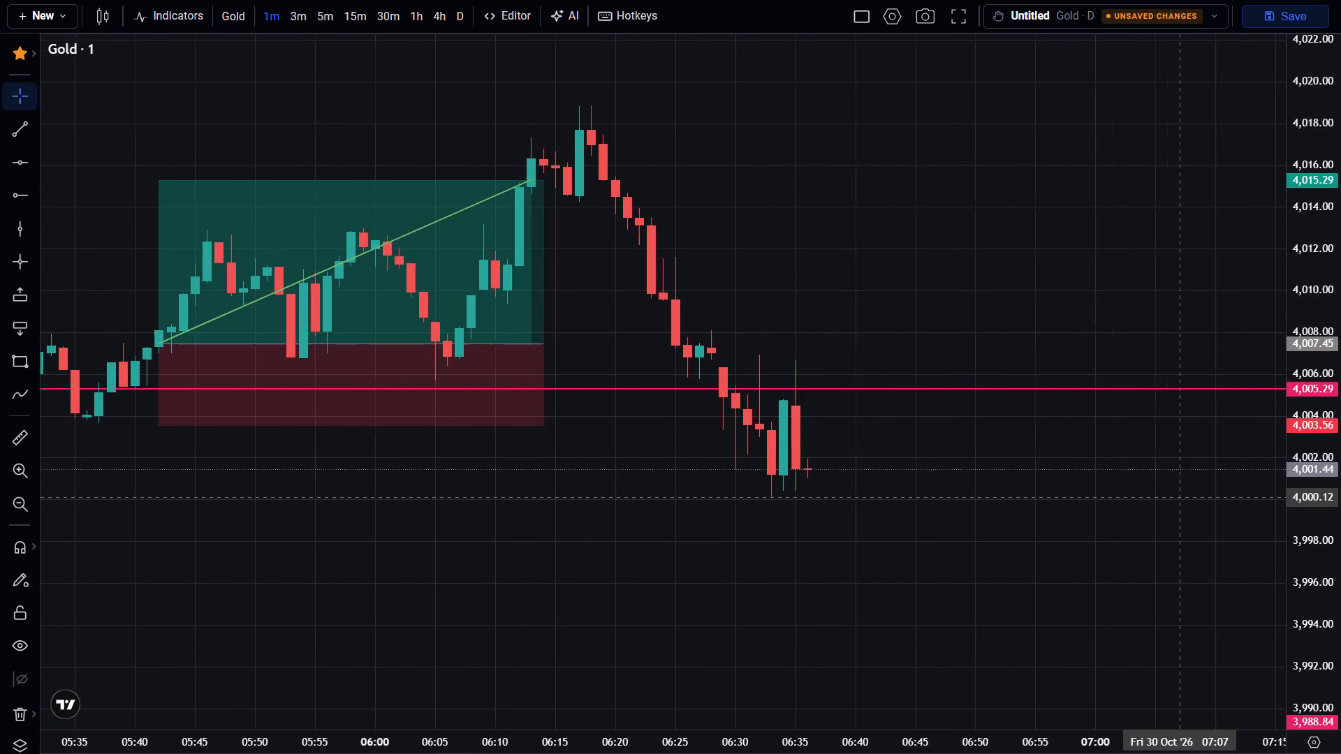
scroll(1185, 497, down, 2)
scroll(1185, 497, up, 1)
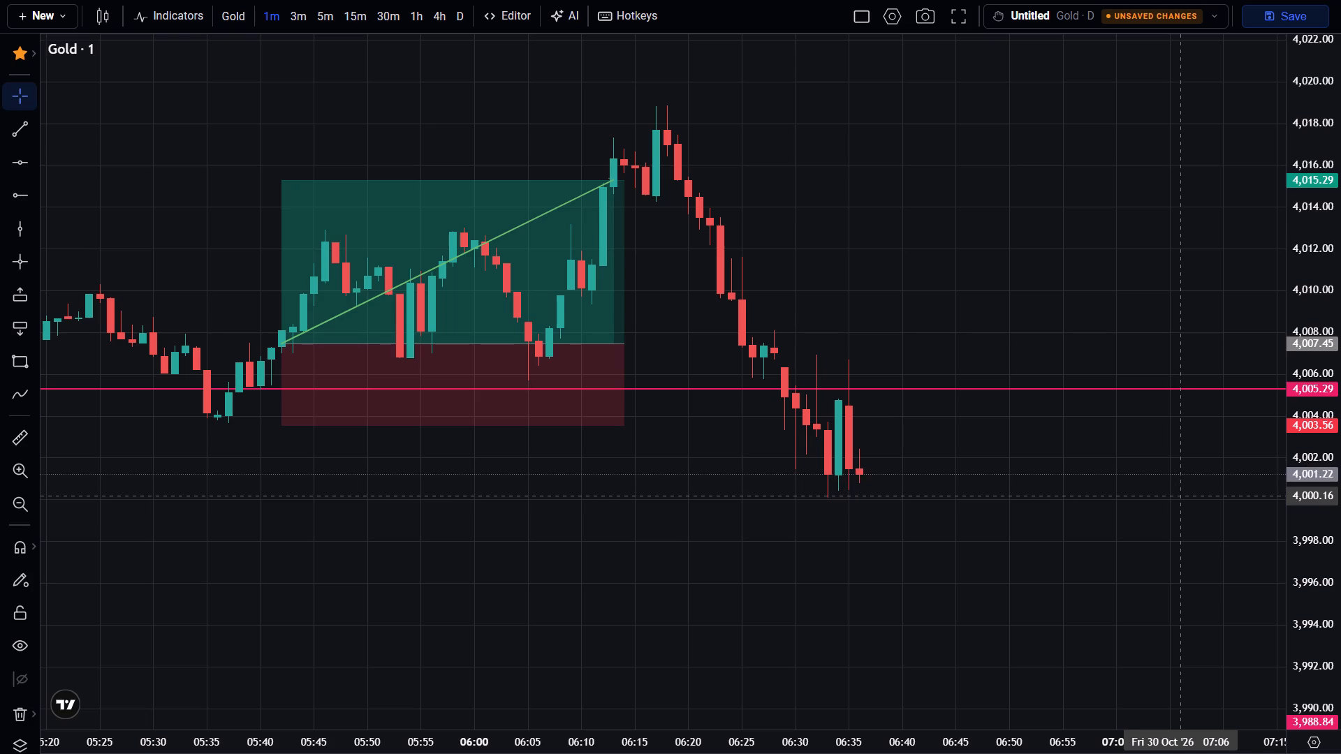
scroll(1185, 494, up, 1)
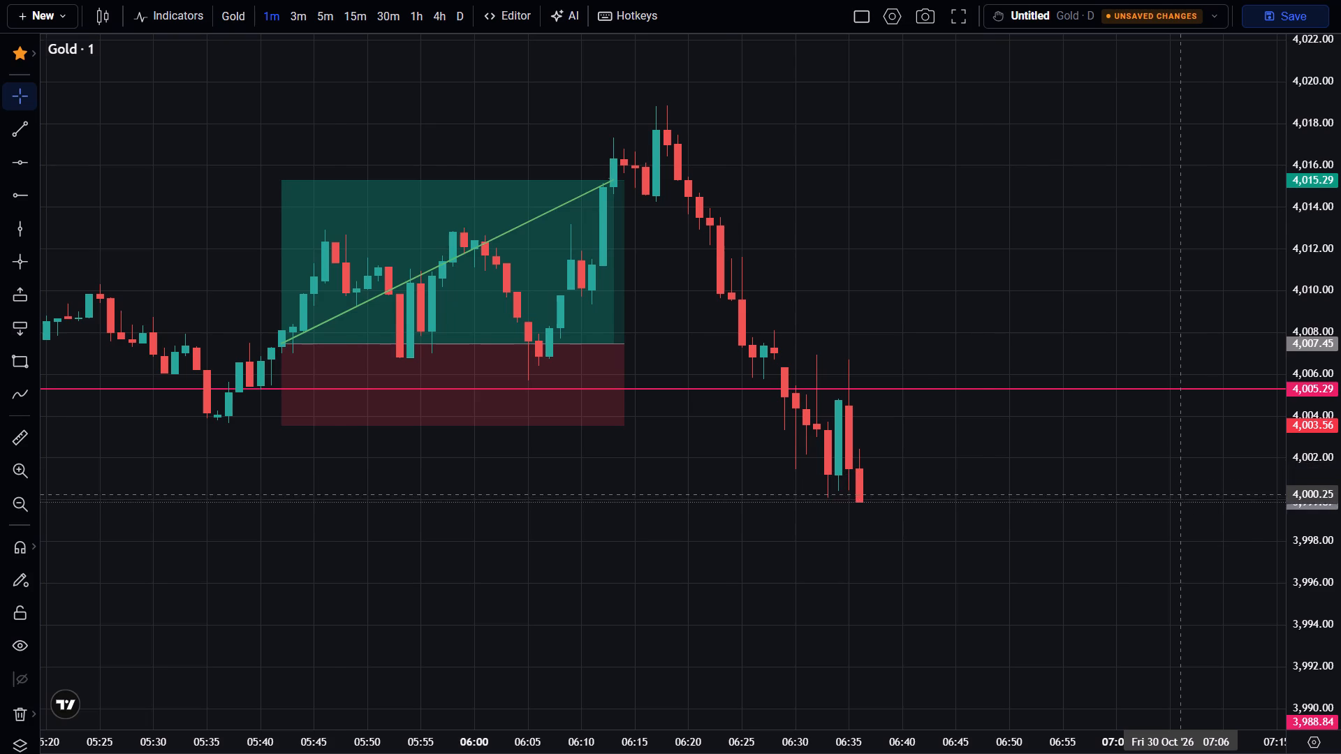
scroll(1185, 494, up, 1)
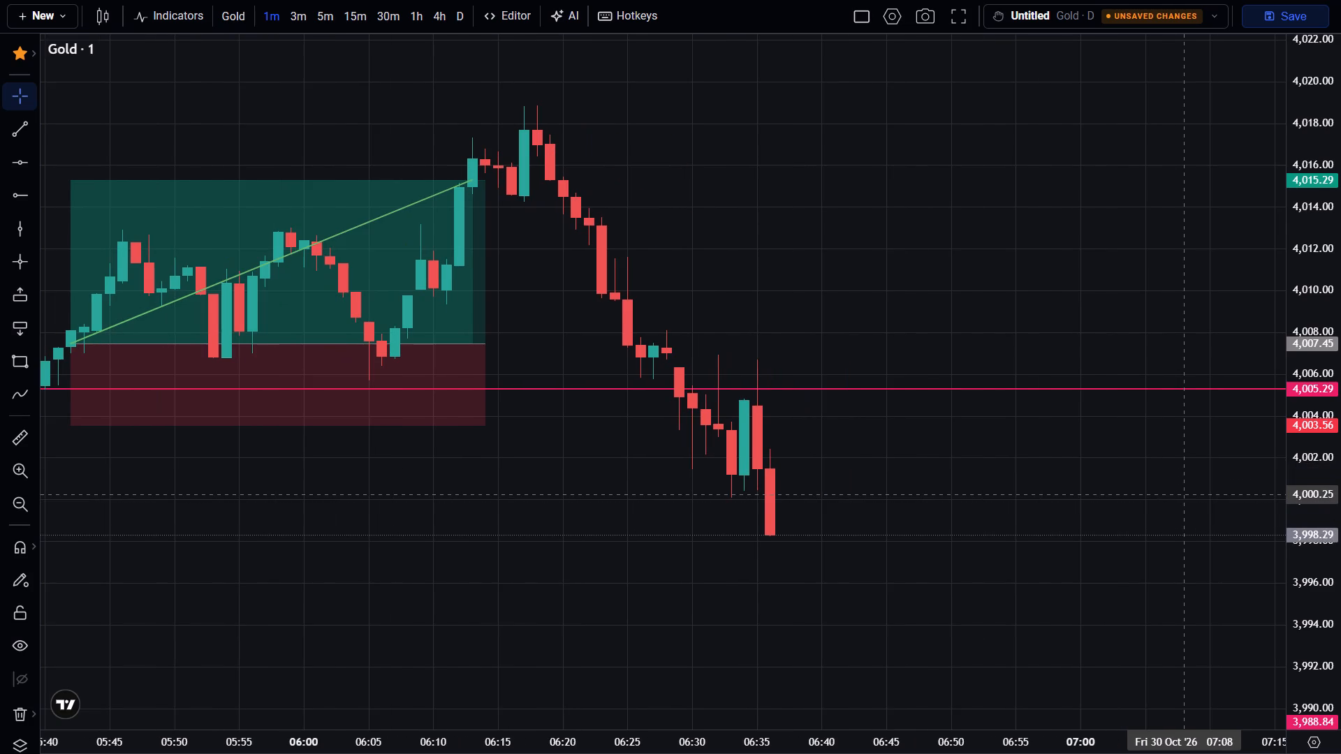
scroll(1185, 494, down, 3)
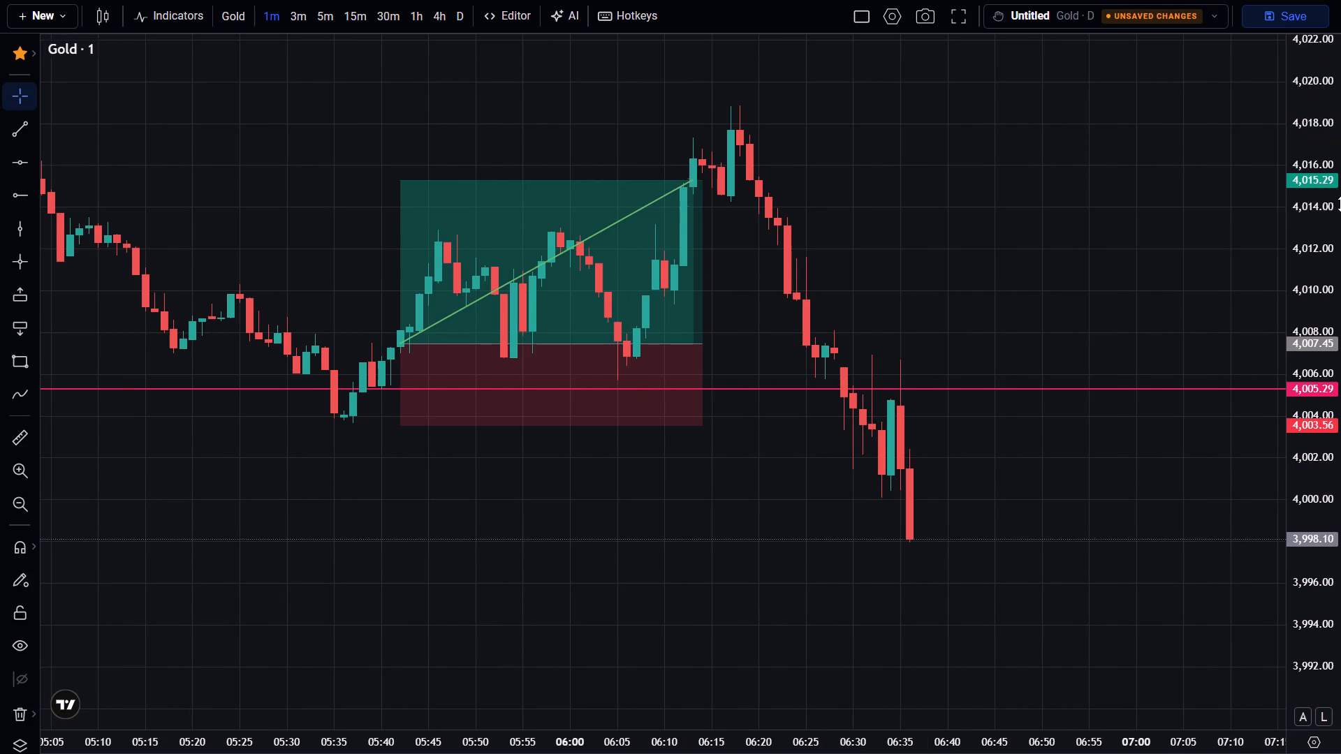
drag(1340, 188, 1340, 612)
scroll(1314, 591, down, 4)
scroll(1138, 502, down, 5)
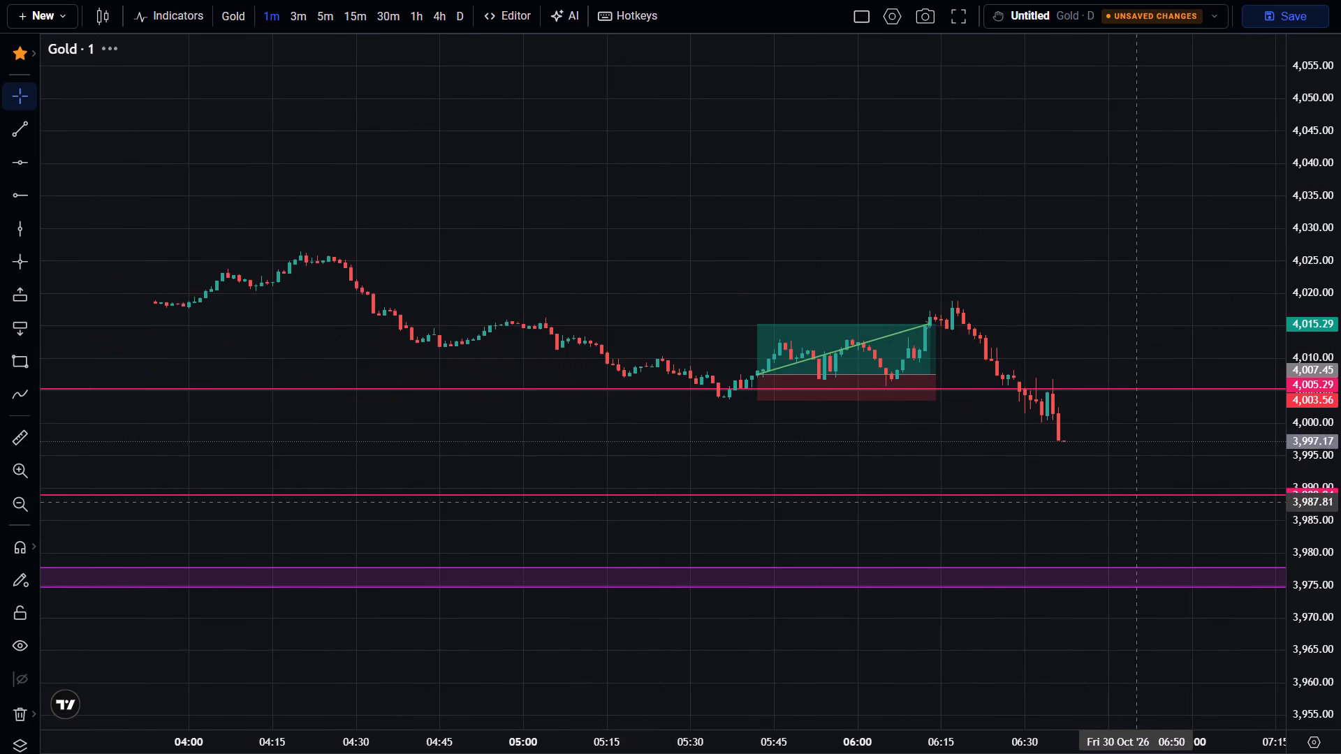
Measure the latest 1-minute price drop from about 4,001.65 to 3,997.16 below the 4,005.29 level.
scroll(1301, 497, up, 20)
scroll(1301, 497, up, 6)
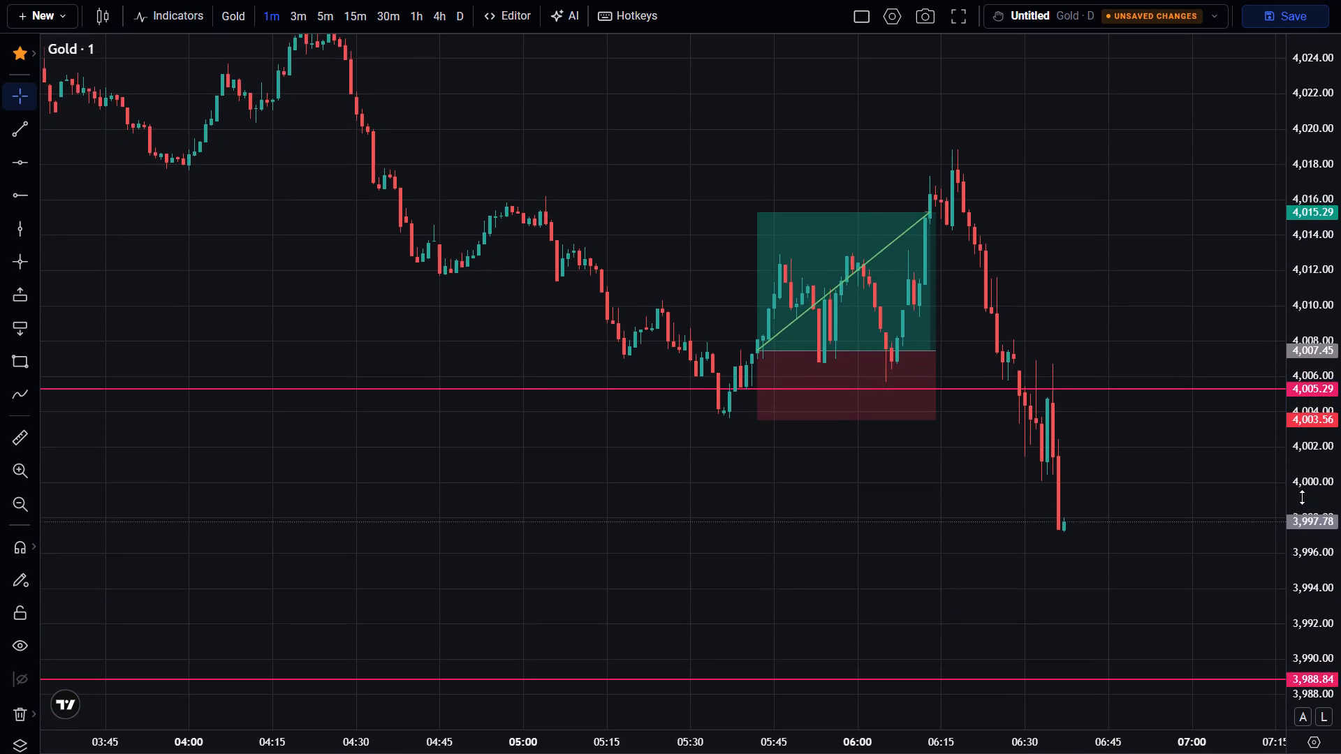
scroll(1302, 497, up, 12)
drag(1094, 665, 1017, 562)
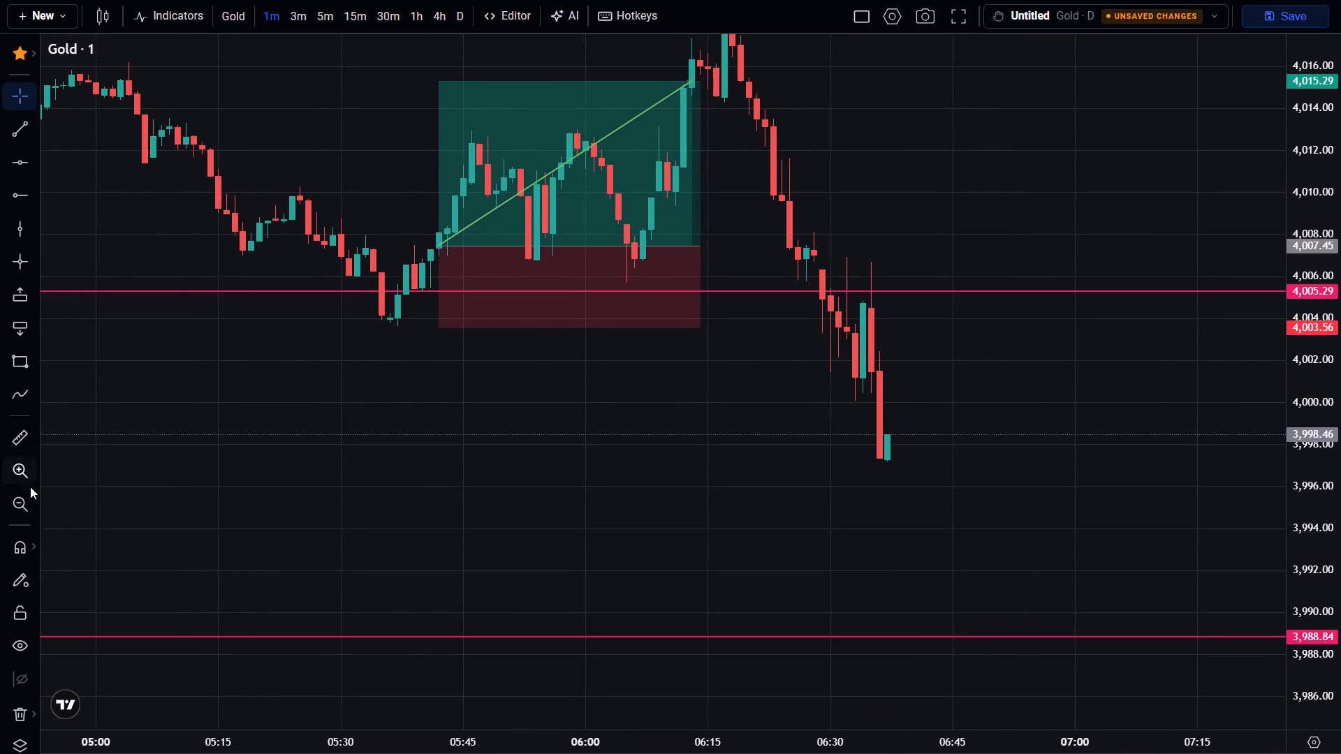
click(16, 449)
click(953, 368)
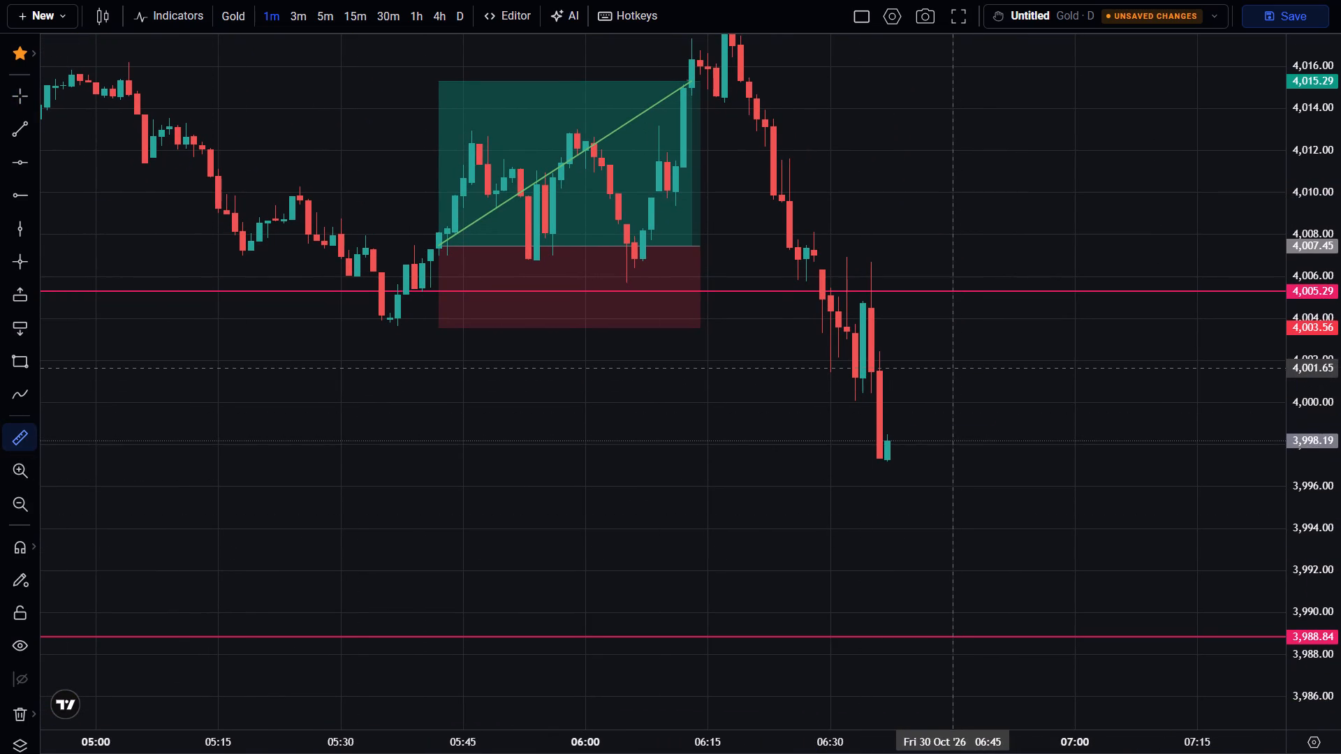
click(795, 462)
click(761, 479)
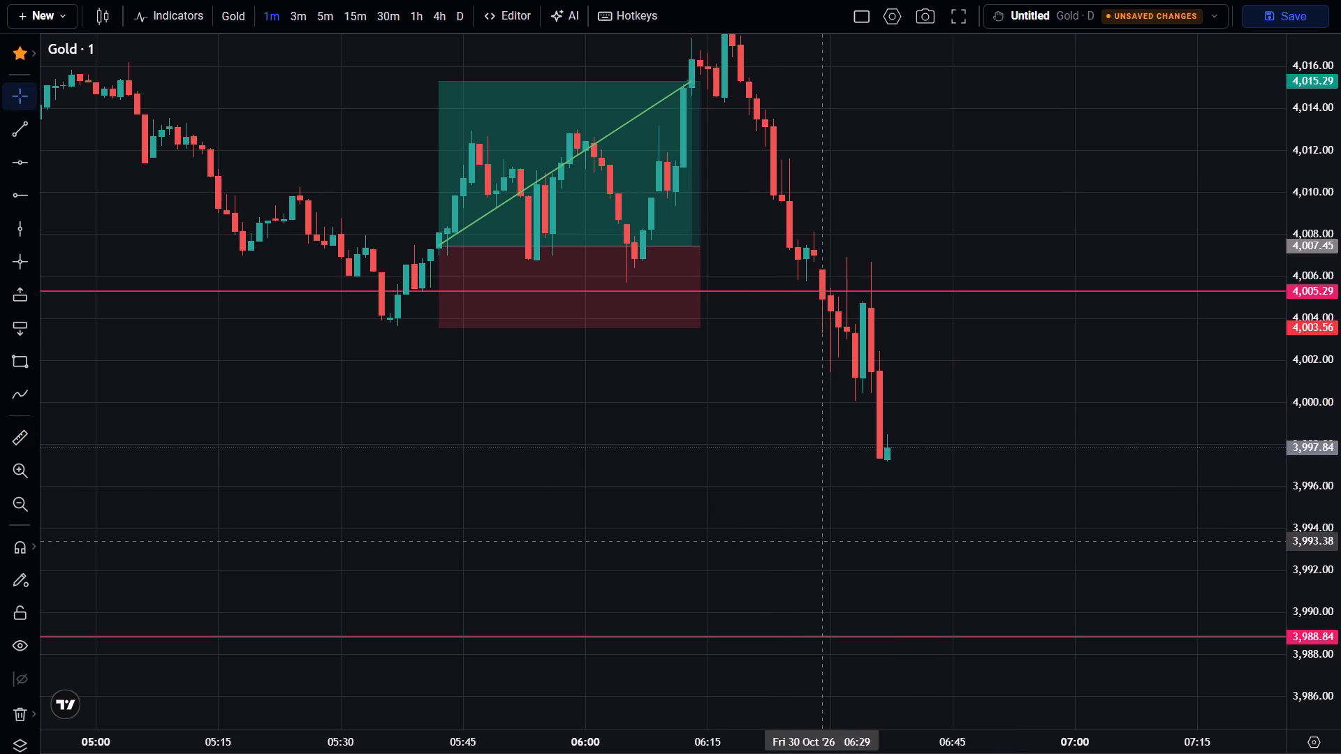
scroll(819, 540, down, 1)
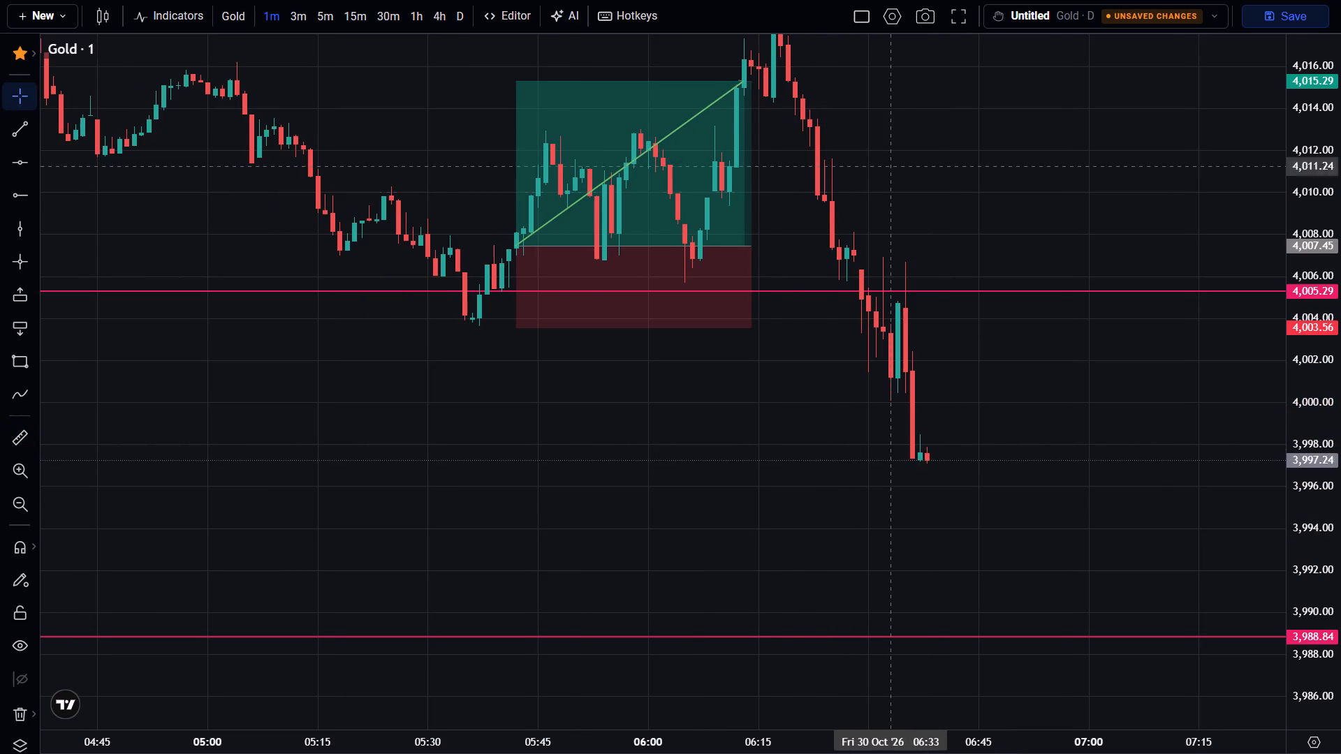
Leave full screen and open a 0.2 Gold market short with a 5.00 stop loss and 10.00 take profit.
click(958, 21)
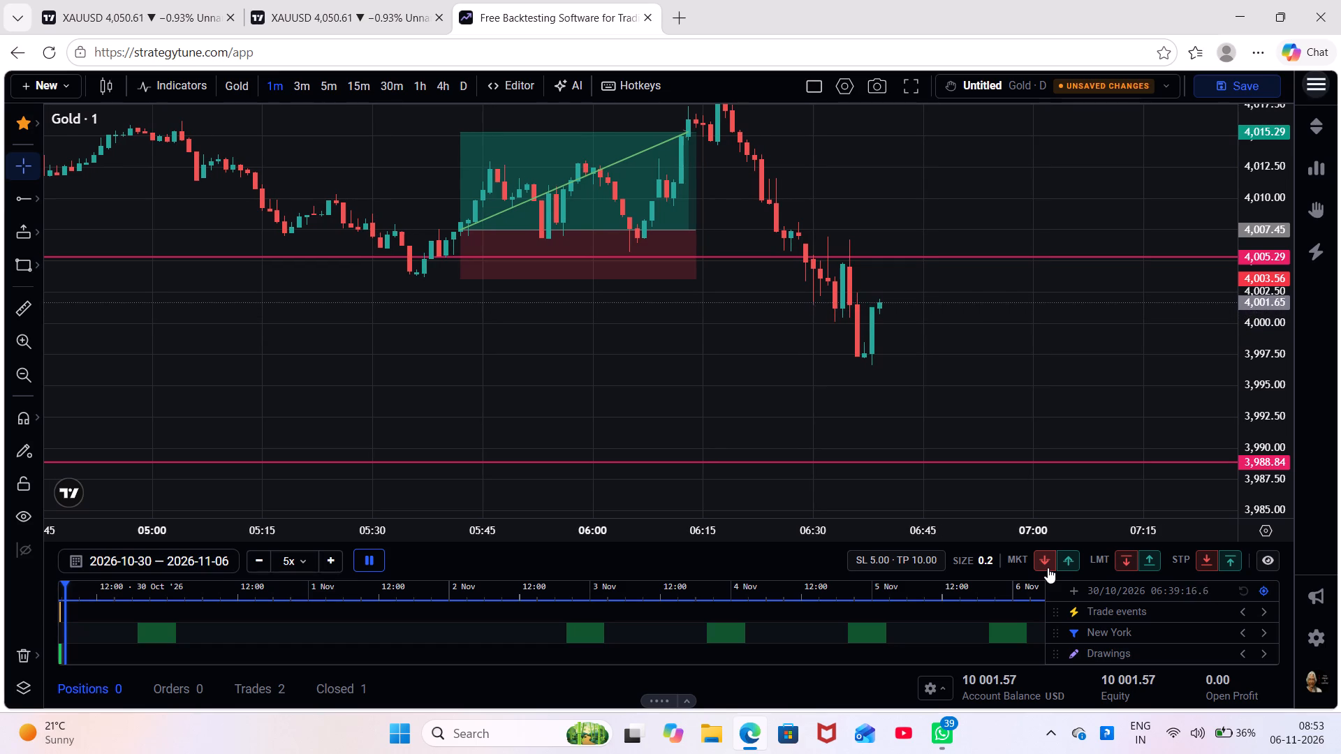
click(15, 319)
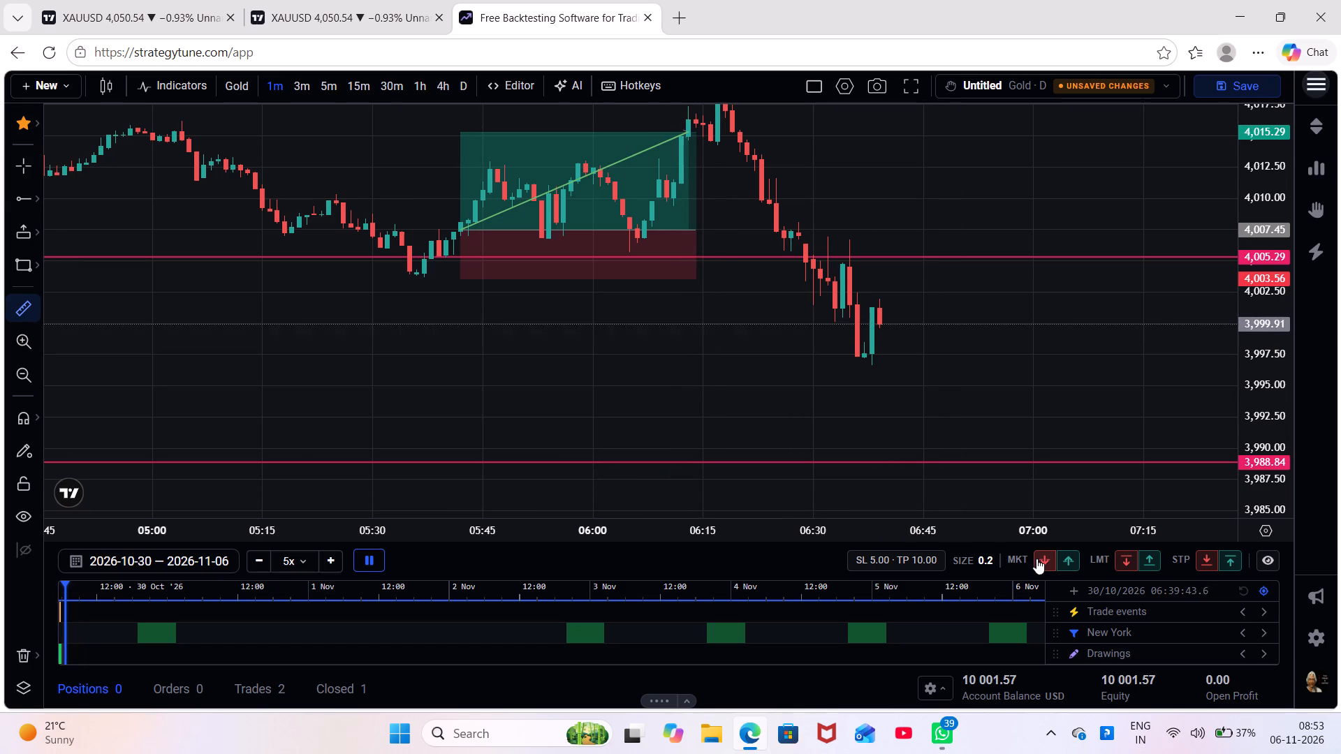
click(1036, 559)
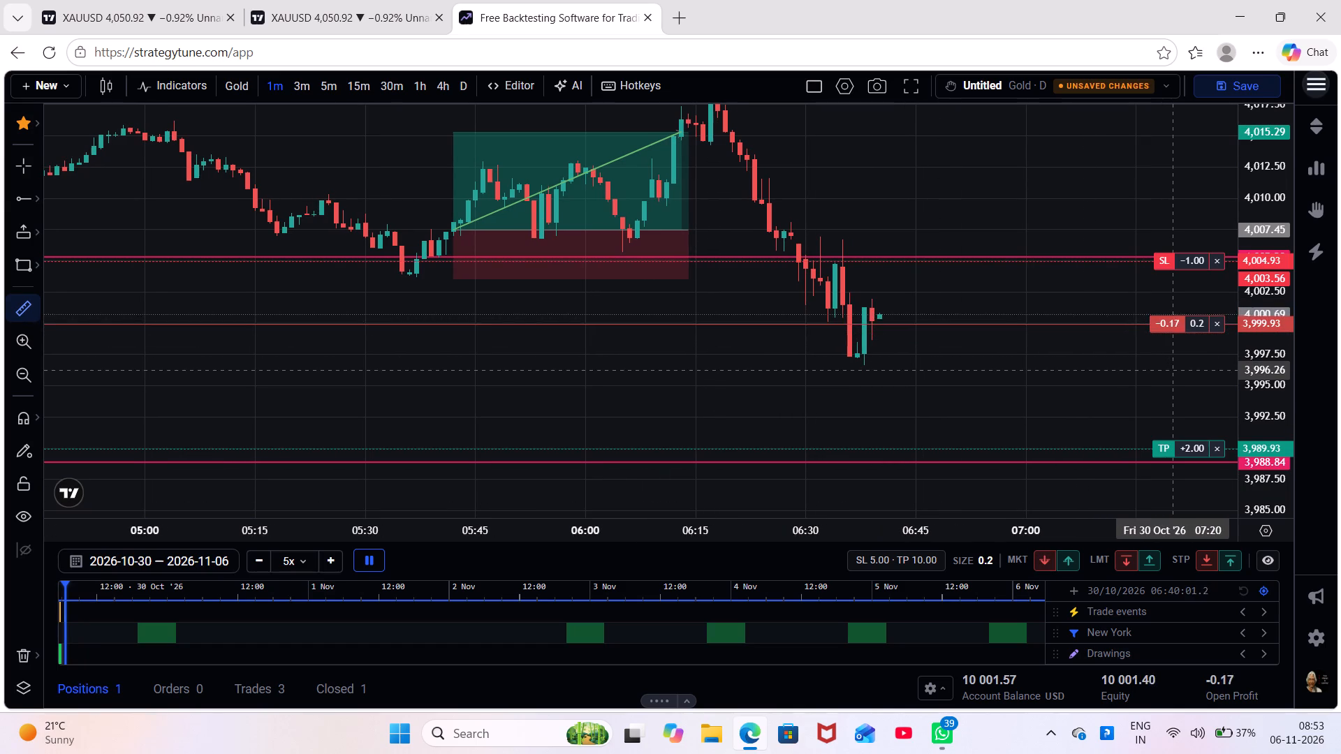
Examine the open short's 4,004.93 stop and 3,989.93 target against the 1-minute candles on the full-screen chart.
scroll(1097, 402, up, 2)
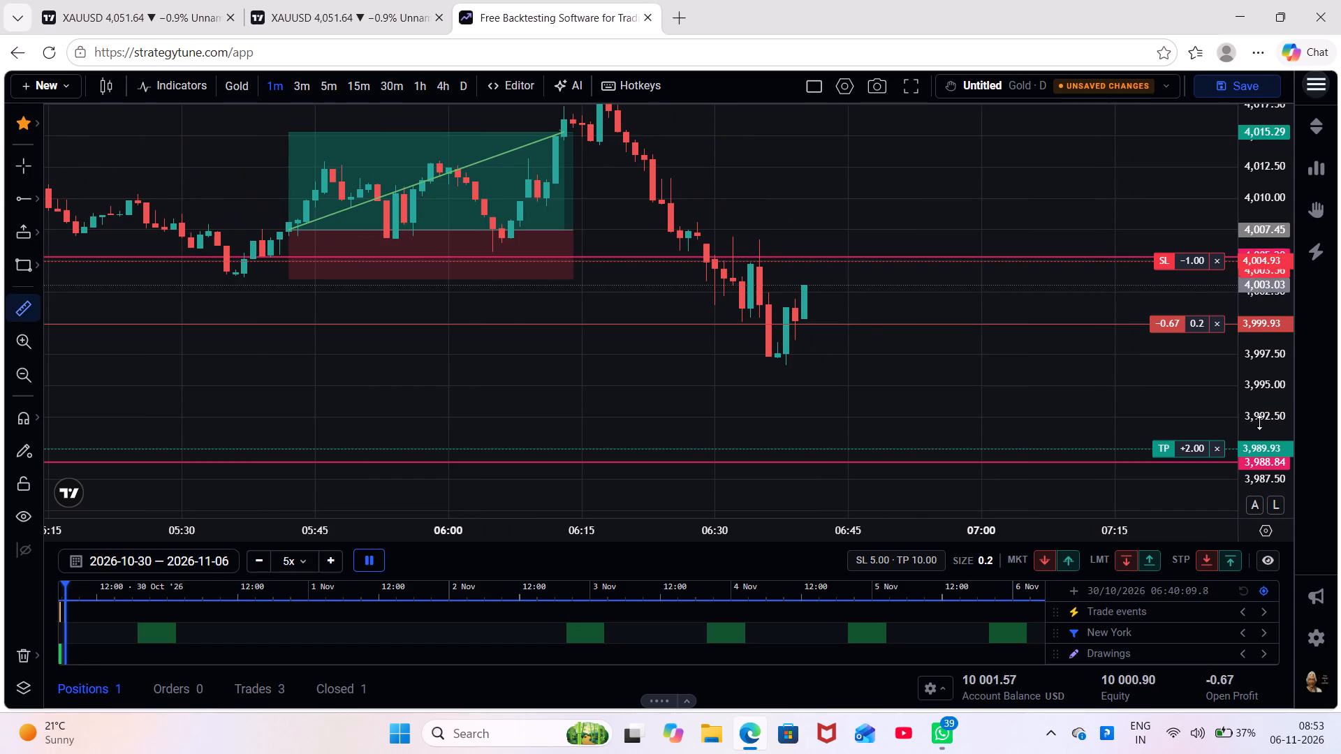
scroll(1273, 417, up, 11)
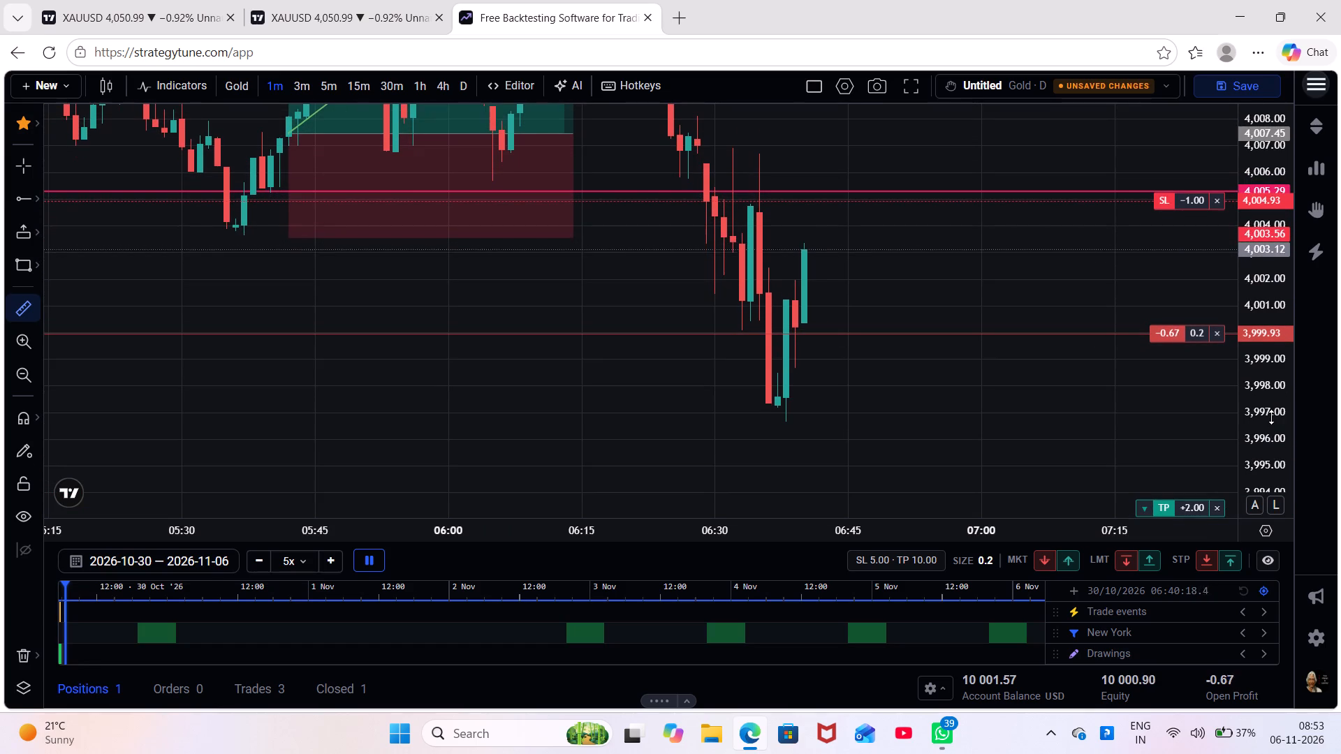
scroll(1271, 415, down, 3)
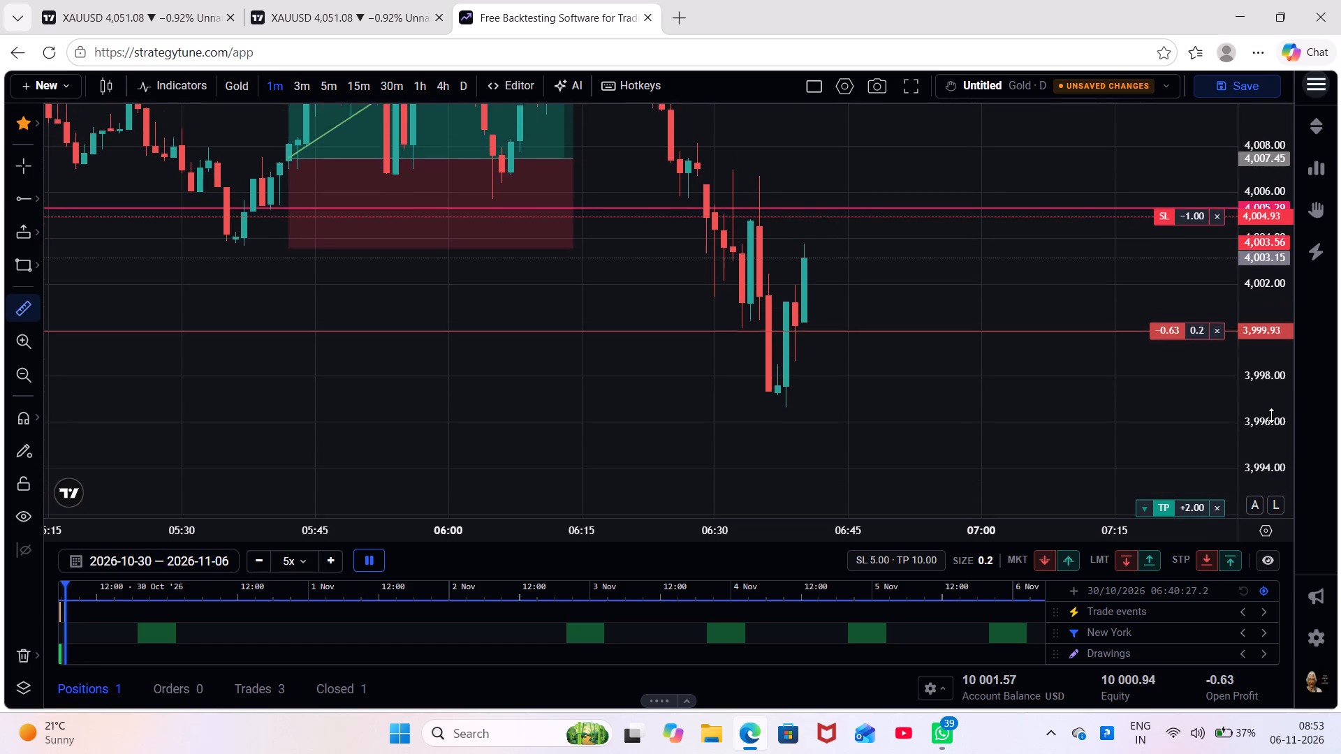
scroll(1271, 415, down, 2)
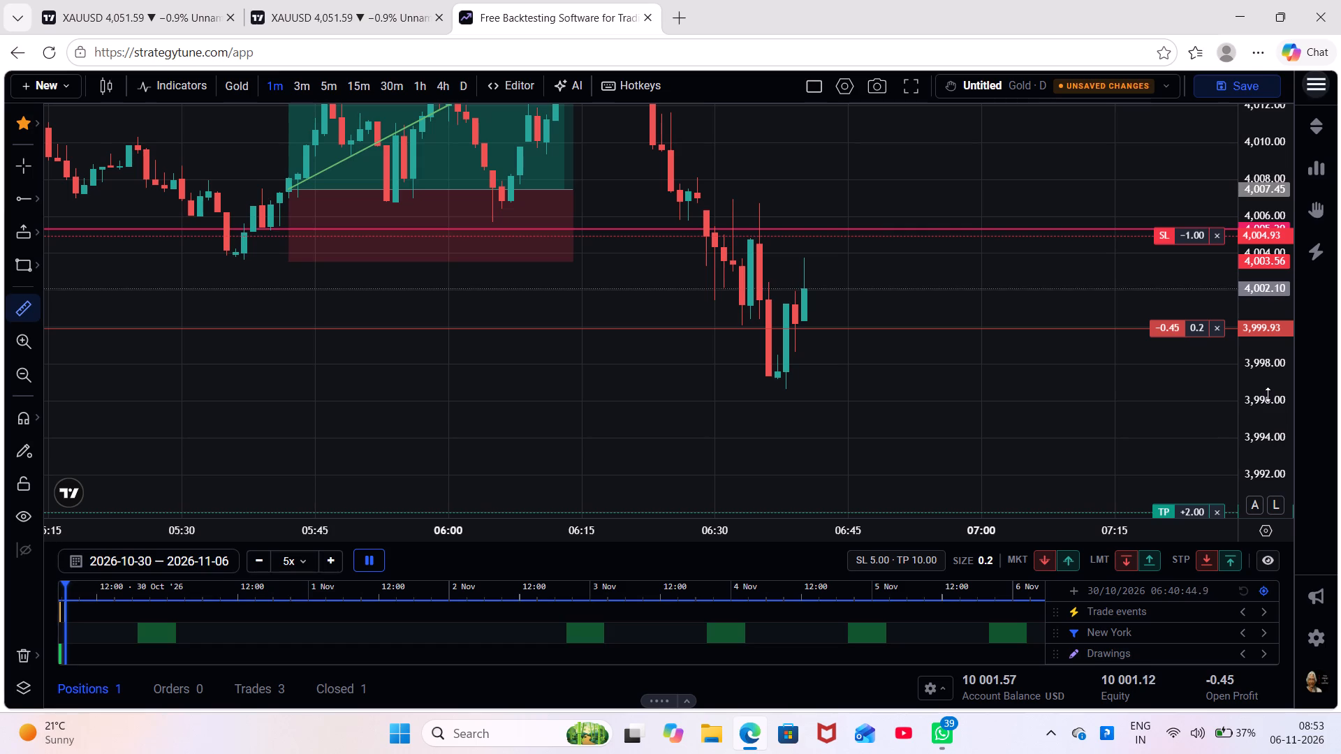
drag(1120, 423, 1108, 359)
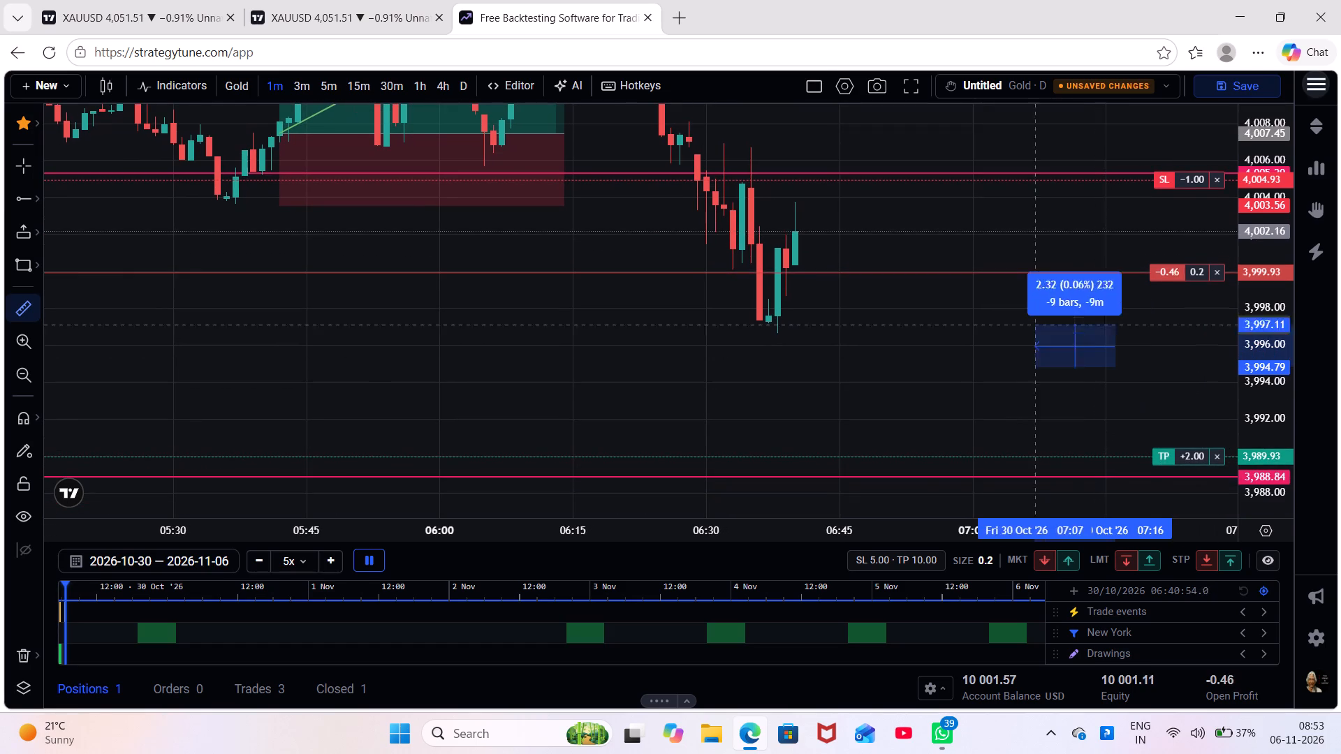
click(905, 77)
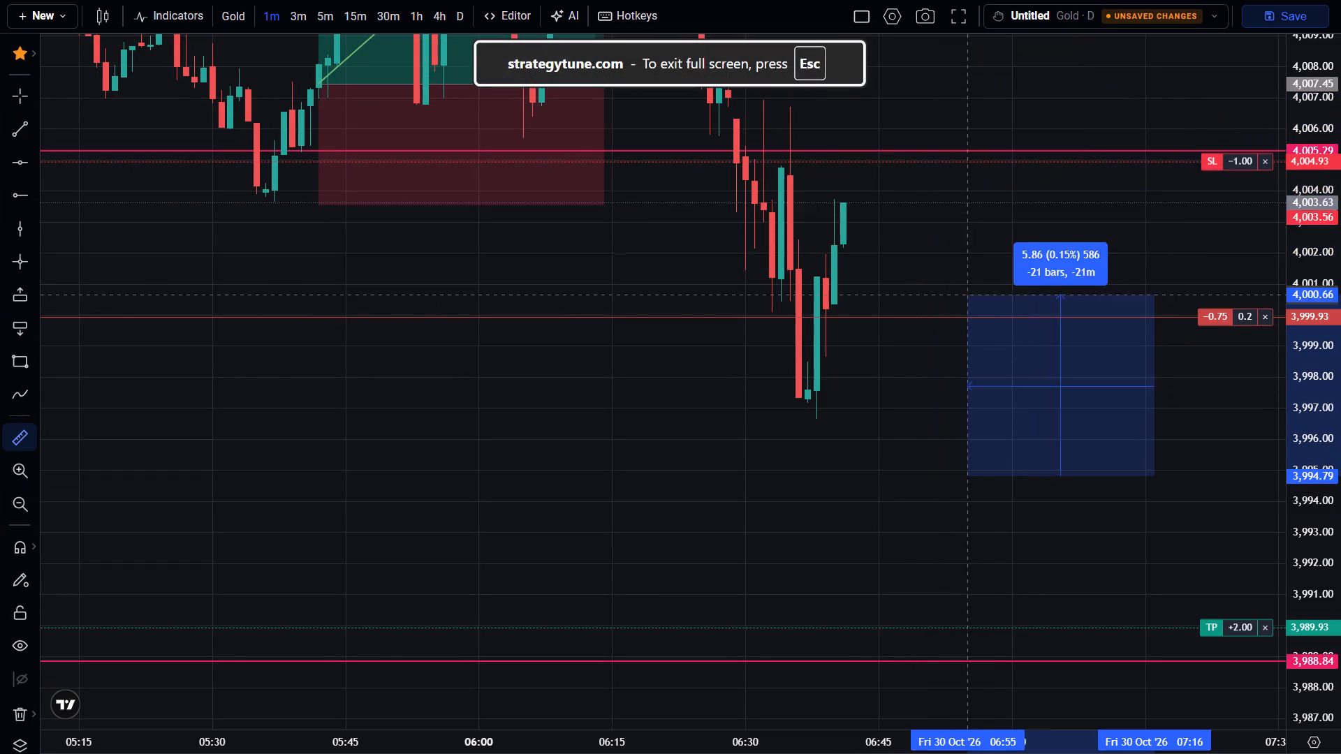
double_click(982, 371)
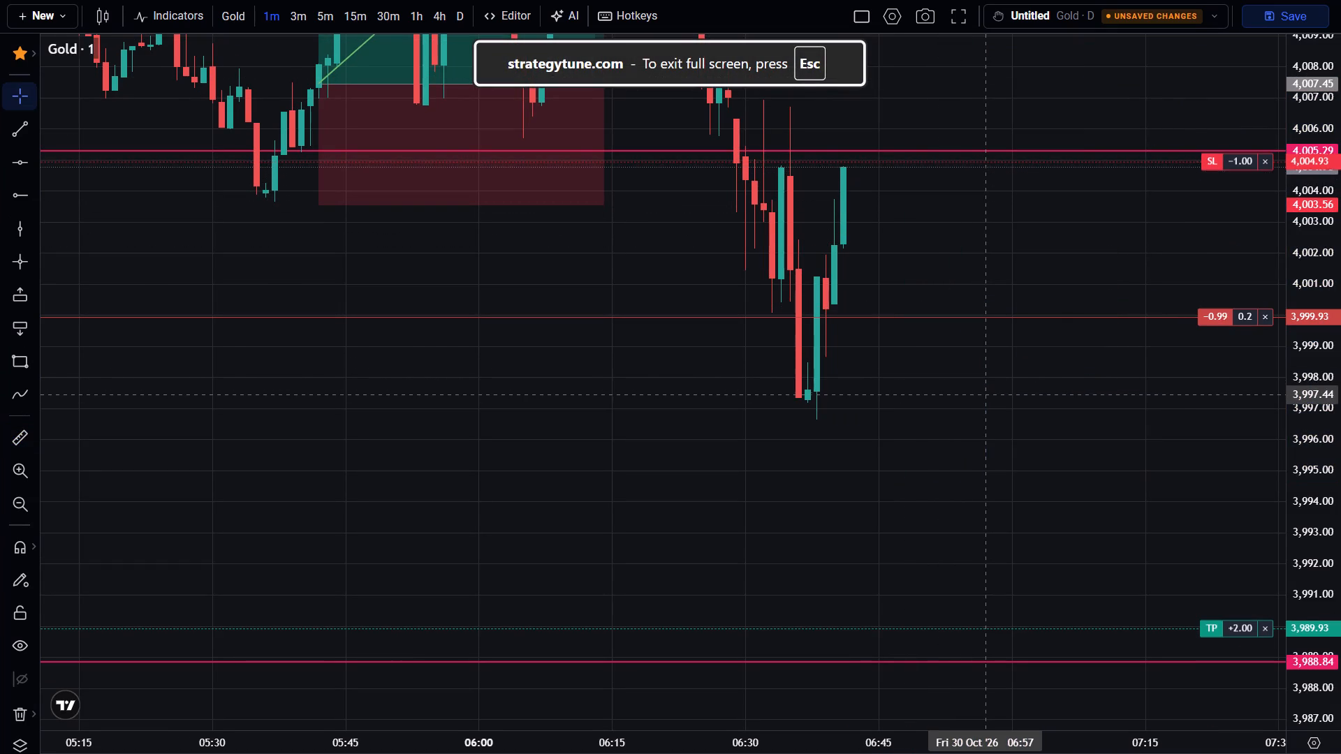
scroll(984, 395, up, 2)
drag(933, 306, 1050, 481)
drag(1040, 471, 993, 265)
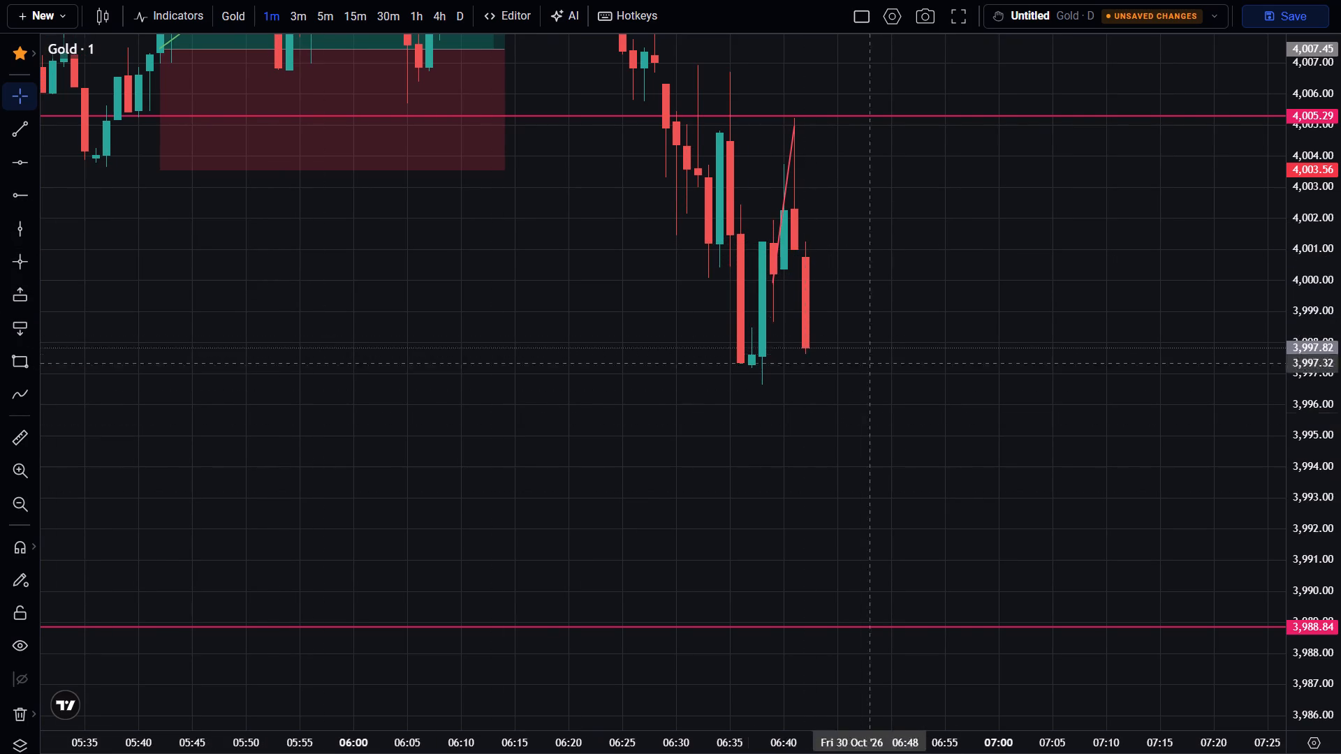
Measure the distance from the 3,988.84 level up to about 3,997.94, just below the latest 1-minute candles.
click(956, 29)
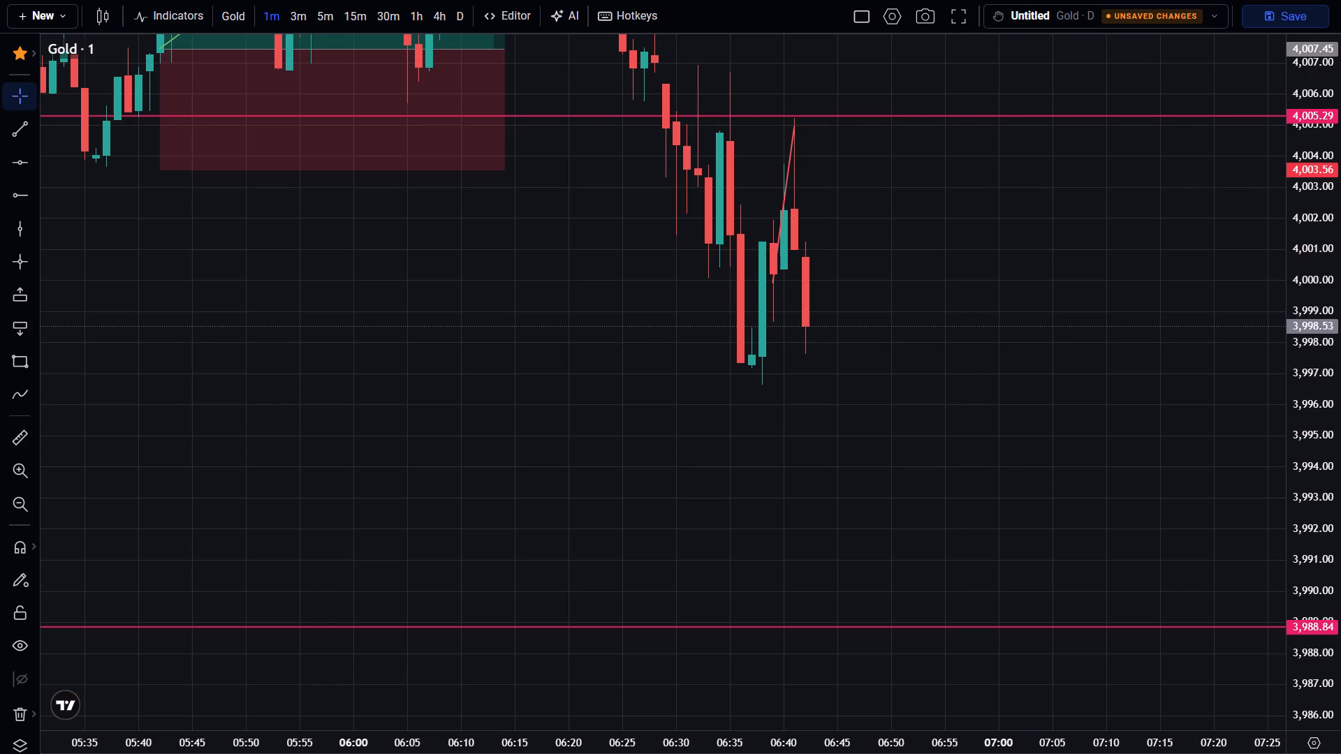
click(11, 448)
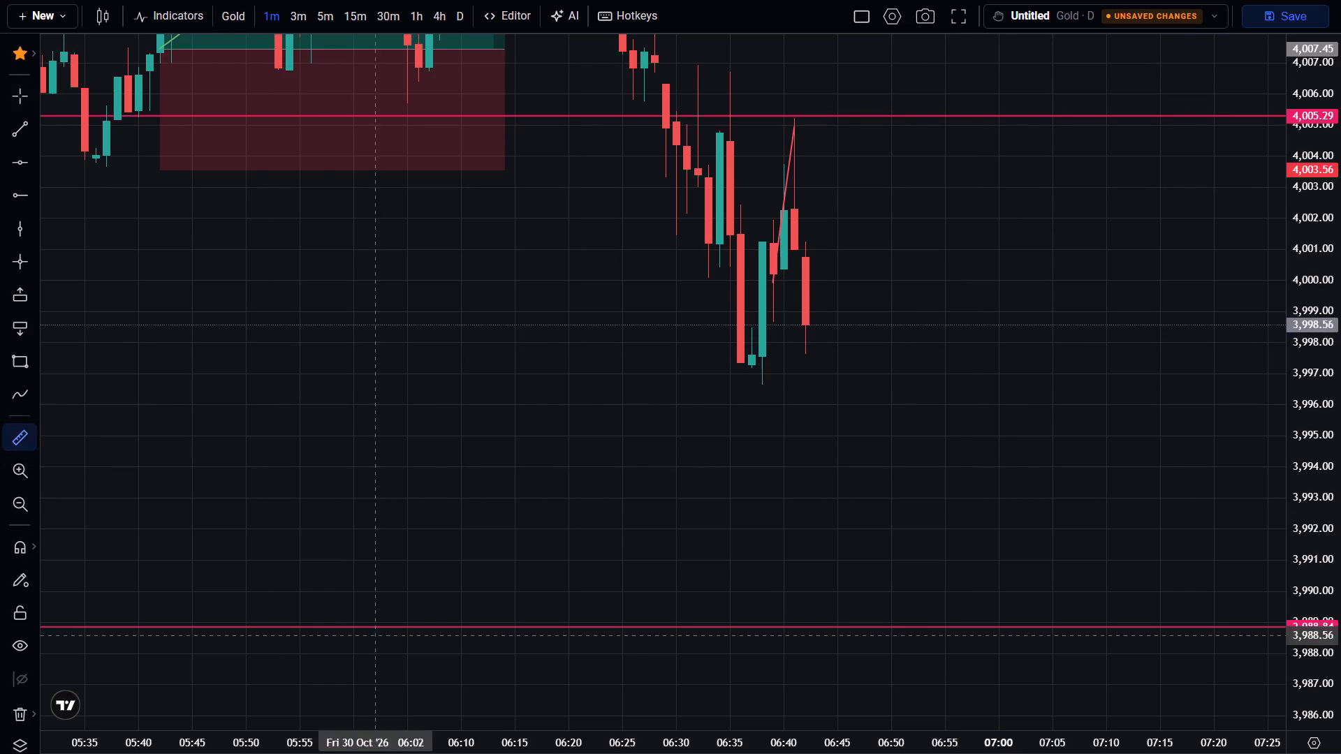
click(665, 630)
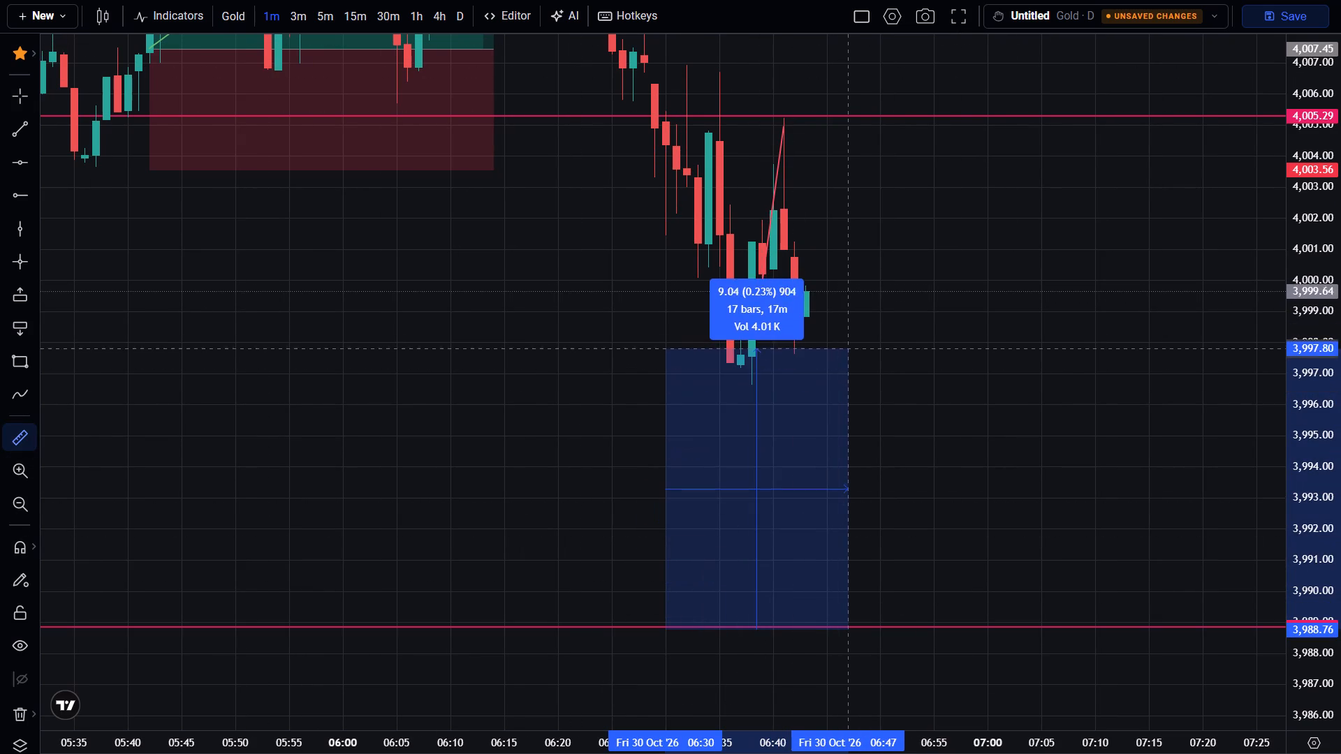
click(847, 344)
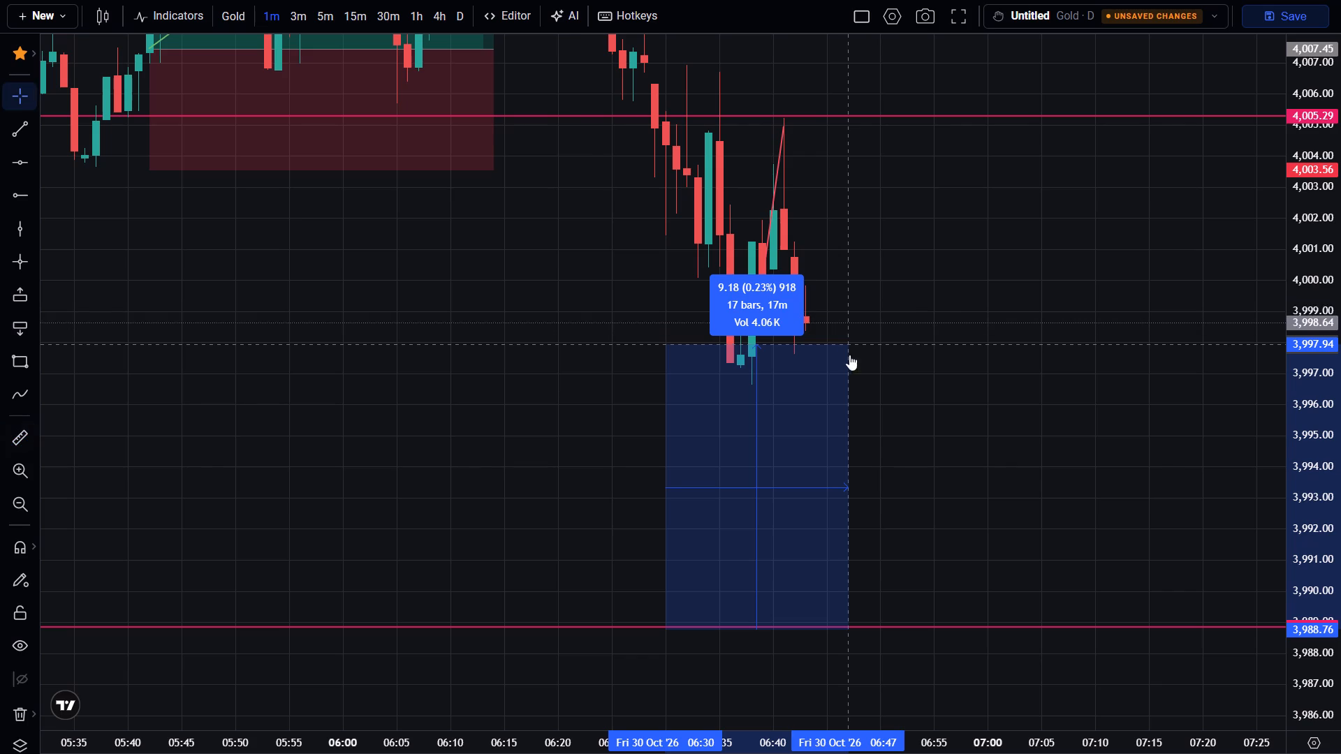
scroll(925, 461, up, 1)
click(925, 461)
scroll(925, 461, up, 2)
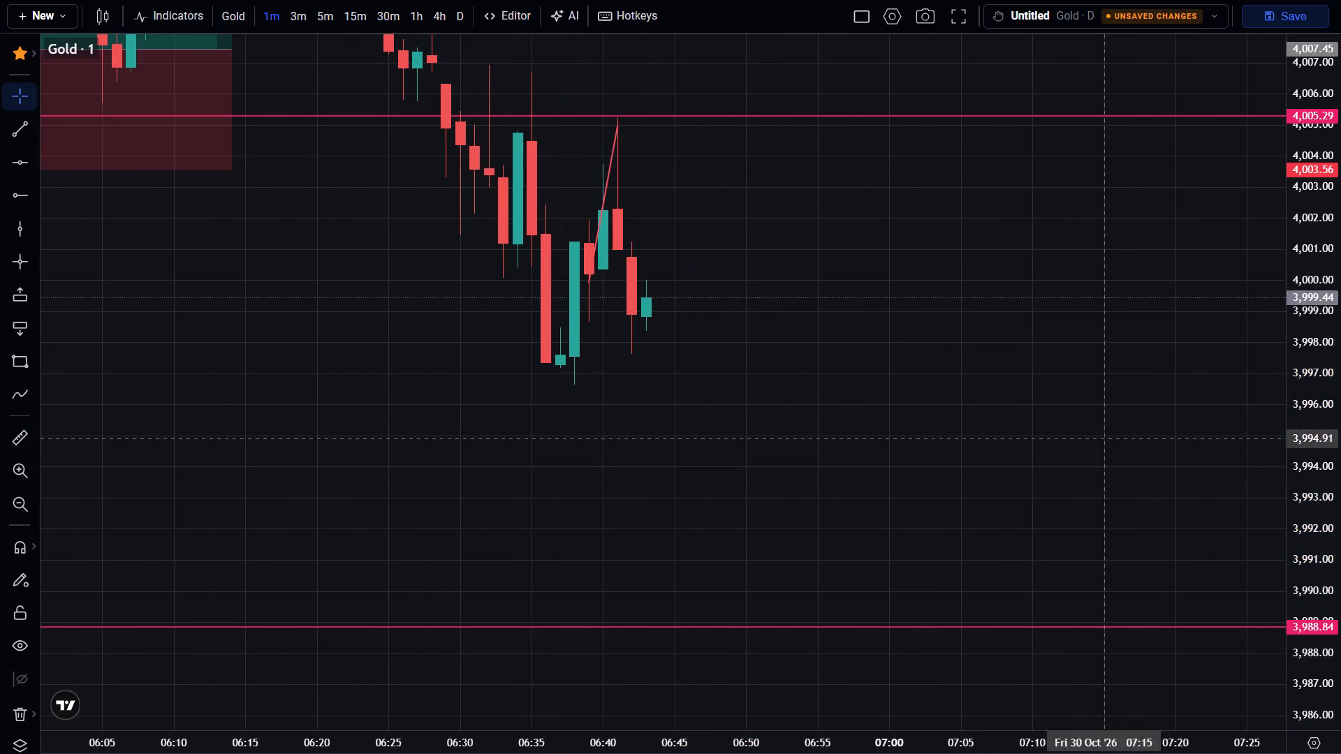
Leave full screen and raise the replay speed to 20x.
drag(1310, 331, 1340, 465)
scroll(793, 416, down, 3)
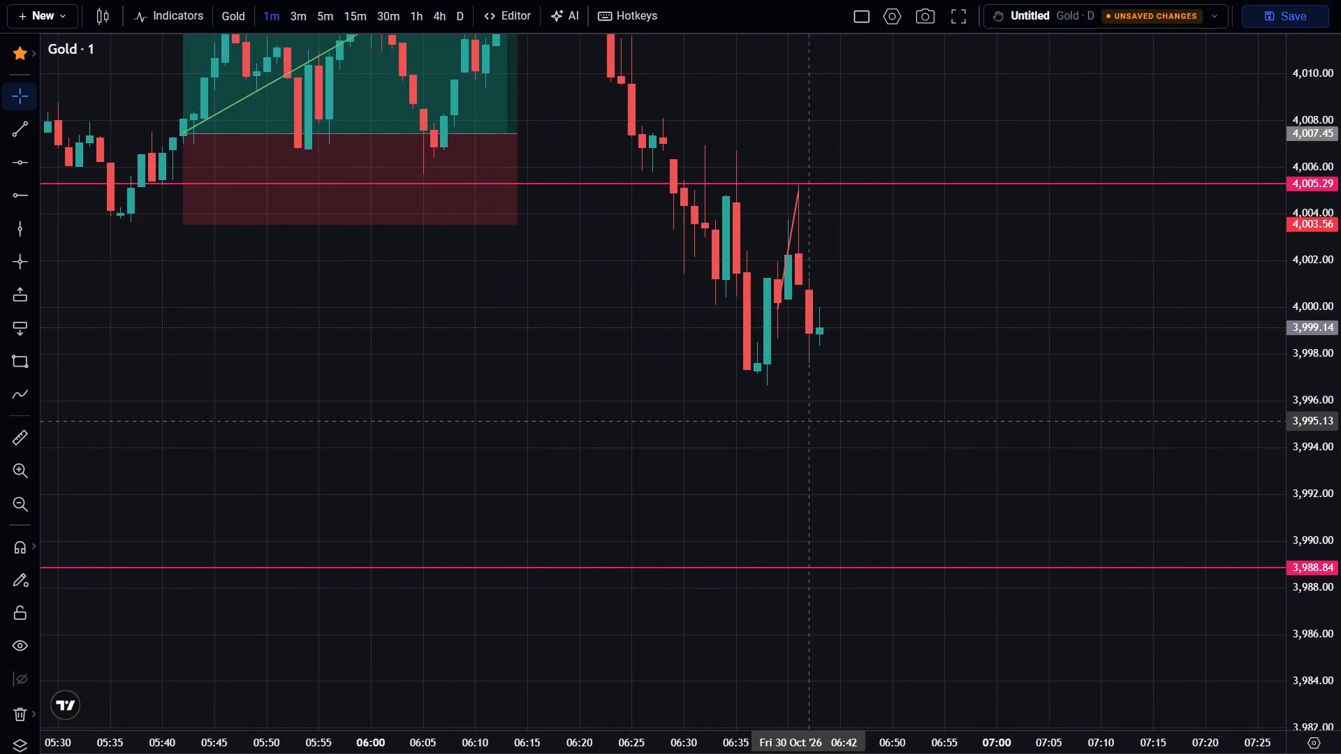
click(955, 26)
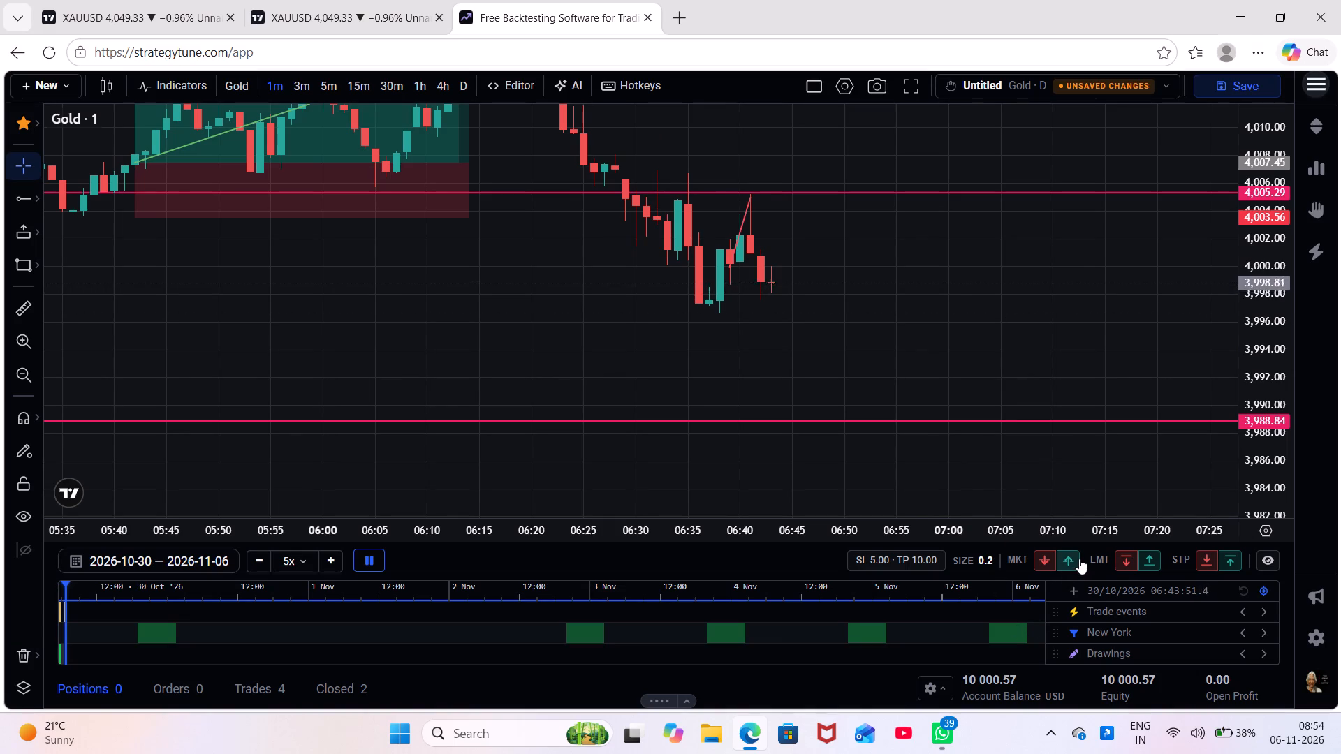
double_click(332, 553)
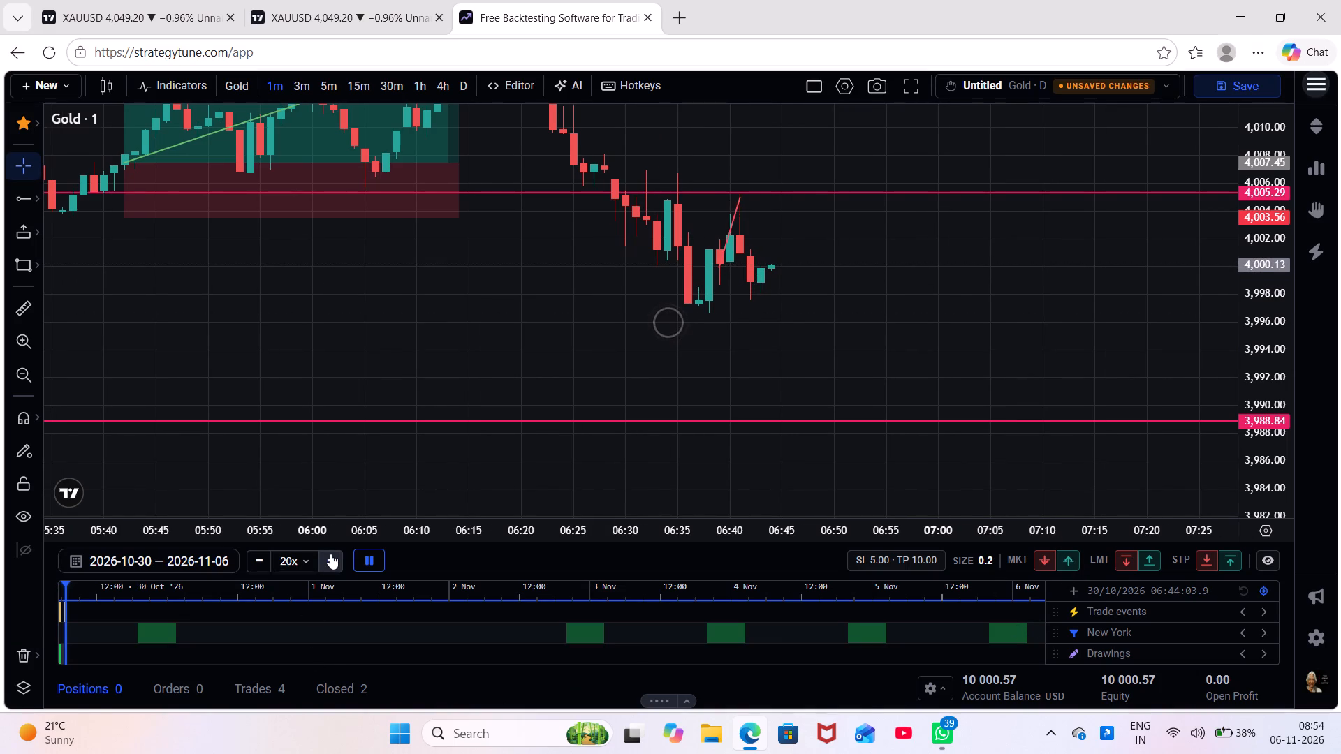
Return to full screen and follow the newest 1-minute candles through 06:49 against the 4,005.29 level.
click(923, 87)
scroll(921, 327, down, 1)
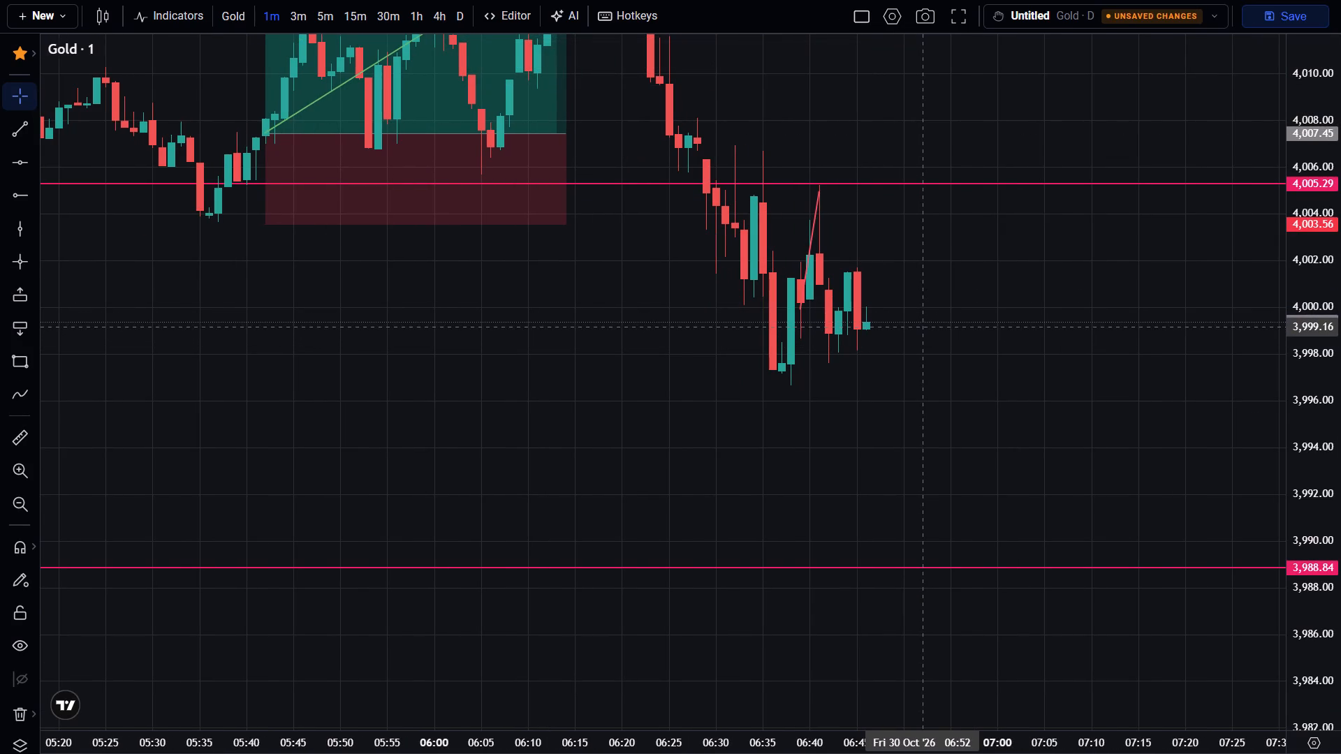
scroll(921, 327, up, 1)
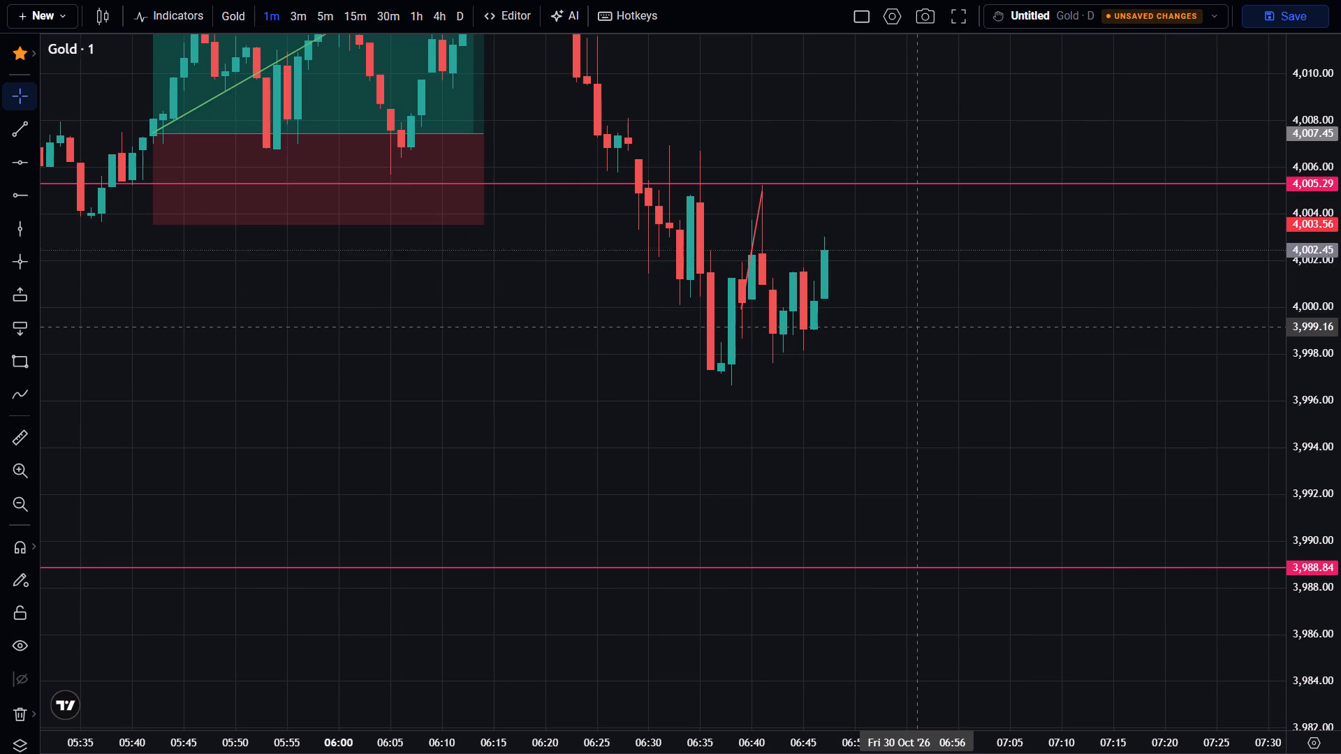
drag(921, 327, 960, 482)
scroll(959, 482, up, 1)
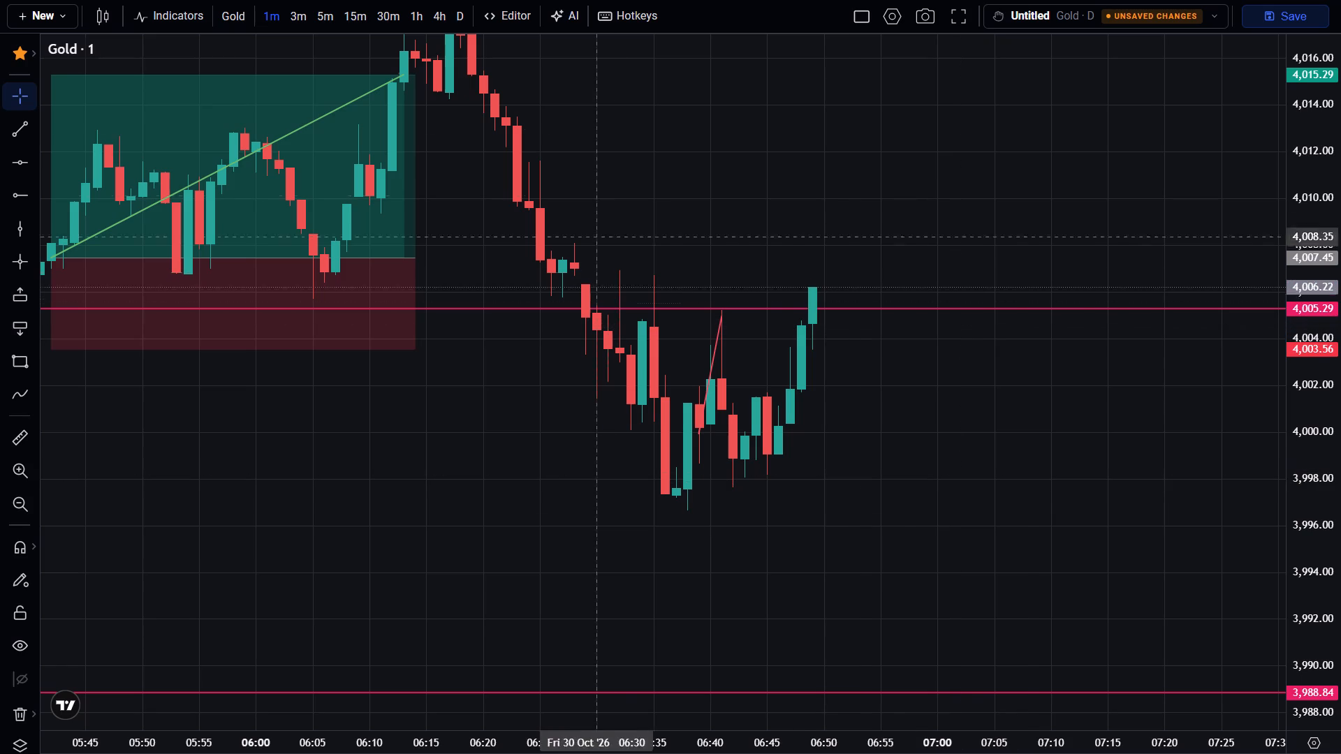
Switch to the daily chart and examine Gold's candles against the 4,082.59, 4,068.86, 4,005.29 and 3,988.84 levels and the purple zone.
click(454, 17)
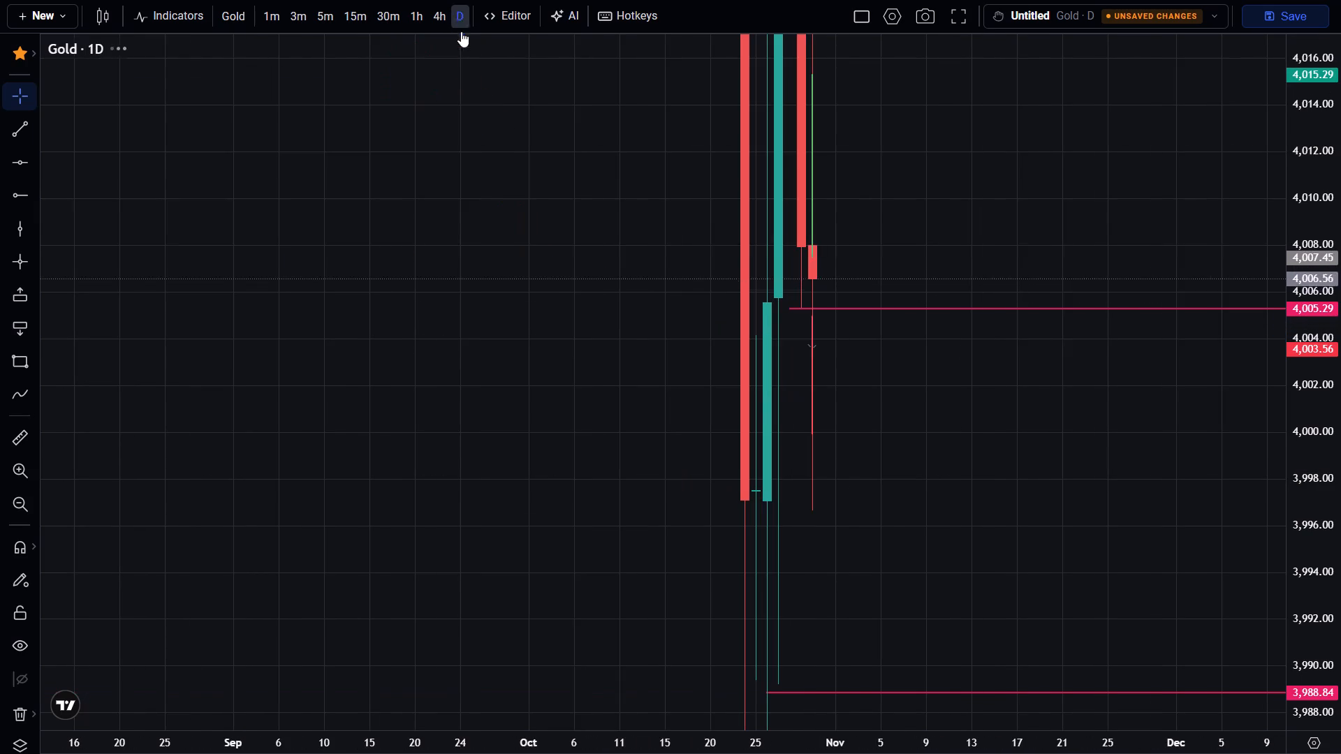
drag(1321, 184, 1340, 582)
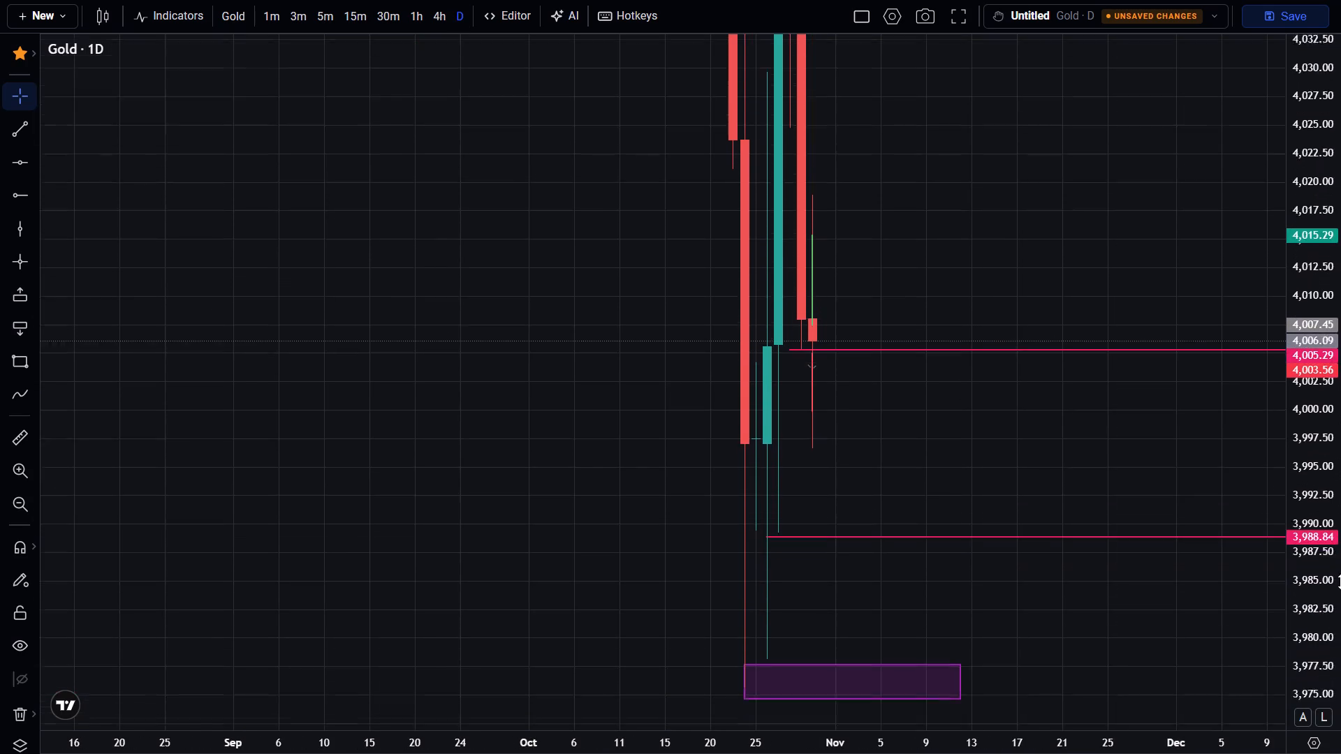
drag(1340, 582, 1340, 753)
drag(1298, 227, 1329, 323)
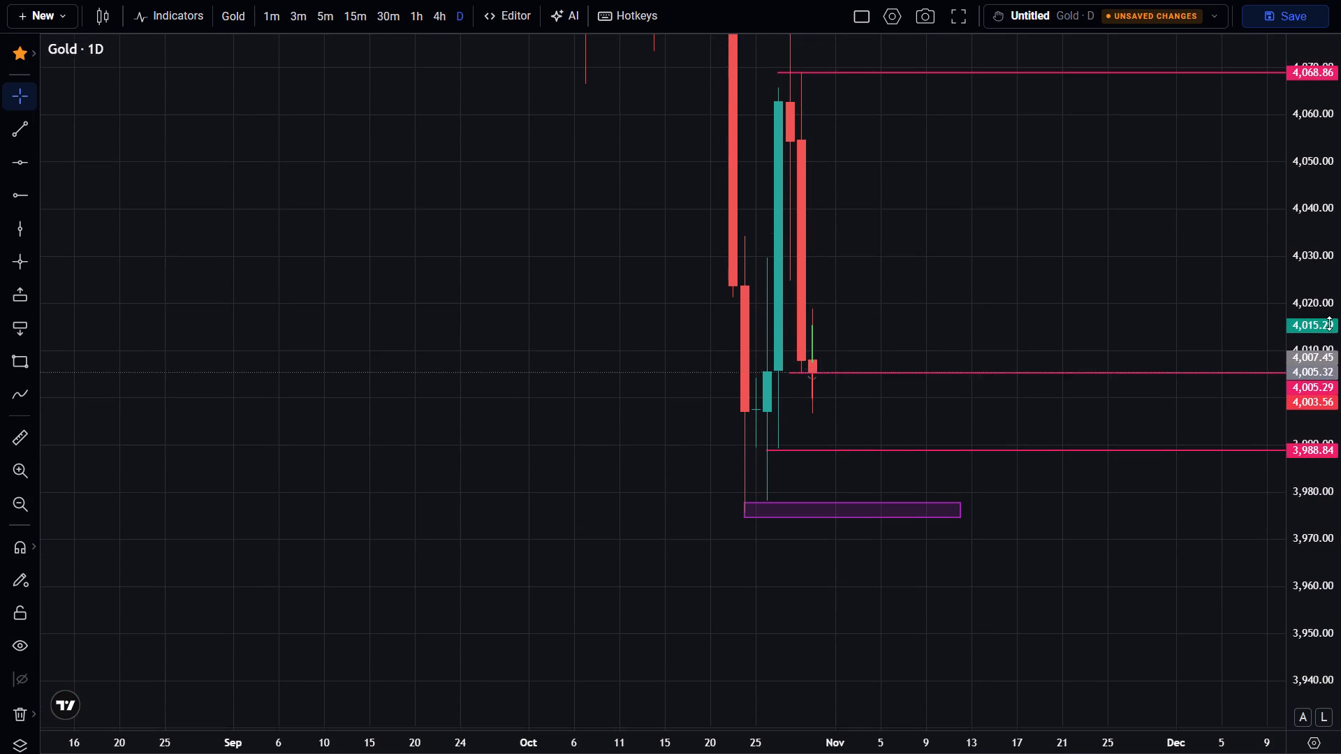
drag(1329, 323, 1340, 660)
scroll(1240, 614, down, 1)
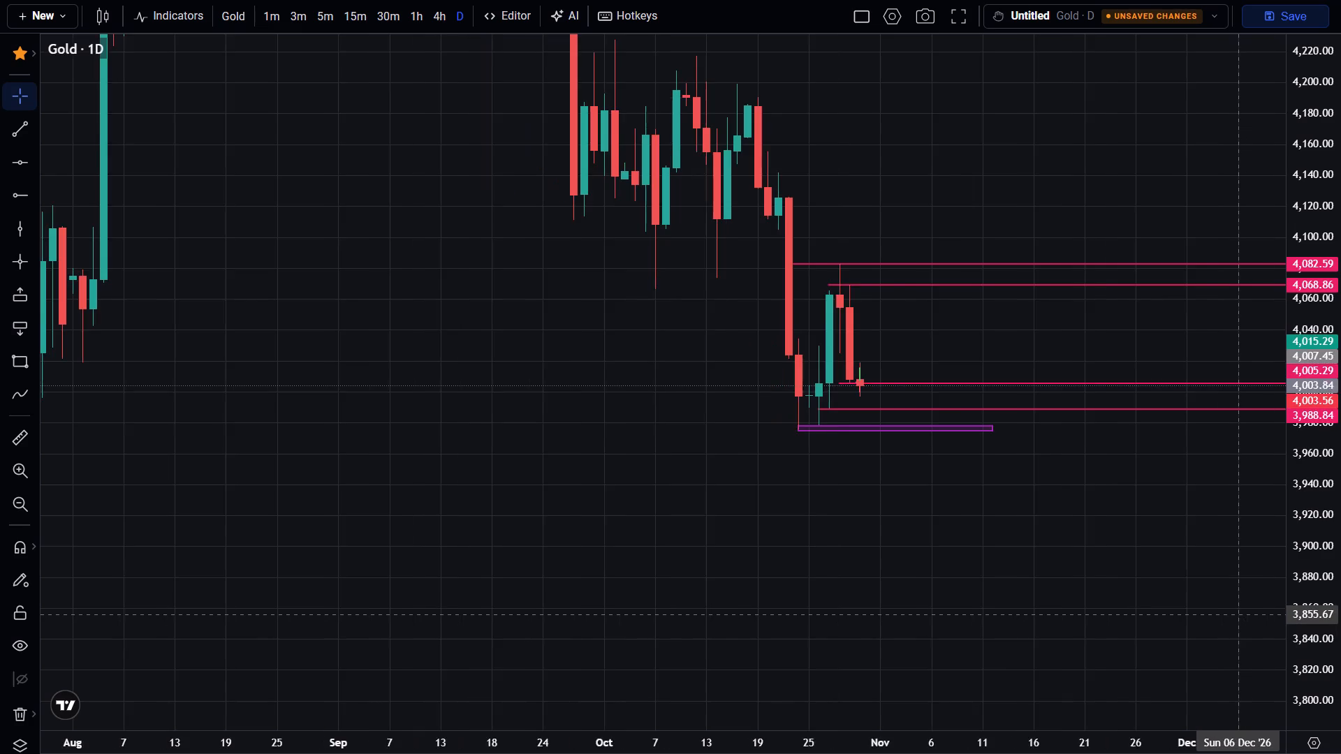
scroll(1240, 614, down, 6)
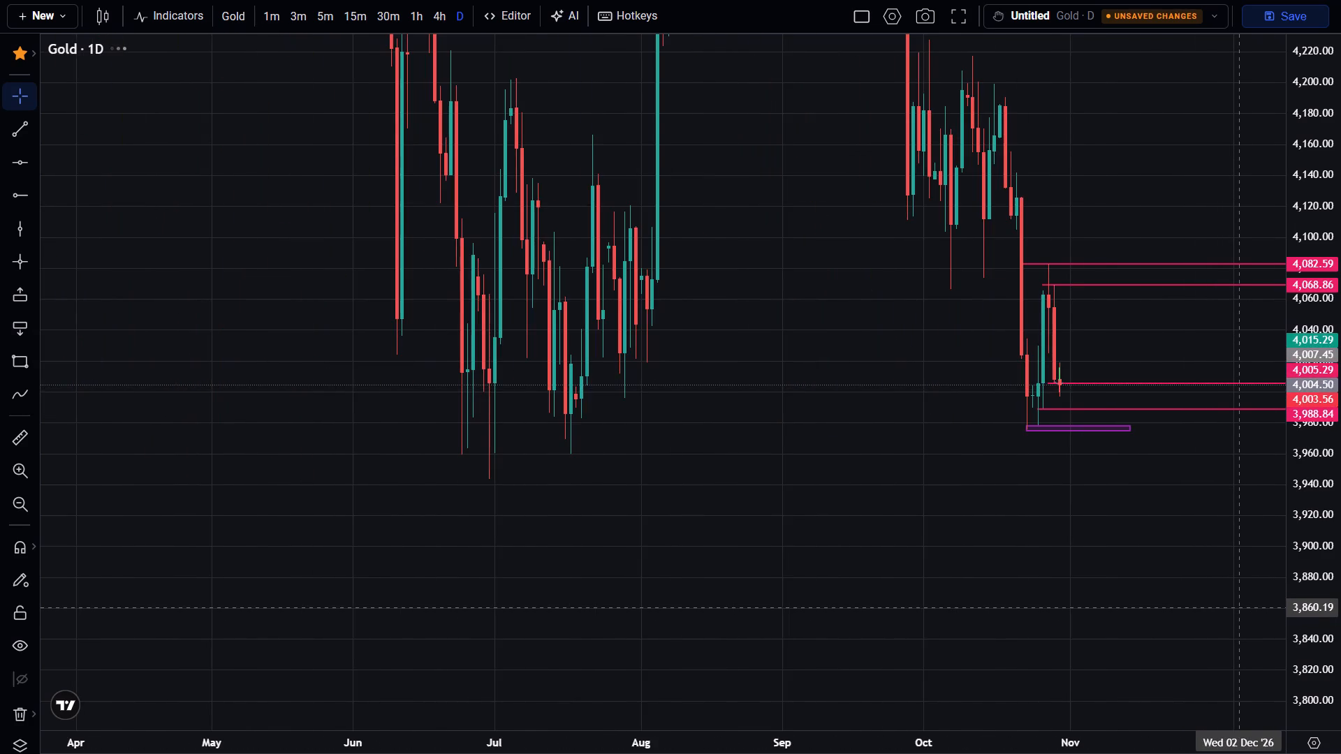
scroll(1236, 608, up, 8)
scroll(1234, 606, down, 1)
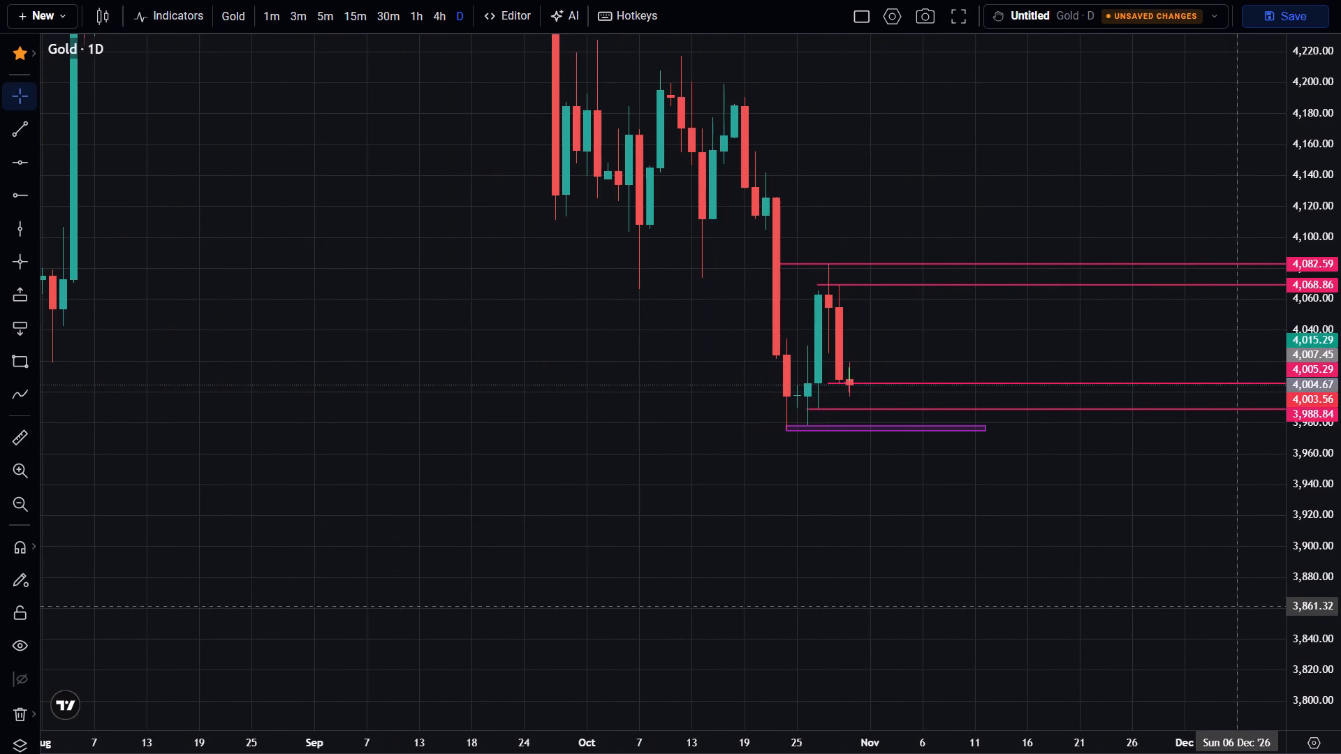
scroll(1335, 563, up, 20)
scroll(1335, 563, up, 5)
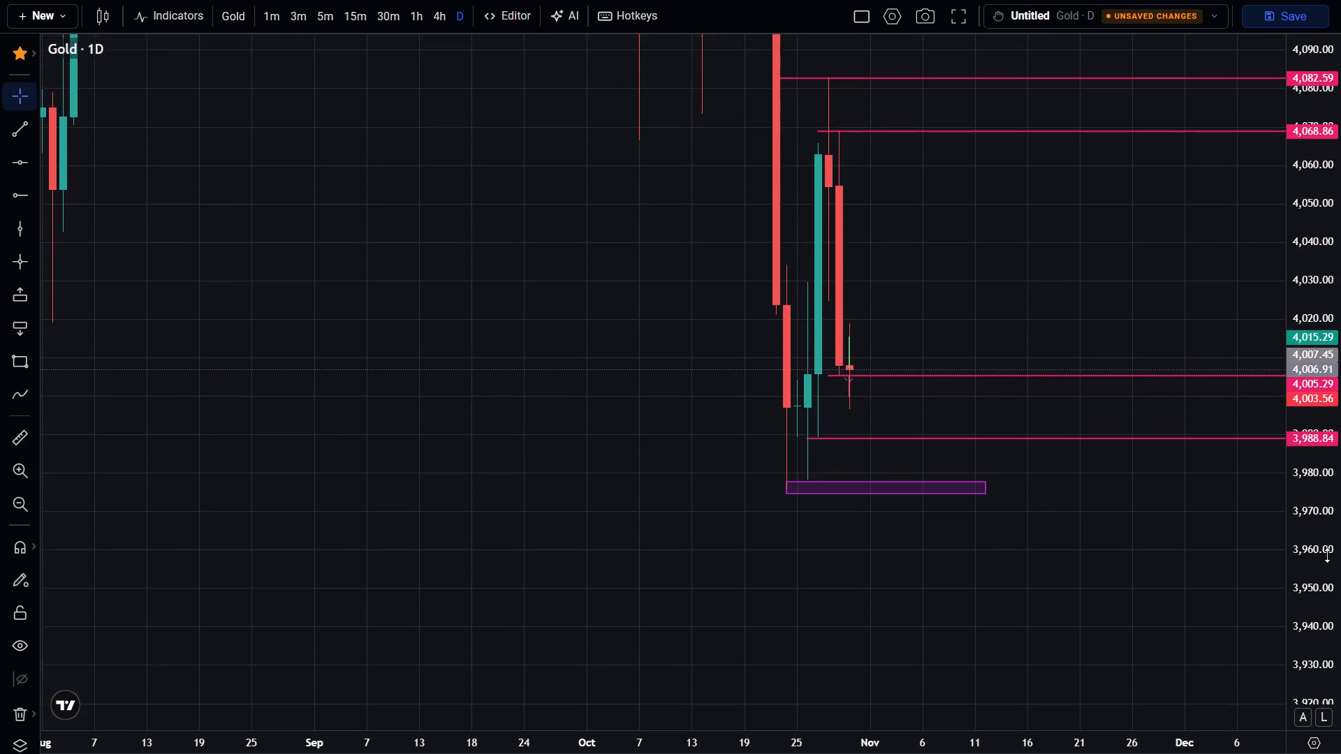
scroll(1327, 555, up, 3)
scroll(1203, 563, up, 5)
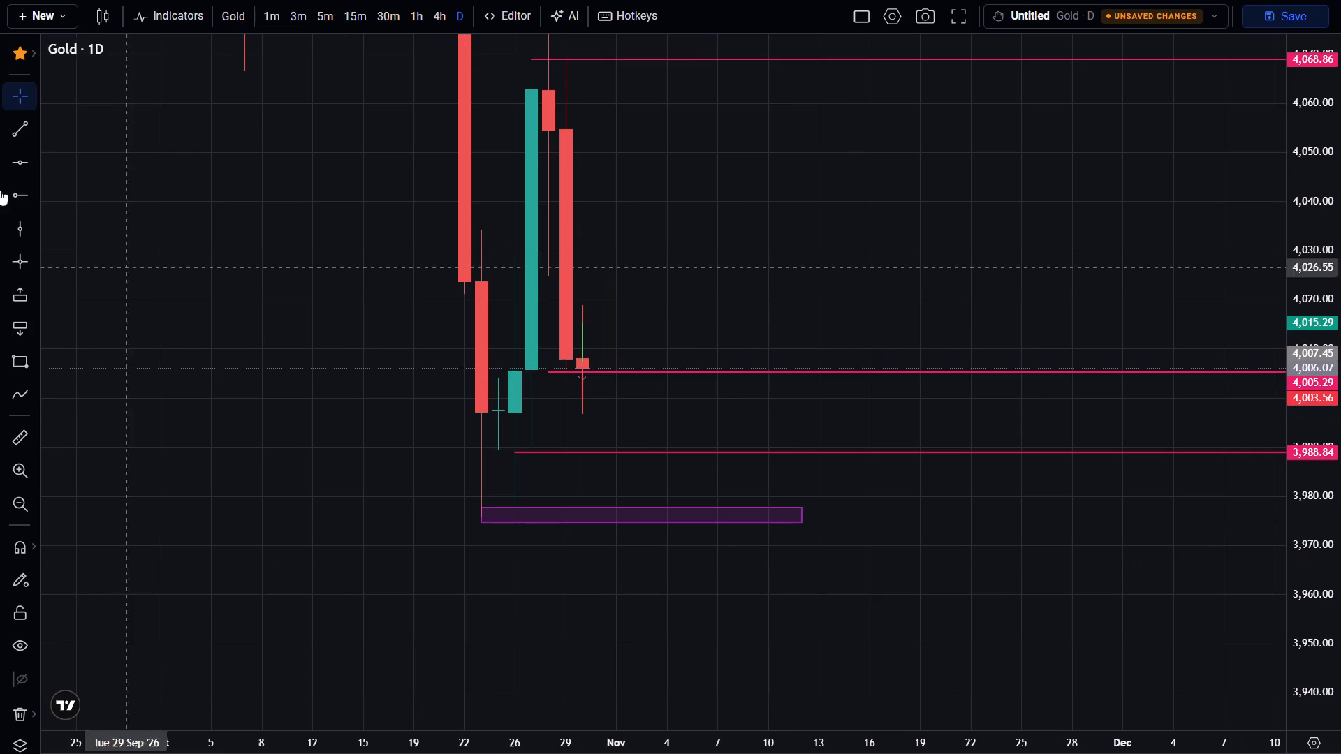
Return to the 1-minute chart and examine Gold's latest candles against the 4,005.29 and 3,988.84 levels.
click(269, 8)
scroll(350, 188, down, 3)
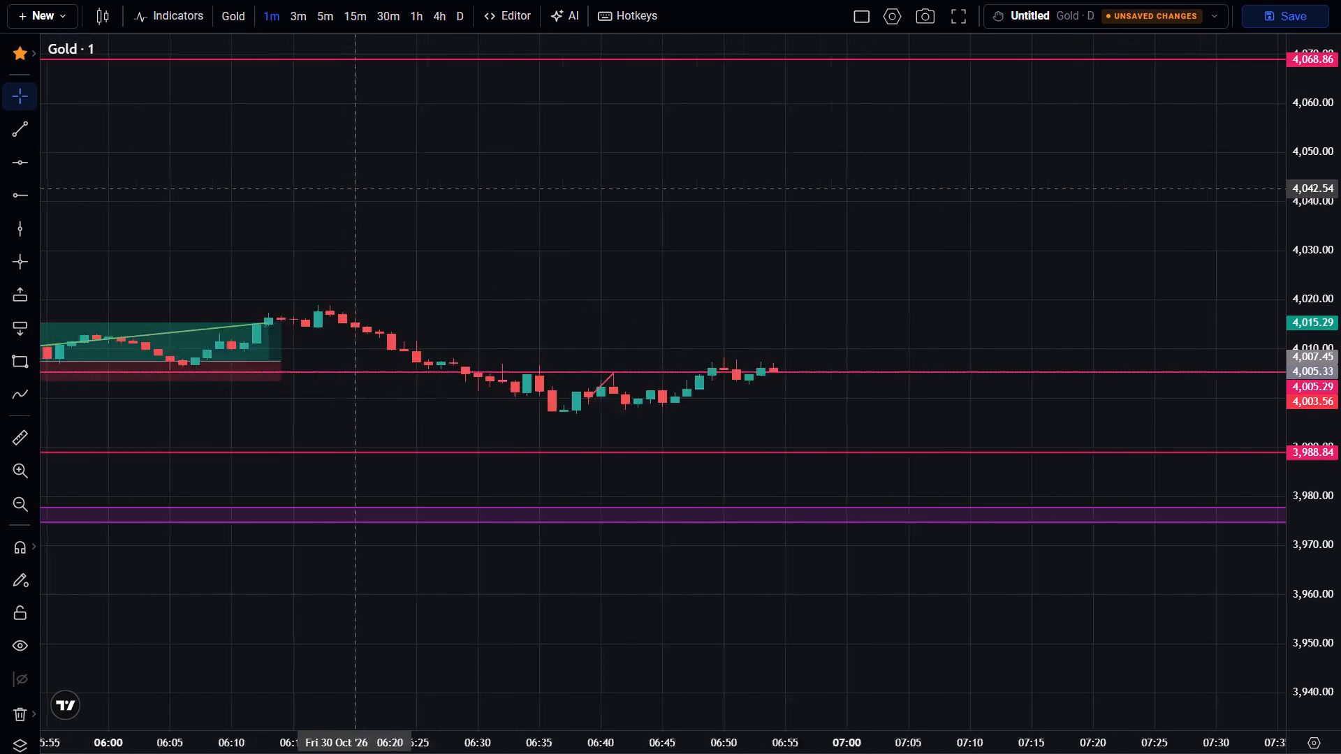
scroll(350, 188, down, 17)
scroll(402, 203, down, 4)
drag(657, 198, 454, 201)
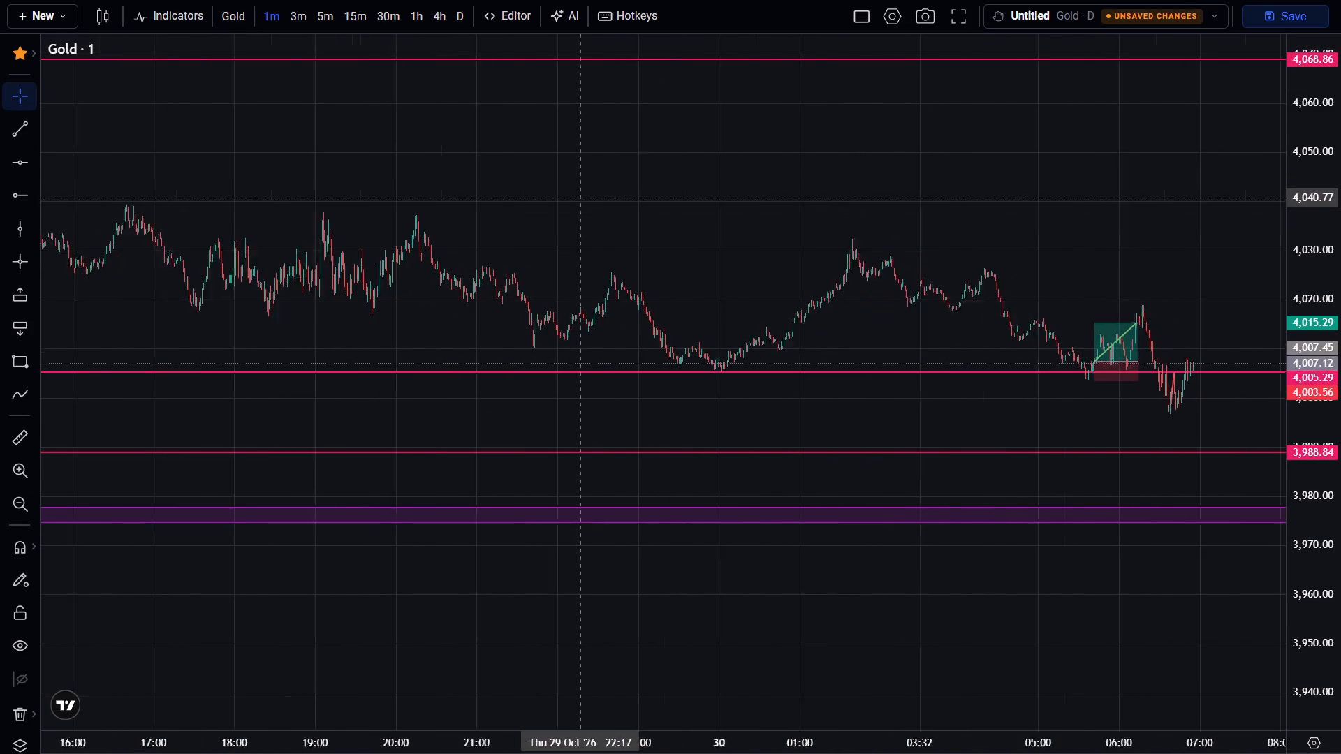
drag(454, 201, 445, 201)
scroll(1340, 488, up, 20)
scroll(1340, 488, up, 4)
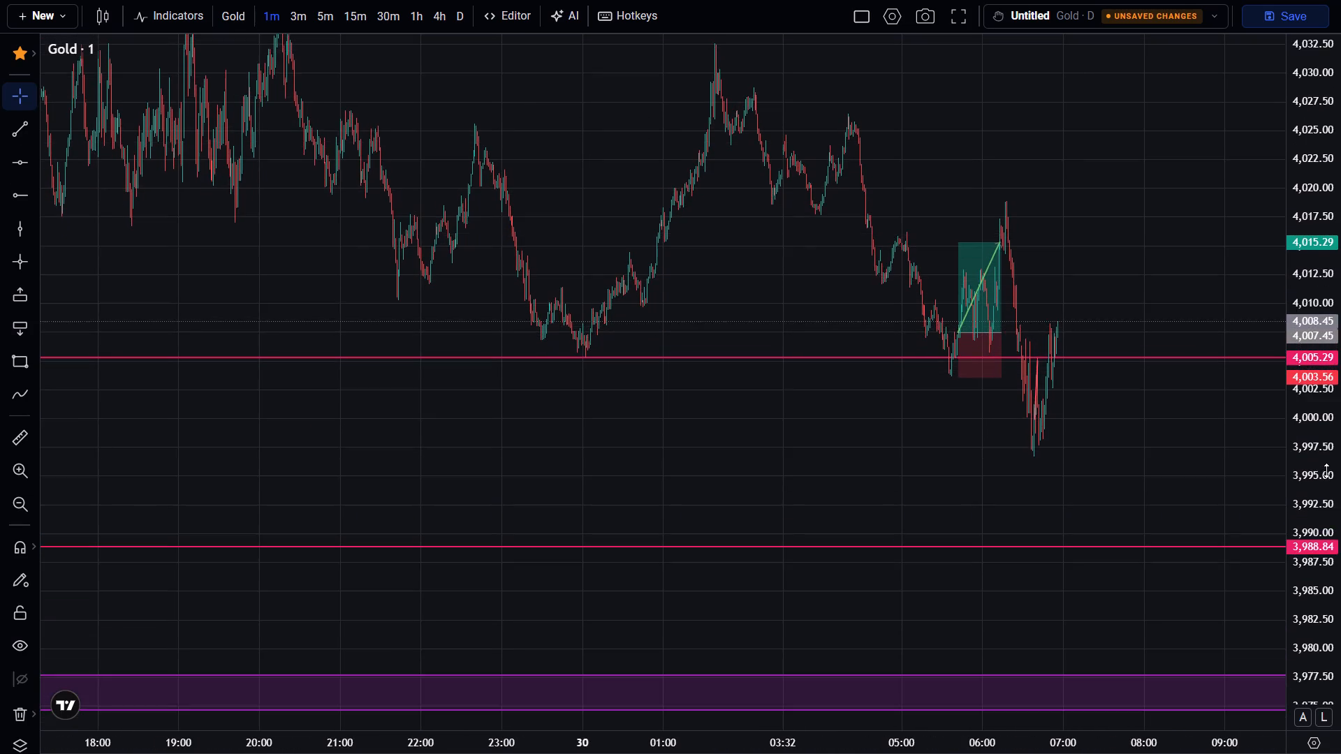
scroll(1326, 471, up, 20)
scroll(1326, 471, up, 1)
drag(1124, 511, 1287, 510)
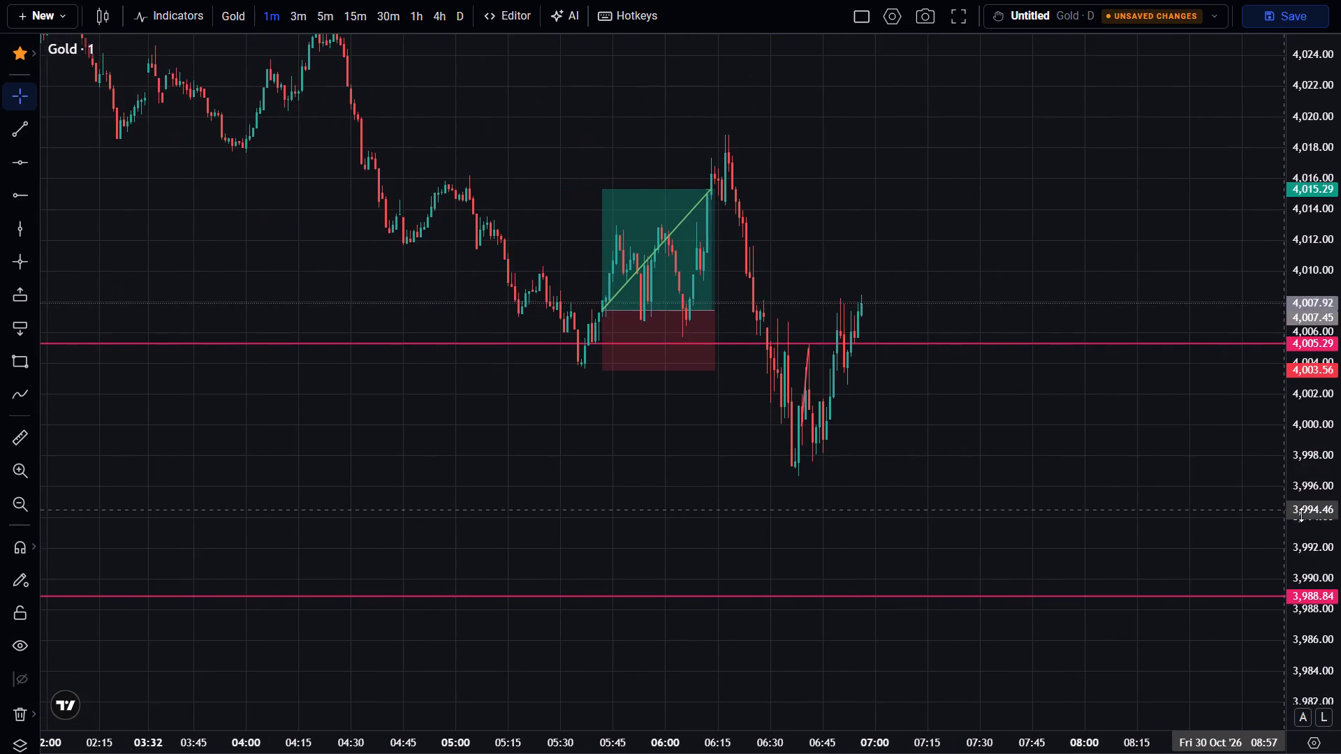
scroll(1305, 515, up, 17)
drag(1037, 566, 1340, 567)
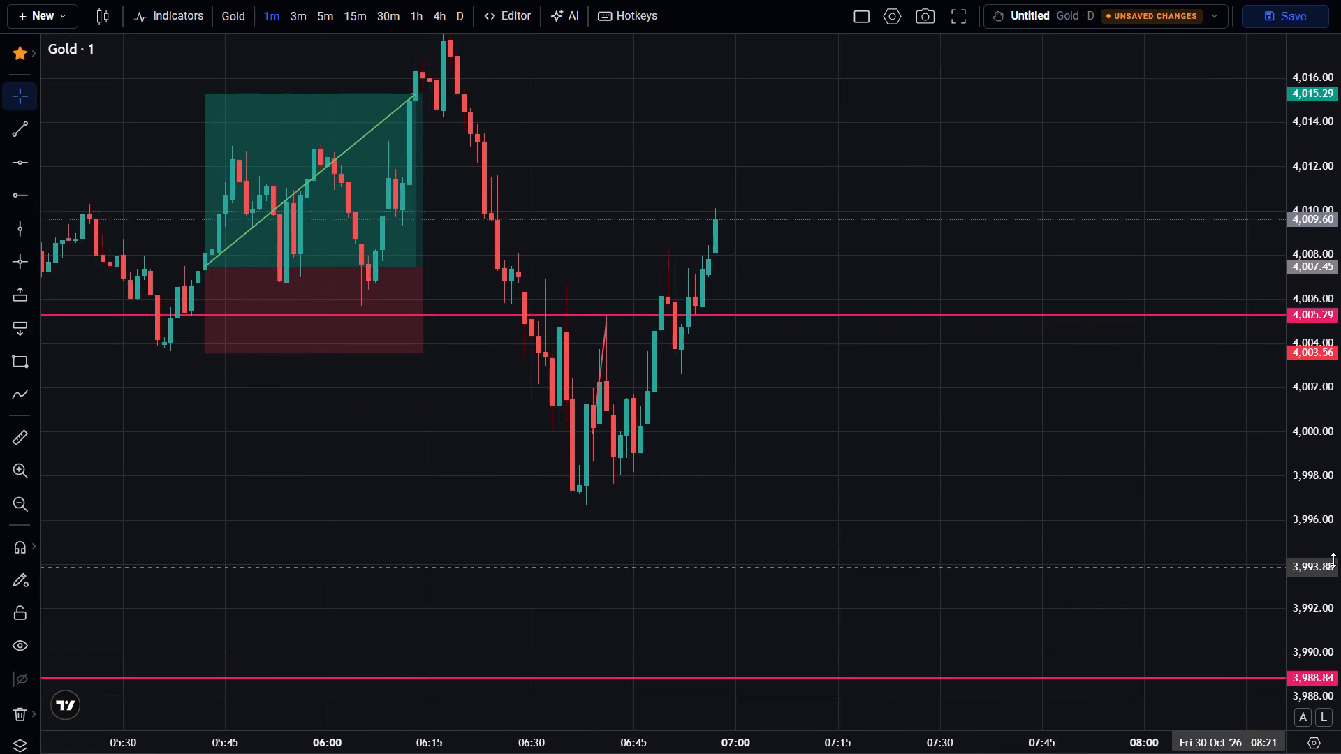
scroll(1333, 560, up, 5)
Lower the replay speed to 5x, check it outside full screen, and return to full screen.
key(Down)
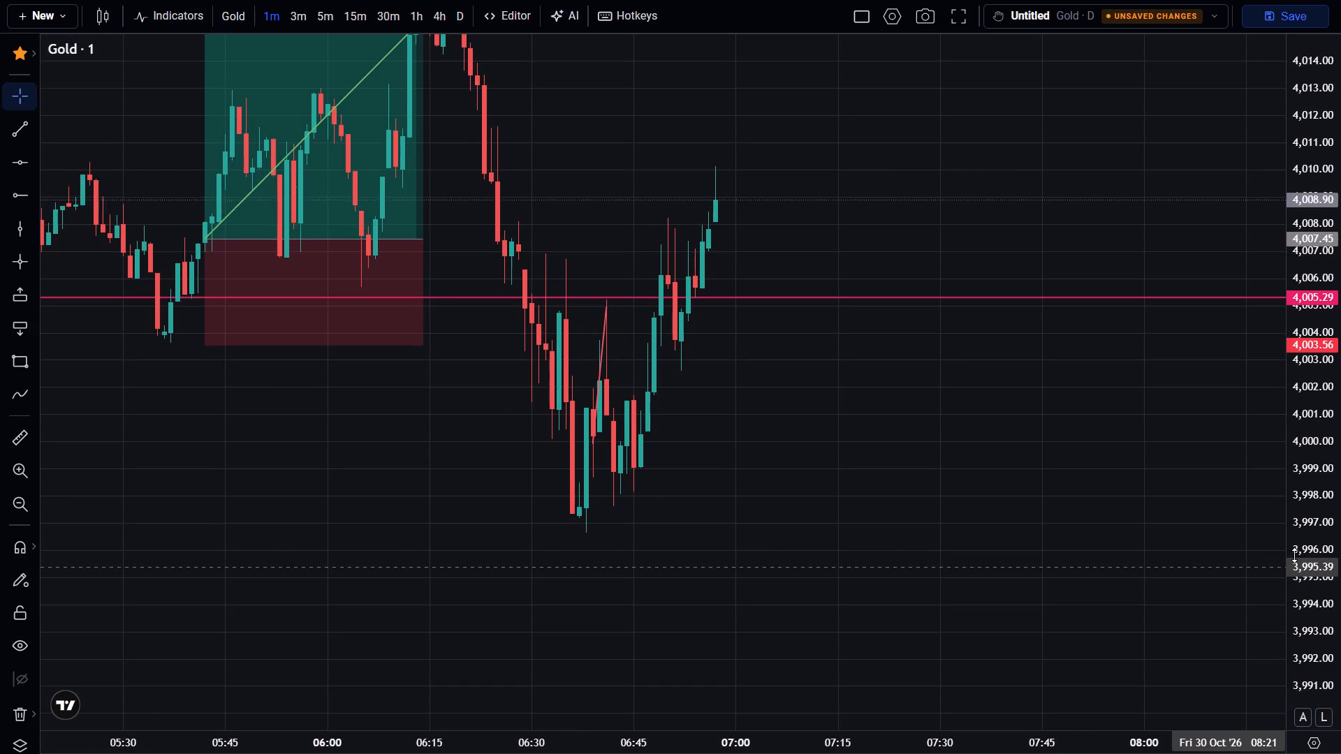
key(Down)
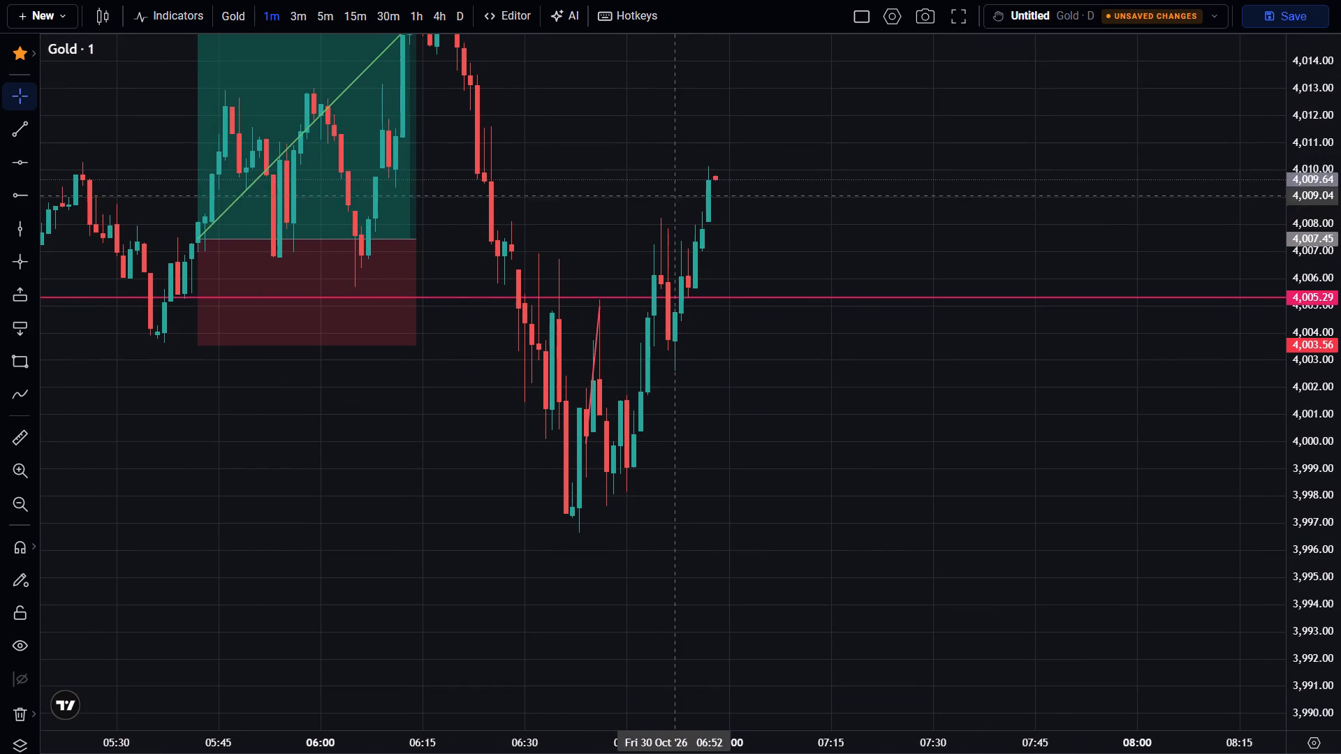
drag(663, 184, 684, 259)
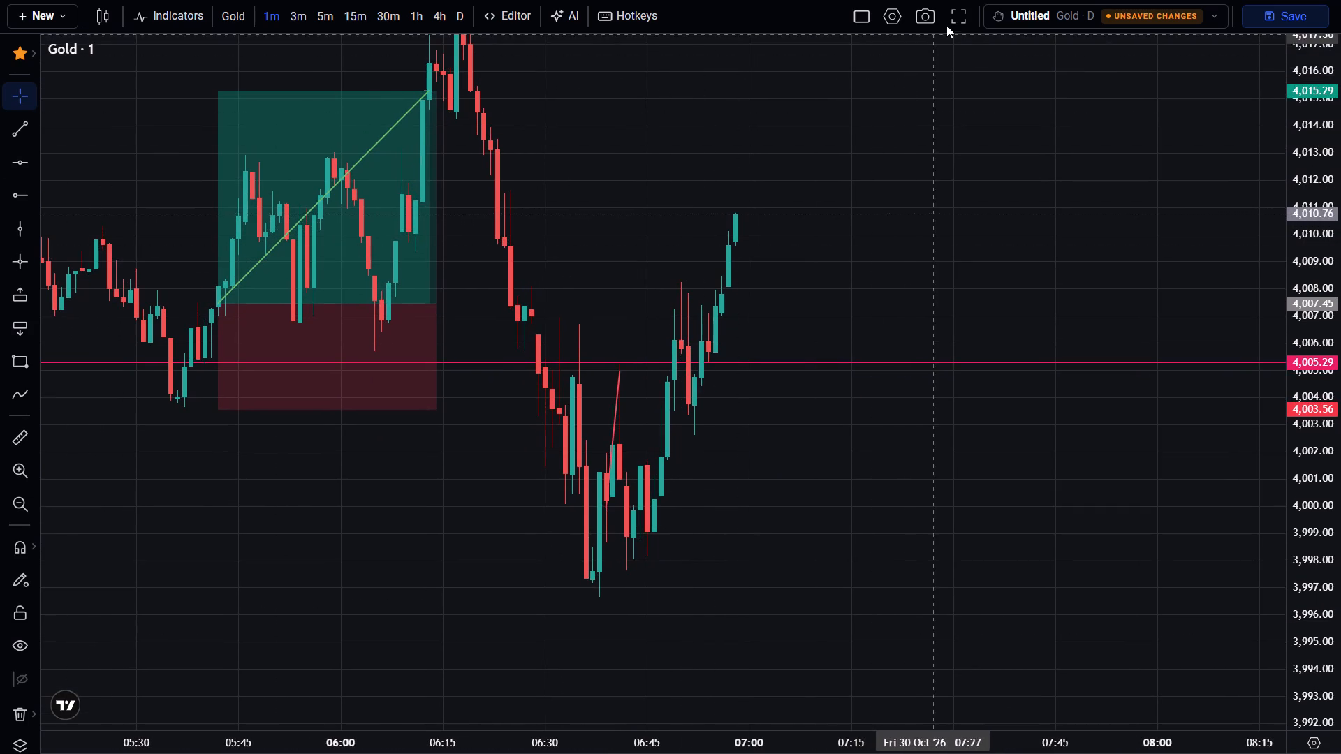
click(958, 19)
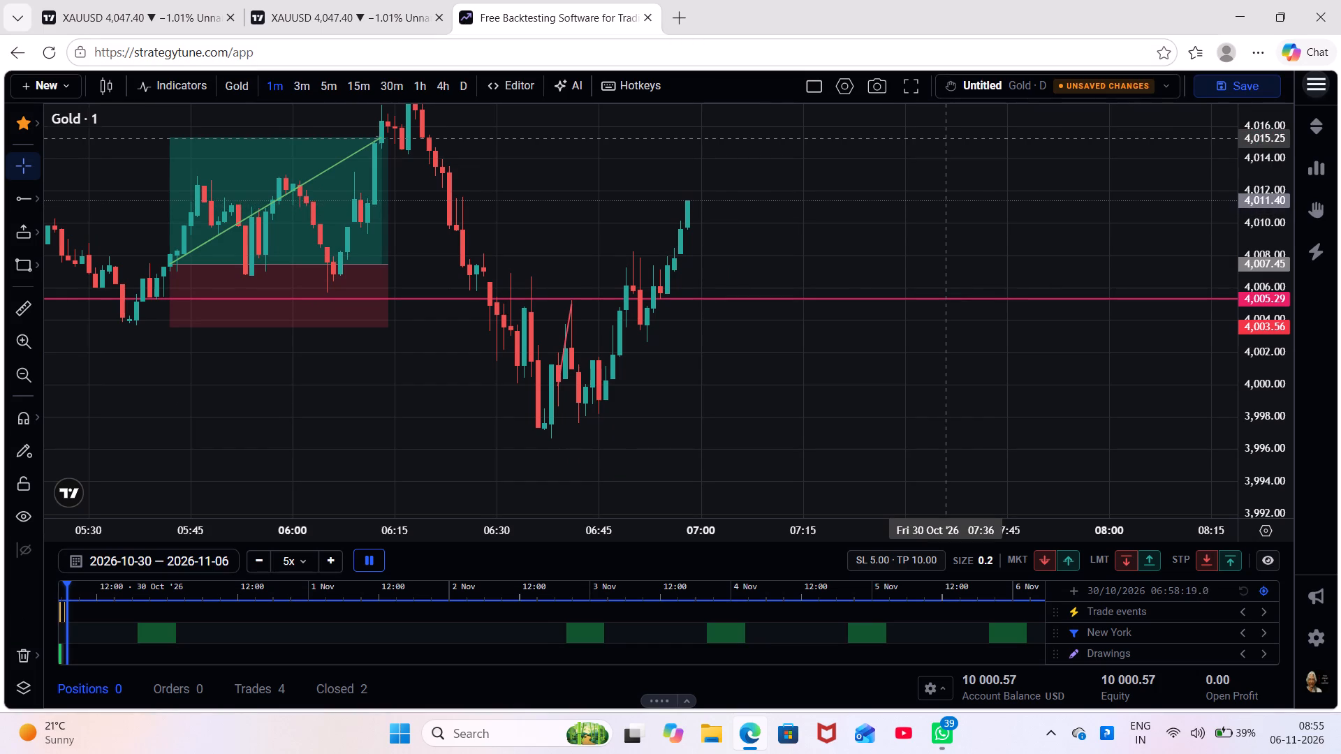
scroll(947, 138, down, 4)
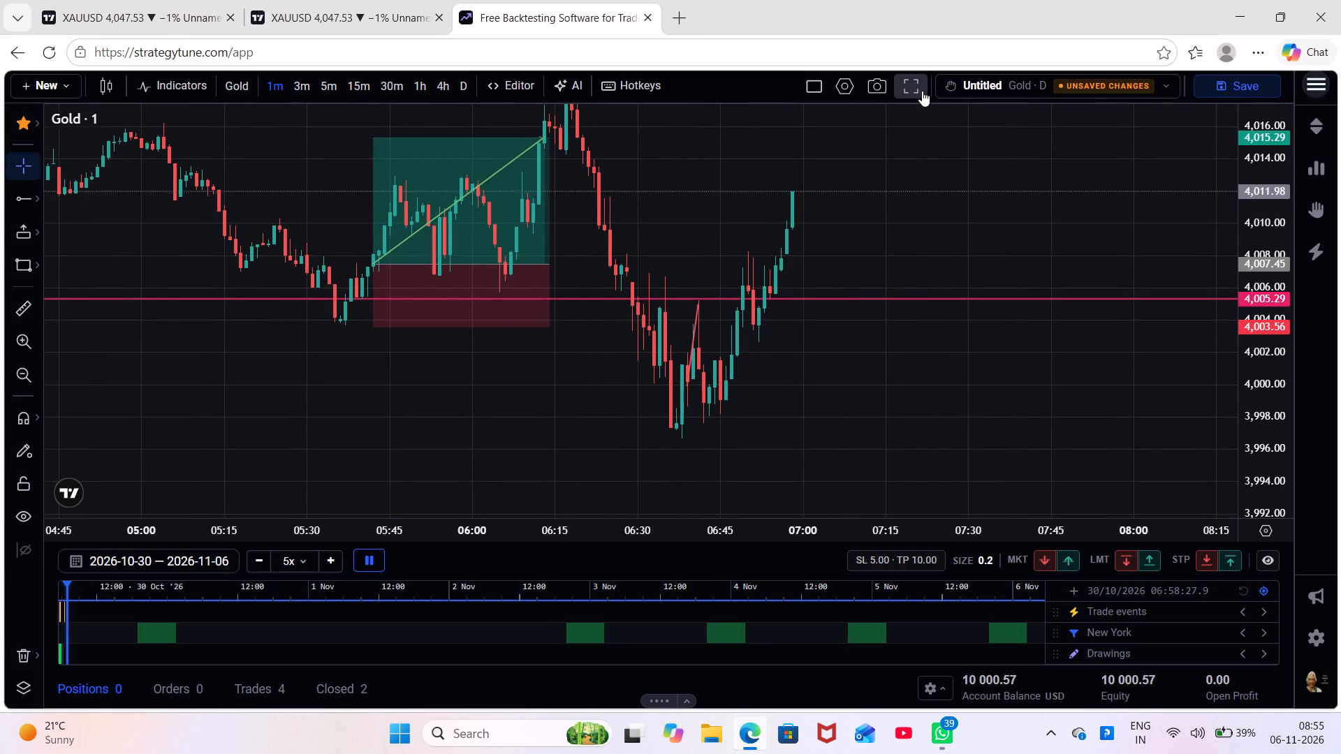
click(922, 91)
Examine the 1-minute rise through 06:58 from the 06:38 low, relative to the 4,005.29 level and the closed long trade.
scroll(999, 303, up, 1)
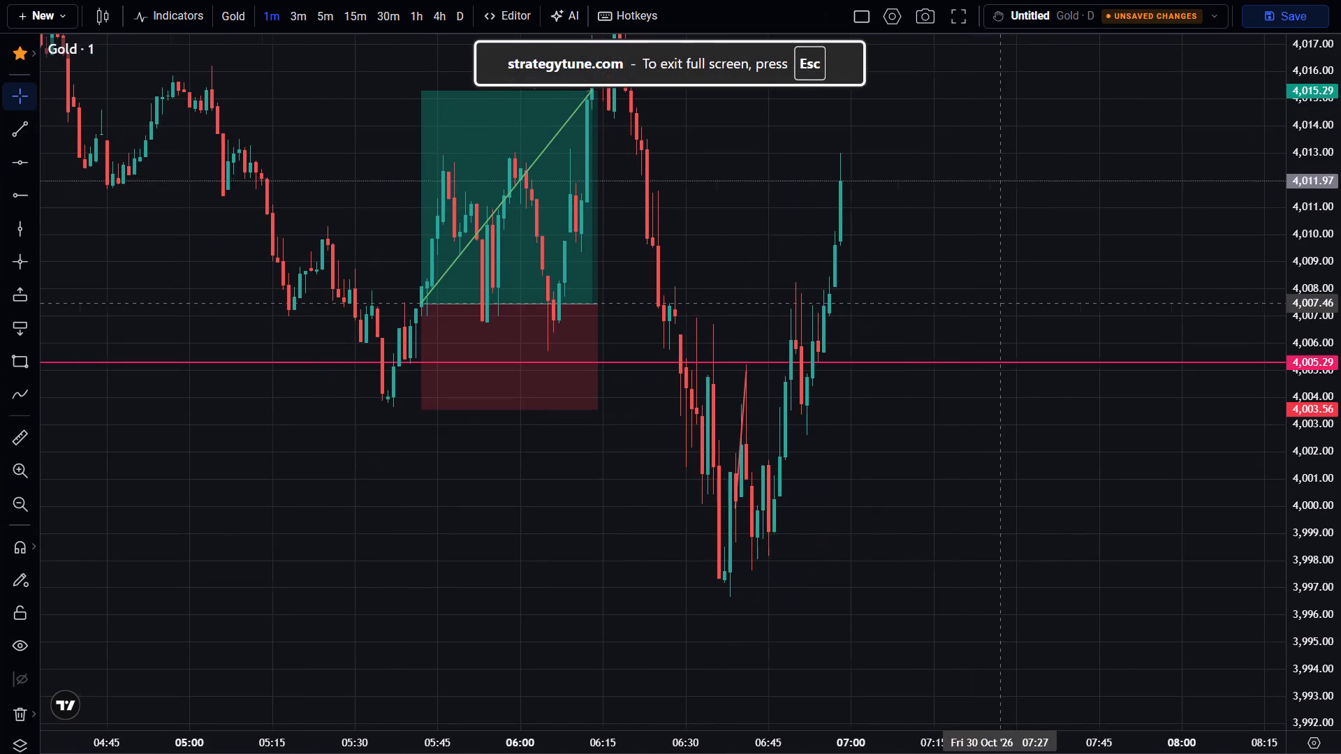
scroll(999, 303, up, 2)
drag(944, 281, 1047, 391)
scroll(1048, 391, up, 2)
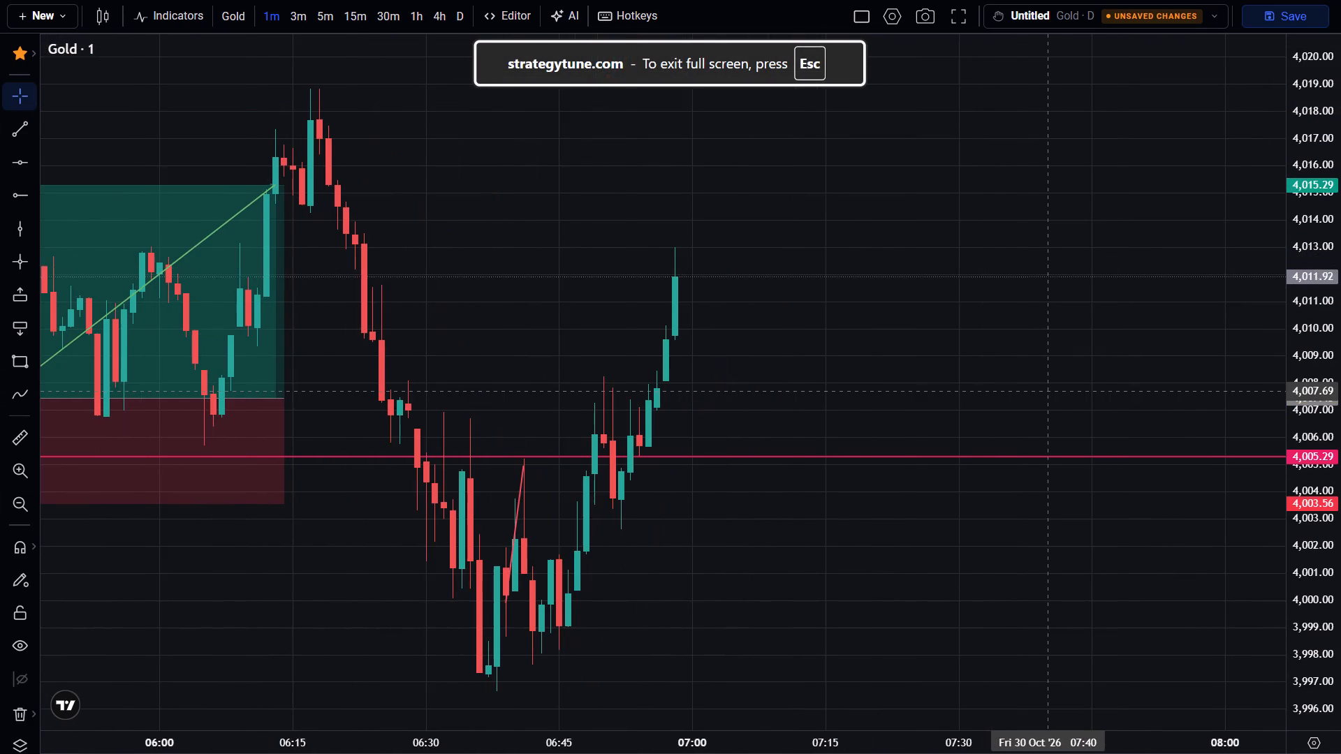
drag(1023, 406, 1137, 329)
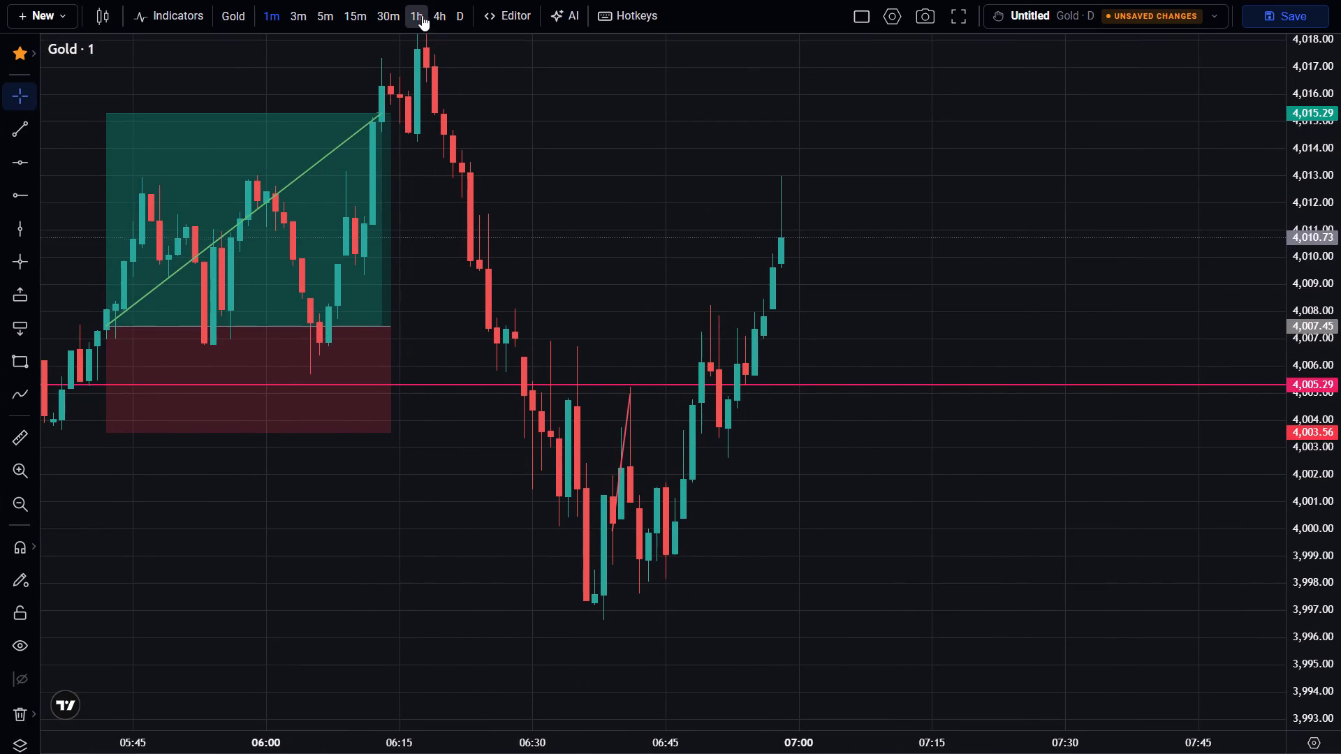
On the 1-hour chart, draw a flat trend line at 4,018.87 from 04:30 to 10:30 on 30 October.
click(421, 15)
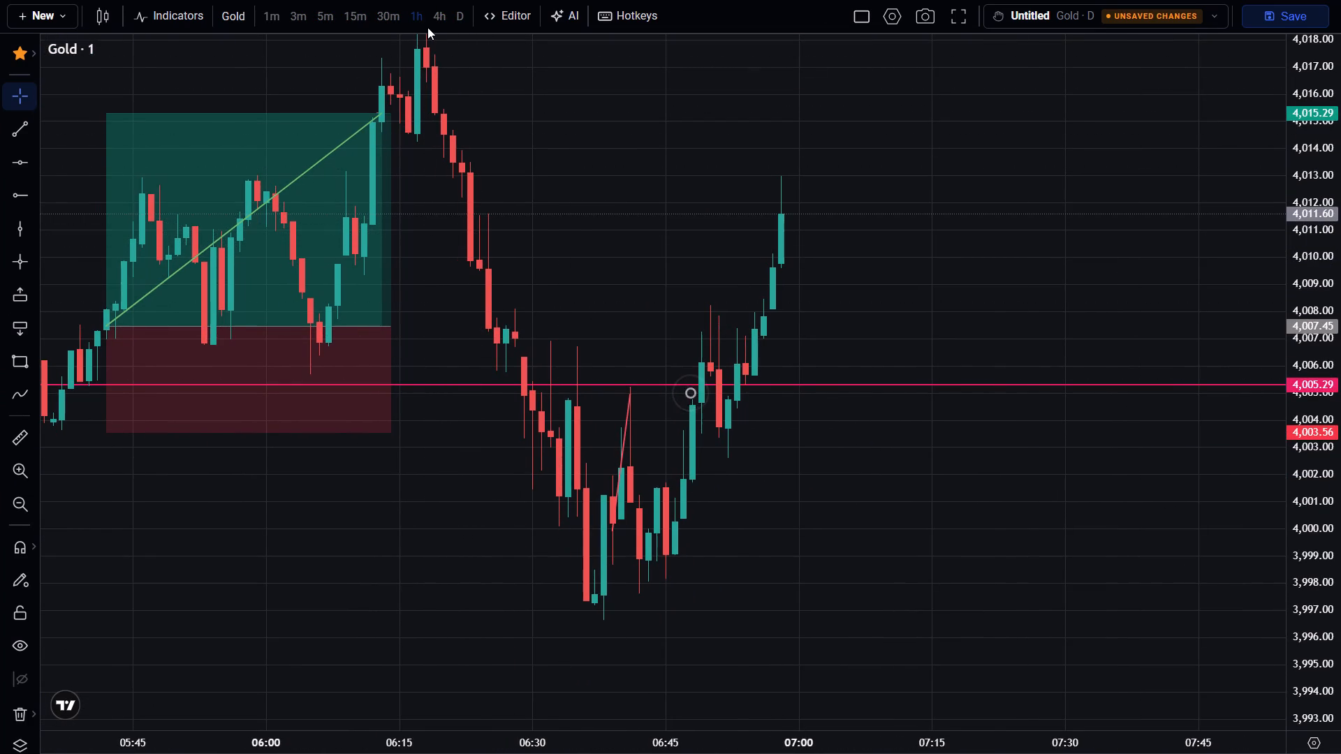
scroll(939, 354, up, 3)
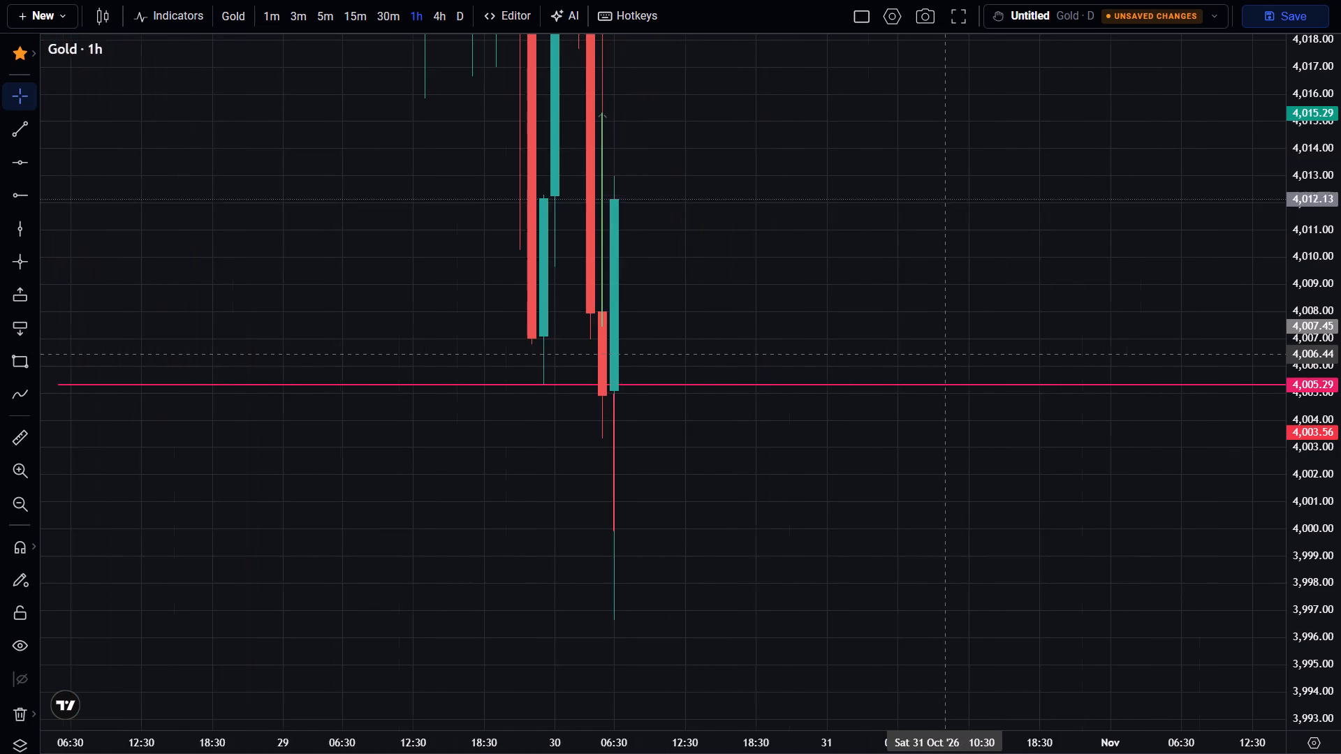
scroll(939, 354, up, 1)
drag(835, 315, 850, 322)
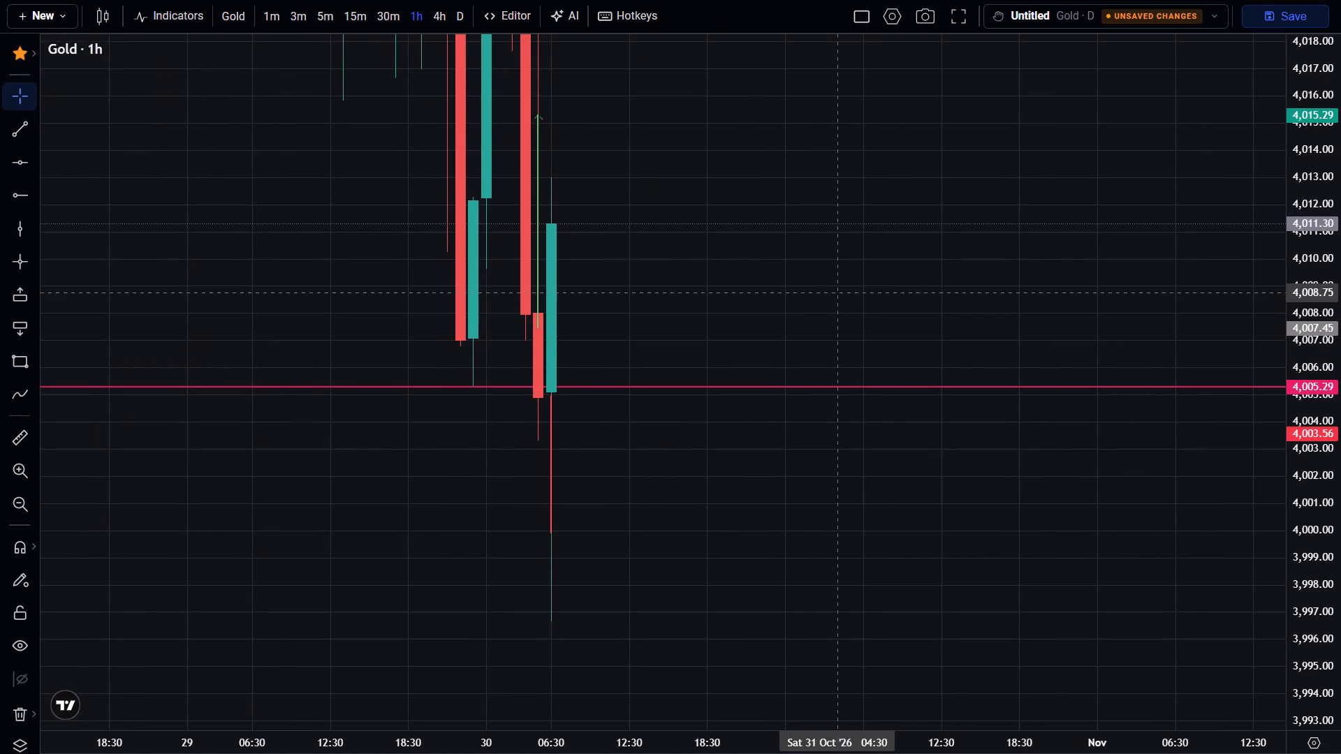
drag(793, 250, 826, 315)
drag(1335, 191, 1340, 376)
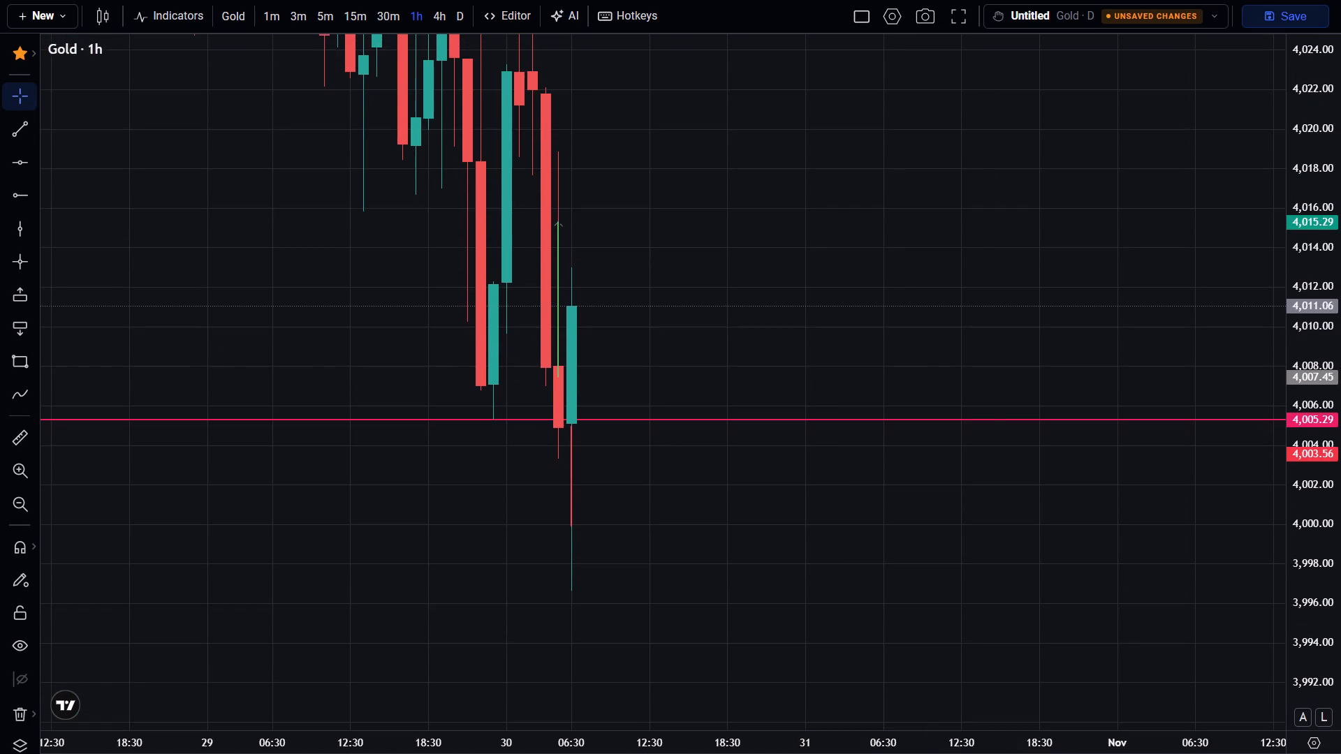
drag(859, 337, 943, 468)
scroll(941, 466, up, 3)
drag(859, 465, 888, 415)
click(10, 139)
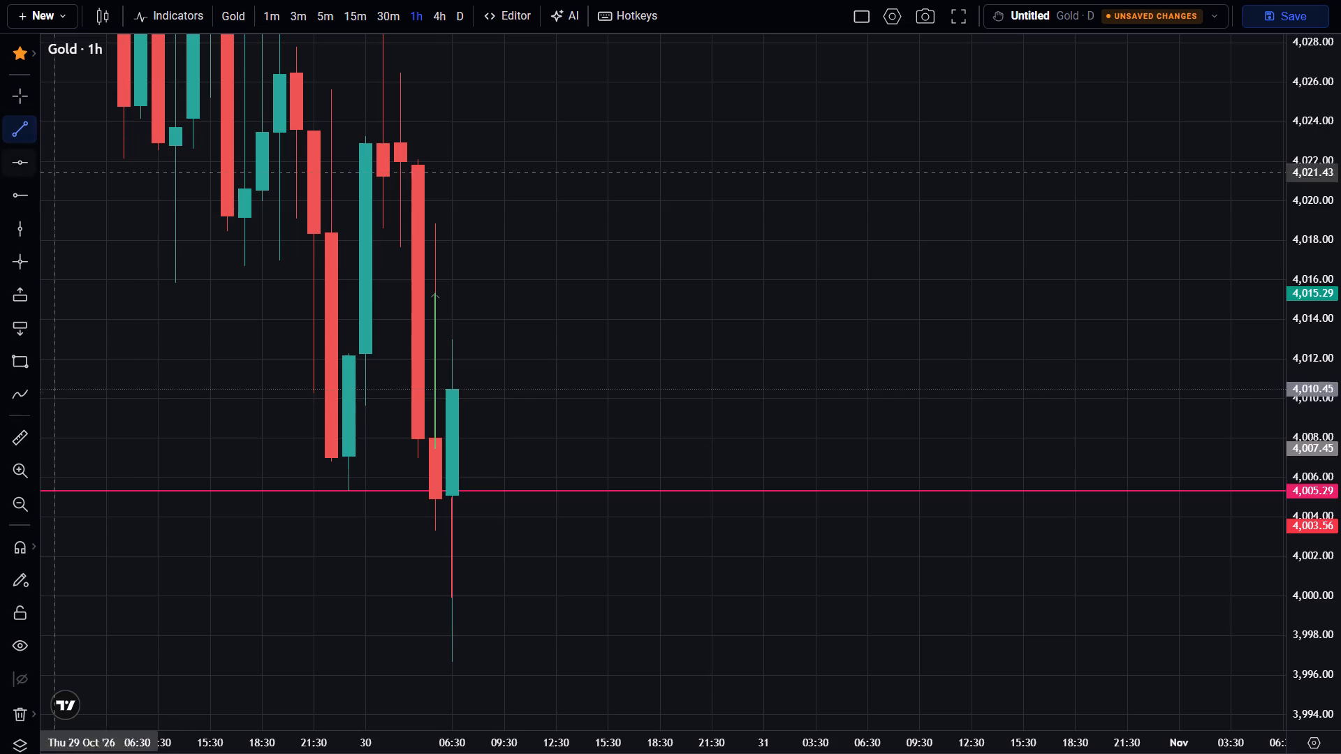
click(424, 223)
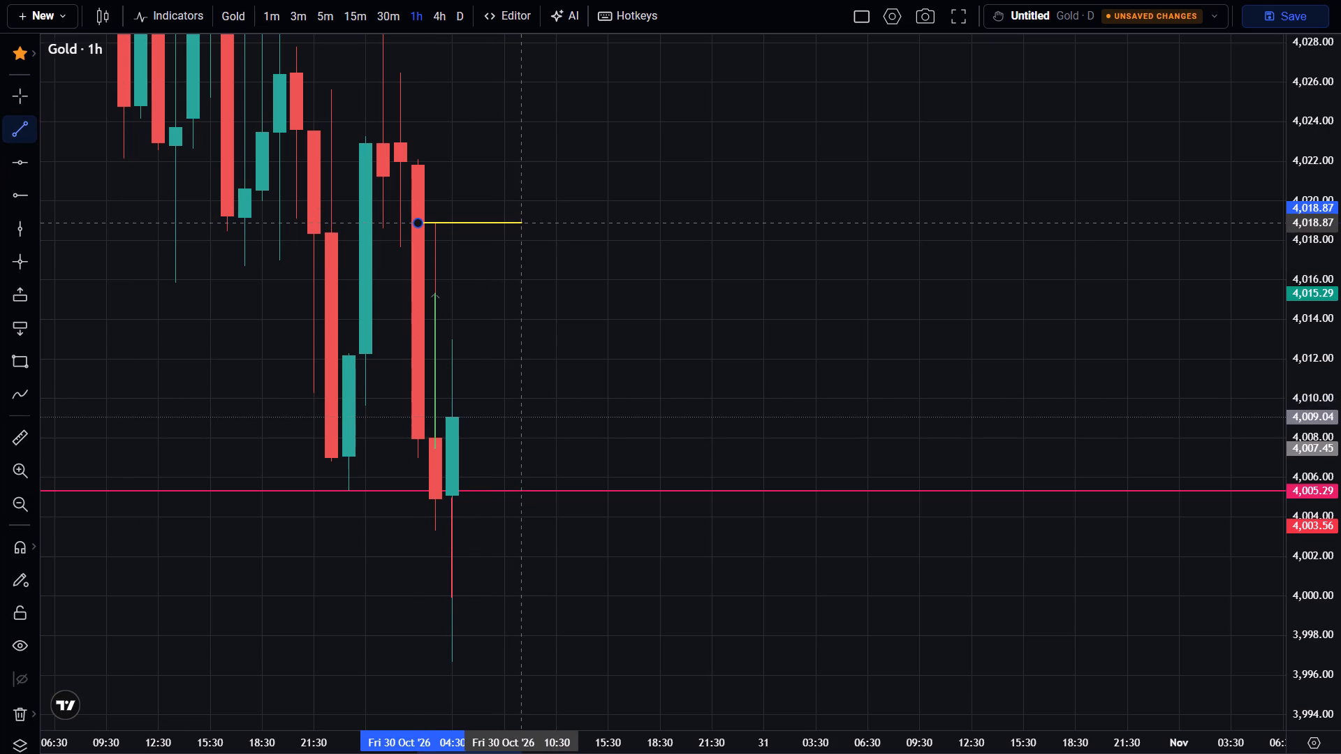
click(513, 223)
click(583, 278)
Draw a second flat trend line at 3,996.61 along the latest 1-hour candle's low, from 04:30 to 09:30.
drag(577, 313, 599, 230)
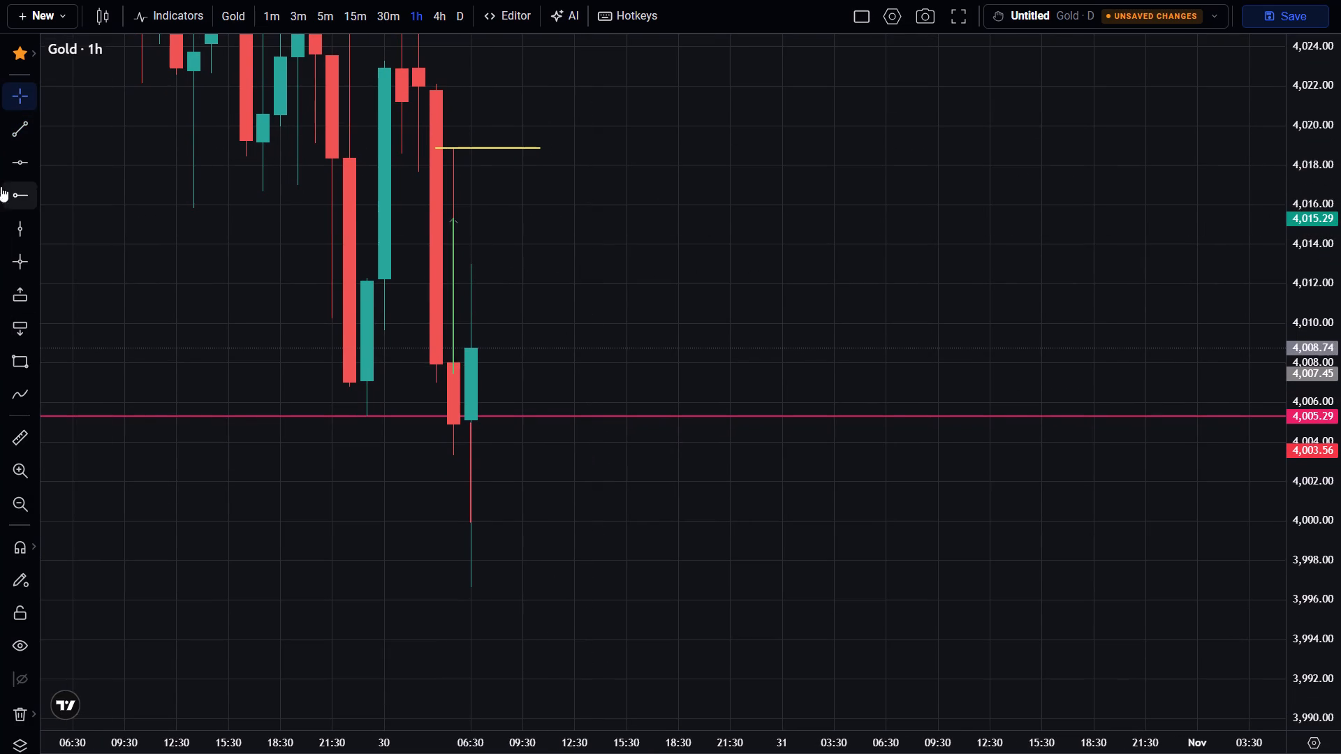
click(20, 141)
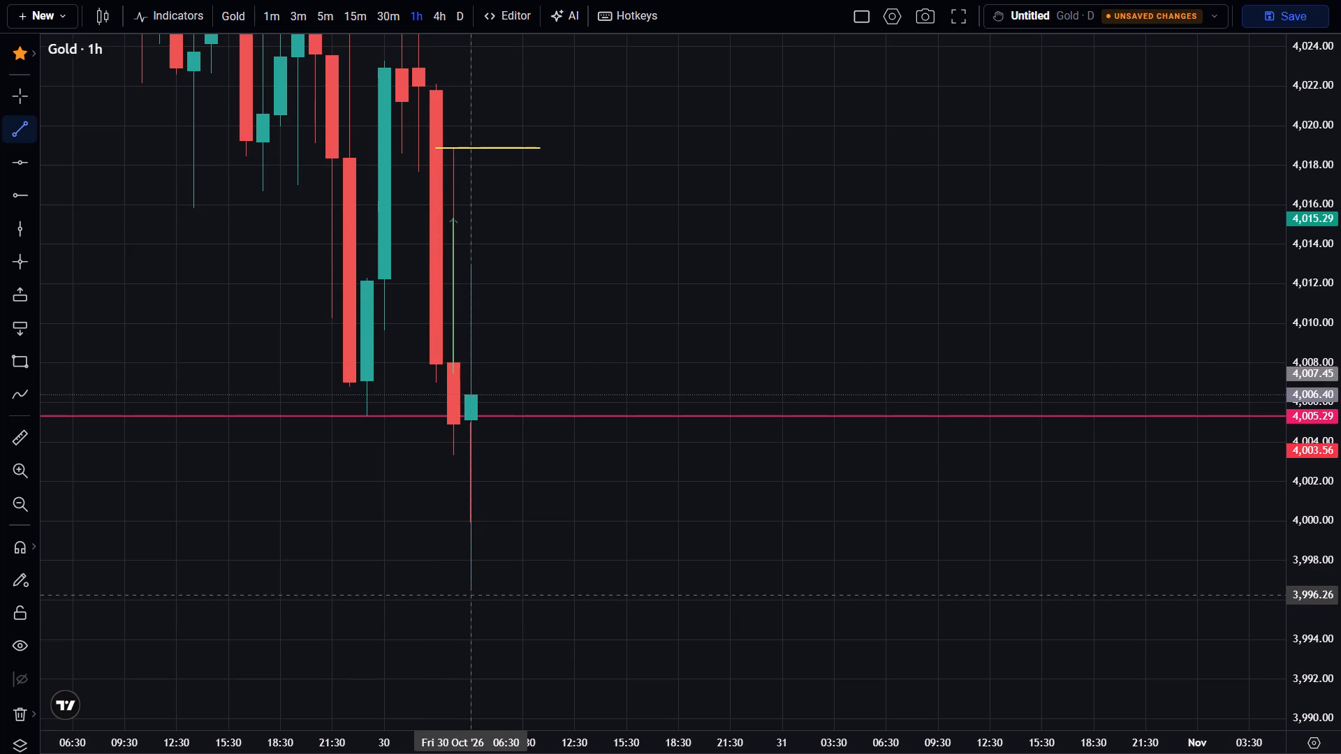
click(427, 588)
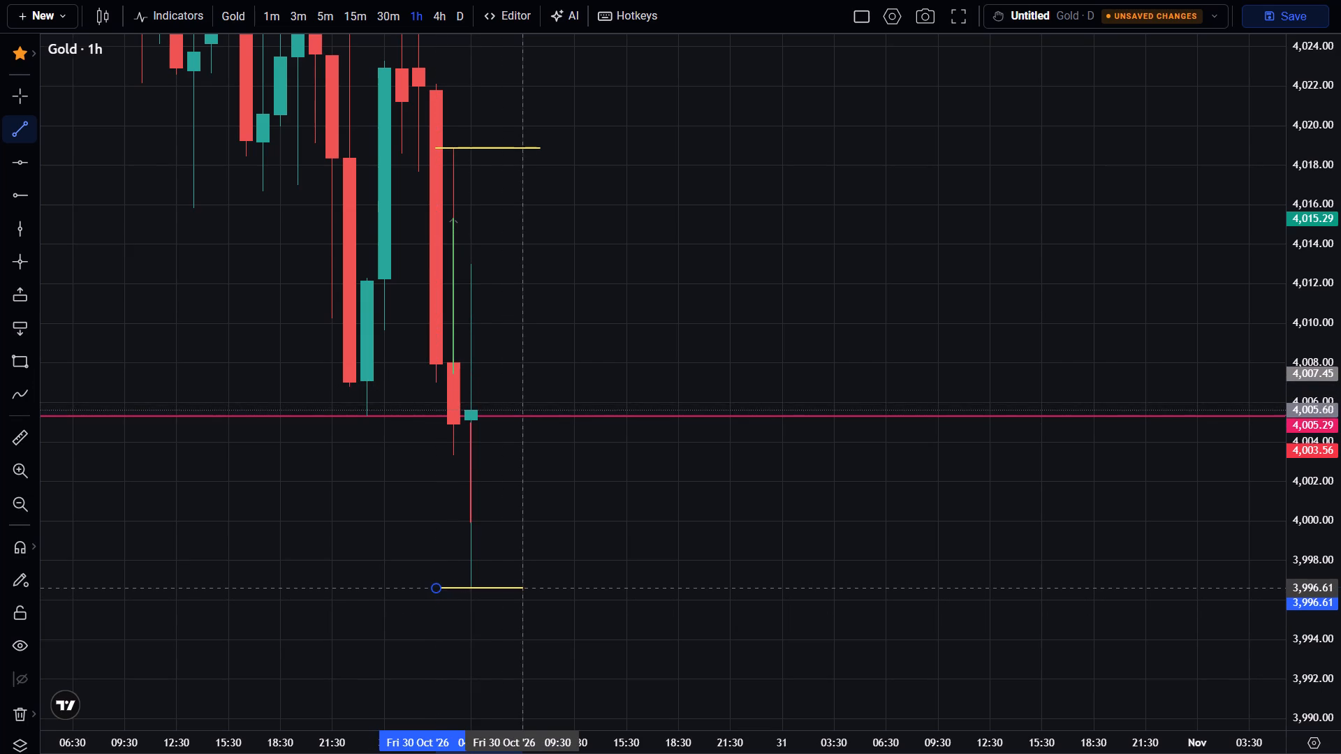
click(529, 588)
click(600, 589)
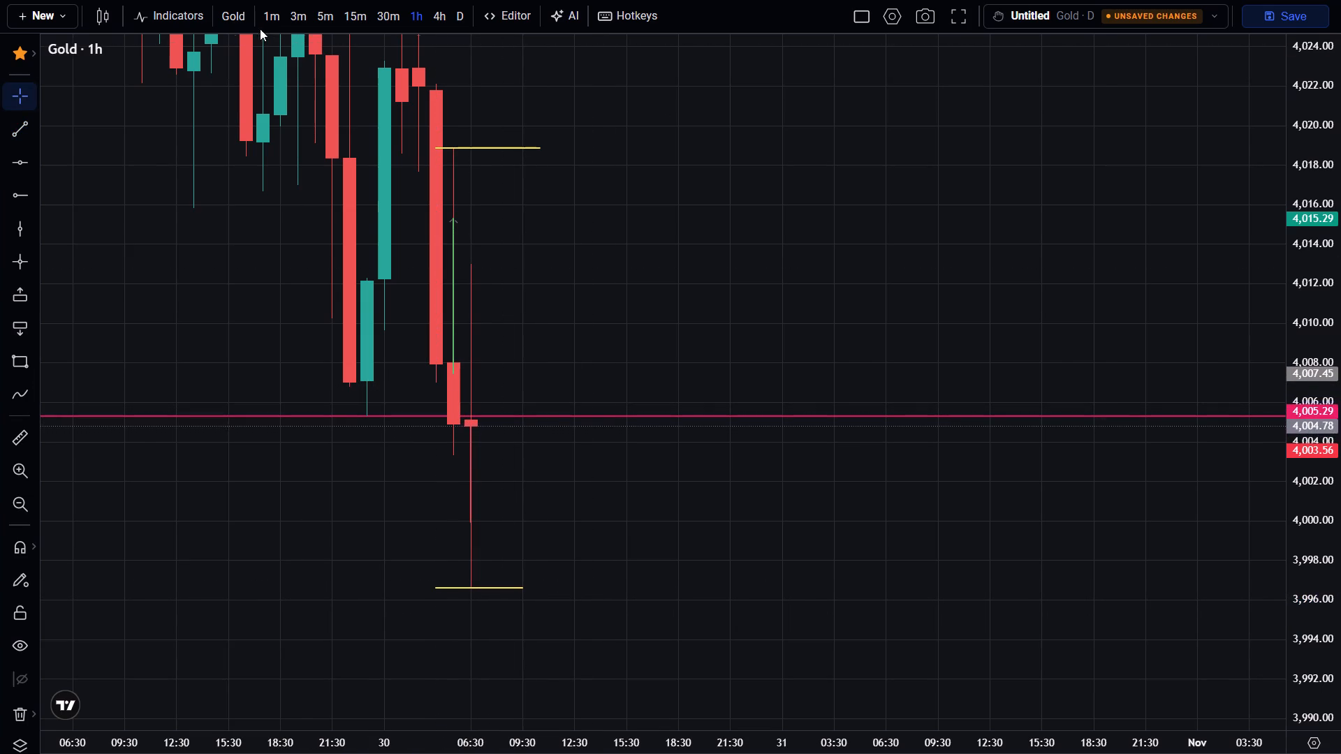
Return to the 1-minute chart and delete the pink 4,005.29 horizontal level.
click(274, 23)
scroll(455, 272, down, 3)
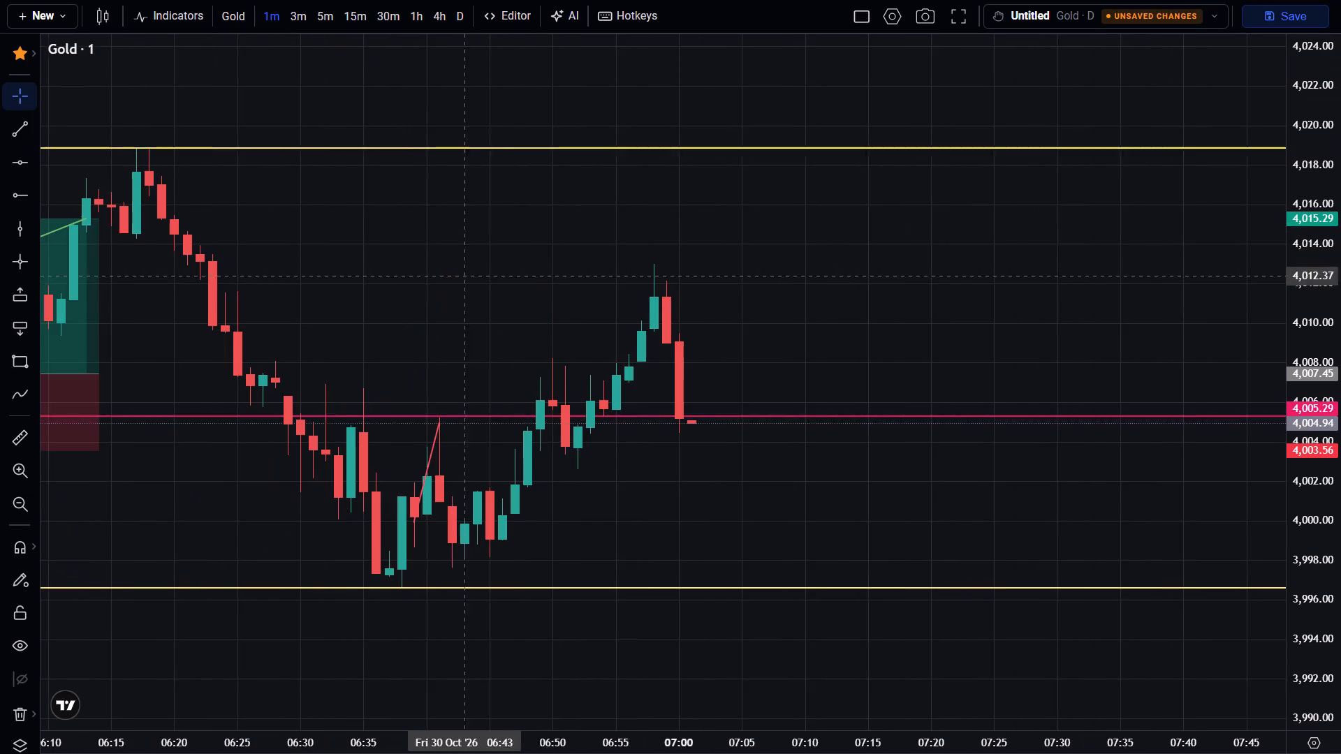
drag(502, 303, 531, 207)
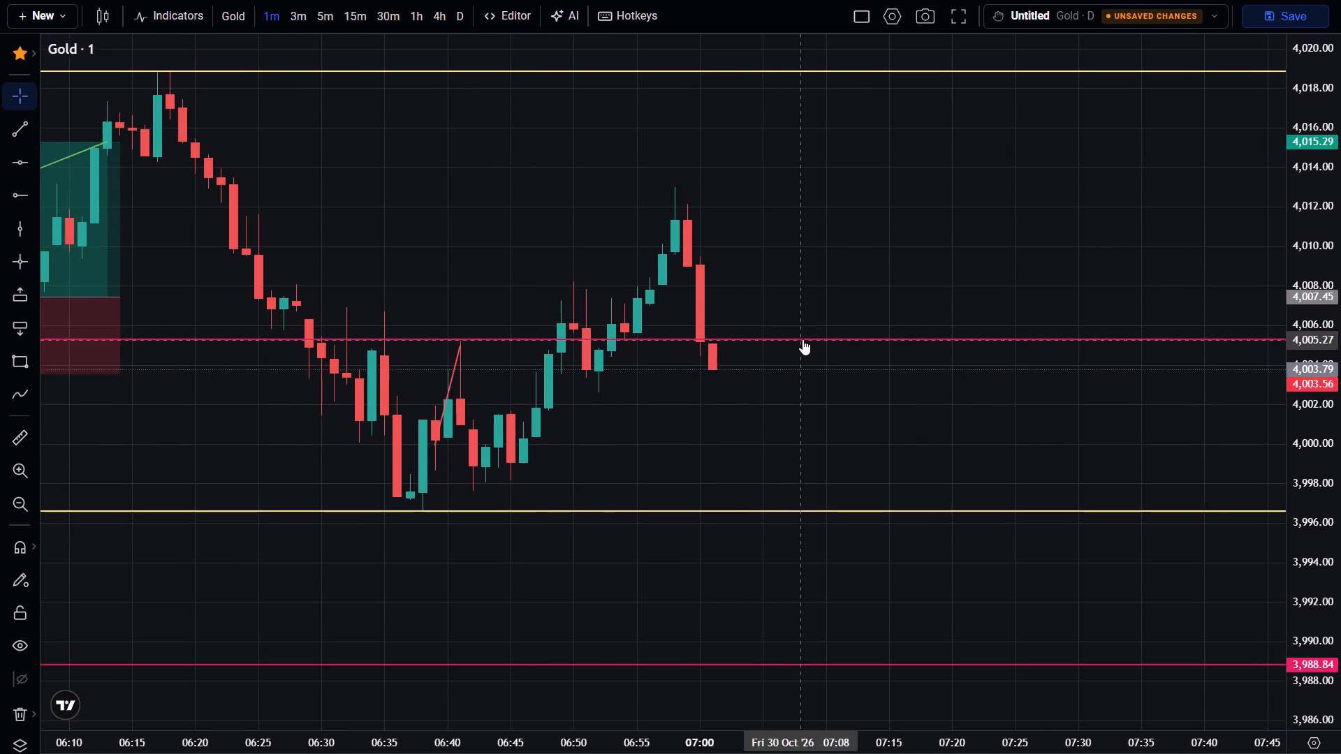
click(803, 339)
click(929, 98)
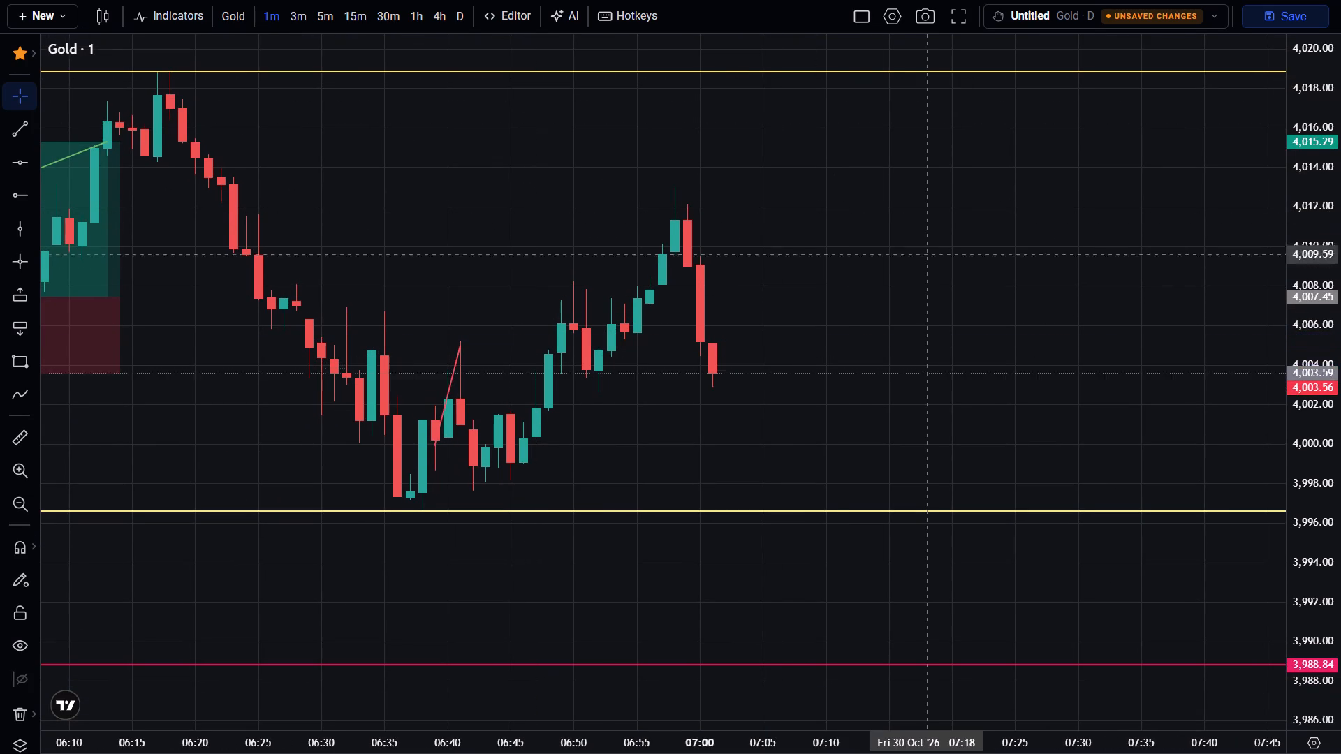
Measure the range between the two yellow lines, from about 3,996.79 up to about 4,018.51, and clear the measurement.
drag(926, 282, 935, 223)
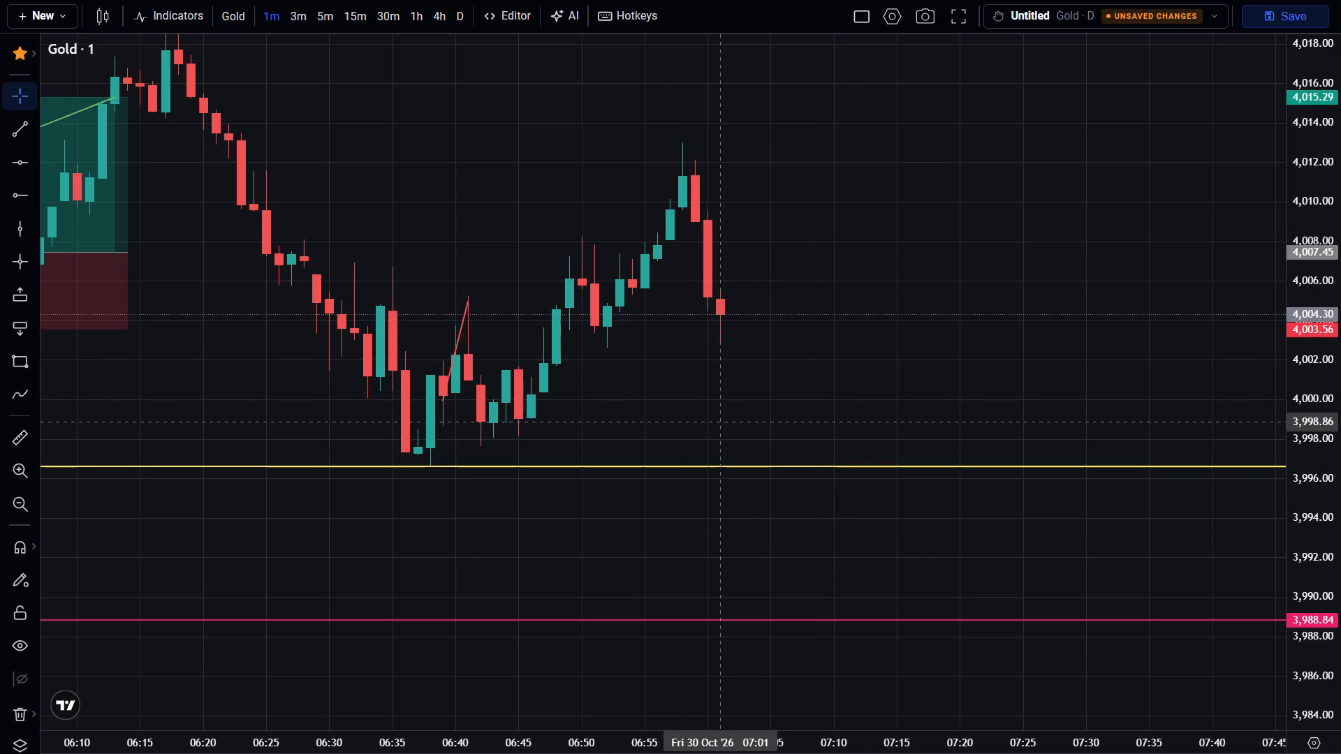
scroll(725, 422, down, 3)
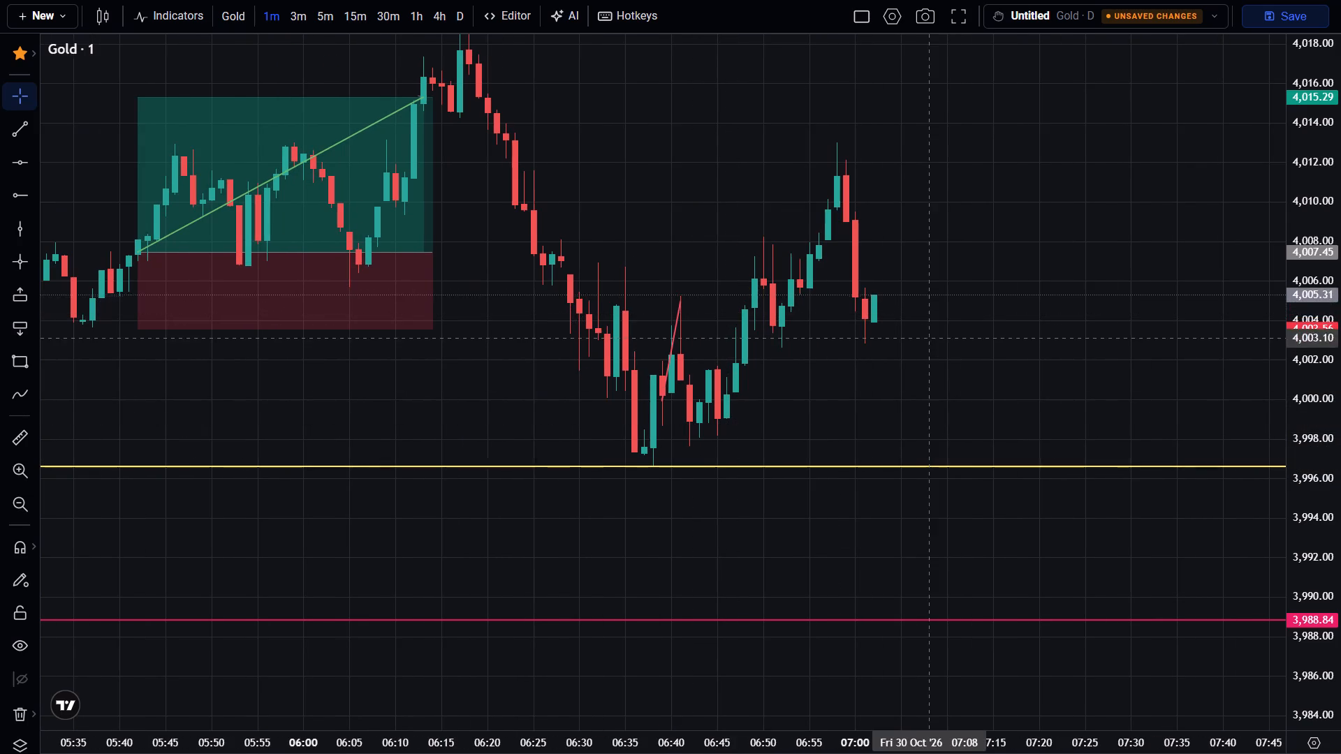
drag(931, 338, 923, 465)
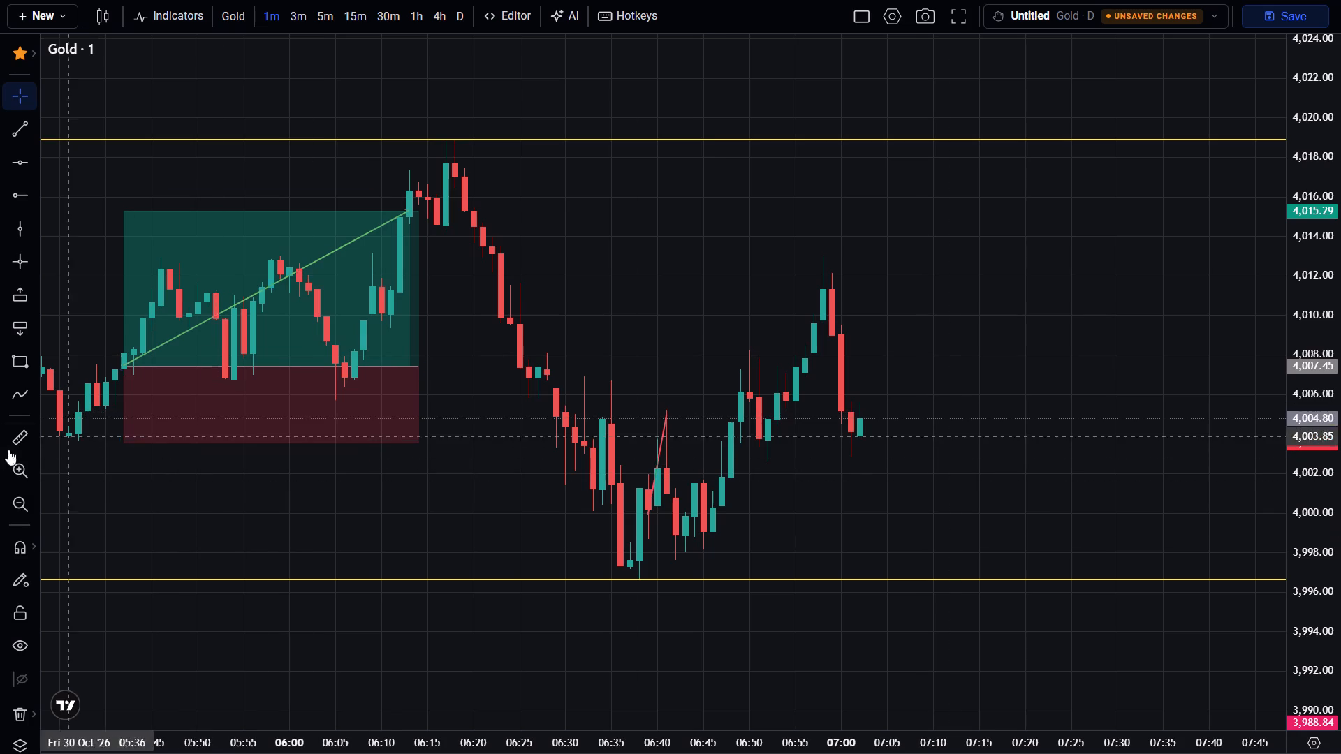
click(15, 435)
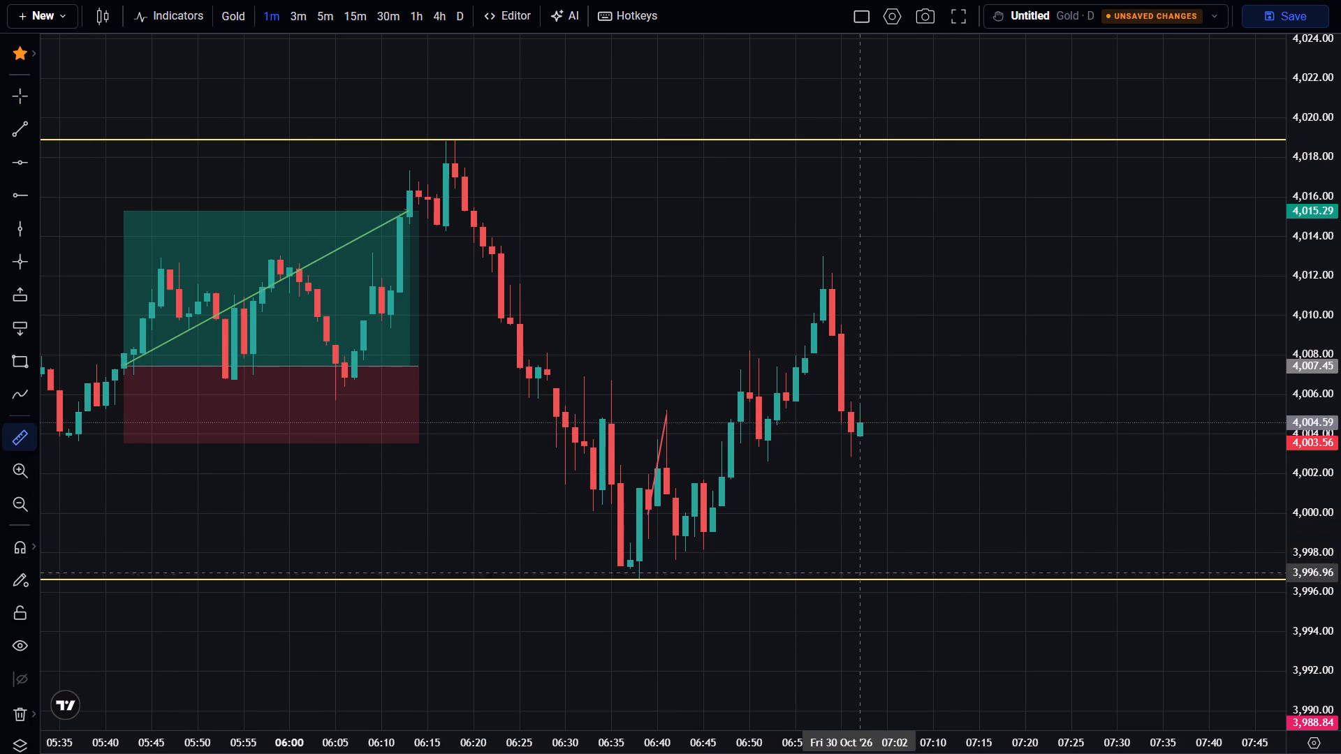
click(858, 576)
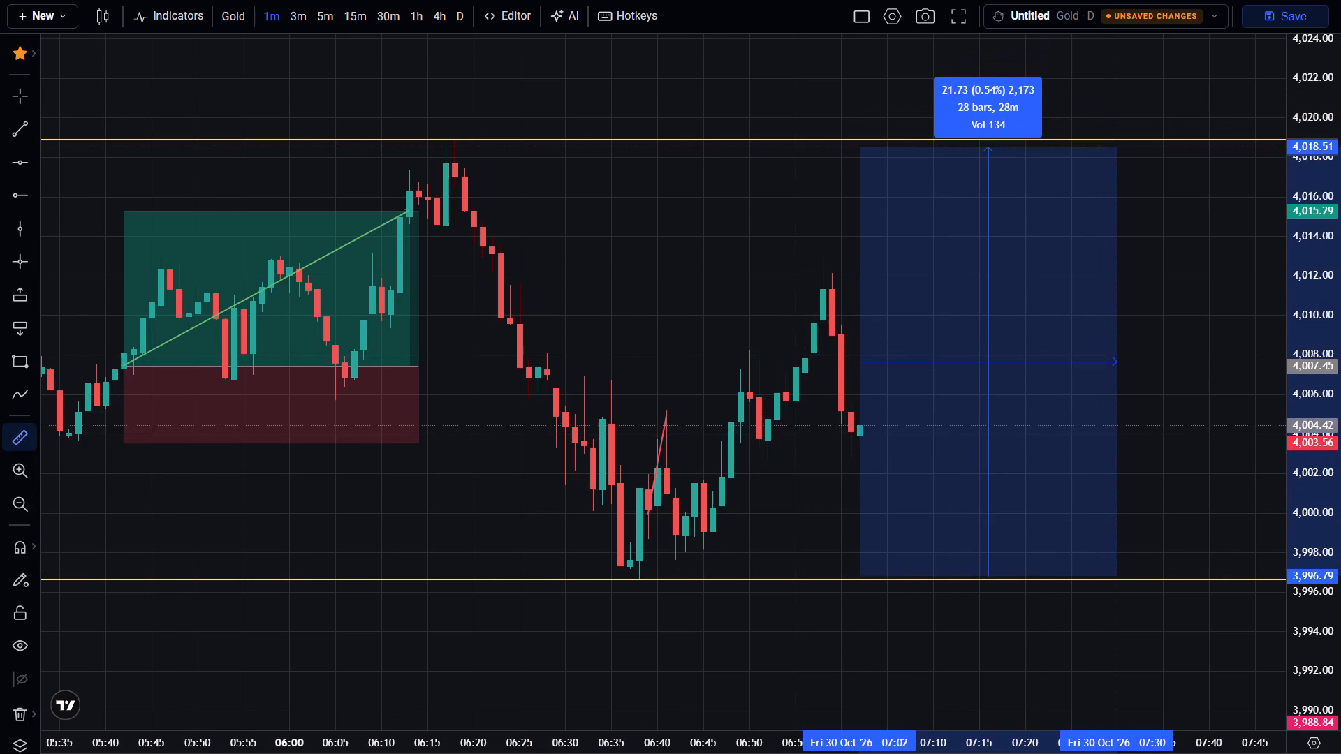
click(1117, 147)
click(1161, 312)
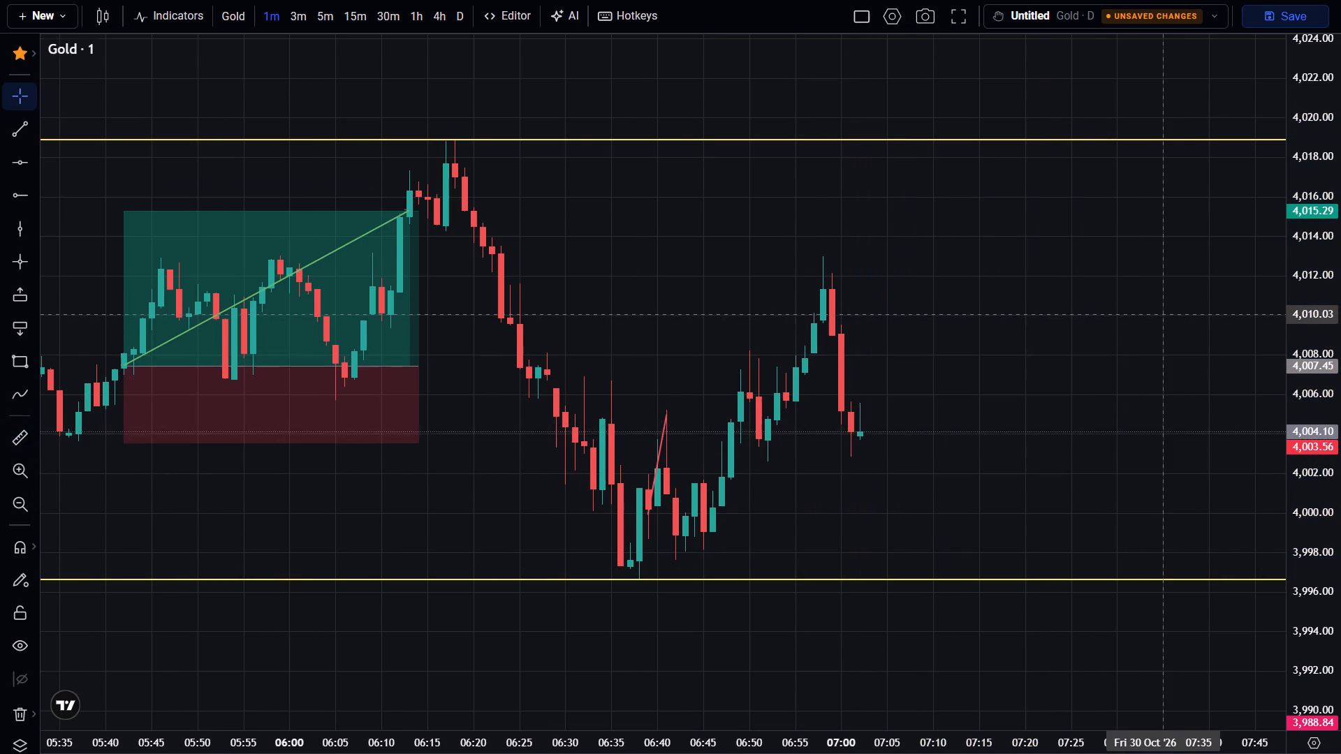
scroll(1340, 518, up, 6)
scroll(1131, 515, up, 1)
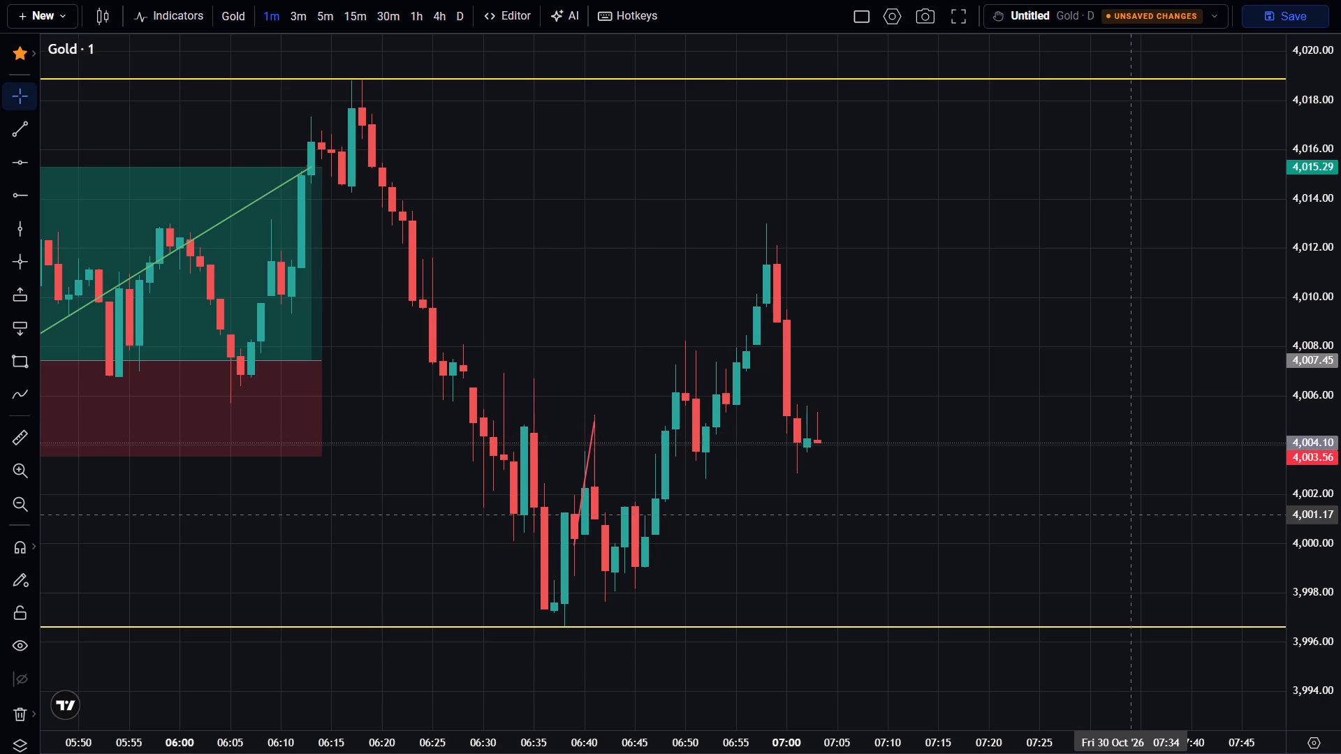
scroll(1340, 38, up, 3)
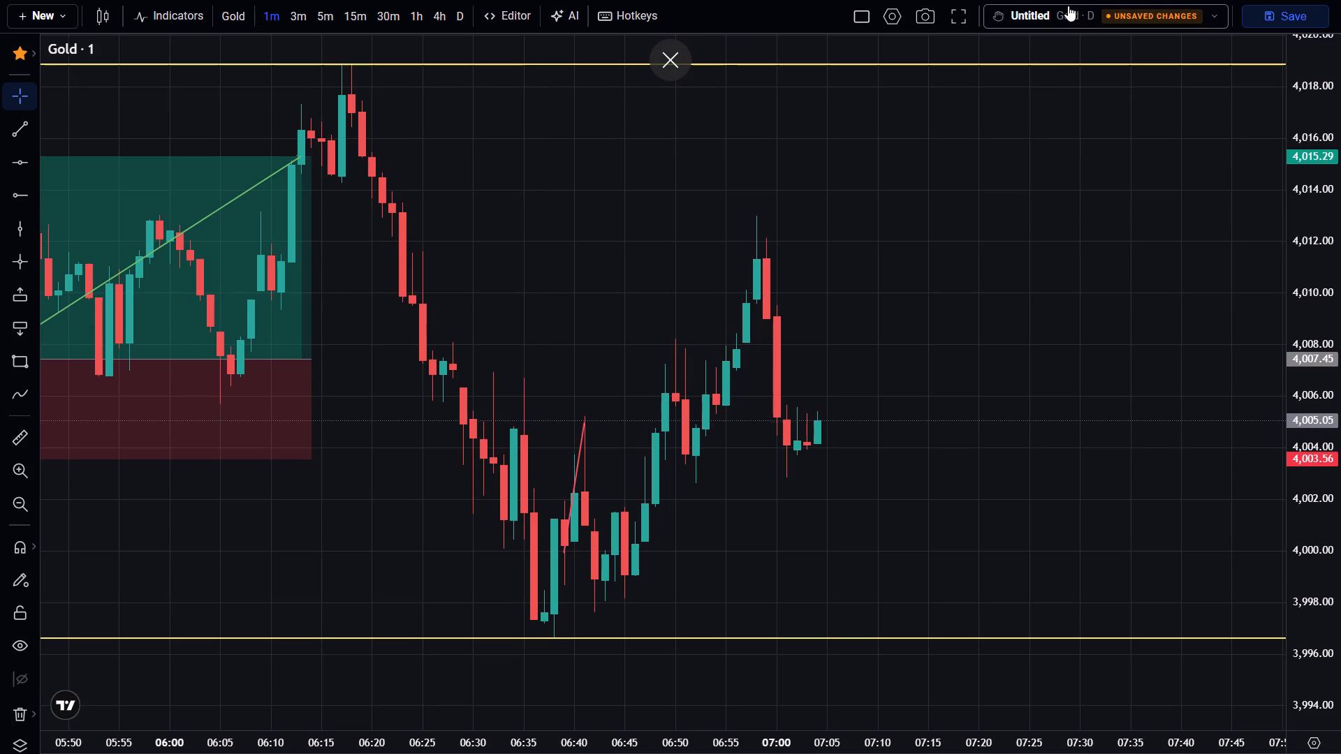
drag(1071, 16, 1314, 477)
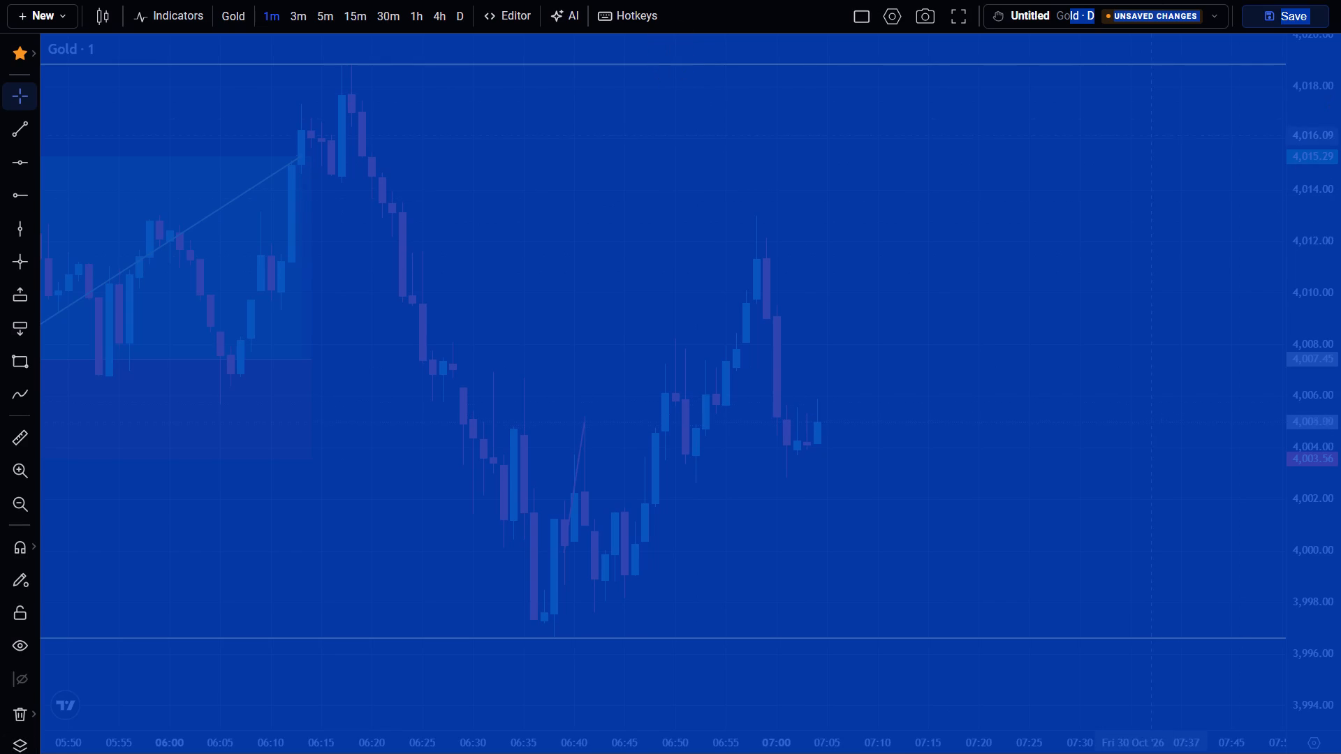
Switch to the 1-hour chart and examine the latest candle against the two yellow lines and the 3,988.84 level.
click(1151, 156)
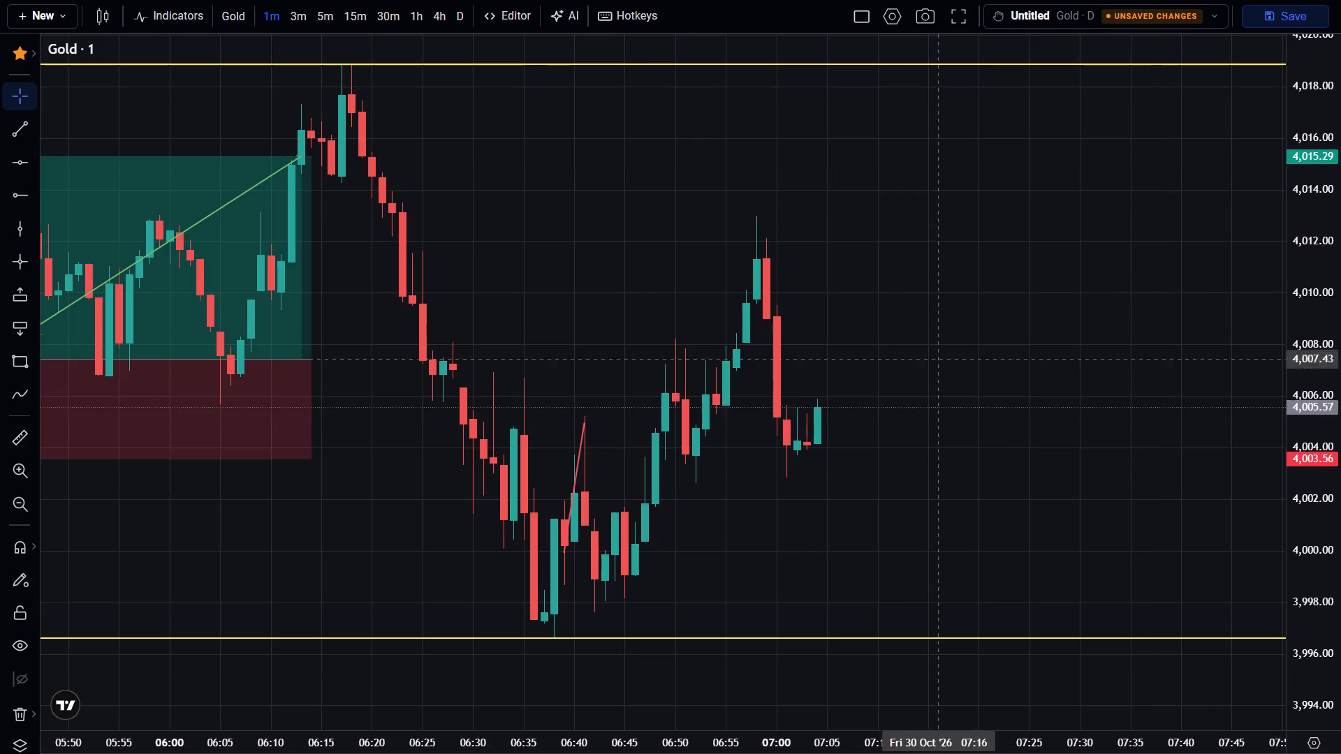
drag(743, 488, 803, 450)
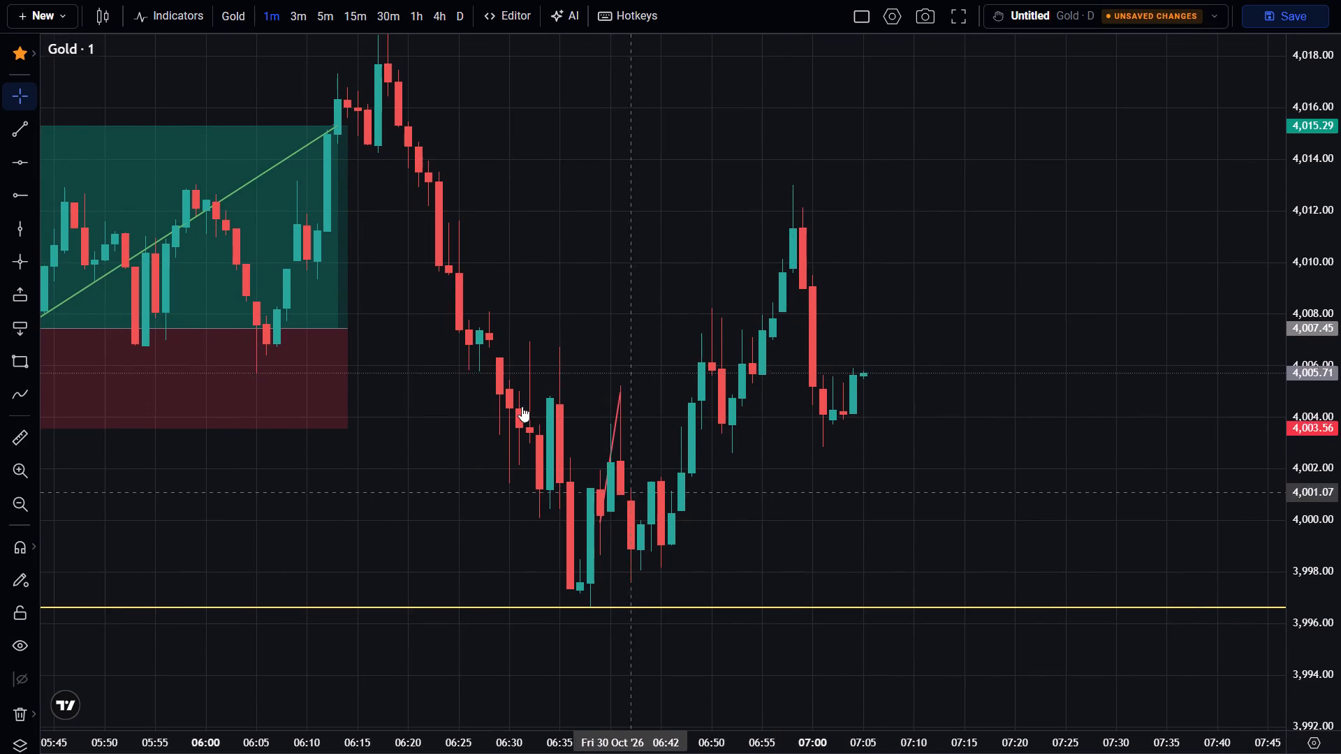
click(415, 24)
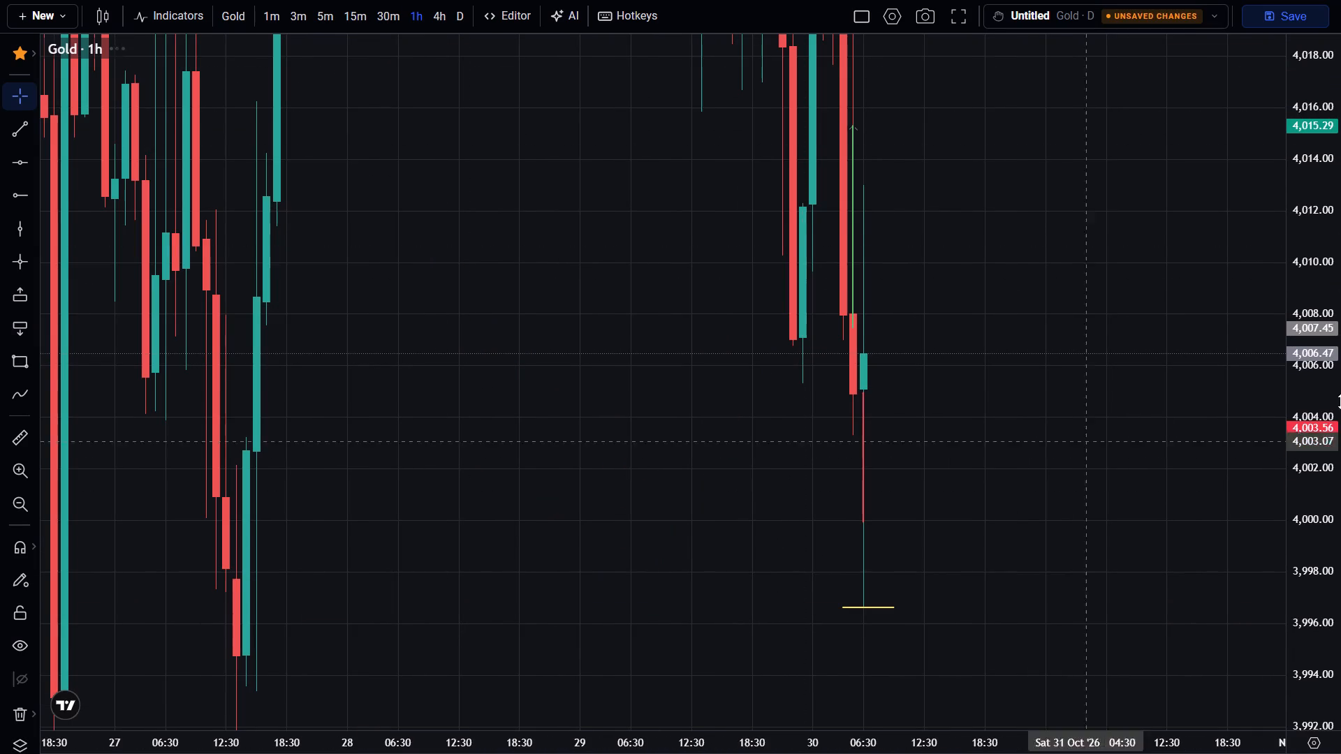
drag(1325, 267, 1340, 616)
scroll(1108, 535, up, 3)
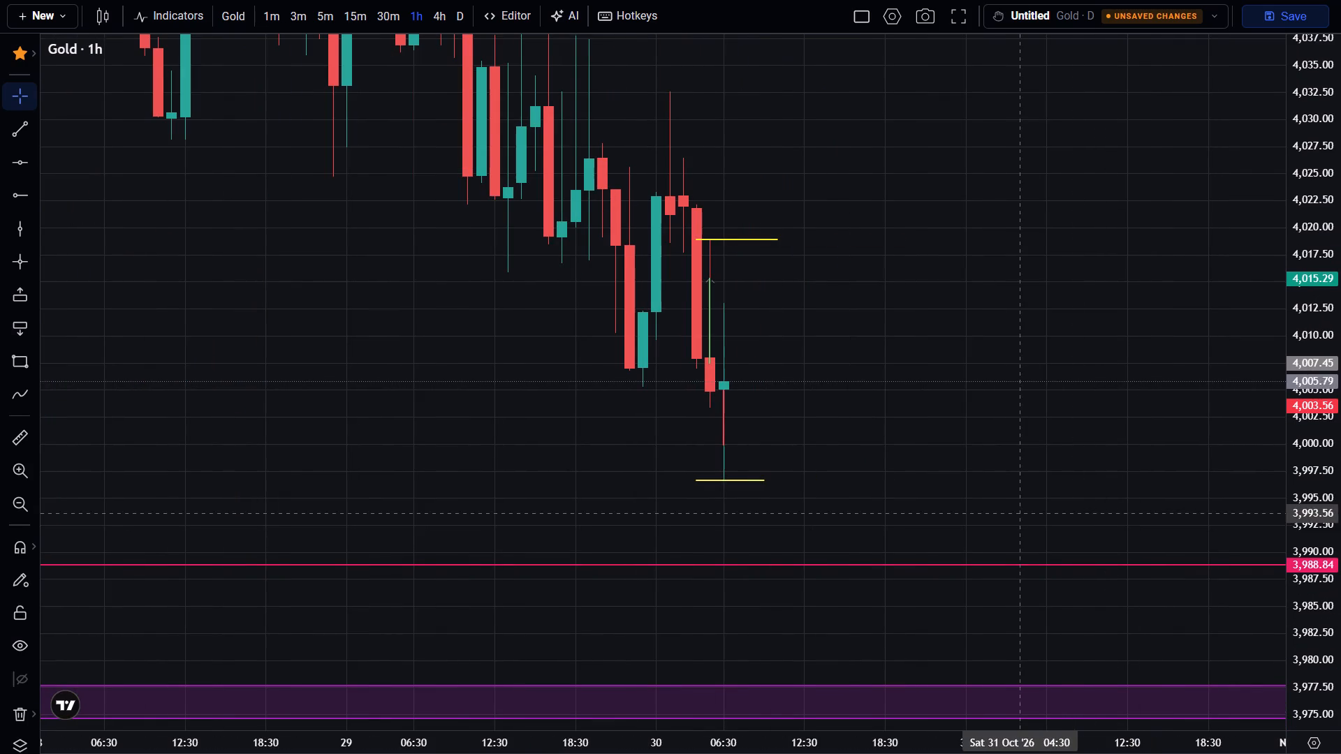
scroll(1327, 501, up, 14)
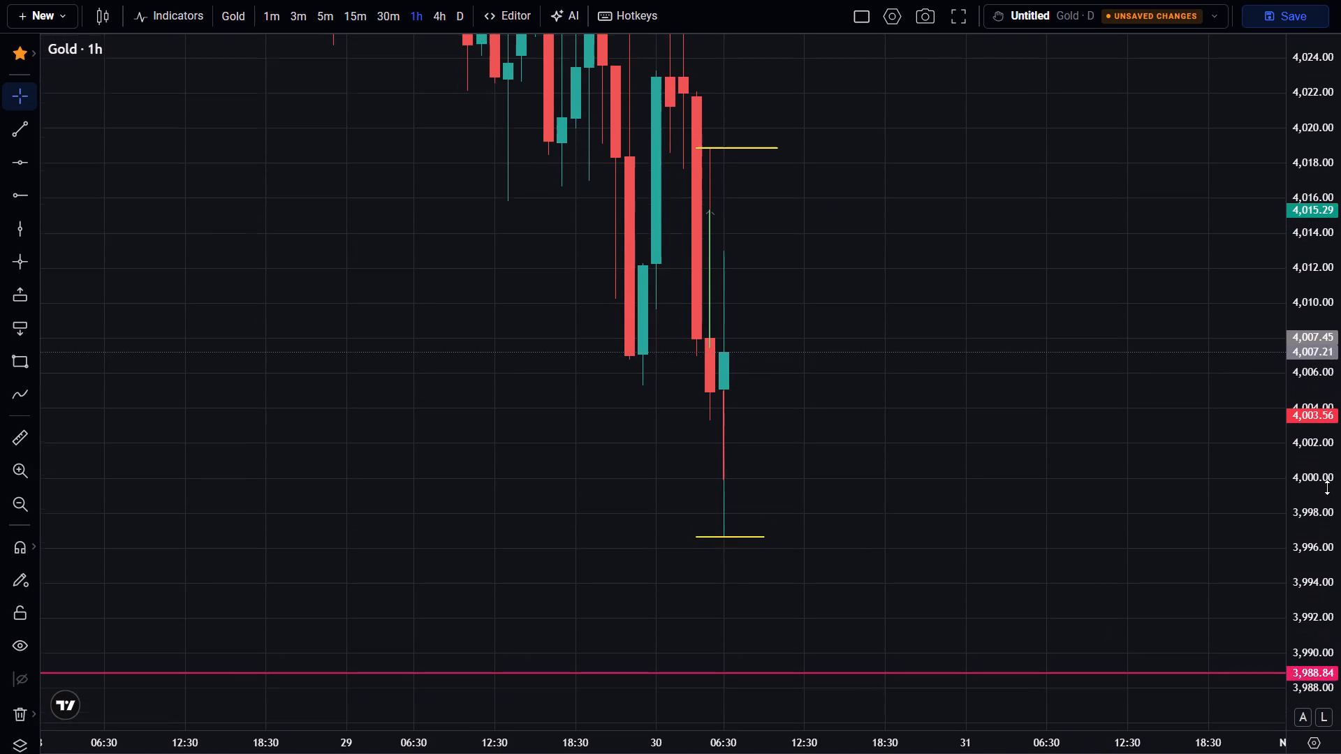
scroll(1327, 487, up, 2)
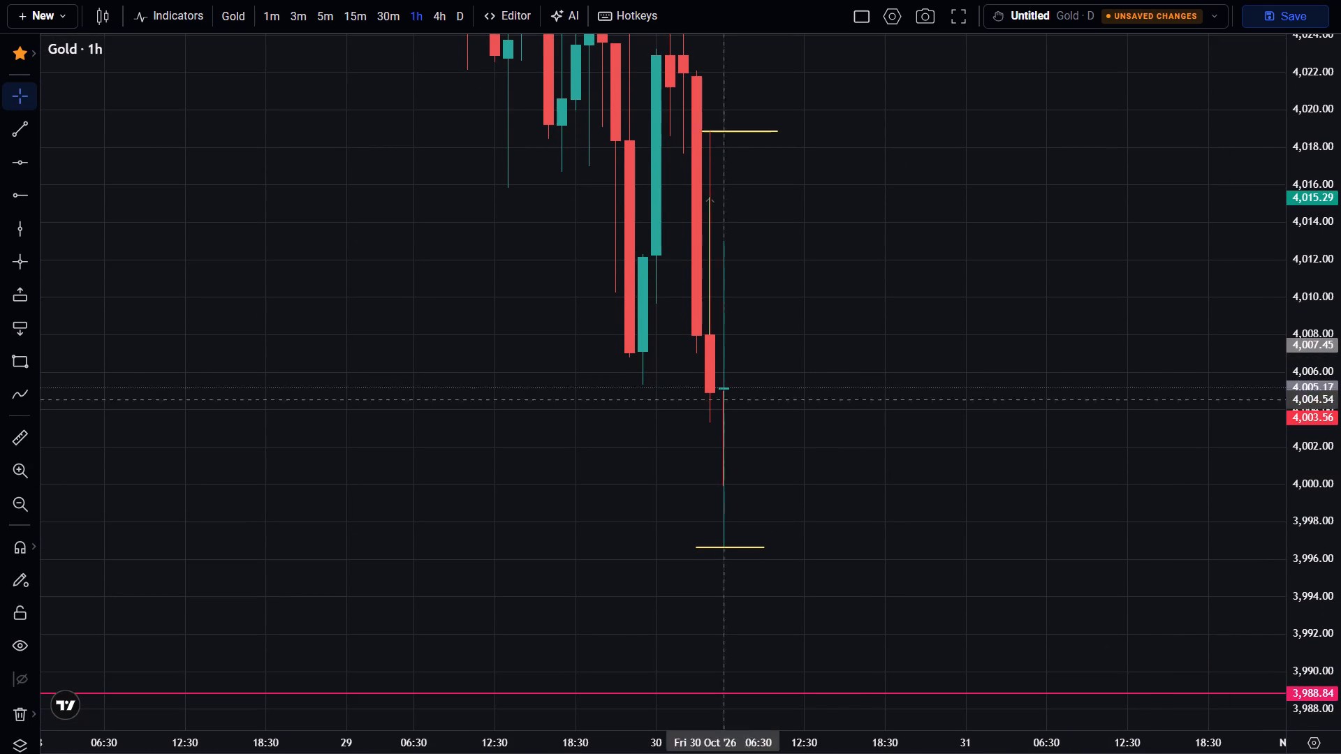
Switch to the 4-hour chart and examine the latest candles against the yellow range lines, the 3,988.84 level and the purple zone.
click(425, 13)
click(443, 20)
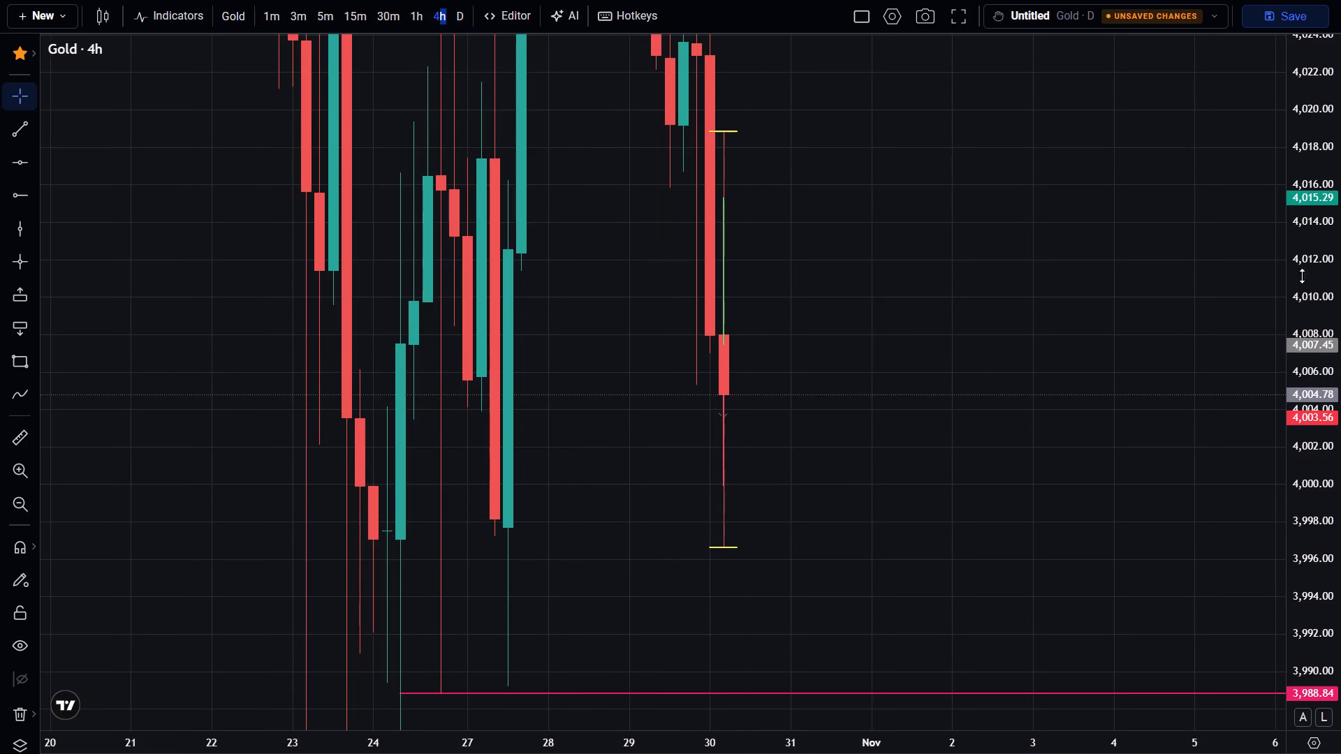
drag(1306, 270, 1340, 496)
scroll(1036, 496, up, 1)
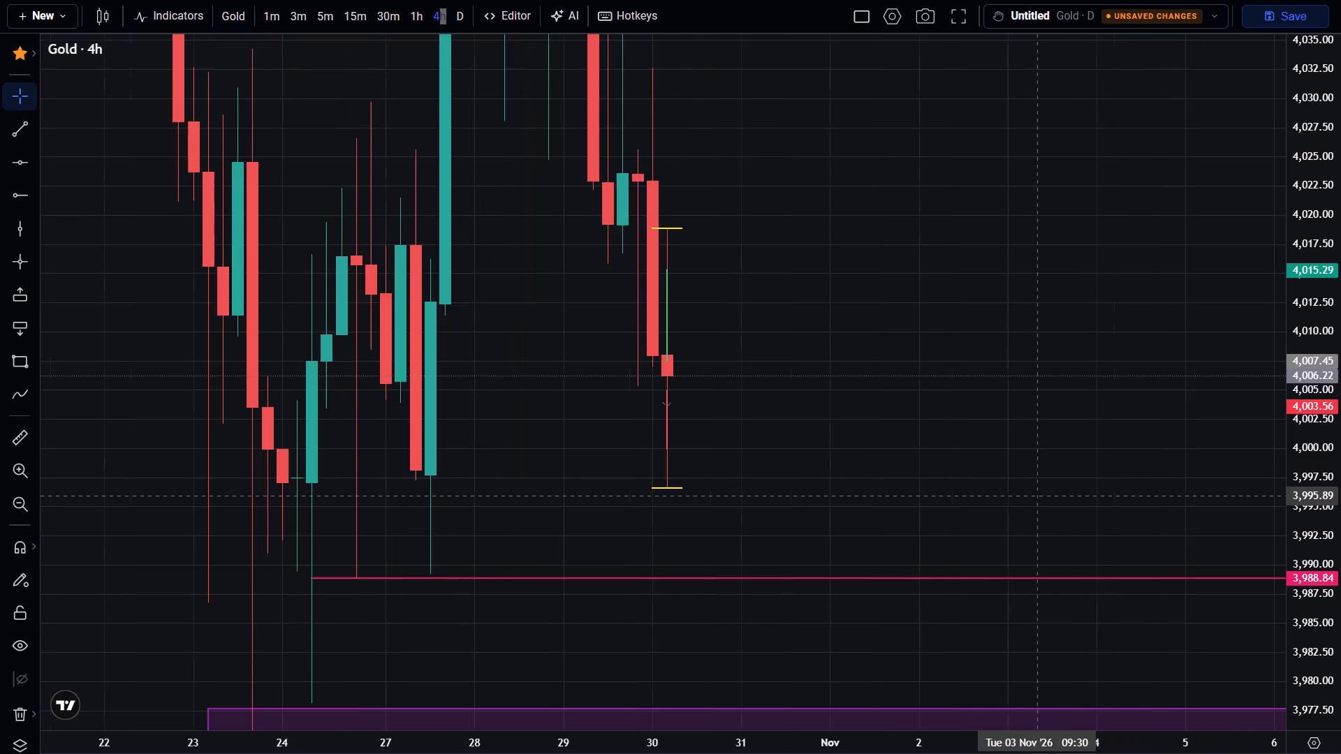
scroll(1036, 496, up, 1)
click(972, 496)
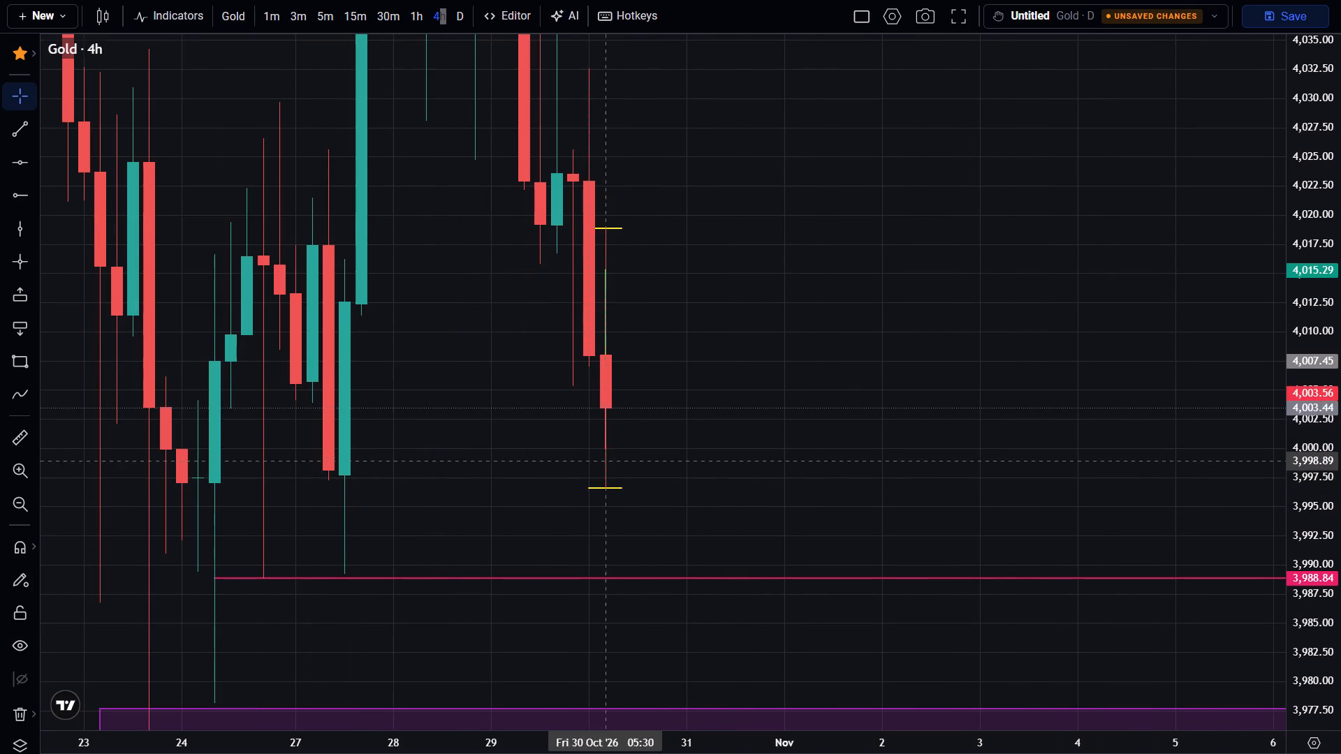
click(752, 467)
click(434, 31)
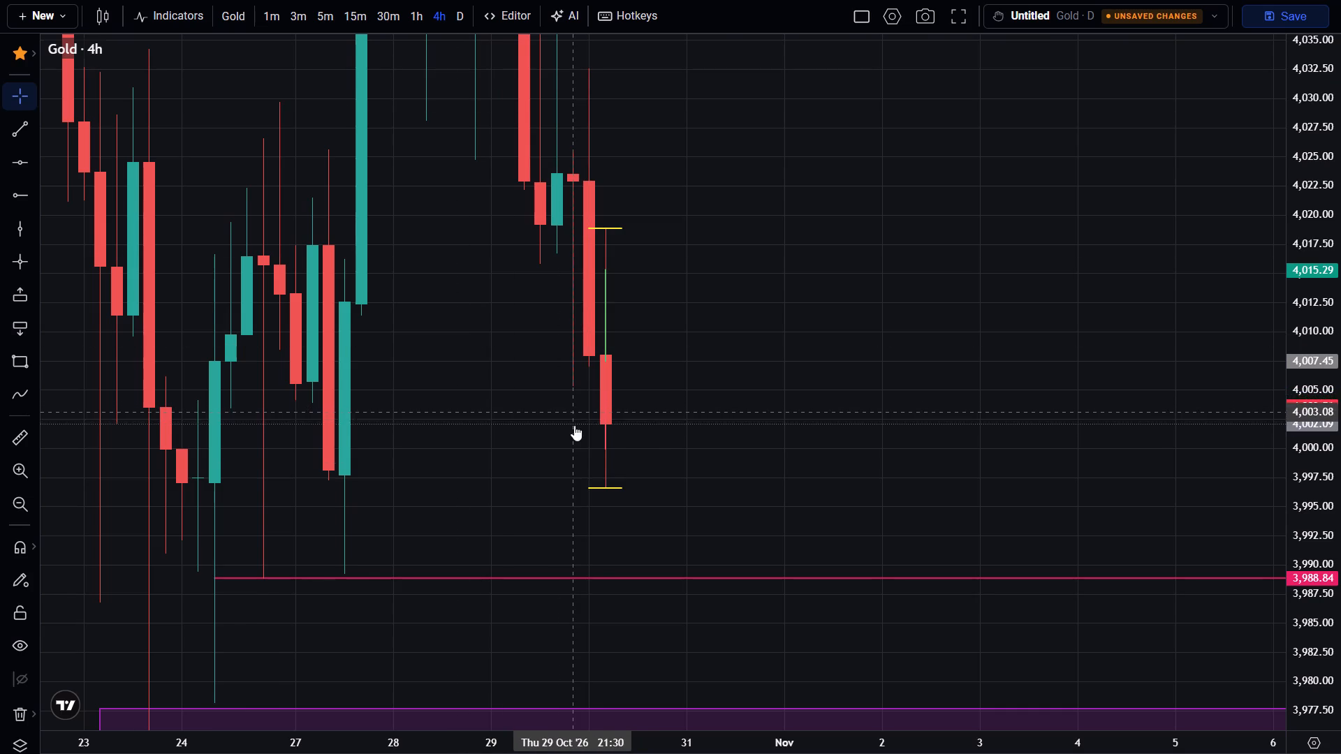
drag(558, 466, 626, 447)
scroll(557, 462, up, 1)
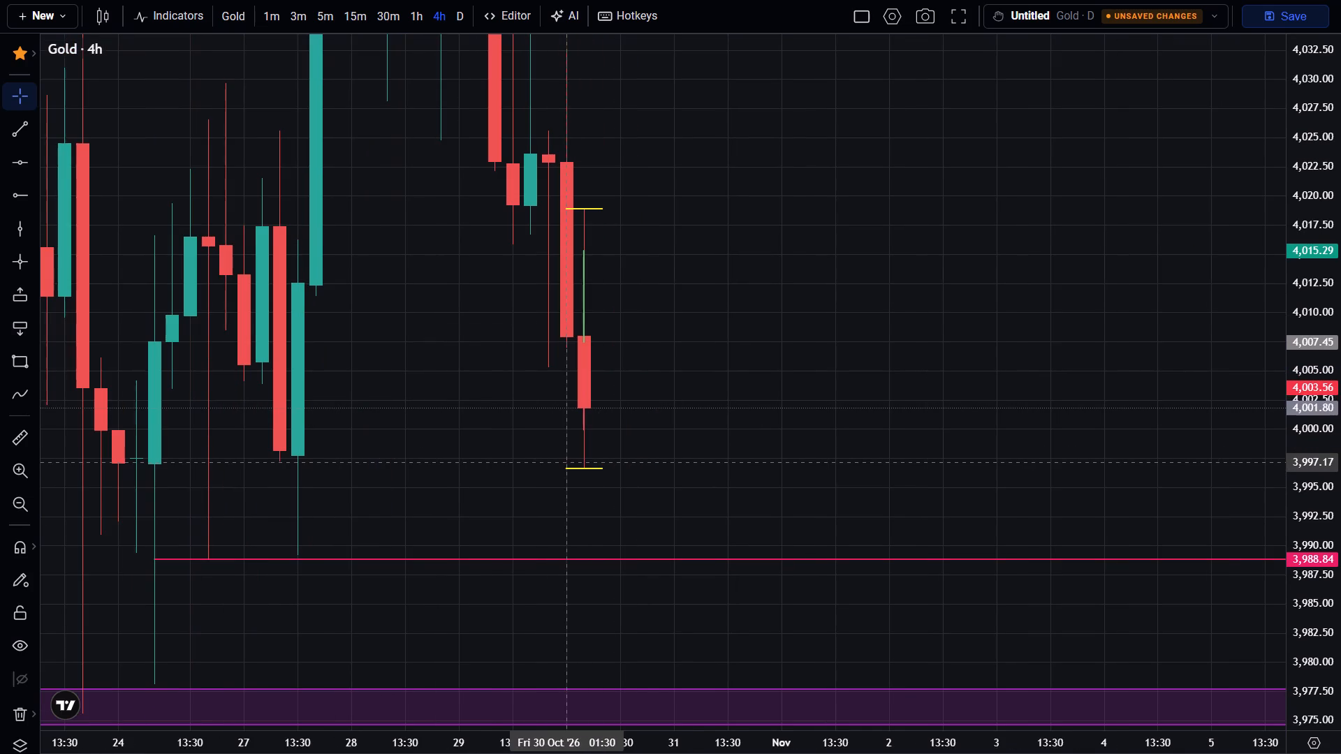
scroll(557, 462, up, 1)
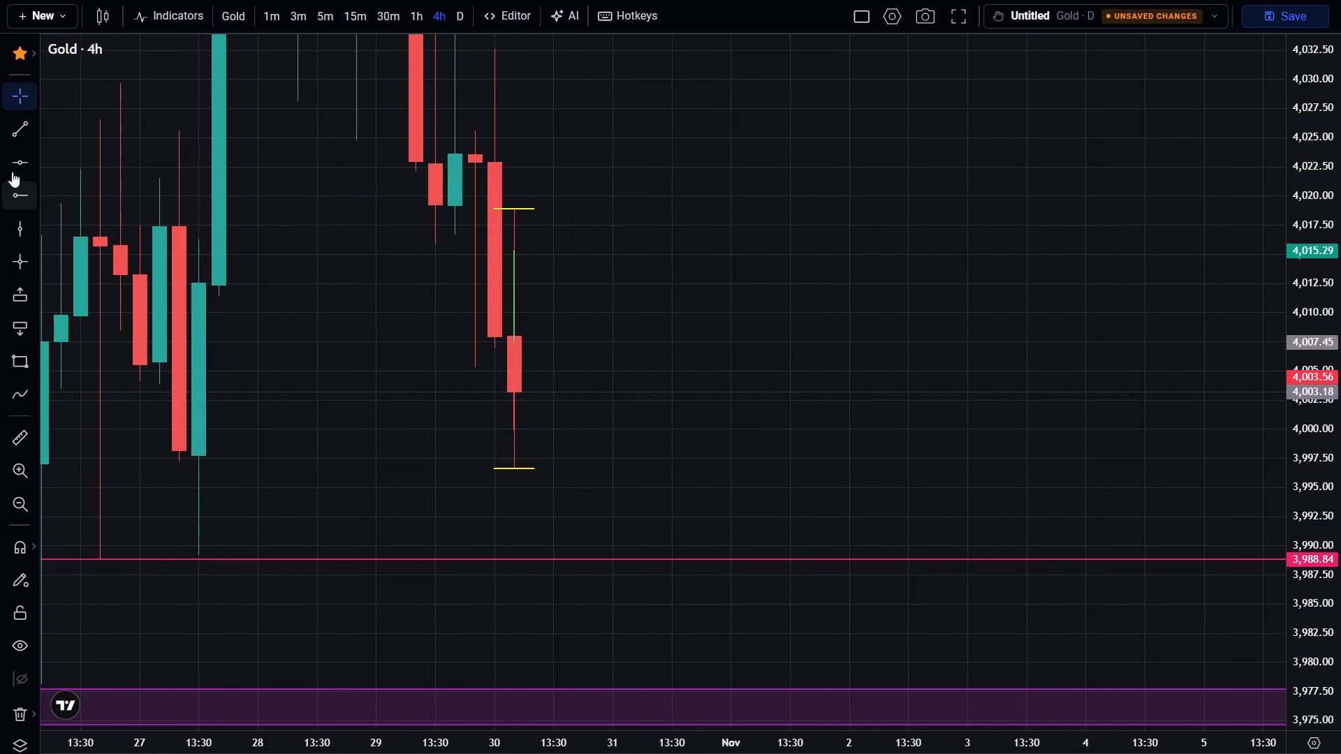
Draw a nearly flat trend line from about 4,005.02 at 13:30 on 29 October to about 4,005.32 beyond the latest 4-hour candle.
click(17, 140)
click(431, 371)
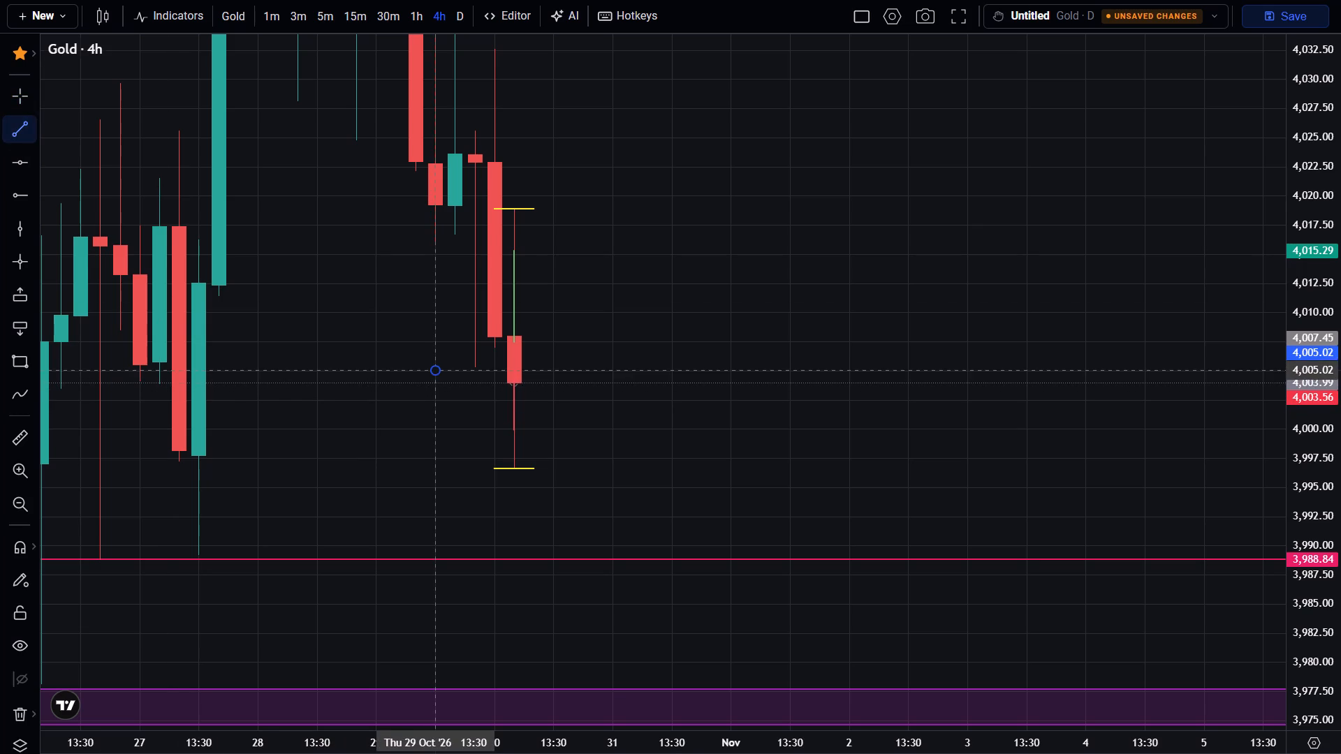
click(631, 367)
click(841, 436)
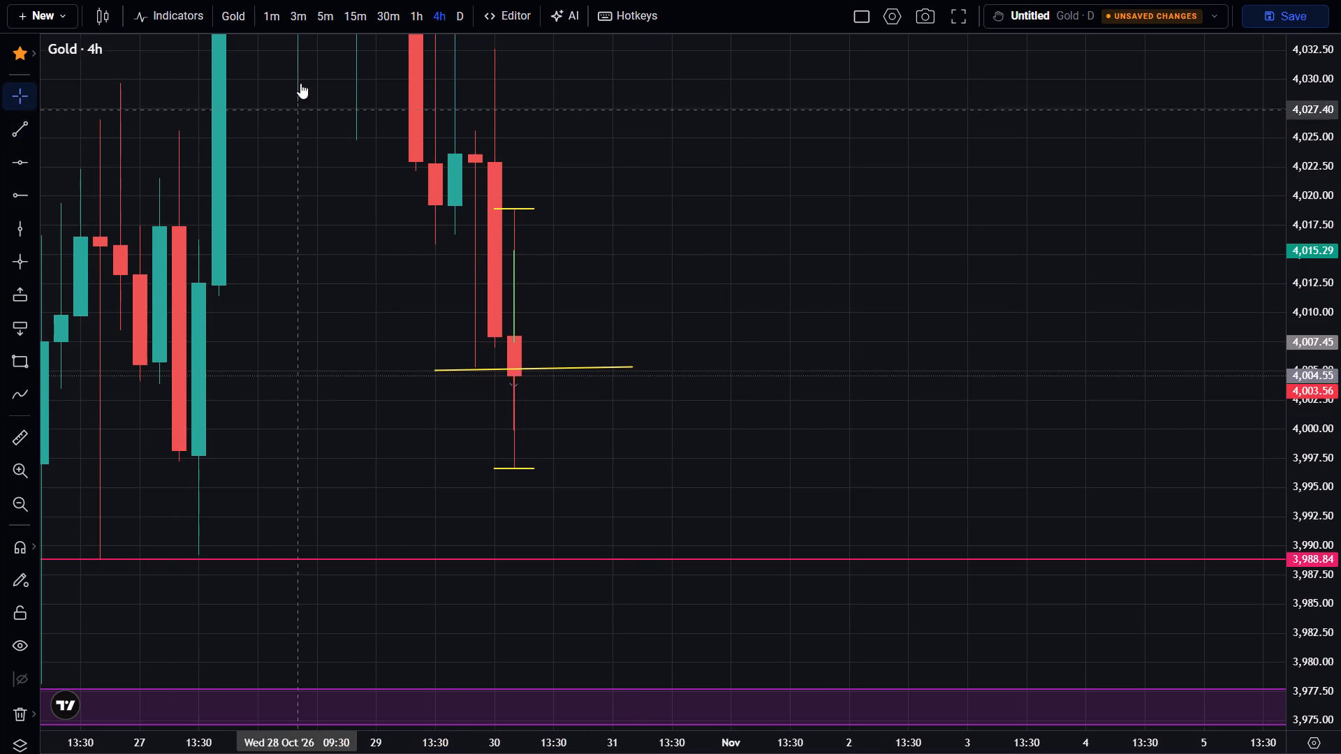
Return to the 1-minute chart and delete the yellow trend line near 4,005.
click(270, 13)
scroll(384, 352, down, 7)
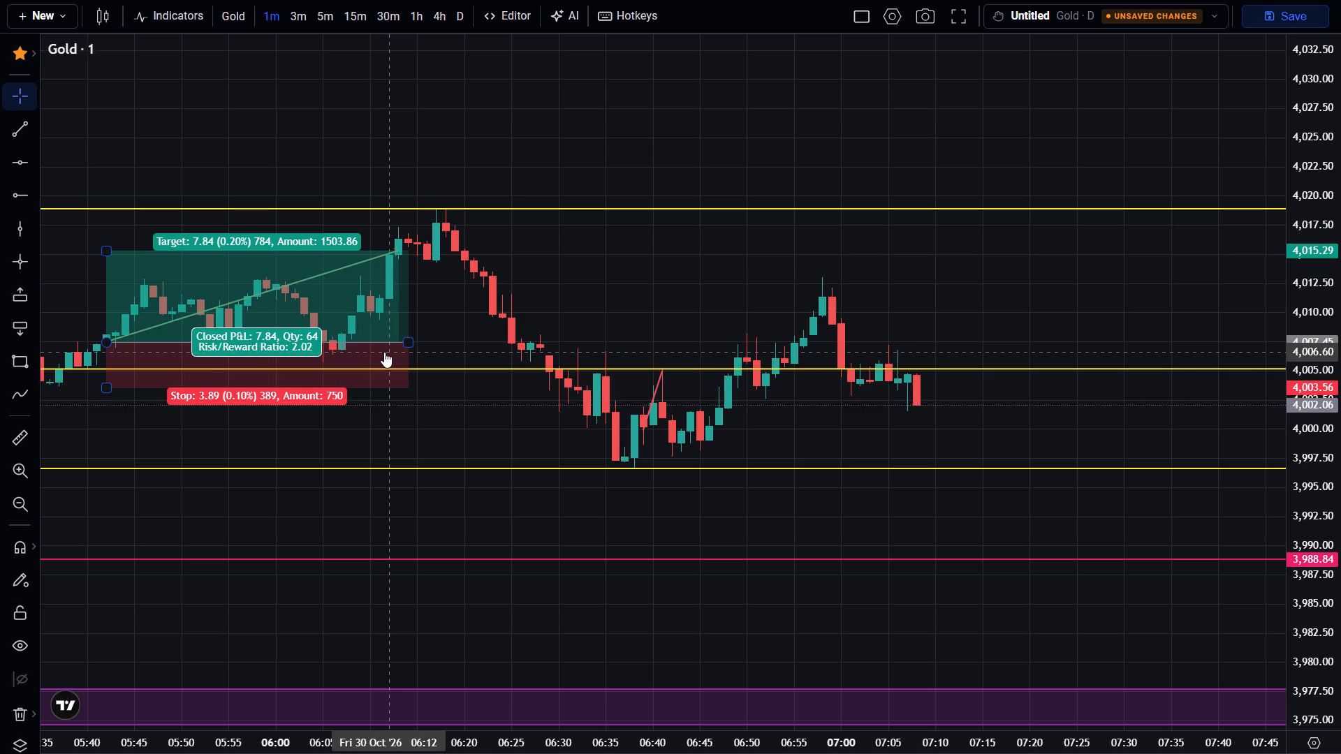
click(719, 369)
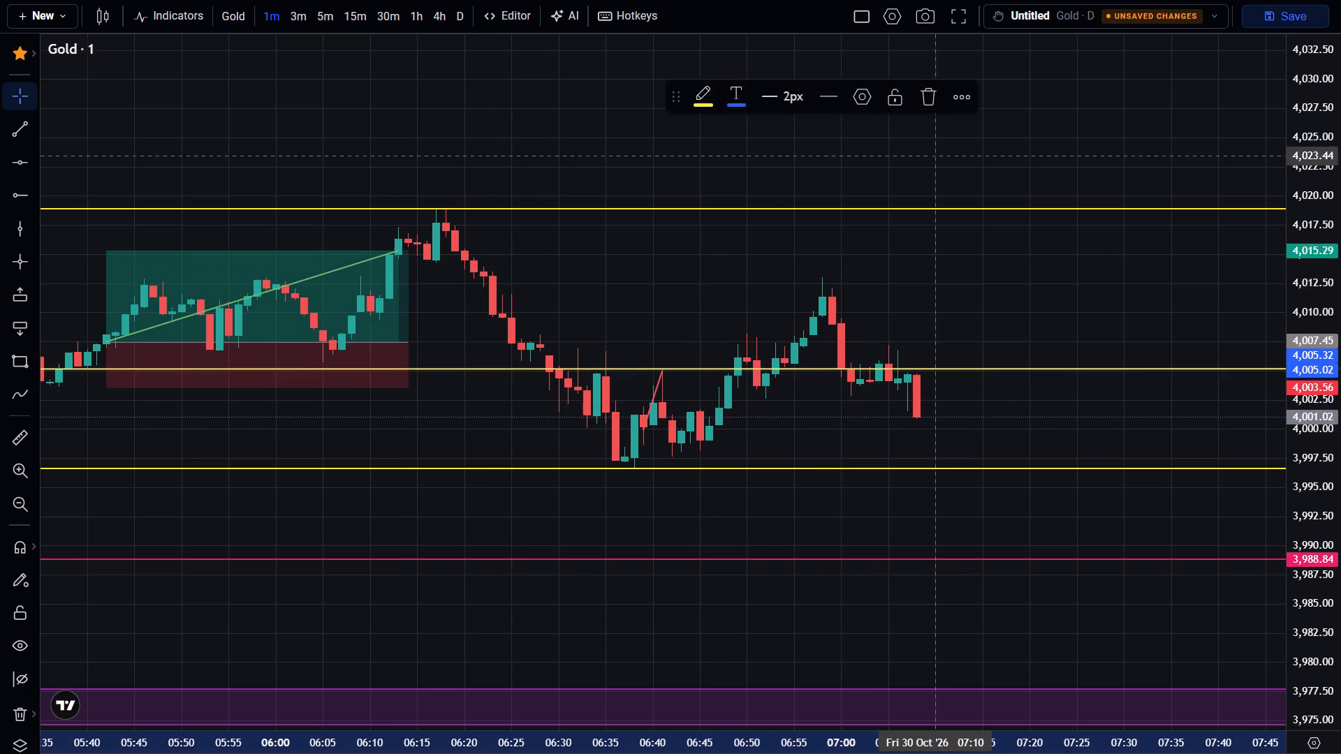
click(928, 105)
Examine the 1-minute price action between the two remaining yellow lines and above the 3,988.84 level.
scroll(974, 331, down, 5)
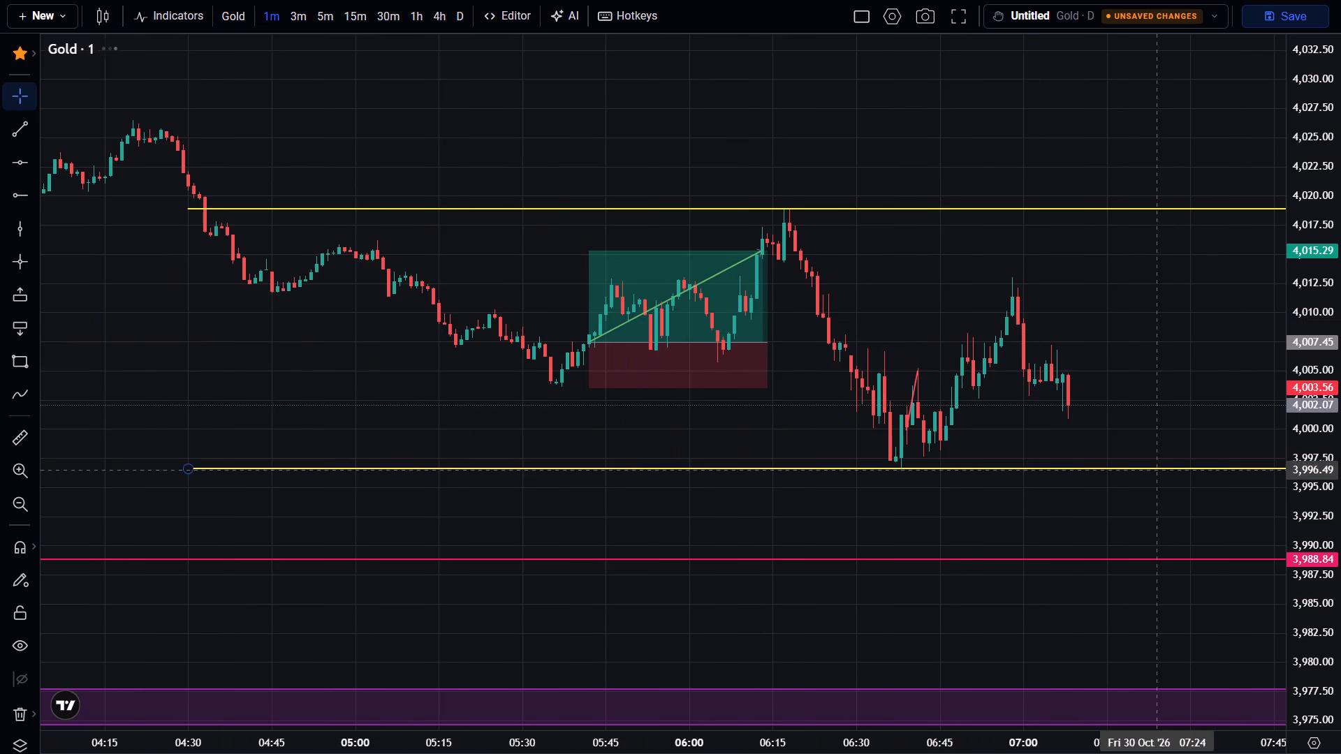
scroll(1266, 496, up, 9)
scroll(1259, 480, down, 6)
scroll(1340, 581, up, 3)
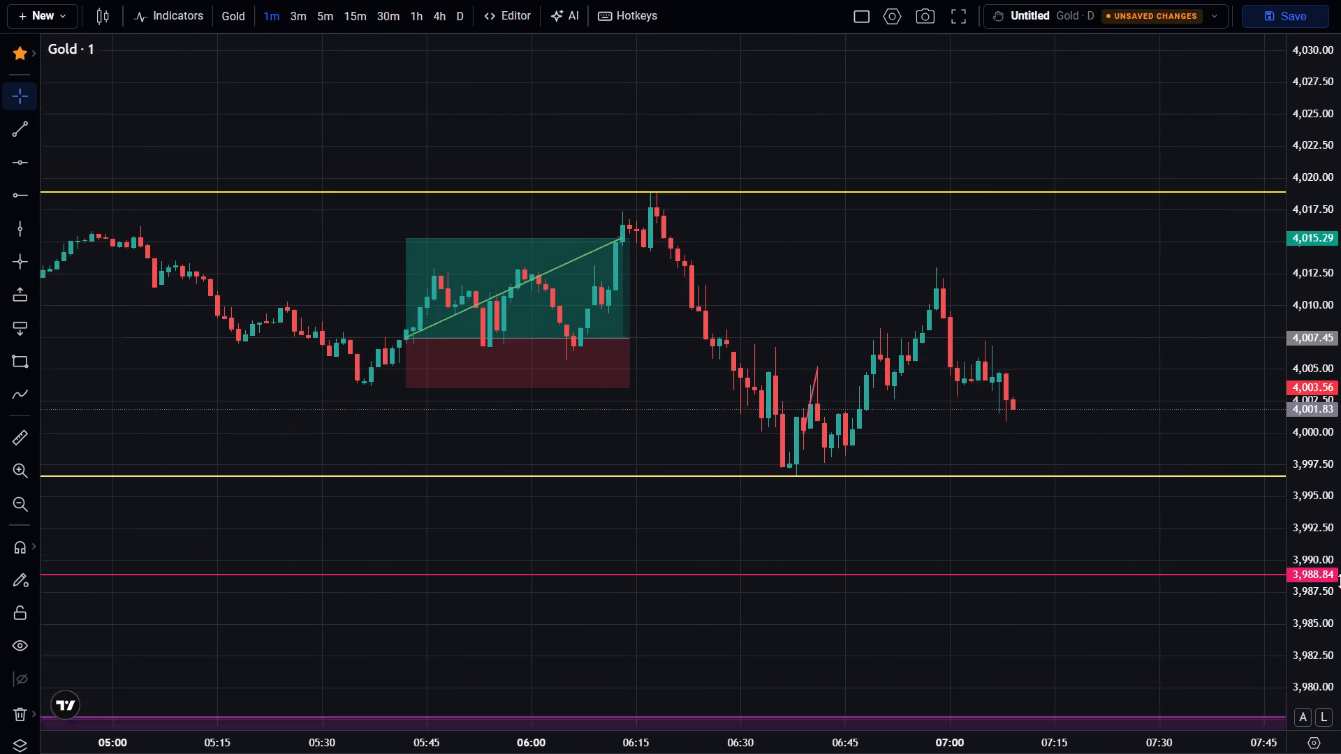
scroll(1340, 581, up, 15)
scroll(1198, 572, up, 5)
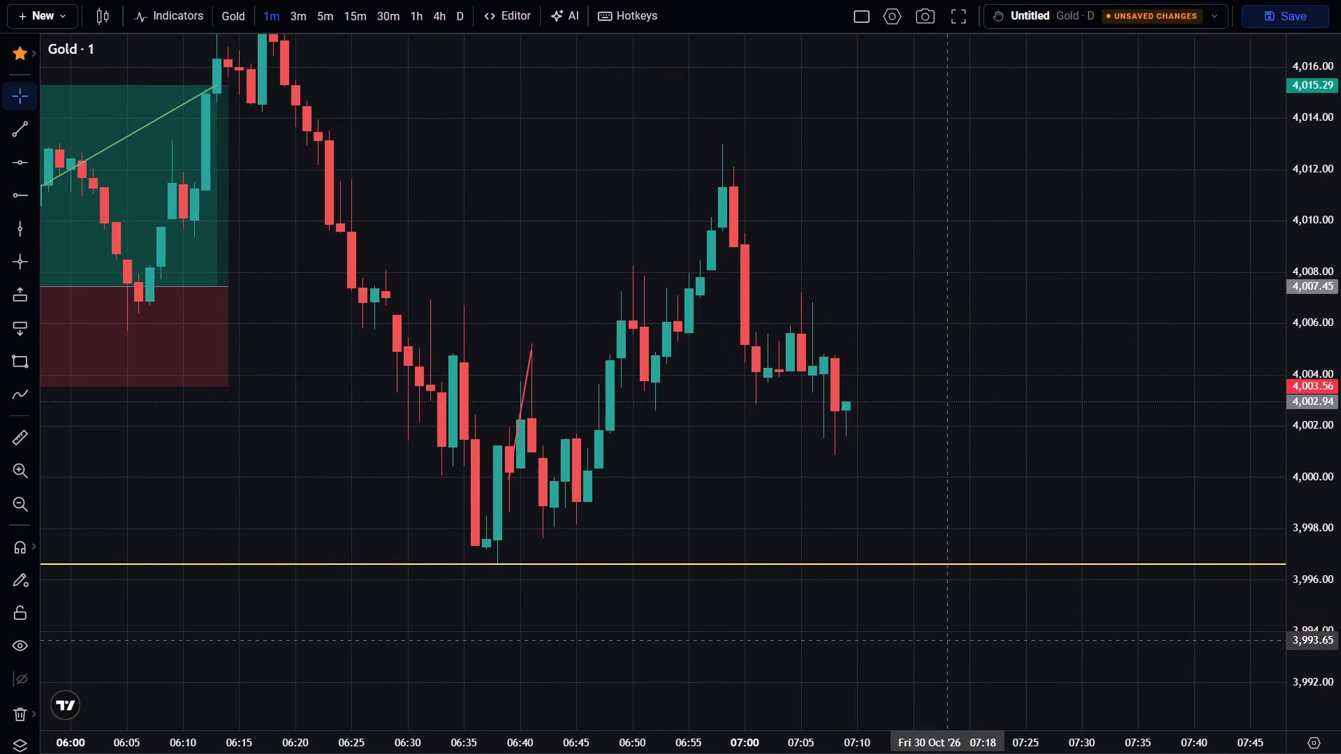
scroll(935, 649, up, 2)
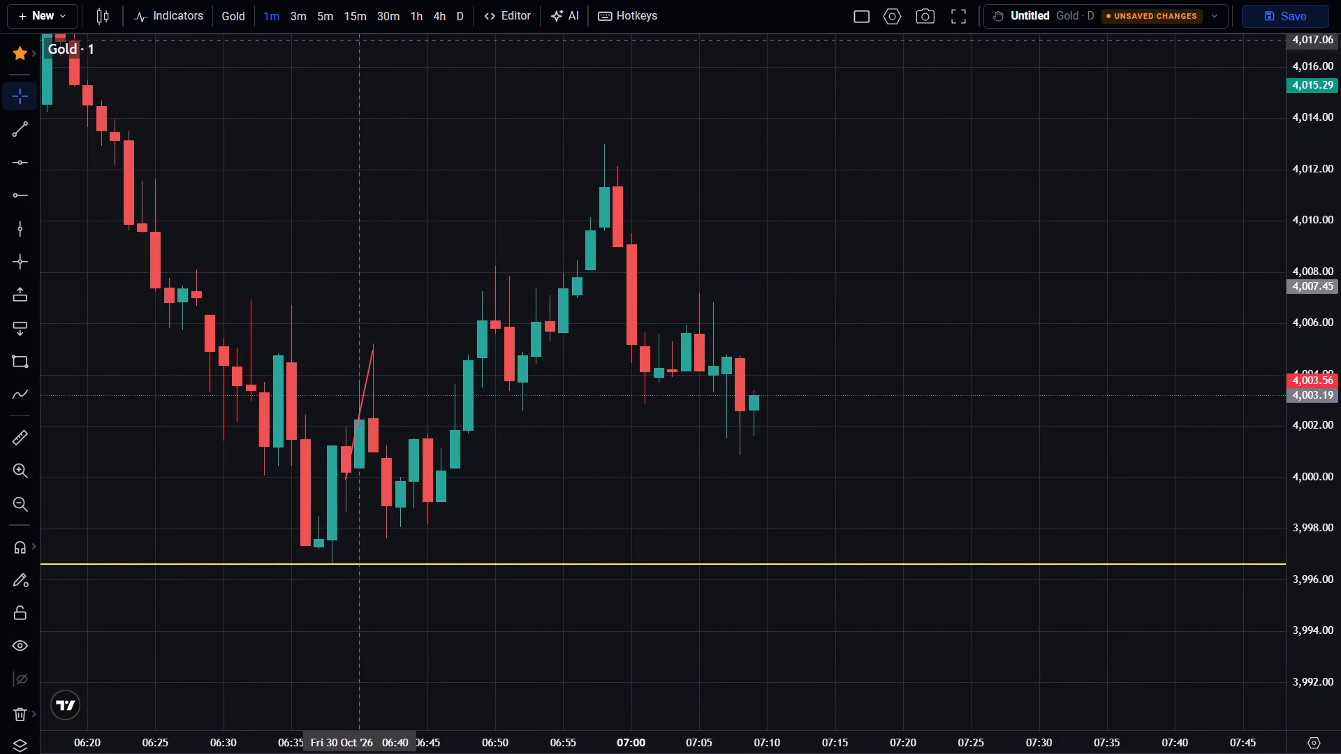
On the 1-hour chart, place a horizontal line at 4,003.37 along the low of the candle before the latest one.
click(417, 25)
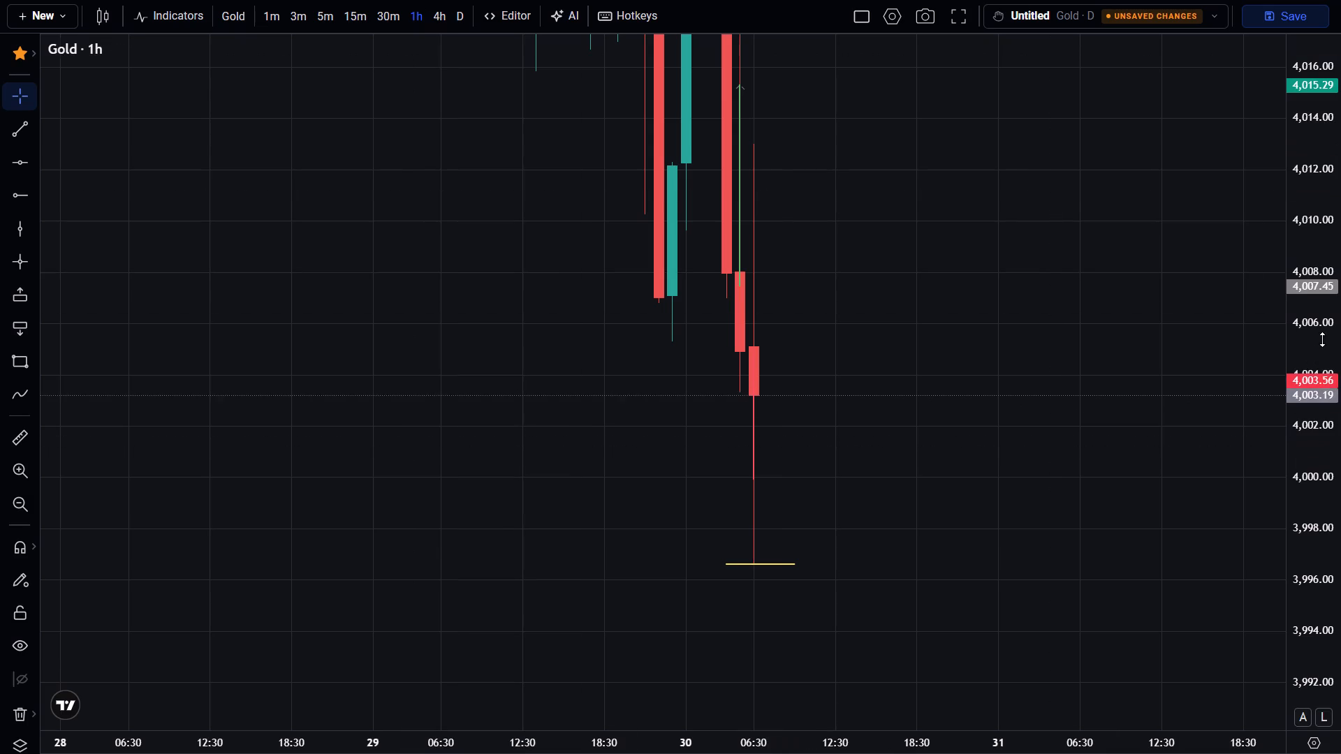
drag(1322, 338, 1333, 432)
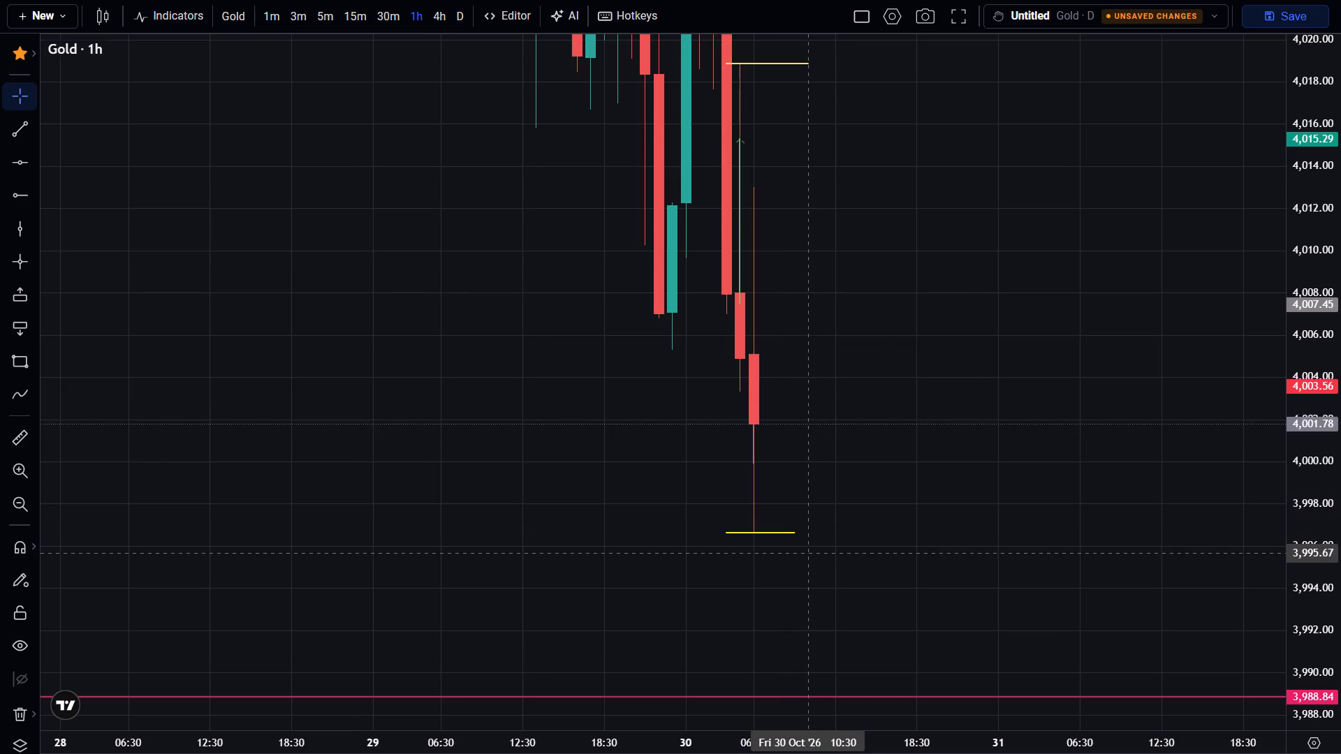
scroll(804, 553, up, 6)
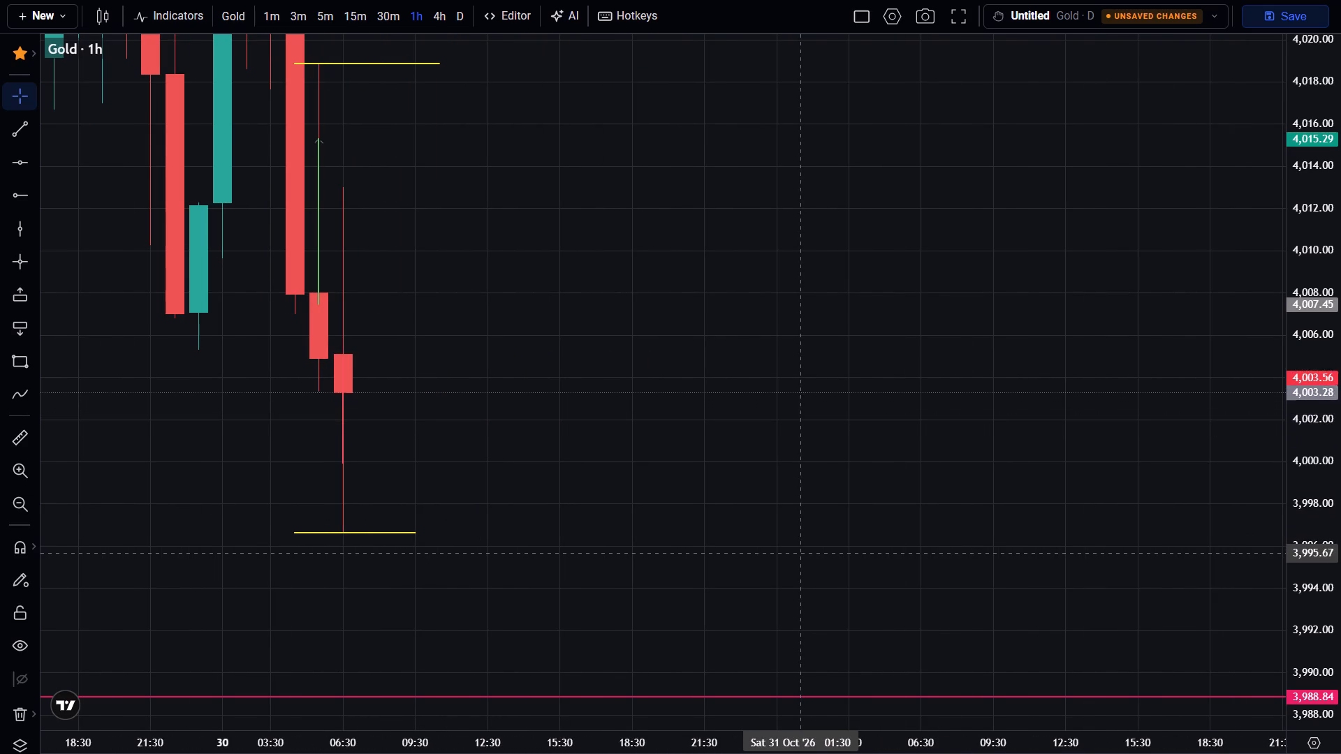
click(12, 163)
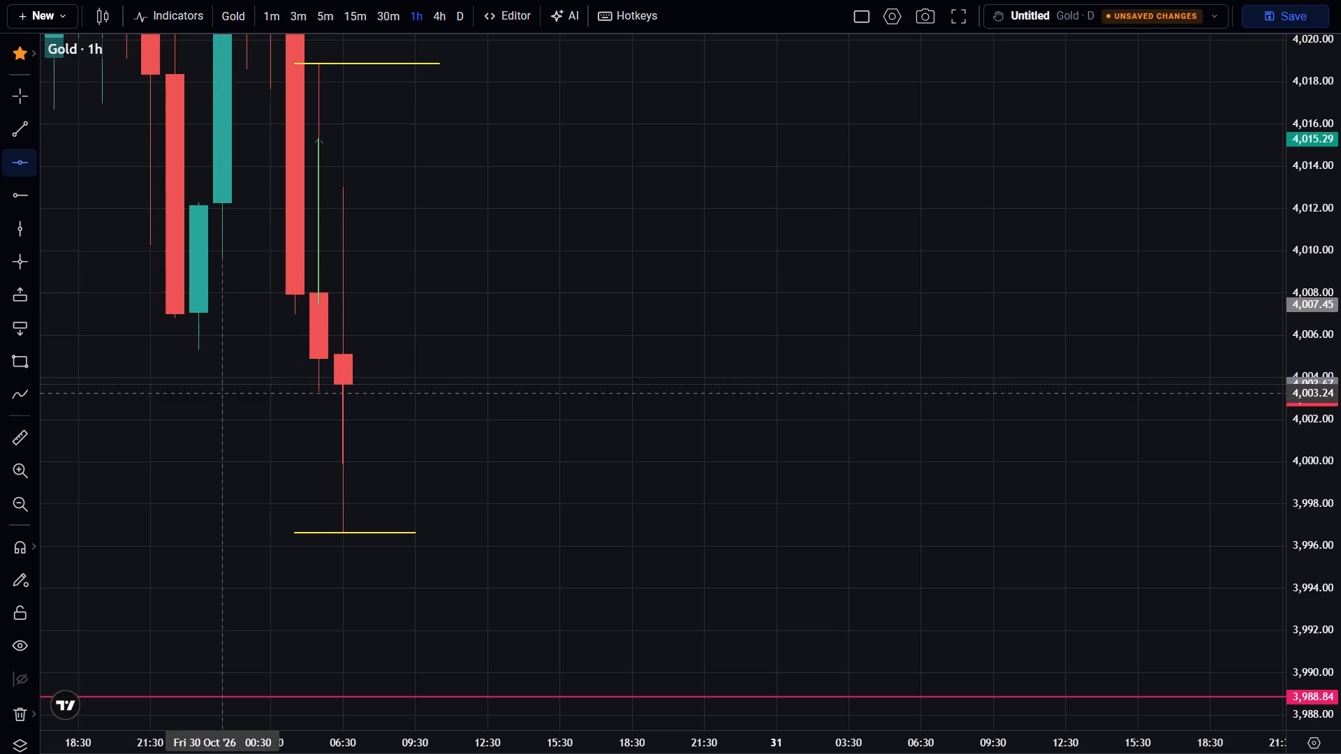
click(219, 390)
click(212, 434)
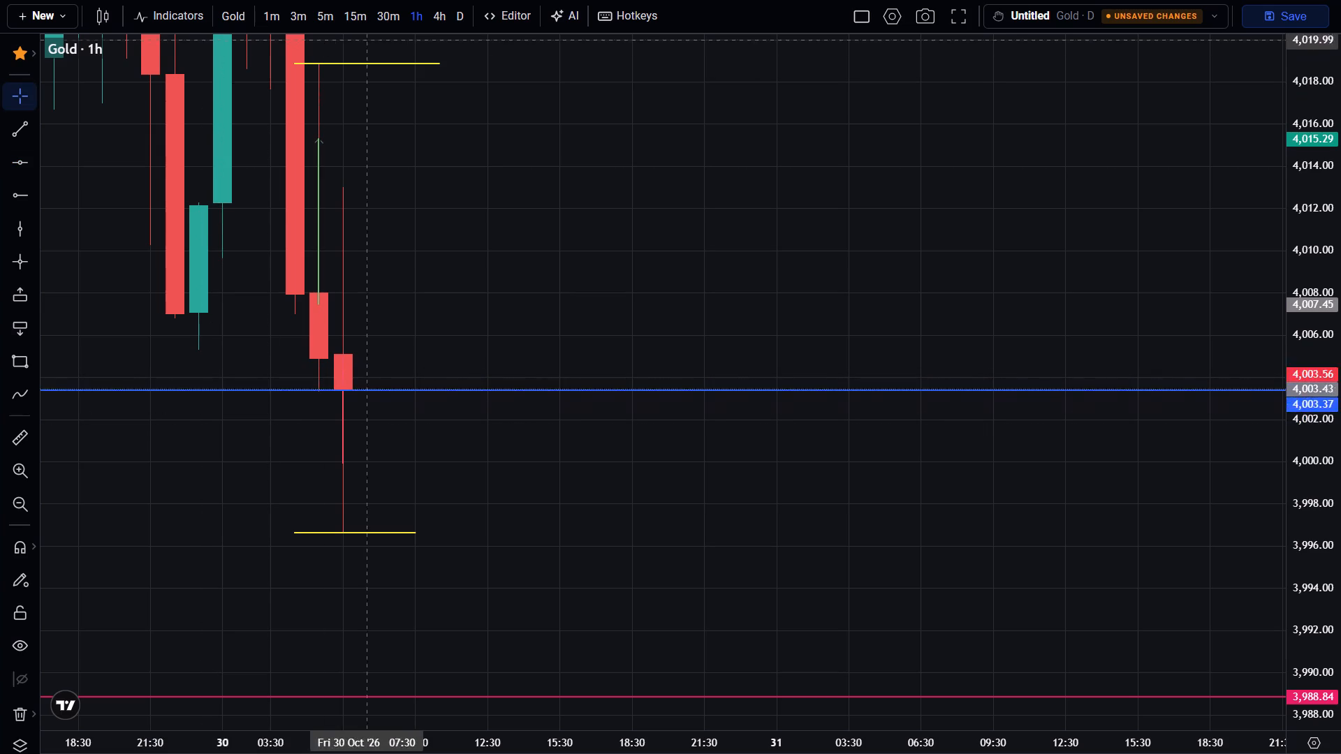
Return to the 1-minute chart and examine recent price action around the blue 4,003.37 level.
click(261, 15)
scroll(403, 356, down, 7)
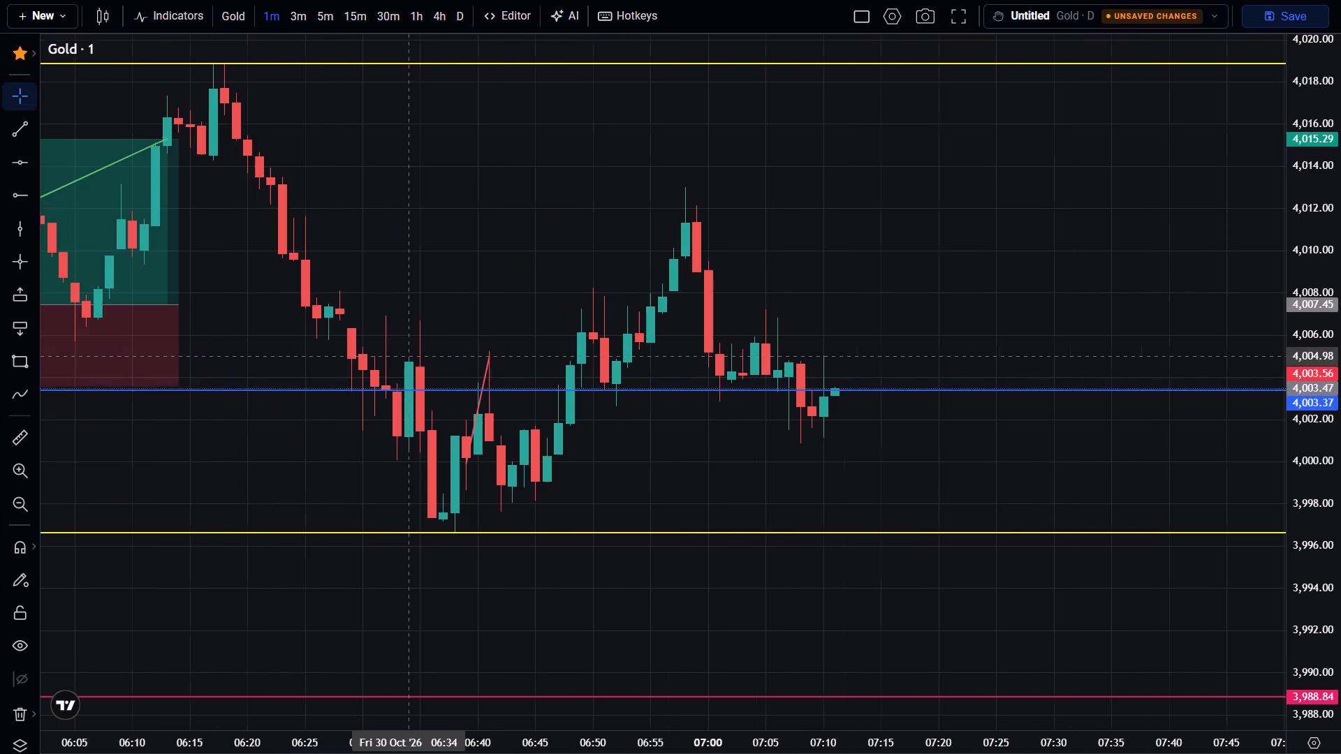
scroll(404, 356, down, 3)
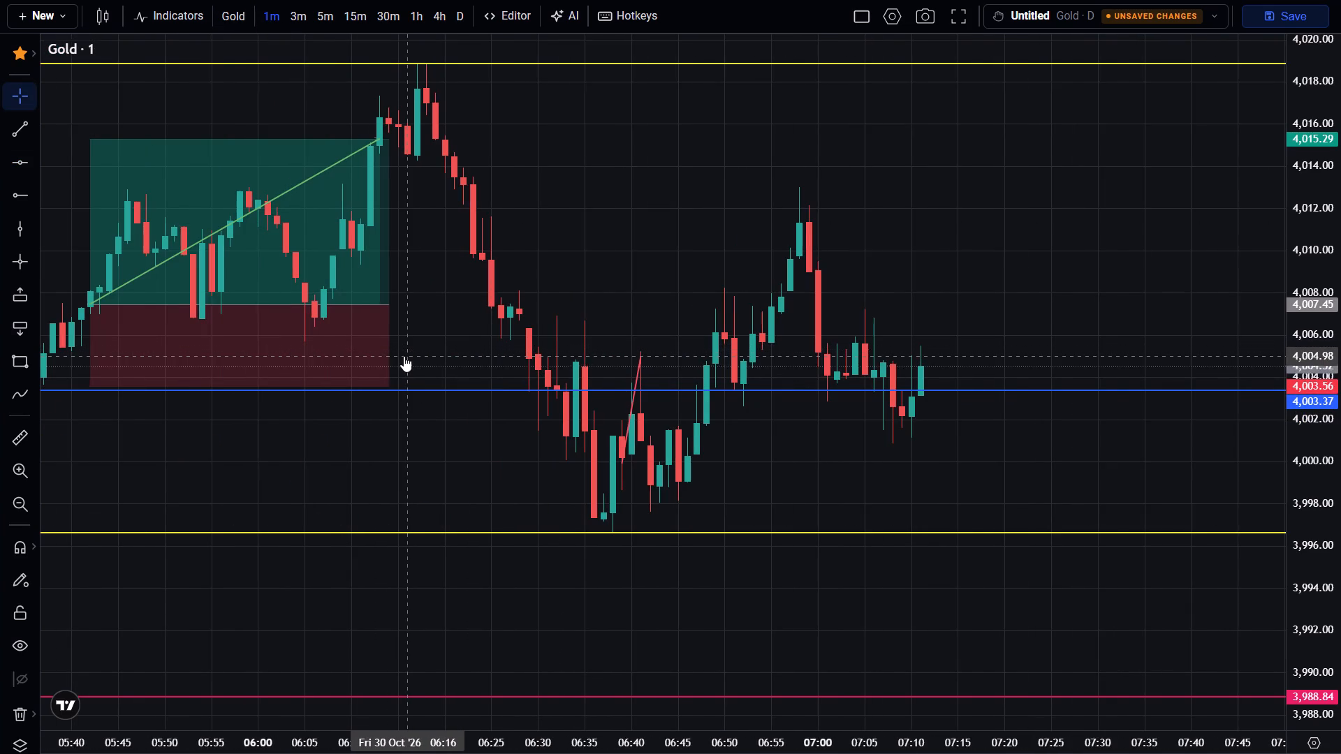
scroll(404, 356, down, 1)
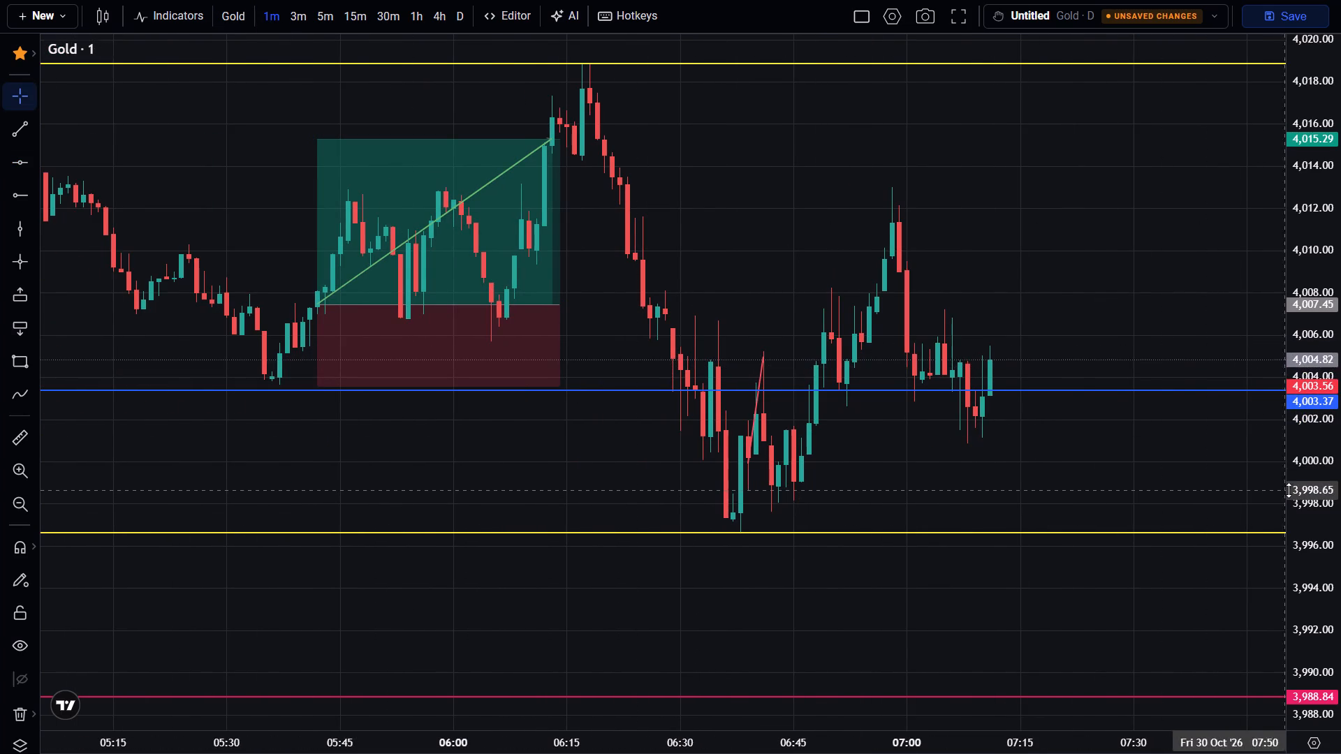
scroll(1289, 489, up, 8)
scroll(1096, 605, up, 2)
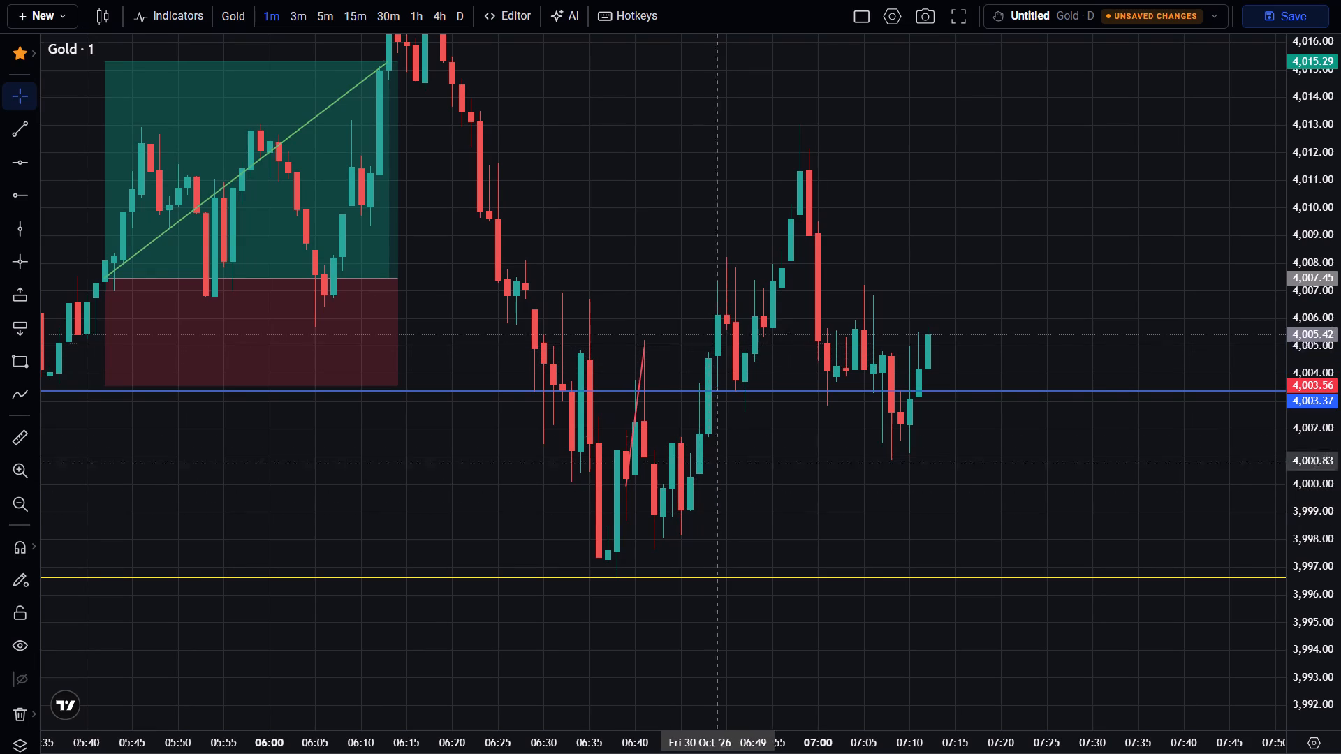
Measure the upswing from about 3,997.95 at 06:39 up to about 4,012.83 at 07:10, and clear the measurement.
click(16, 451)
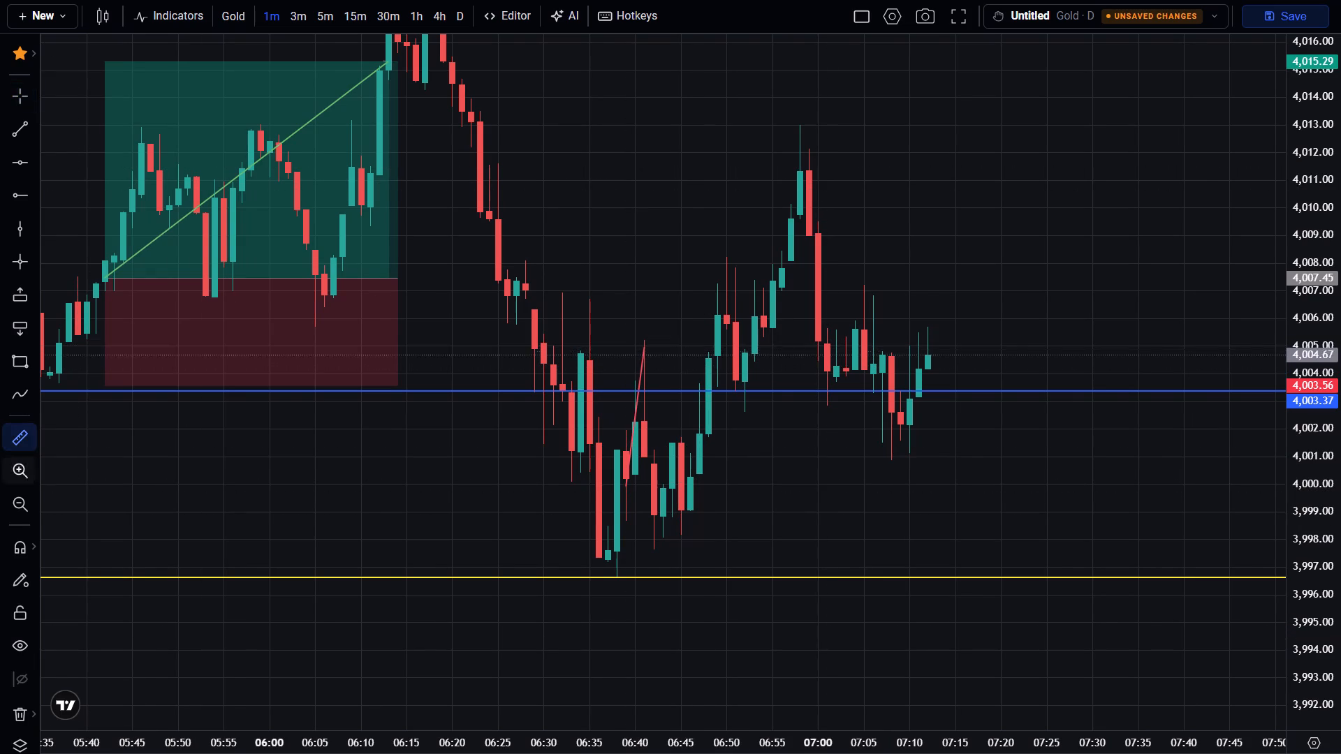
click(624, 540)
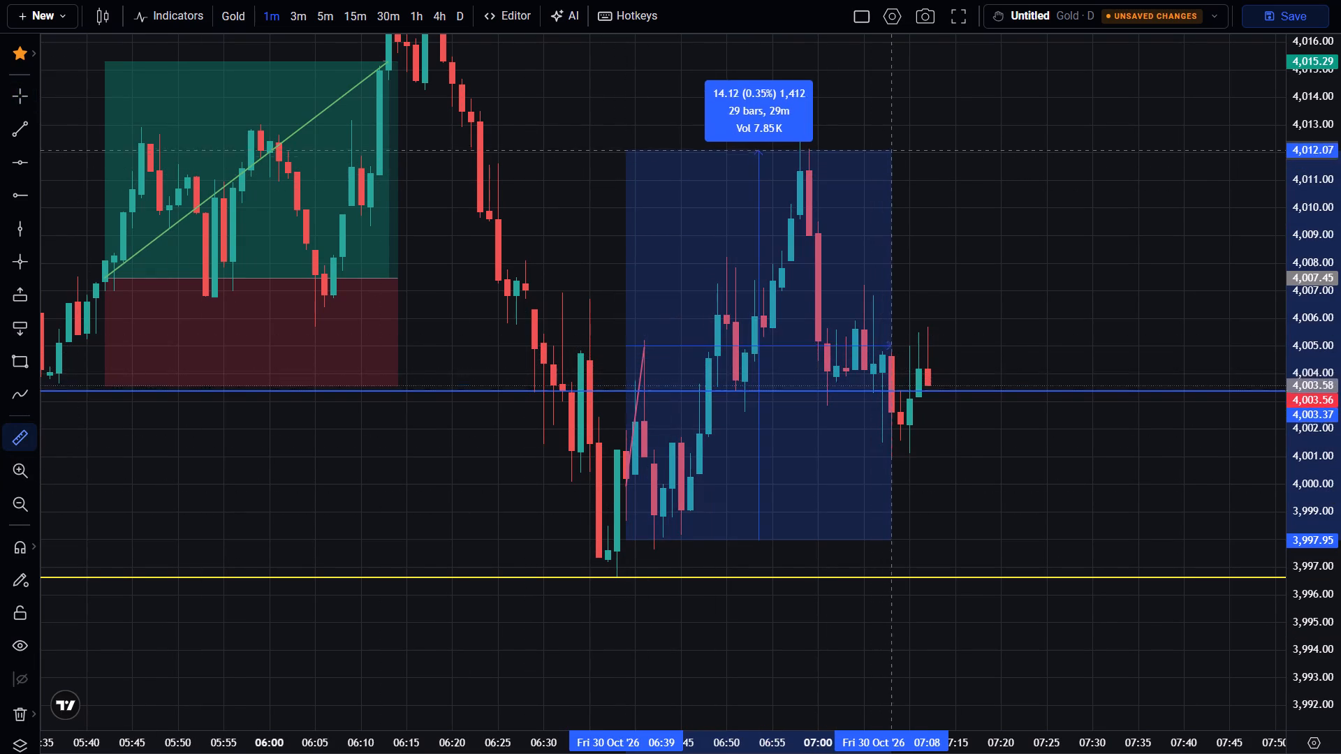
click(907, 130)
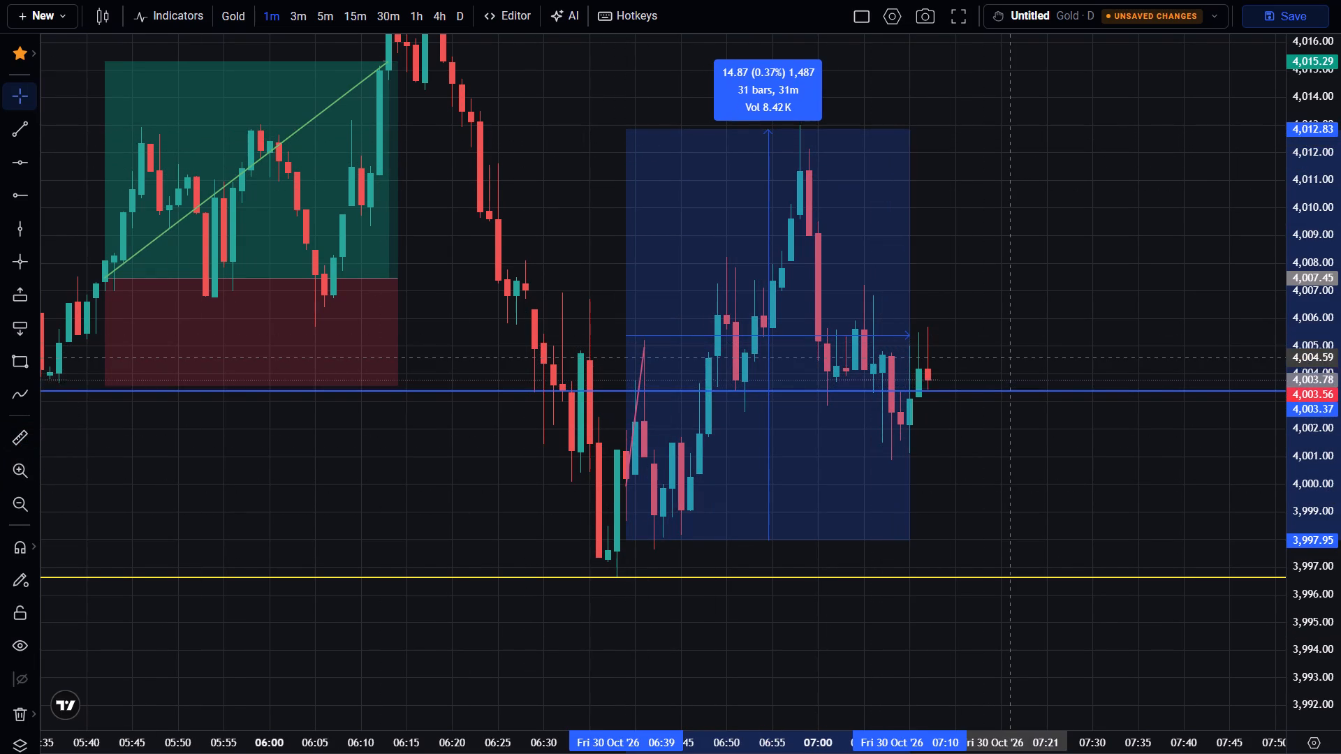
click(1007, 357)
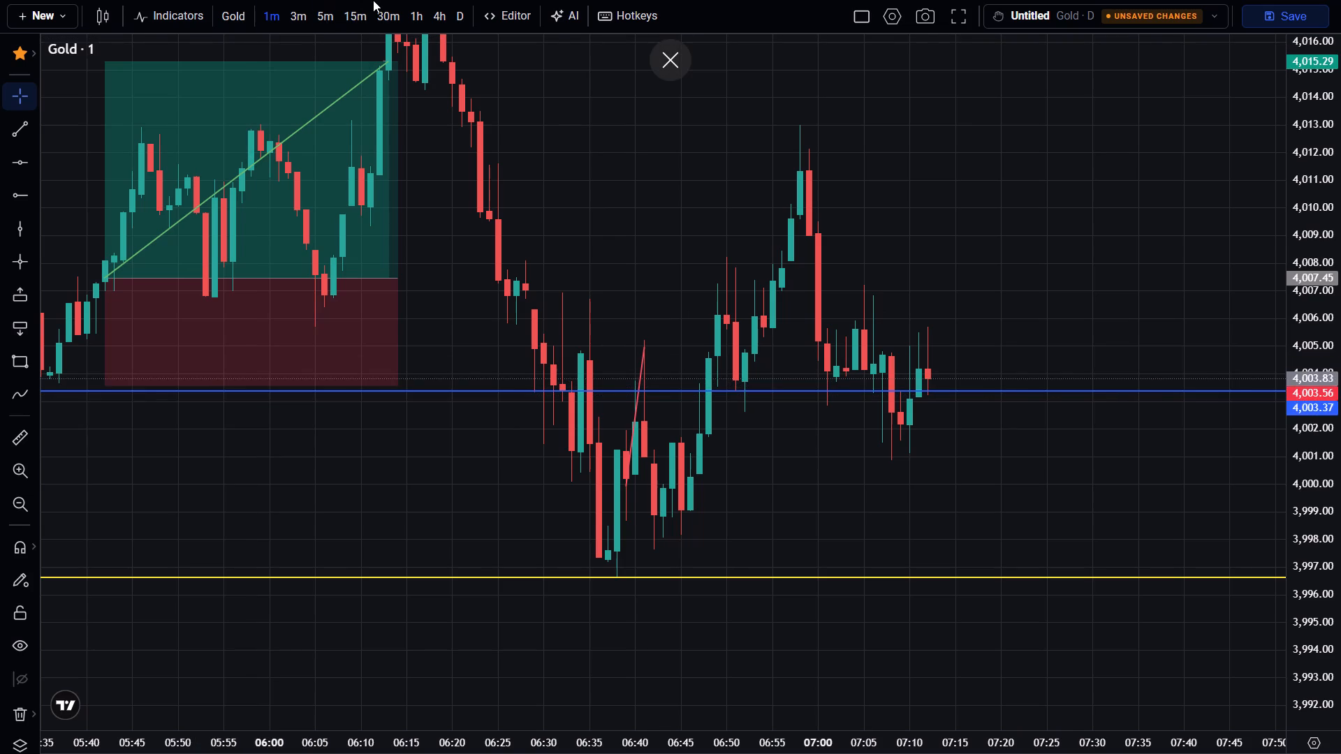
Switch to the 1-hour chart and examine the latest candle against the 4,003.37 level and the lower yellow line.
click(411, 21)
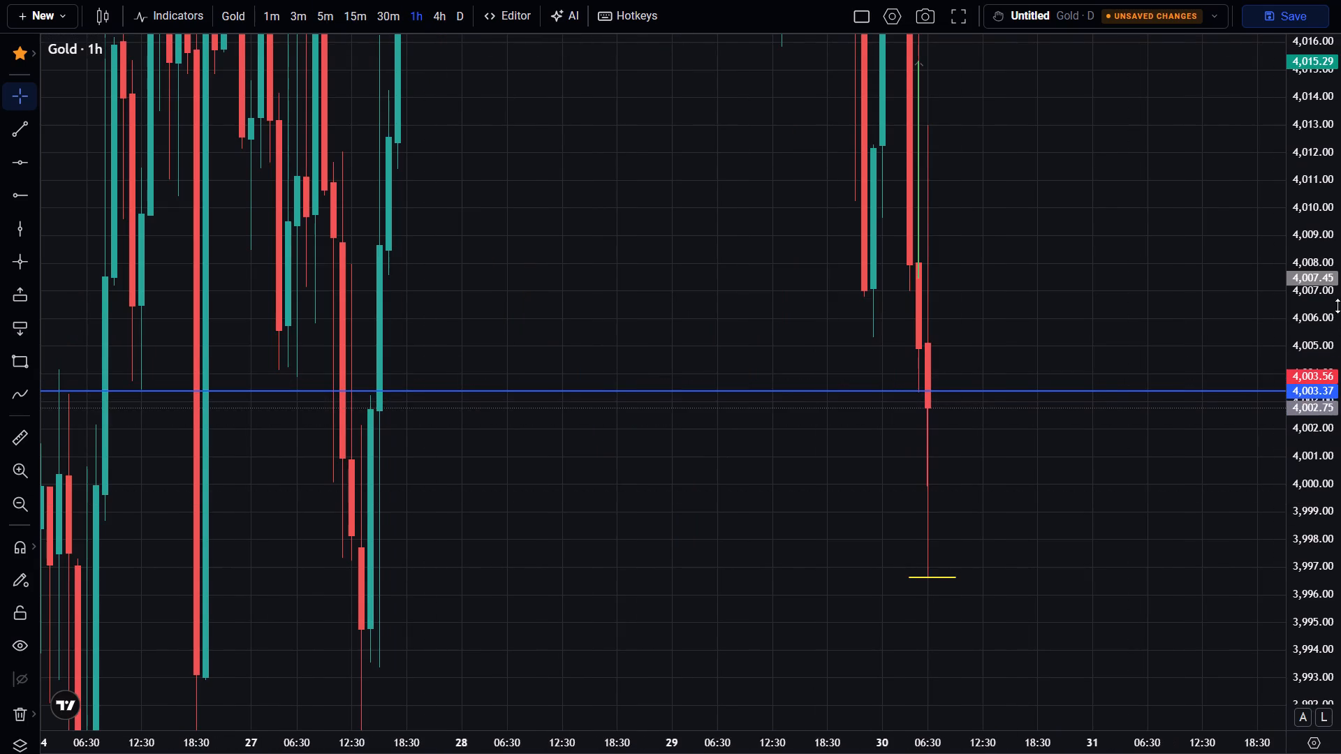
drag(1336, 301, 1340, 524)
scroll(1095, 528, up, 4)
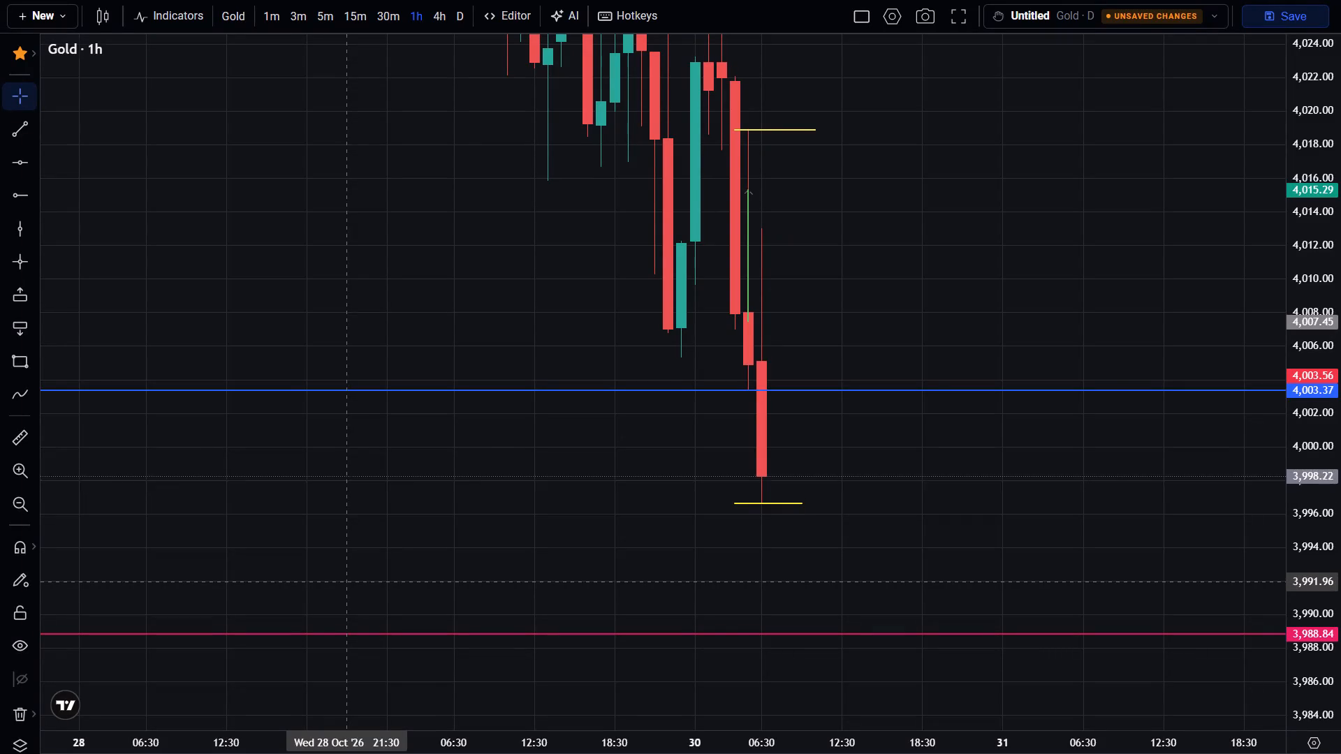
Delete the lower yellow line at 3,996.61 under the latest hourly candle.
click(766, 501)
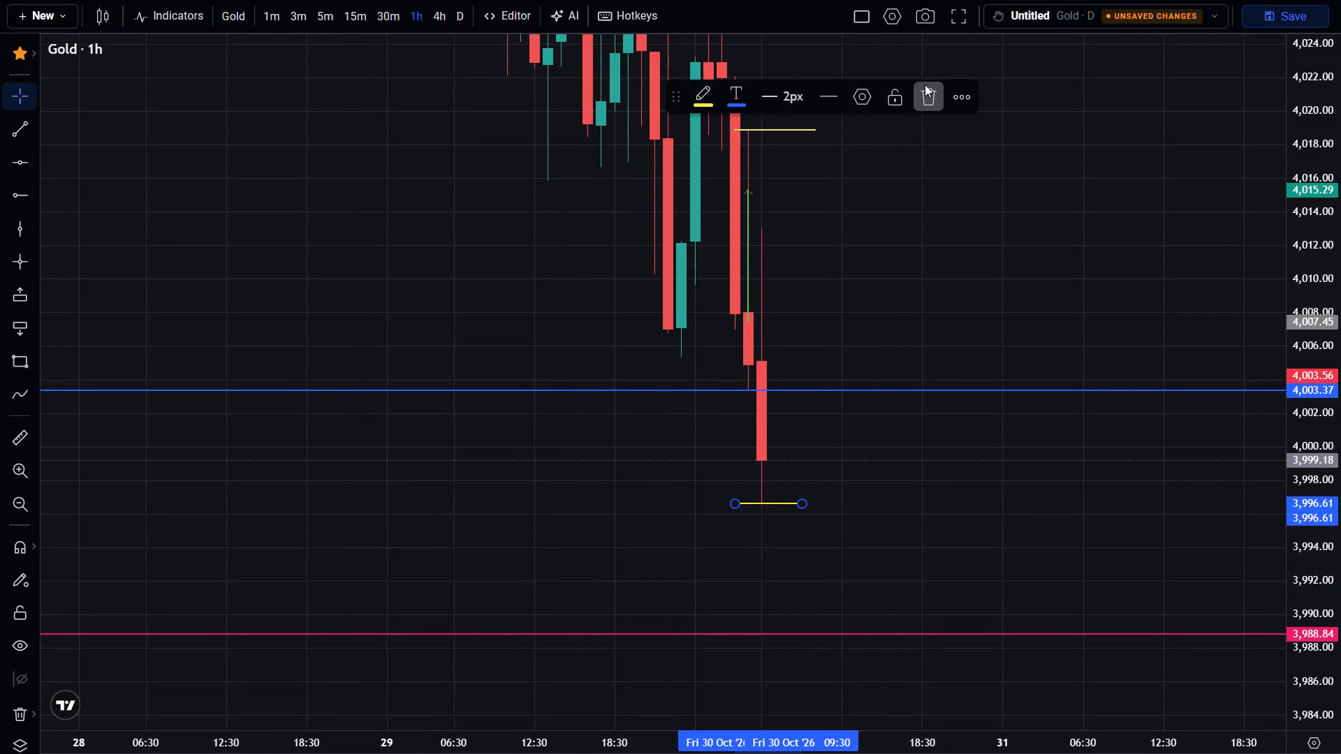
click(925, 84)
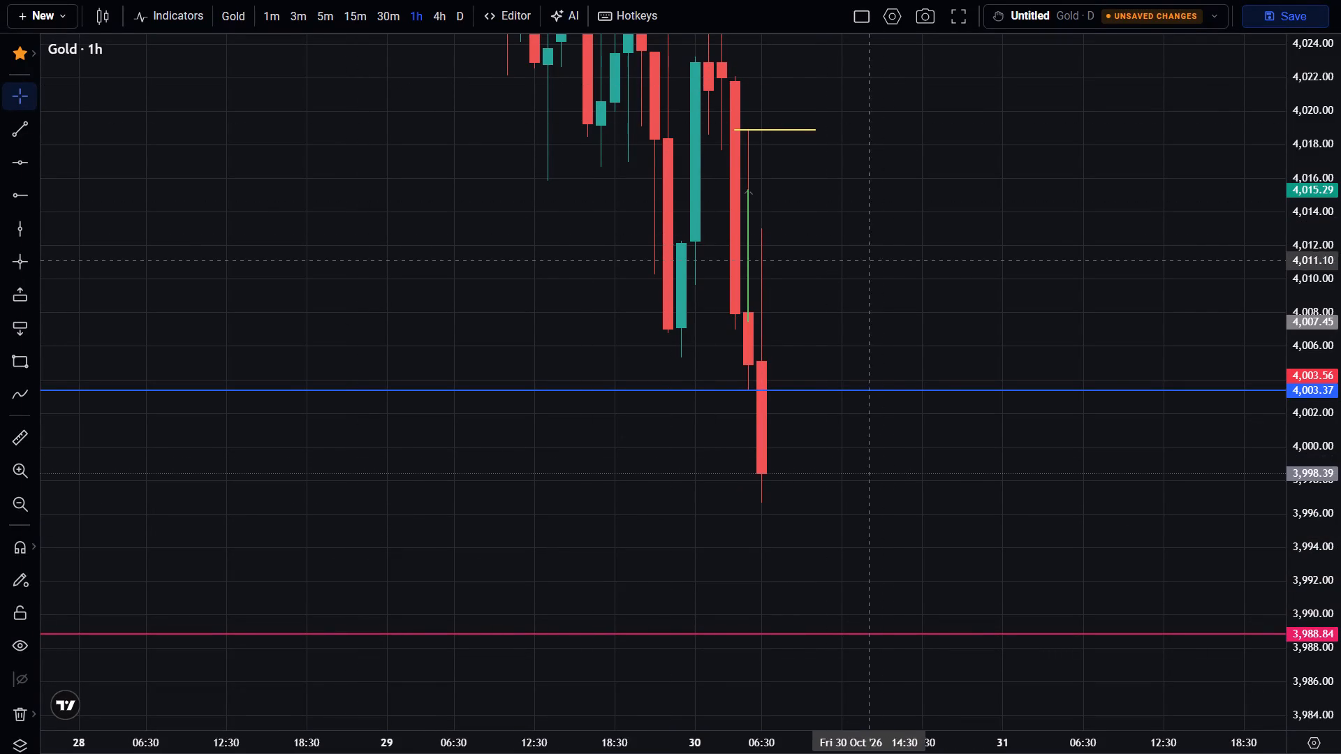
Move the remaining yellow line down to 4,013.35, near the high of the latest hourly candle.
drag(778, 131, 794, 221)
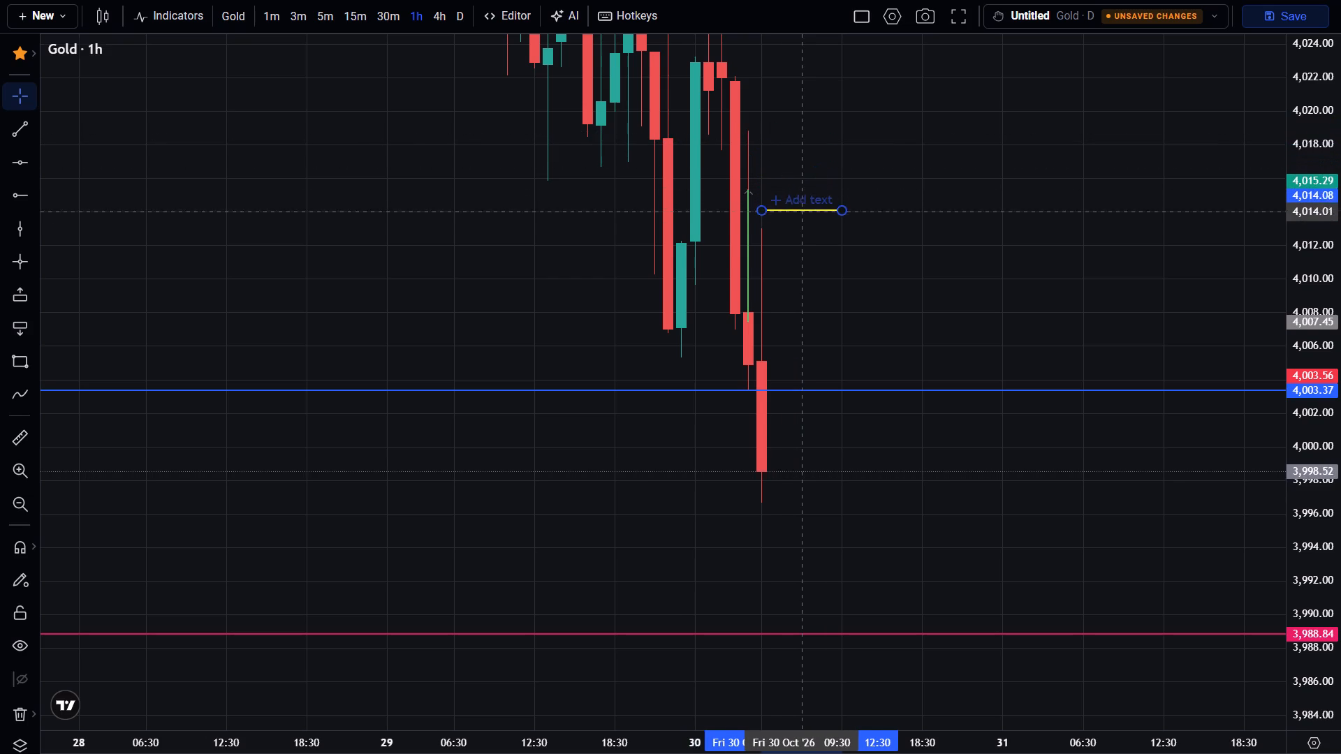
drag(794, 221, 791, 223)
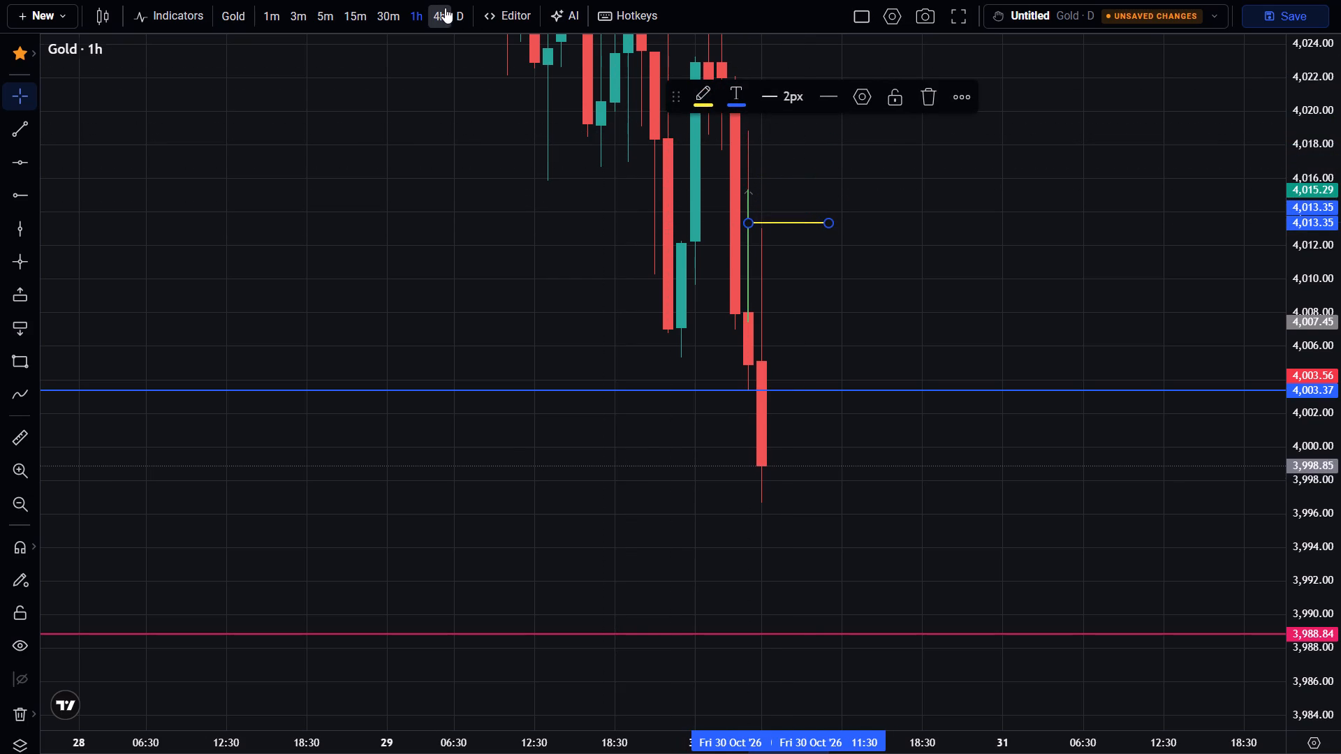
On the 4-hour chart, place a horizontal ray at 4,018.96 starting from the 29 October 17:30 candle.
click(444, 13)
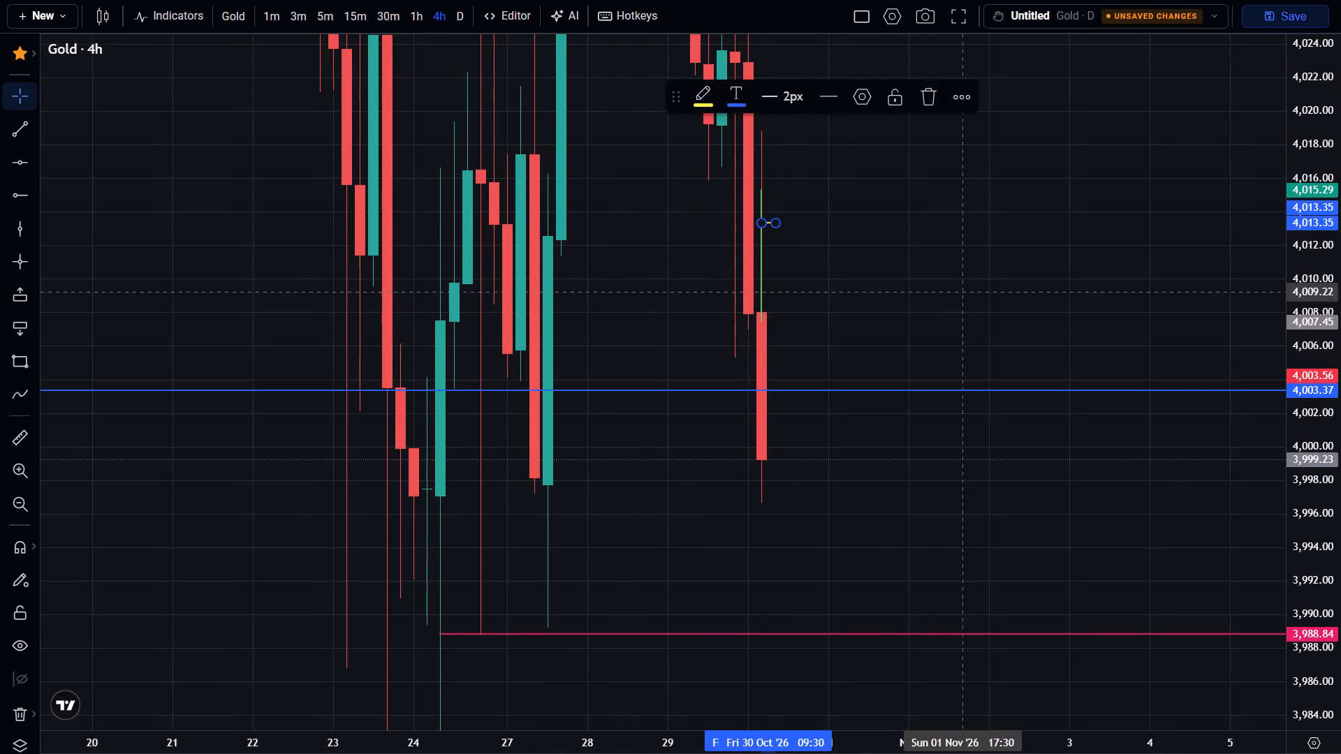
click(963, 288)
key(Down)
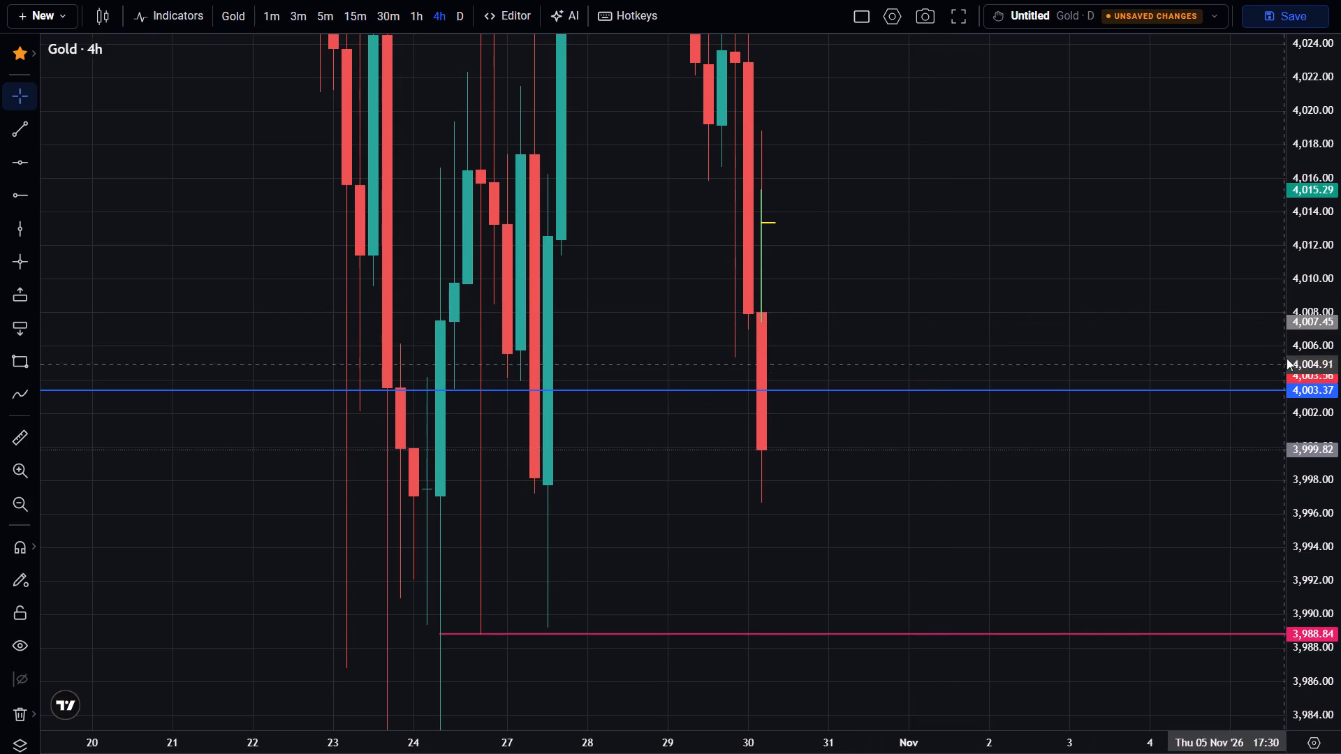
scroll(1300, 343, up, 3)
drag(1059, 293, 1079, 355)
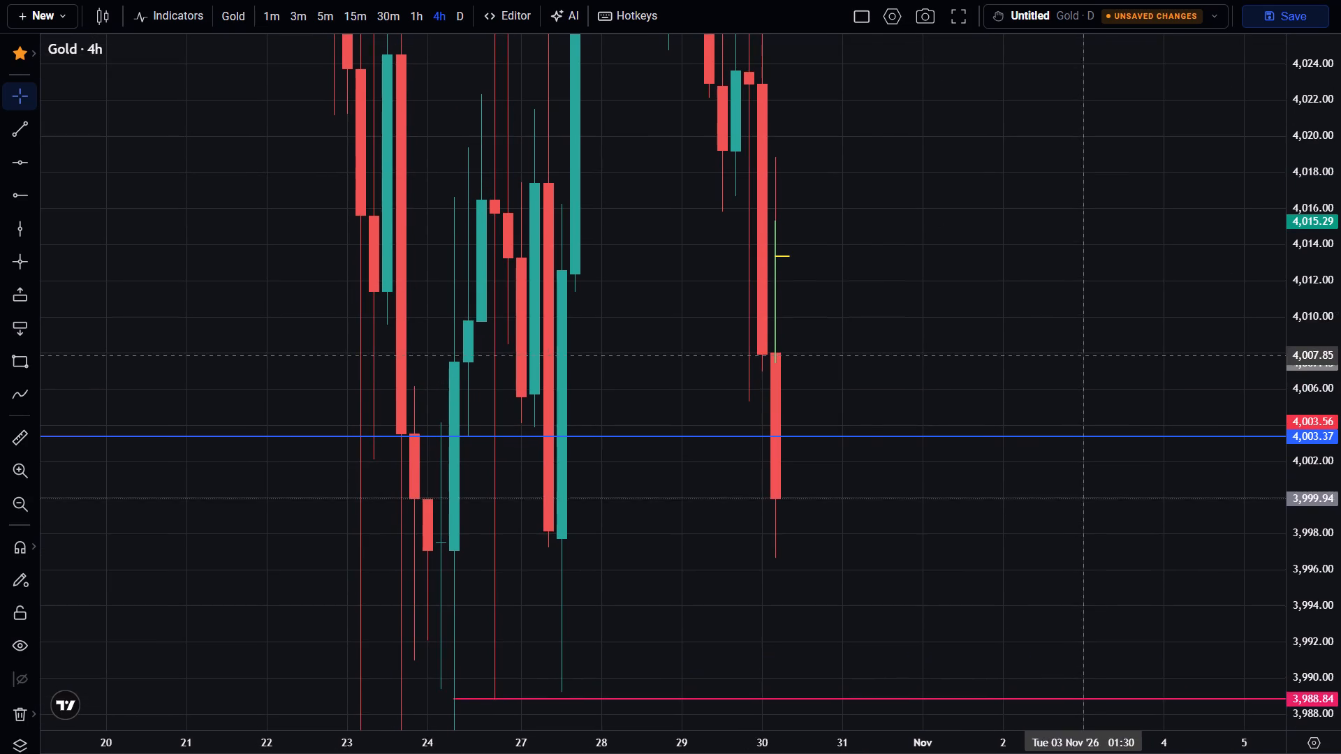
drag(870, 297, 873, 353)
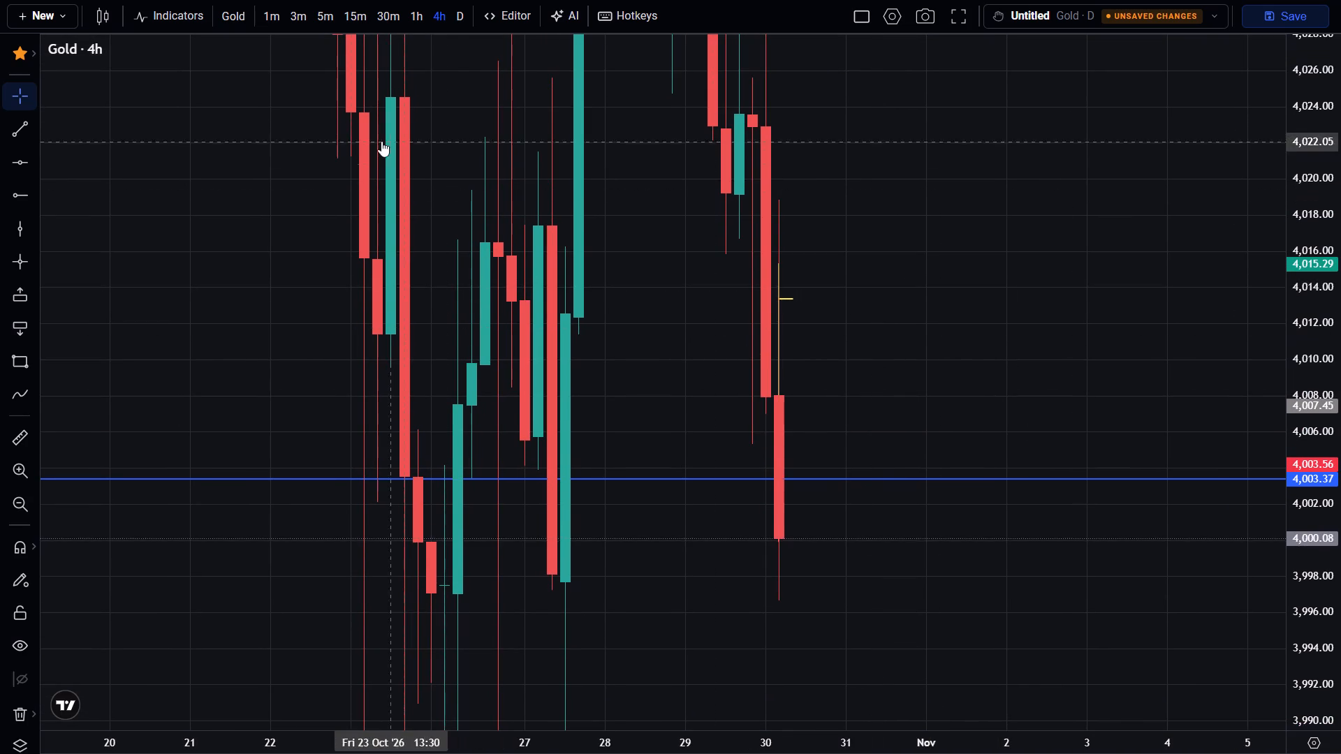
click(20, 191)
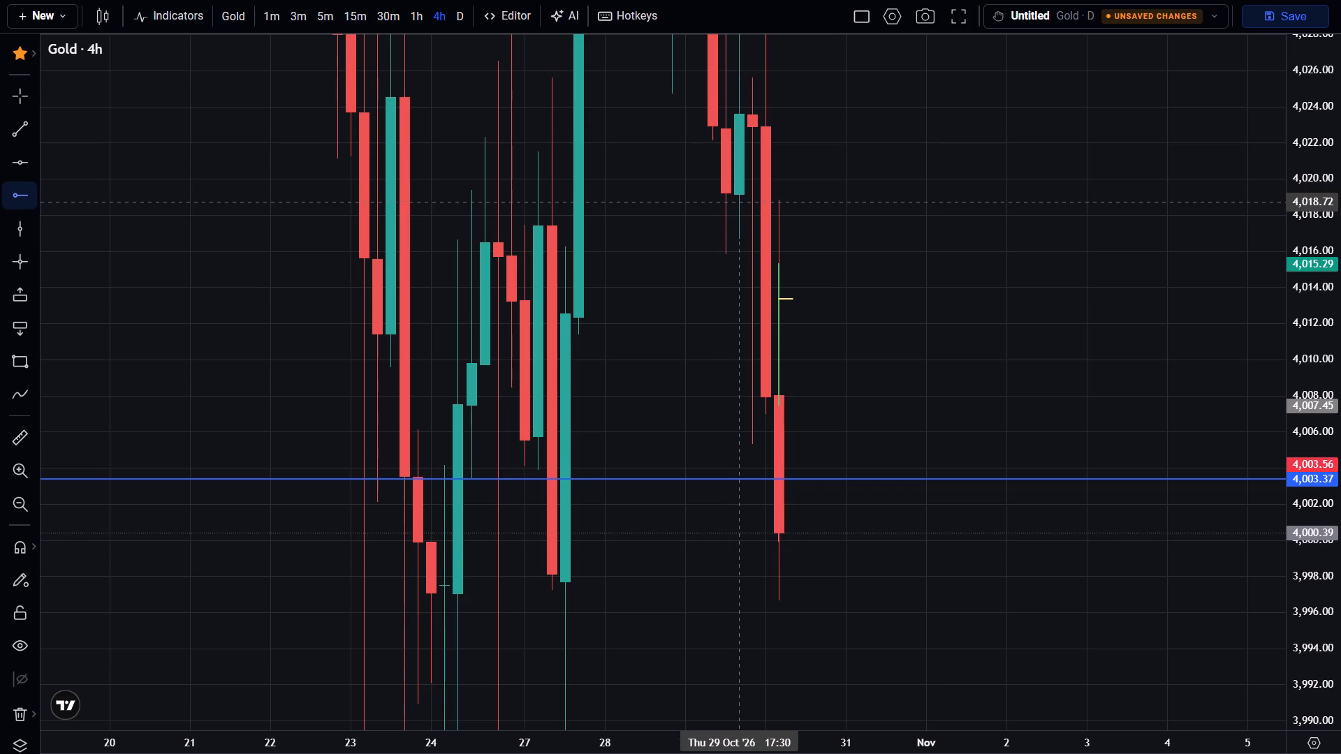
click(735, 198)
click(840, 281)
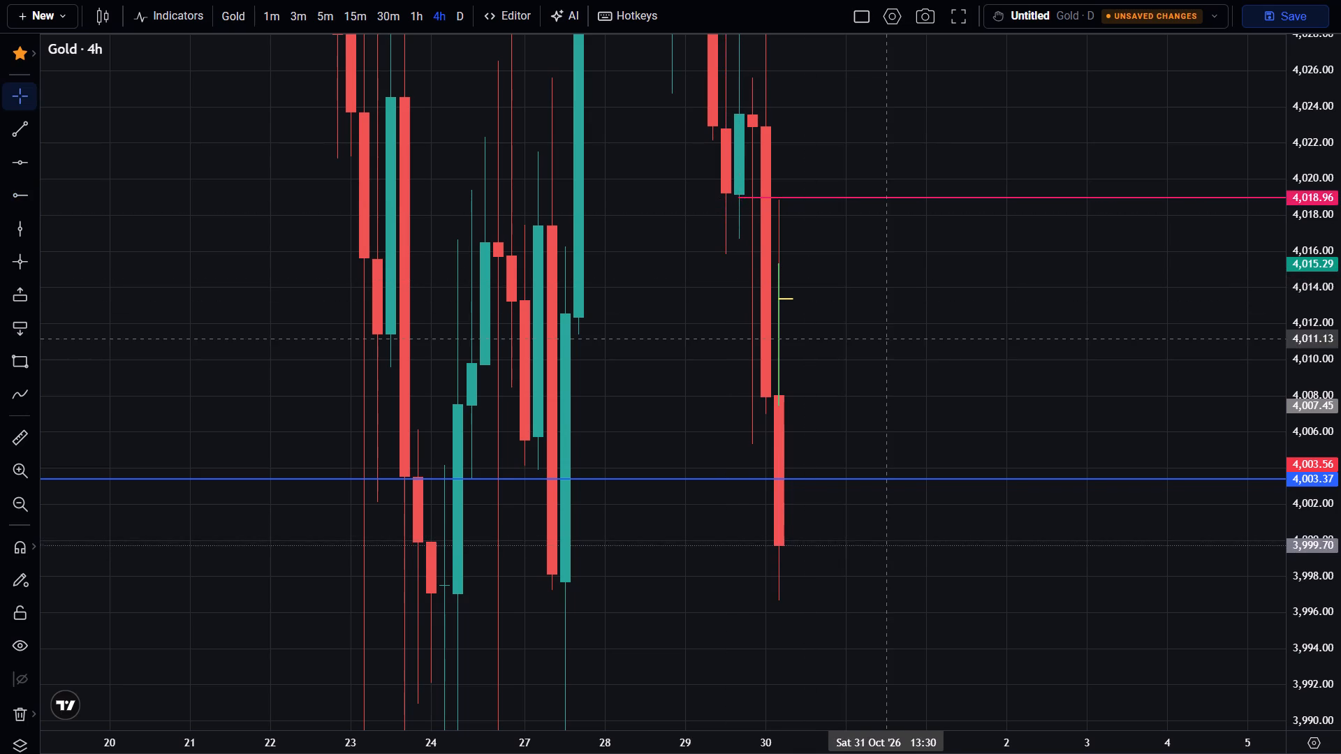
Adjust the lower pink horizontal ray to 3,988.79.
drag(904, 389, 884, 301)
drag(1309, 375, 1340, 487)
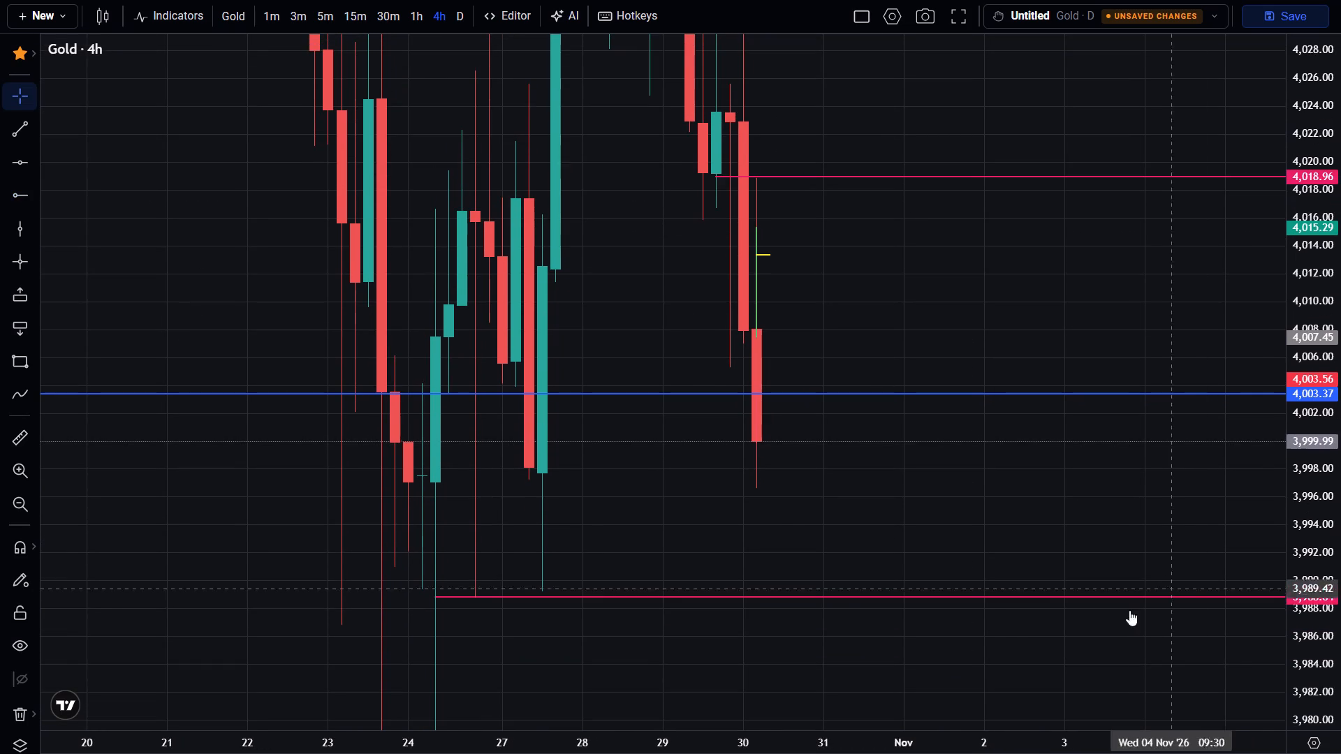
click(641, 597)
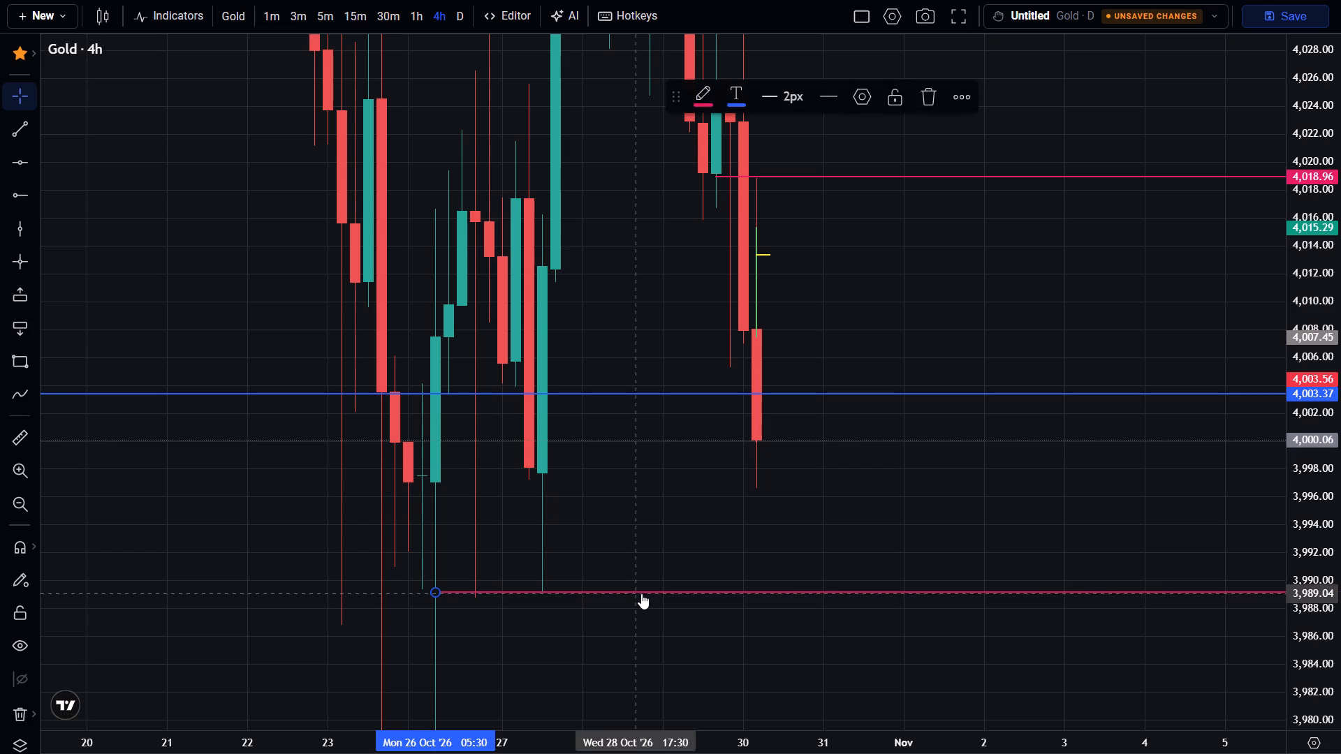
click(641, 593)
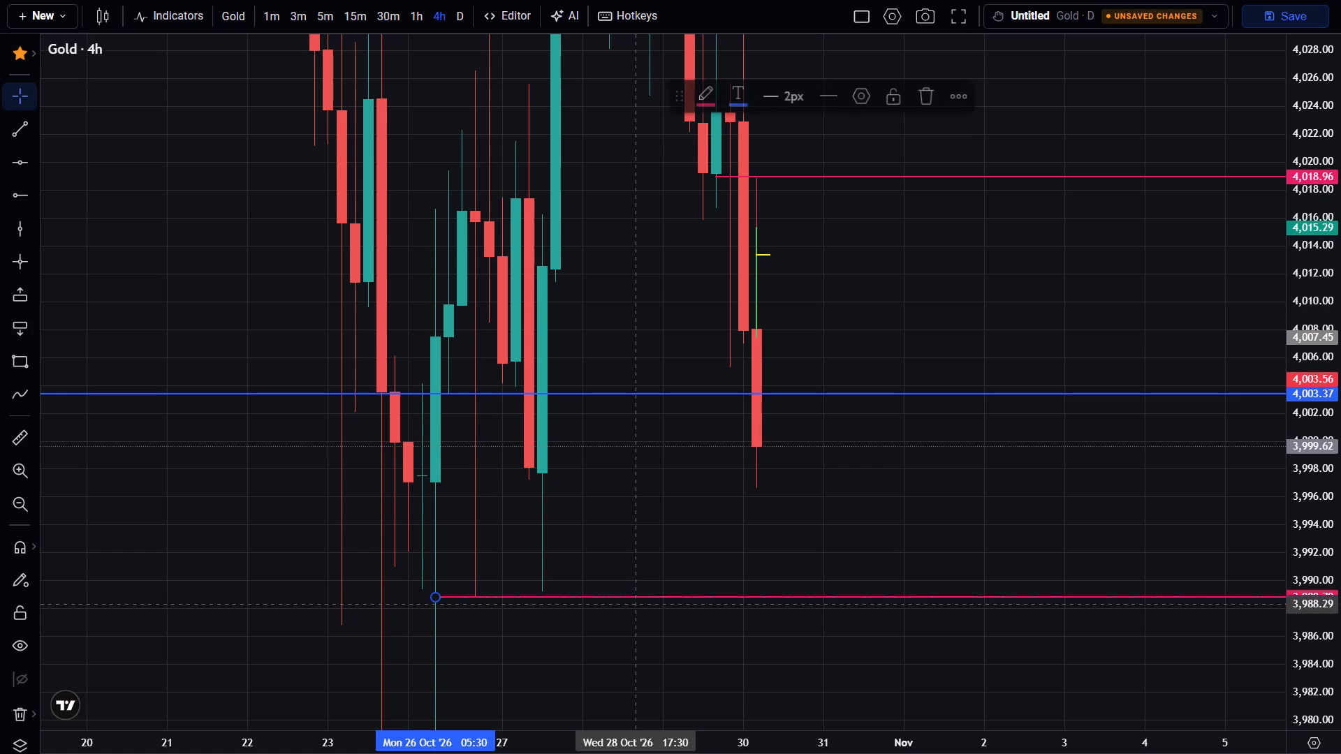
Shift the purple zone slightly up so it spans about 3,978 to 3,975.
drag(638, 634, 713, 486)
click(727, 550)
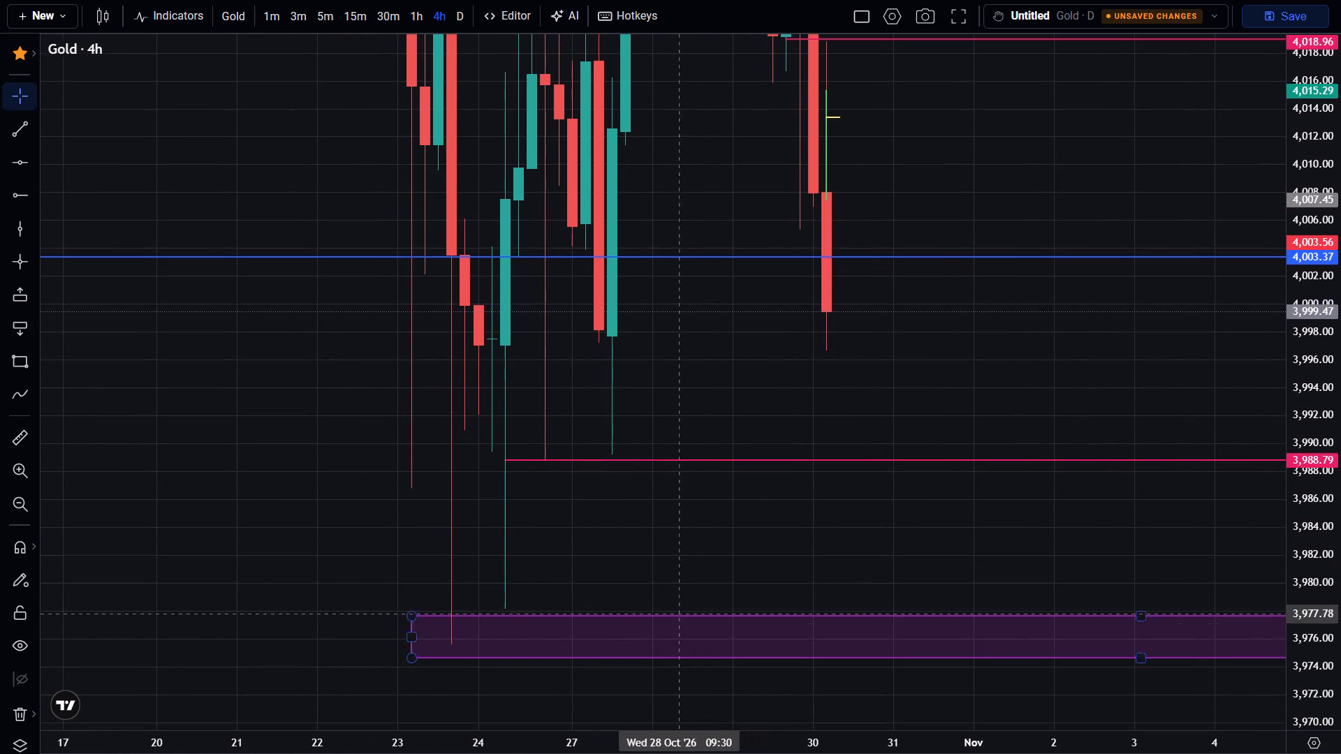
drag(666, 616, 672, 609)
click(712, 563)
Return to the 1-minute chart and delete the blue horizontal line at 4,003.37.
drag(733, 546, 682, 591)
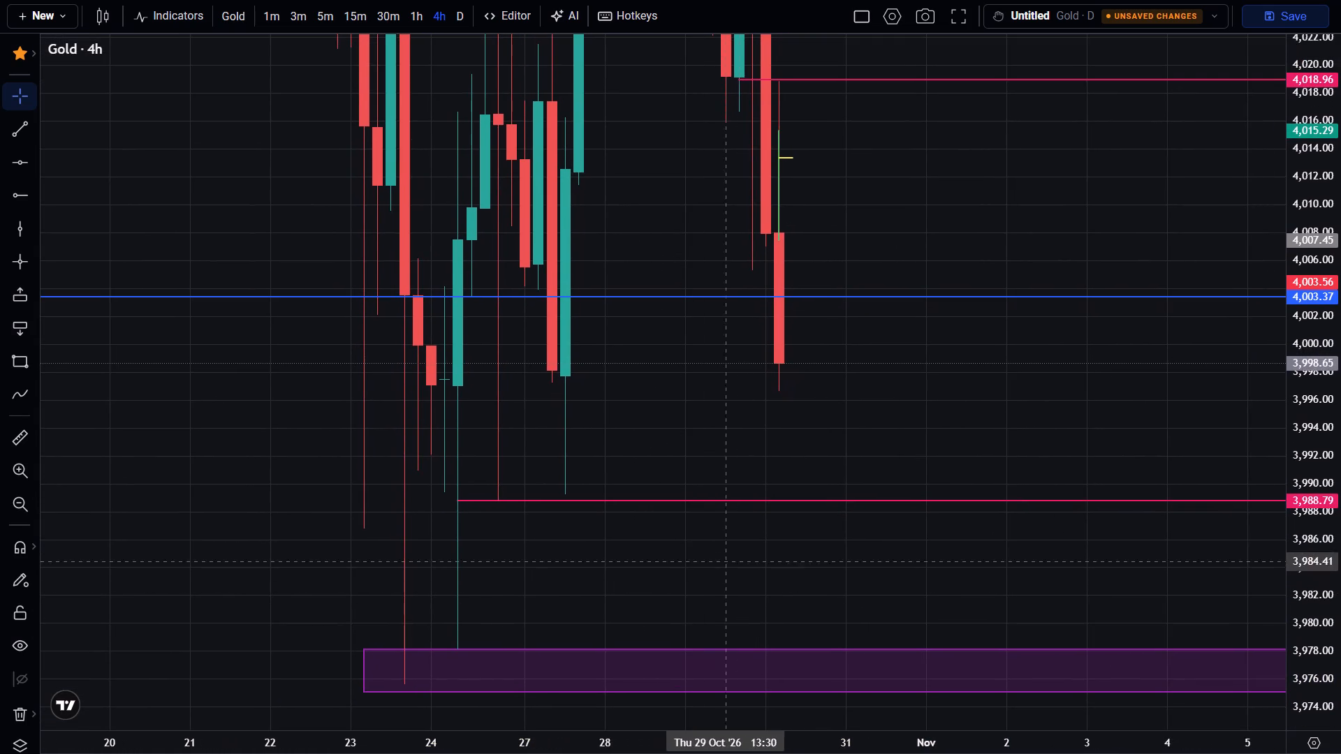
drag(841, 452, 789, 521)
drag(876, 462, 841, 512)
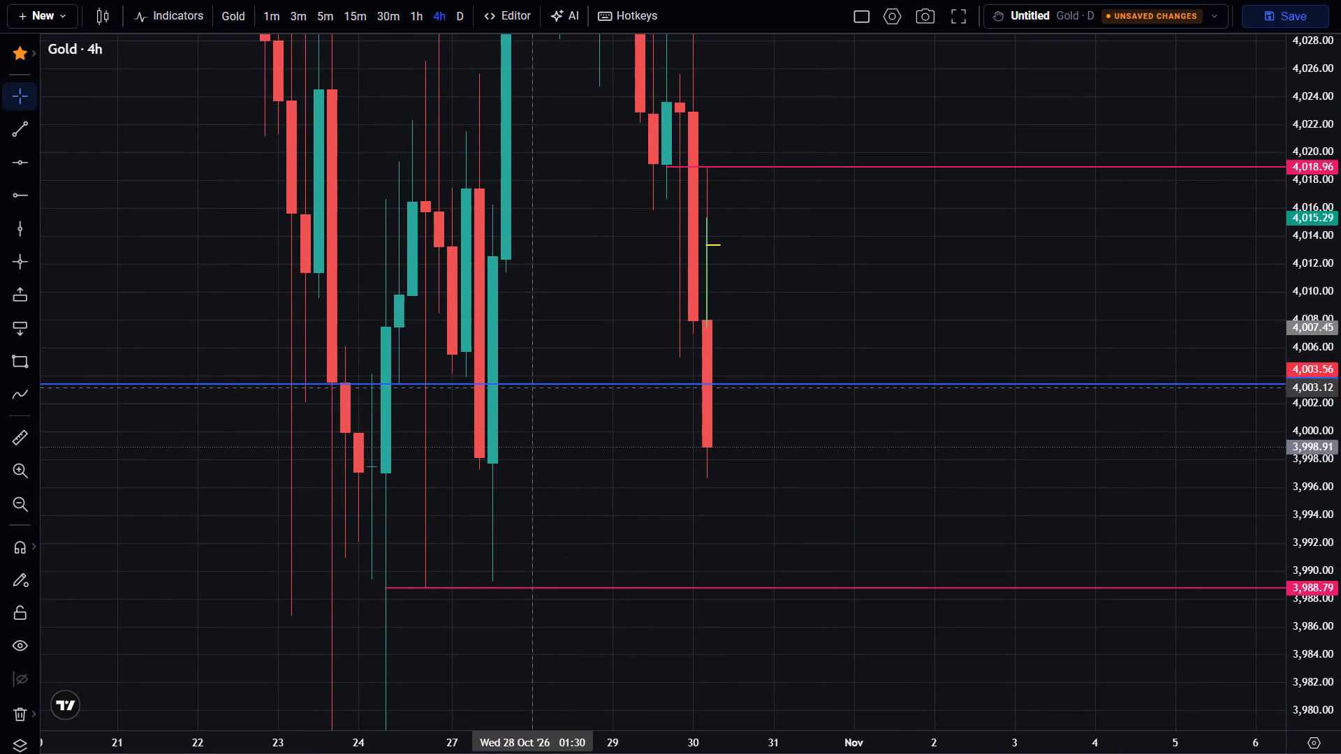
scroll(531, 422, down, 1)
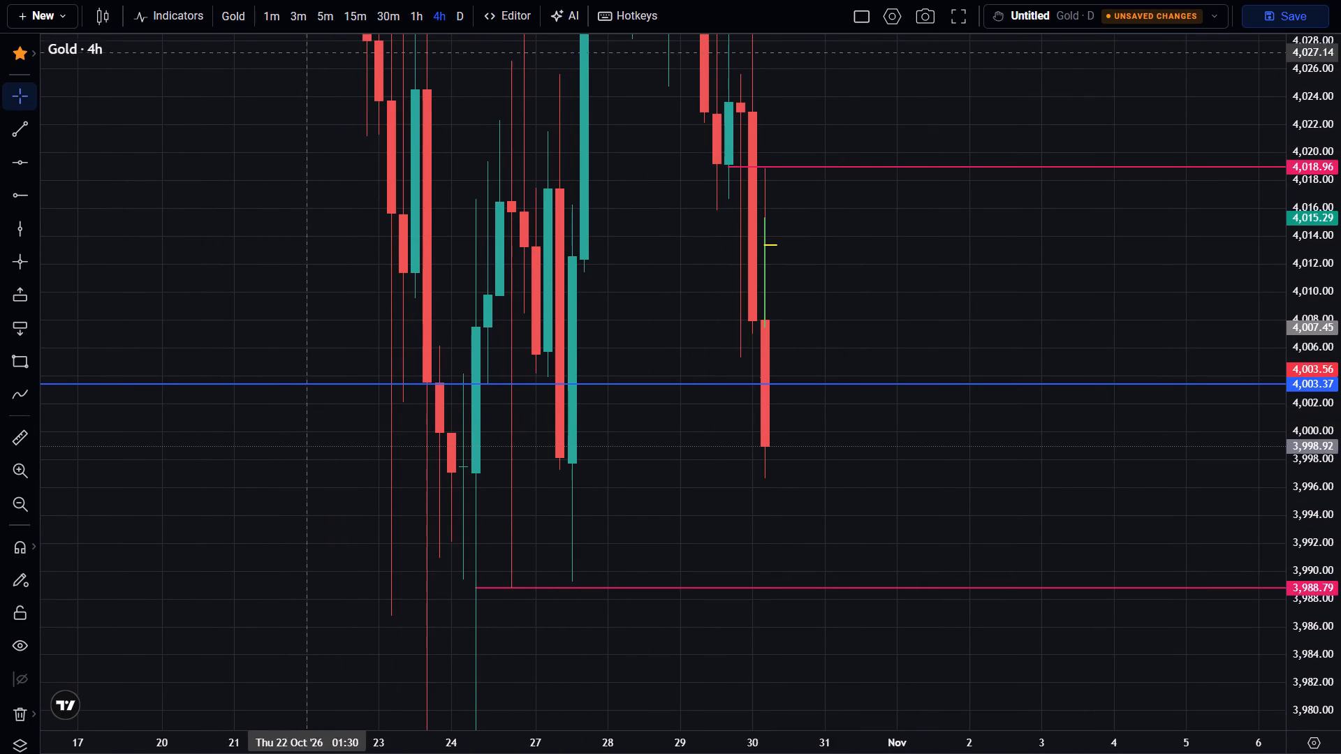
click(279, 24)
scroll(411, 269, down, 11)
scroll(420, 279, up, 1)
drag(1135, 543, 966, 594)
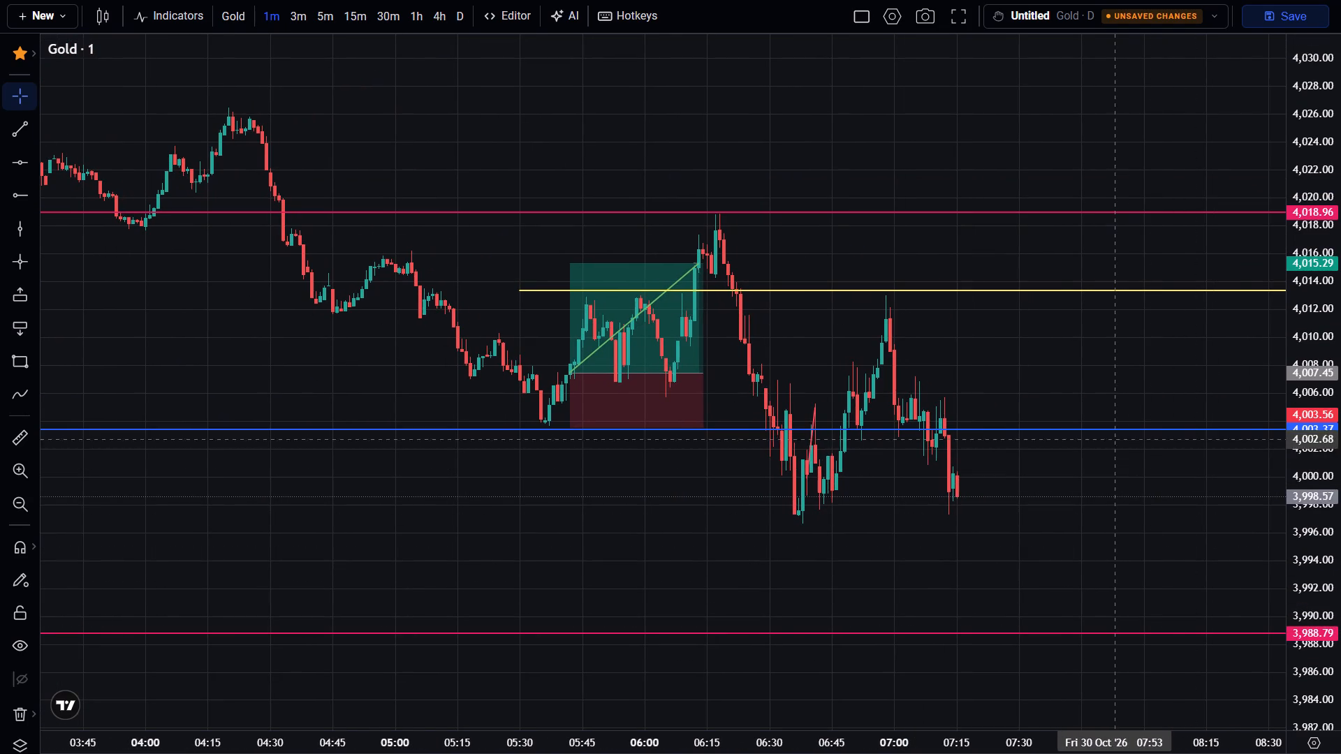
click(1113, 427)
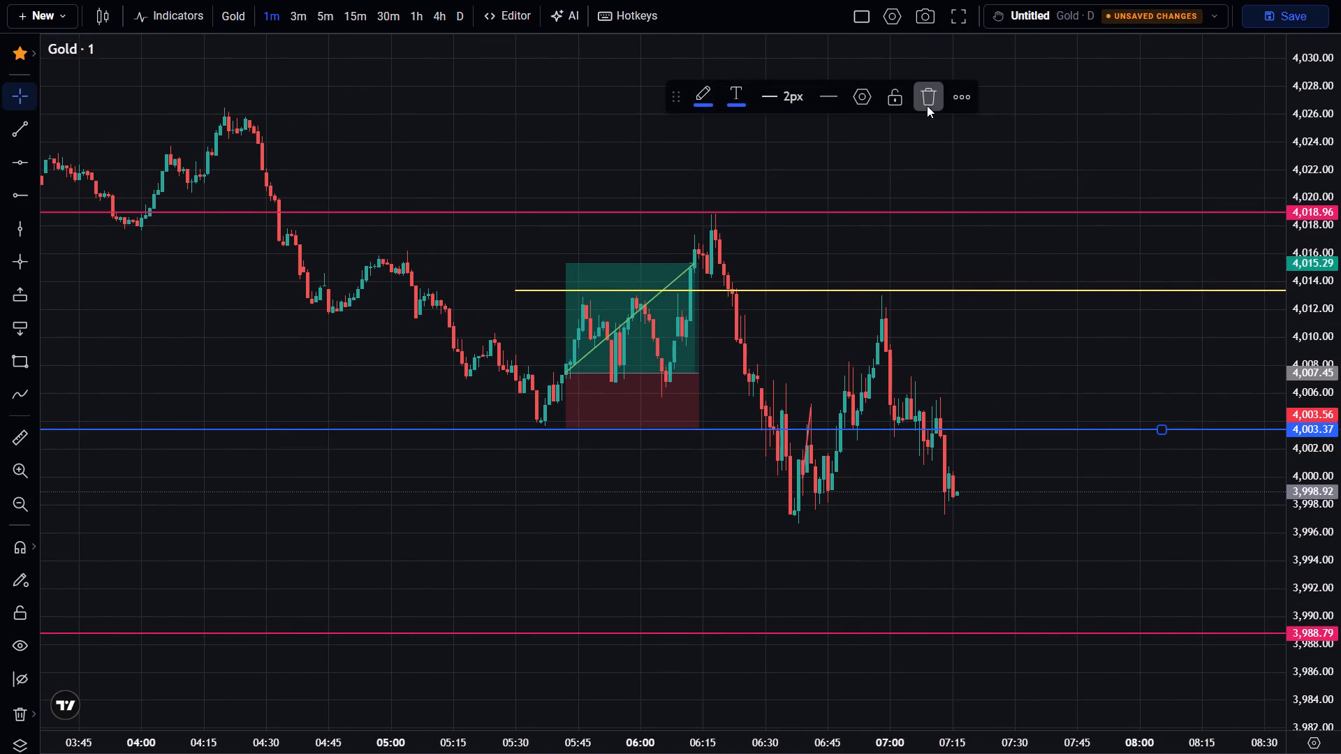
click(927, 105)
Examine the recent 1-minute price action between the pink 4,018.96 and 3,988.79 levels.
drag(1060, 550, 985, 391)
scroll(969, 397, up, 2)
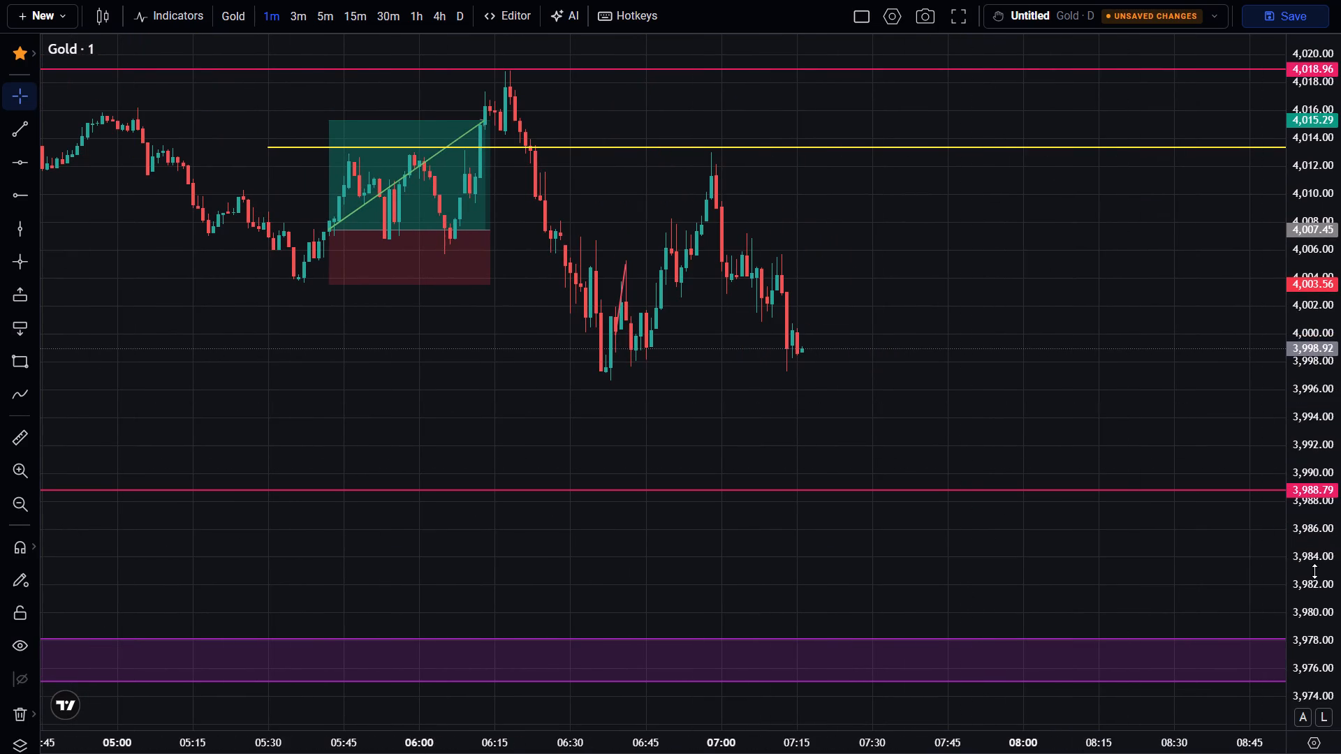
scroll(1314, 571, up, 11)
scroll(954, 624, up, 4)
drag(821, 503, 981, 702)
drag(1340, 339, 1340, 527)
scroll(1043, 531, down, 2)
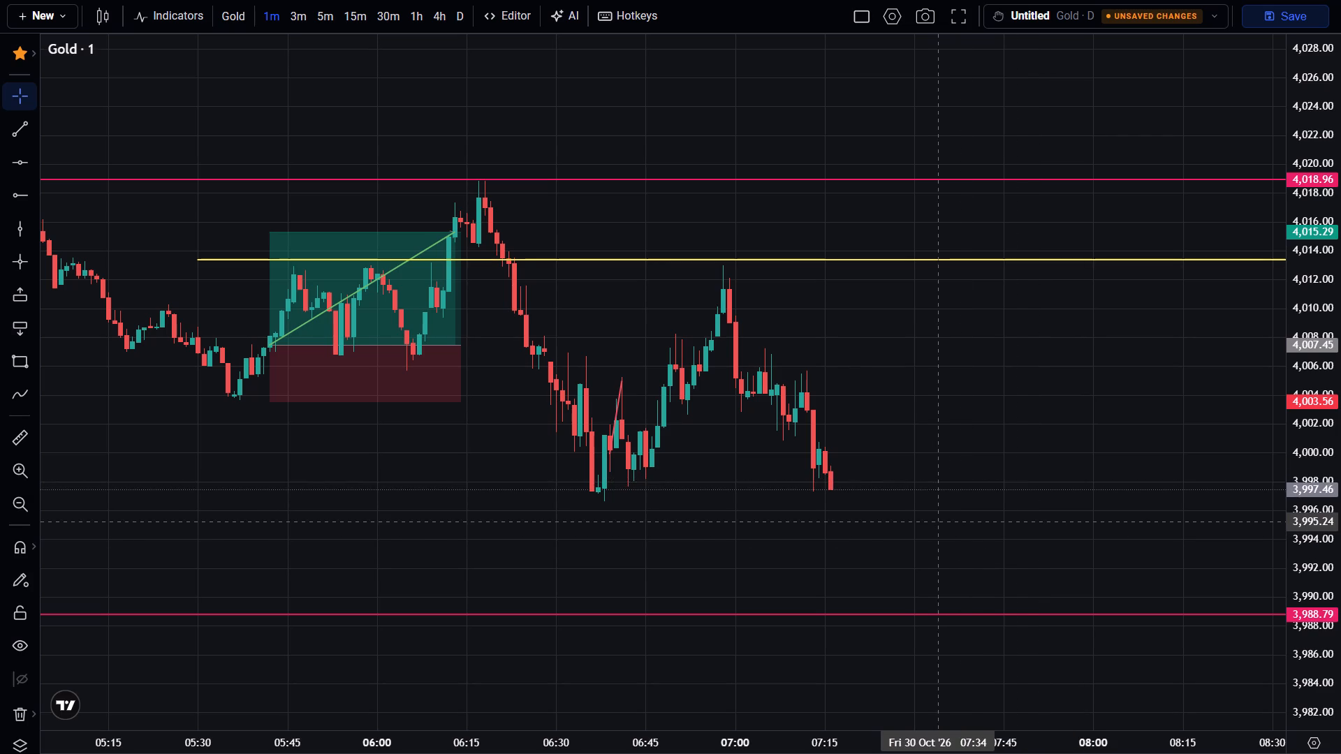
drag(733, 558, 911, 618)
scroll(904, 612, up, 6)
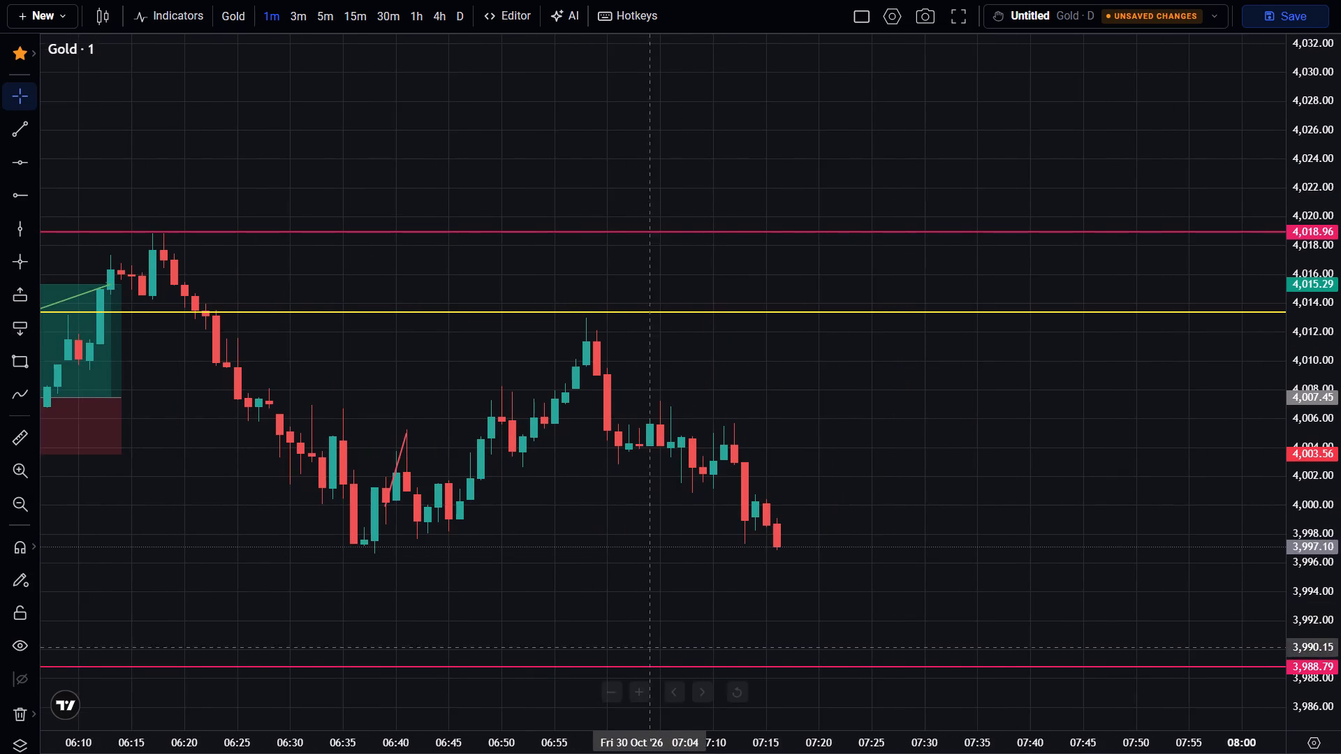
drag(633, 660, 796, 614)
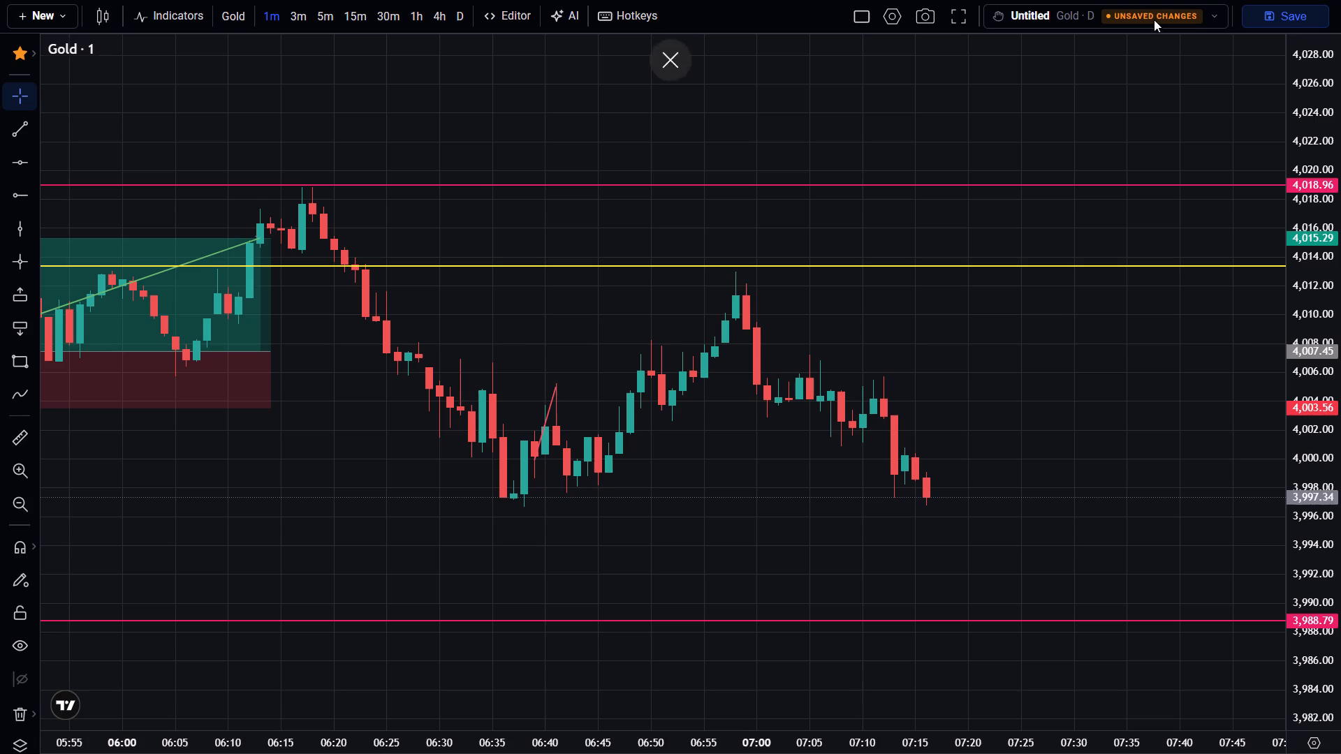
scroll(960, 502, down, 3)
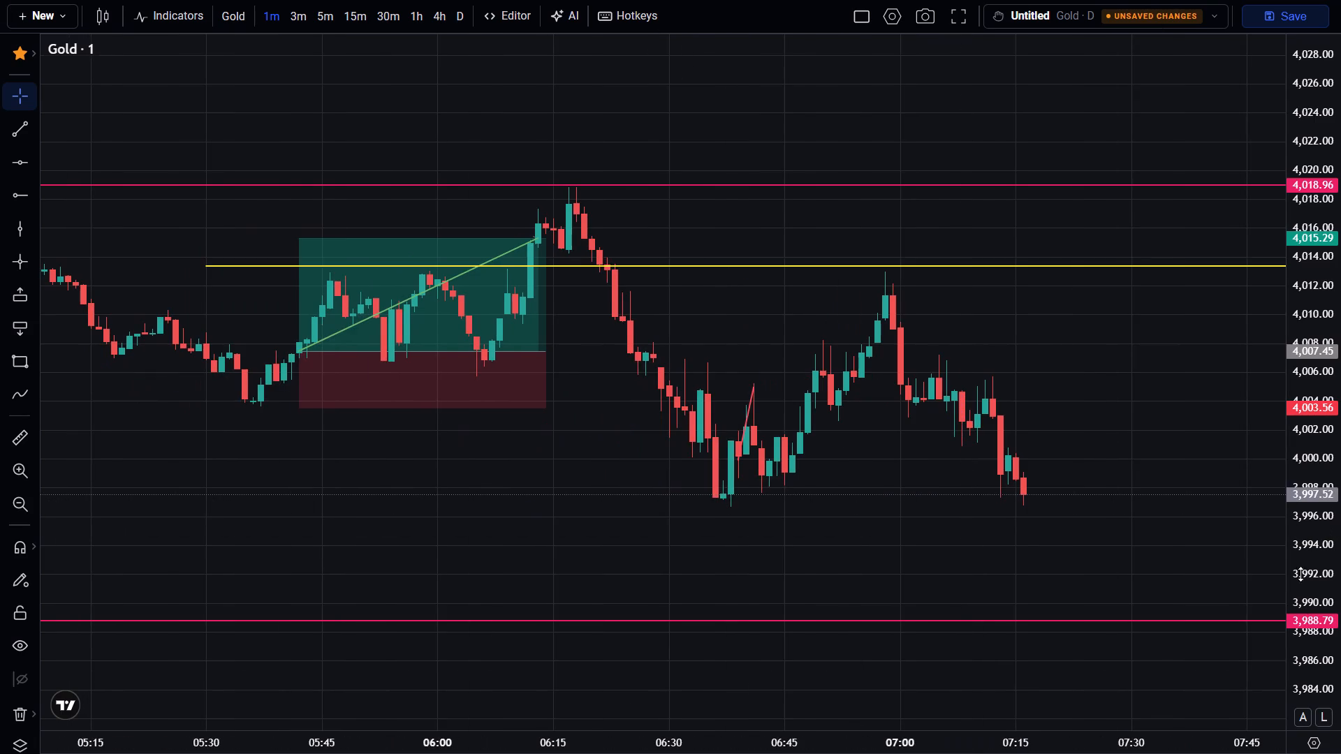
scroll(1300, 546, up, 10)
scroll(1048, 573, up, 2)
drag(1029, 614, 1047, 542)
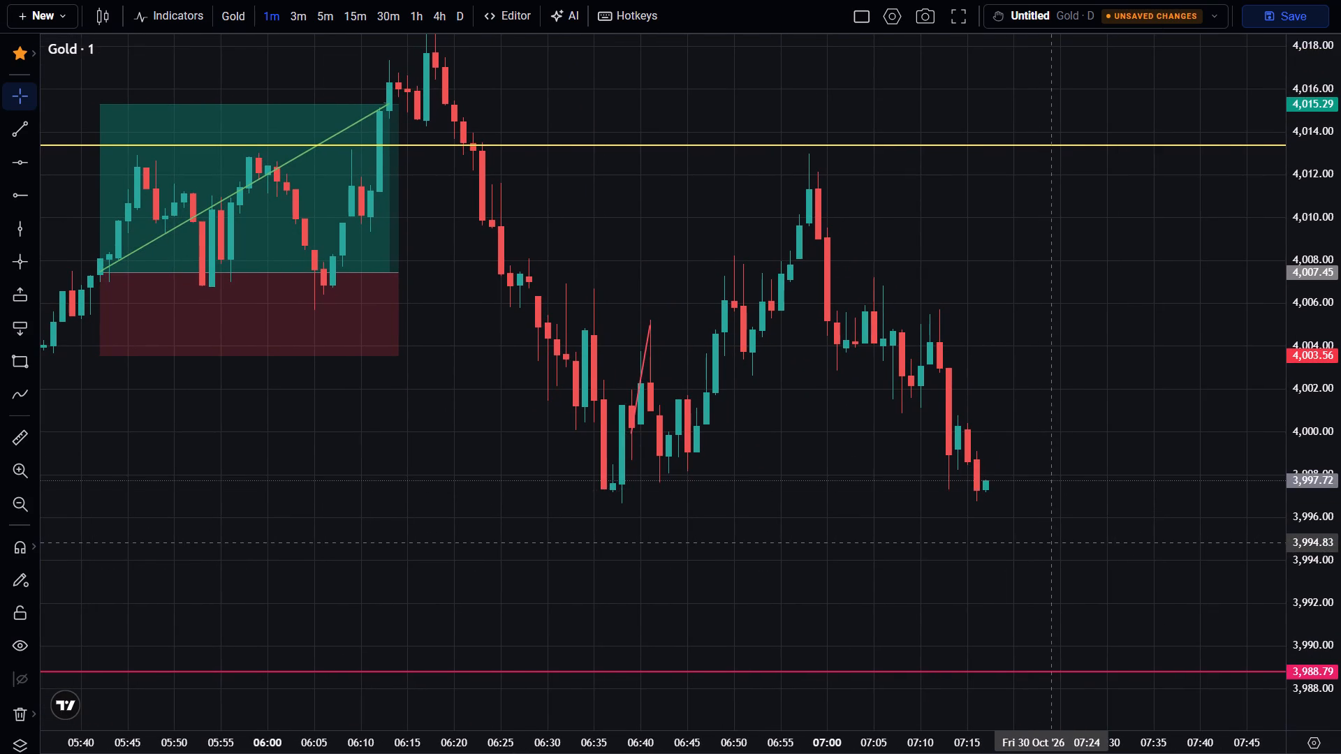
scroll(1047, 542, up, 2)
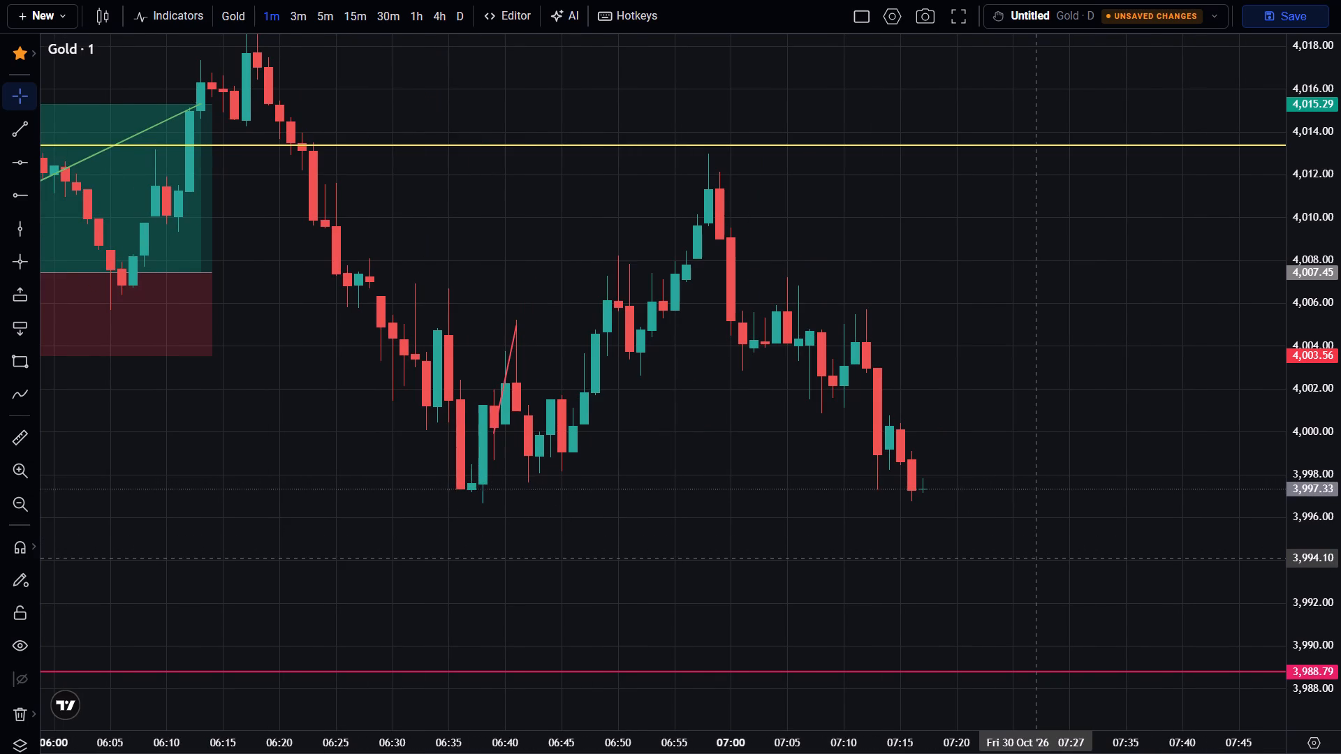
scroll(1036, 558, down, 2)
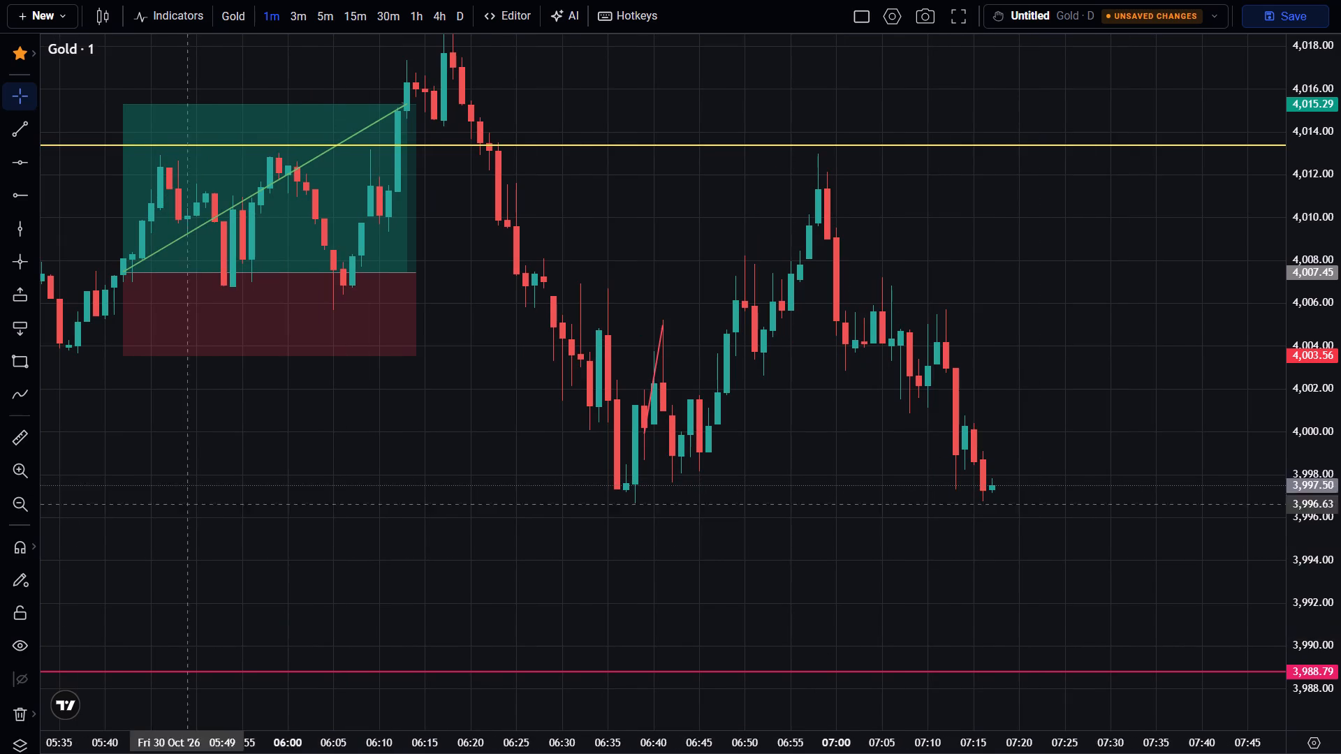
Draw a rectangle over the upswing from 06:37 at 3,998.21 to 06:54 at 4,010.15.
click(29, 362)
click(625, 470)
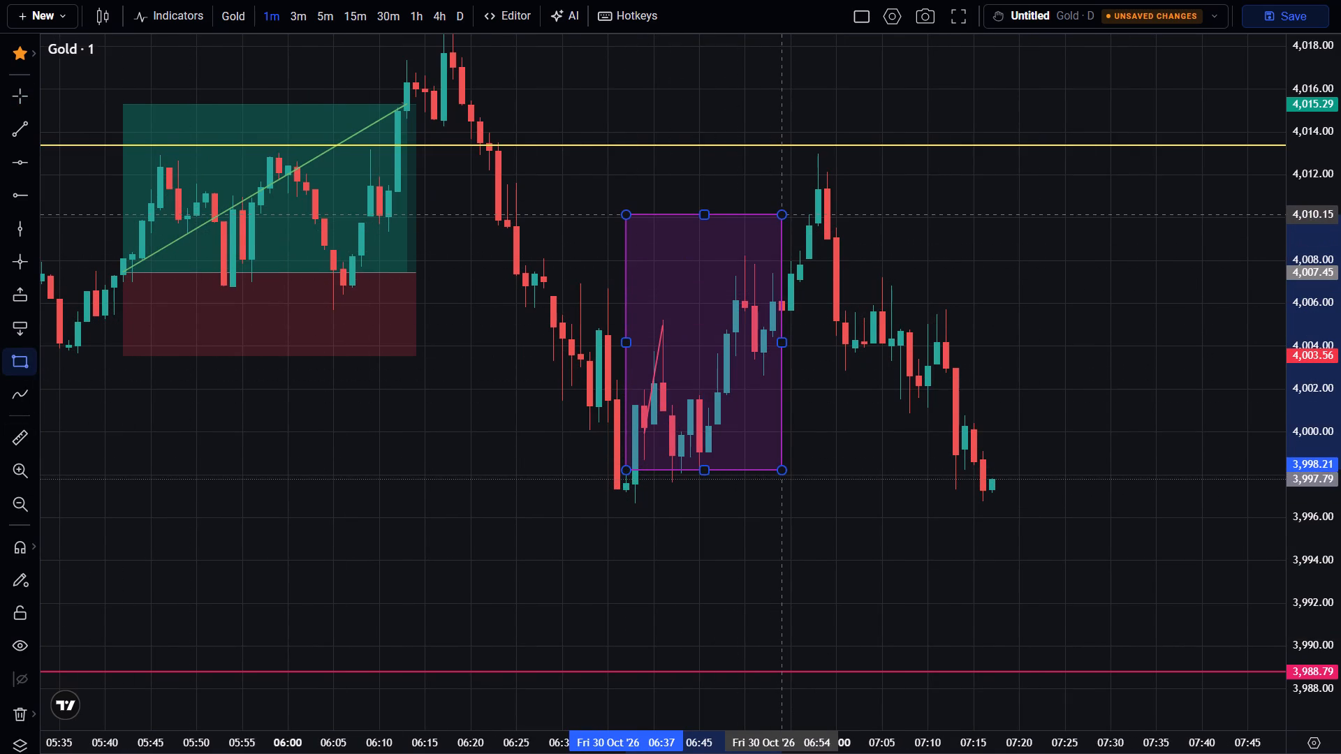
click(779, 214)
Add the text "my" inside the rectangle and colour it white.
click(715, 337)
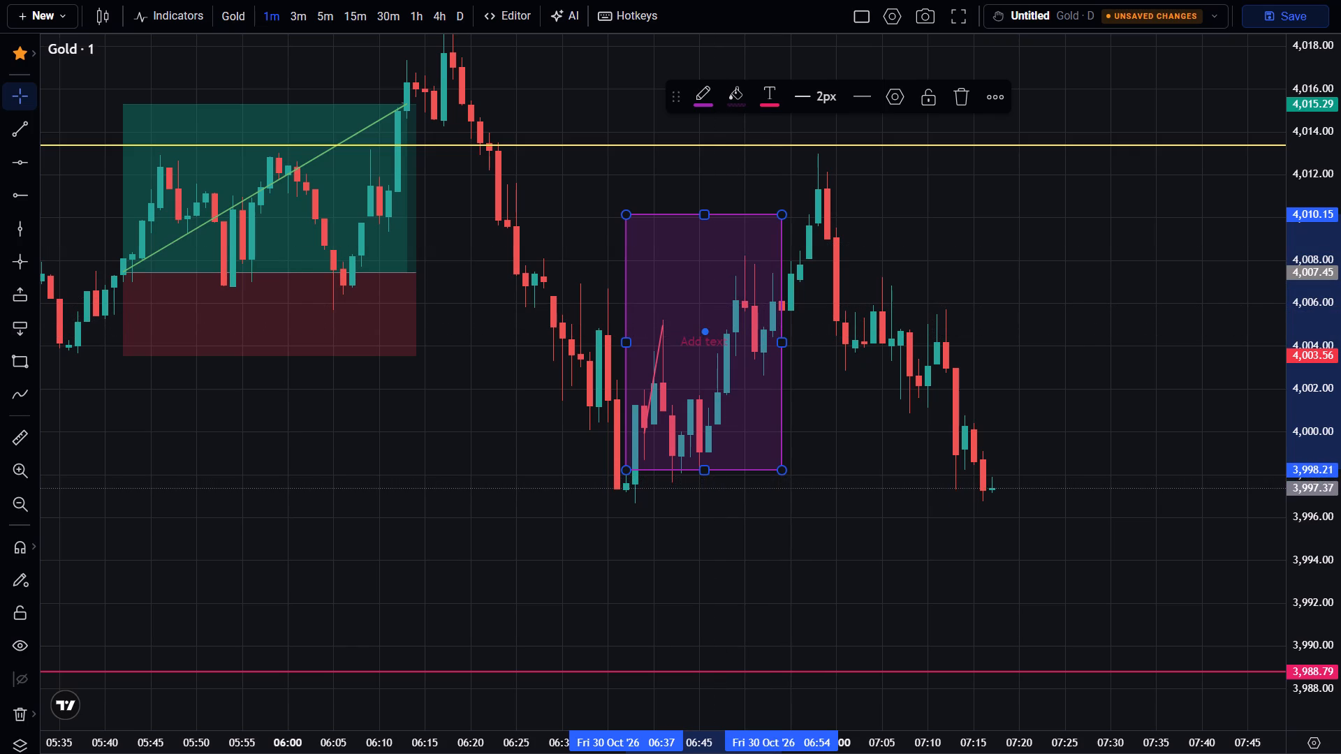
text(my)
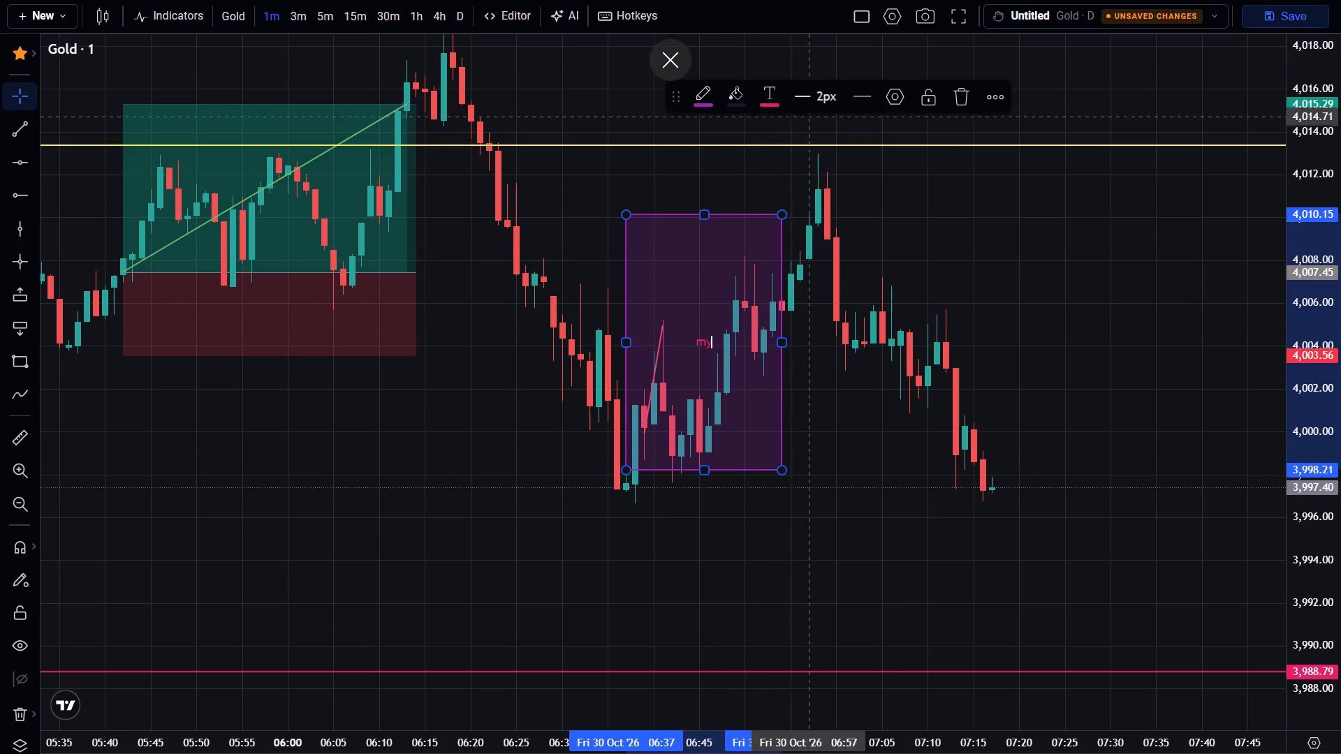
click(768, 100)
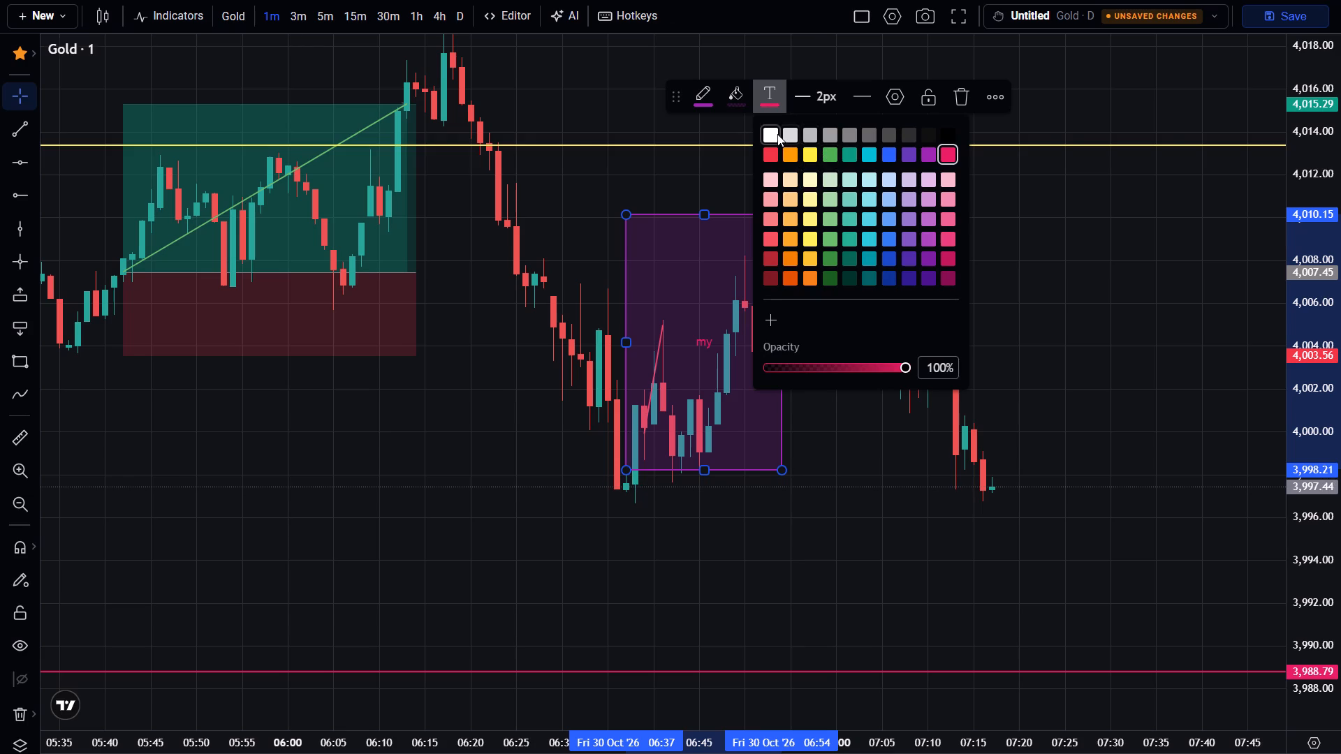
click(777, 134)
Extend the rectangle's text to "my mistake" with "1 hr lqdty" on a second line, and make it bold.
key(space)
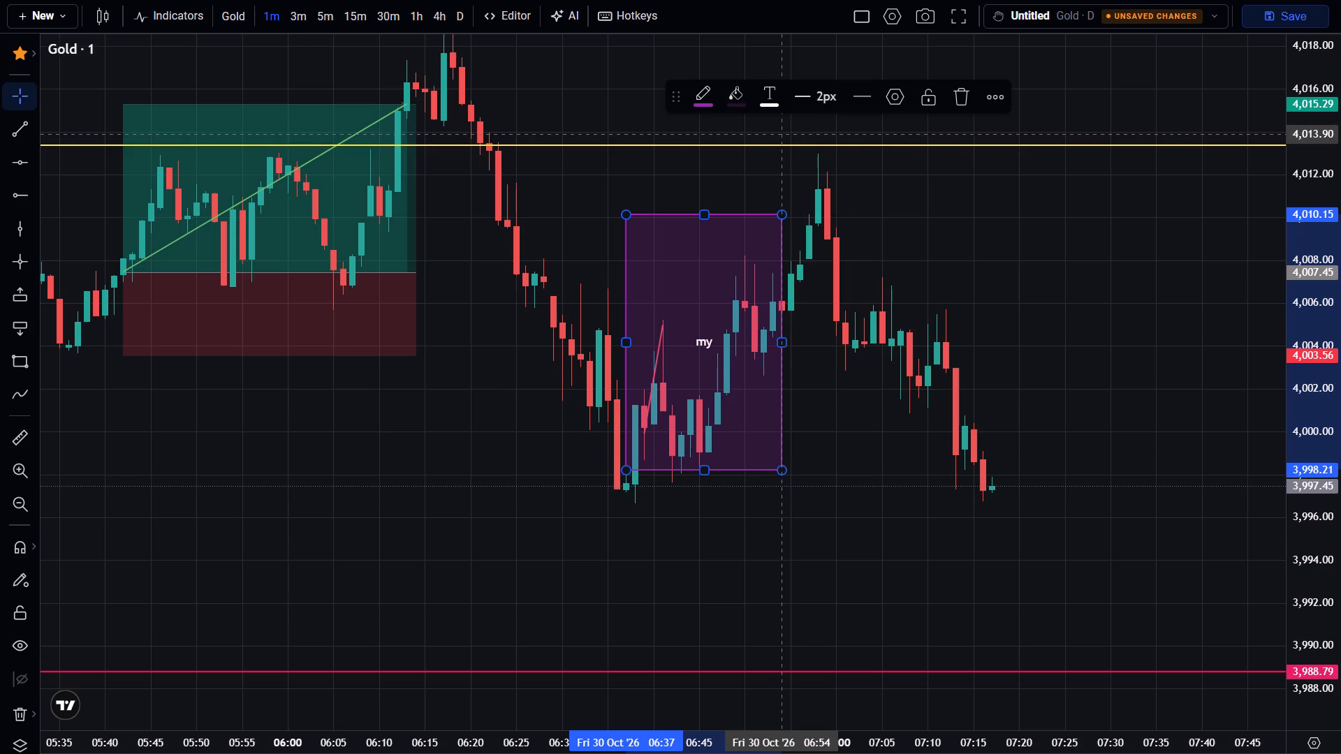
text(mui)
key(m)
click(745, 330)
double_click(714, 343)
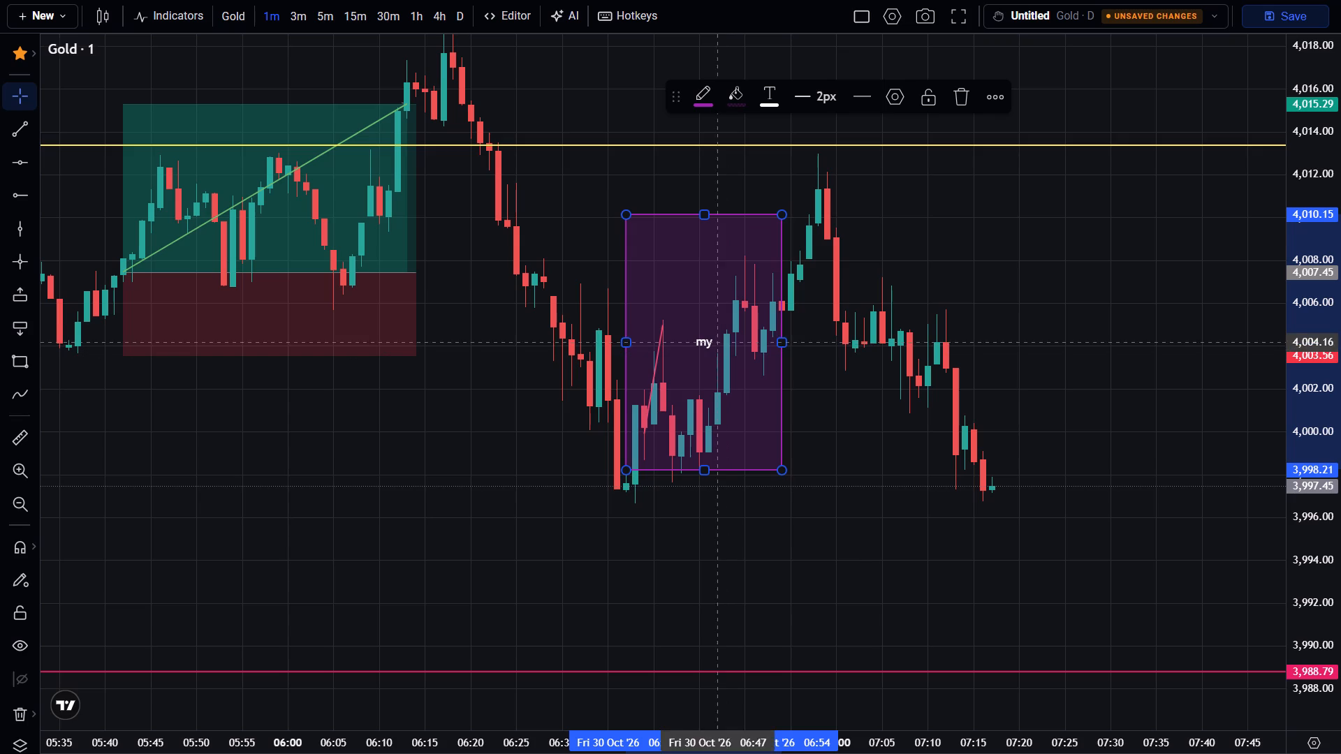
click(666, 398)
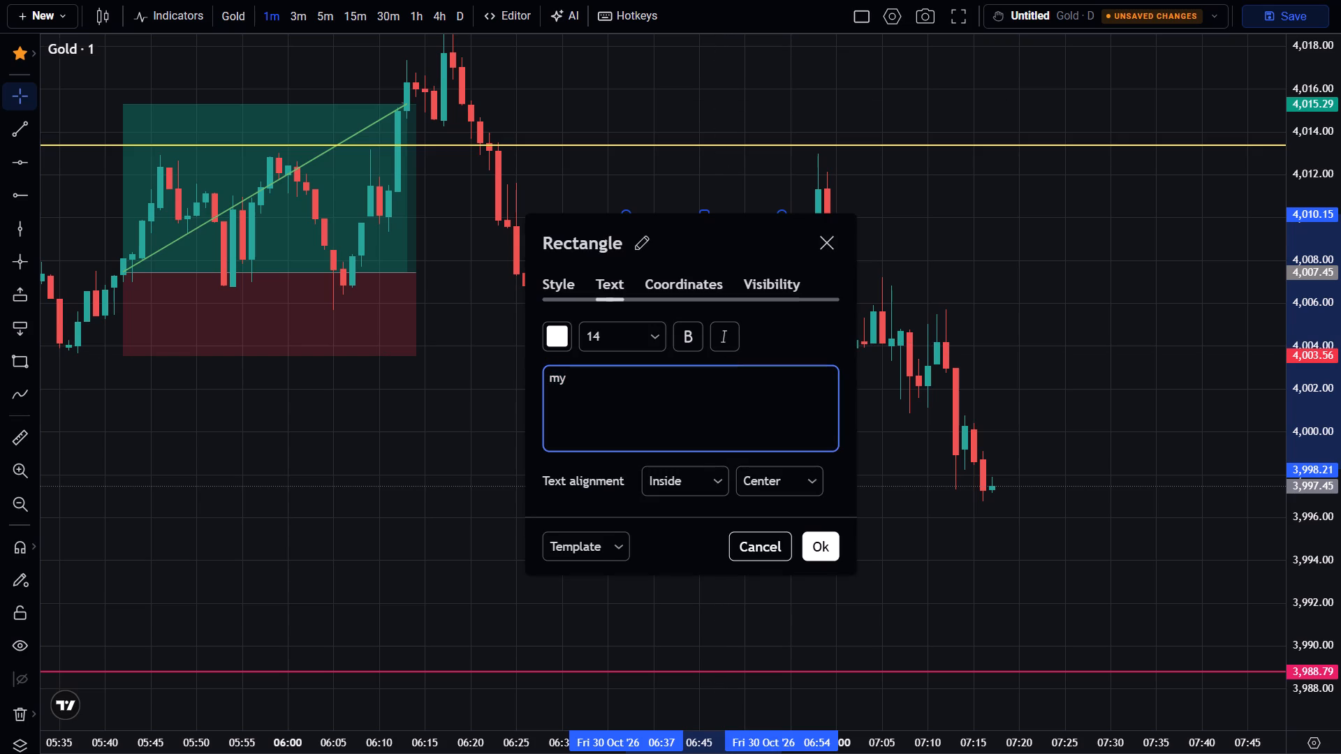
key(space)
text(mistake)
key(space)
key(Return)
text(1 hr)
key(space)
text(lqdty)
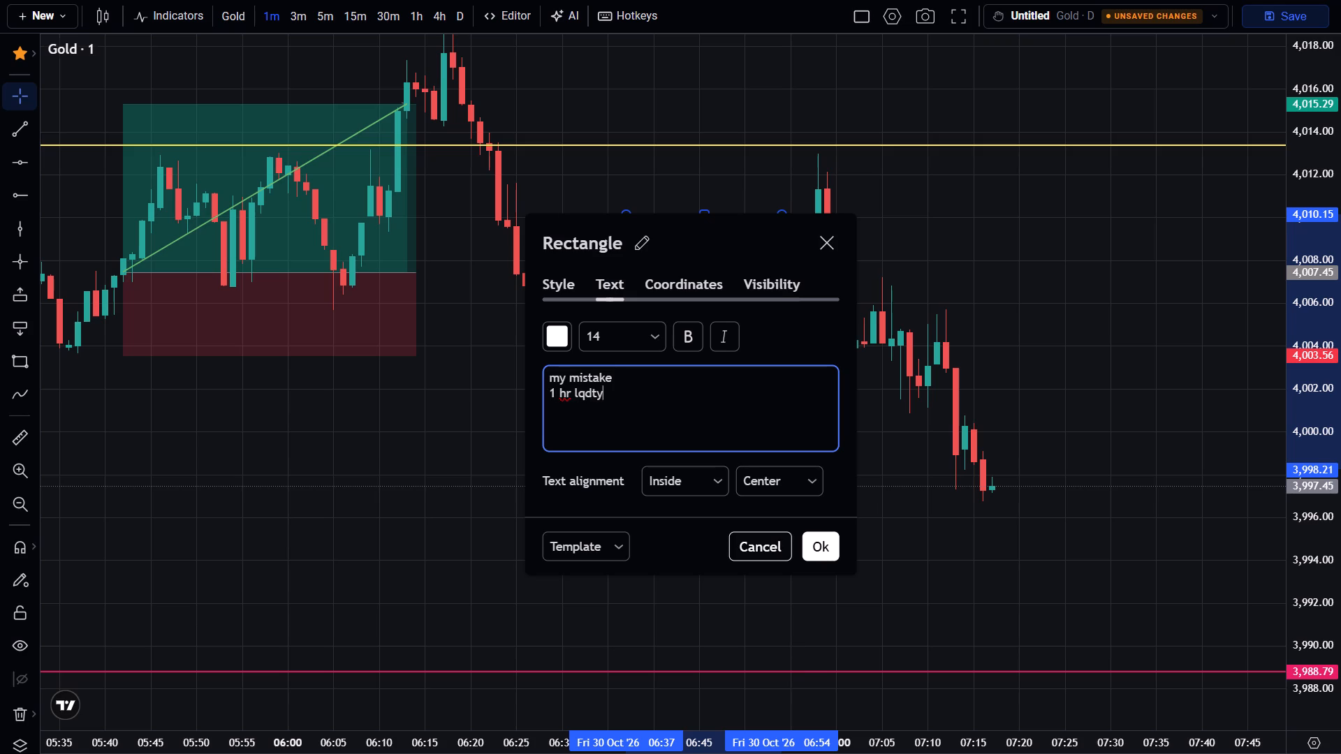
click(673, 337)
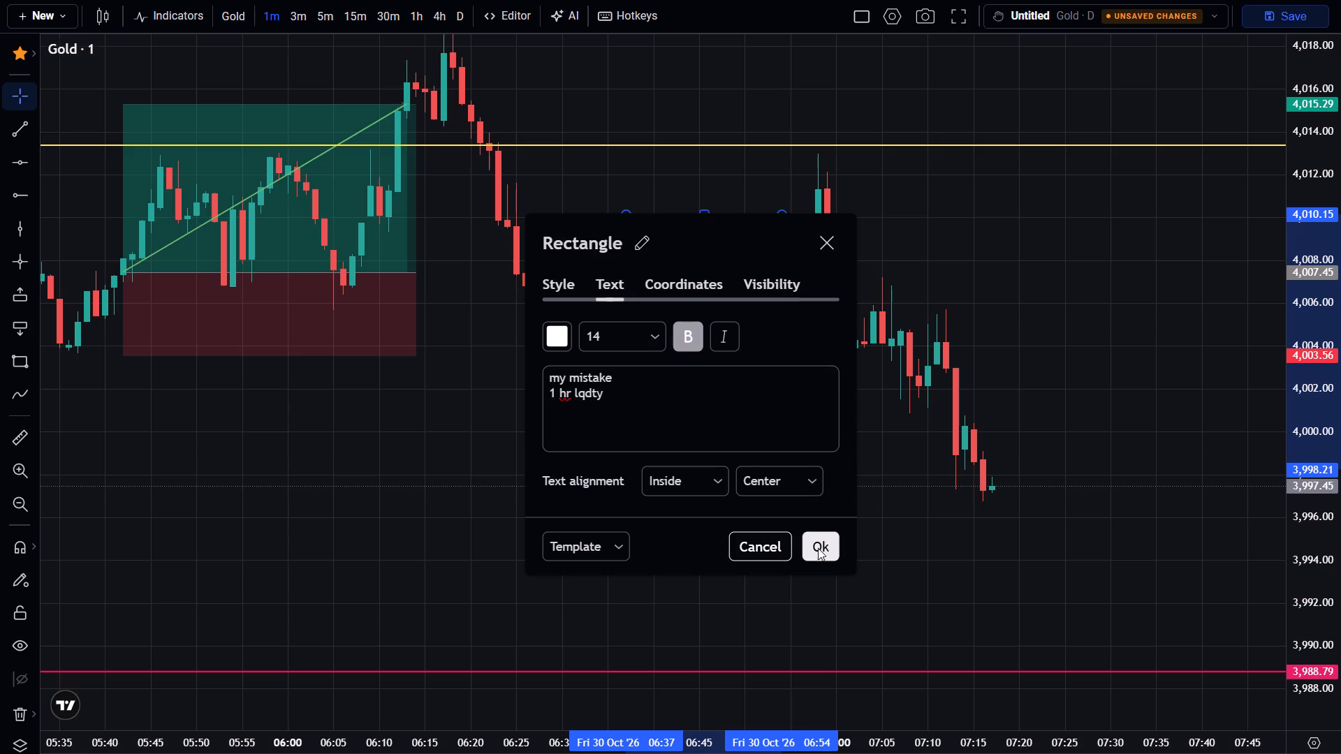
click(818, 548)
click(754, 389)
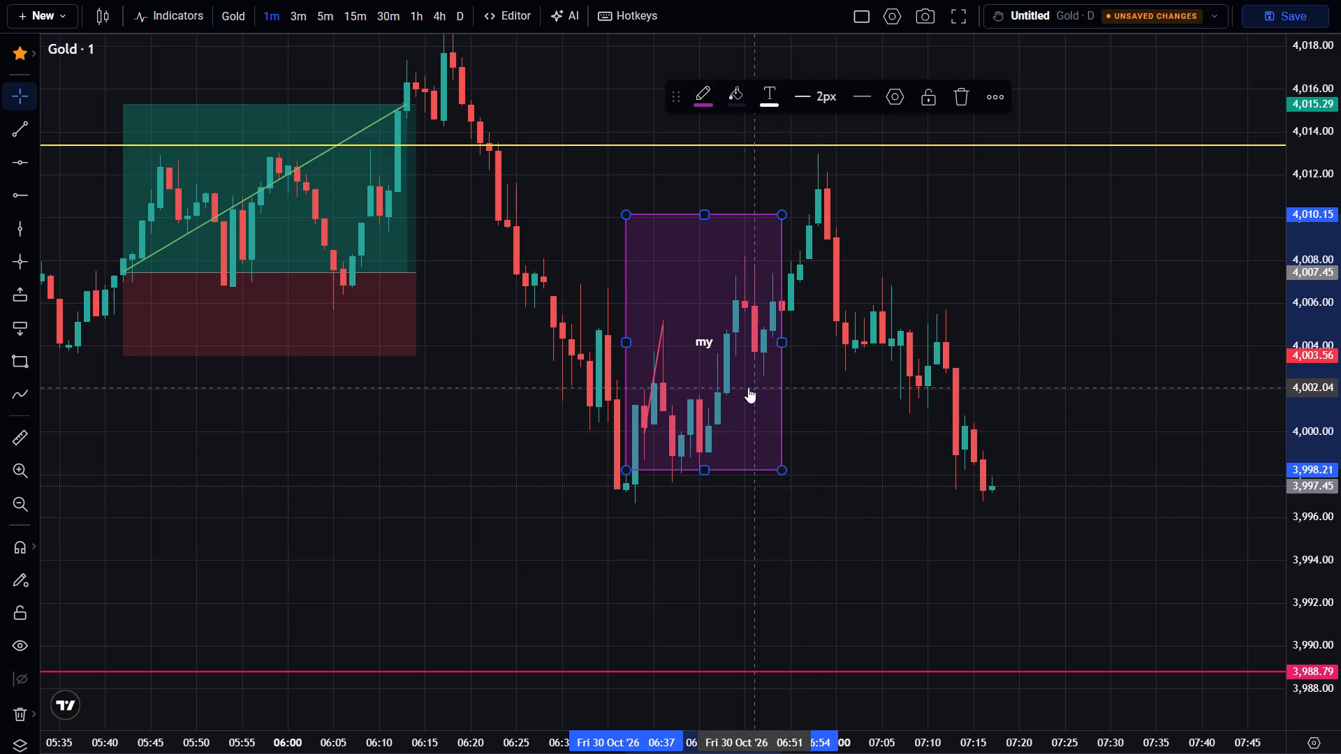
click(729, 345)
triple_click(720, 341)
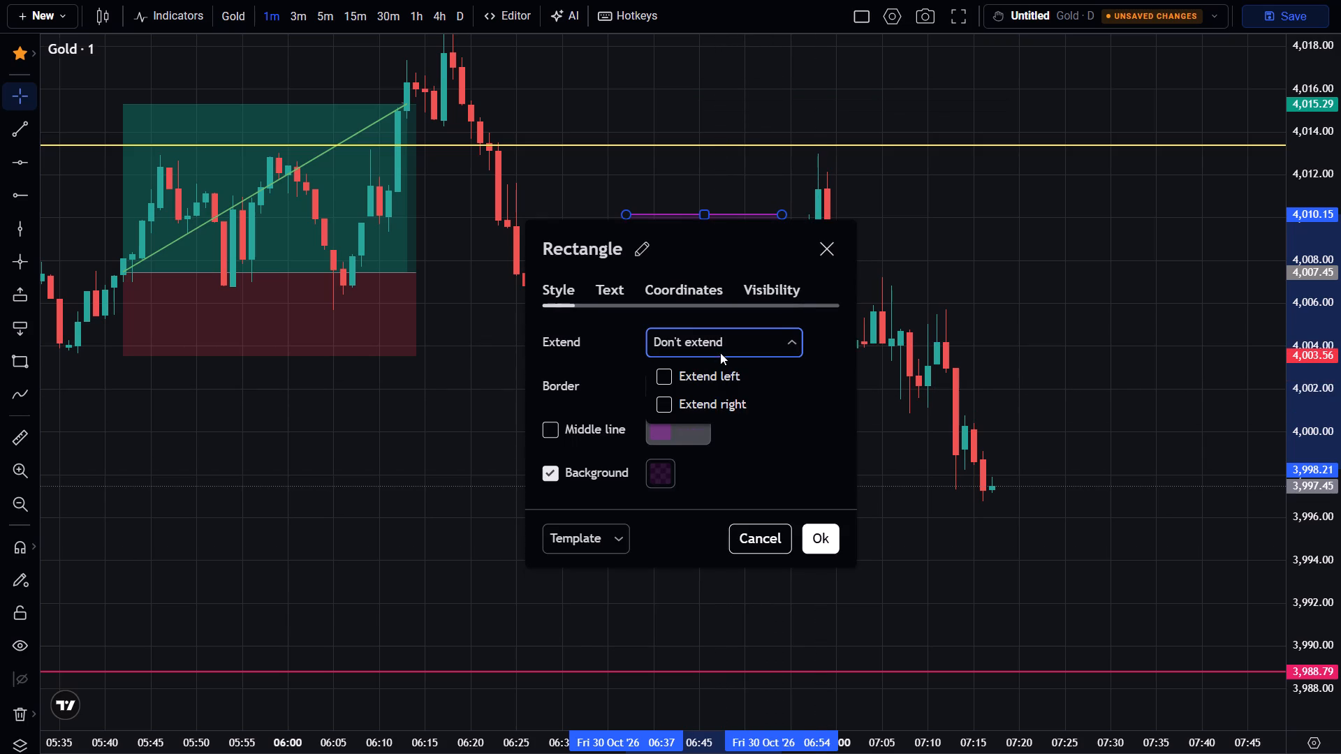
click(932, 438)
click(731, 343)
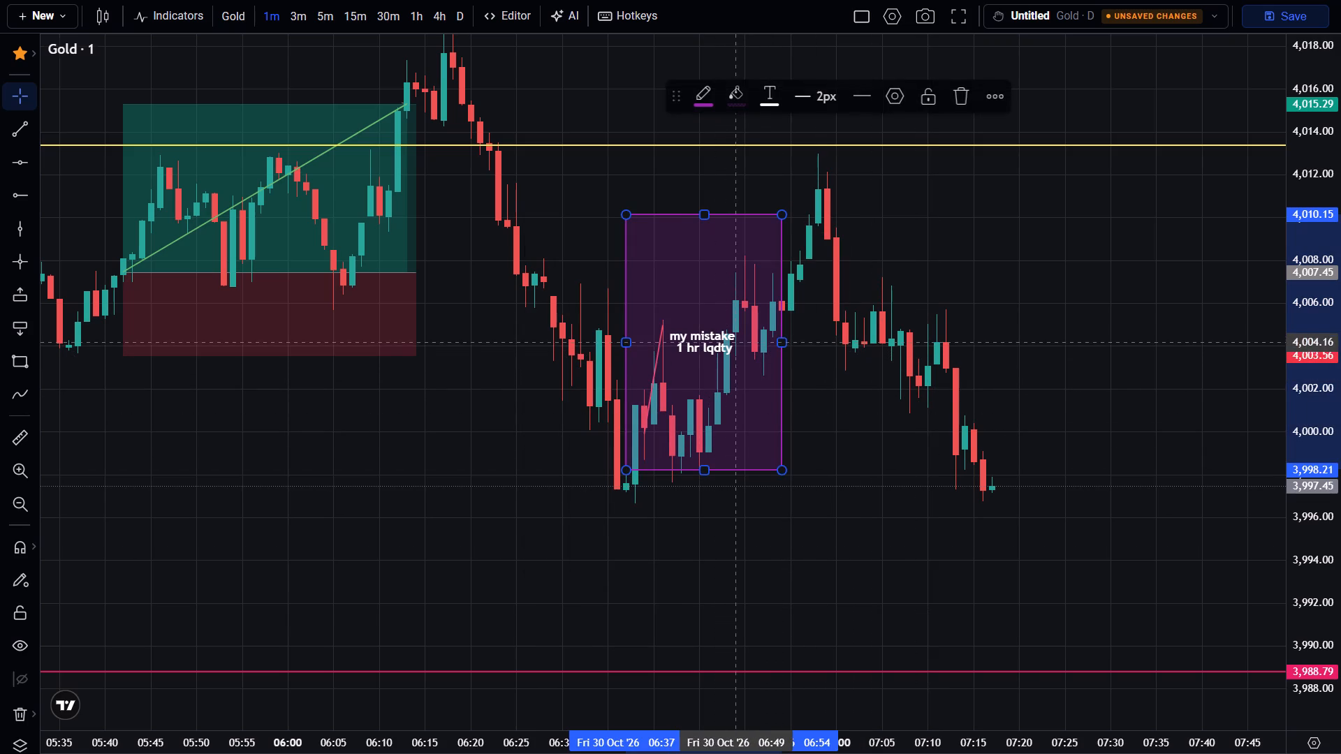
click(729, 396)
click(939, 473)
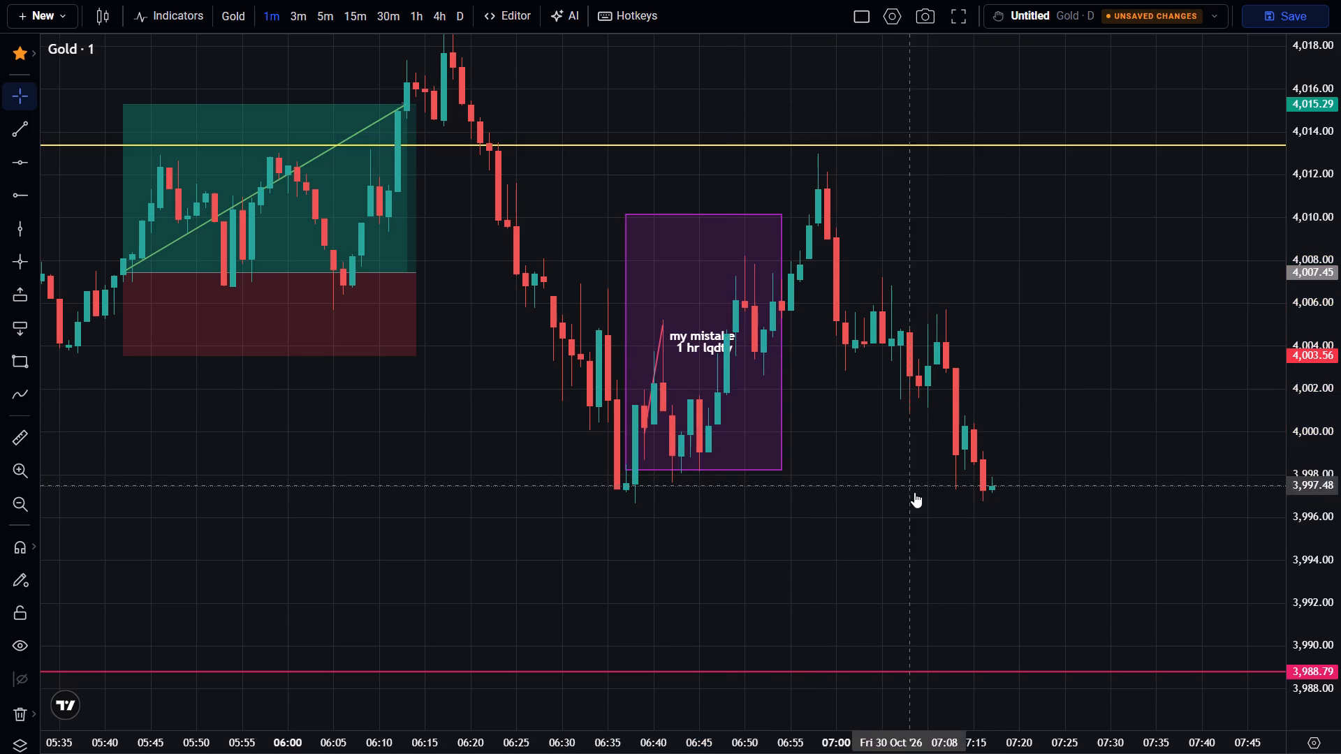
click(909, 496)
Resume the replay, raise its speed to 5x, and return the chart to full screen.
scroll(950, 559, up, 2)
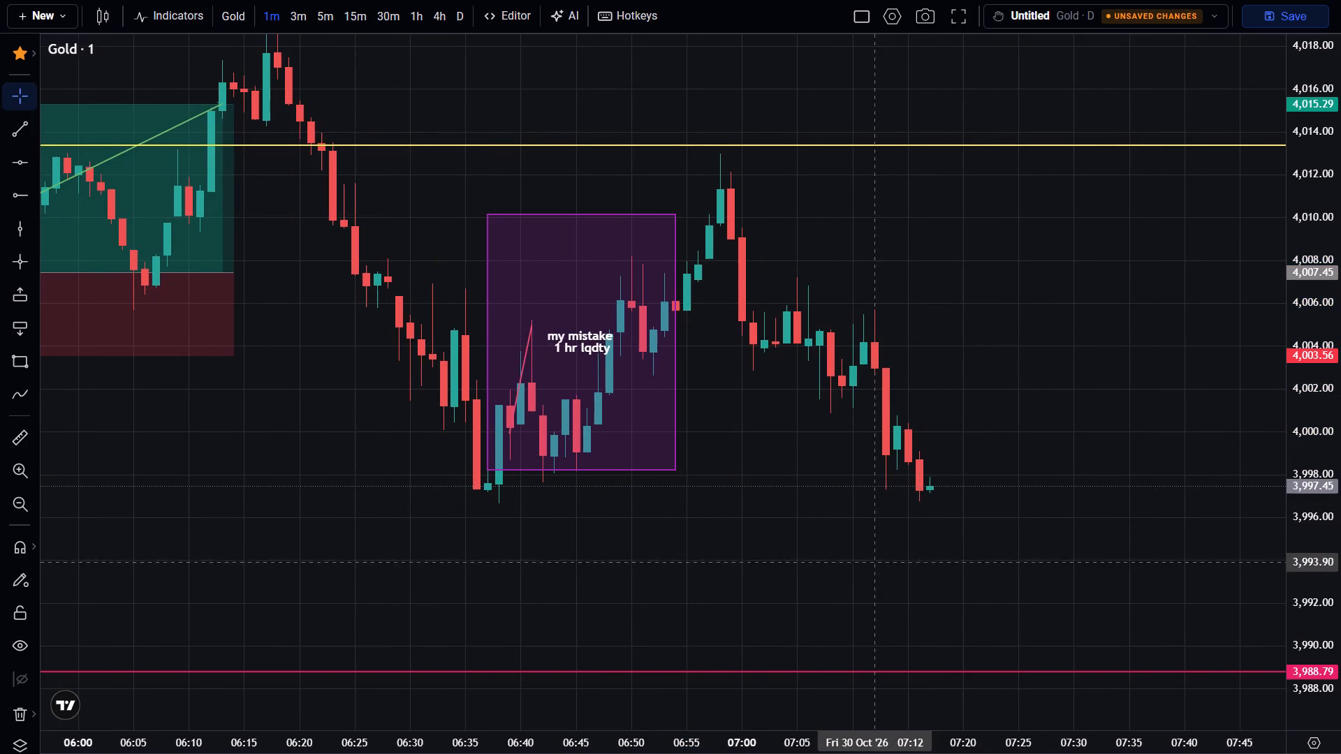
scroll(800, 544, down, 1)
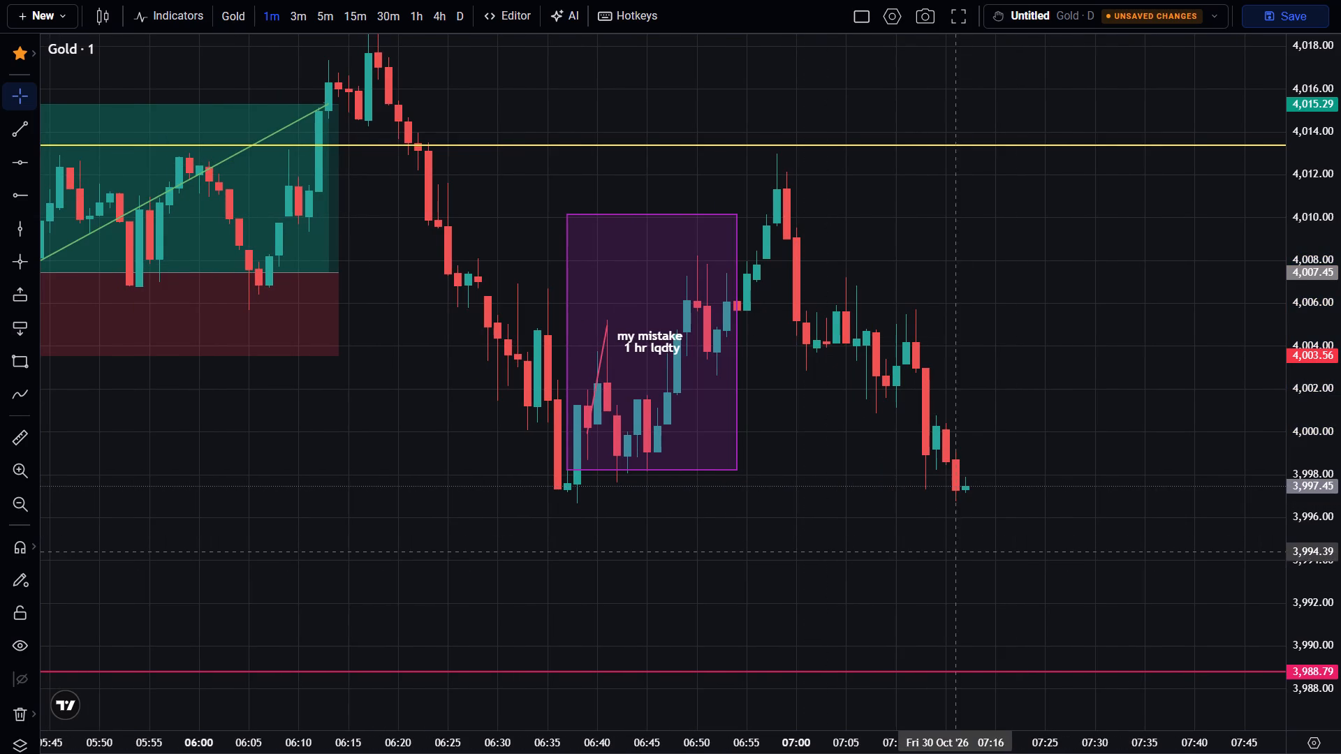
drag(980, 554, 979, 464)
scroll(979, 461, down, 1)
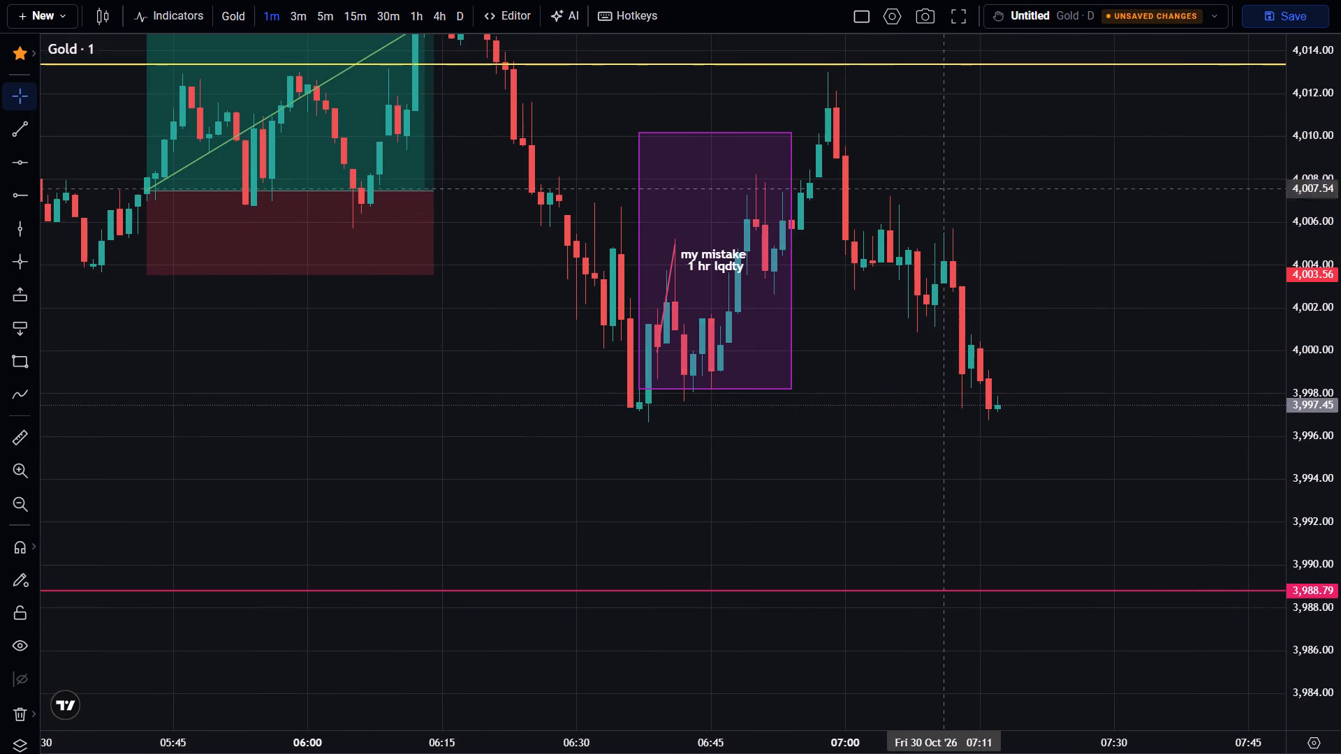
click(955, 24)
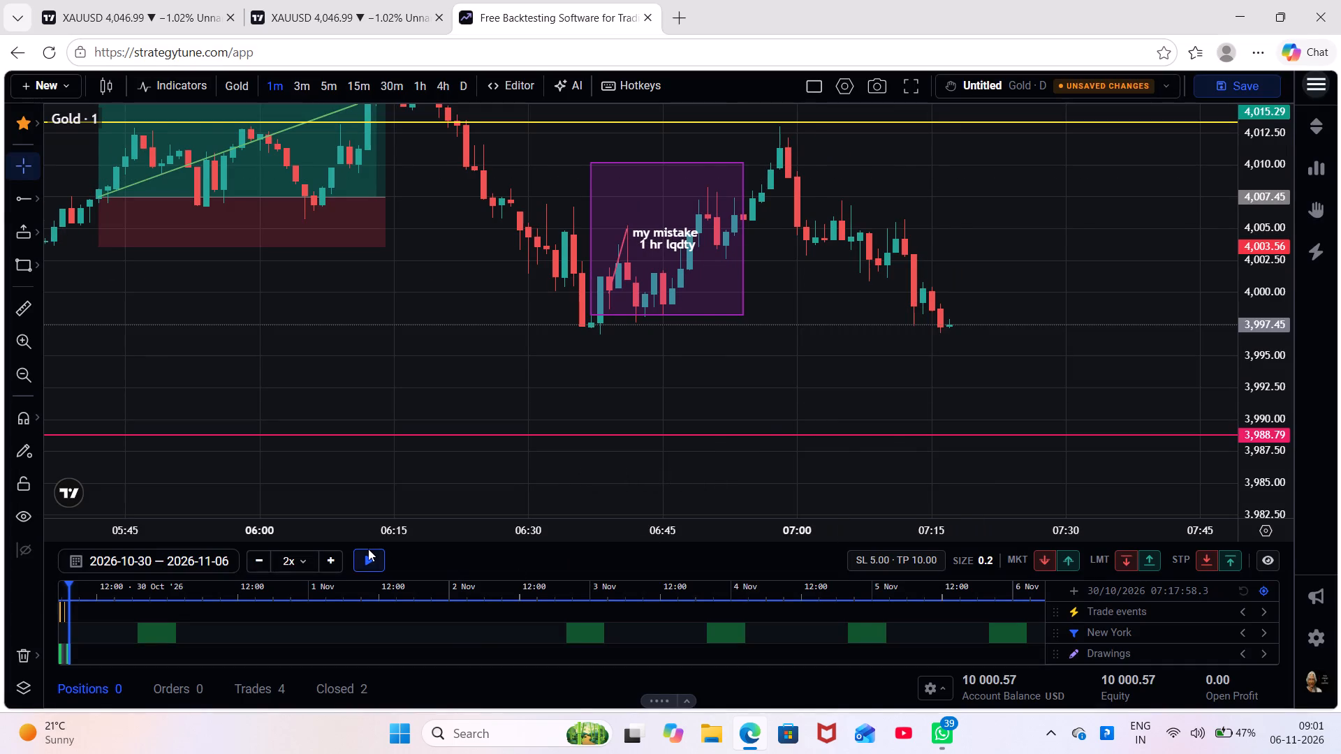
click(369, 549)
click(332, 570)
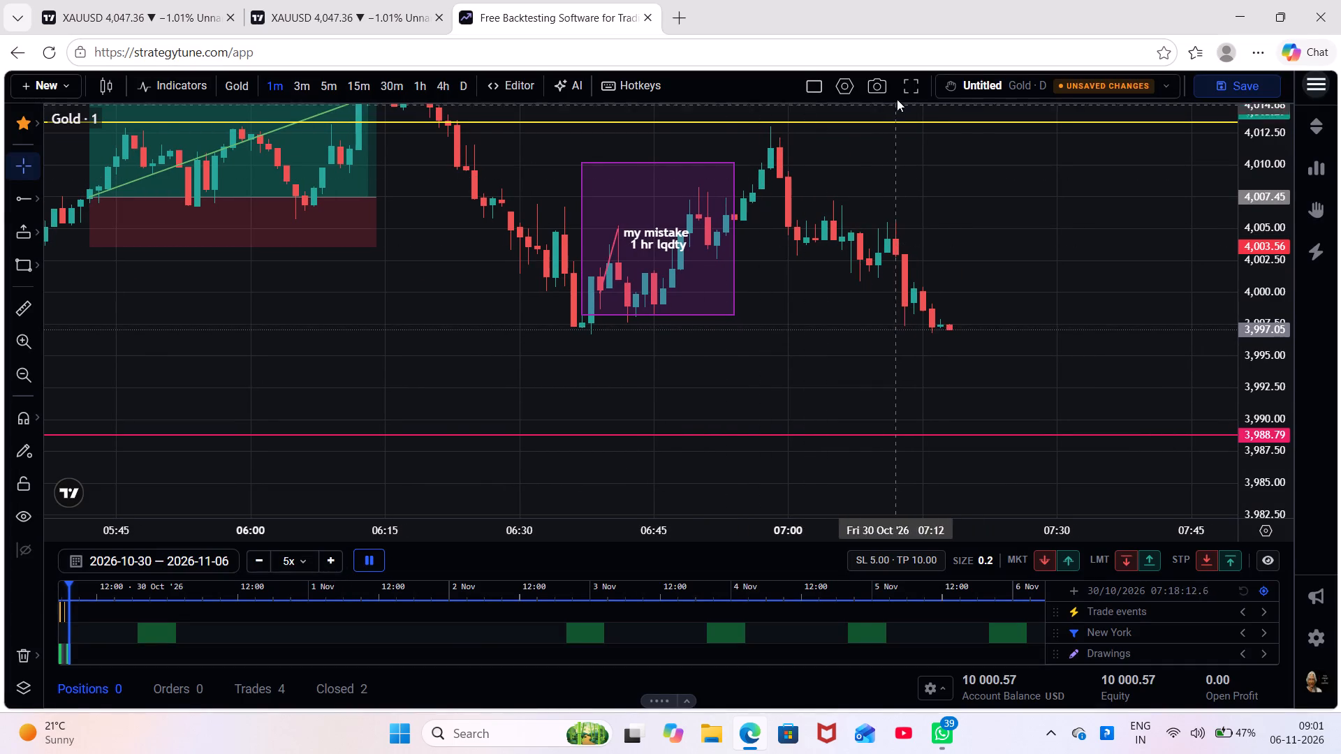
click(907, 82)
Switch to the 1-hour chart and measure the price range upward from the pink 3,988.79 line beside the 27 October low.
scroll(889, 318, down, 3)
drag(1073, 330, 967, 456)
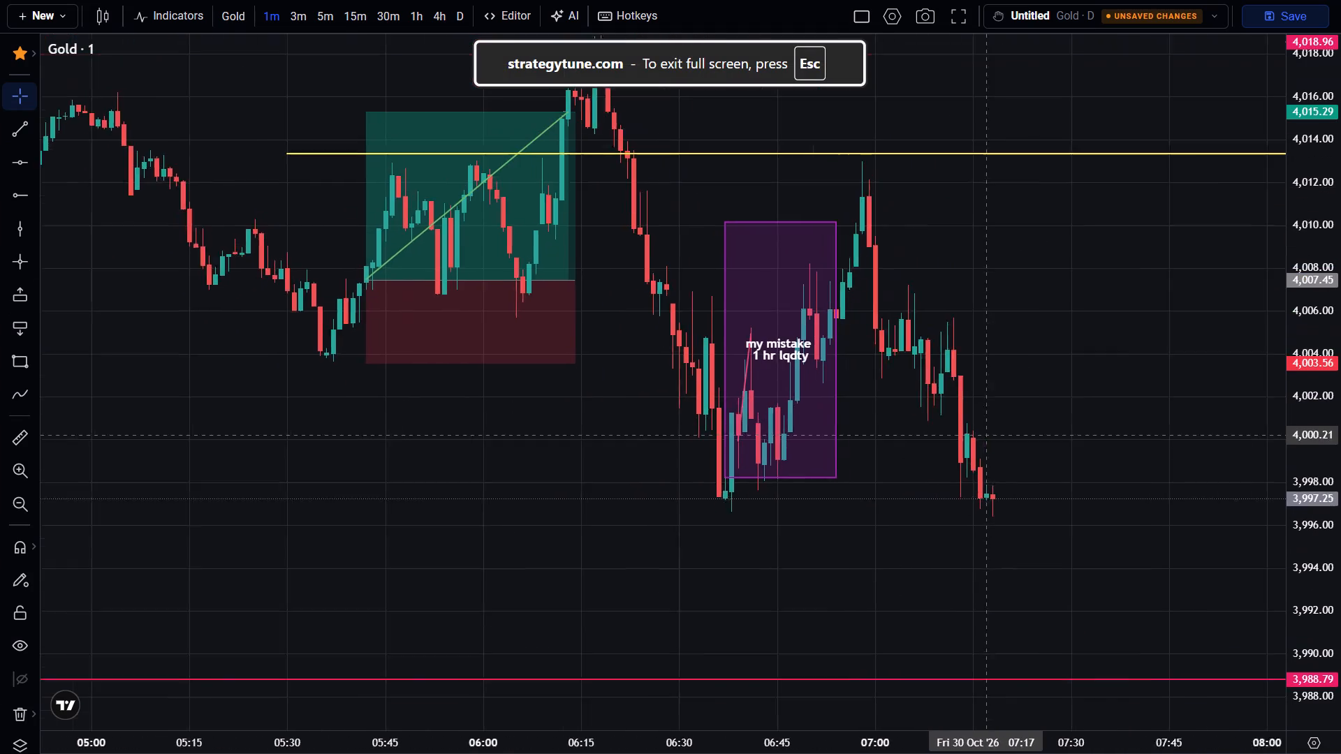
drag(967, 456, 935, 493)
scroll(935, 493, up, 3)
drag(899, 531, 891, 450)
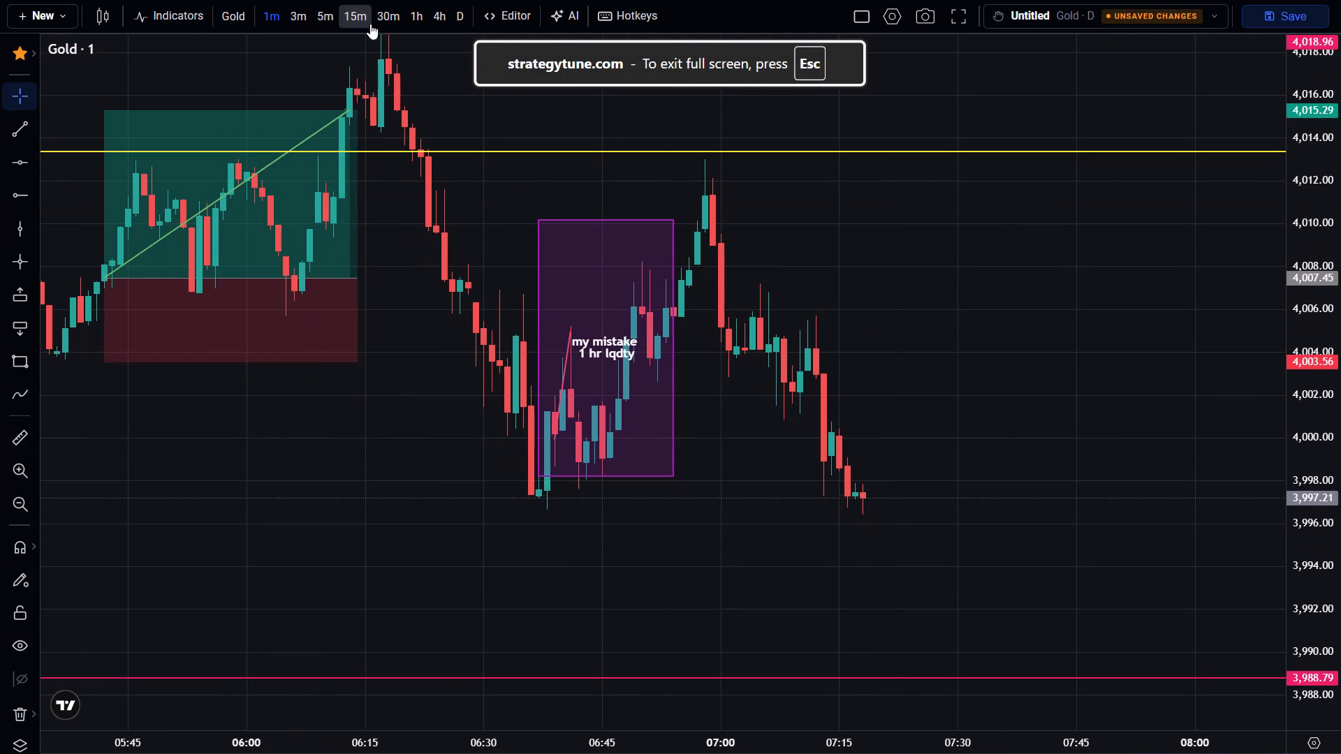
click(422, 16)
scroll(765, 376, up, 2)
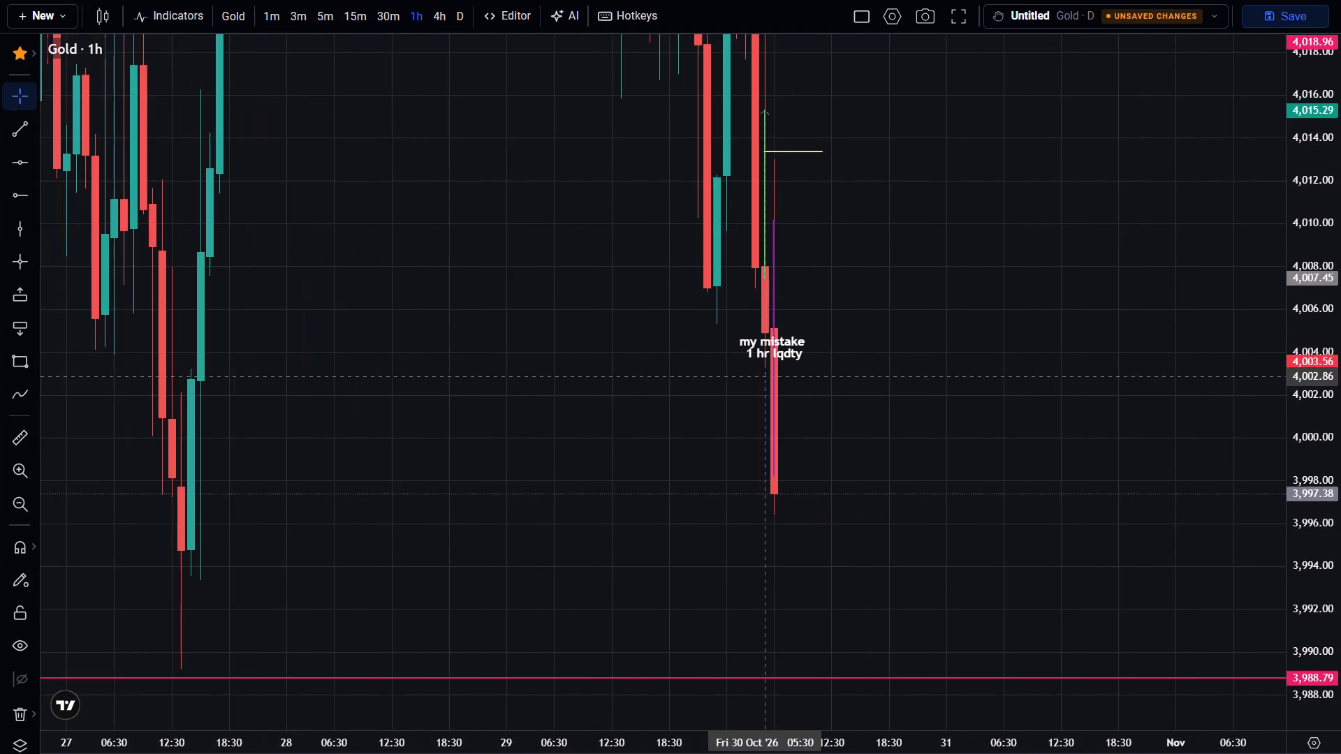
drag(688, 487, 715, 377)
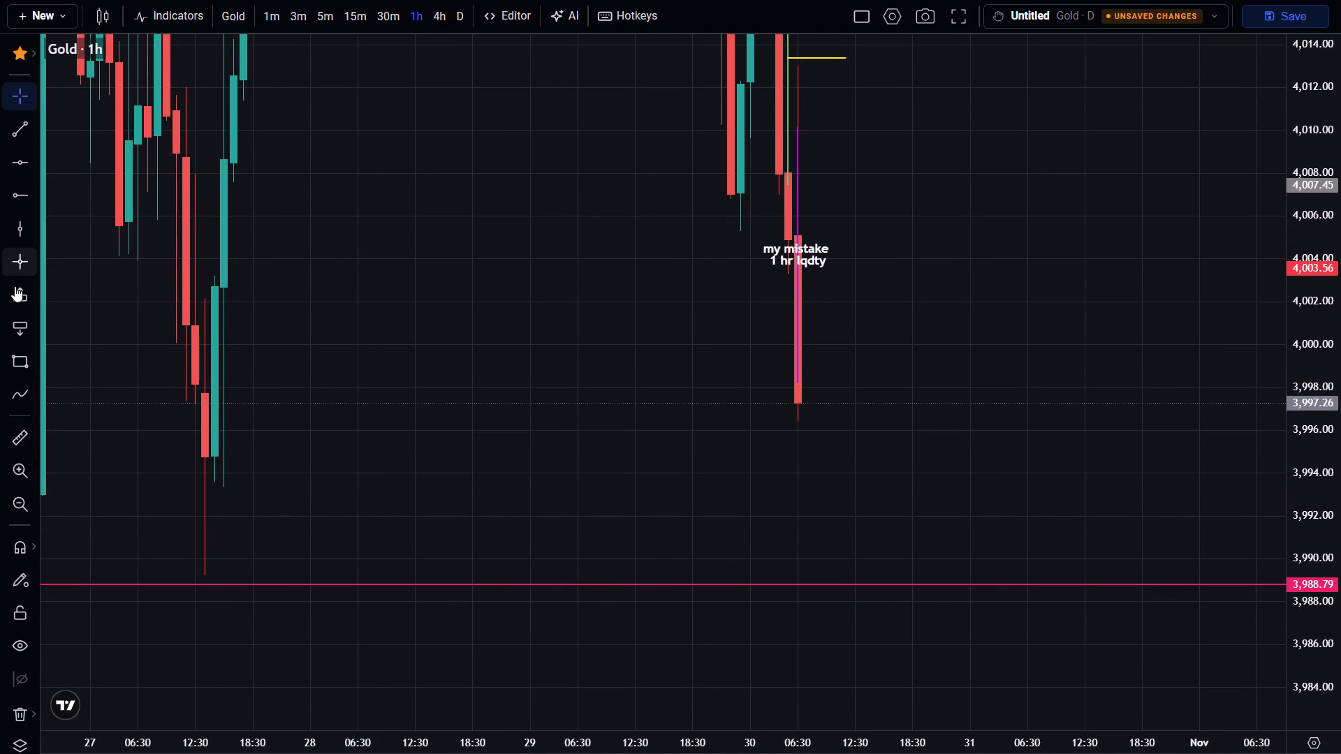
click(26, 445)
click(225, 584)
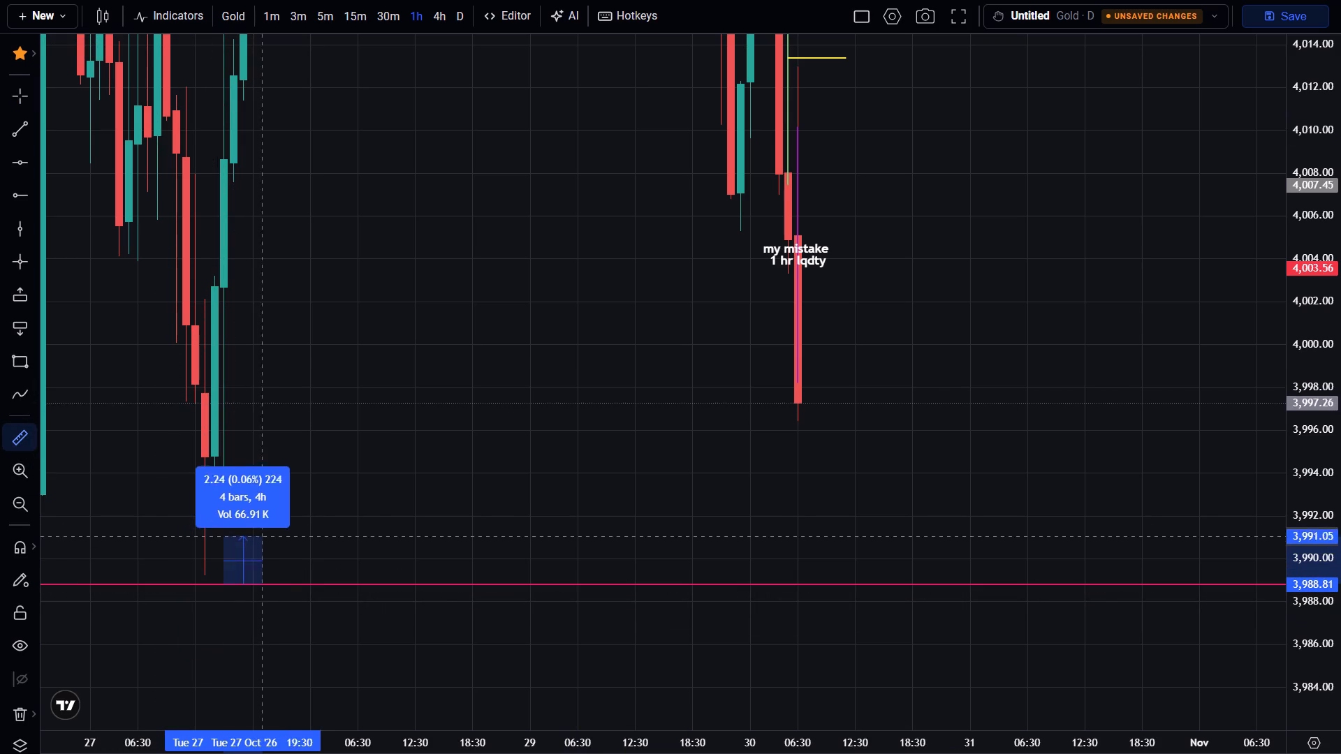
click(282, 458)
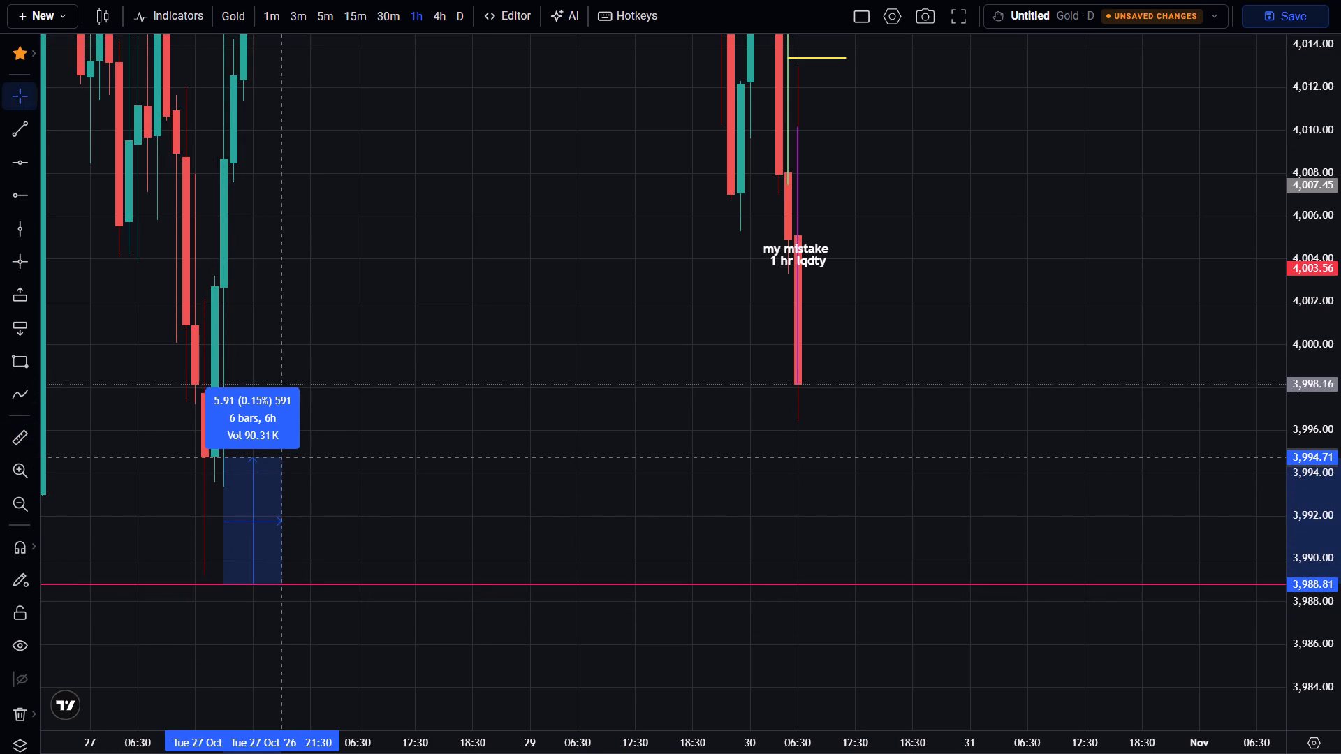
click(501, 516)
Draw a horizontal ray at 3,993.49 from 27 October 06:30 on the 1-hour chart.
drag(532, 494, 587, 440)
scroll(587, 440, up, 2)
drag(500, 480, 558, 470)
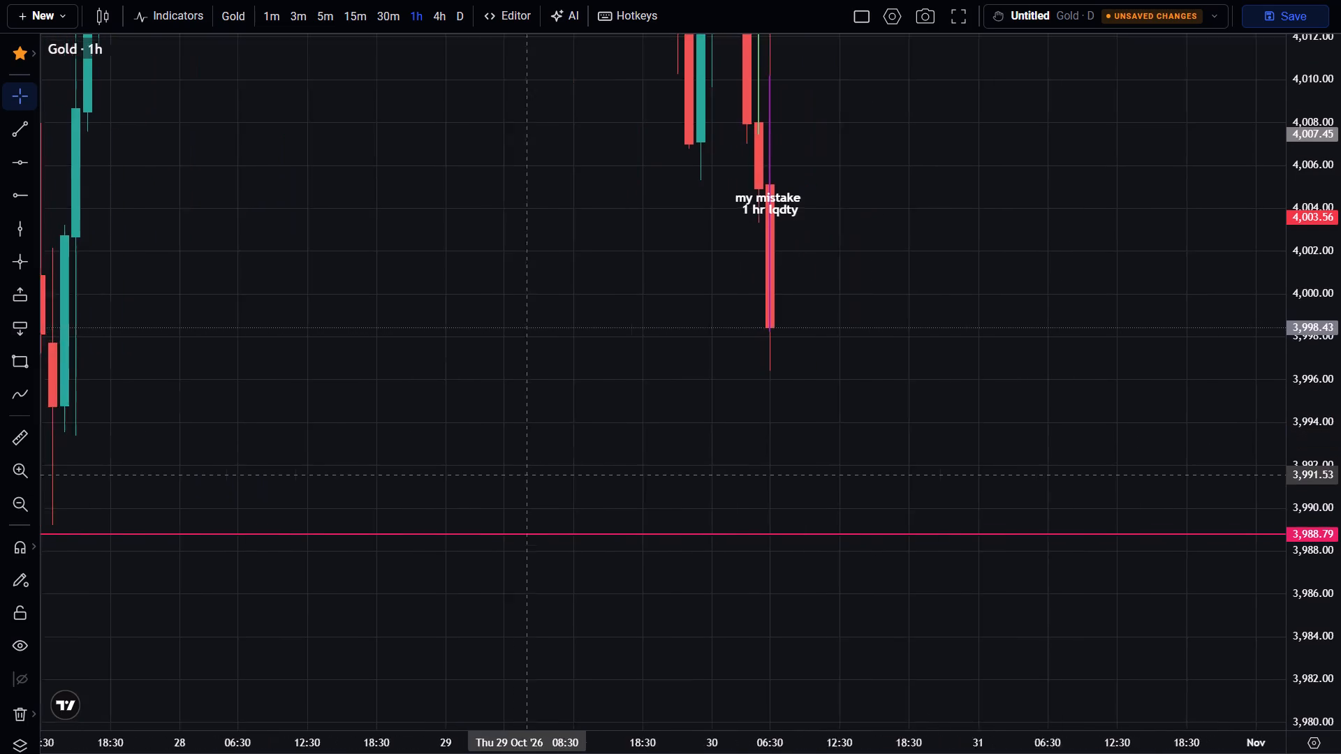
drag(558, 470, 682, 468)
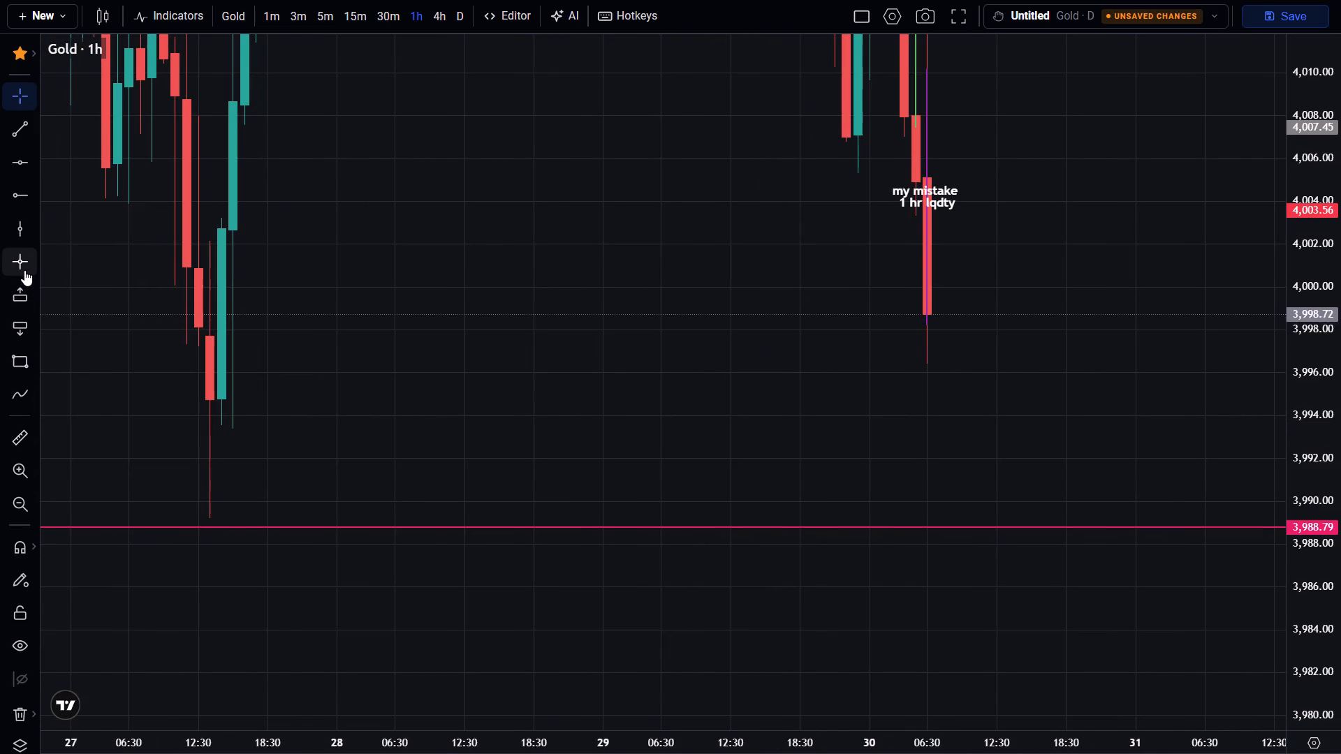
click(21, 191)
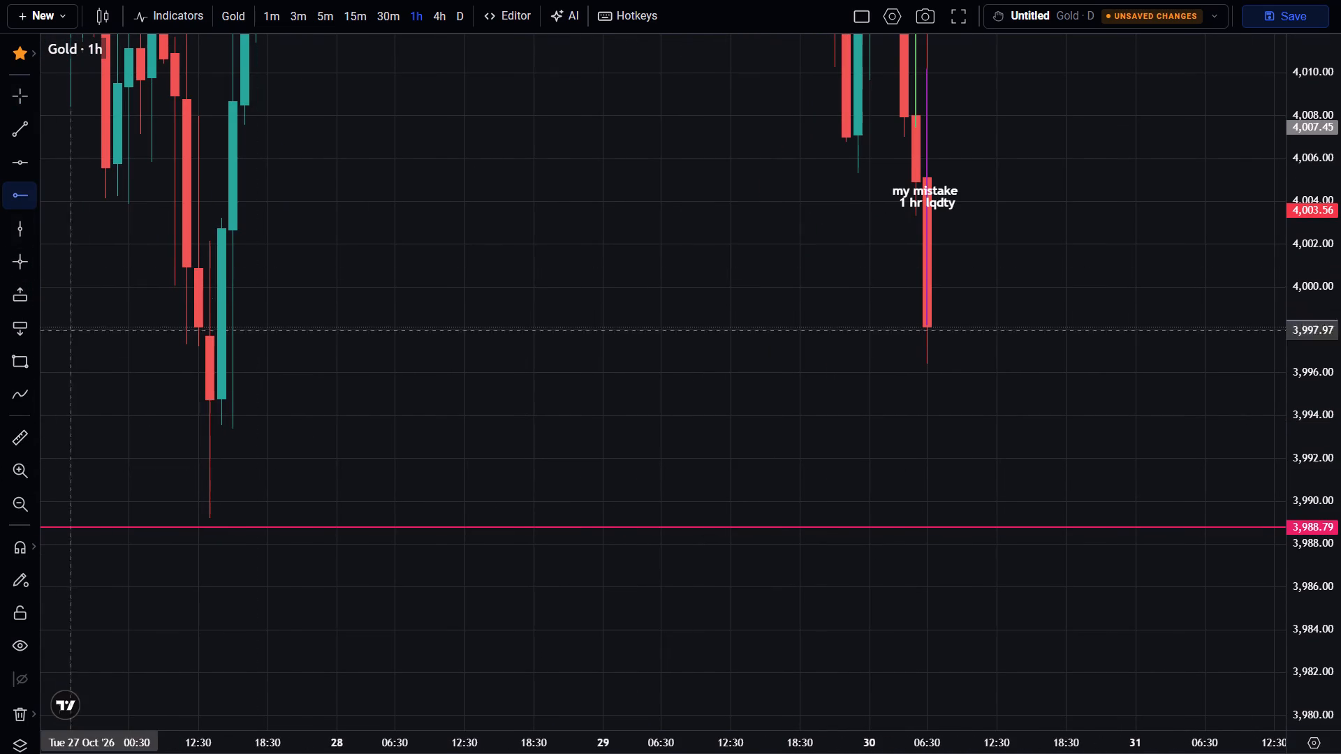
click(124, 427)
click(228, 513)
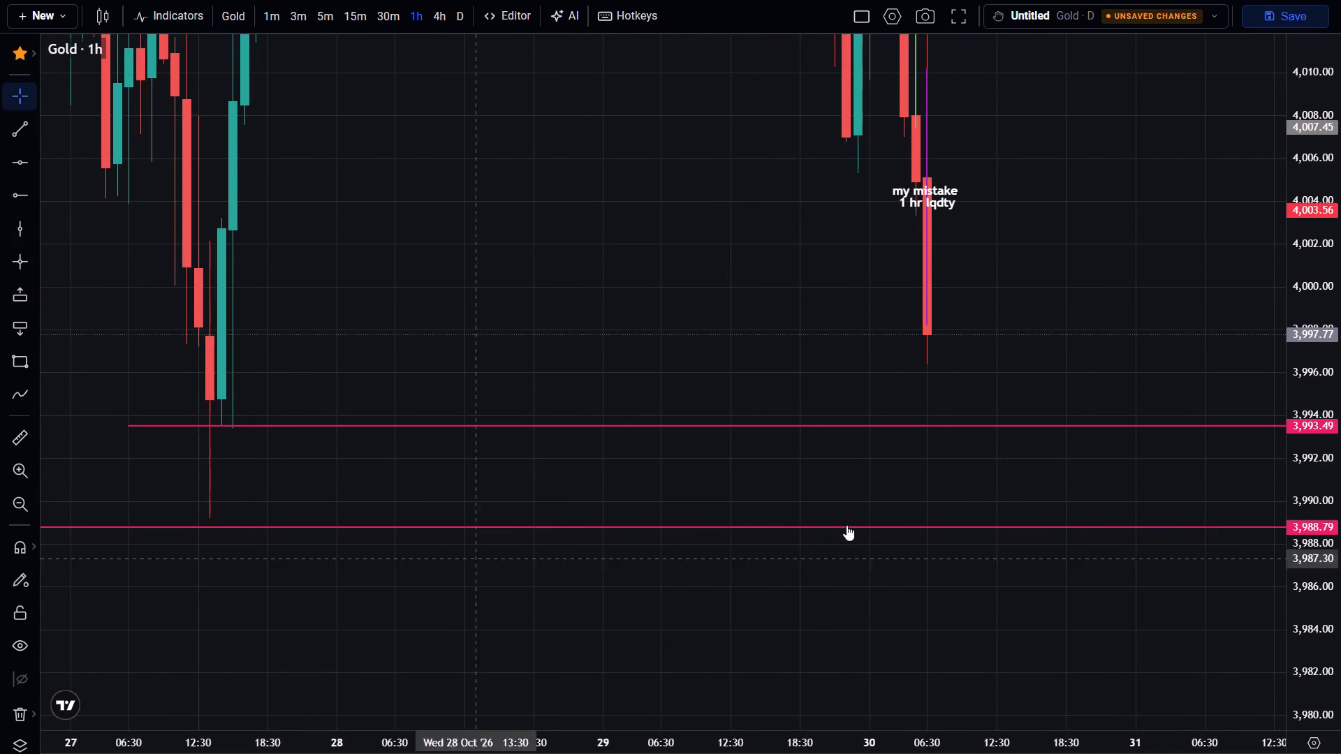
Return to the 1-minute chart and examine the replayed price action above the 3,993.49 and 3,988.79 lines.
drag(545, 638, 297, 733)
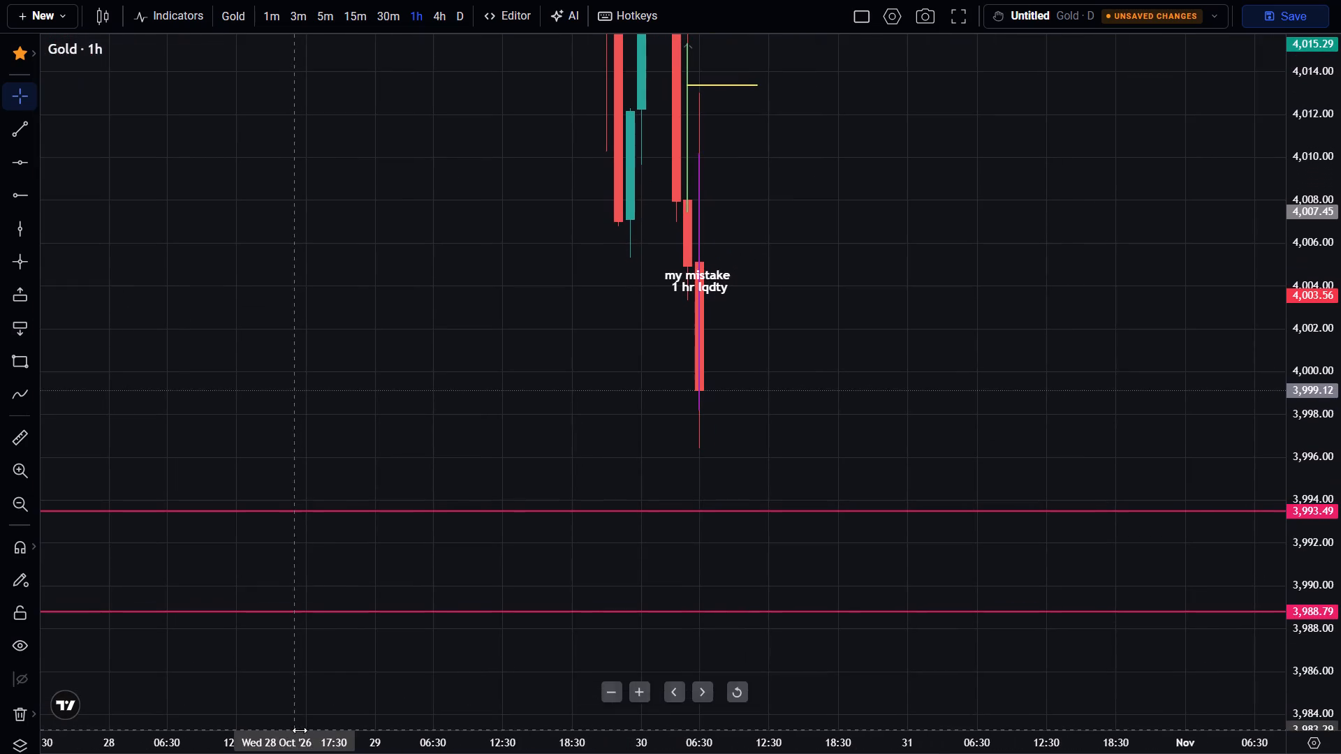
drag(524, 331, 400, 414)
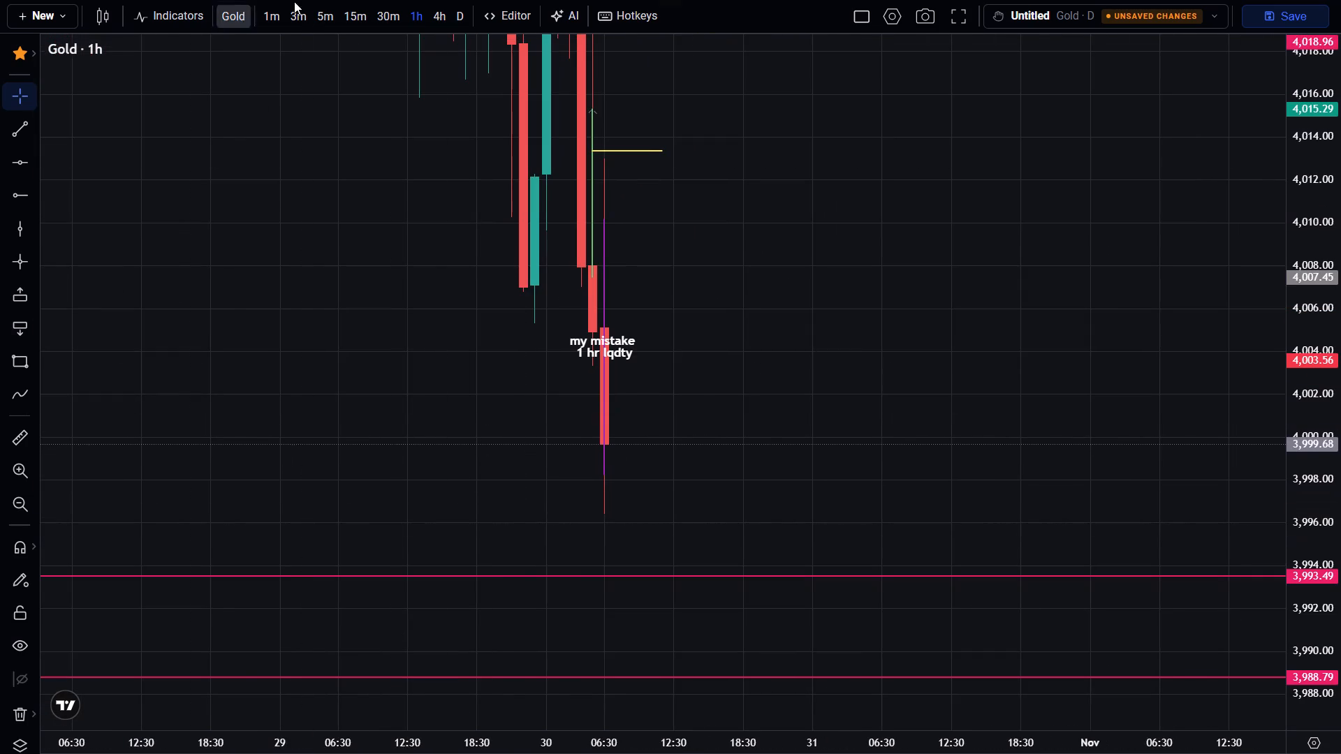
click(260, 12)
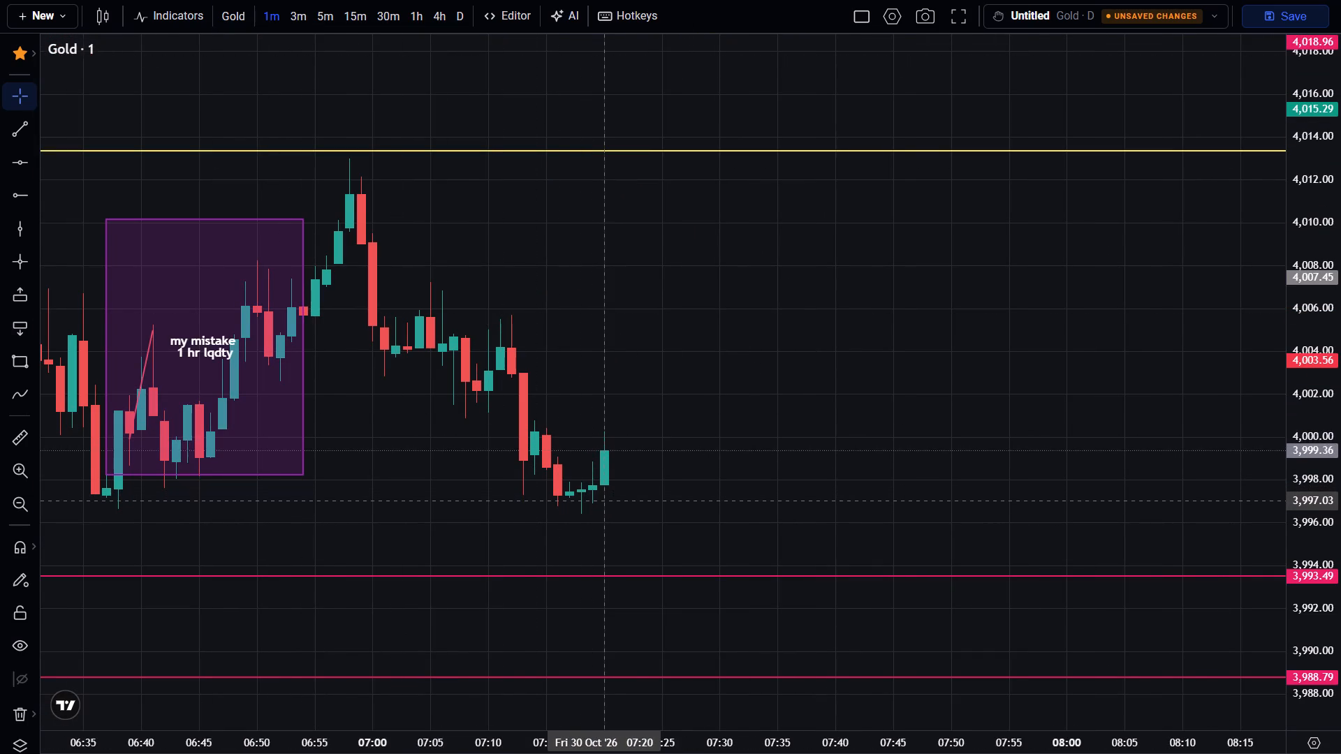
scroll(603, 501, down, 3)
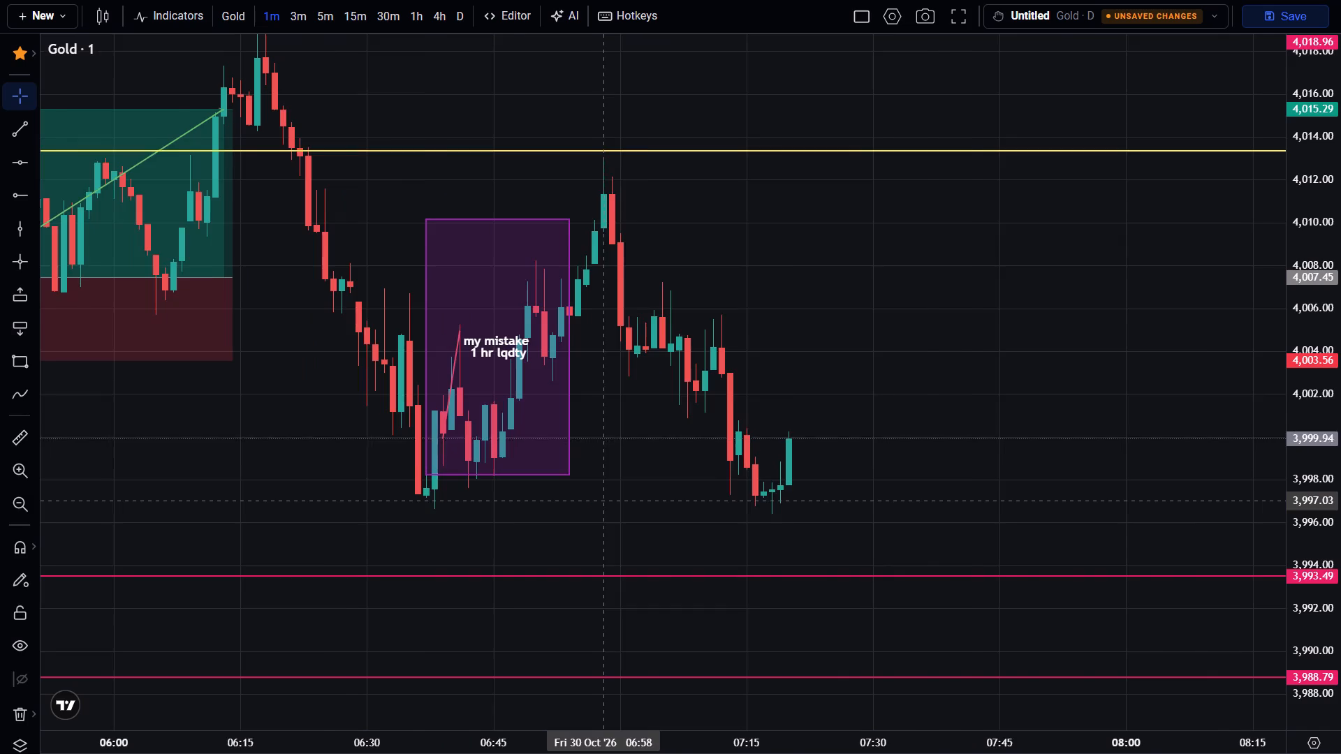
scroll(603, 501, up, 1)
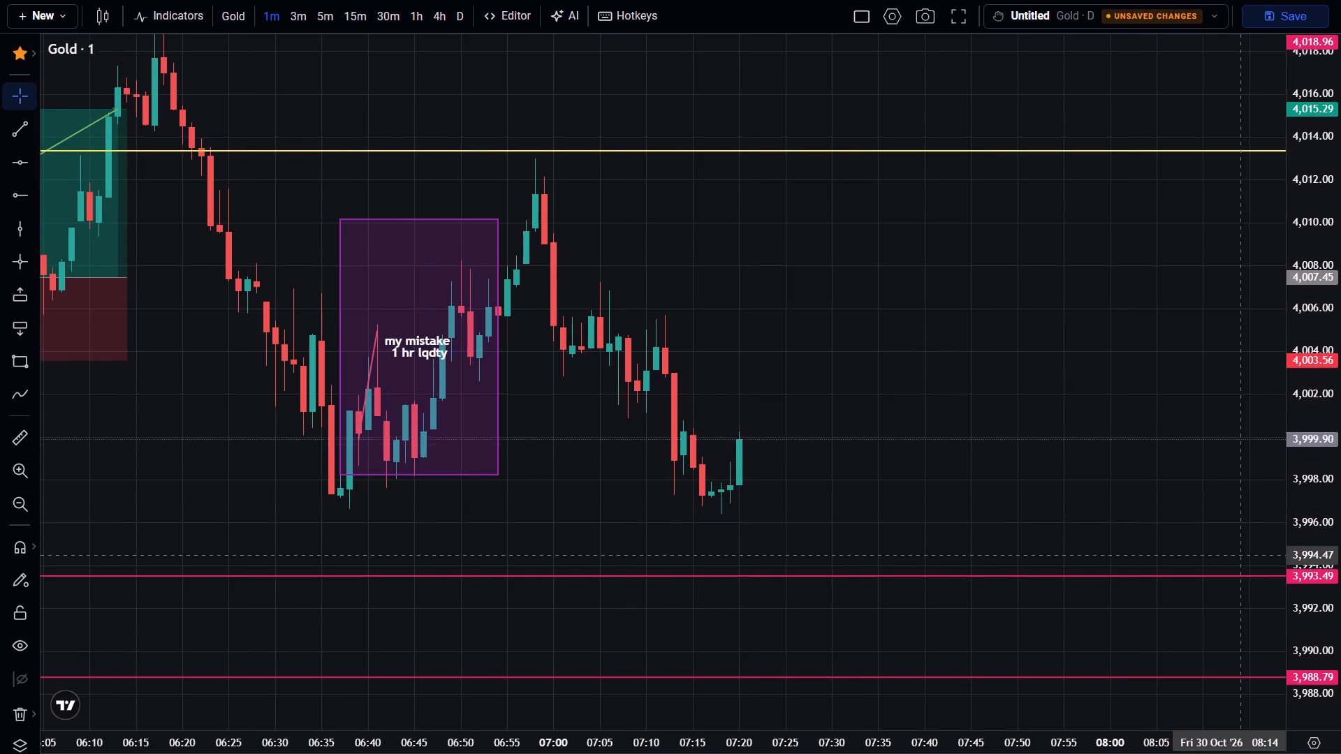
drag(944, 512, 1040, 259)
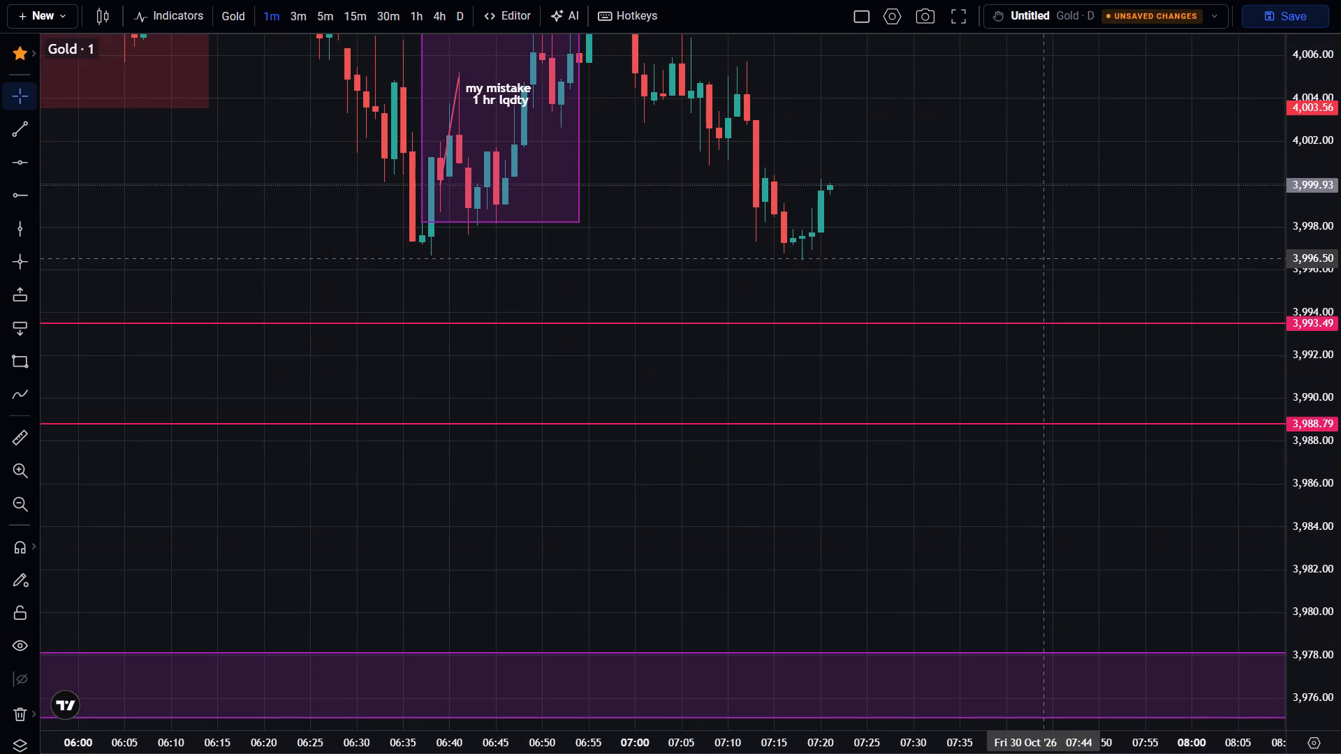
drag(1040, 258, 1076, 528)
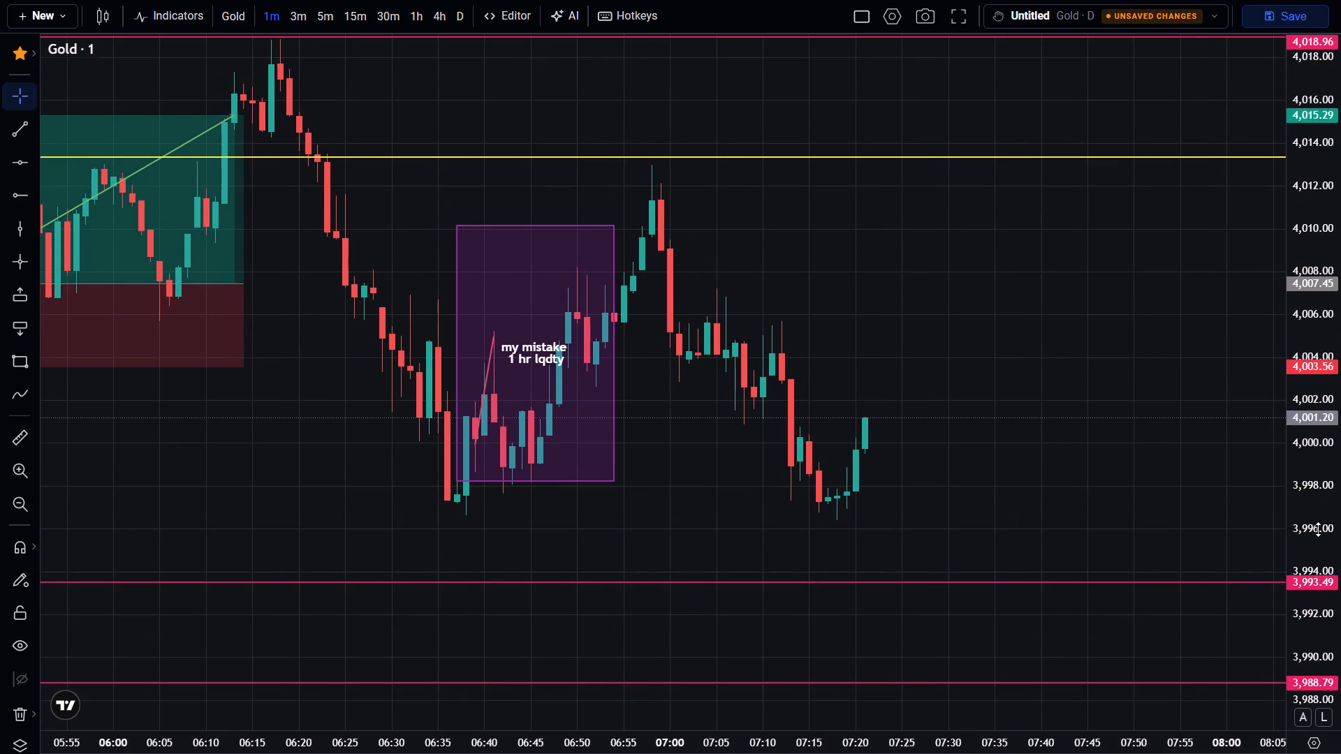
Follow the replayed 1-minute Gold price action after 07:20, comparing it with the 3,993.49 and 3,988.79 lines and the earlier swings.
scroll(1325, 535, up, 8)
scroll(1184, 557, up, 2)
scroll(1182, 557, down, 3)
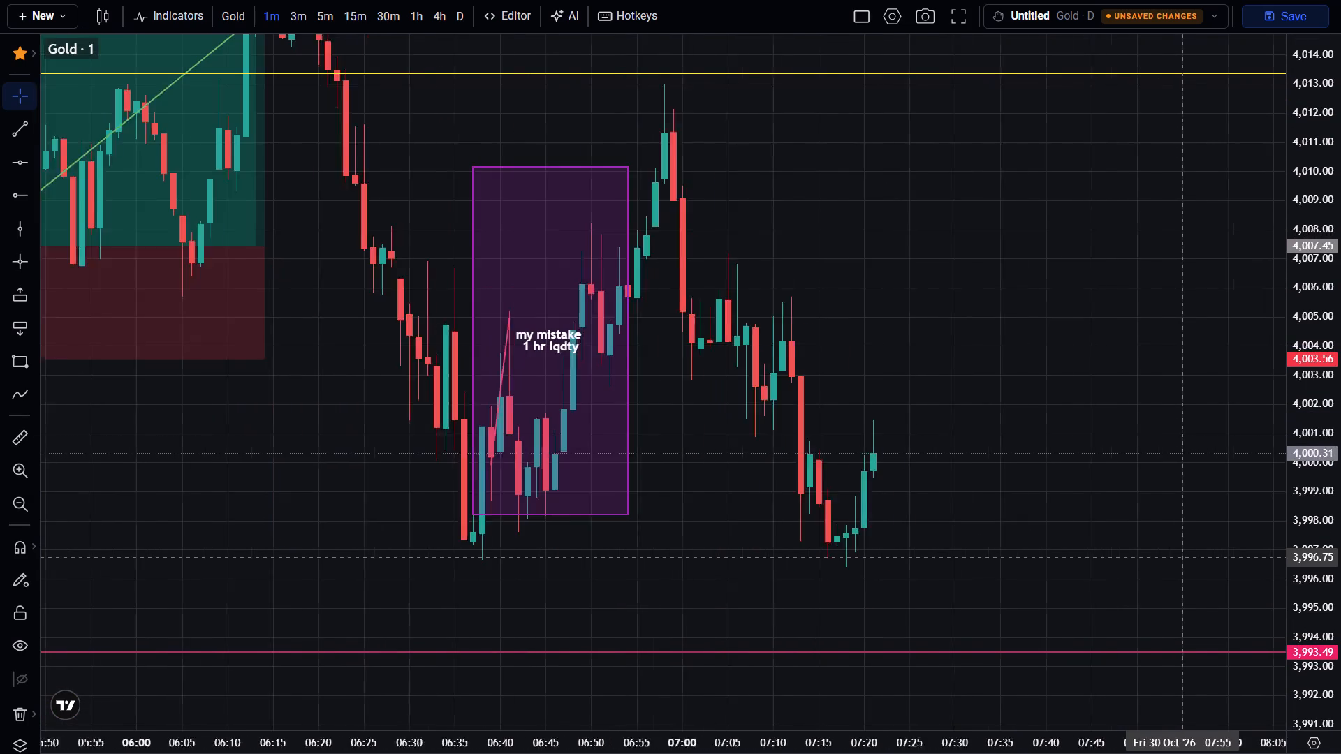
drag(1325, 350, 1331, 487)
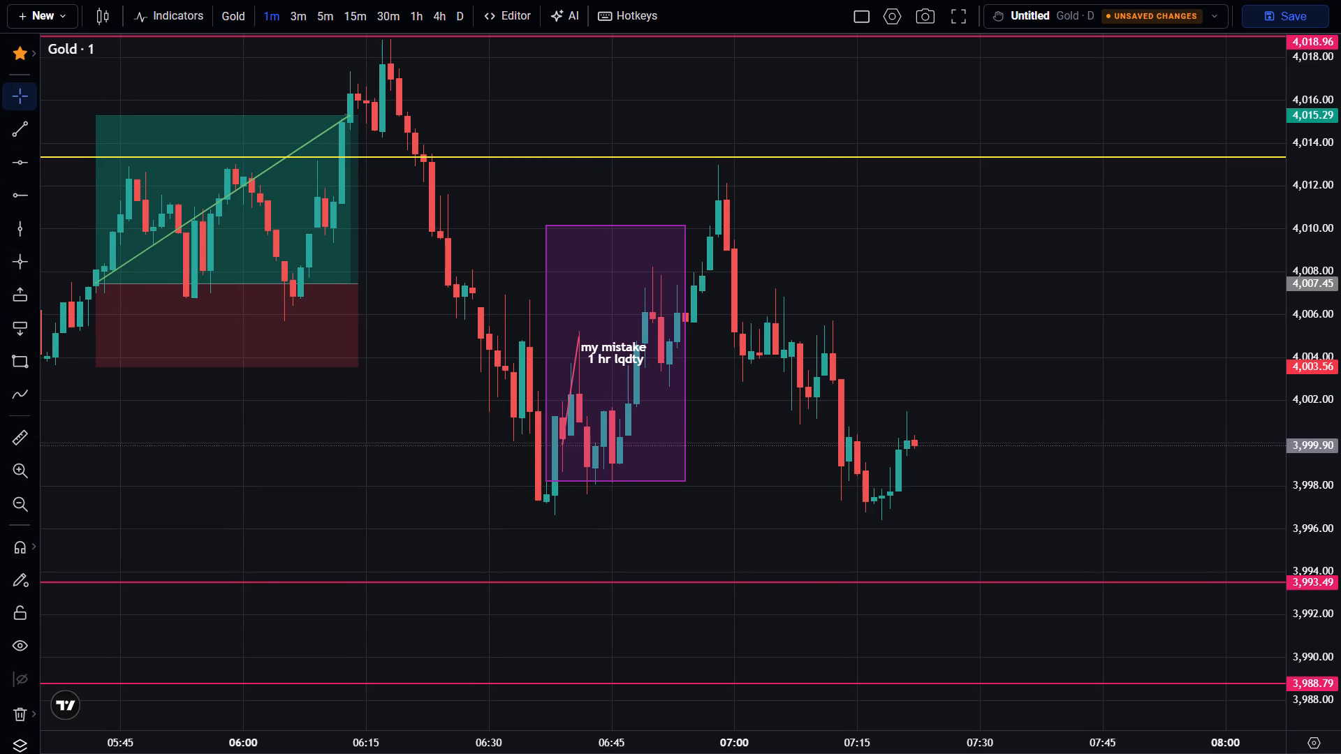
scroll(1077, 323, up, 2)
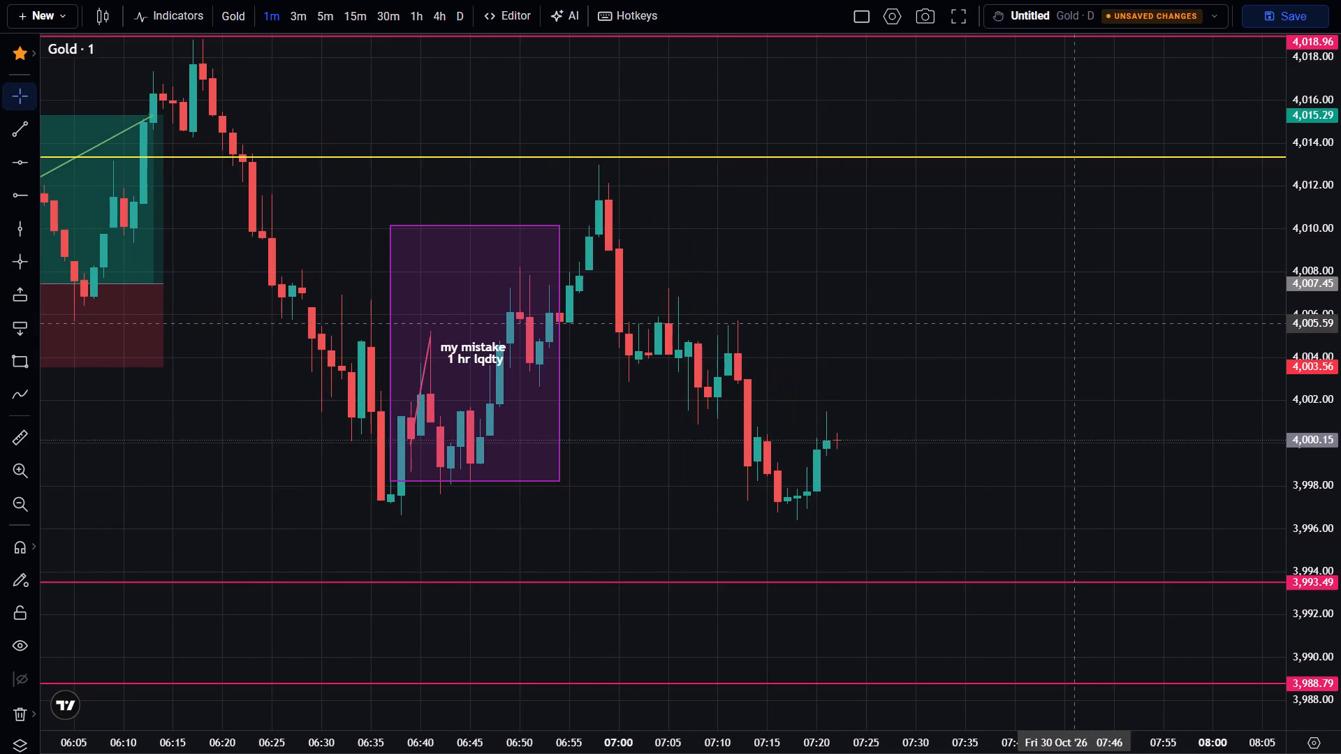
scroll(1077, 323, down, 2)
scroll(1319, 448, up, 5)
scroll(1126, 495, up, 3)
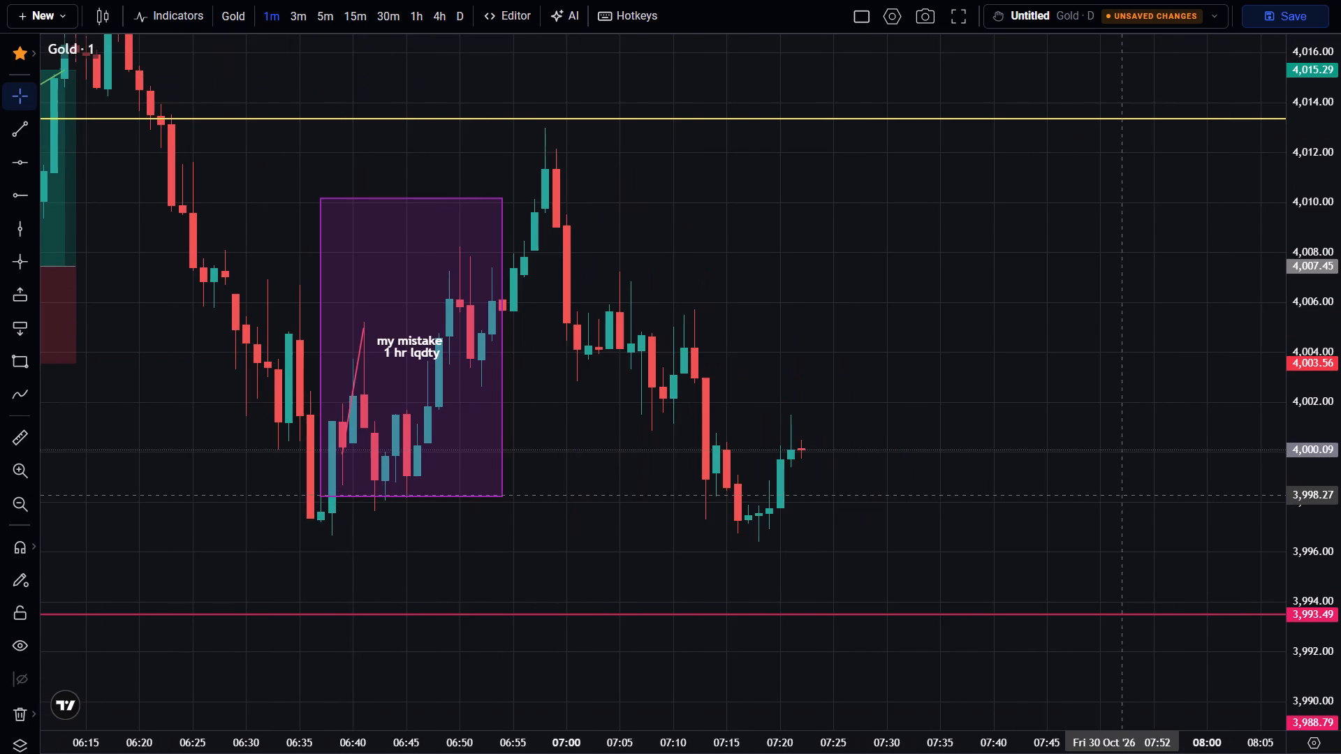
drag(138, 404, 462, 494)
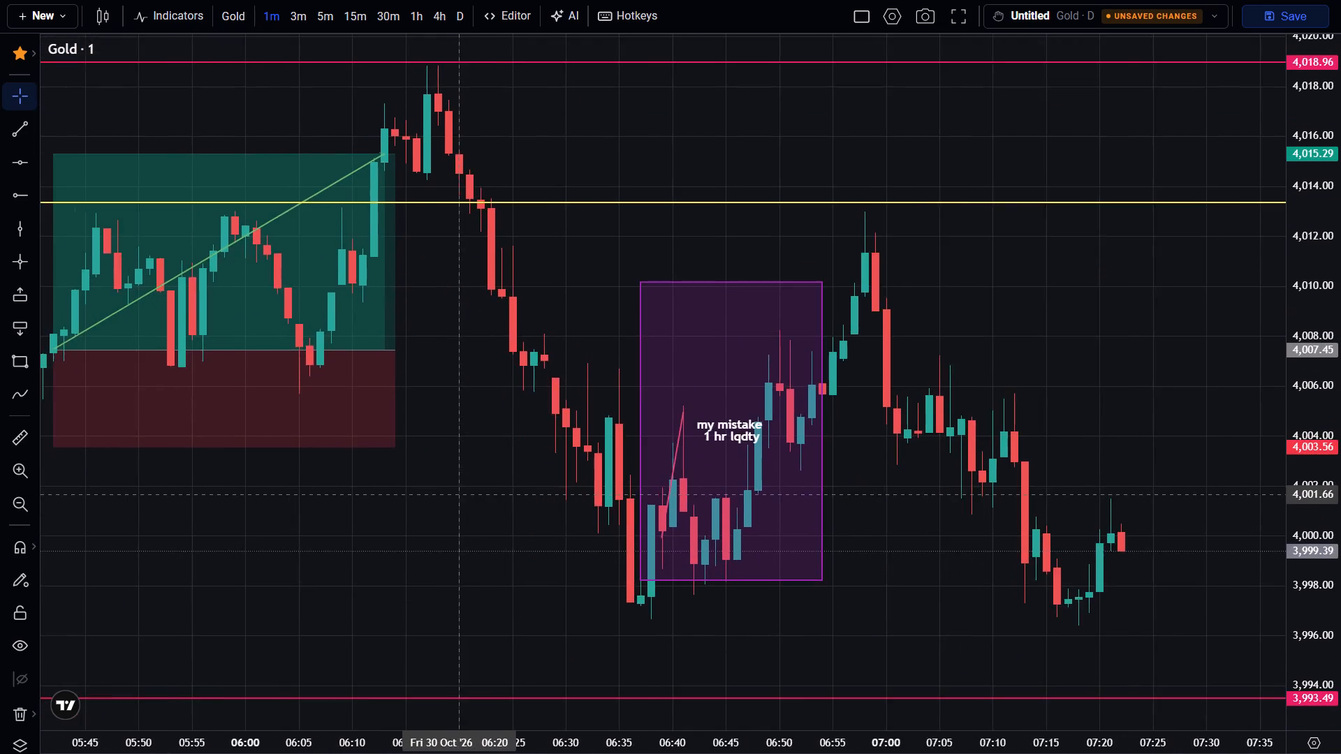
drag(462, 494, 226, 502)
drag(679, 642, 675, 499)
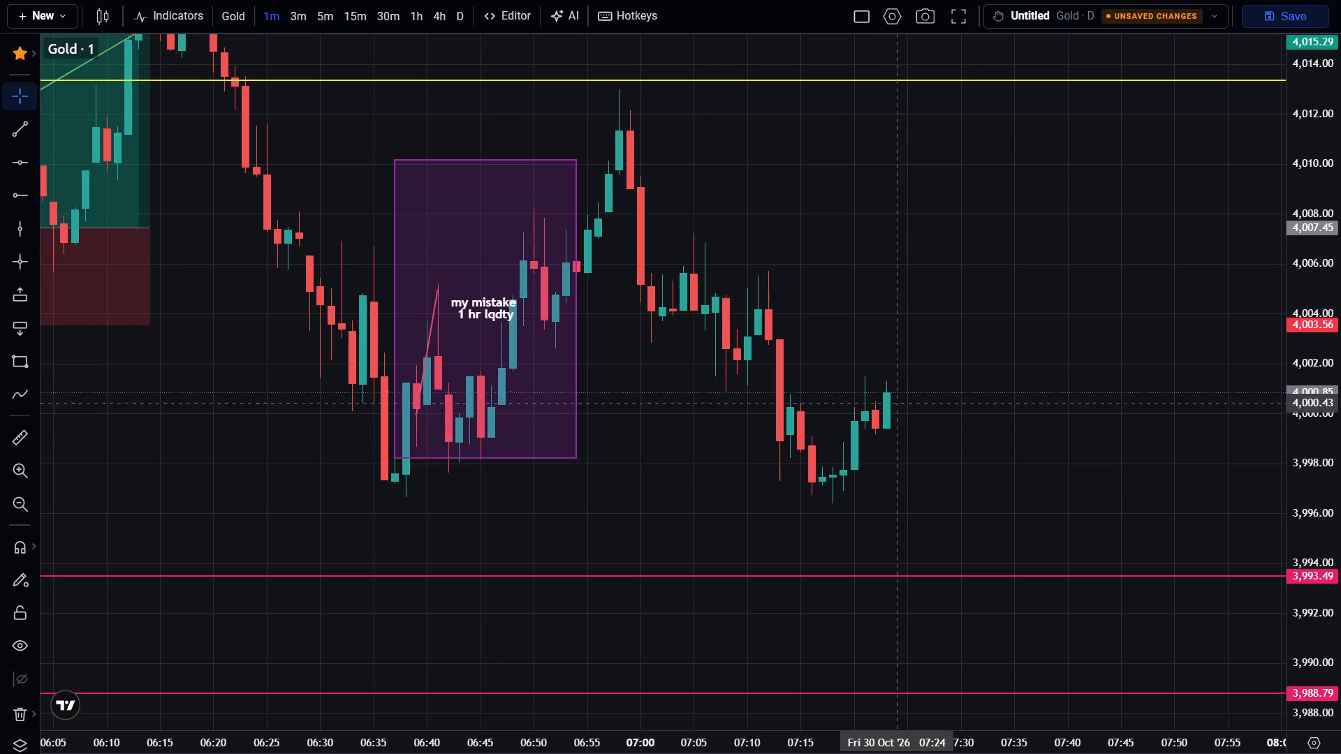
Leave full screen to check the replay and trading controls, and return the chart to full screen.
click(944, 18)
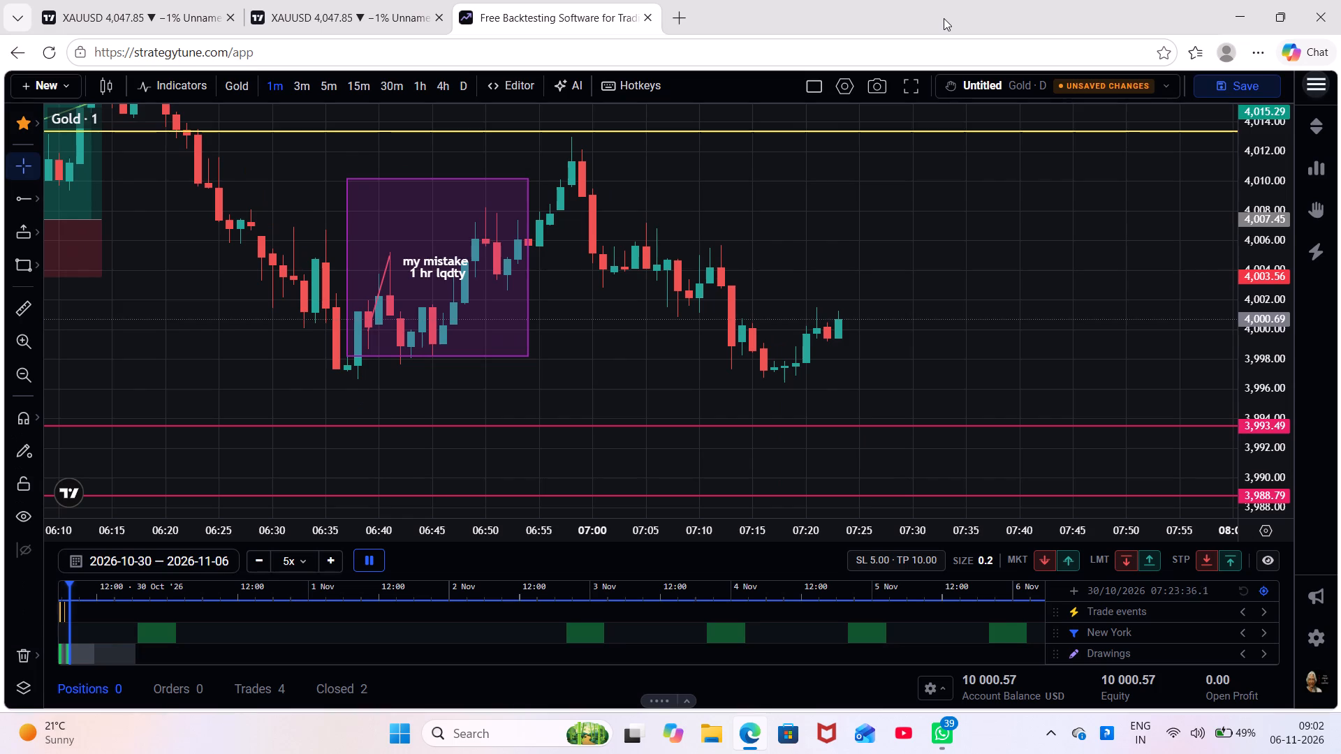
scroll(716, 274, down, 1)
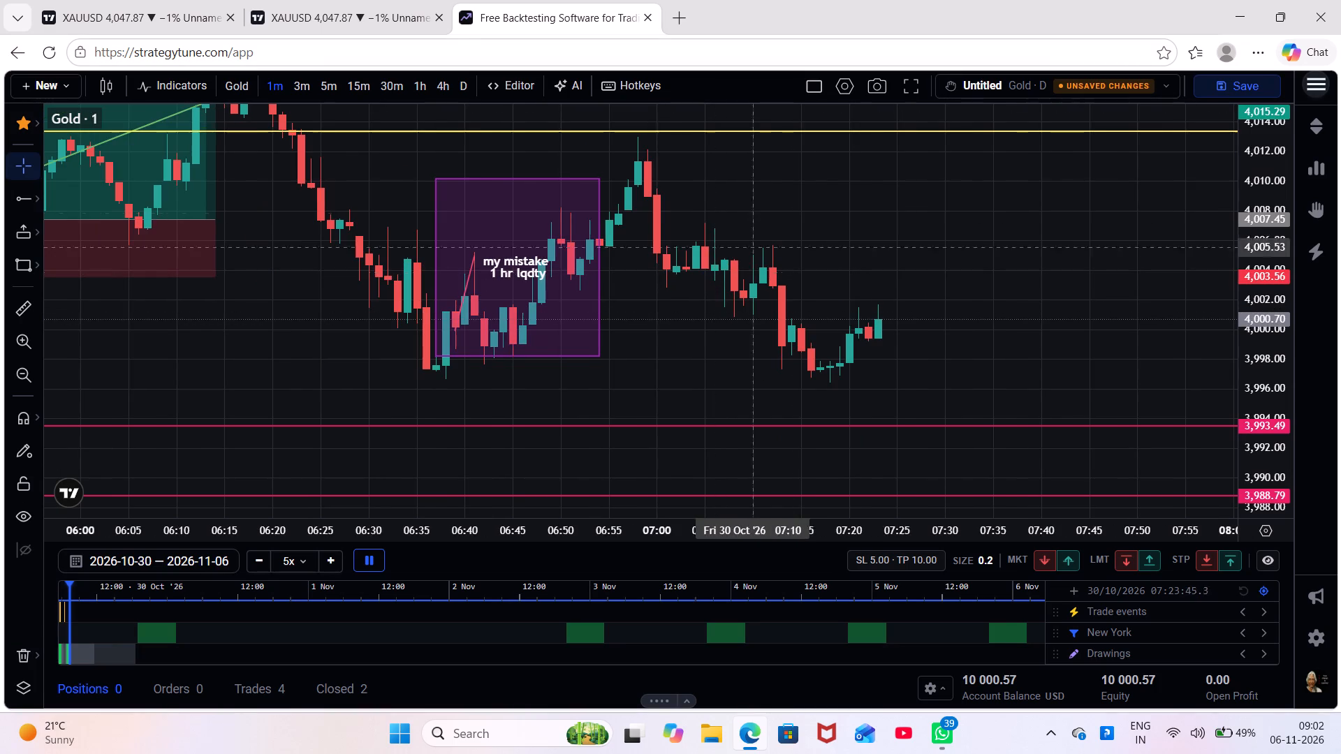
click(907, 82)
Examine the replayed 1-minute candles up to 07:27 against the earlier trade zone and the purple "my mistake" box.
scroll(929, 230, up, 1)
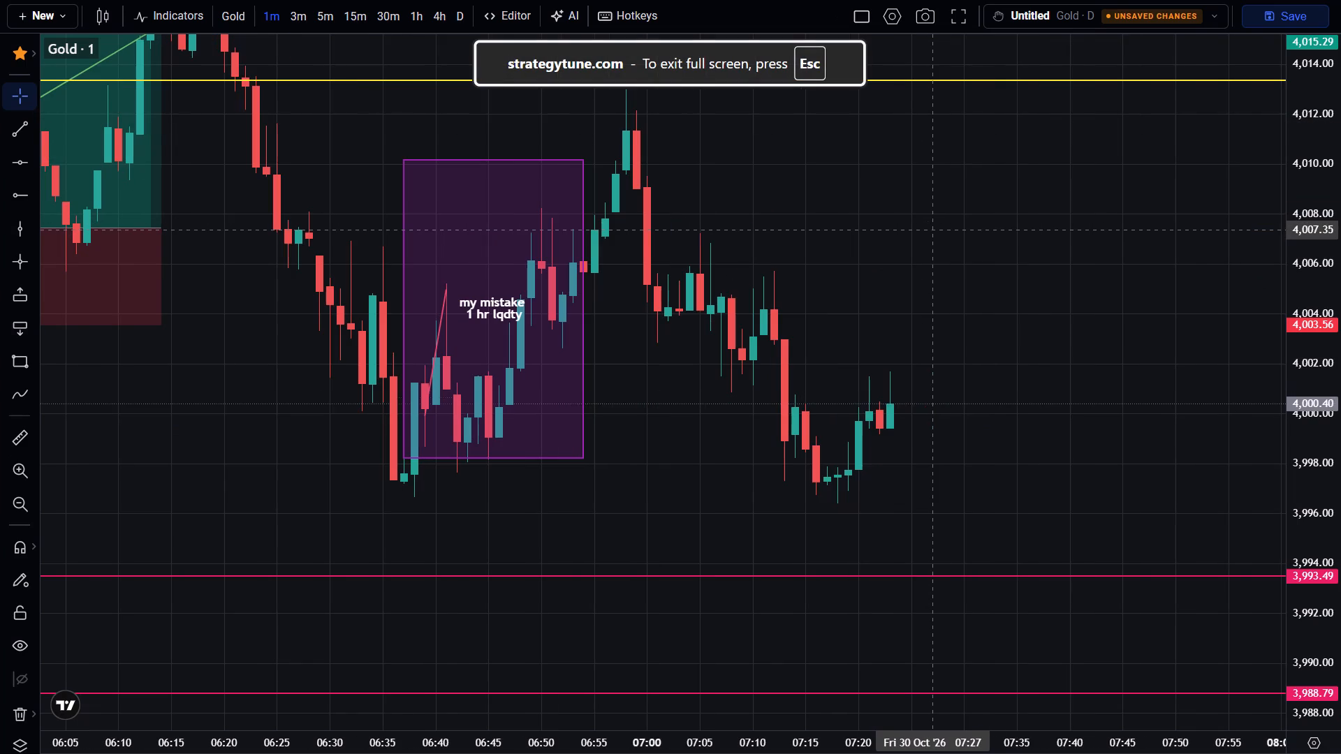
scroll(931, 232, down, 4)
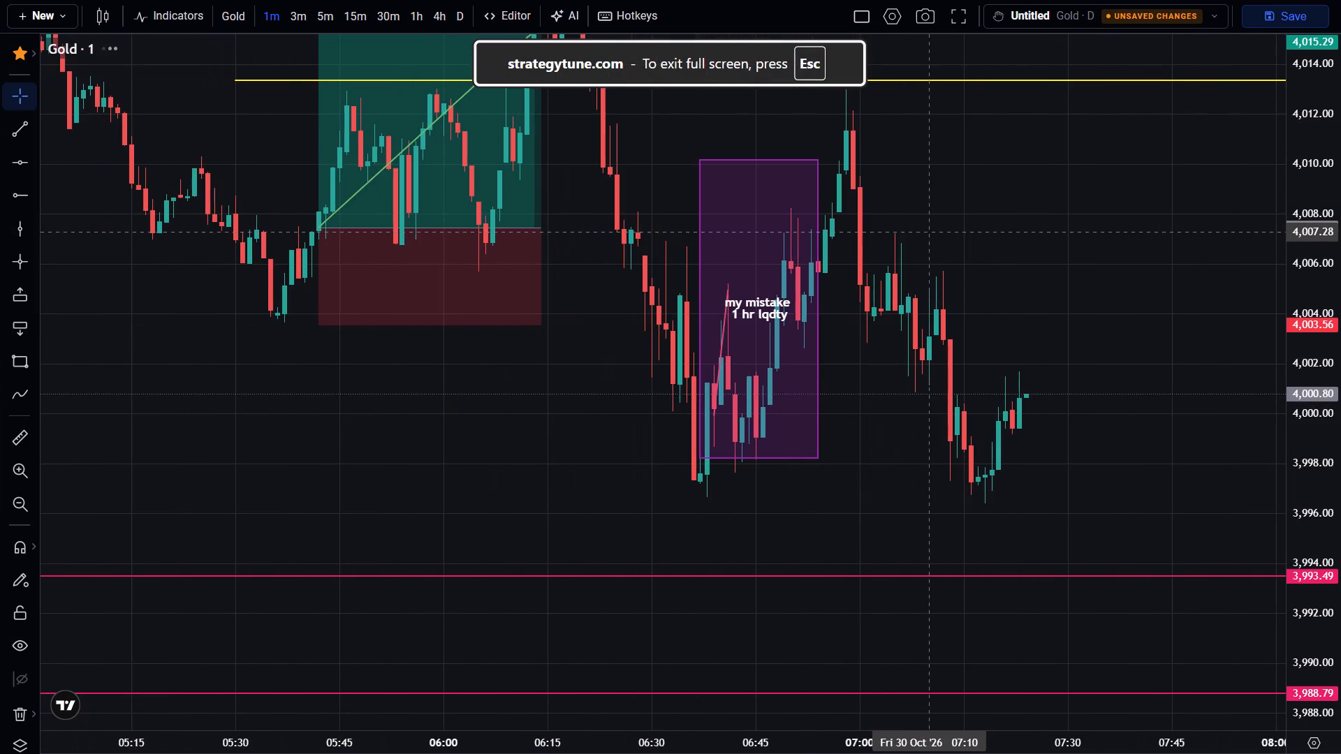
scroll(931, 232, up, 3)
scroll(931, 232, down, 3)
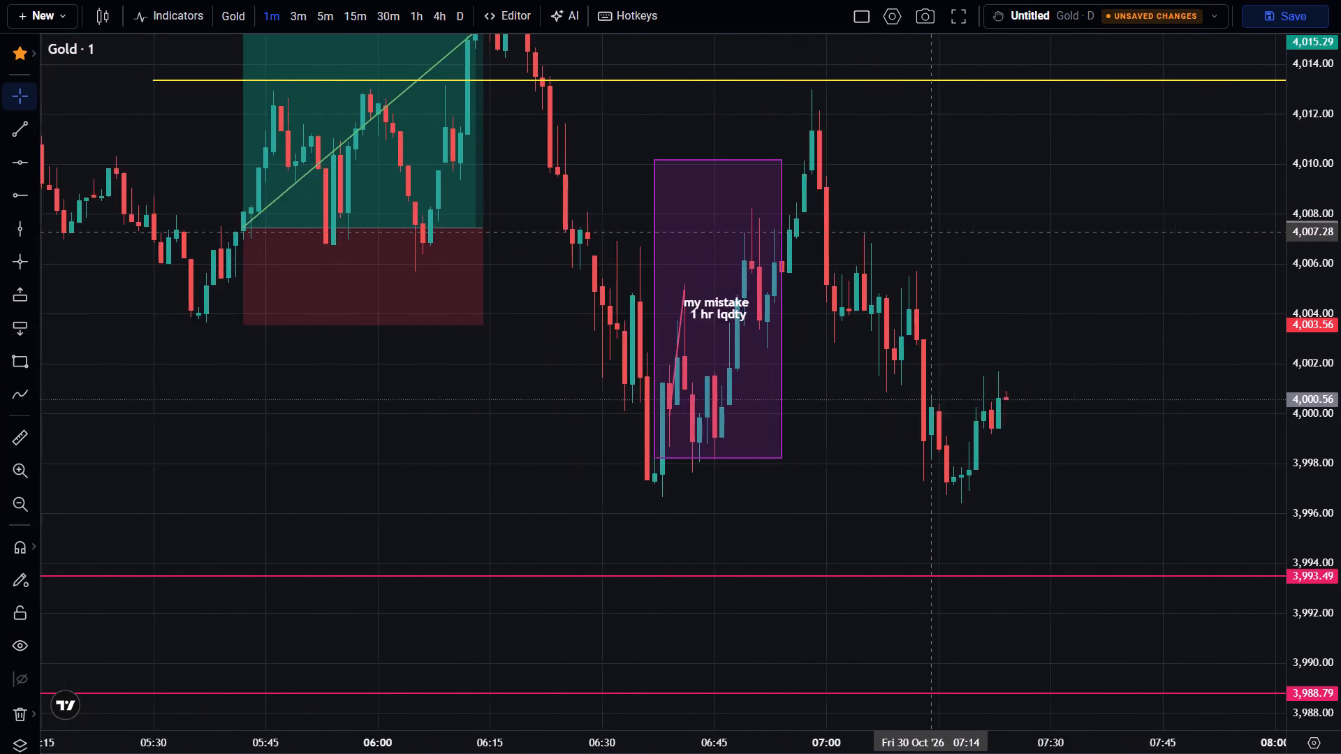
drag(1060, 346, 858, 398)
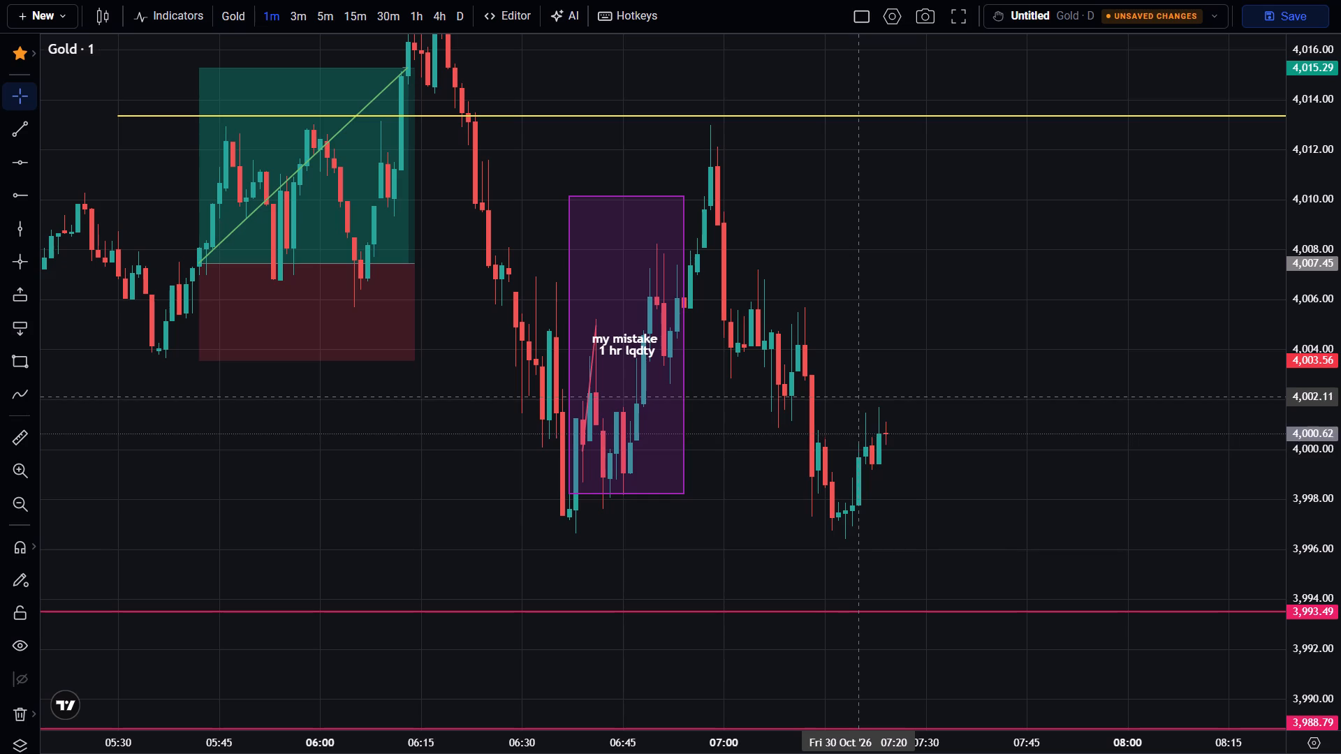
scroll(889, 416, up, 3)
drag(890, 416, 1124, 461)
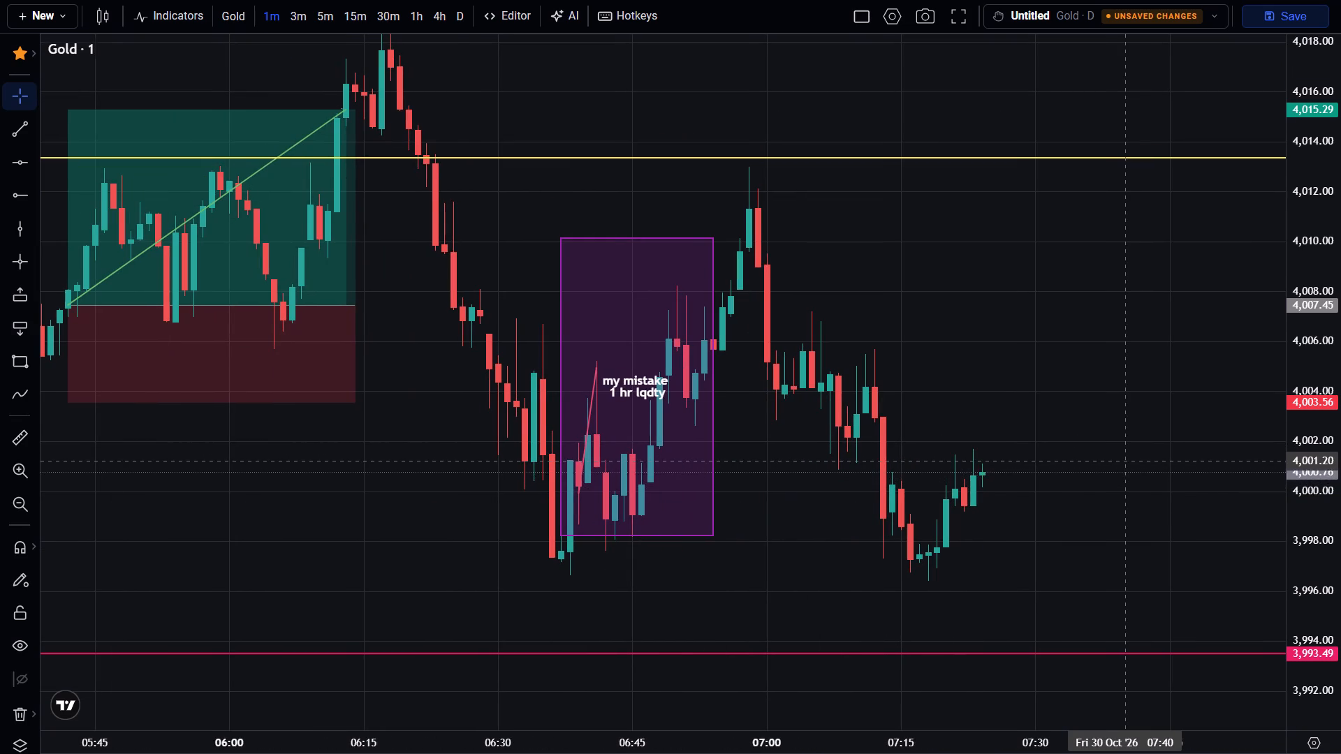
scroll(1126, 461, down, 3)
scroll(1126, 461, up, 2)
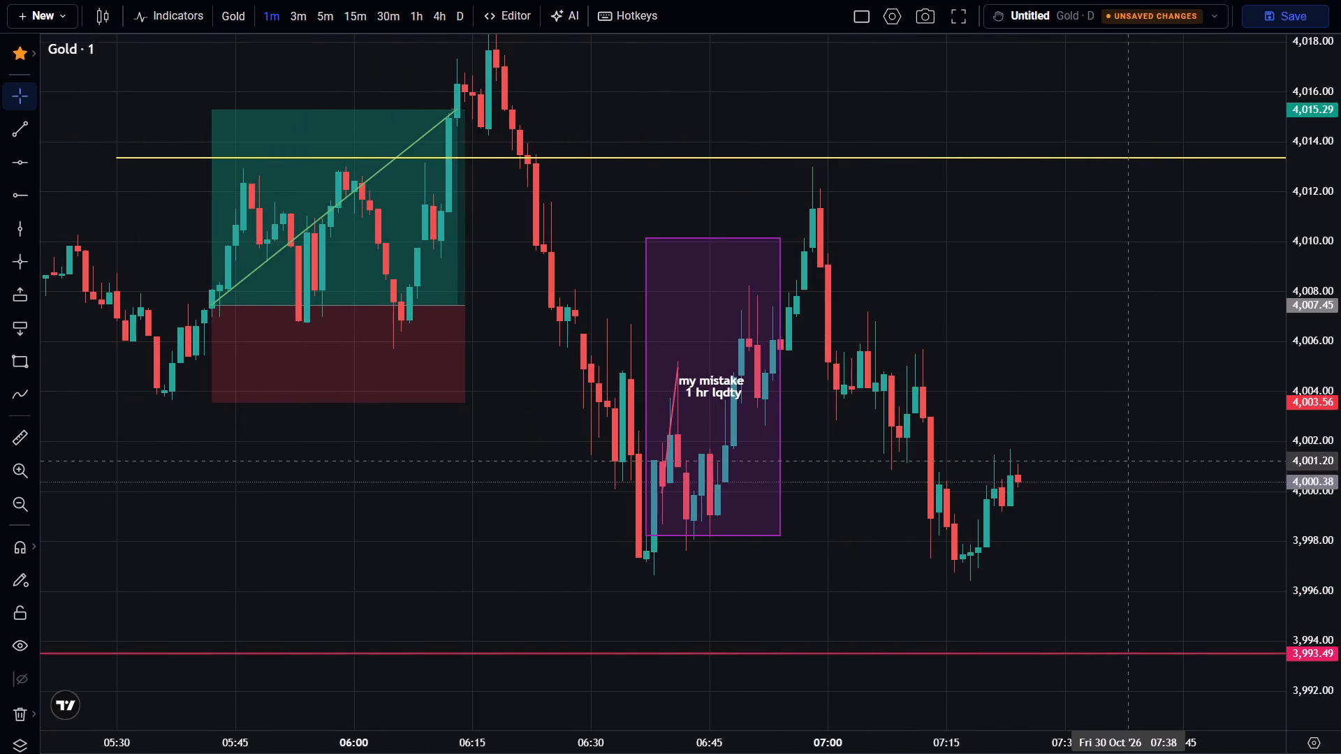
scroll(1126, 461, up, 2)
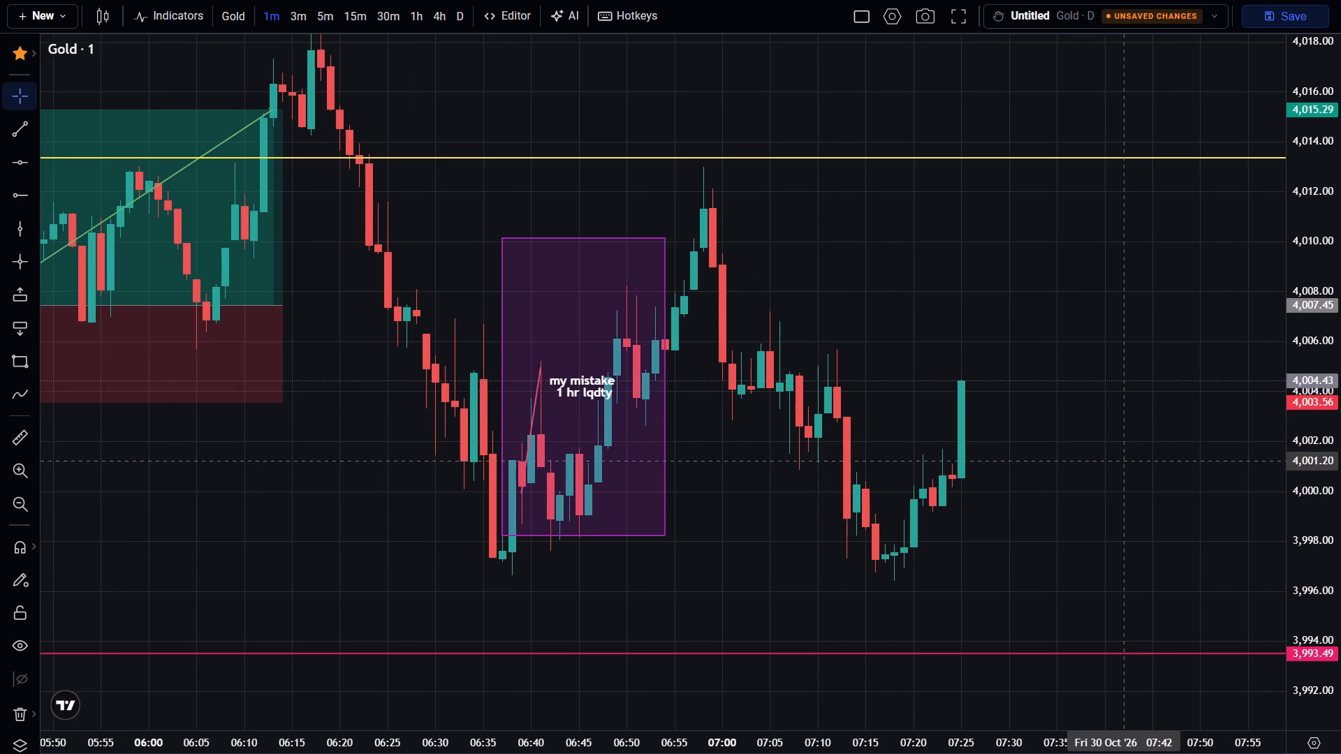
scroll(1126, 461, up, 1)
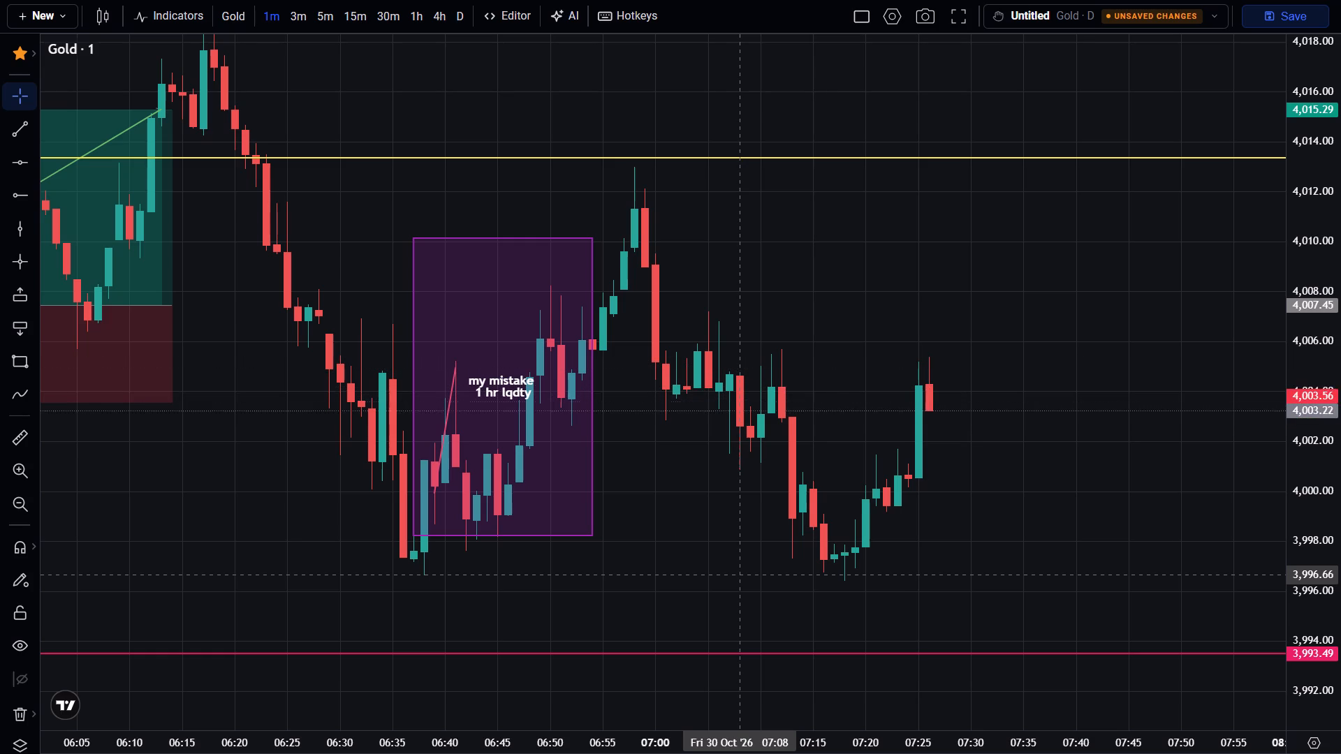
scroll(726, 753, down, 2)
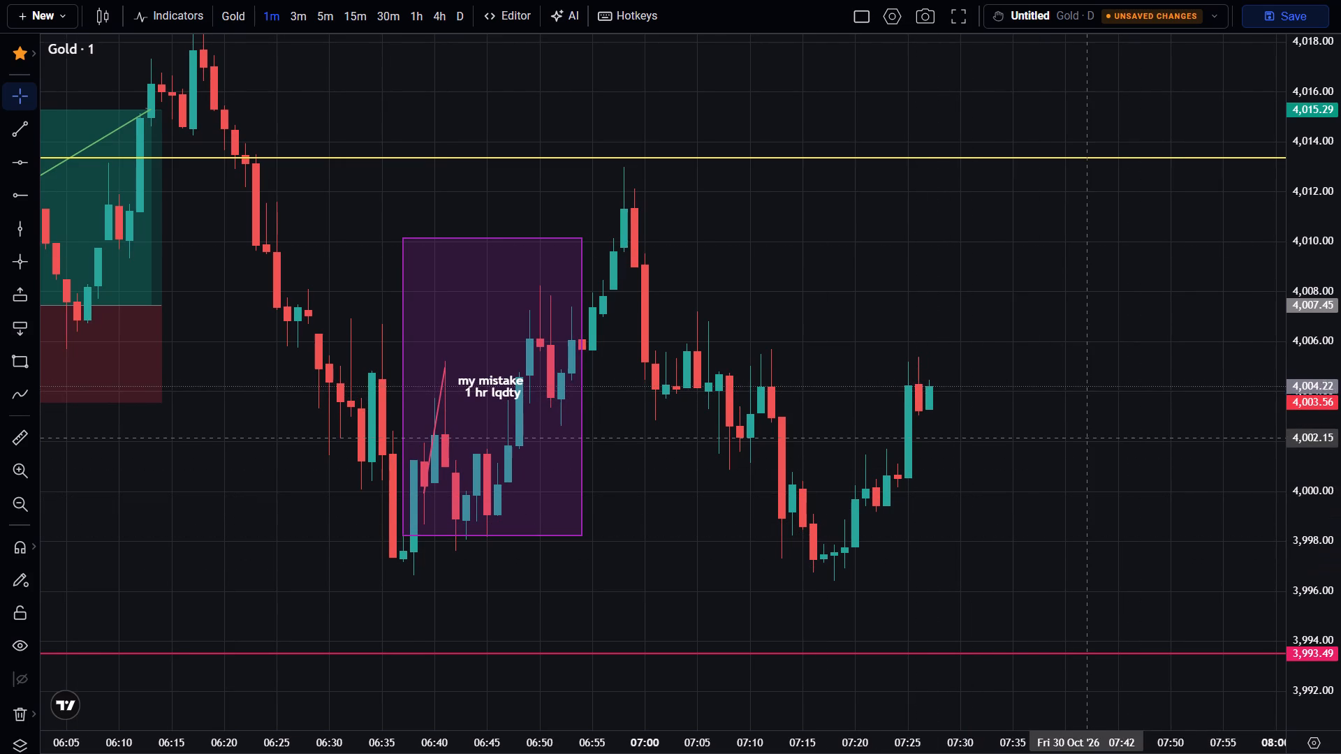
Exit the Gold chart's full-screen view.
click(972, 33)
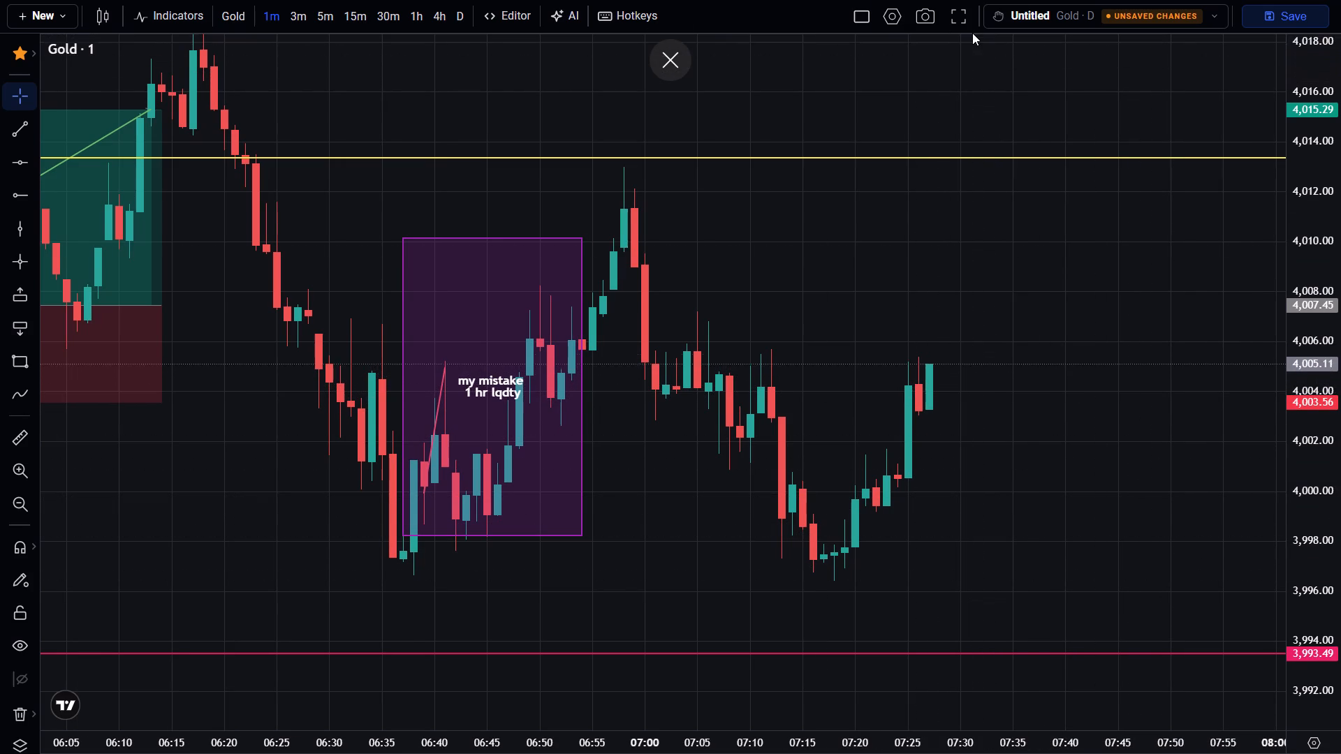
click(666, 70)
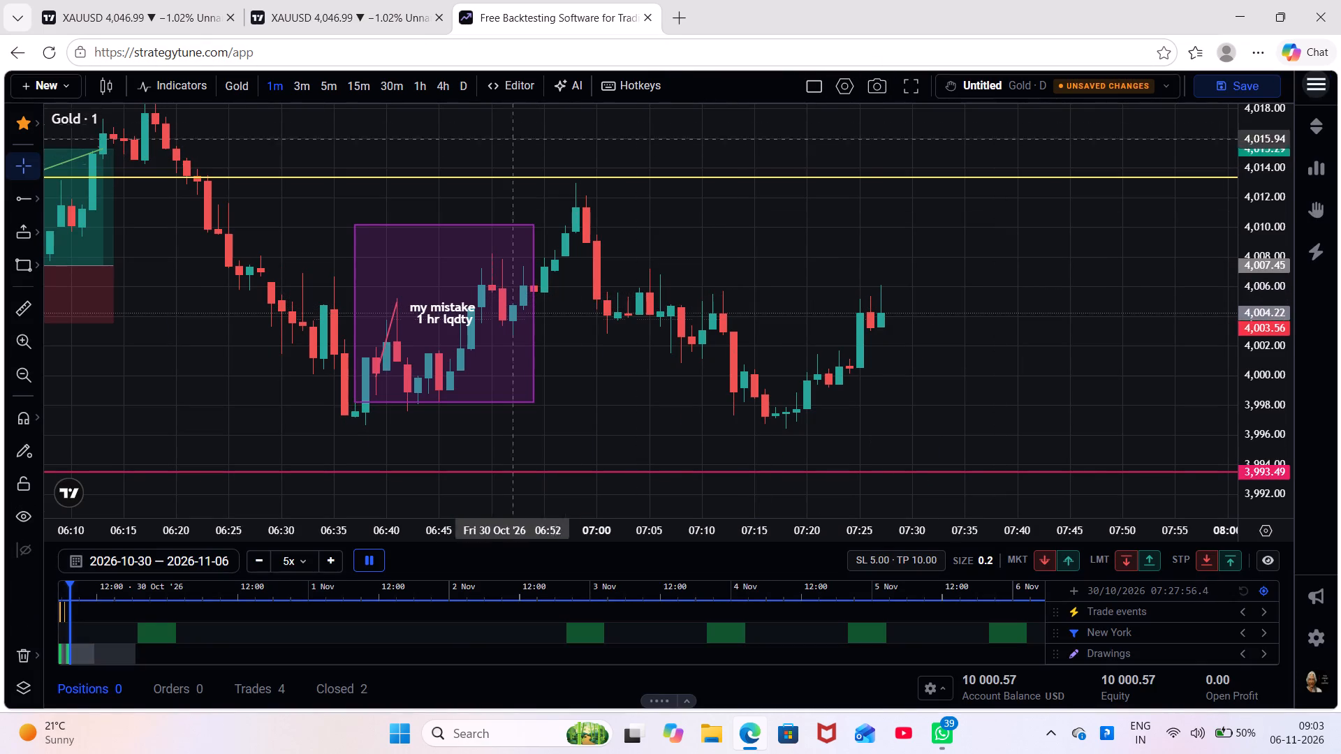
Switch to the second TradingView XAUUSD chart and change its timeframe from 1 hour to daily.
click(372, 14)
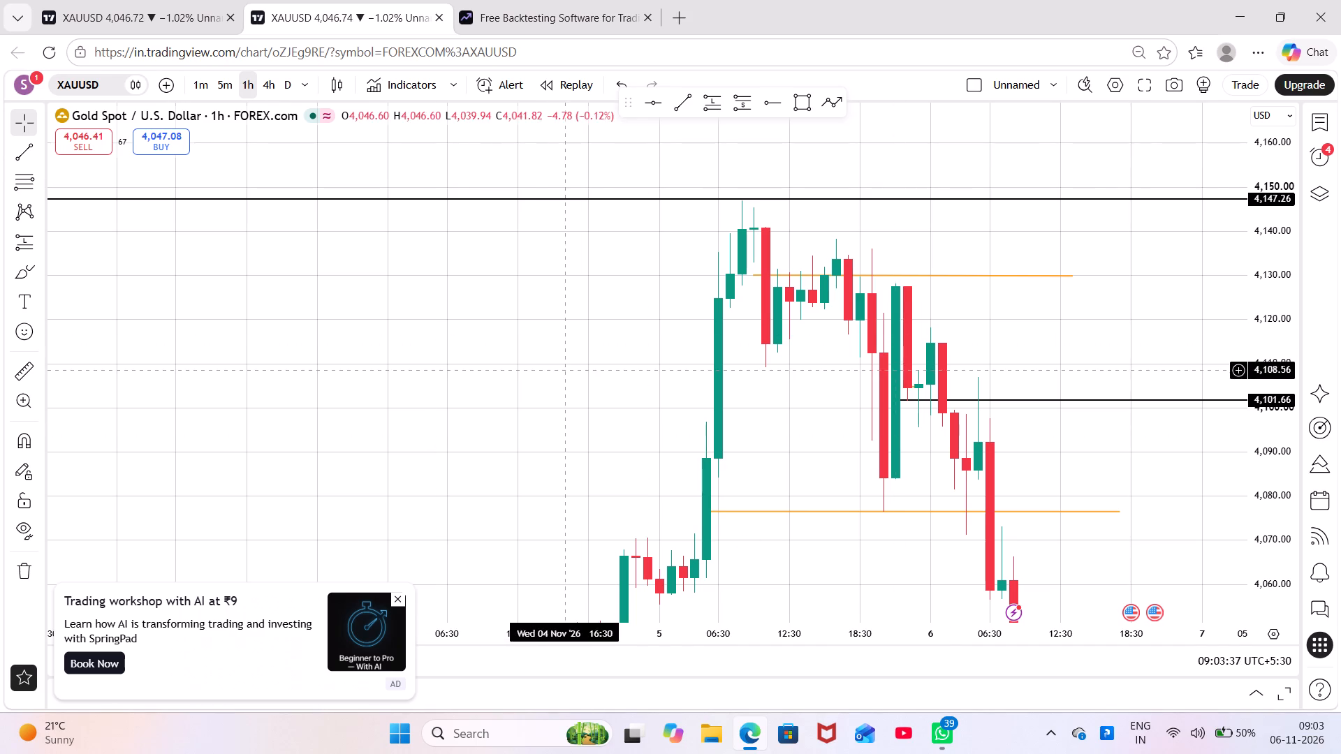
drag(561, 371, 105, 122)
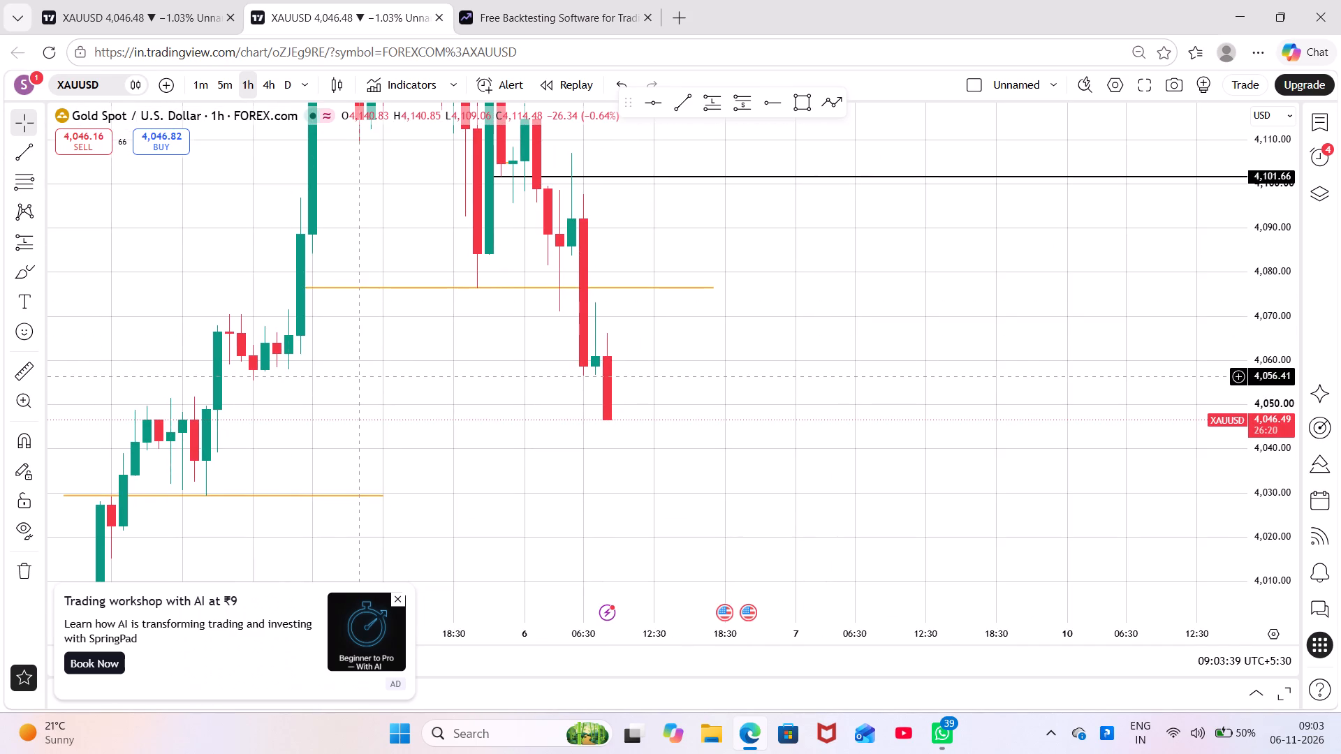
click(284, 86)
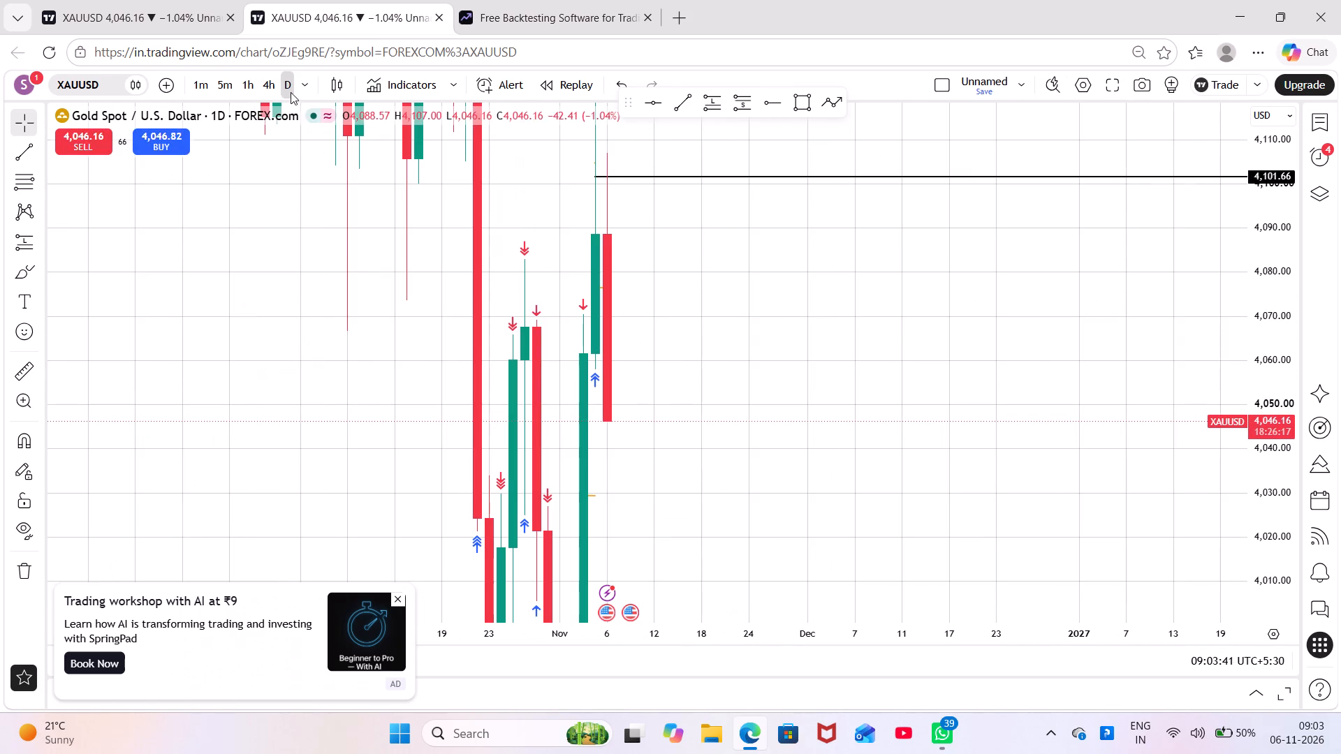
Examine the October and early November daily XAUUSD candles around the black 4,147.26 and 4,101.66 lines.
drag(1269, 302, 1310, 499)
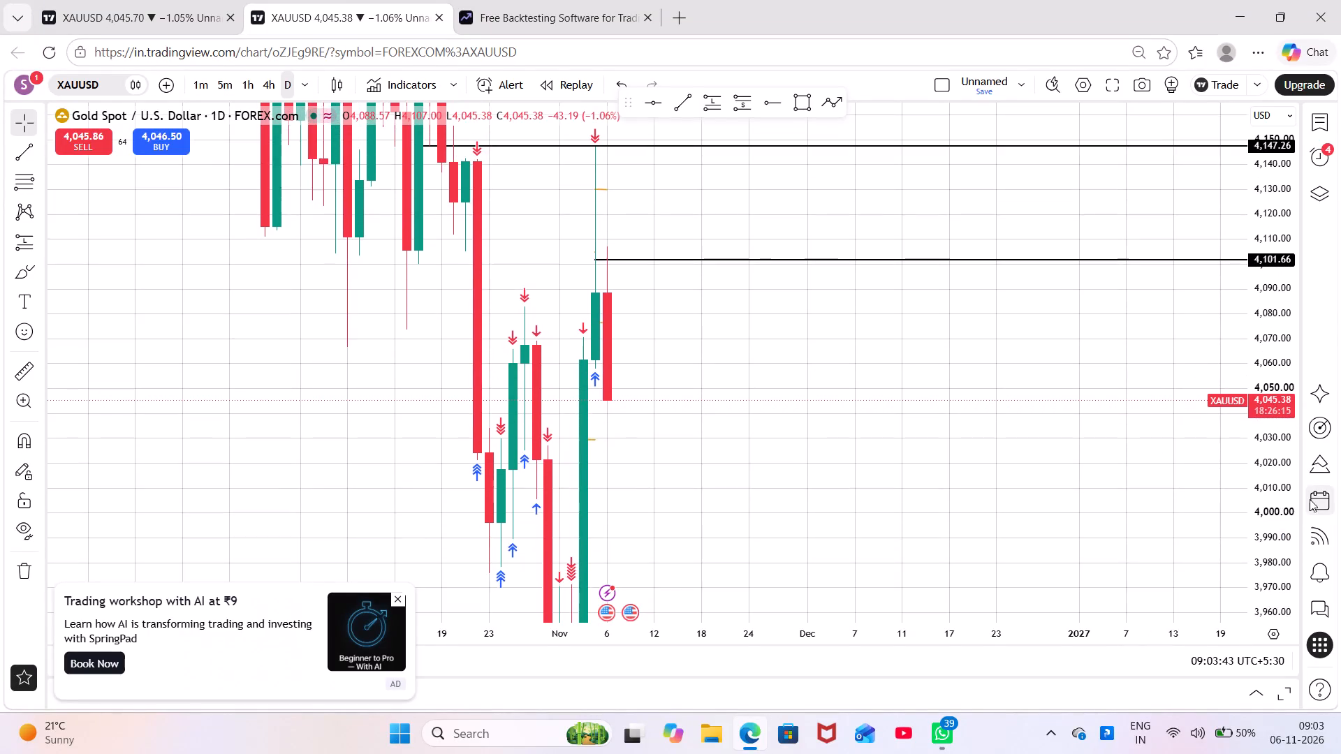
drag(1310, 499, 1312, 507)
scroll(1048, 478, up, 3)
drag(820, 477, 1192, 481)
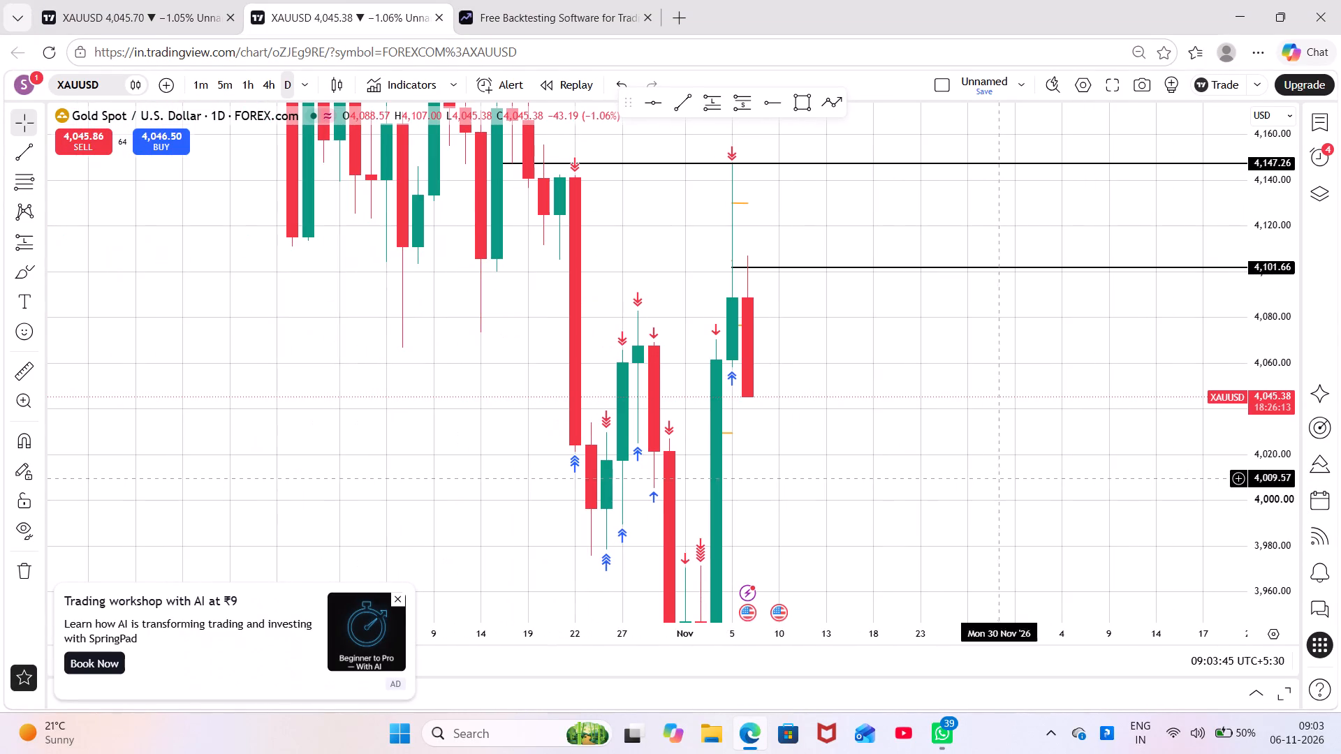
scroll(819, 458, up, 5)
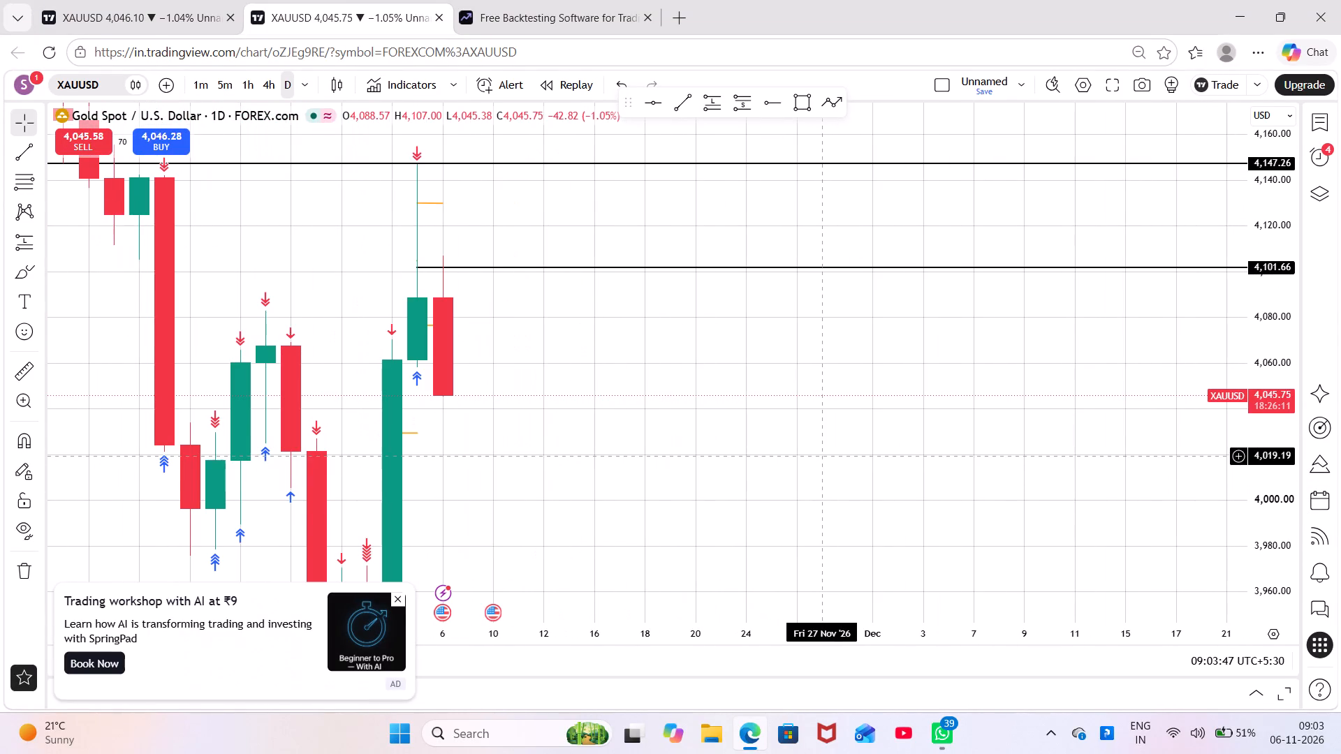
drag(819, 454, 1072, 522)
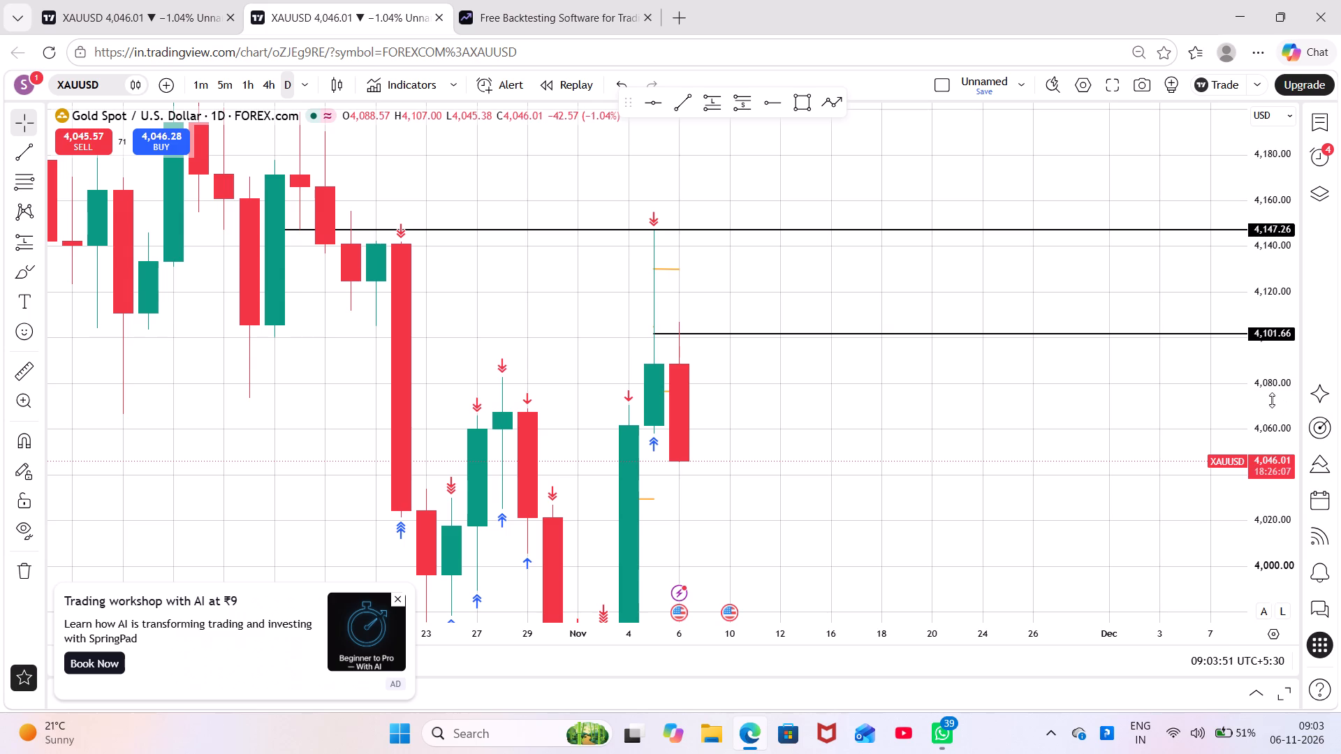
scroll(1272, 400, up, 15)
drag(928, 255, 1085, 492)
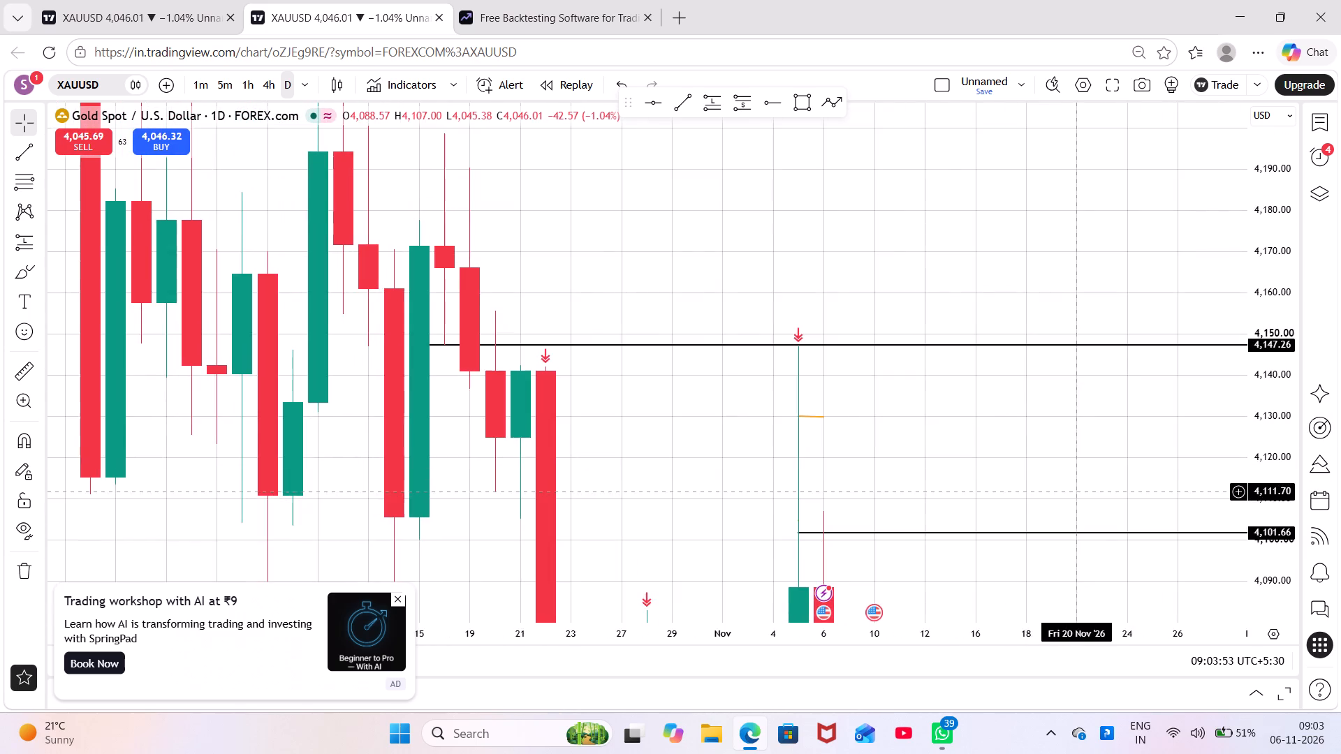
scroll(997, 475, up, 4)
drag(806, 497, 1014, 518)
scroll(1014, 518, up, 3)
drag(984, 512, 1141, 505)
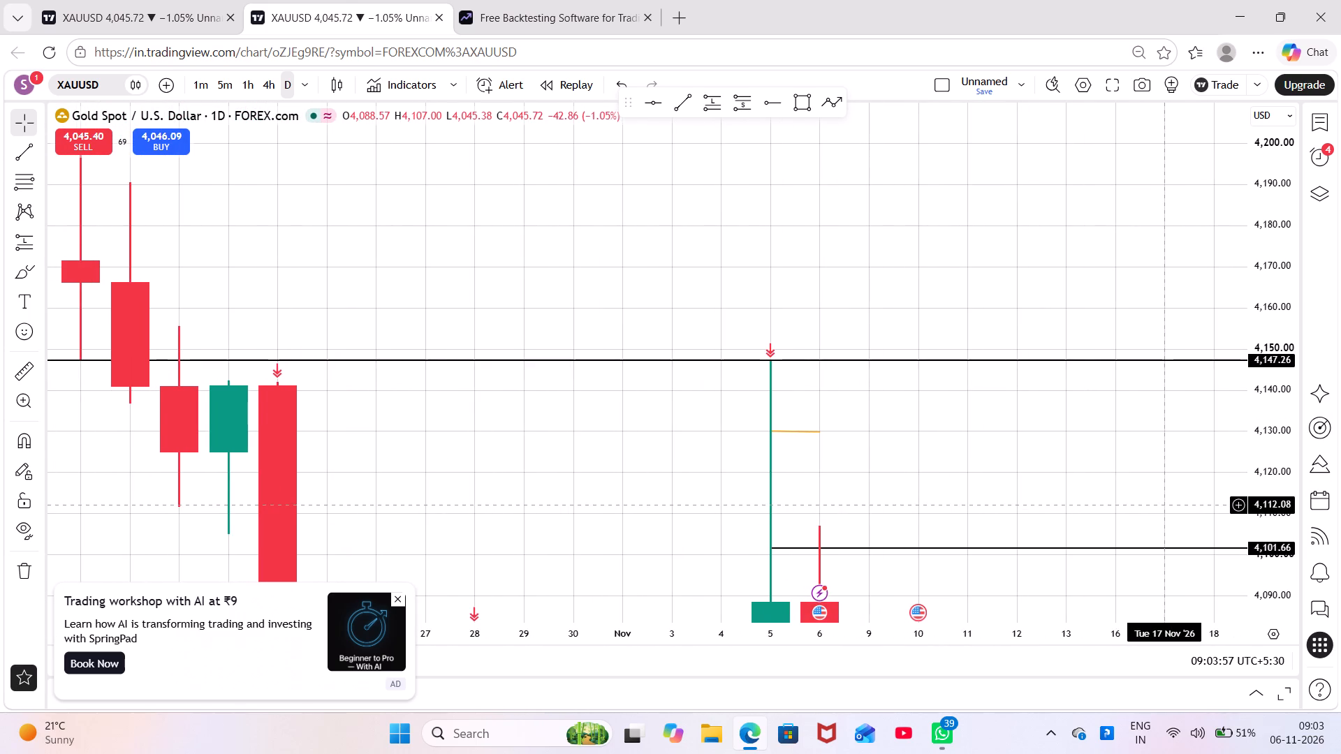
Examine the daily XAUUSD swings from late October to 6 November, down to the shaded zone near 3,870 and back up to 4,101.66.
scroll(1141, 505, down, 6)
drag(1196, 452, 942, 269)
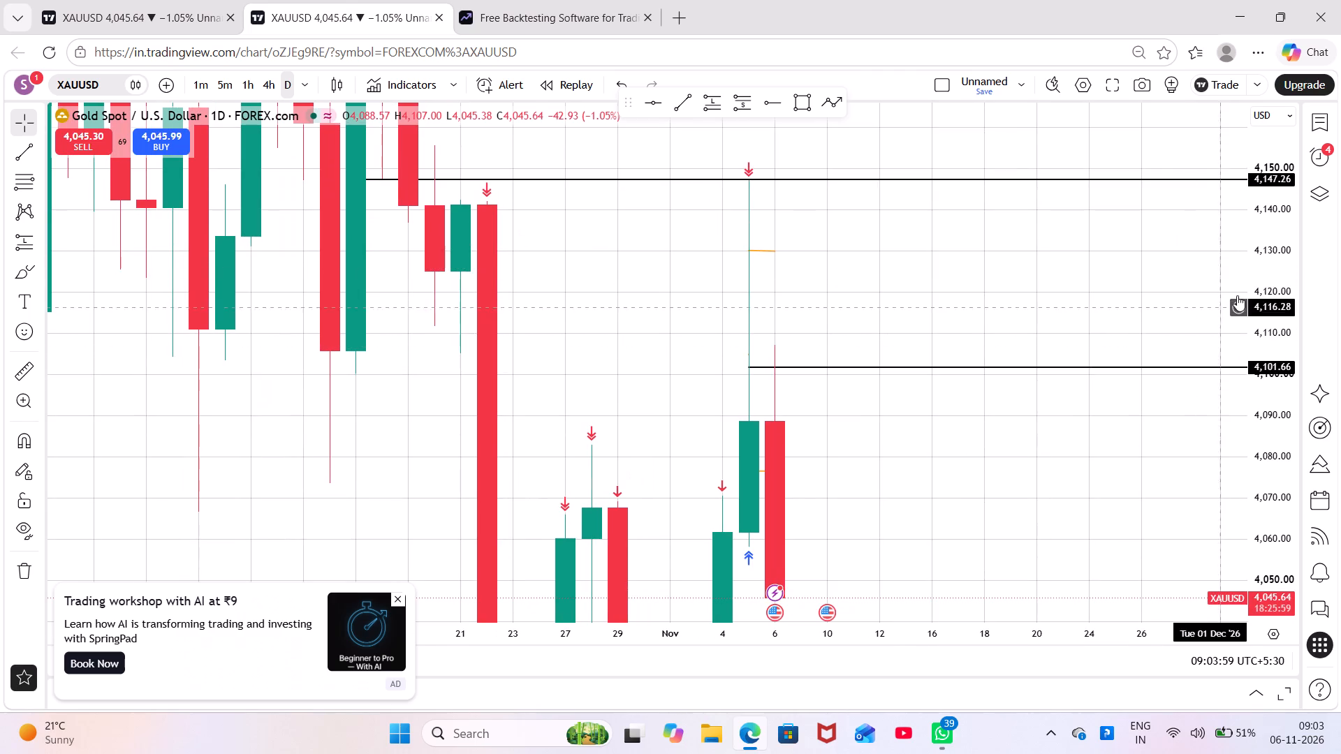
drag(1263, 255, 1328, 528)
drag(1040, 651, 1043, 510)
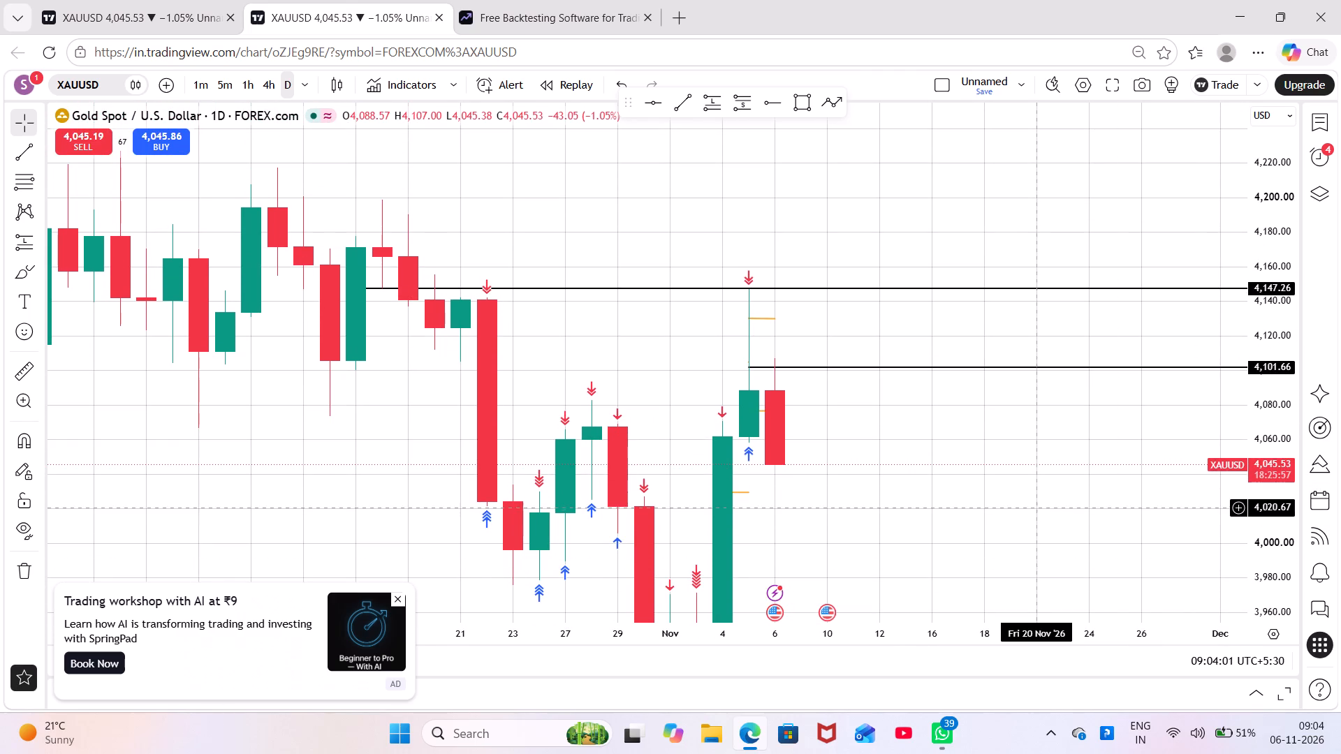
drag(1042, 508, 1060, 423)
scroll(1060, 423, down, 2)
drag(1038, 519, 997, 402)
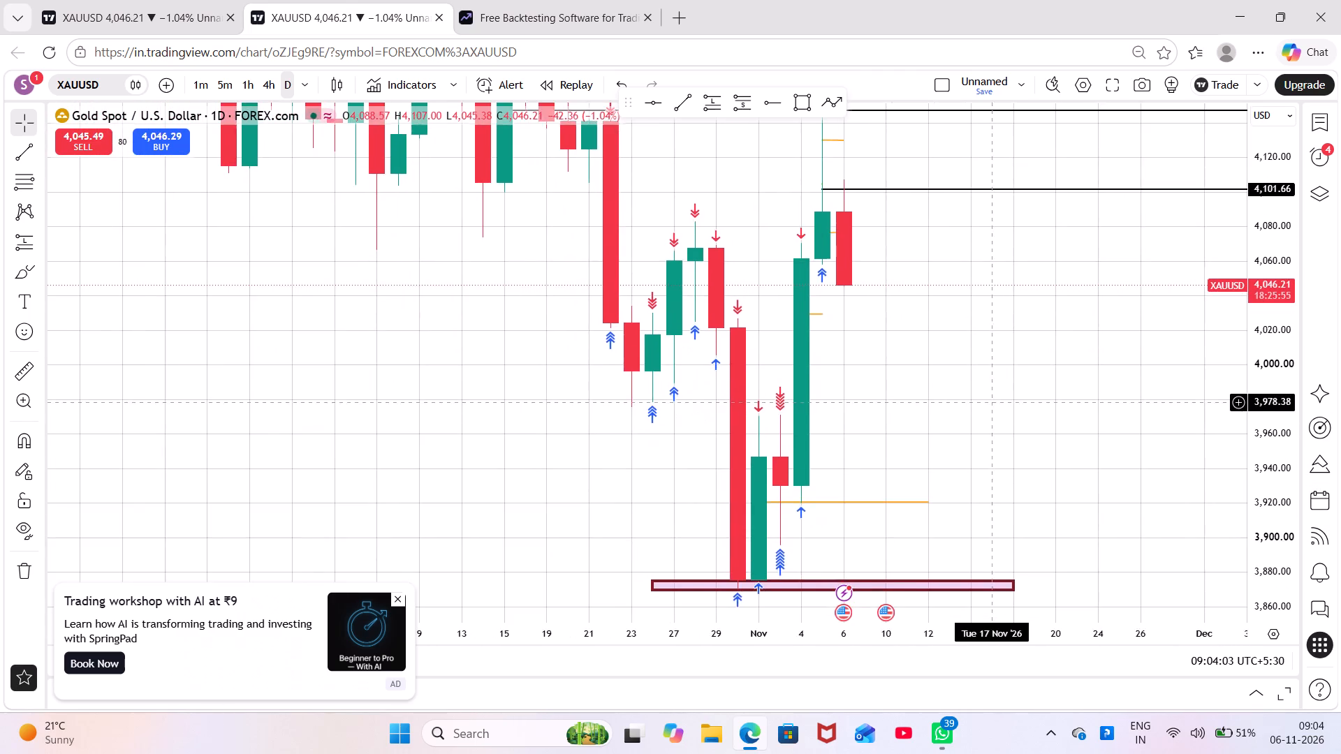
drag(997, 402, 852, 449)
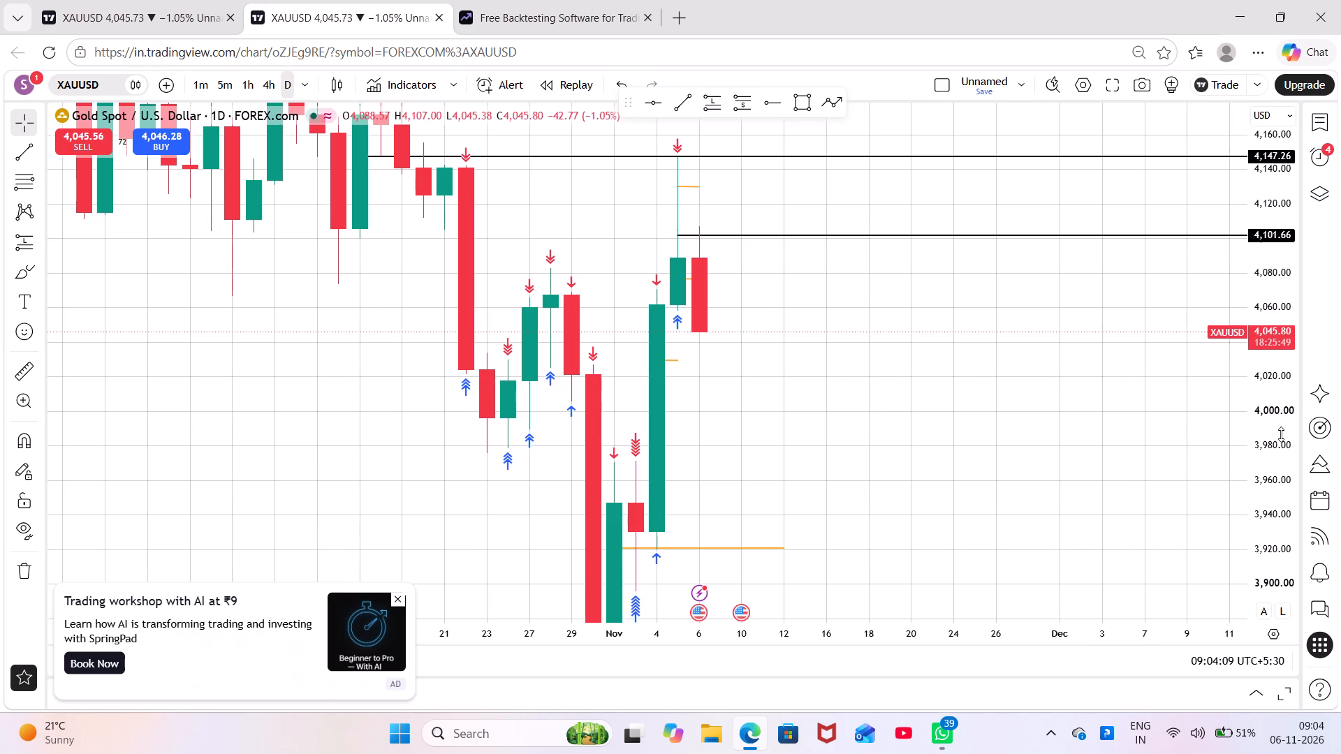
scroll(1280, 434, up, 10)
drag(1168, 460, 1202, 566)
scroll(1192, 564, up, 6)
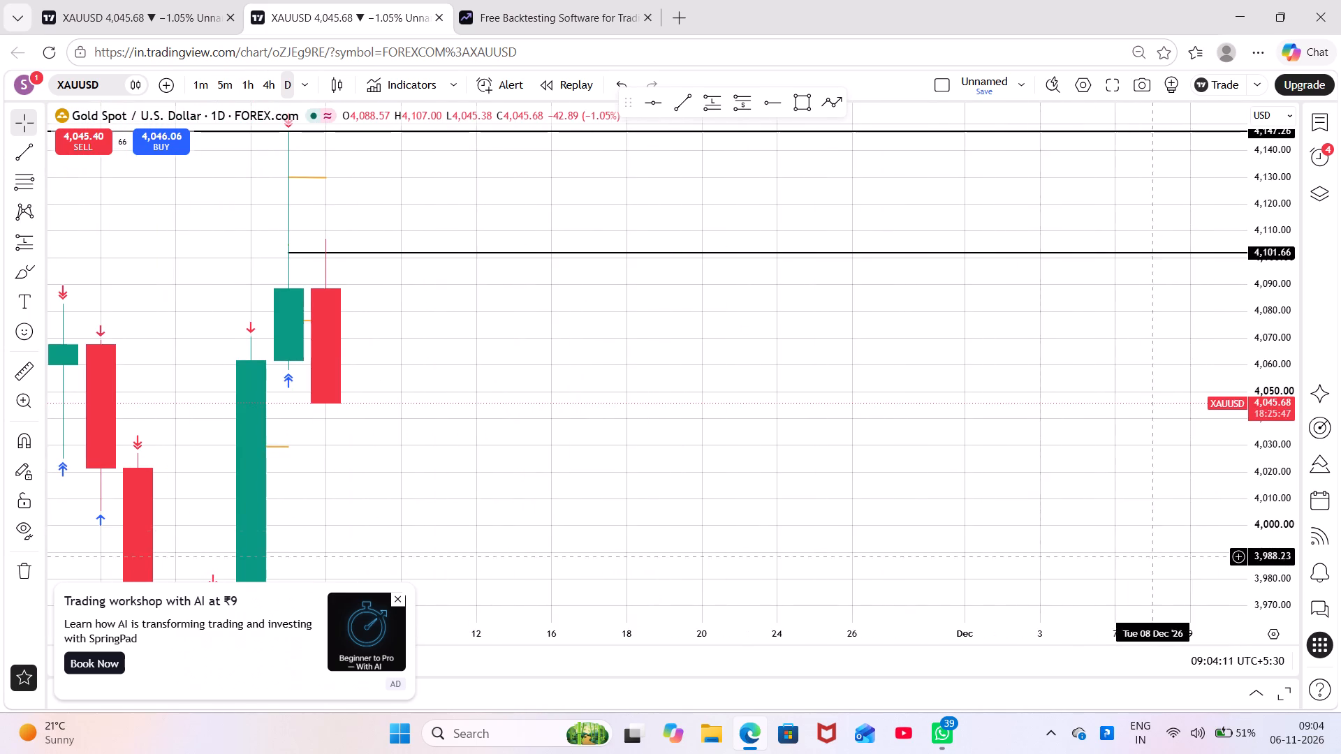
drag(841, 535, 1024, 523)
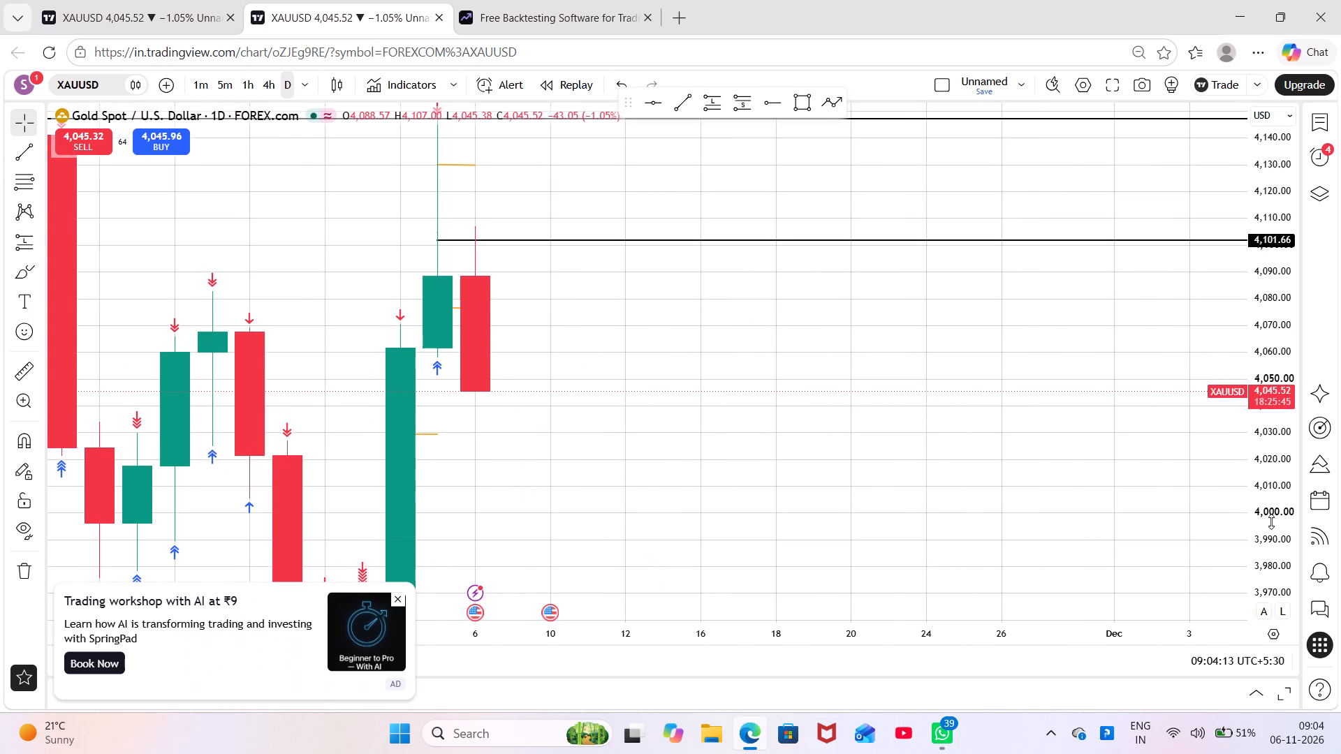
scroll(1271, 522, up, 4)
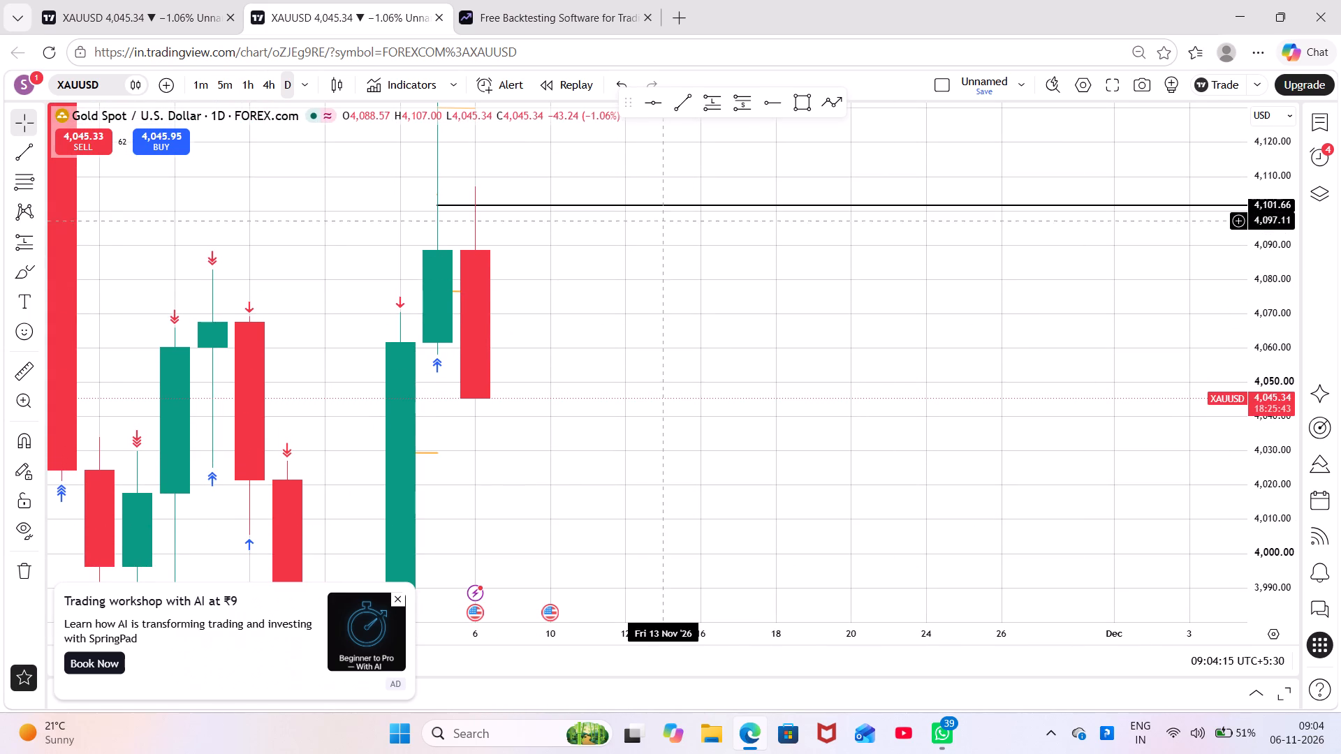
Delete the black horizontal line at 4,101.66 from the daily XAUUSD chart.
click(687, 205)
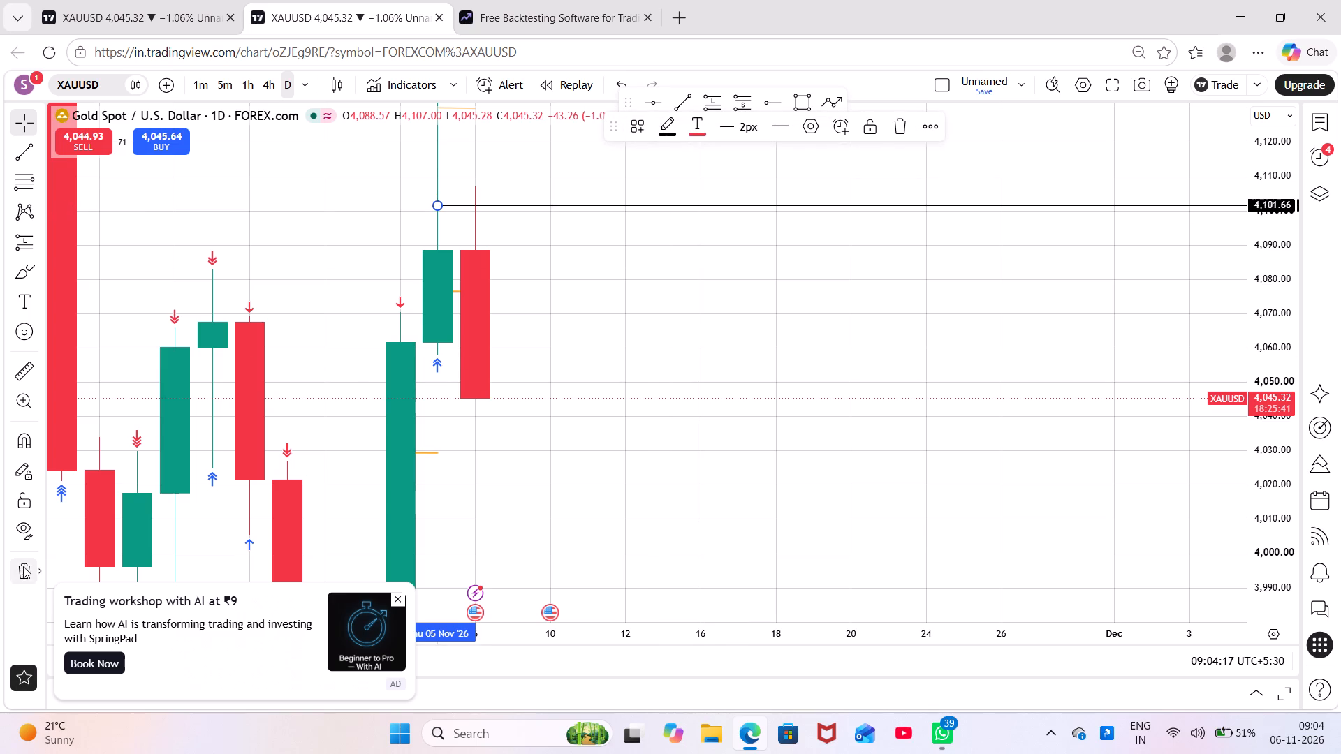
click(24, 563)
click(88, 568)
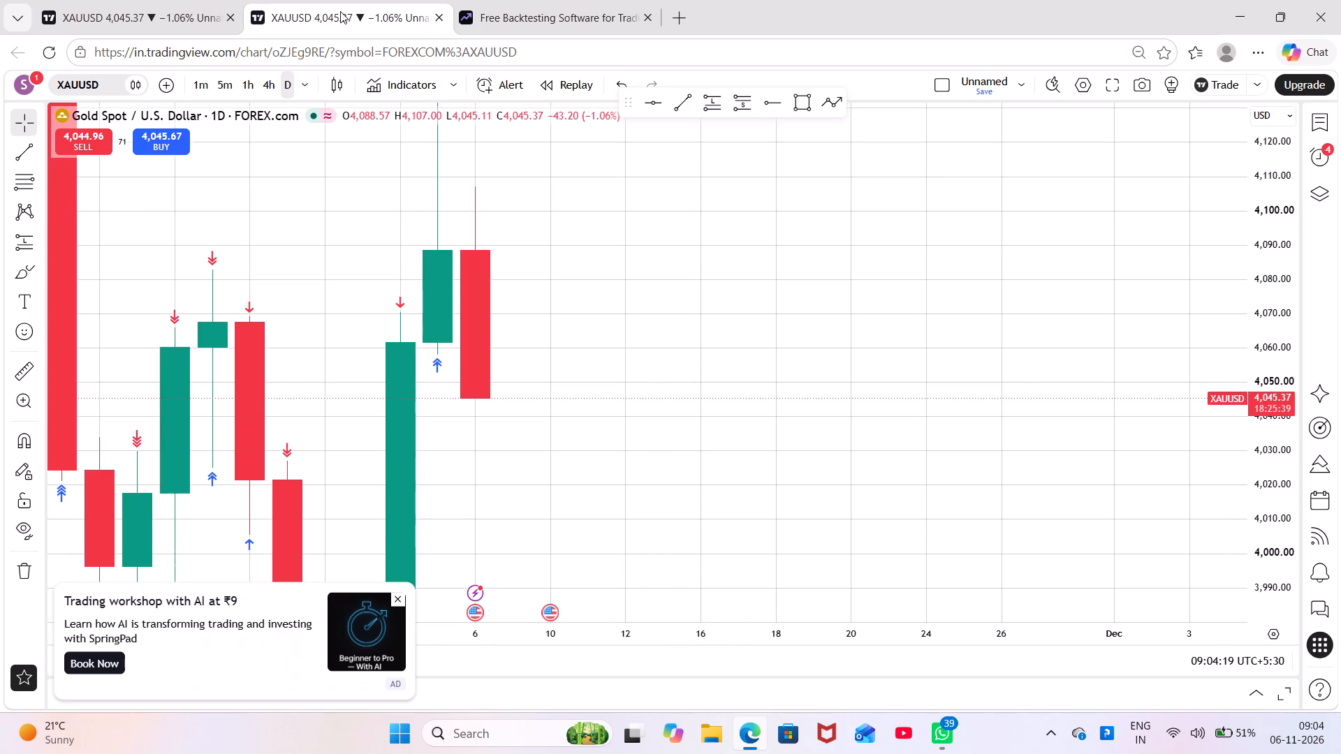
Switch to the StrategyTune backtest and show the 1-minute Gold chart full screen at the latest candles around 07:28.
click(514, 6)
scroll(775, 414, down, 2)
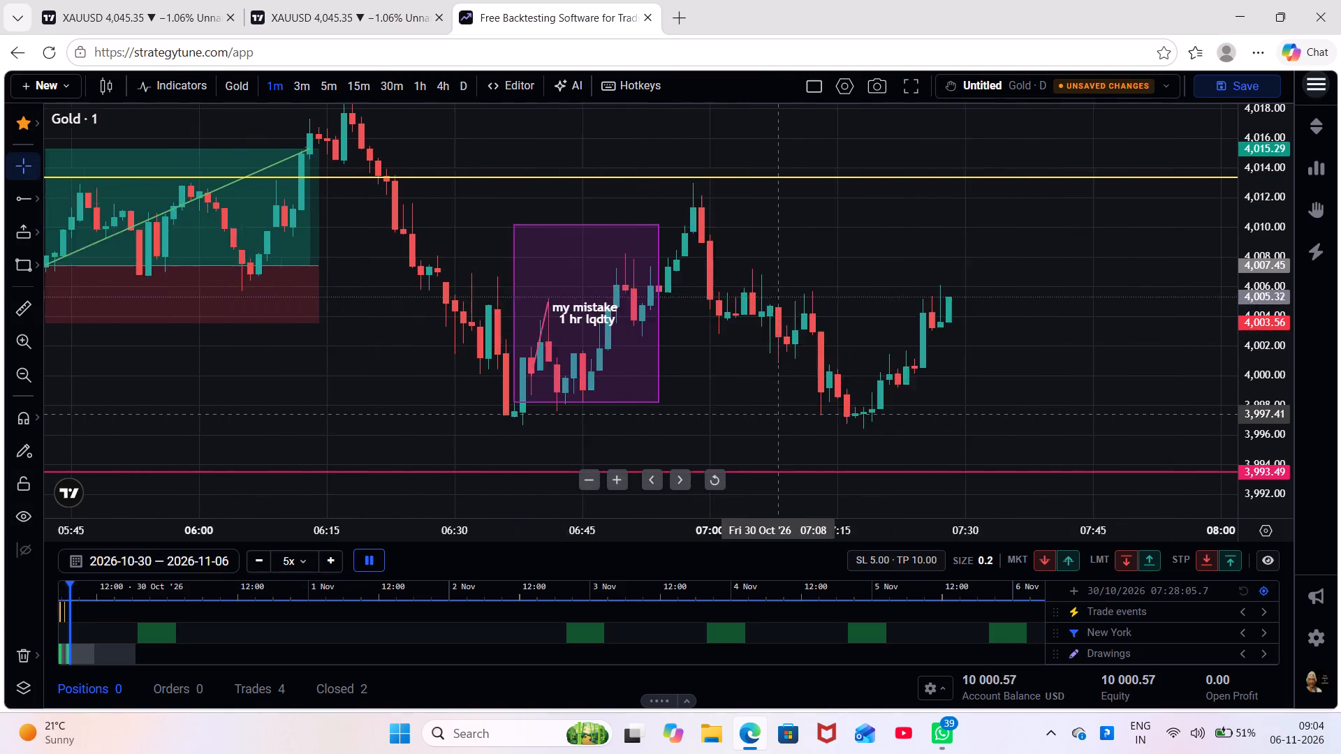
scroll(775, 414, down, 1)
drag(1002, 372, 932, 413)
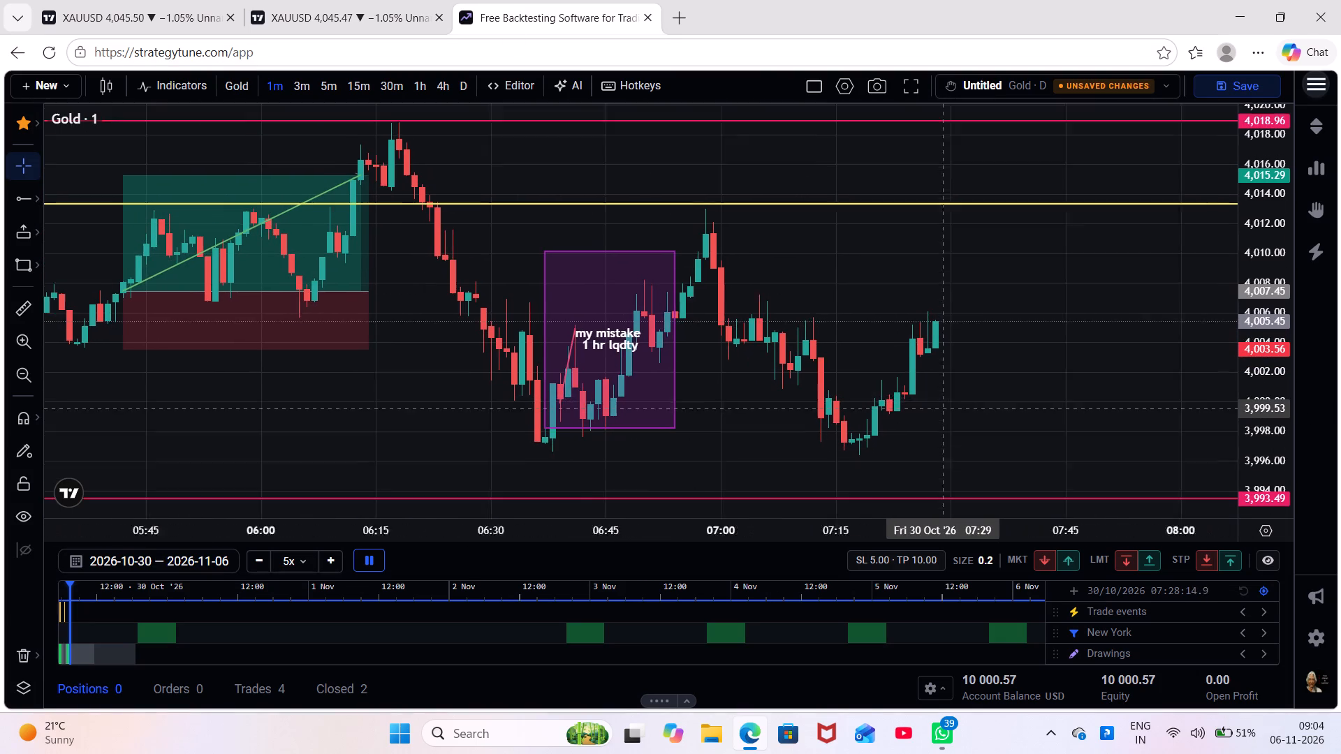
drag(932, 413, 921, 415)
drag(964, 404, 900, 415)
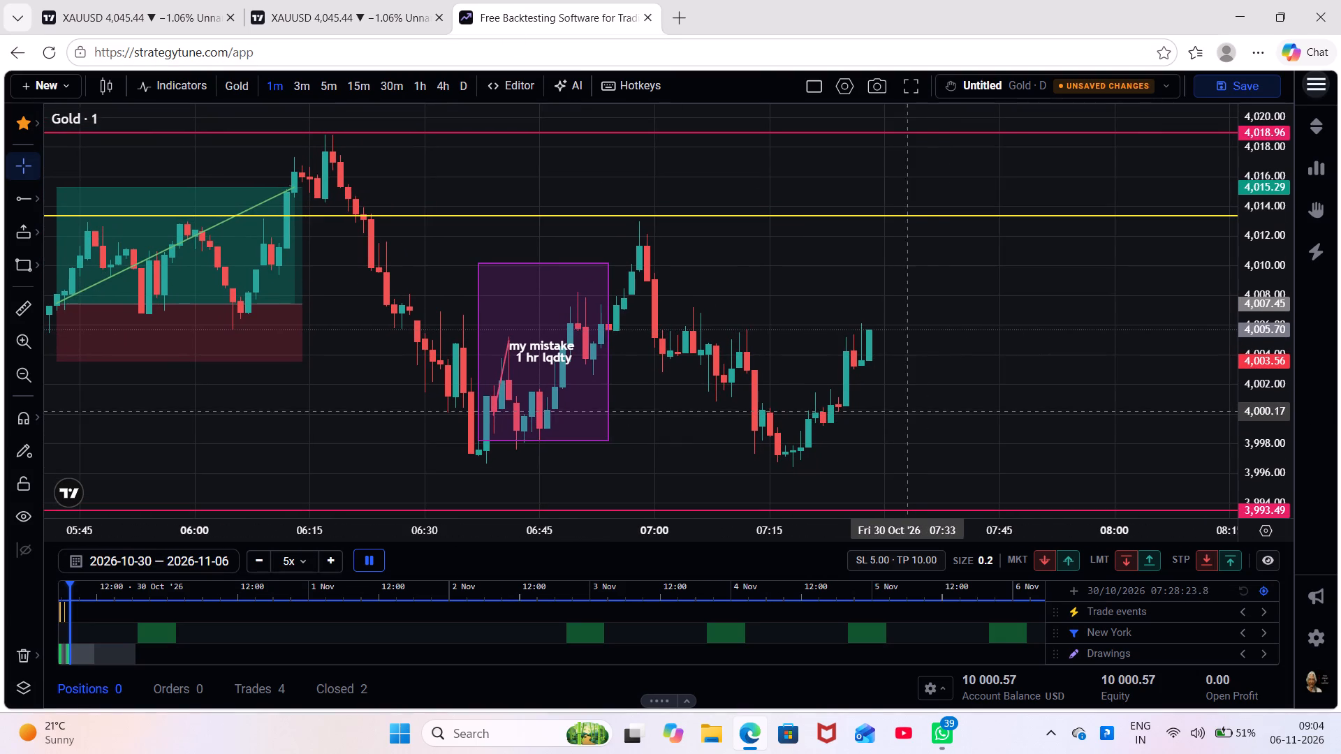
drag(942, 404, 859, 379)
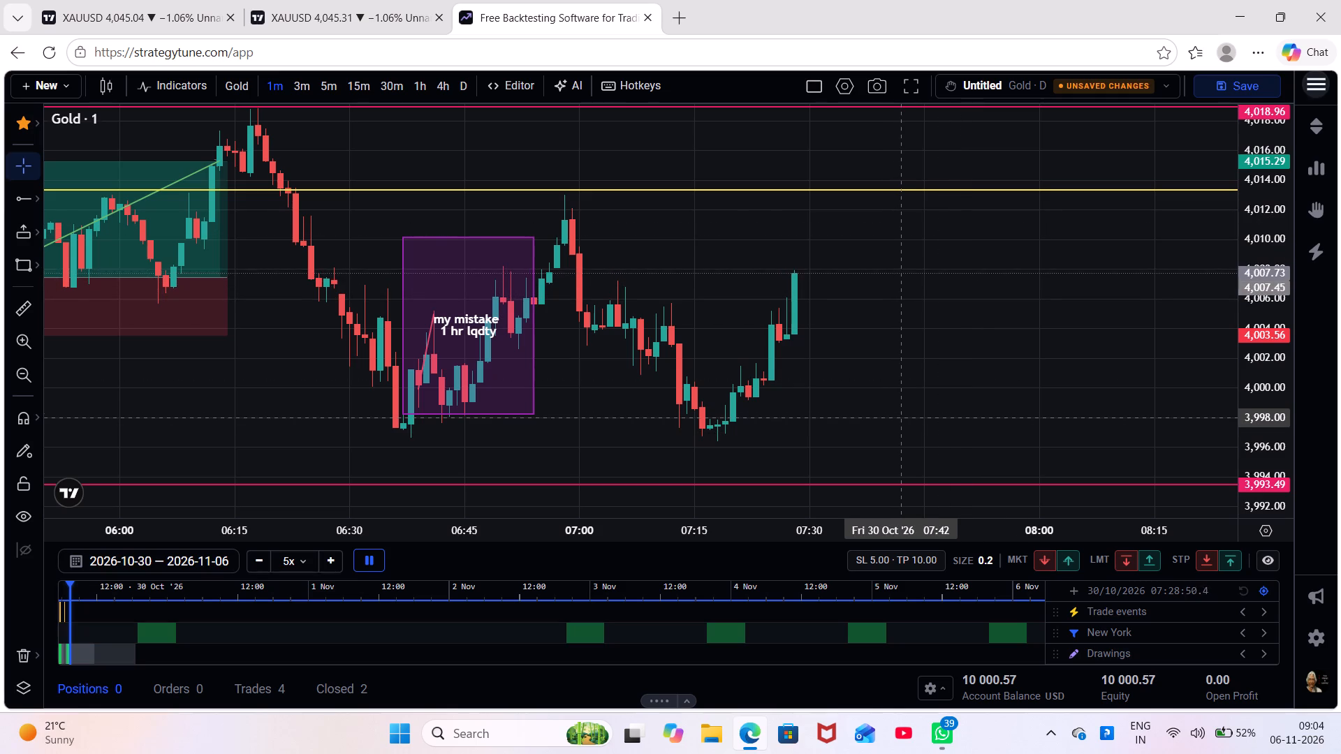
click(904, 87)
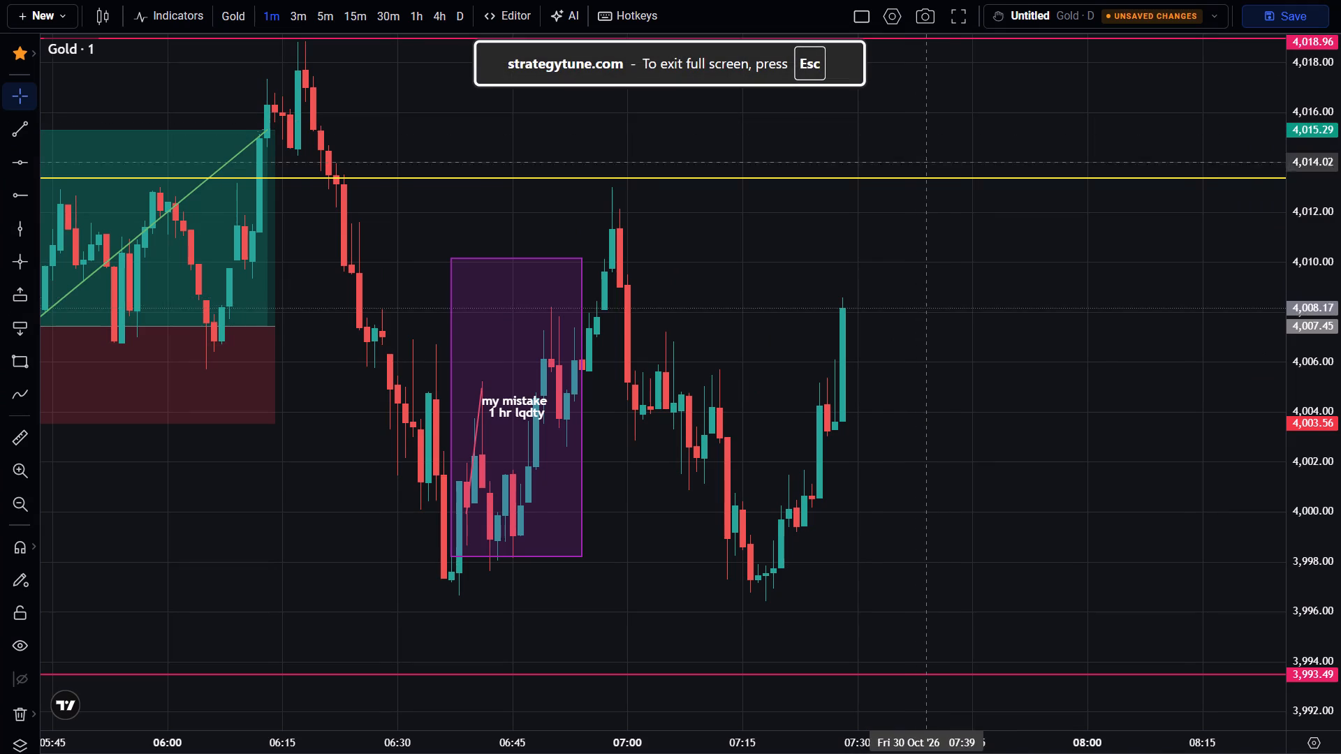
scroll(953, 363, up, 2)
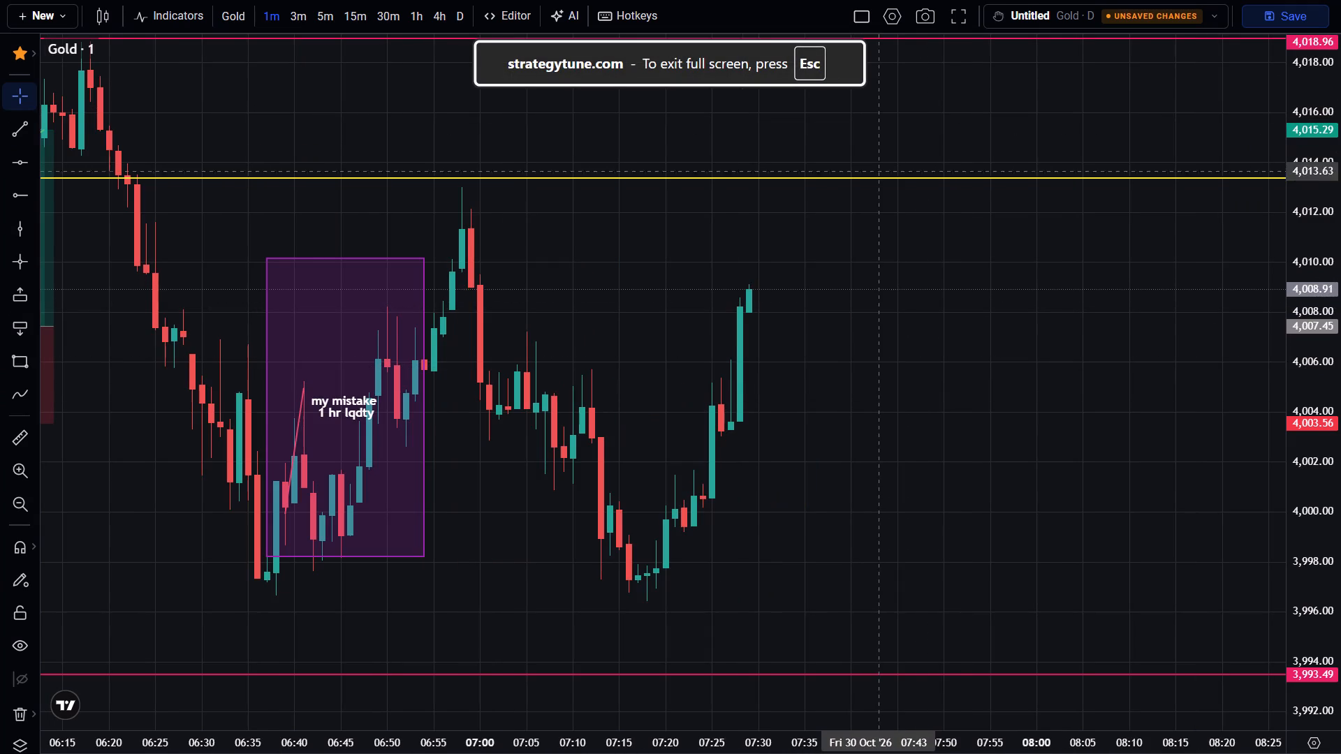
Change the Gold chart to the 1-hour timeframe and delete the short yellow line at about 4,013.35 on 30 October.
click(417, 13)
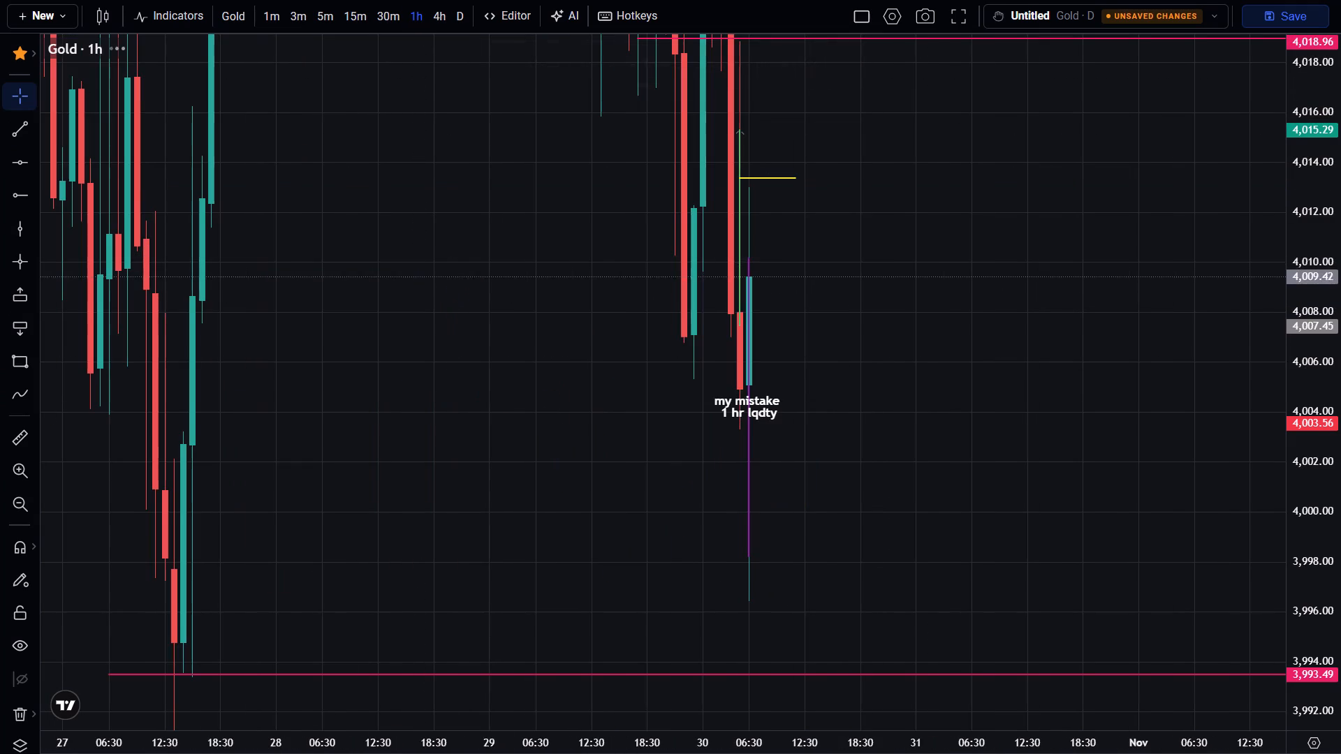
drag(1329, 209, 1340, 436)
scroll(1009, 429, up, 2)
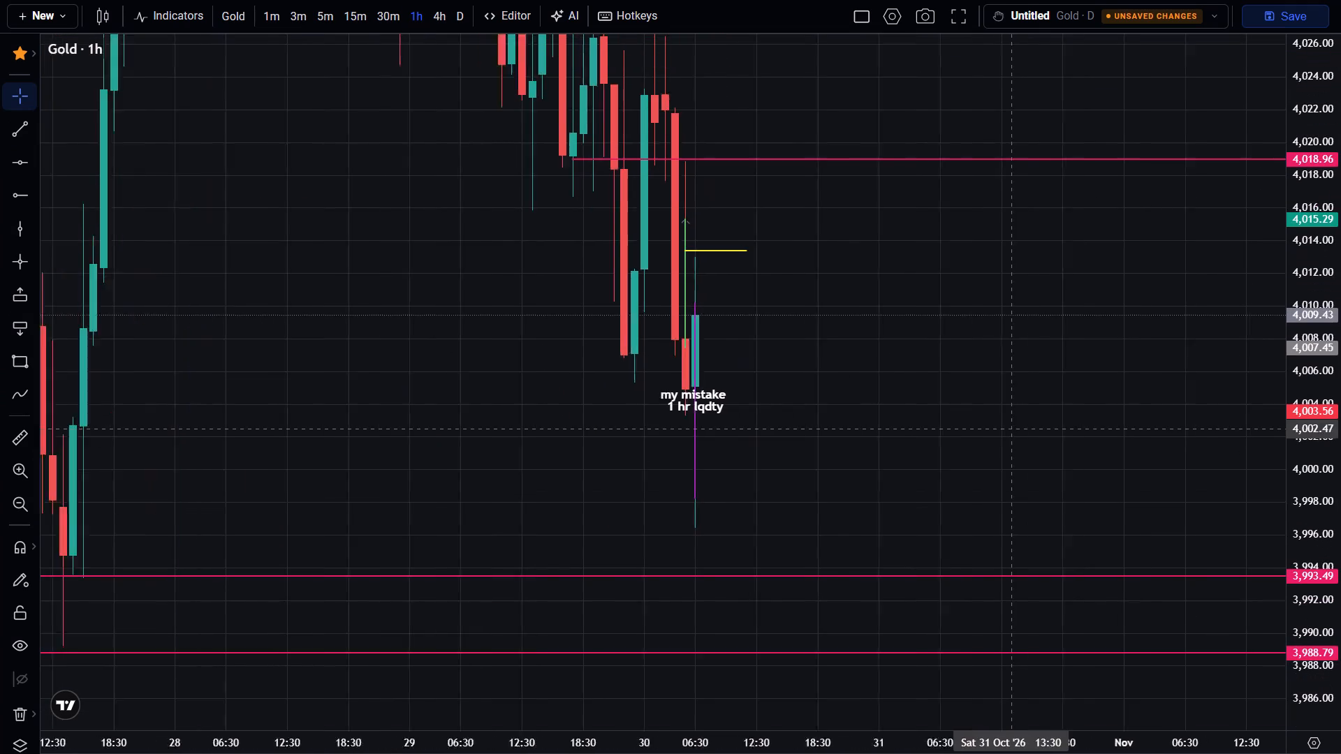
scroll(1009, 428, up, 4)
drag(820, 420, 985, 457)
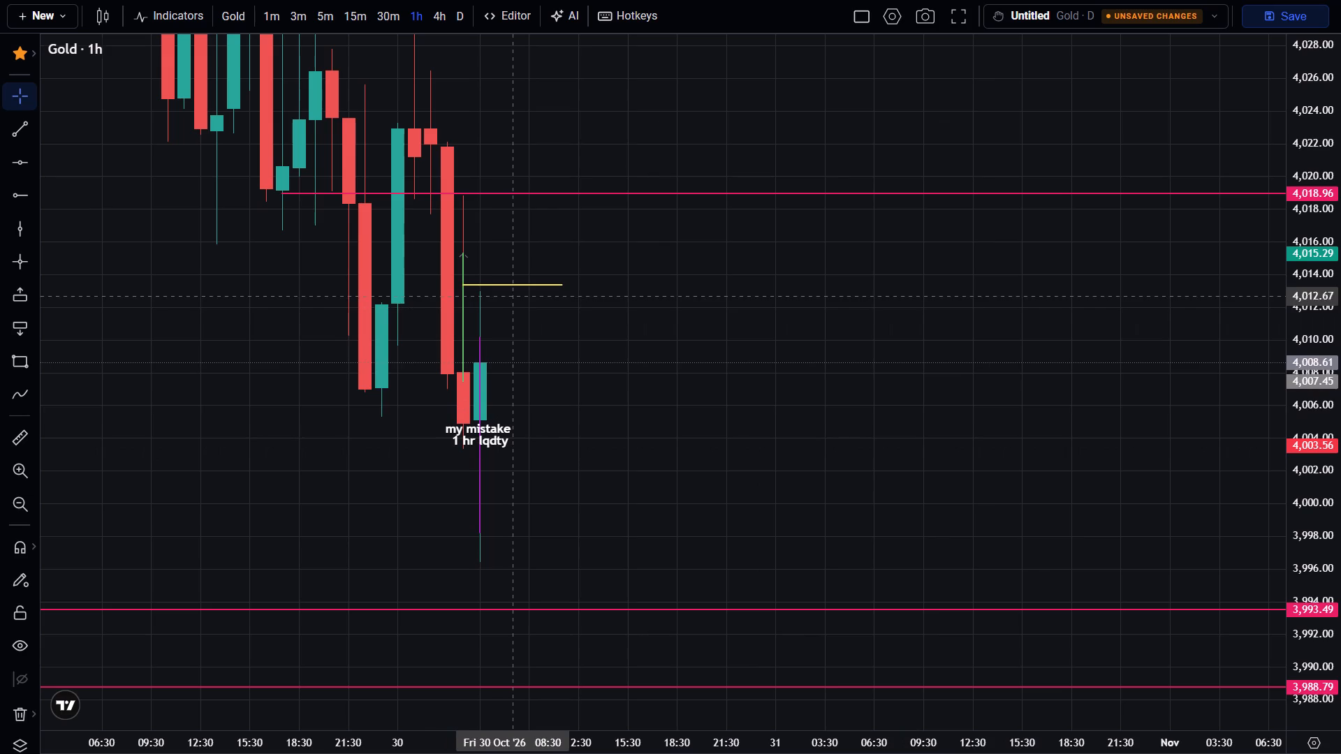
click(515, 288)
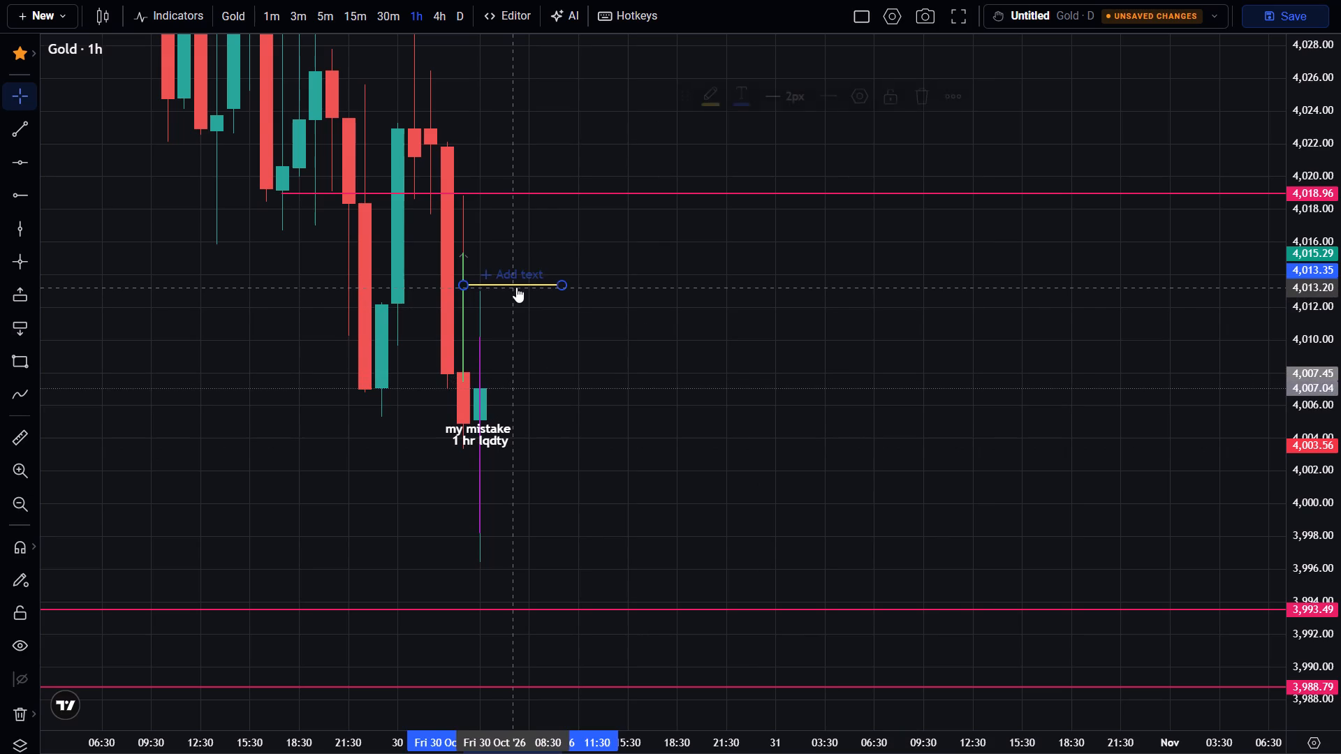
click(930, 103)
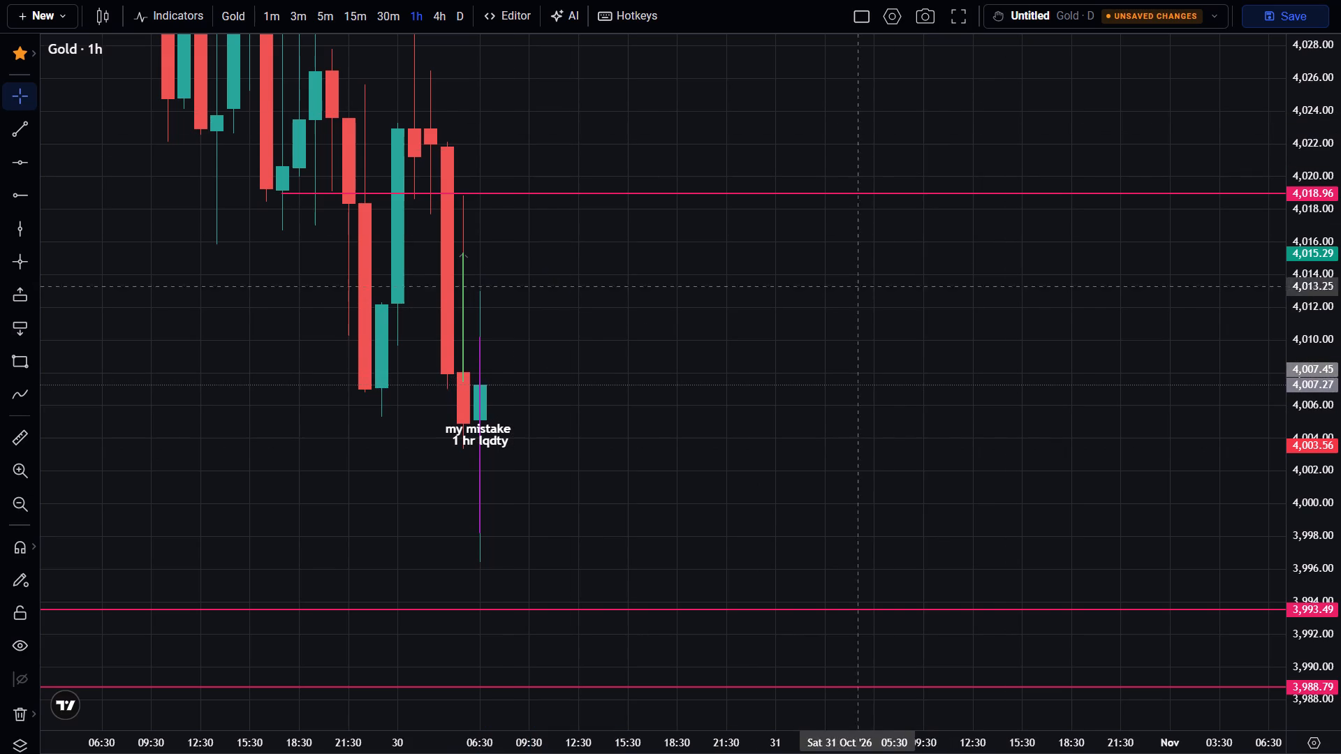
Draw a nearly level yellow trend line at about 4,013 from 04:30 to 11:30 on 30 October, levelling its later end.
drag(813, 361, 1200, 250)
scroll(1194, 249, down, 5)
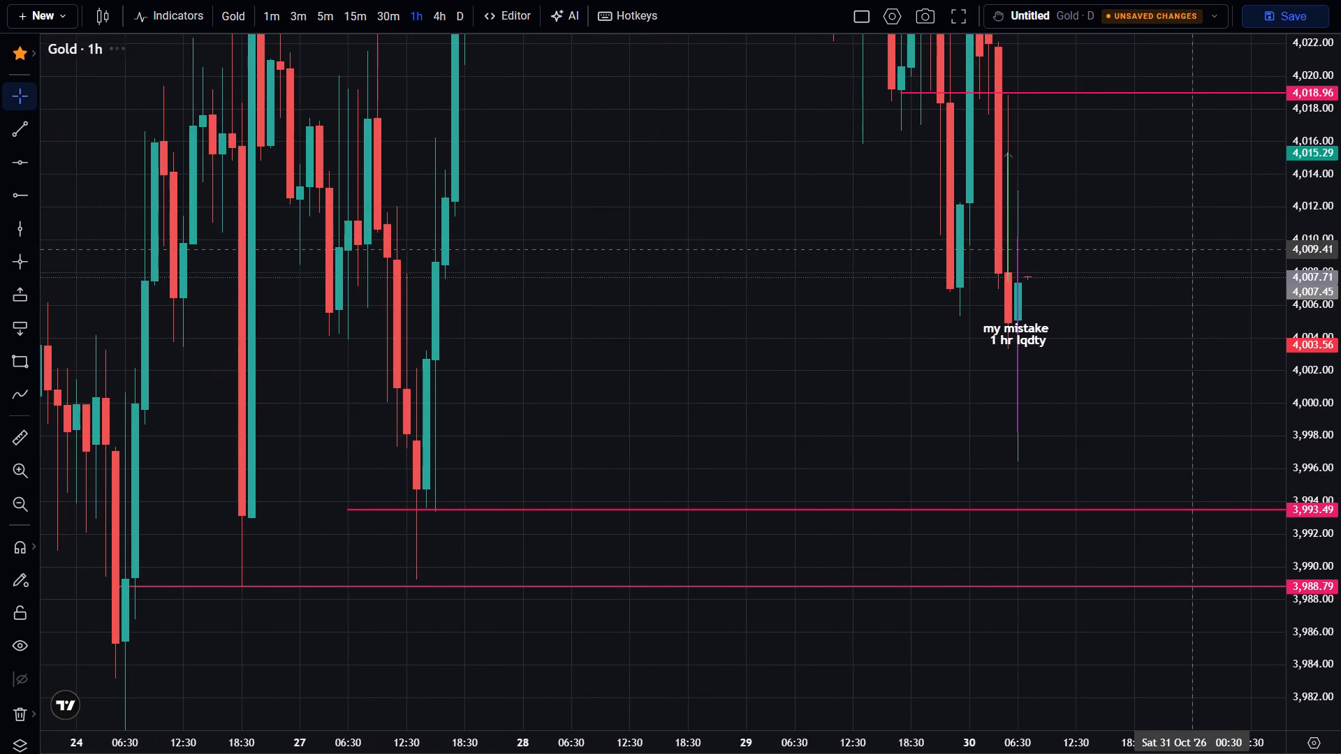
scroll(1192, 249, up, 2)
drag(1183, 250, 1113, 283)
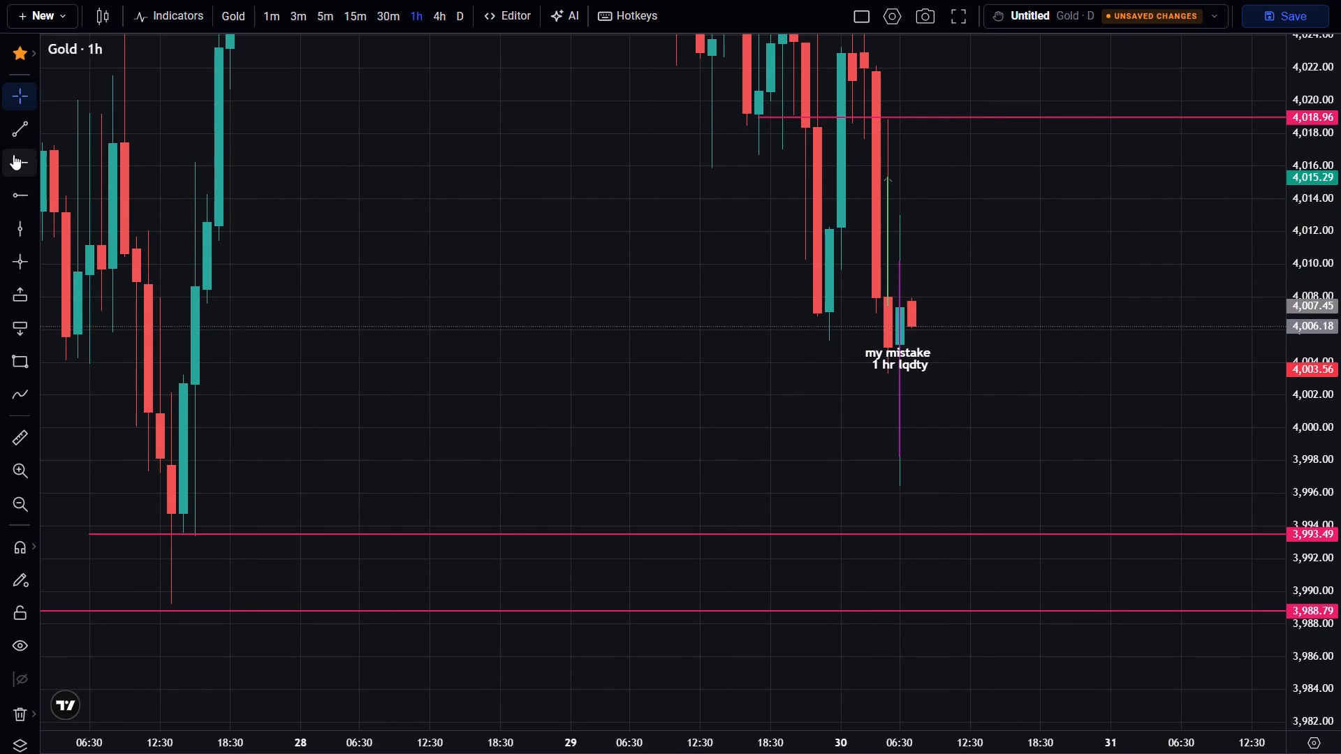
click(21, 124)
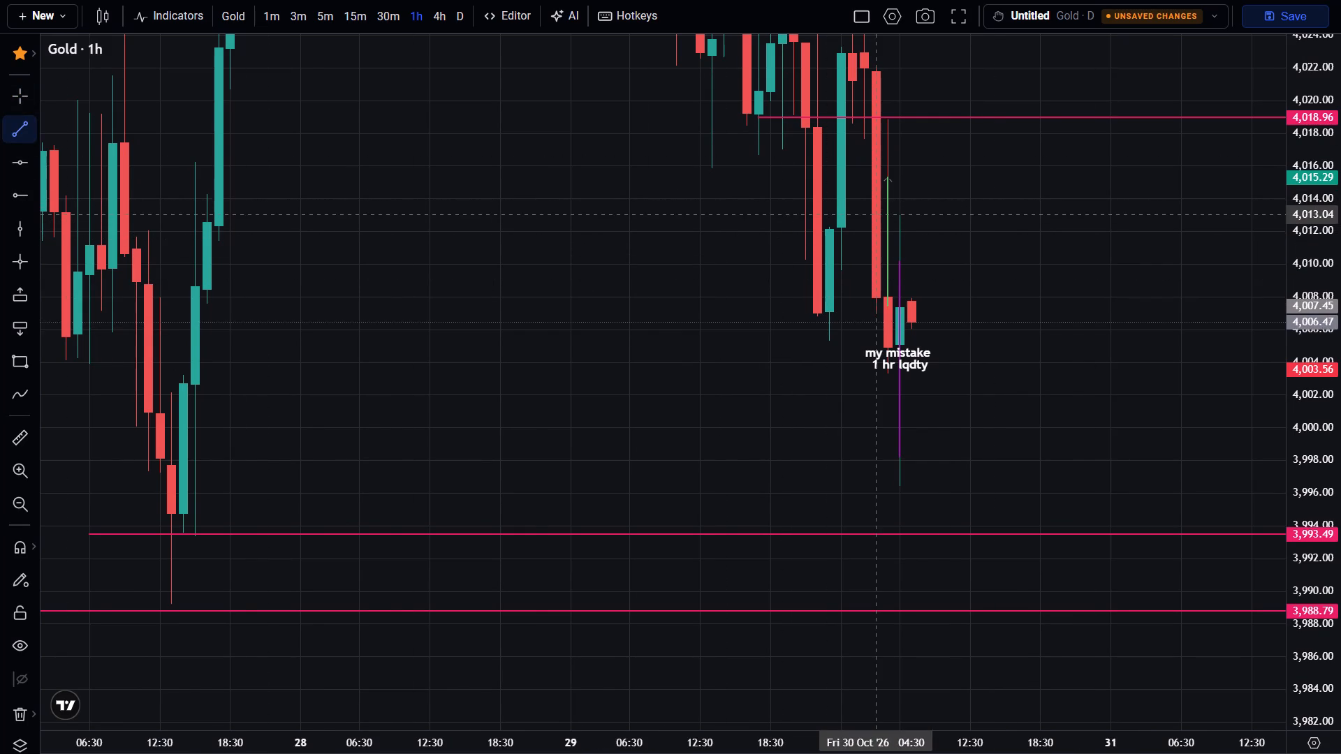
click(876, 214)
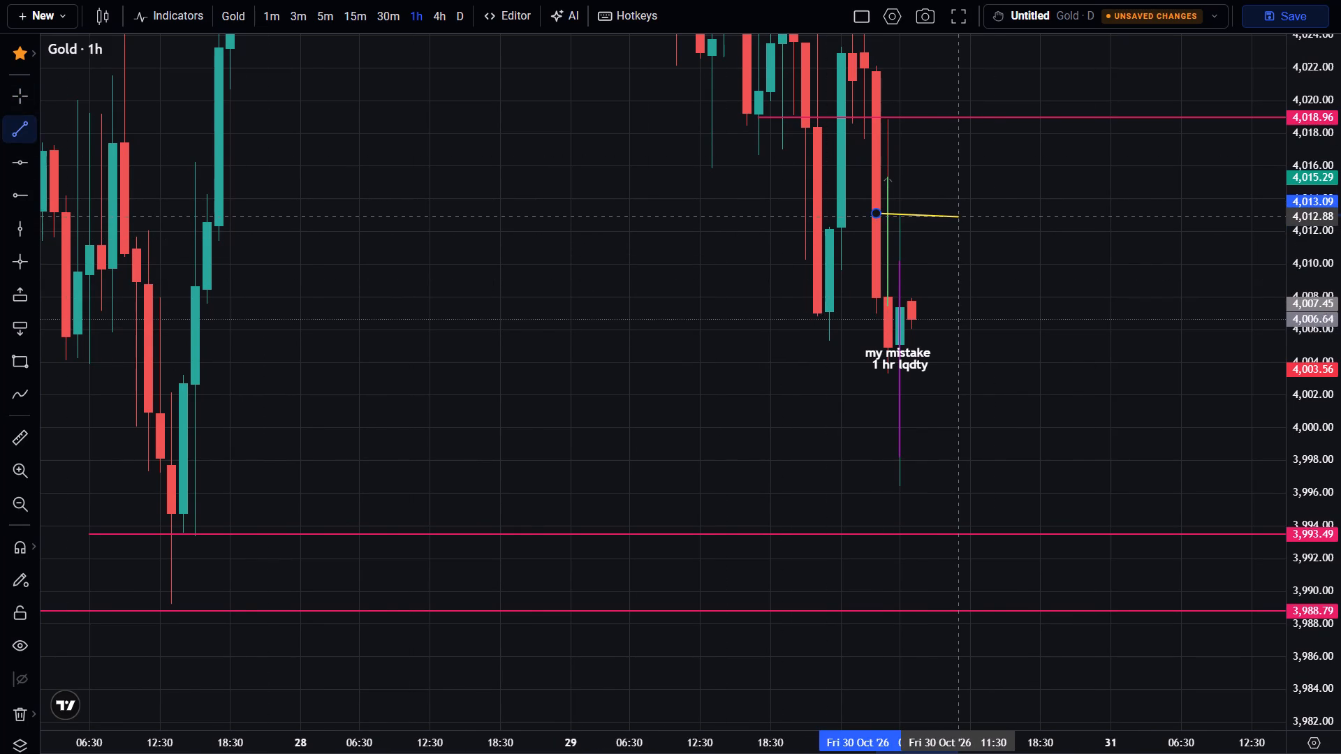
click(954, 216)
click(1014, 281)
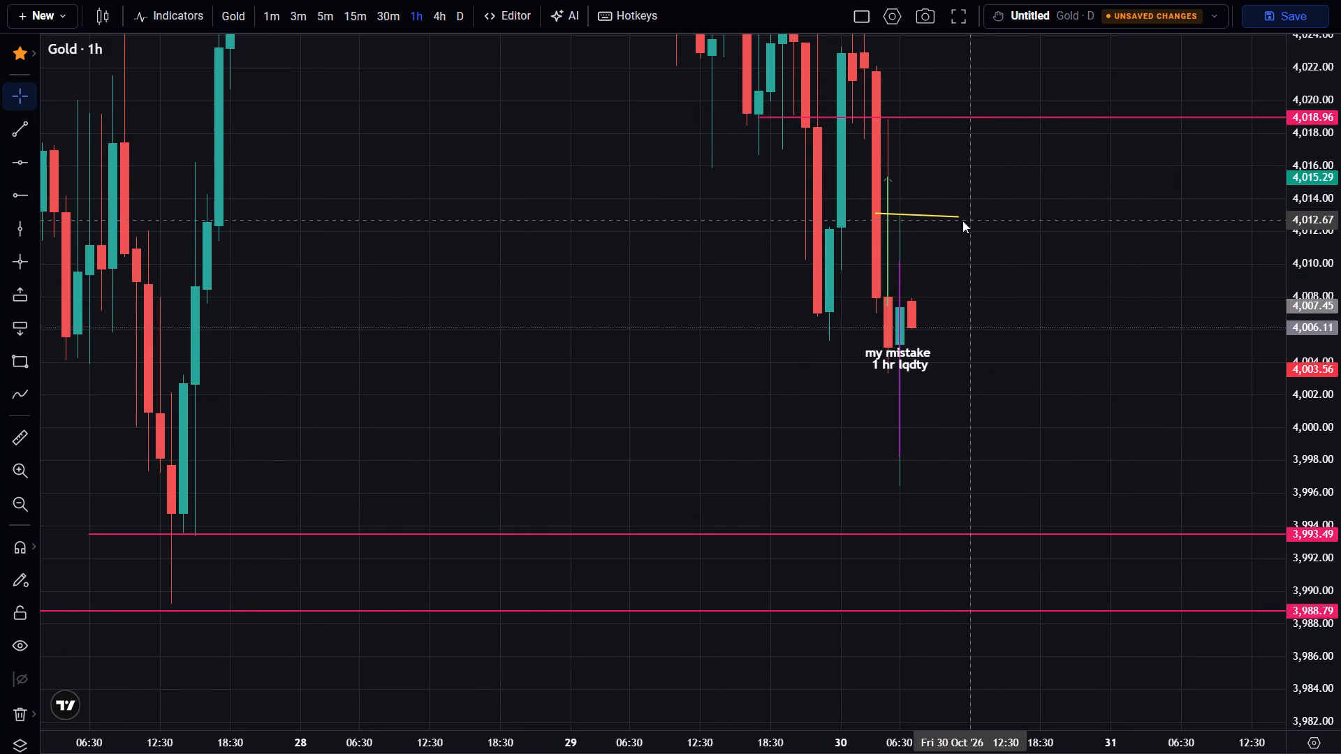
click(958, 223)
click(958, 214)
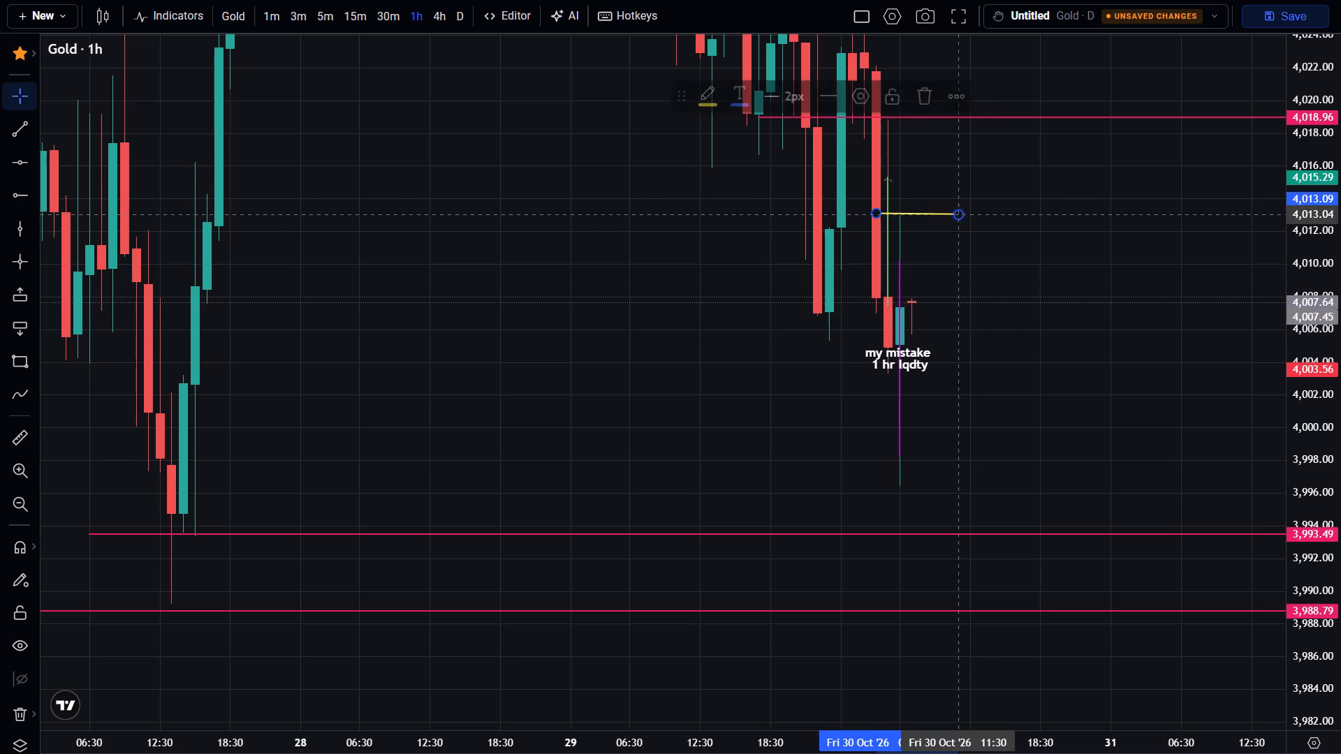
click(962, 281)
Examine the 30 October 1-hour Gold candles against the 4,018.96, 3,993.49 and 3,988.79 lines and the purple zone below.
scroll(1035, 418, up, 4)
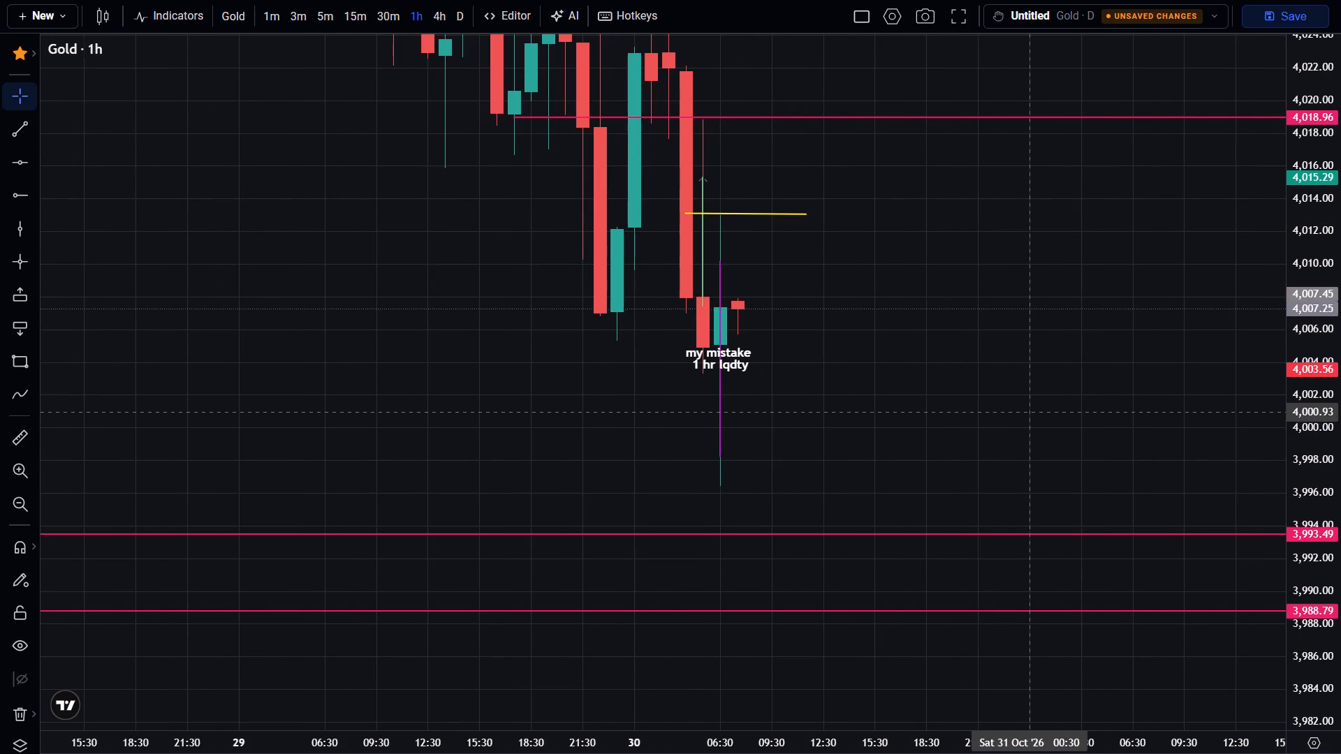
scroll(1327, 460, up, 4)
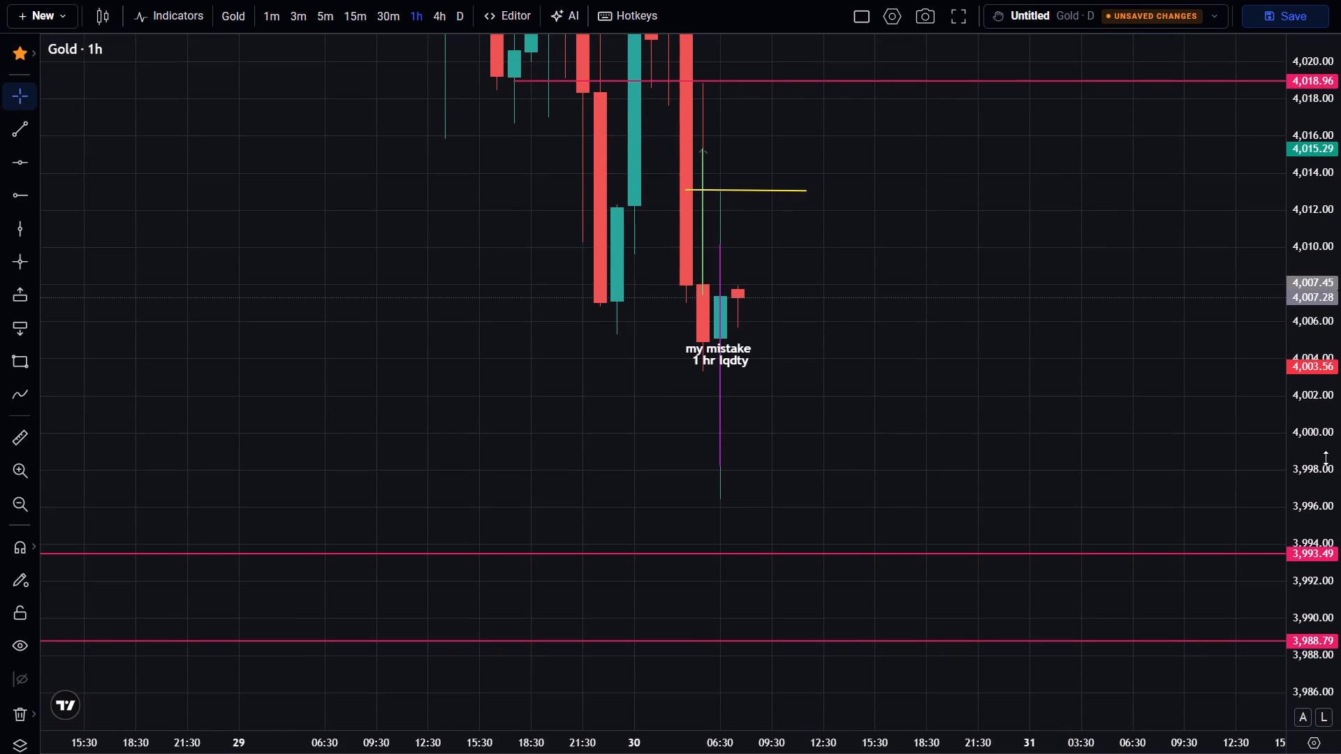
scroll(1325, 458, up, 1)
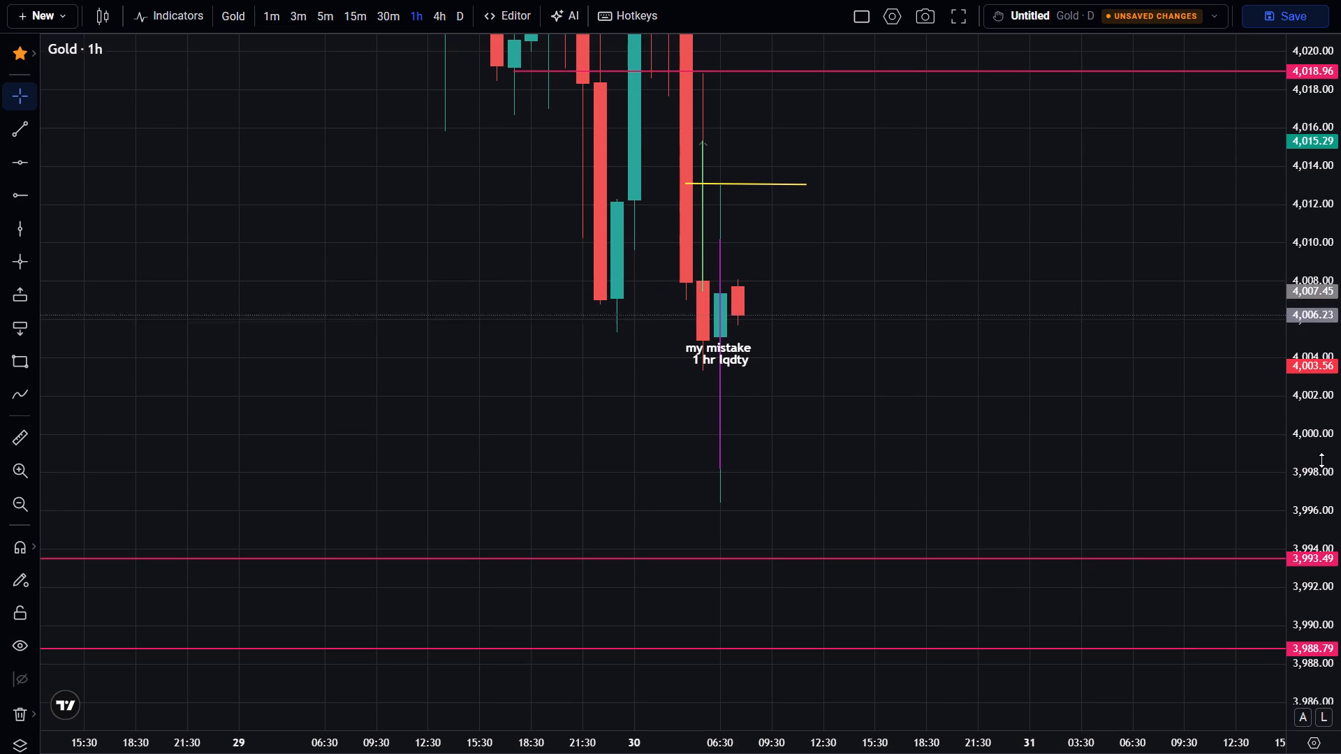
scroll(1321, 461, down, 5)
scroll(1153, 531, down, 4)
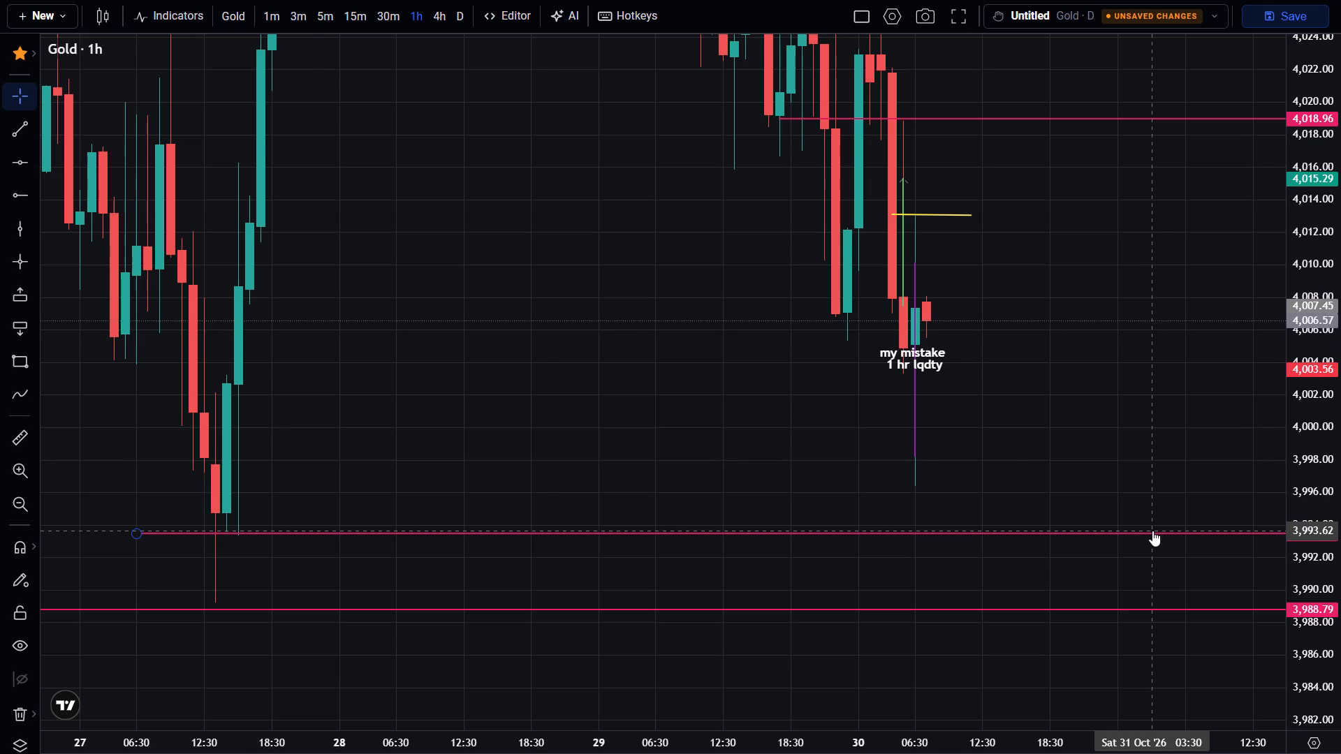
scroll(1152, 531, down, 3)
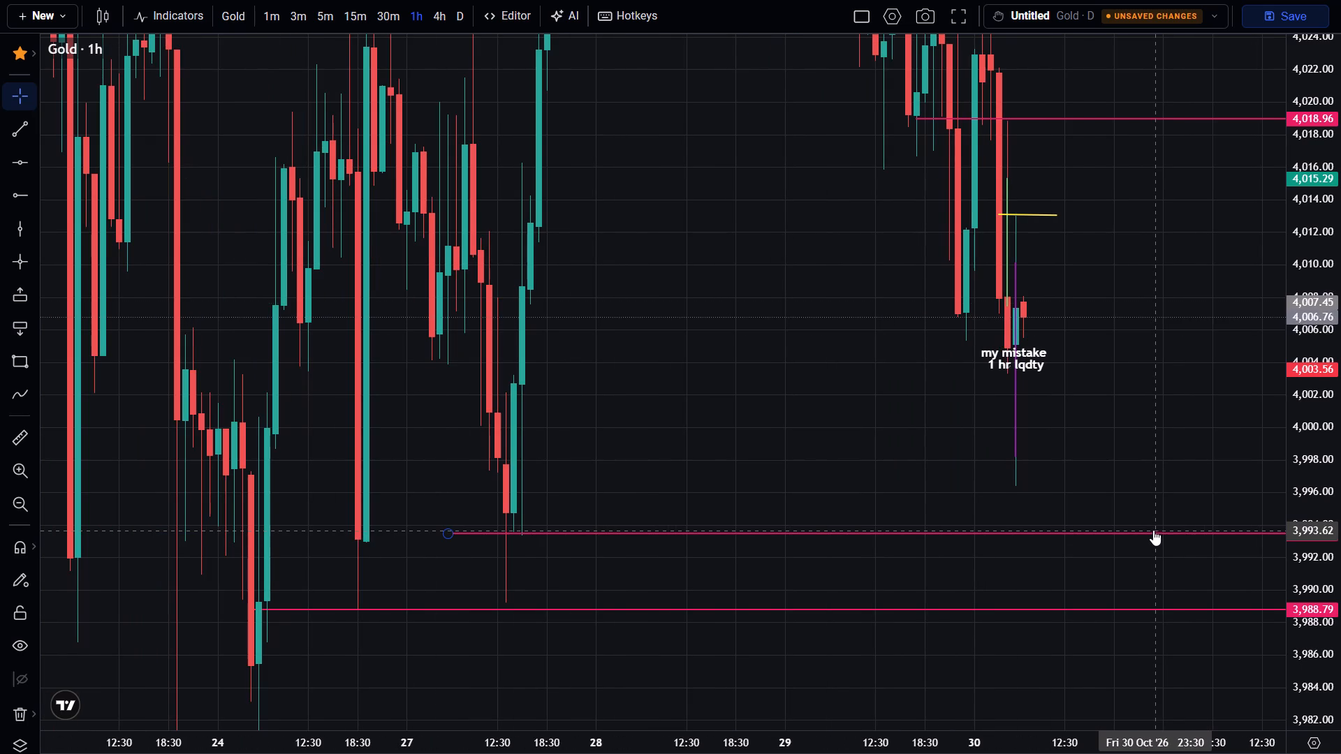
drag(1146, 495, 1127, 322)
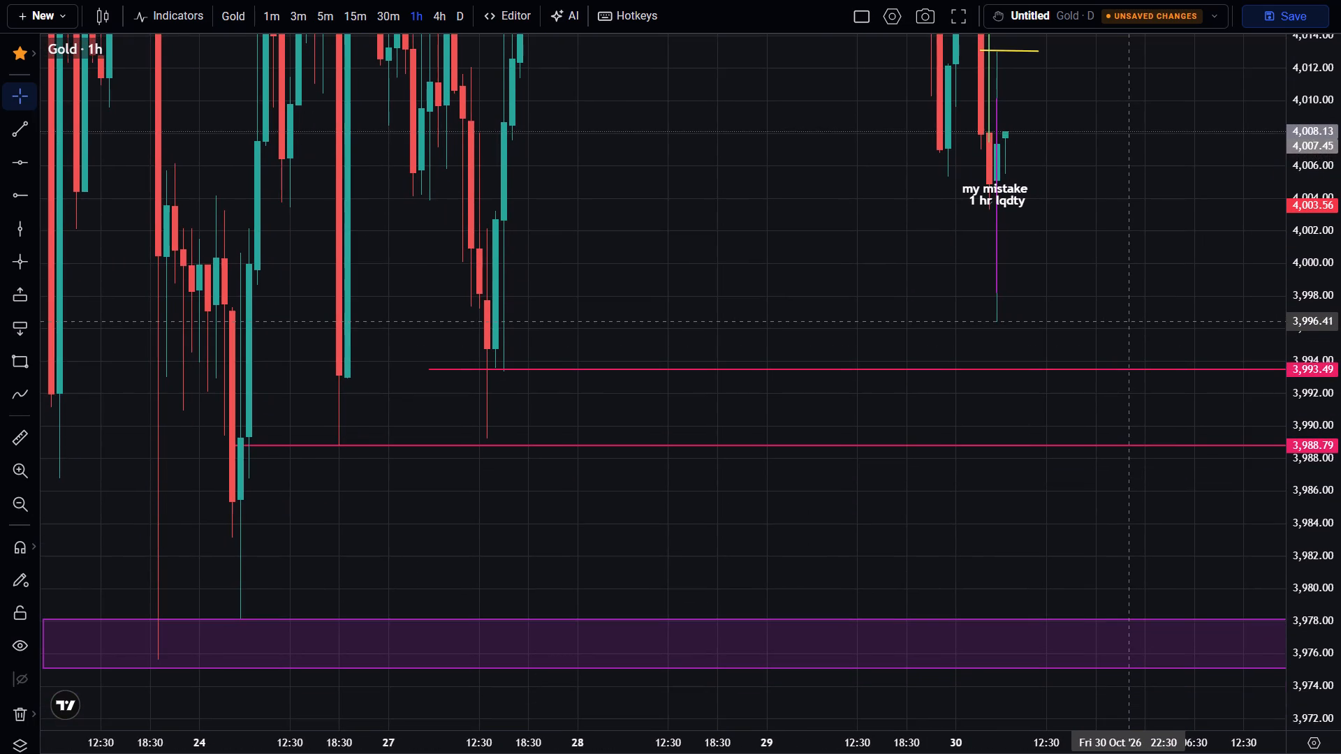
drag(1127, 322, 1069, 515)
scroll(1067, 516, up, 5)
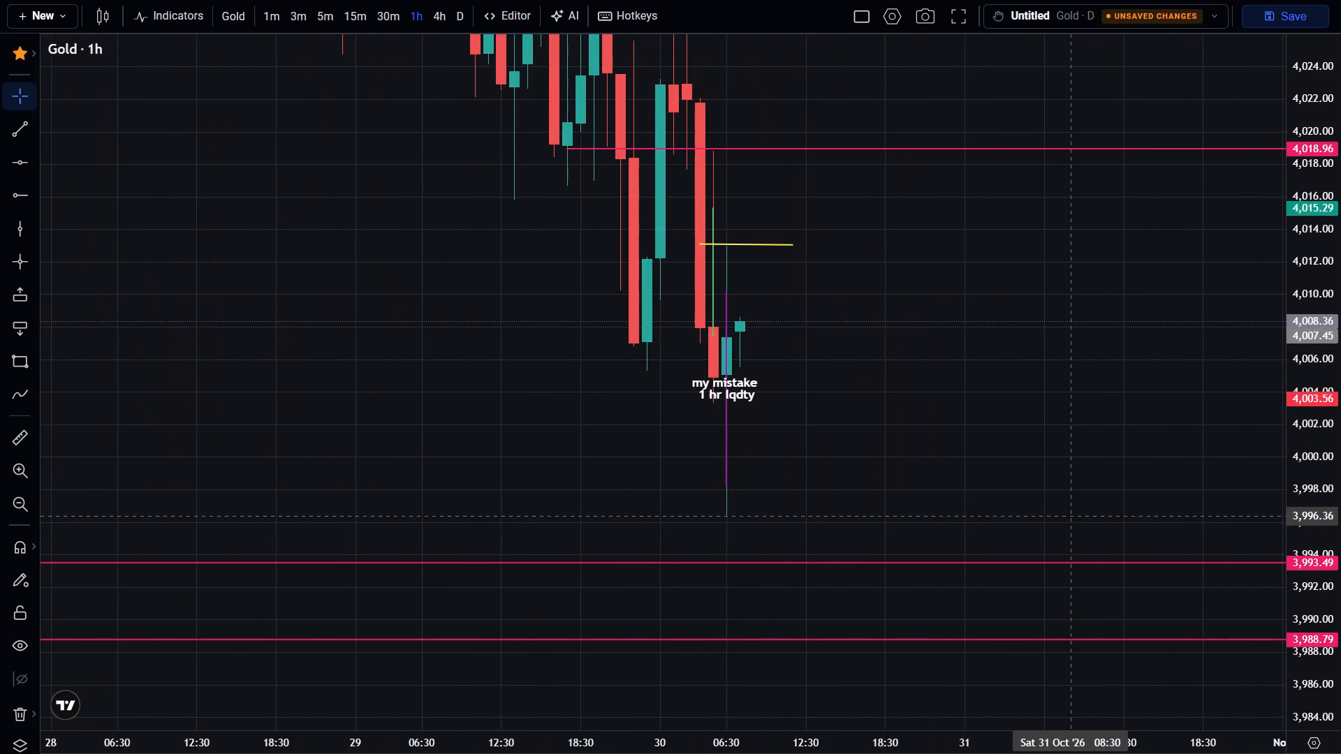
scroll(1067, 516, up, 4)
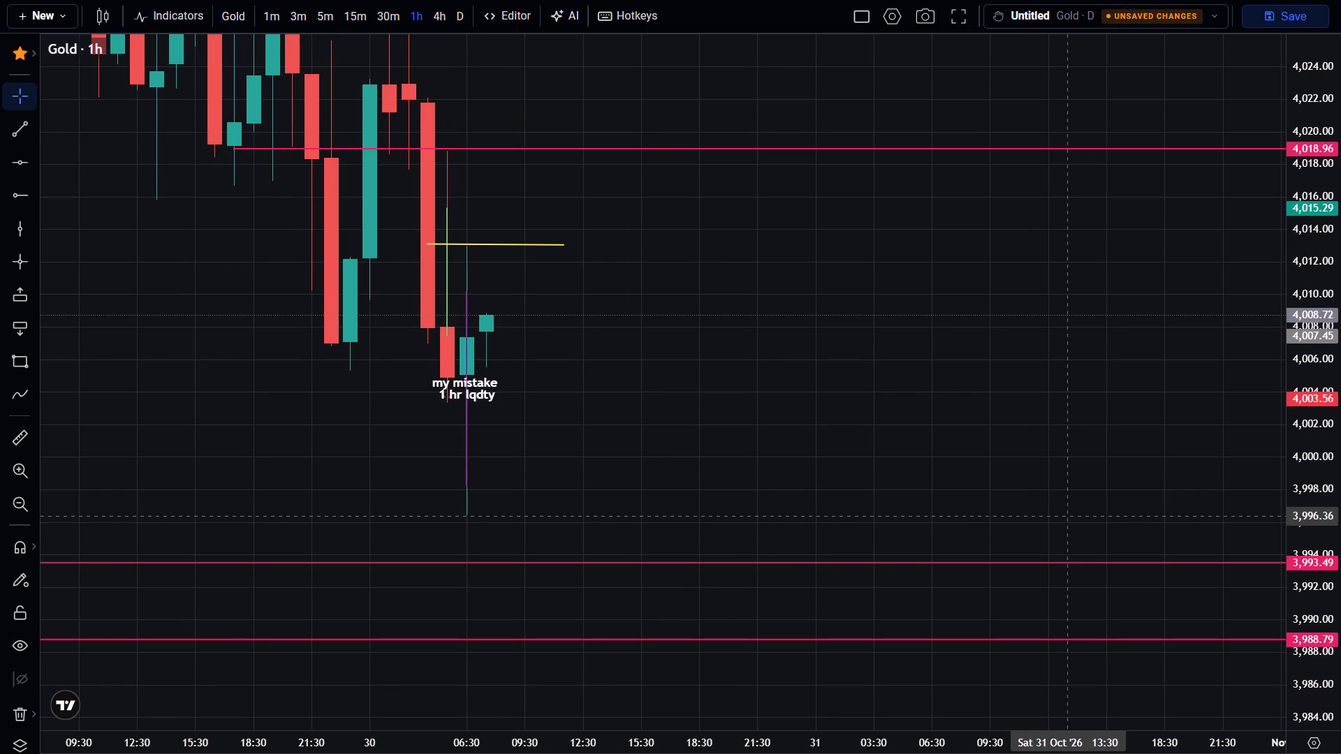
scroll(1067, 516, down, 5)
Examine the wider 1-hour Gold swings from 21 to 30 October between the 4,082.59 line and the purple zone near 3,976.
drag(1335, 218, 1324, 297)
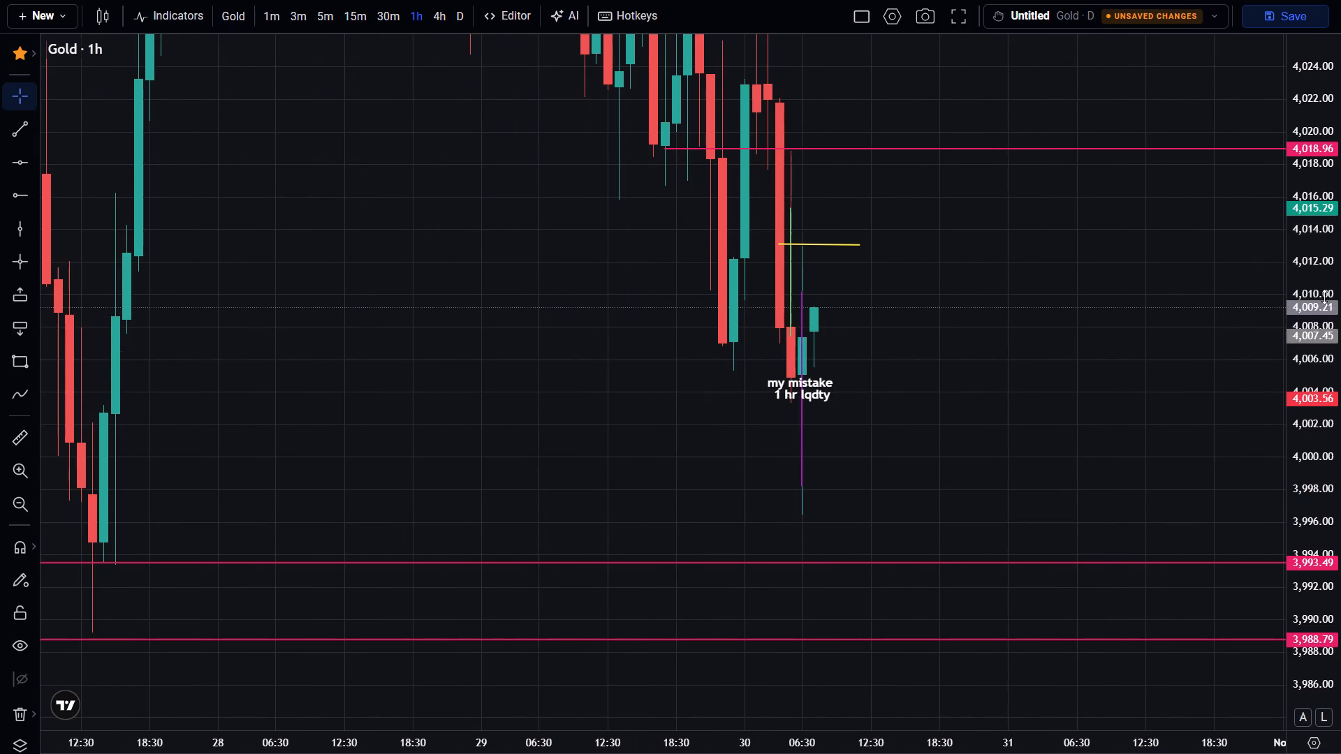
drag(1324, 297, 1331, 737)
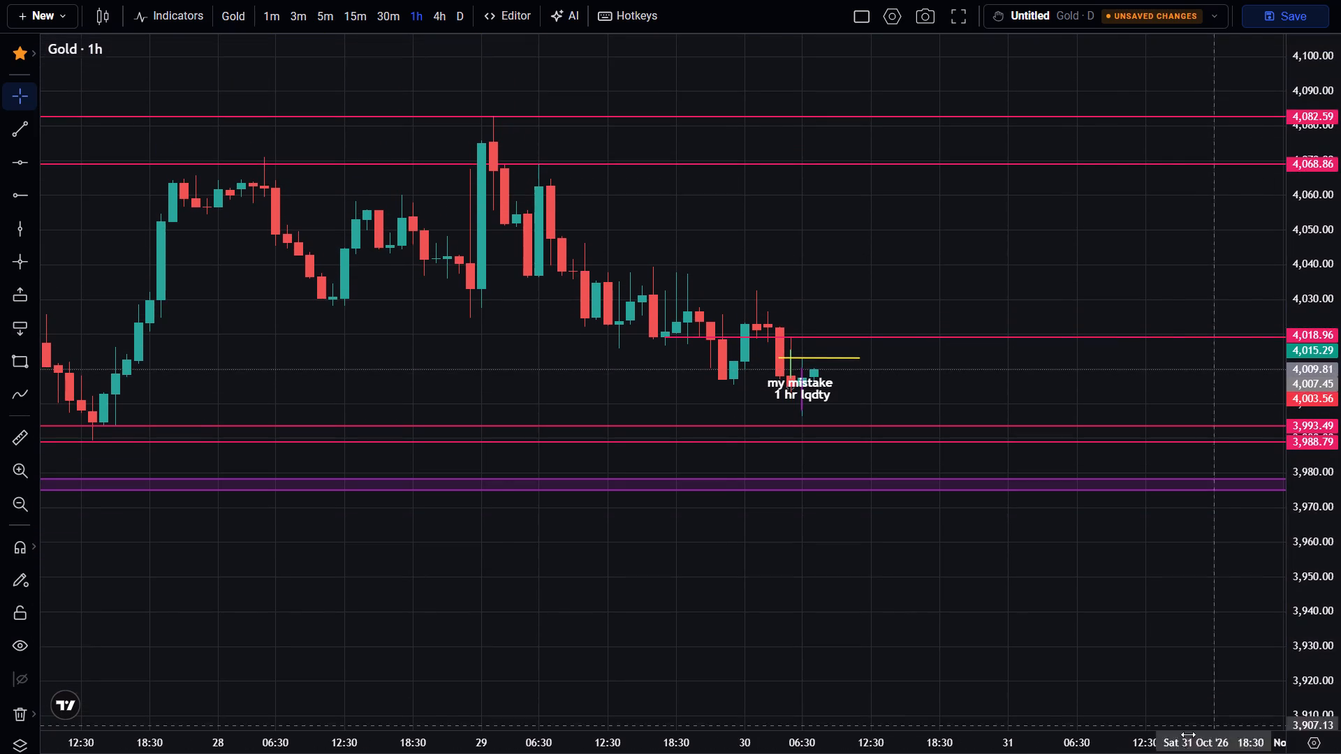
scroll(1188, 734, down, 5)
scroll(1321, 621, up, 12)
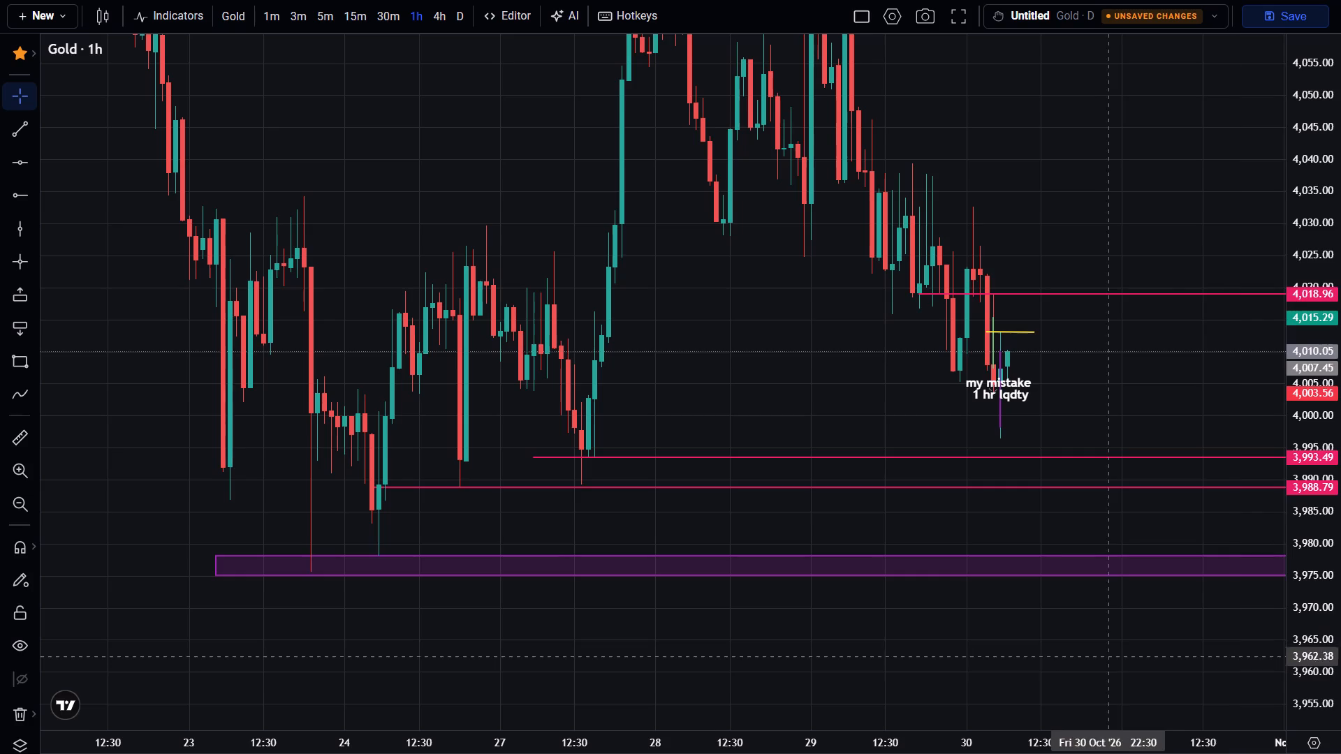
drag(1111, 656, 1111, 748)
drag(1155, 254, 1147, 431)
scroll(1147, 431, down, 1)
drag(1339, 254, 1340, 413)
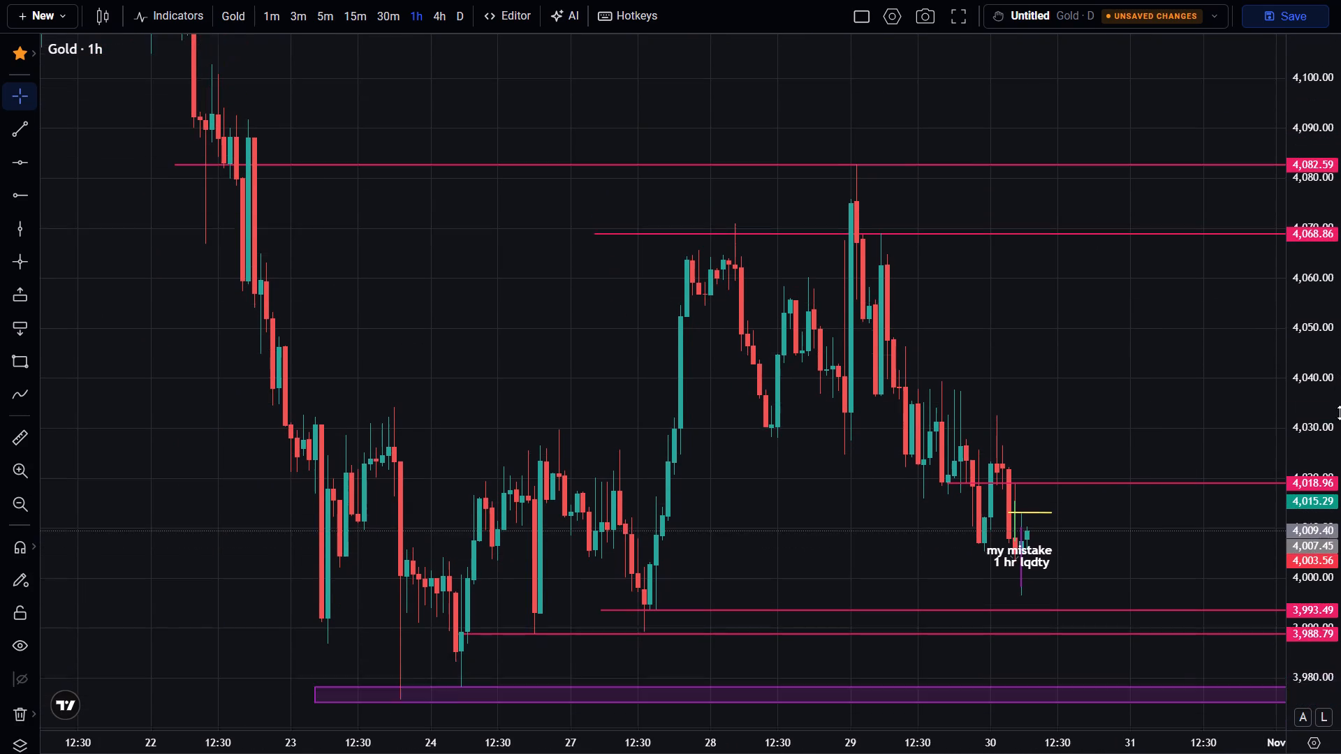
drag(1340, 413, 1340, 433)
scroll(1318, 438, down, 1)
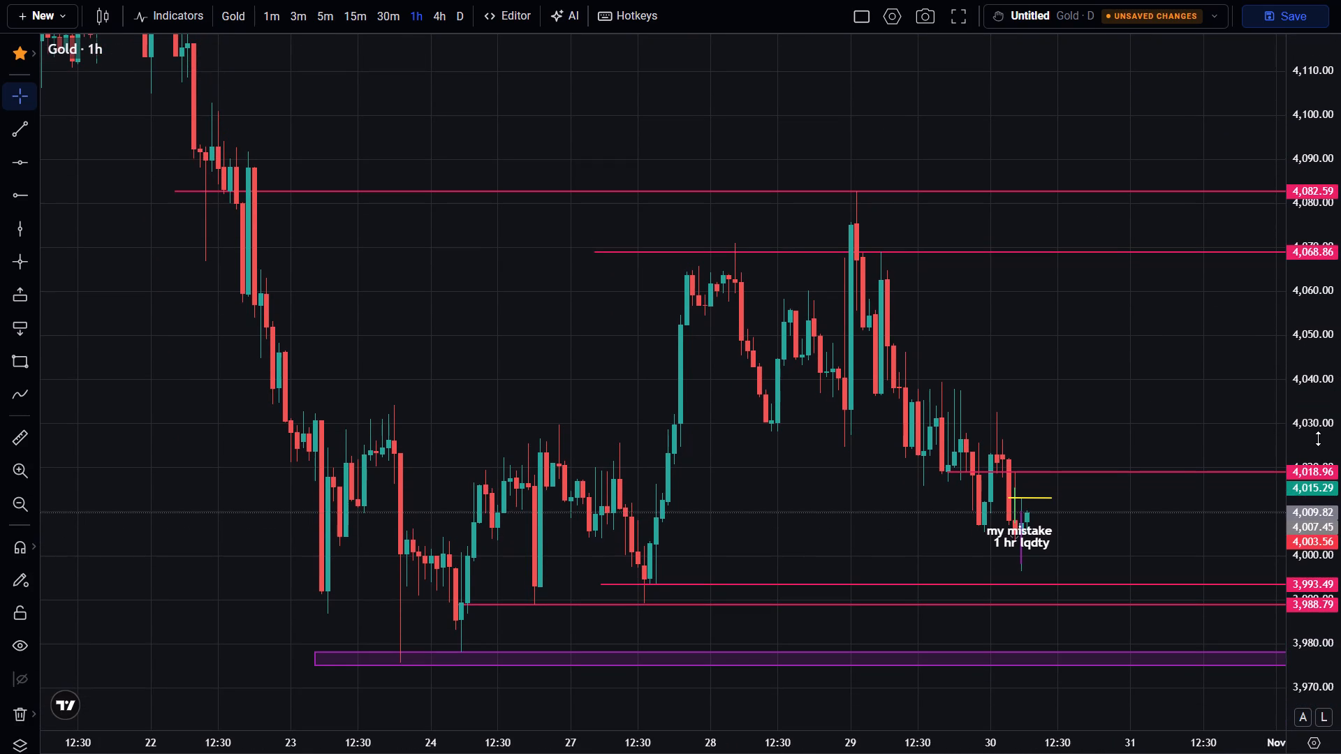
scroll(1028, 362, down, 3)
scroll(1034, 371, up, 3)
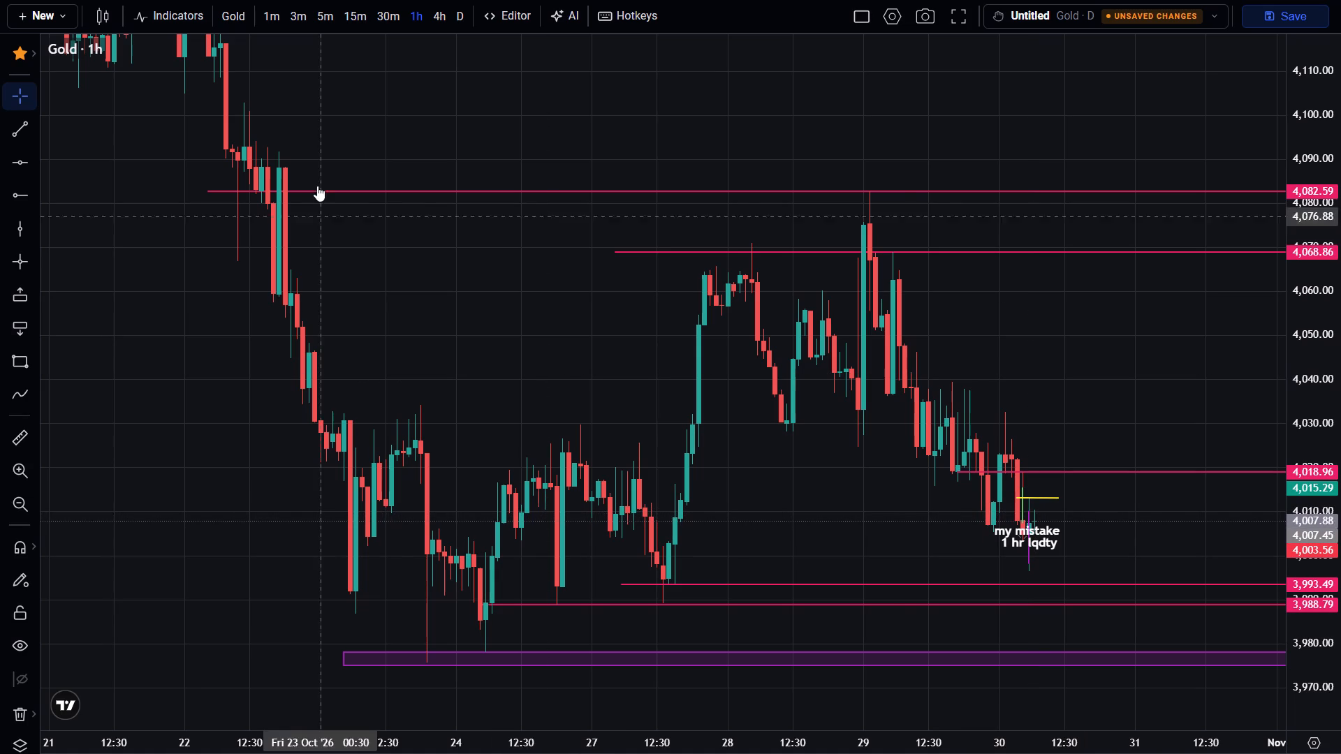
Return the Gold chart to the 1-minute timeframe and frame the 30 October candles between 4,018.96 and the purple zone.
click(268, 20)
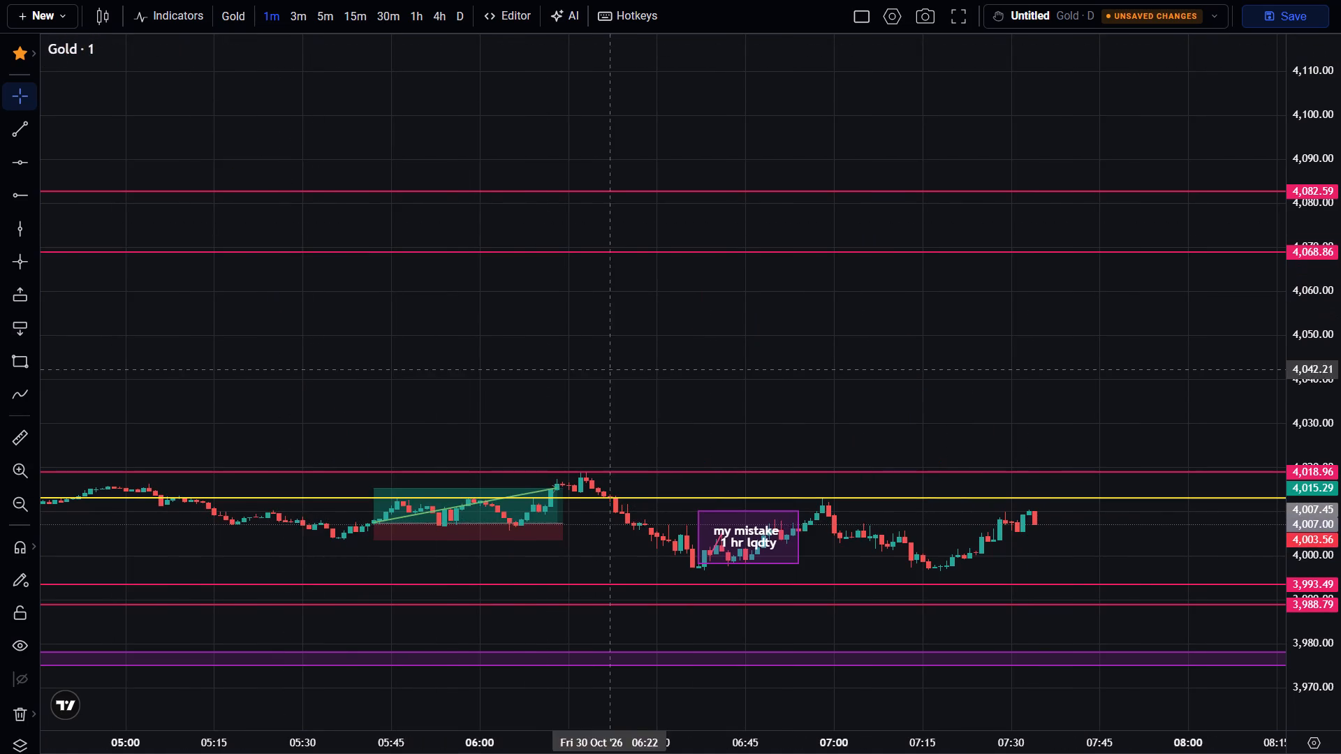
drag(647, 392, 769, 197)
drag(1316, 644, 1296, 281)
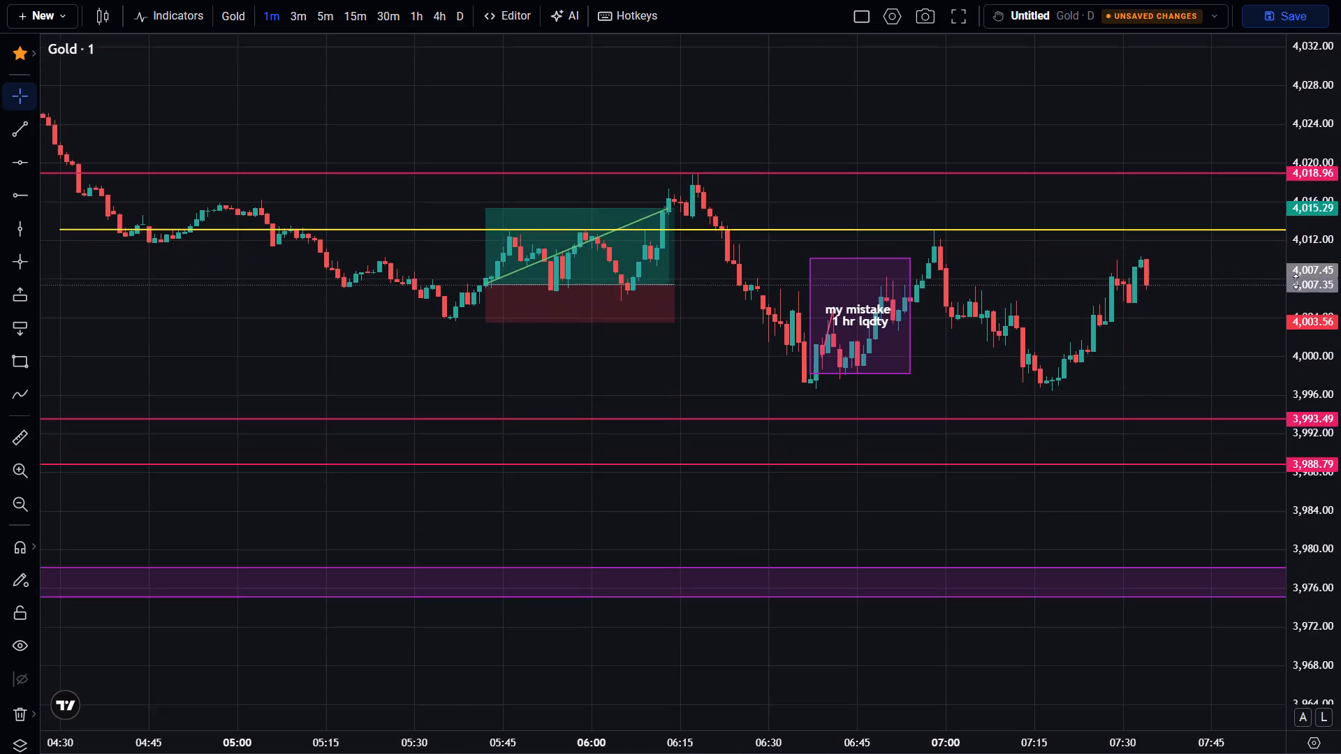
Examine the 1-minute Gold candles from 05:45 to 07:35 on 30 October against the yellow 4,013 line and the 4,018.96 line.
drag(1296, 281, 1276, 115)
drag(1235, 313, 1223, 420)
scroll(1220, 422, up, 2)
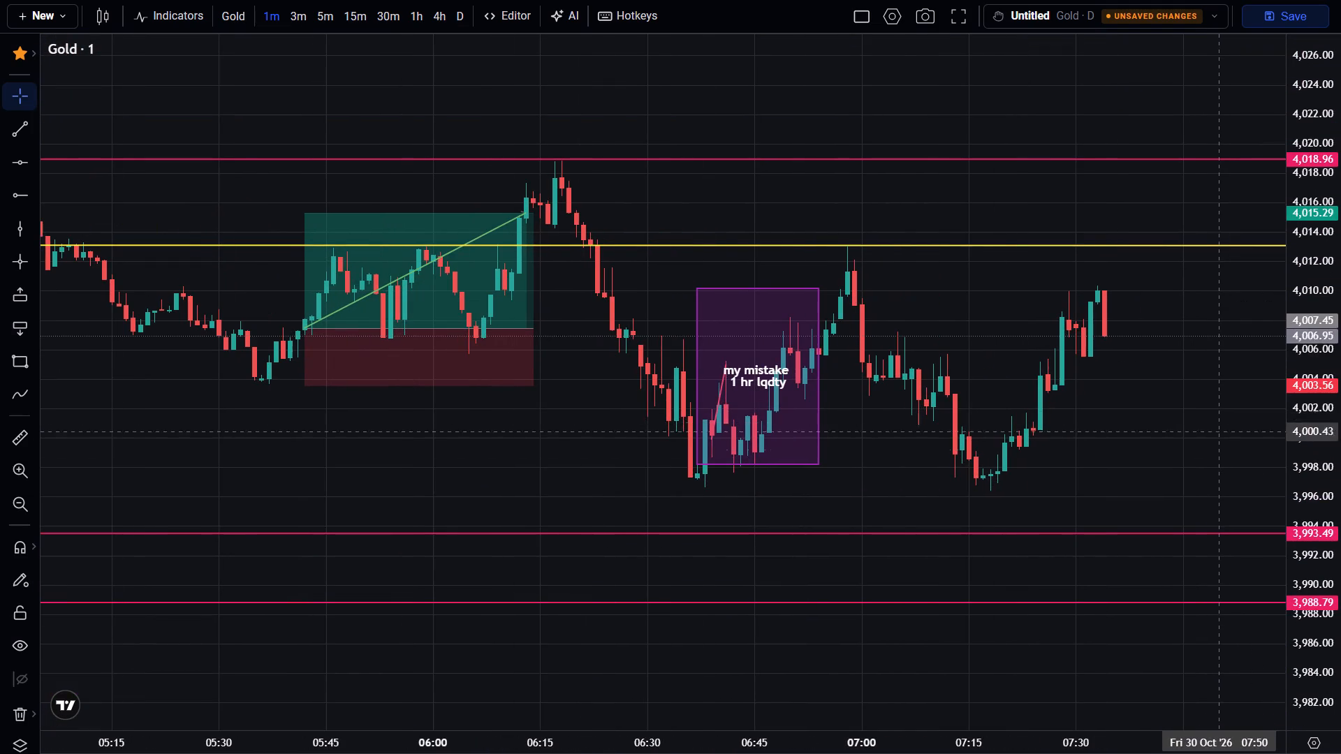
scroll(1340, 568, up, 13)
scroll(1268, 552, up, 3)
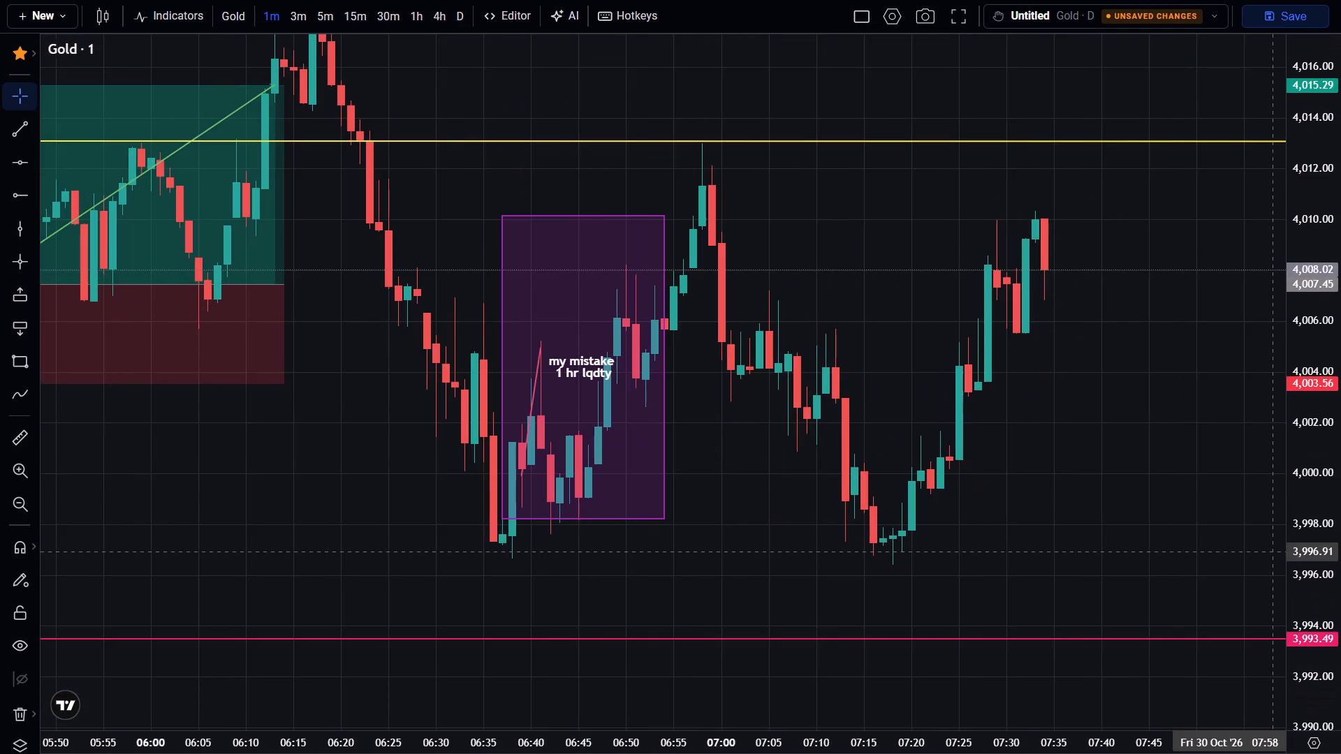
drag(1232, 532, 1196, 581)
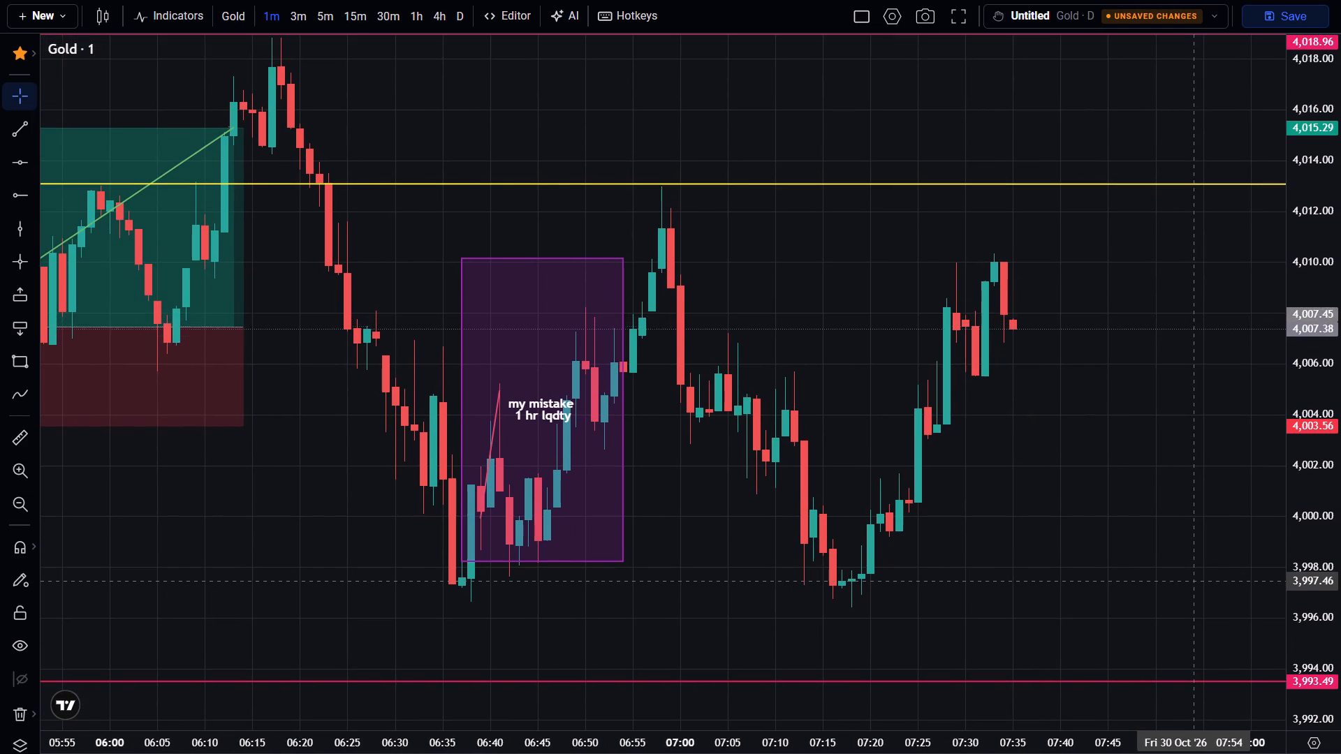
scroll(1194, 574, down, 2)
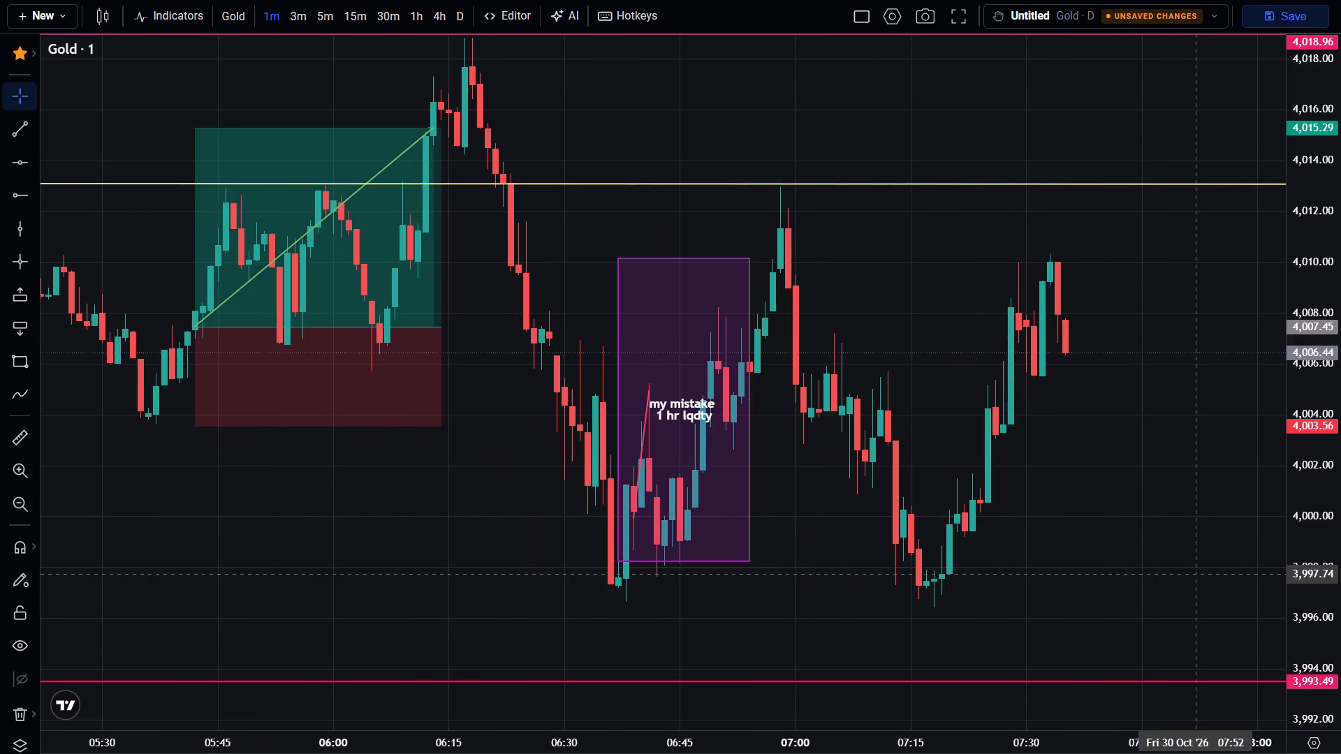
drag(1171, 454, 1155, 616)
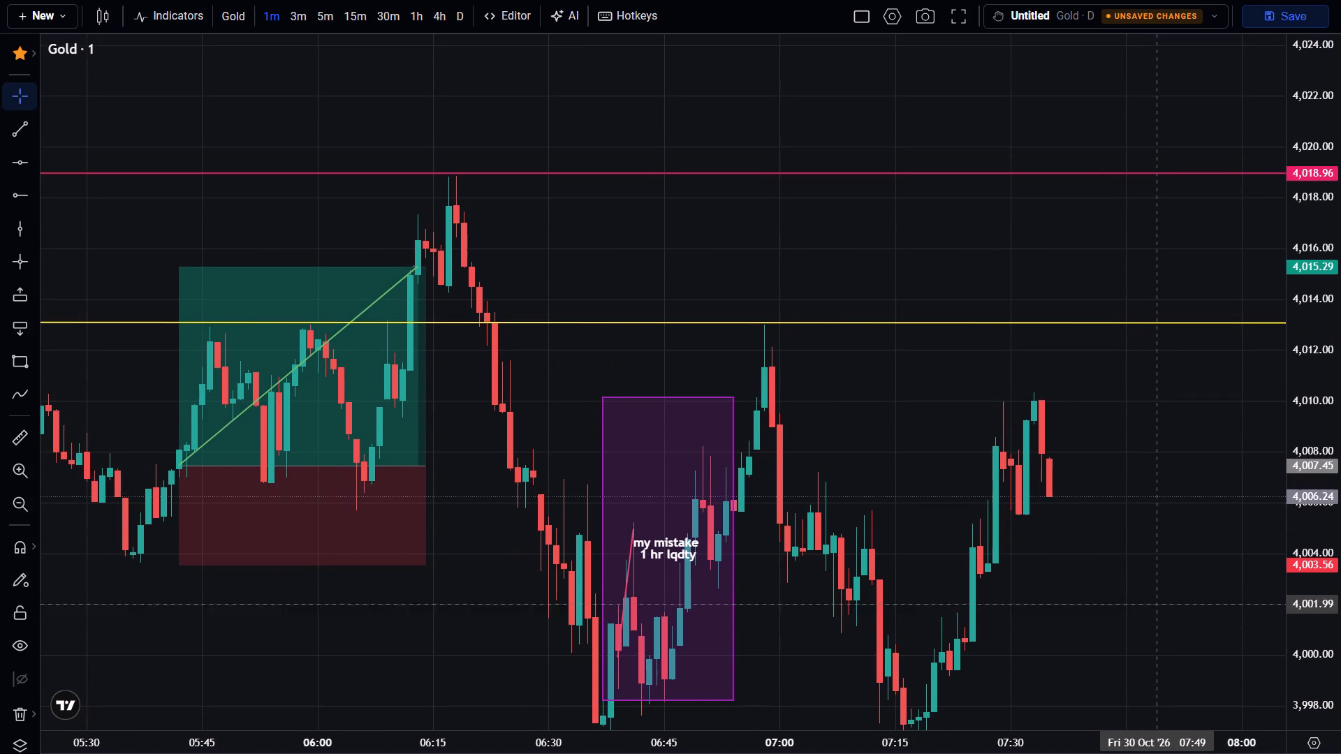
drag(1150, 598, 1027, 549)
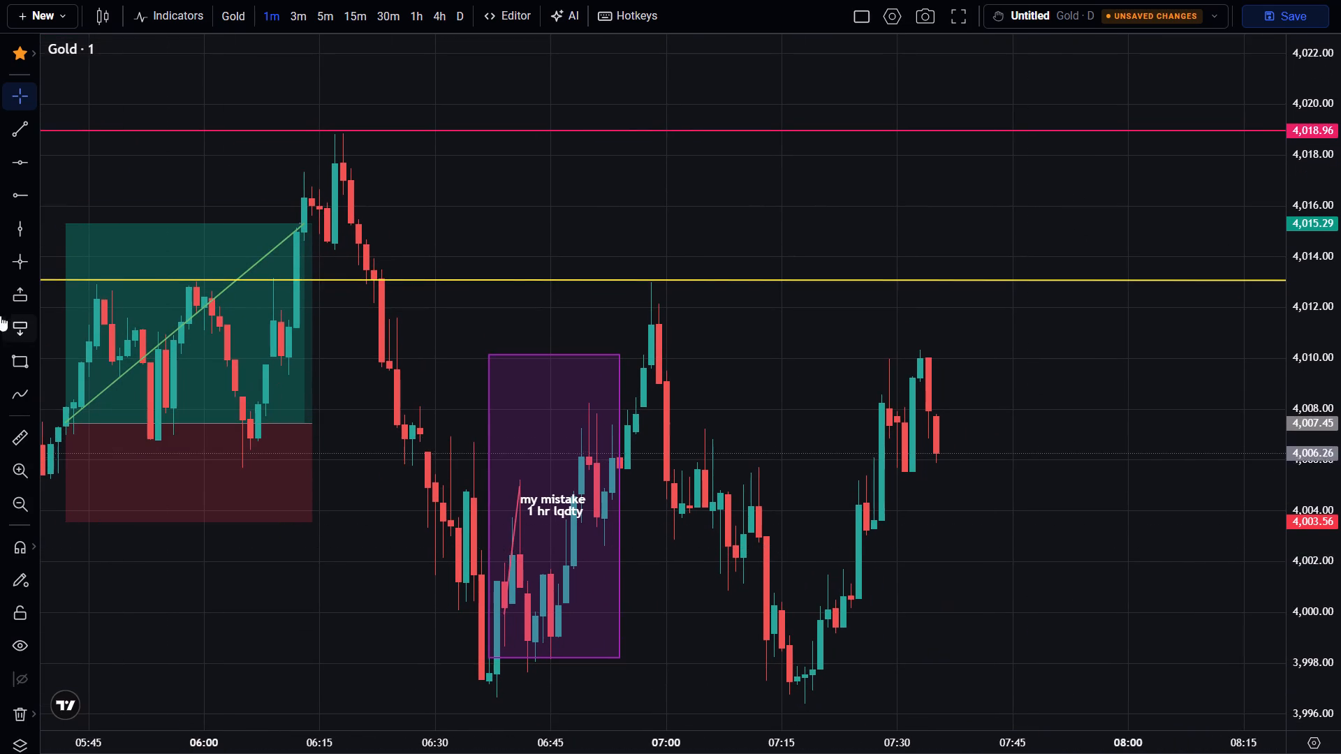
Measure the price distance from the yellow 4,013 line up to just below the 4,018.96 line, then clear the measurement.
click(10, 440)
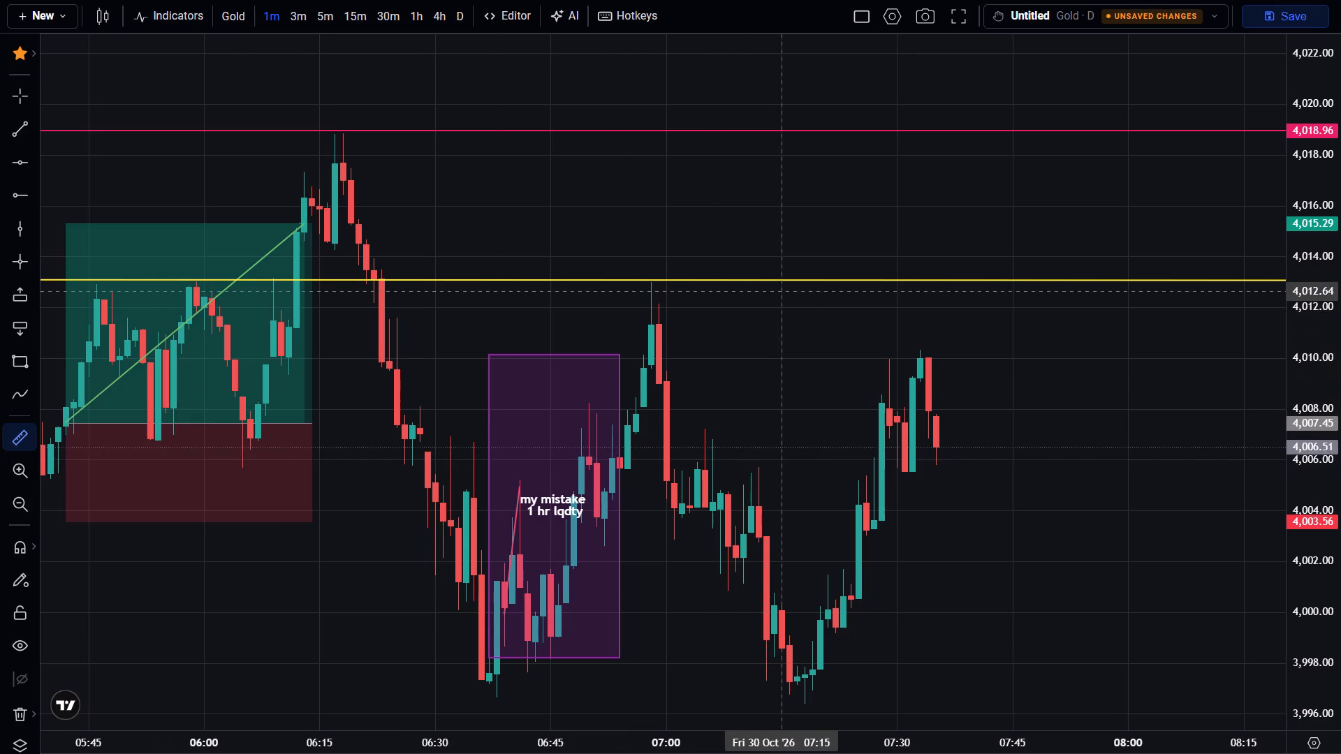
click(786, 279)
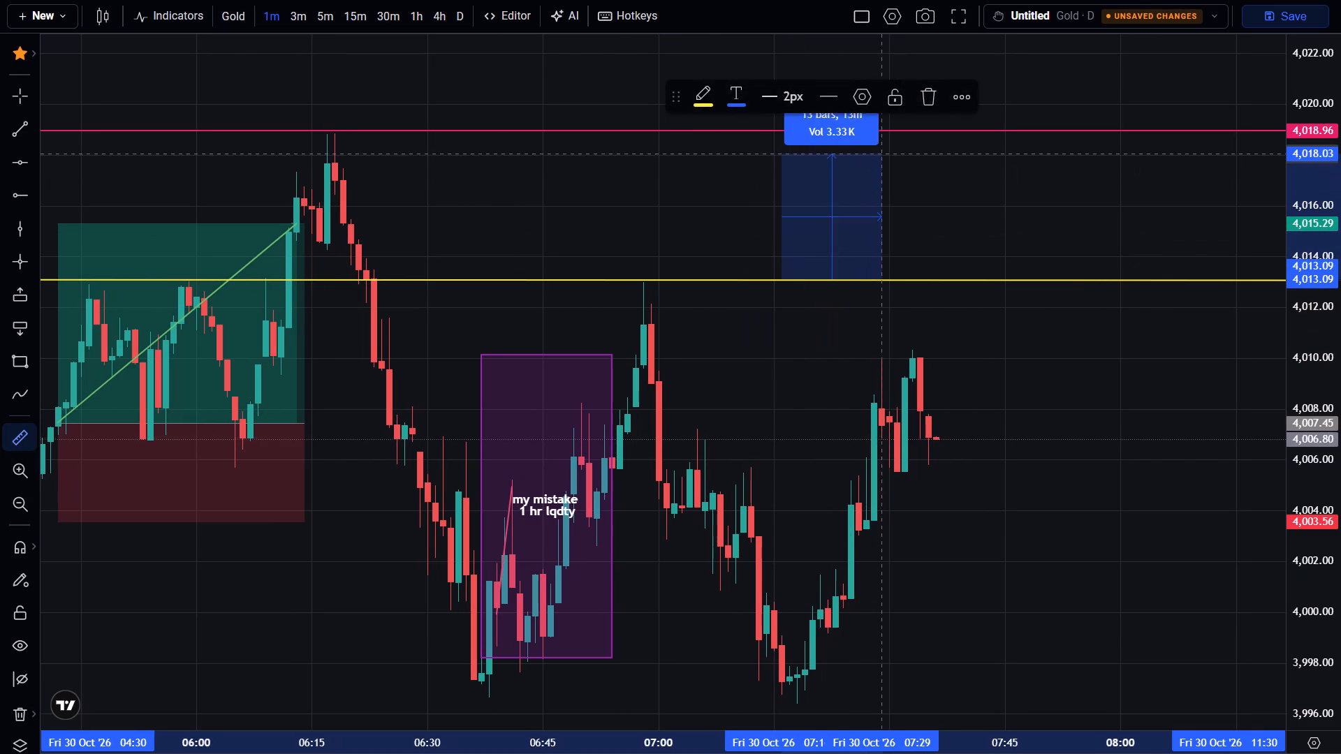
click(892, 139)
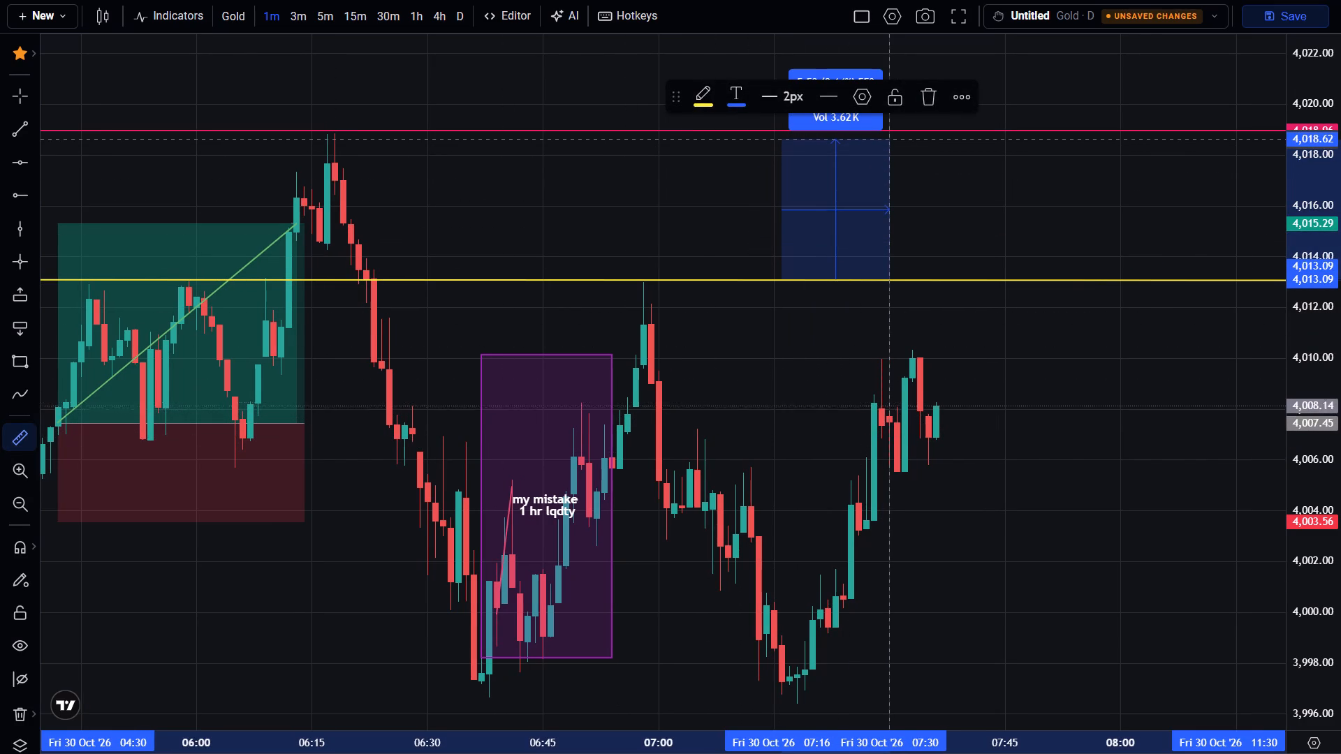
drag(1310, 256, 1327, 348)
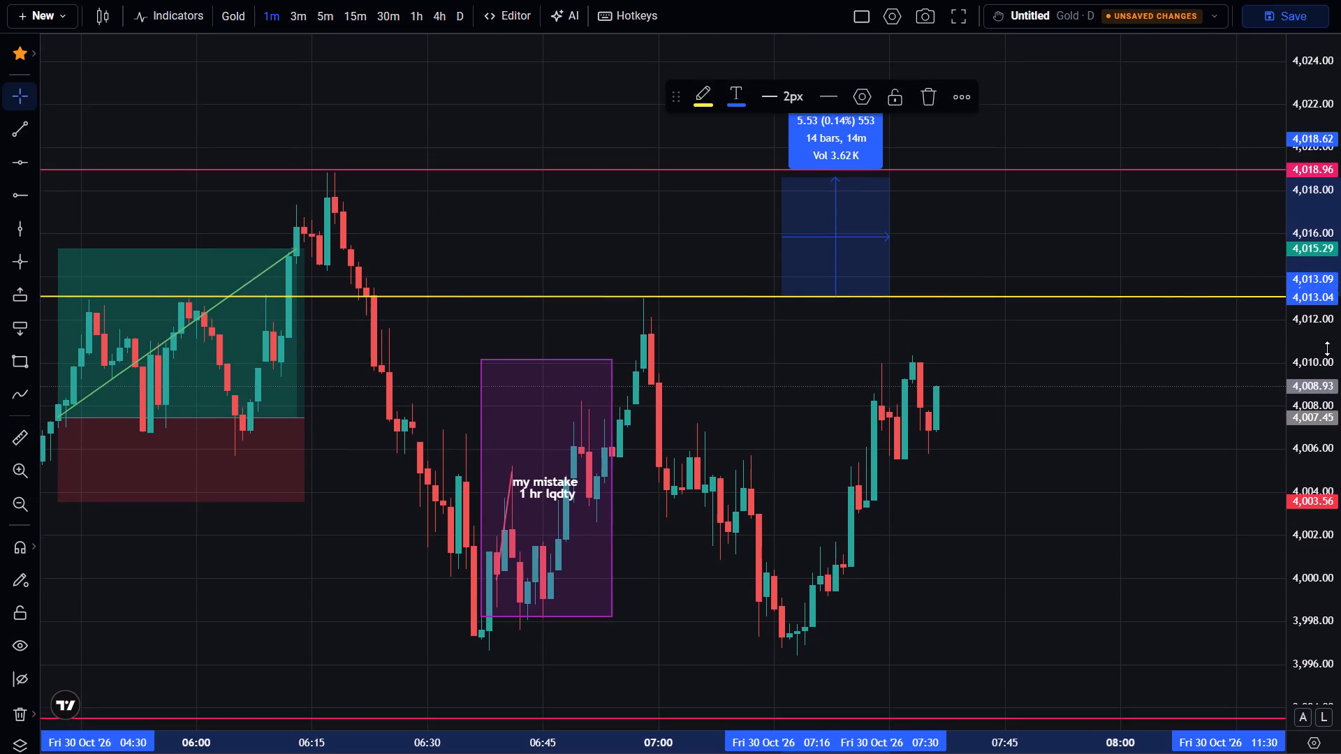
drag(1327, 348, 1328, 359)
click(1094, 445)
Follow the 1-minute replay candles below the yellow 4,013 line, briefly leaving full screen to check the replay and account details.
scroll(1094, 445, down, 1)
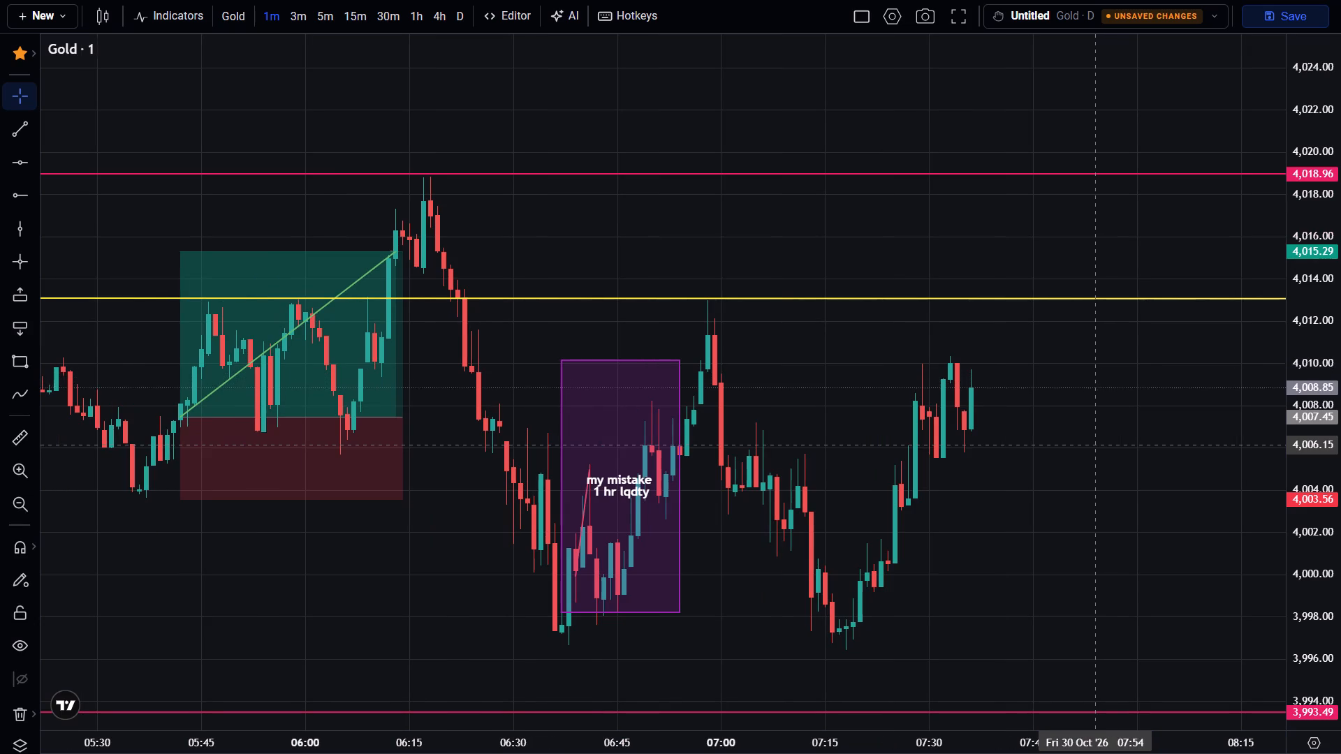
scroll(1094, 445, up, 1)
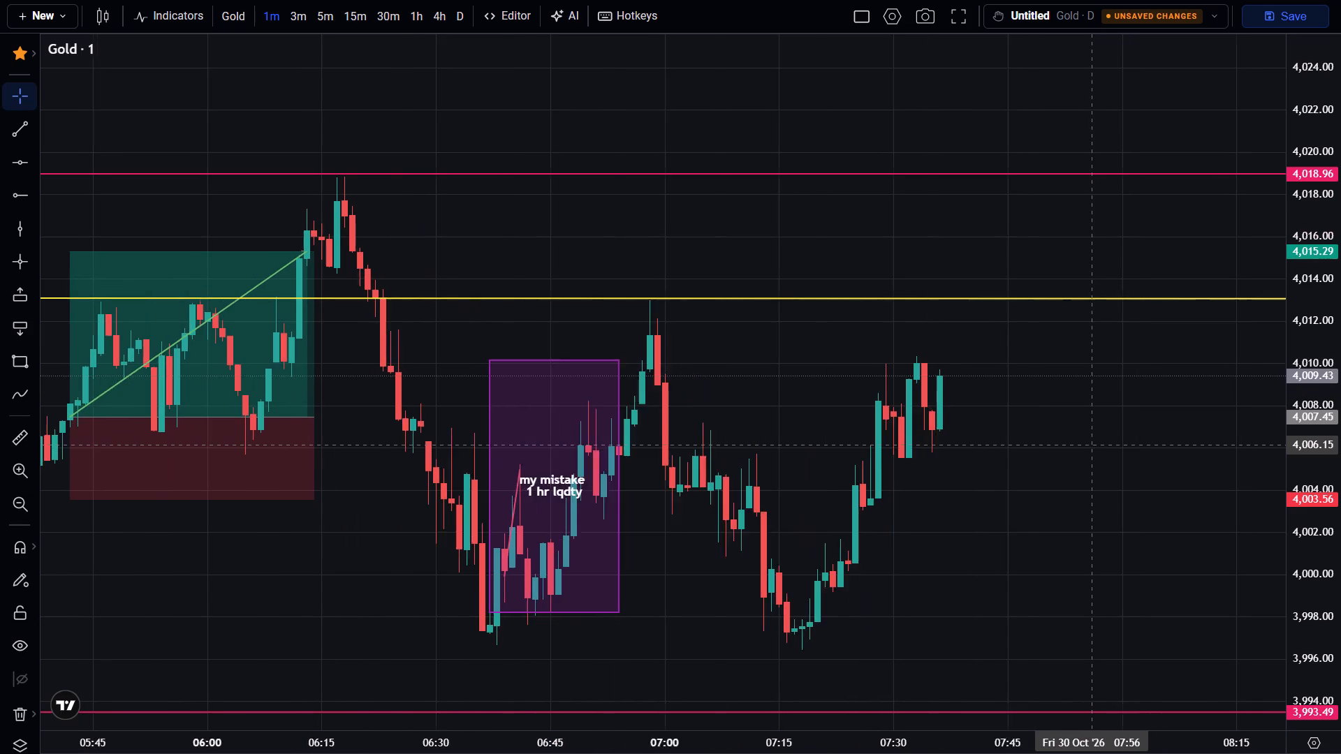
scroll(1094, 445, up, 2)
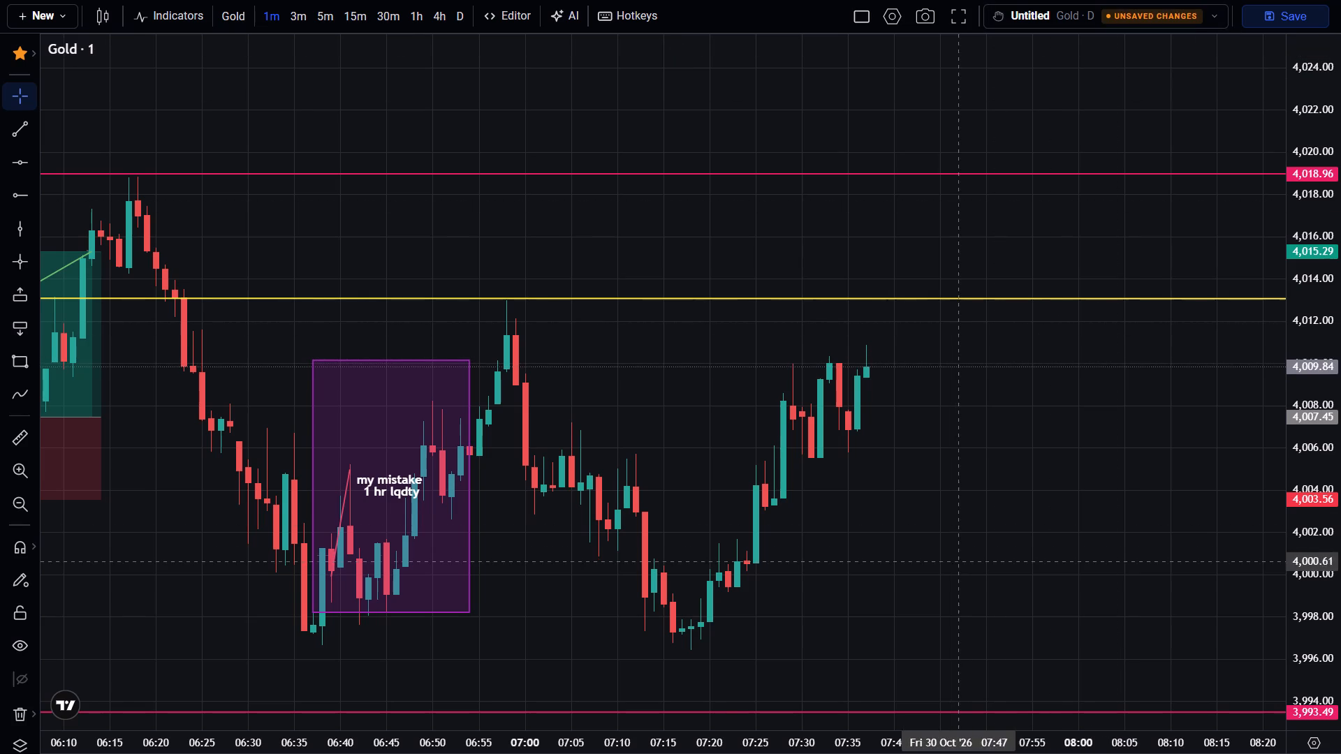
drag(965, 544, 947, 570)
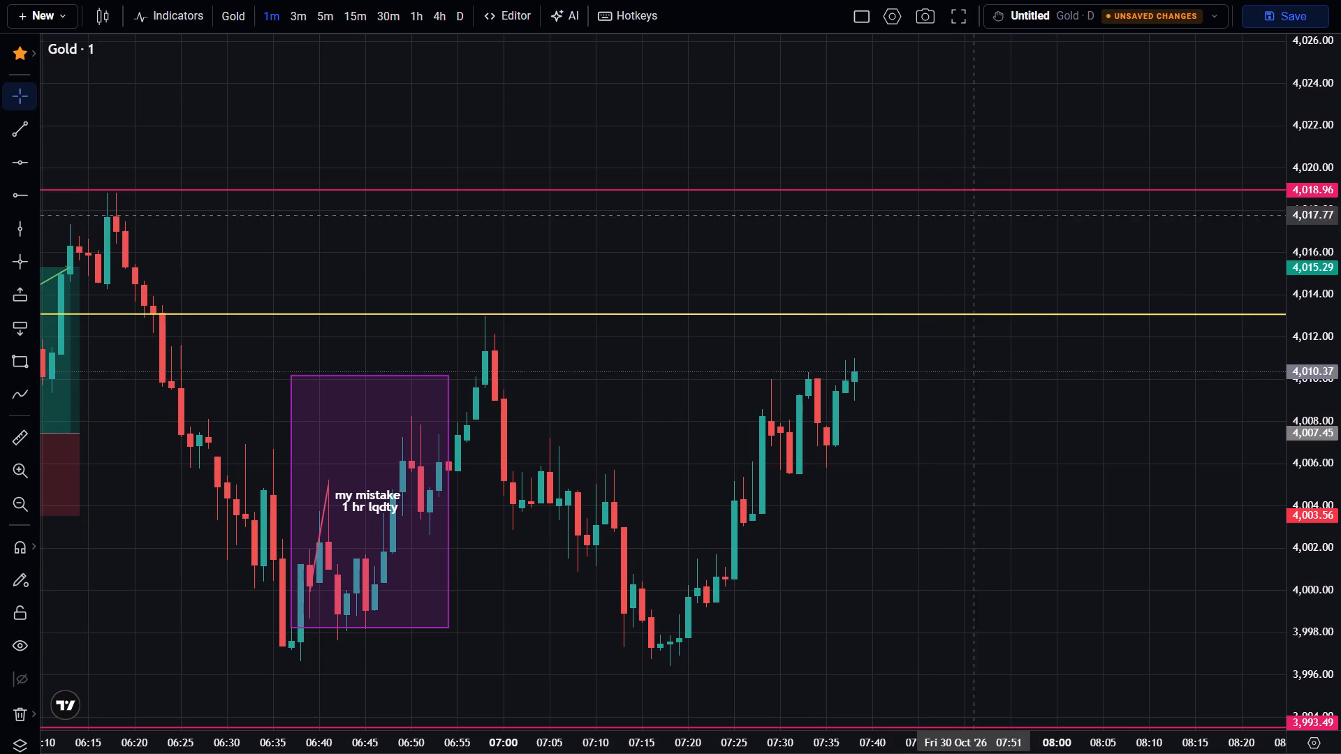
click(960, 11)
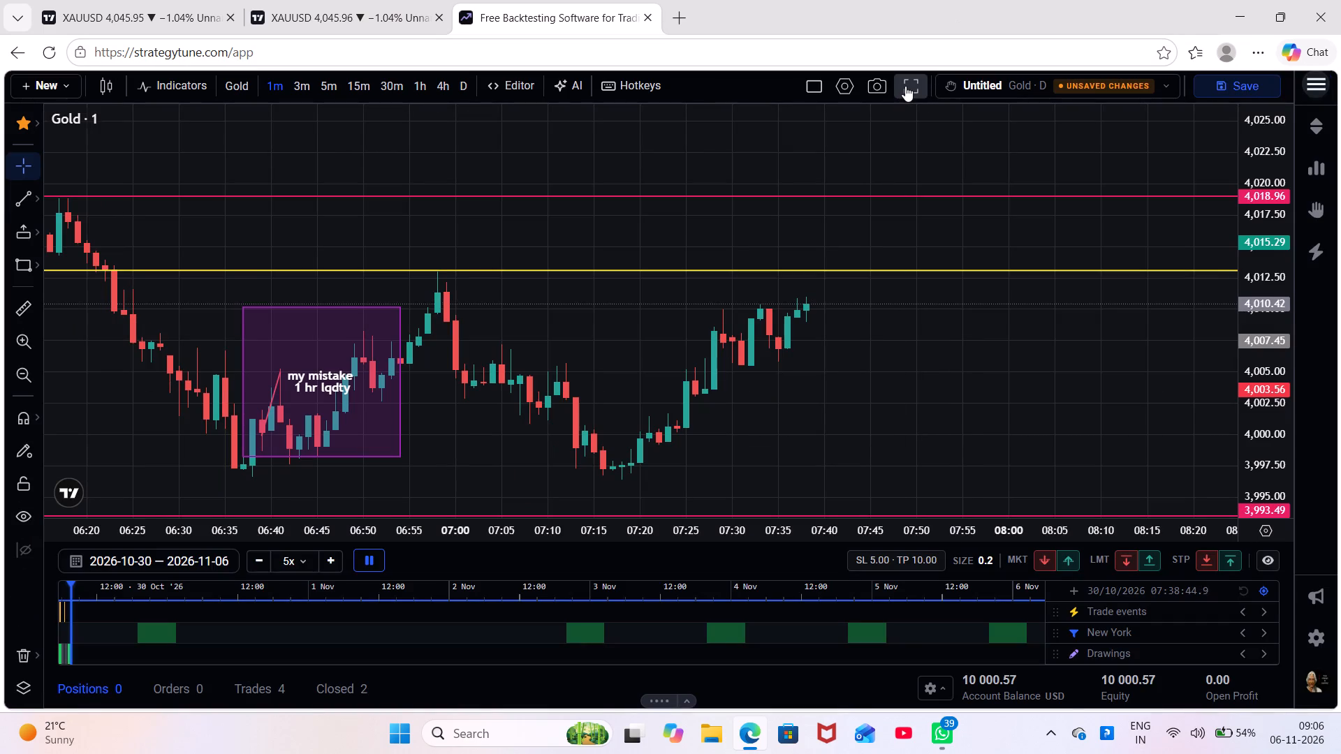
click(905, 86)
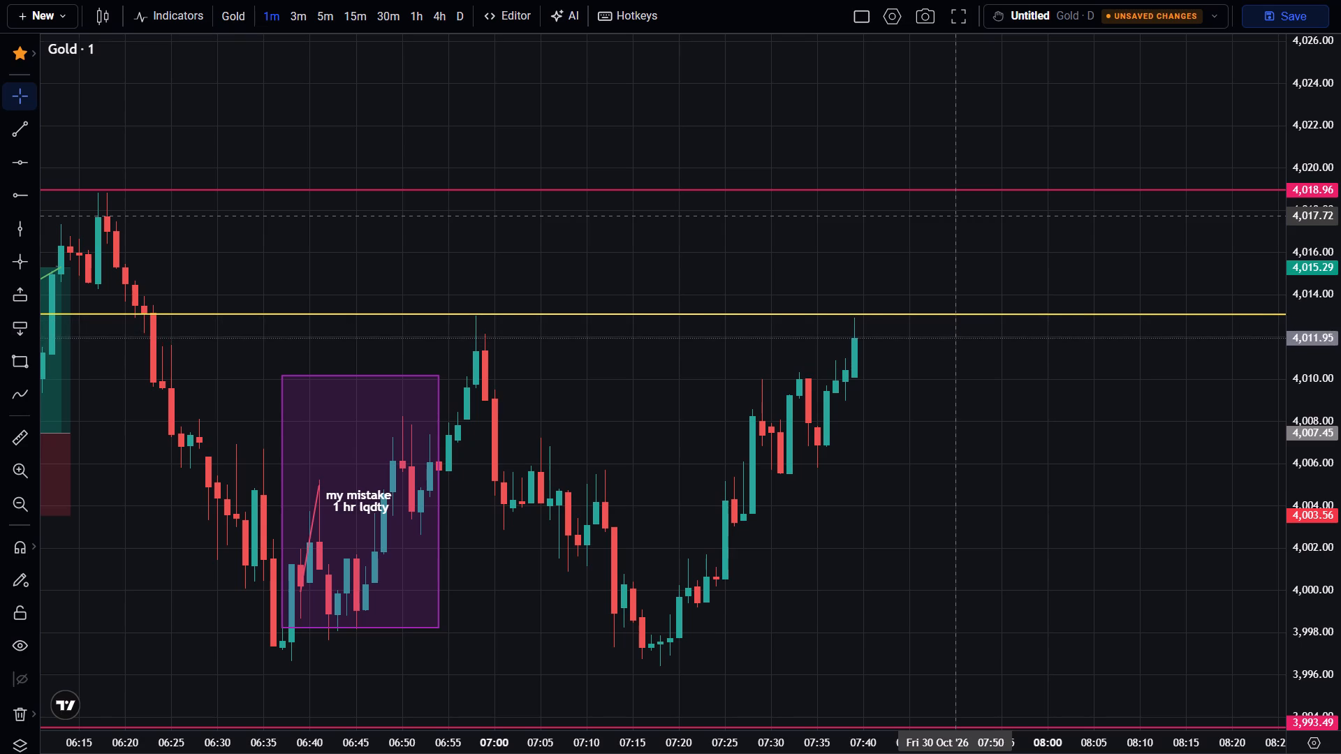
Examine closely how the 1-minute candles around 07:40 and the 07:00 swing high relate to the yellow 4,013 line.
scroll(1329, 487, up, 2)
middle_click(1329, 487)
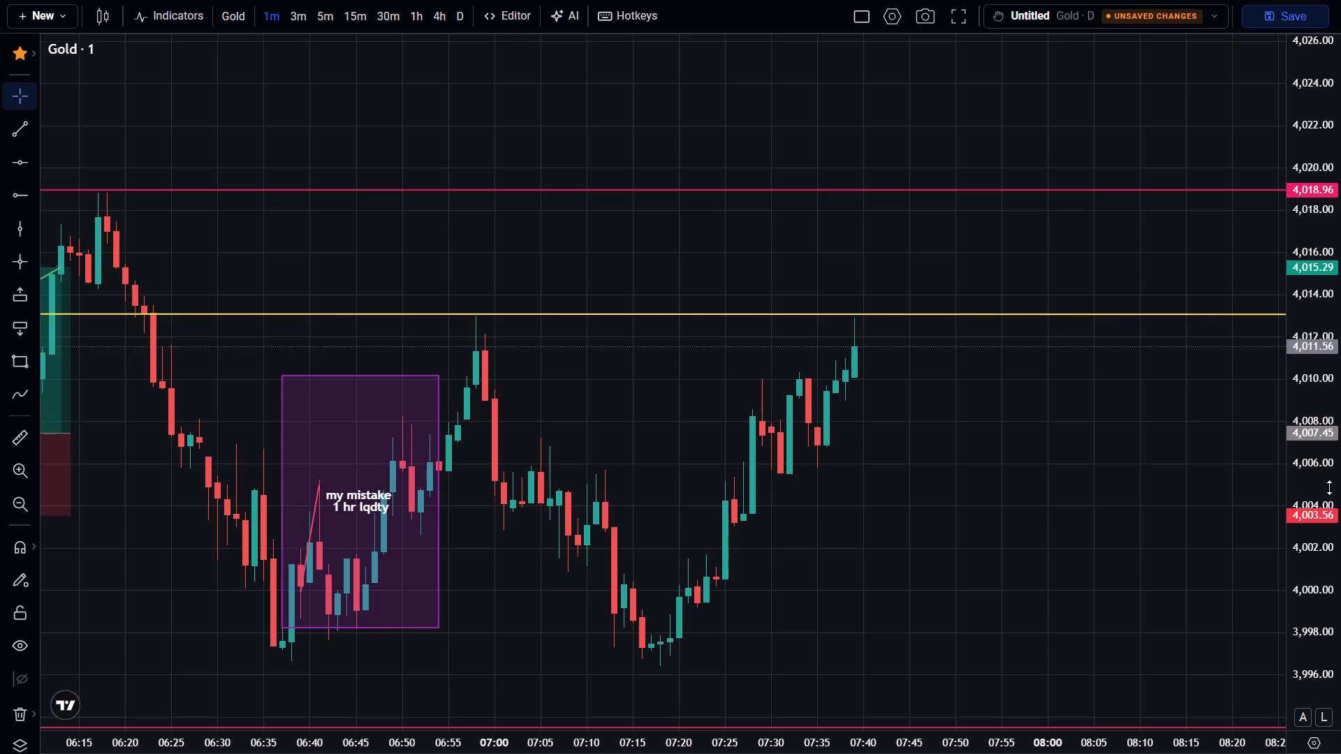
scroll(1329, 487, up, 20)
scroll(1329, 487, up, 14)
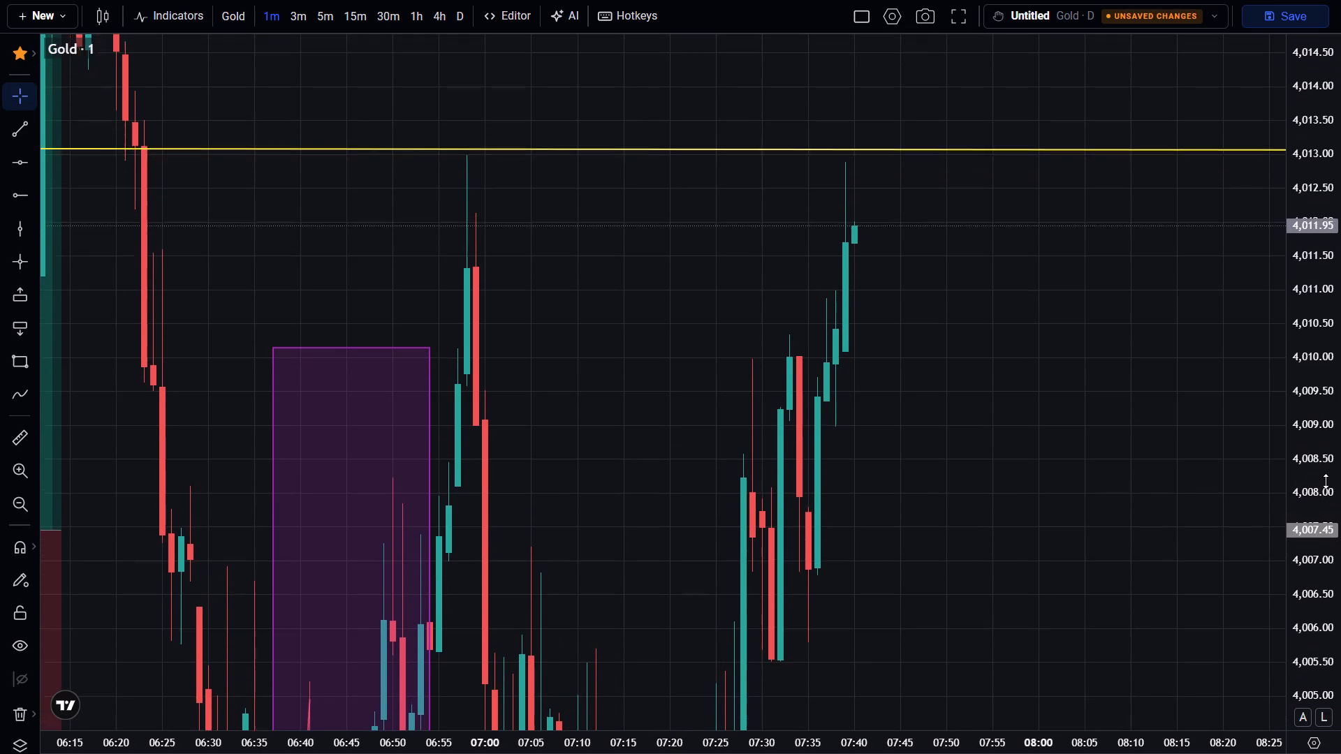
scroll(1326, 481, up, 5)
scroll(1326, 481, down, 6)
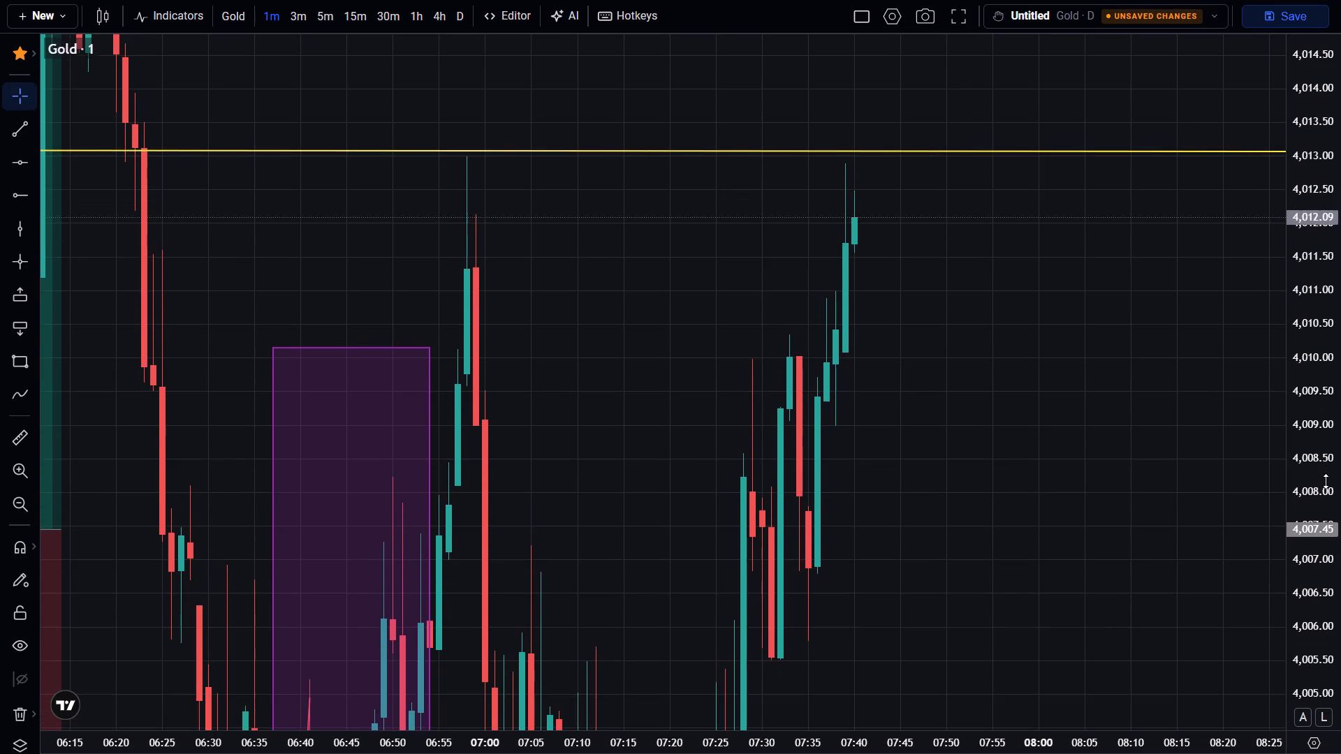
scroll(1326, 481, down, 16)
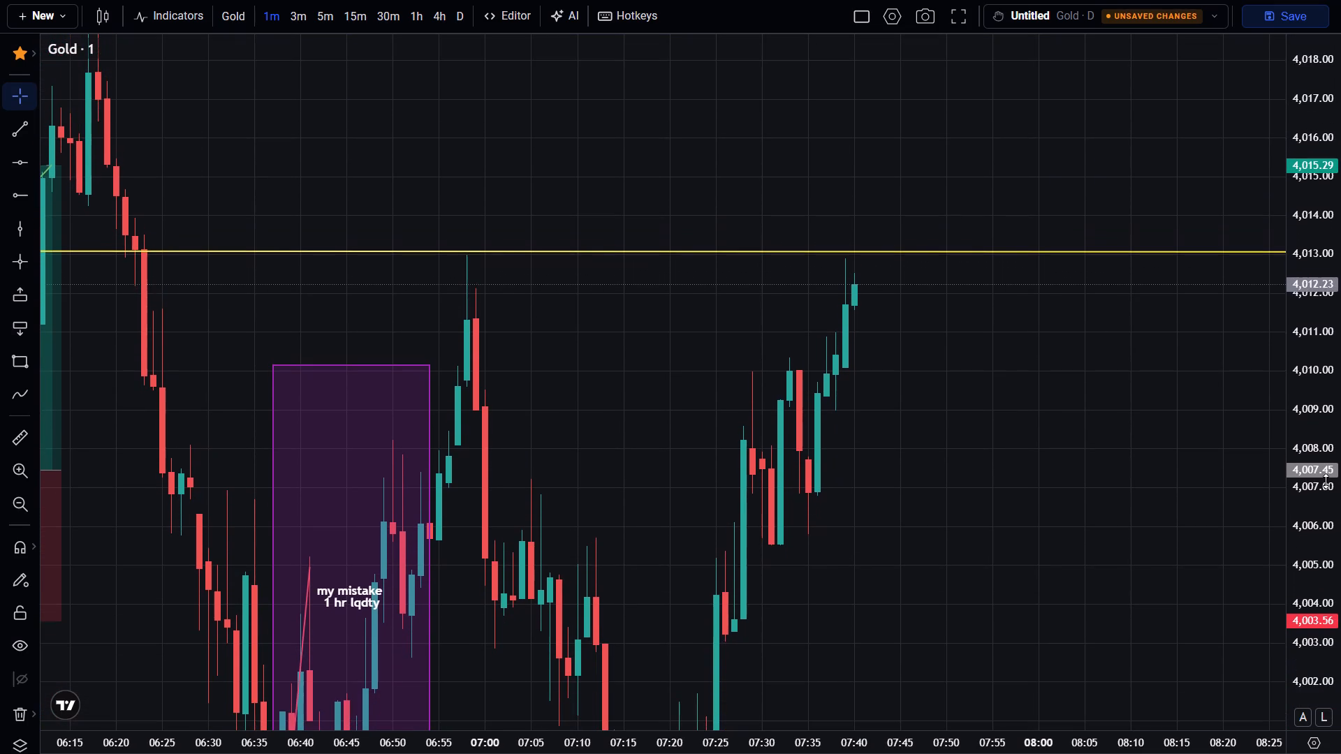
scroll(1326, 481, down, 4)
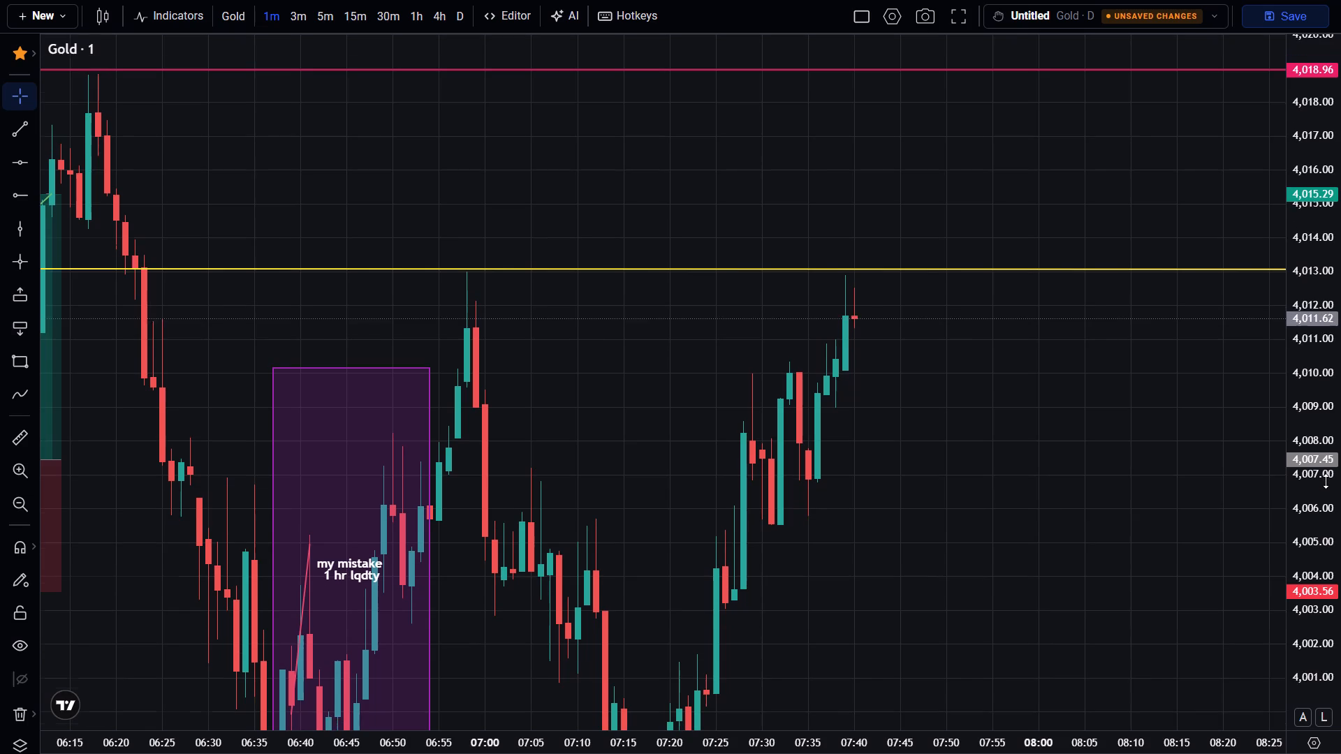
scroll(1326, 481, down, 2)
scroll(1150, 503, down, 4)
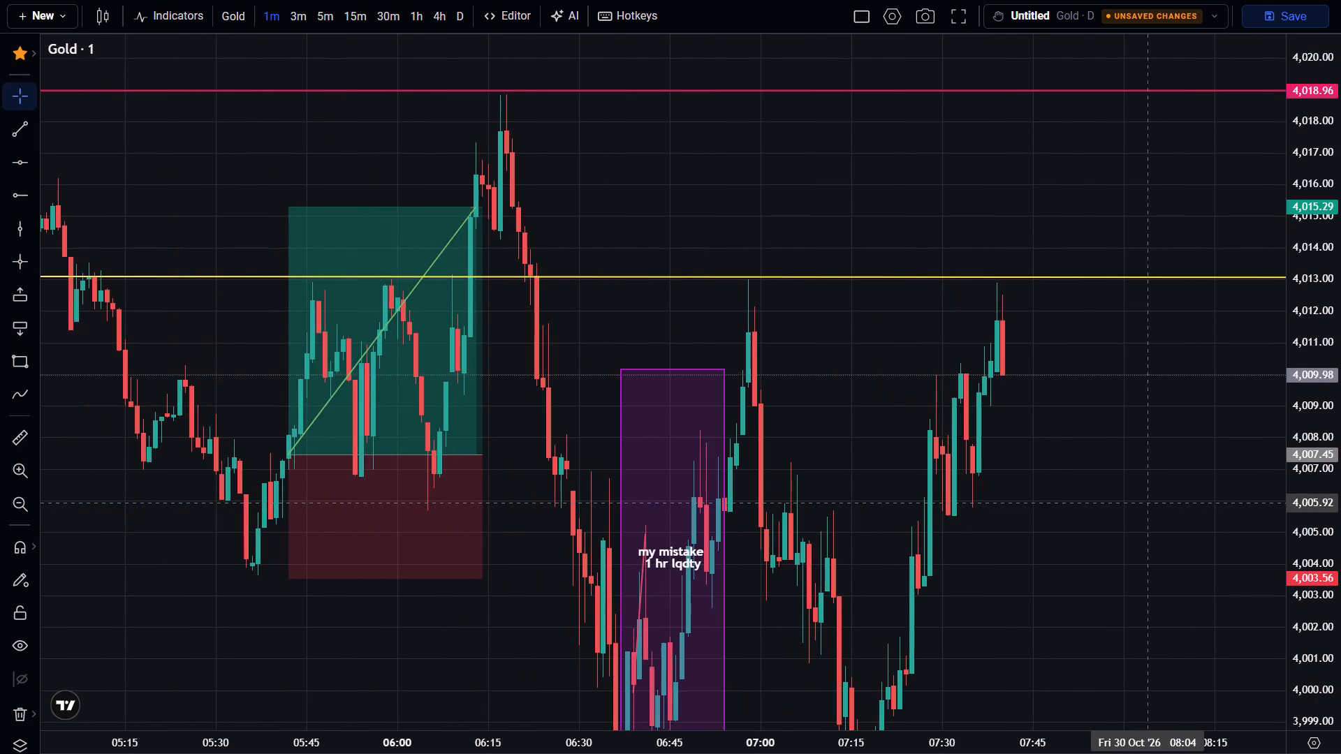
Follow the 1-minute replay around 07:45 and compare it with the earlier swings from 04:30 against the 4,013 and 4,018.96 levels.
scroll(1150, 503, down, 4)
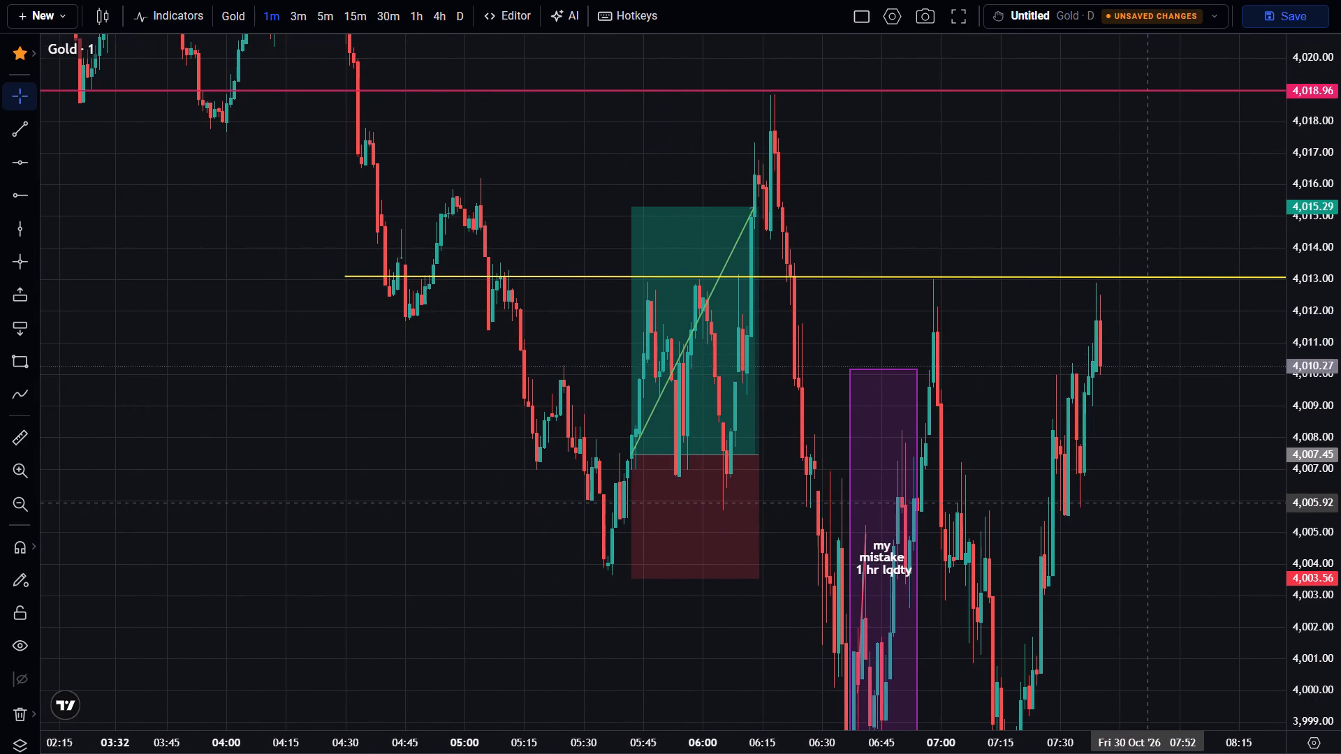
scroll(1149, 503, up, 1)
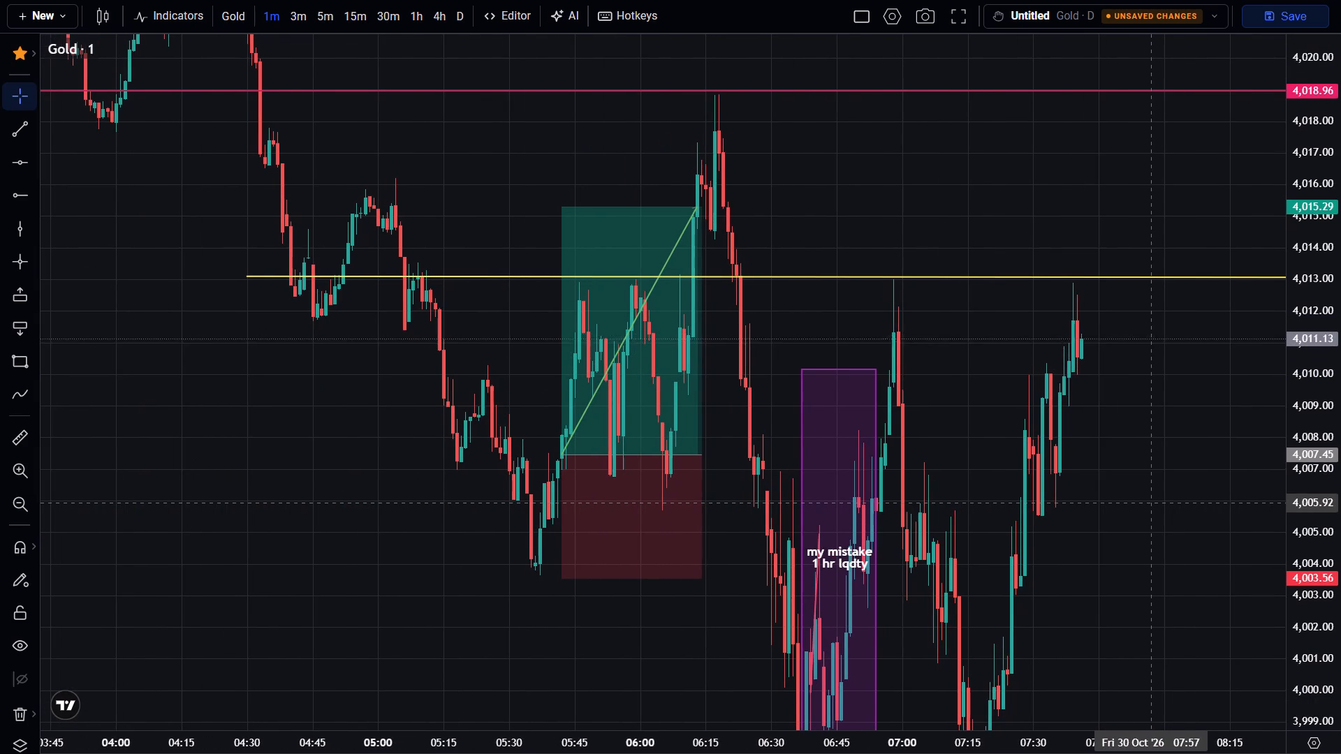
scroll(1149, 503, up, 9)
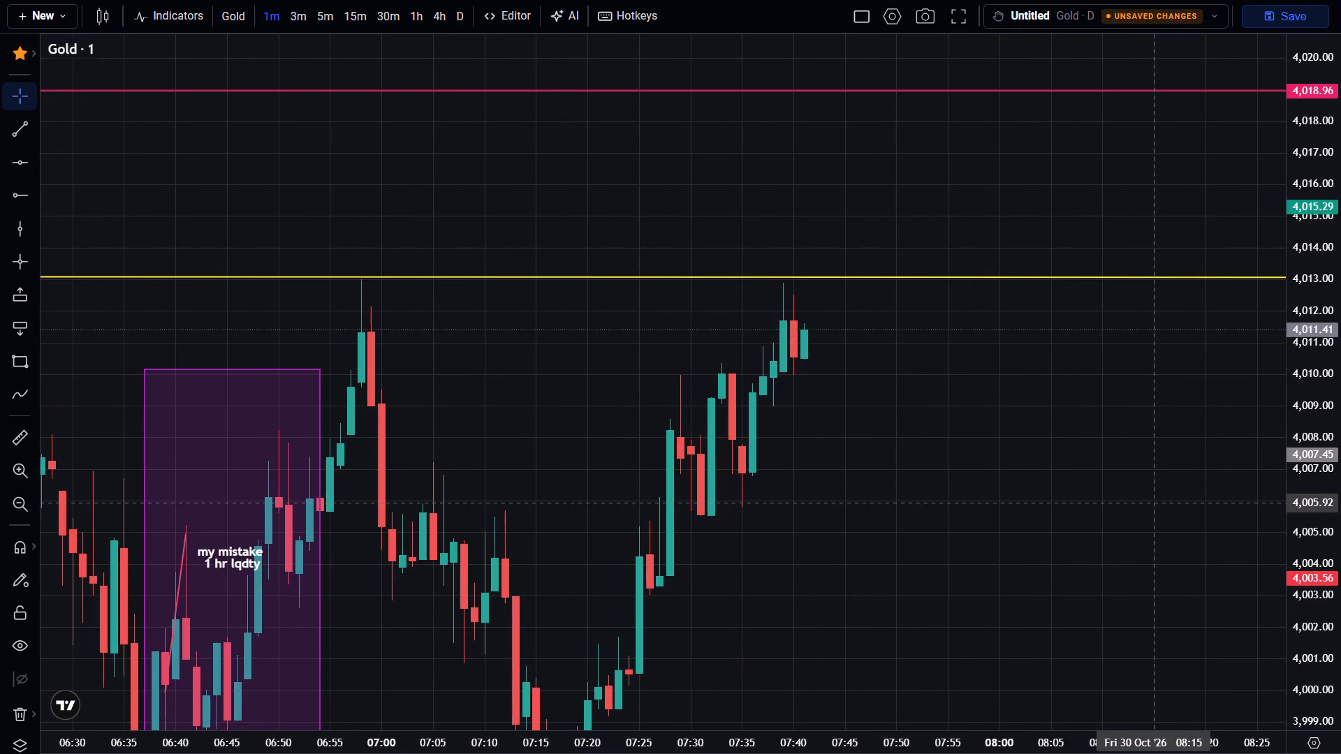
scroll(1149, 503, up, 1)
drag(1082, 533, 1160, 510)
scroll(1160, 510, down, 2)
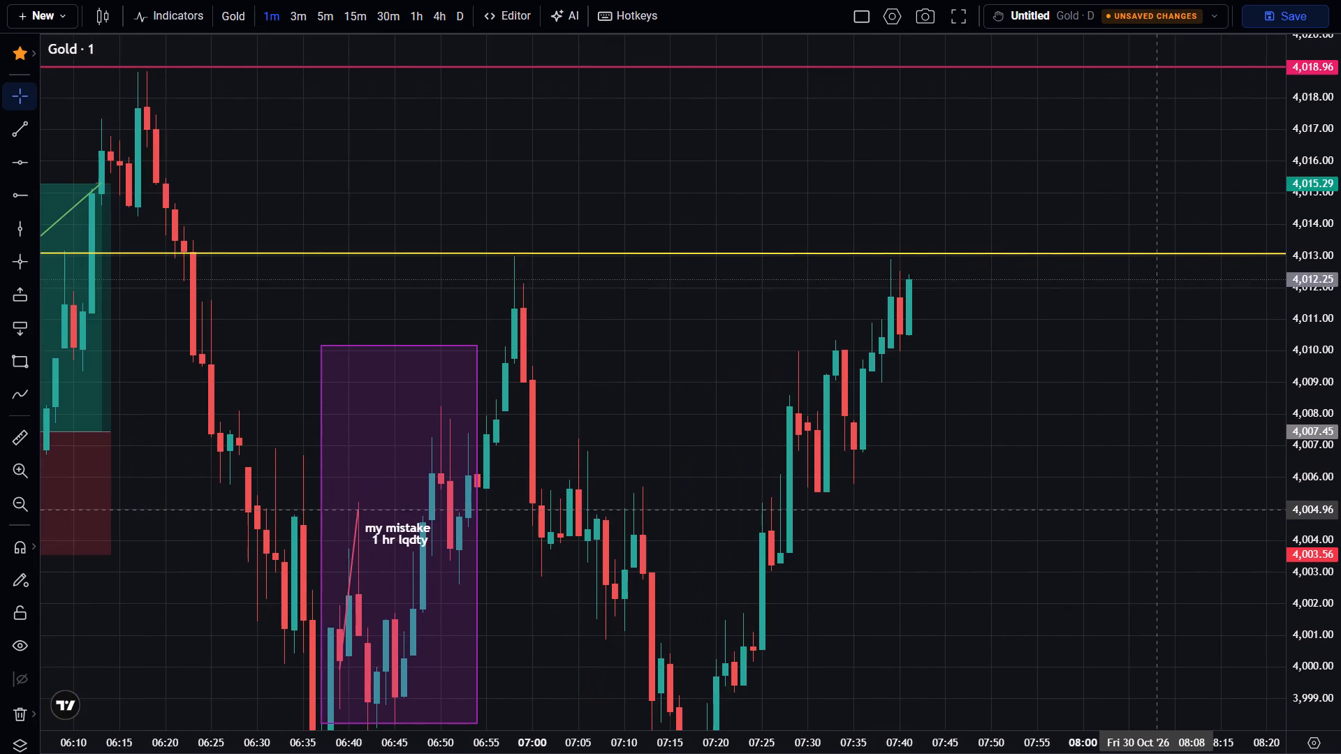
scroll(1160, 510, down, 1)
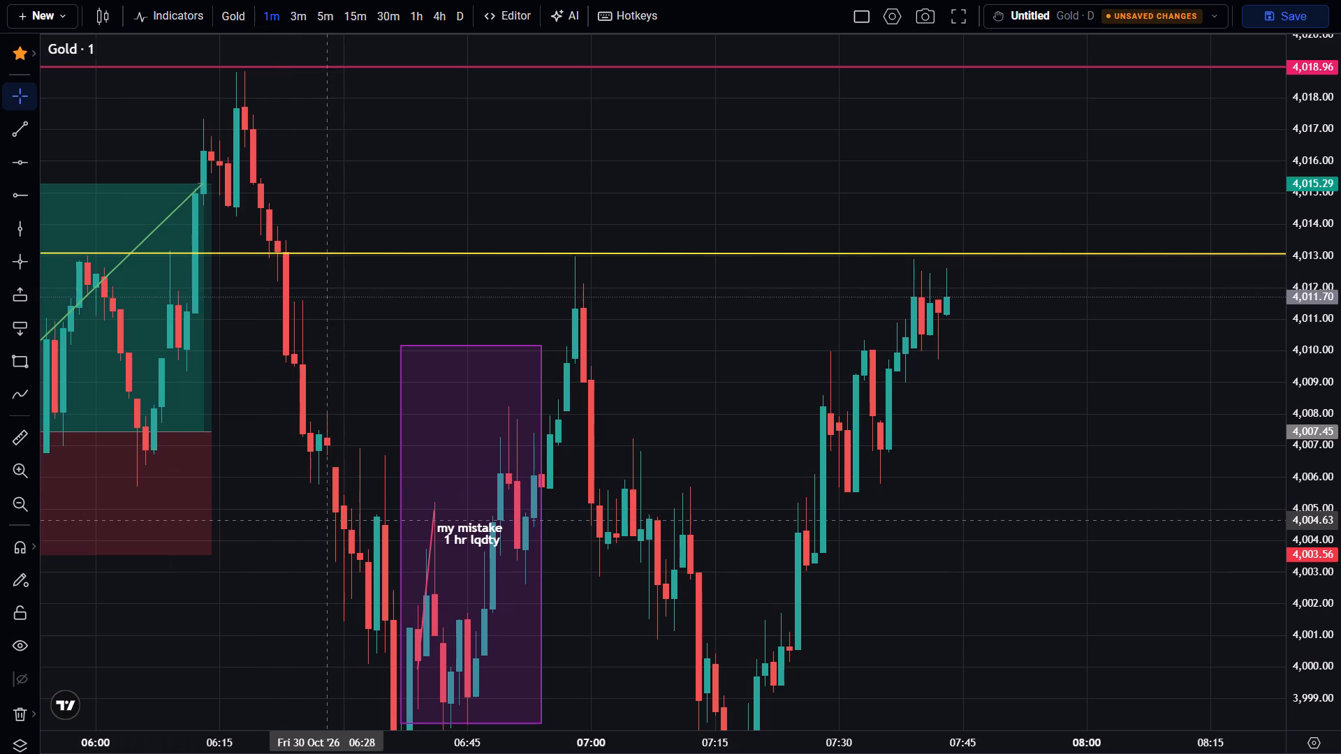
scroll(1007, 526, up, 3)
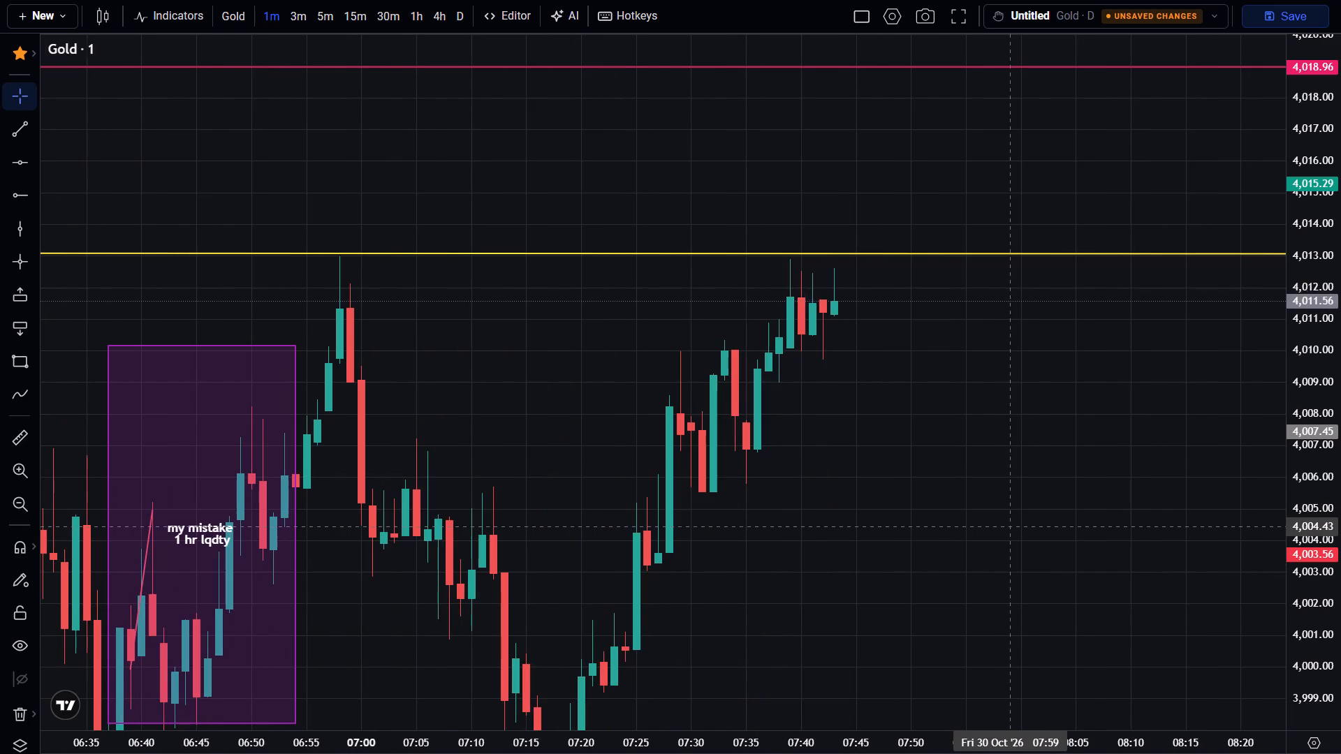
scroll(1007, 526, down, 2)
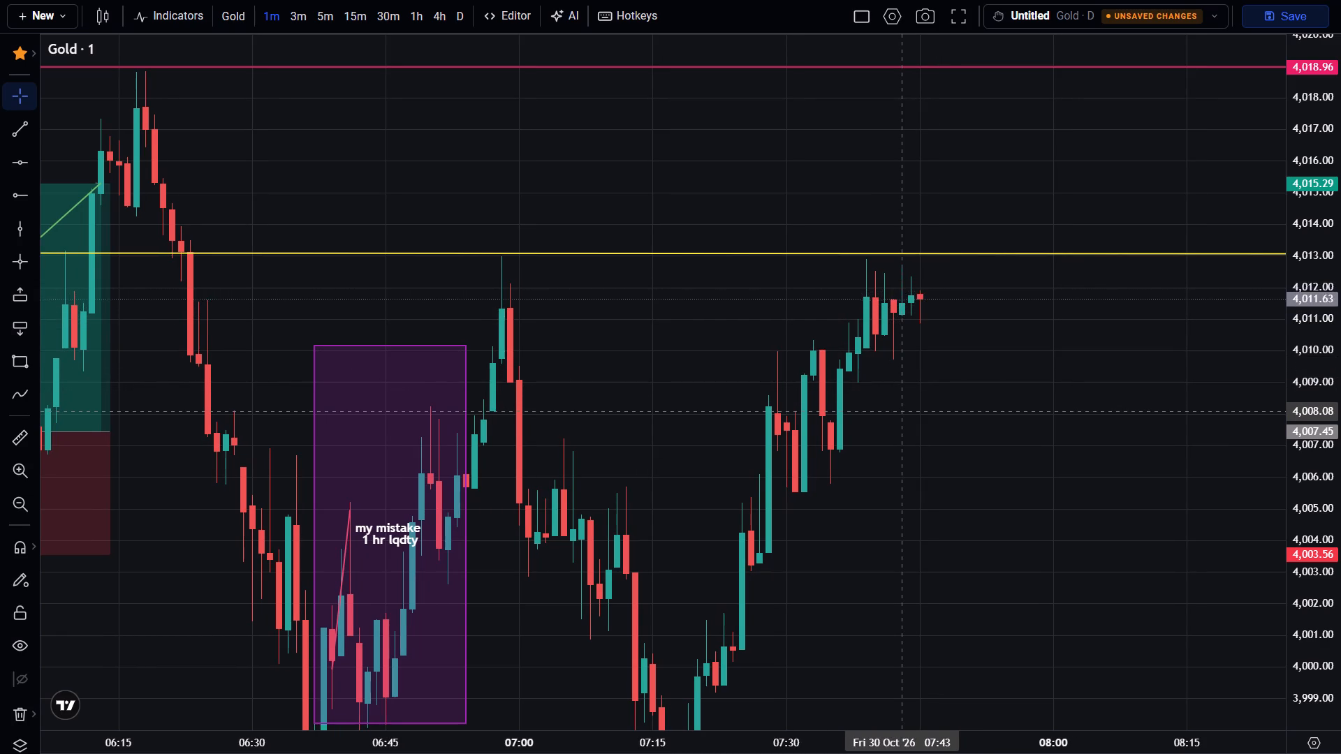
Switch Gold to the 1-hour timeframe and examine the 28 to 30 October candles around the 4,018.96 line and yellow 4,013 line.
click(423, 14)
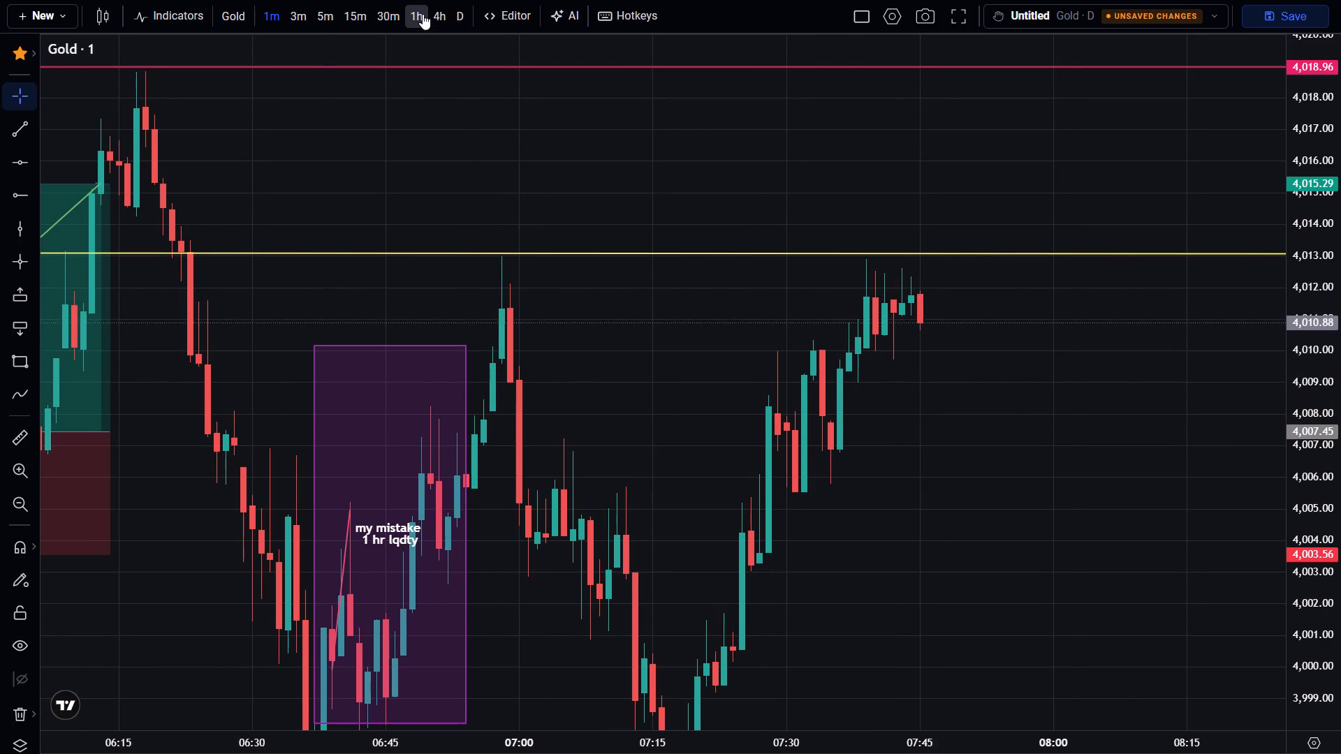
scroll(461, 143, up, 3)
scroll(466, 256, up, 1)
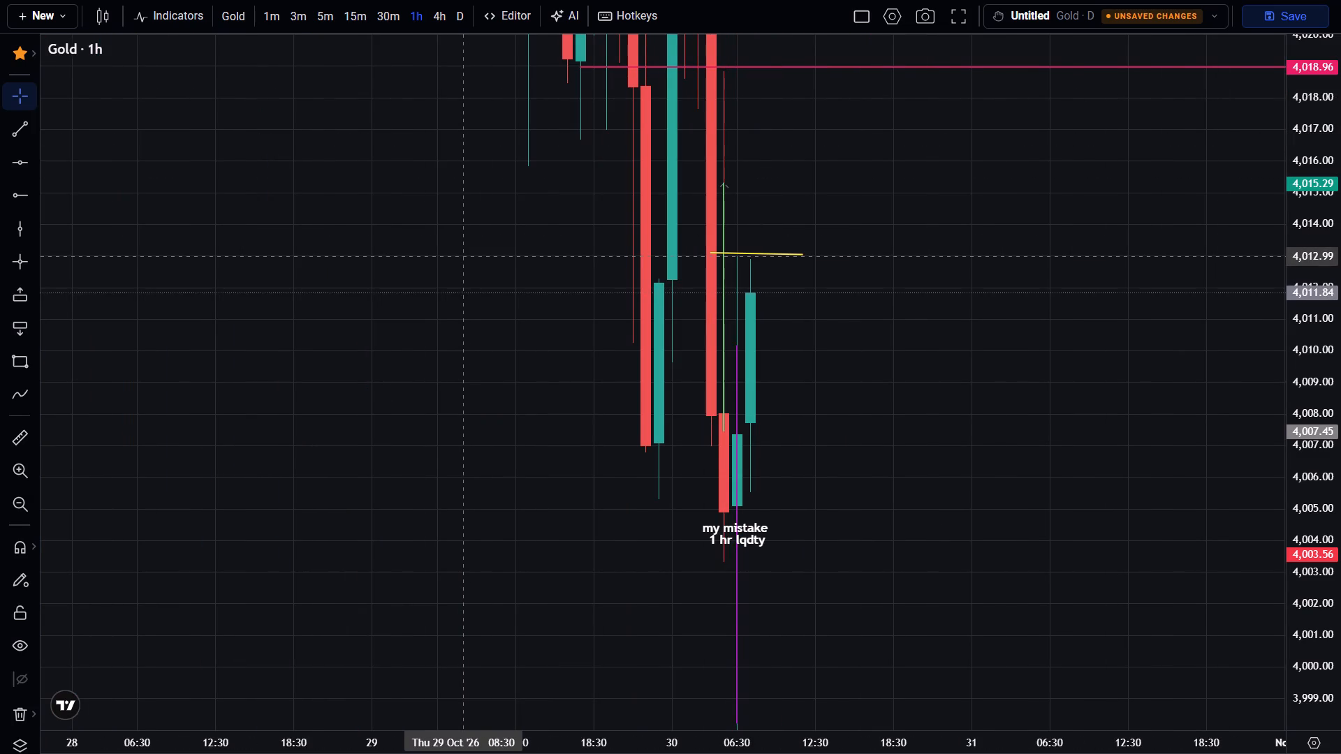
drag(466, 257, 527, 411)
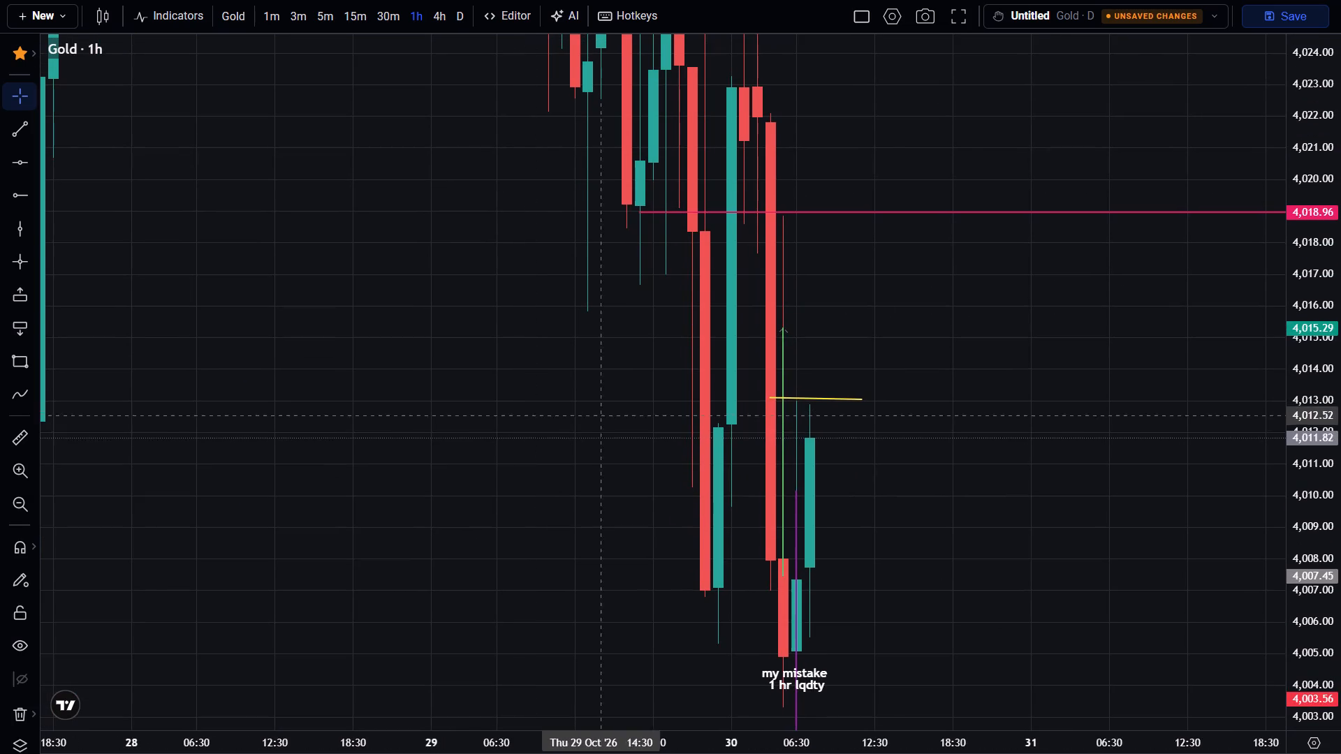
drag(1309, 297, 1326, 514)
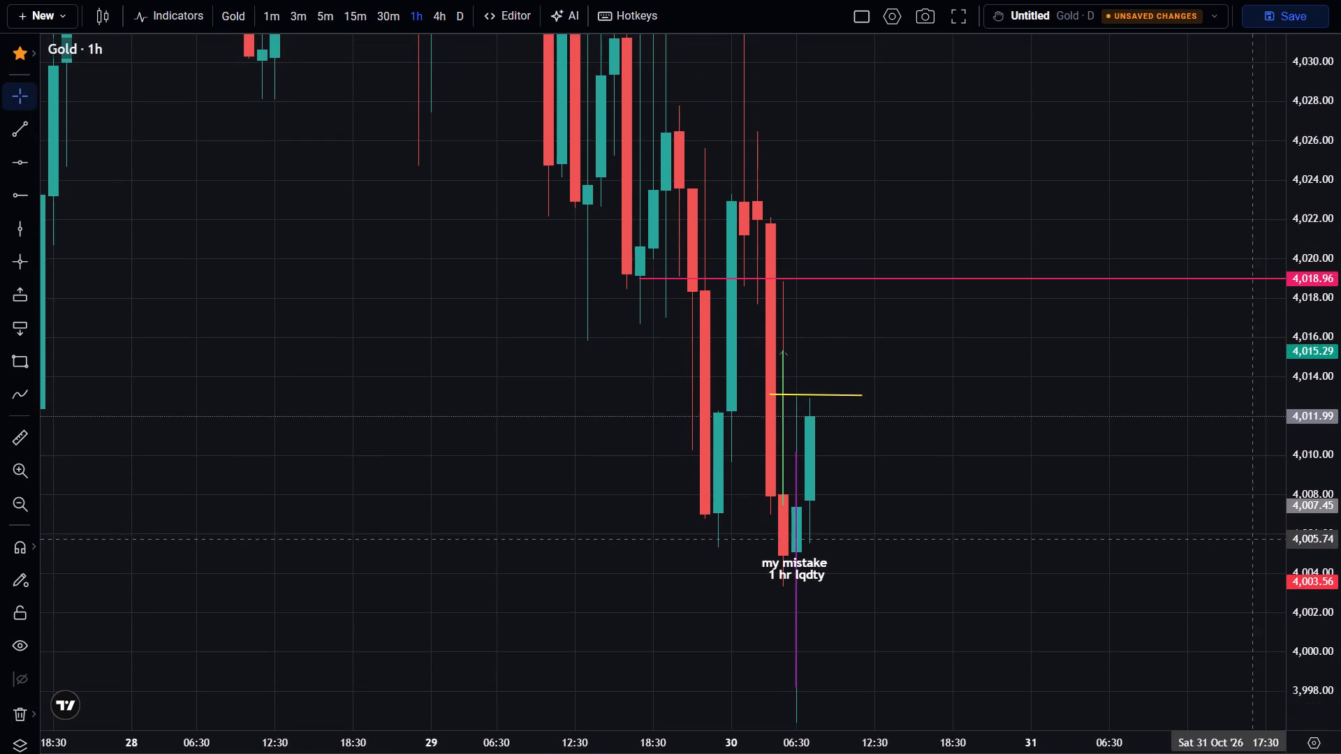
drag(1215, 538, 1214, 468)
scroll(1214, 468, up, 2)
scroll(1214, 468, down, 3)
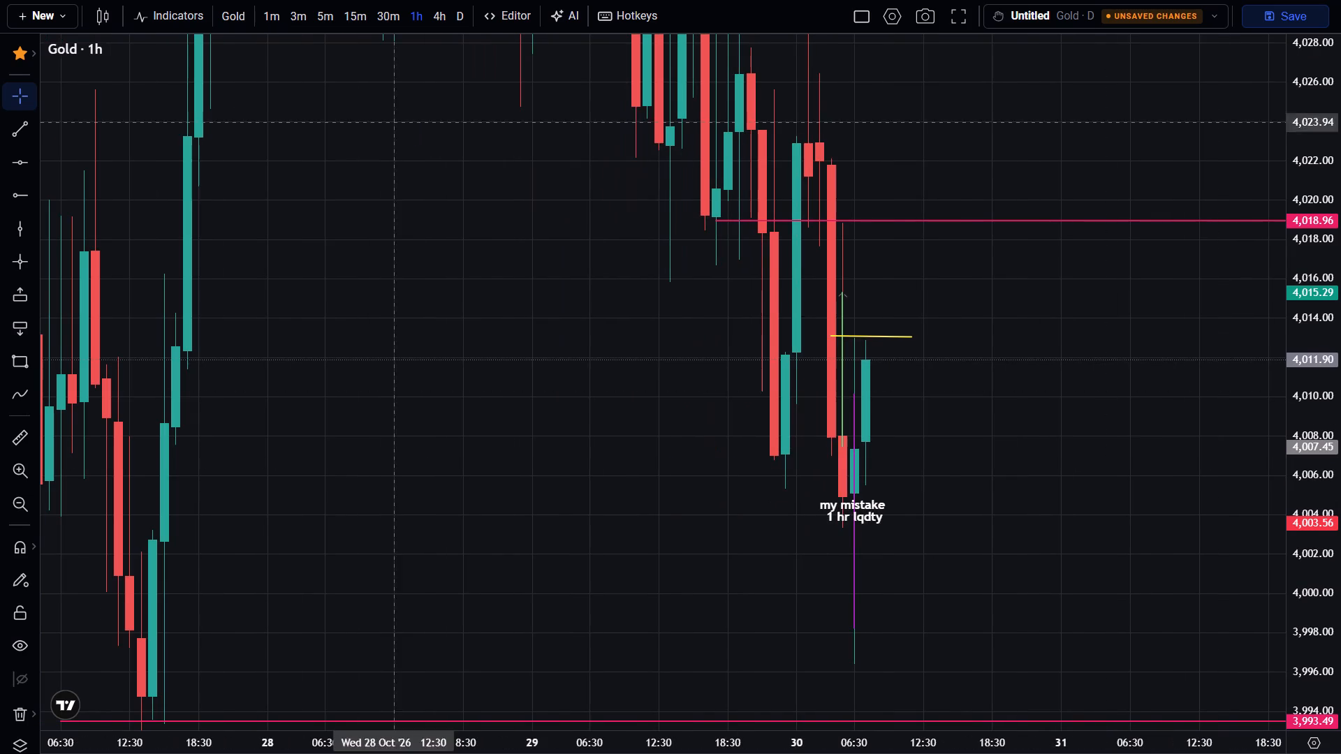
Return the Gold chart to the 1-minute timeframe with the 30 October candles from 05:45 onward in view.
click(279, 22)
scroll(461, 353, down, 5)
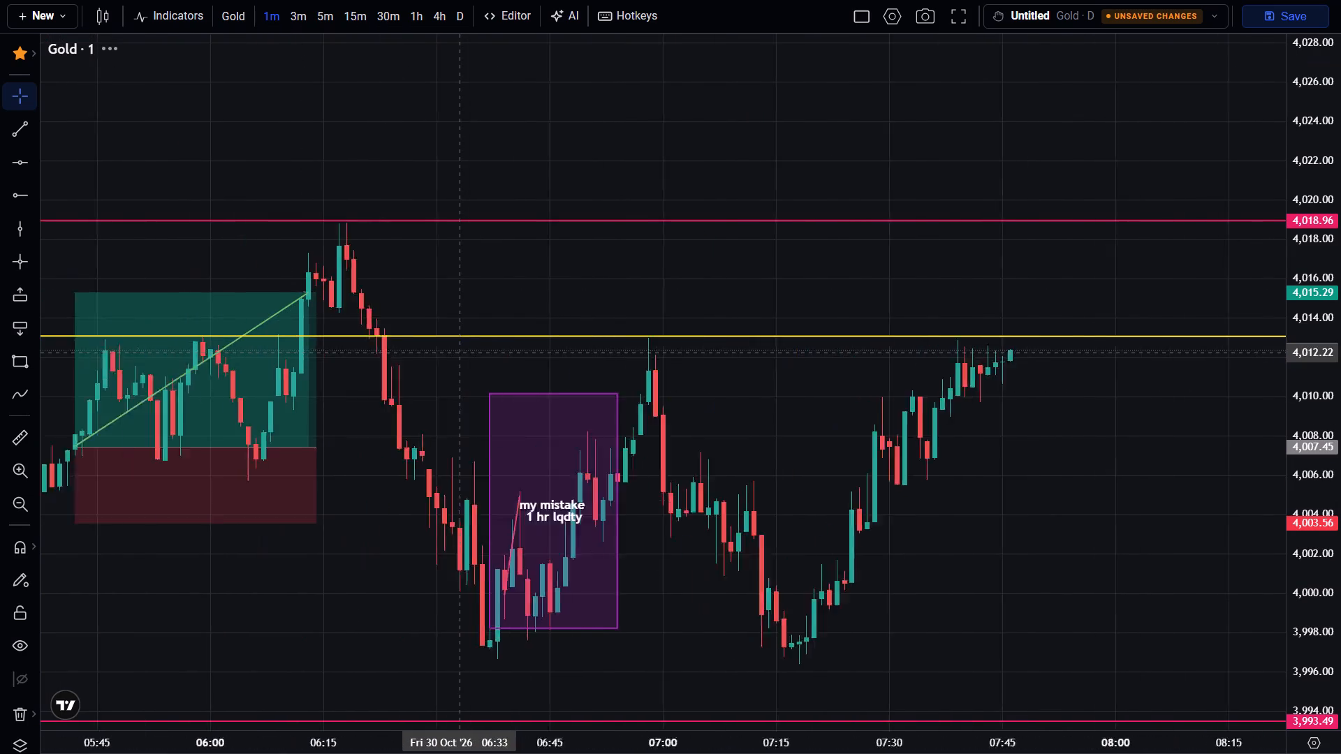
Follow the 1-minute Gold replay from 07:45 to 07:48 and examine how the candles react at the yellow 4,013 line.
scroll(461, 353, down, 1)
scroll(1292, 615, up, 10)
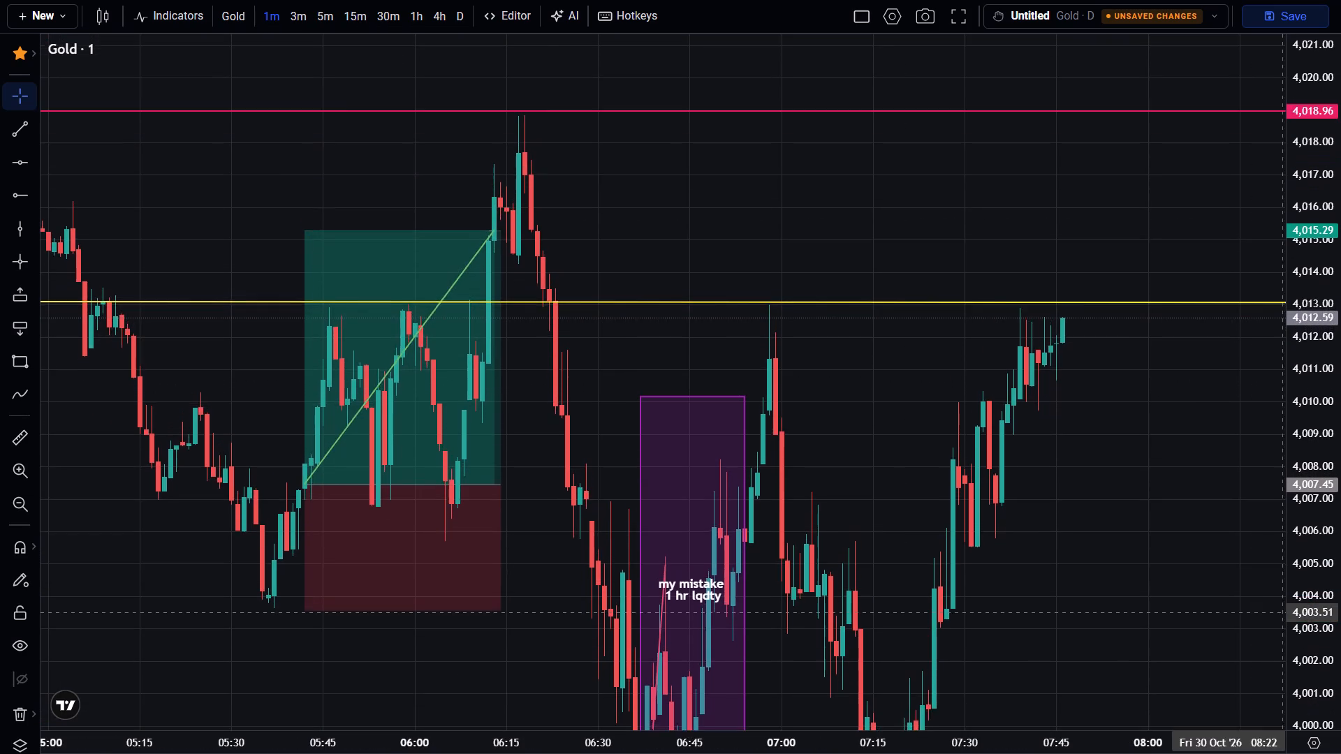
scroll(1000, 612, up, 6)
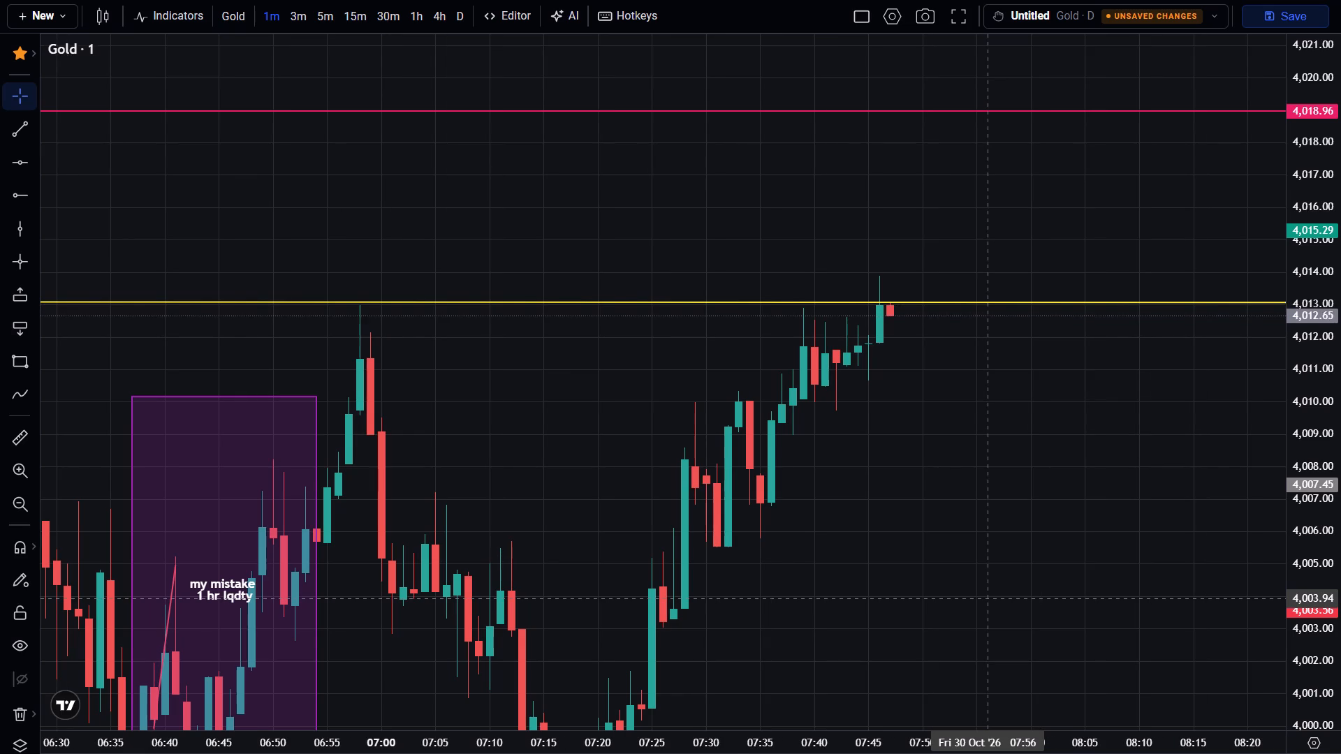
scroll(992, 598, down, 3)
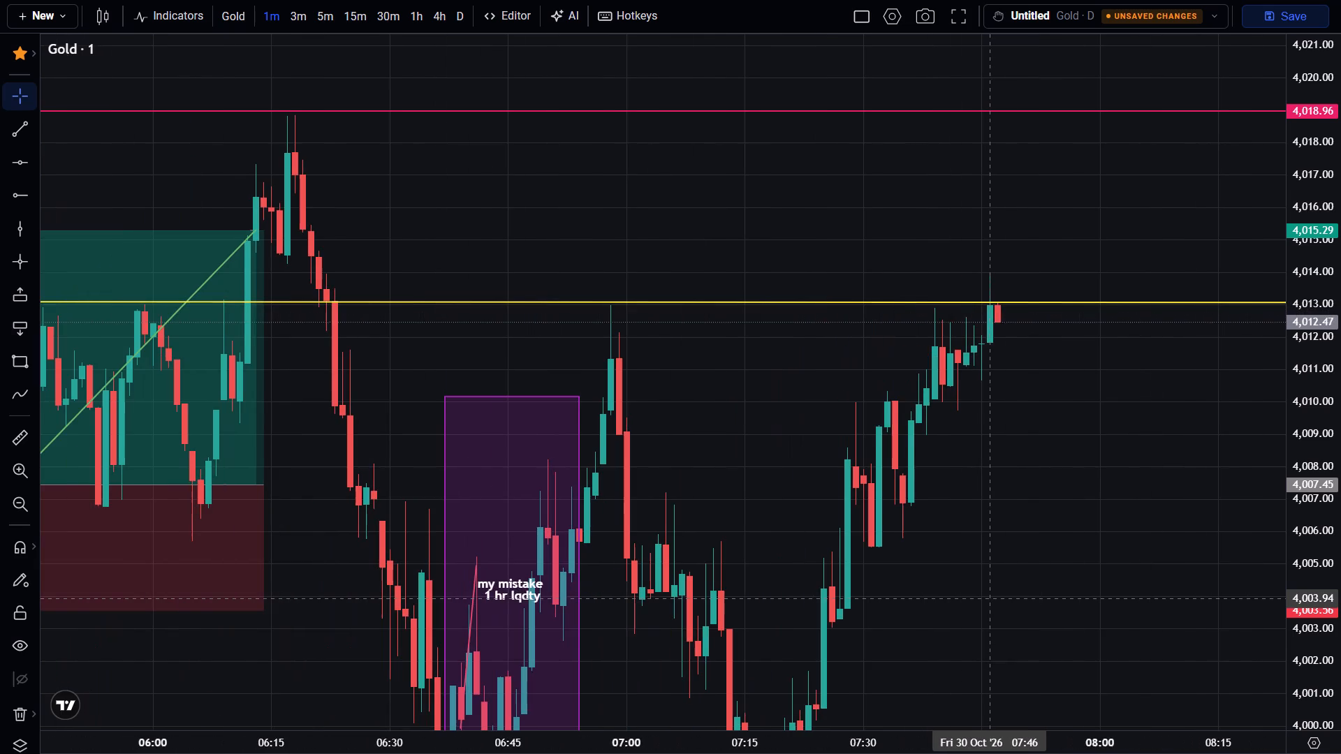
scroll(992, 598, up, 2)
scroll(992, 598, down, 1)
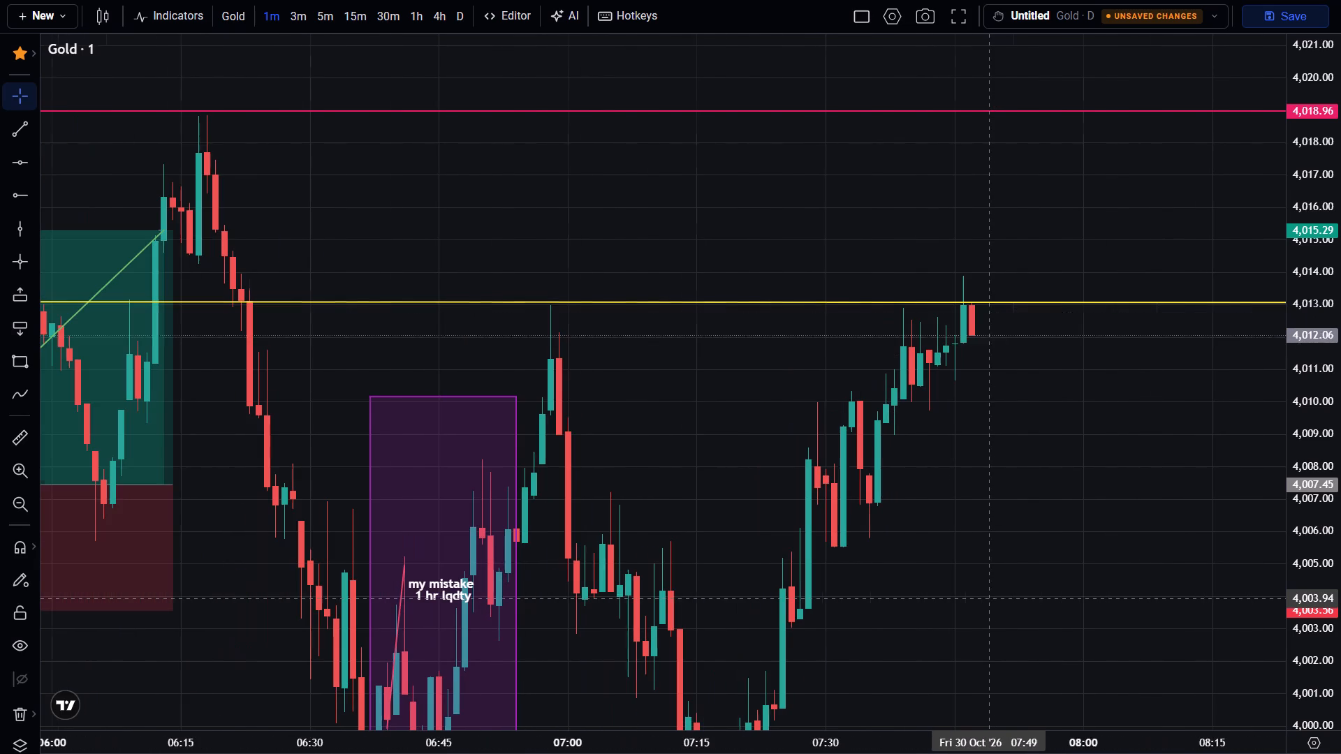
click(960, 16)
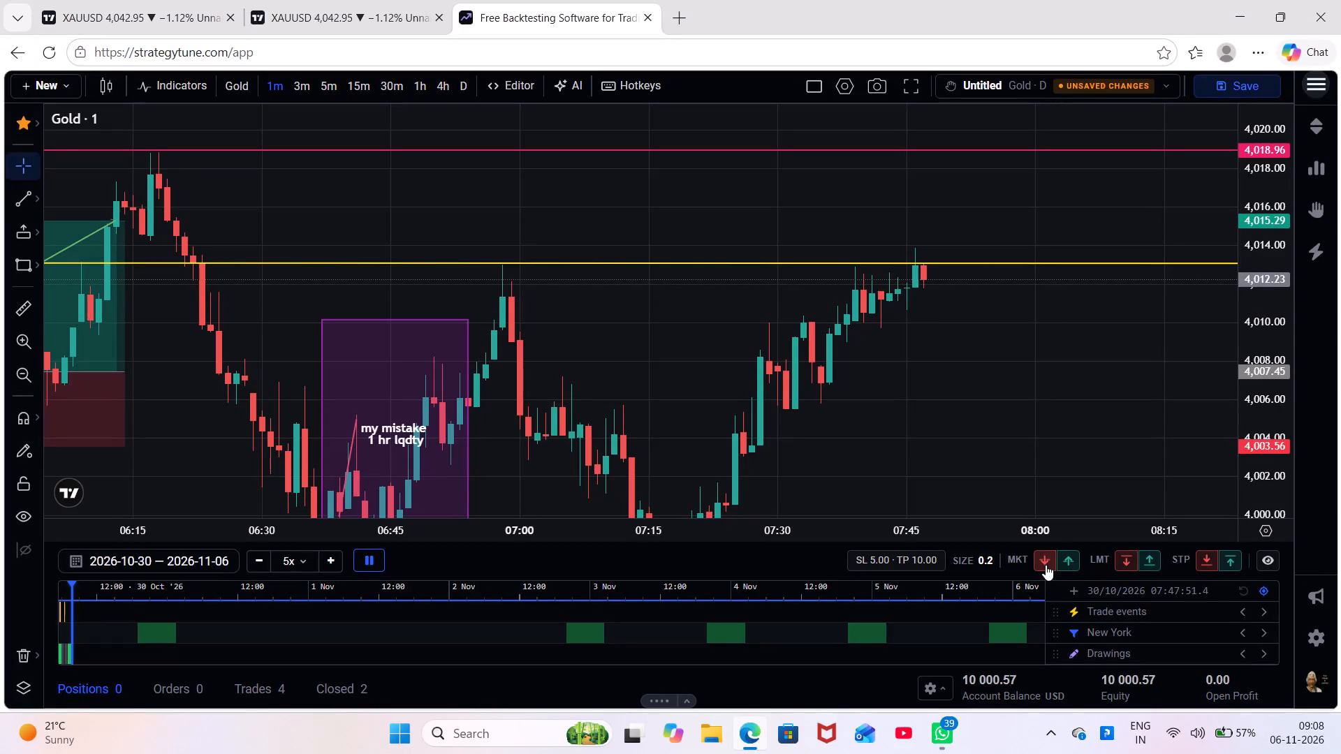
drag(958, 410, 945, 340)
scroll(945, 340, down, 2)
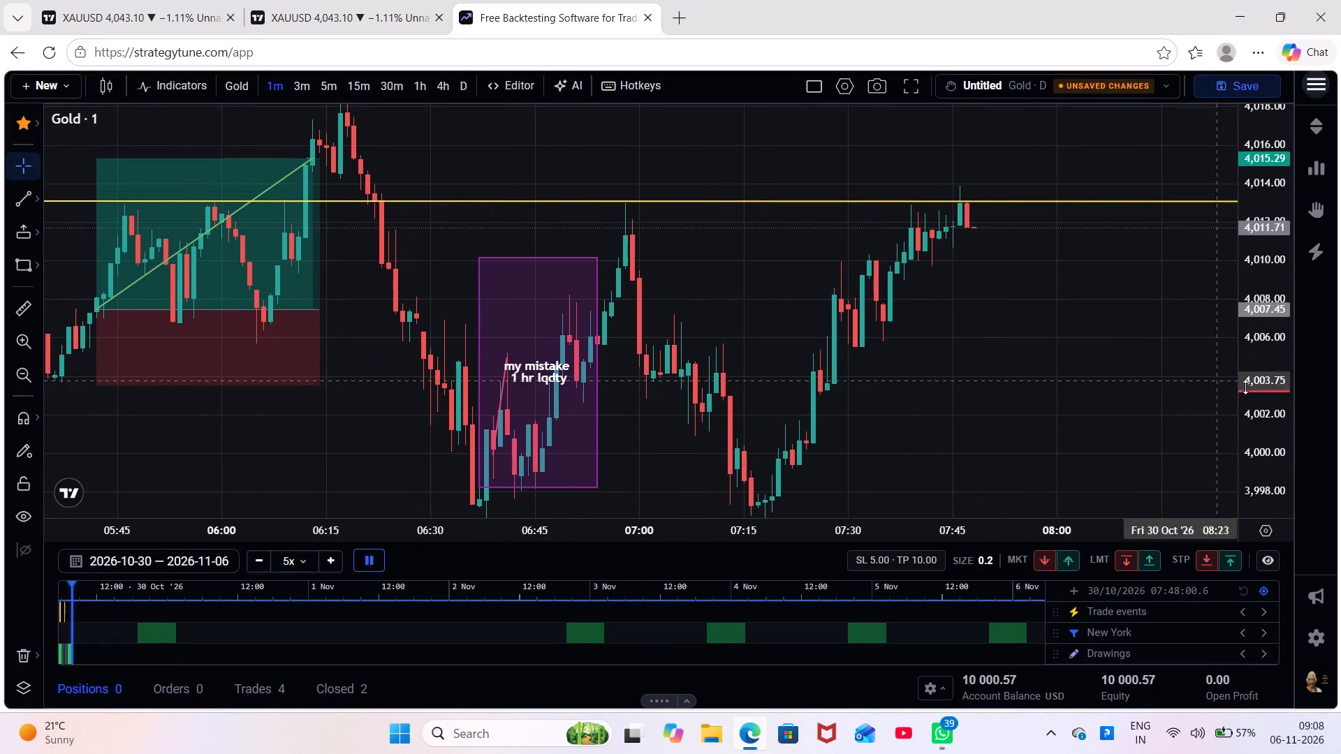
scroll(1245, 387, up, 3)
drag(1118, 417, 1101, 457)
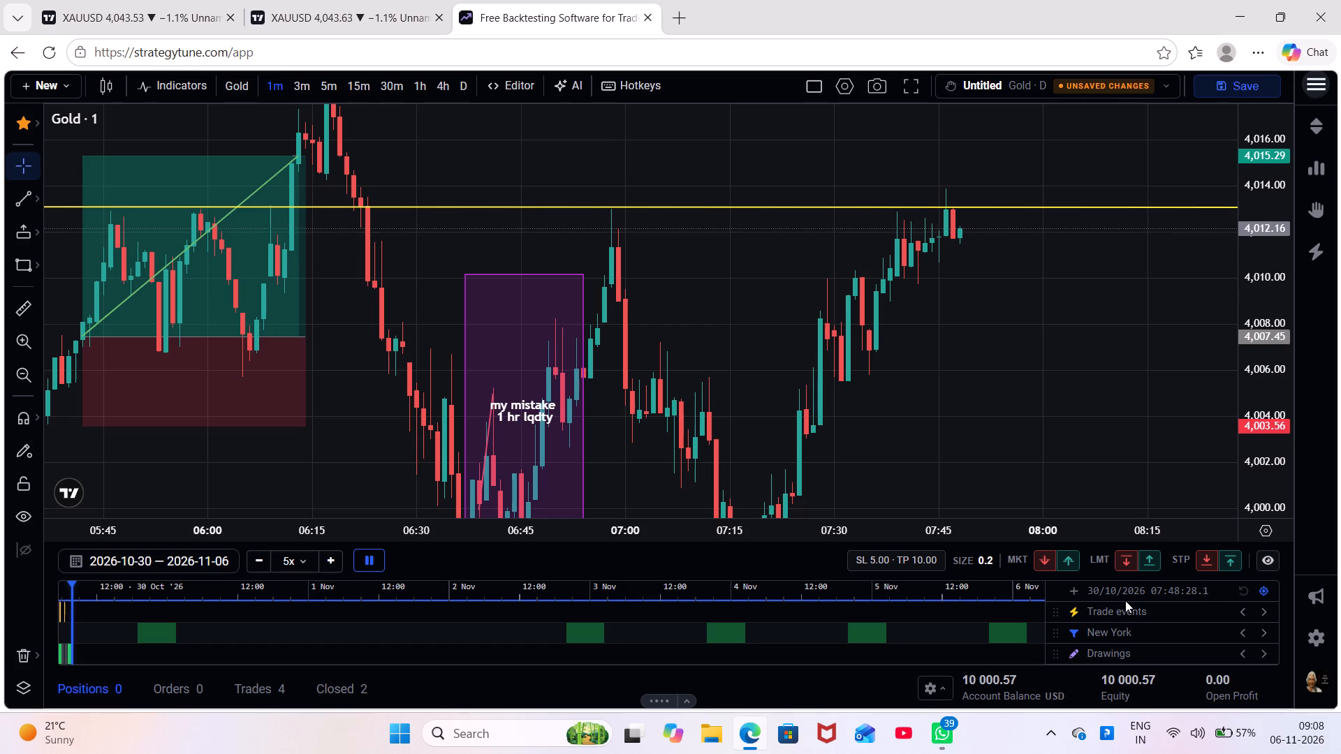
Switch Gold to the 4-hour timeframe and examine the 30 October candle against the 4,018.96, 3,993.49 and 3,988.79 levels.
click(437, 82)
scroll(447, 131, up, 3)
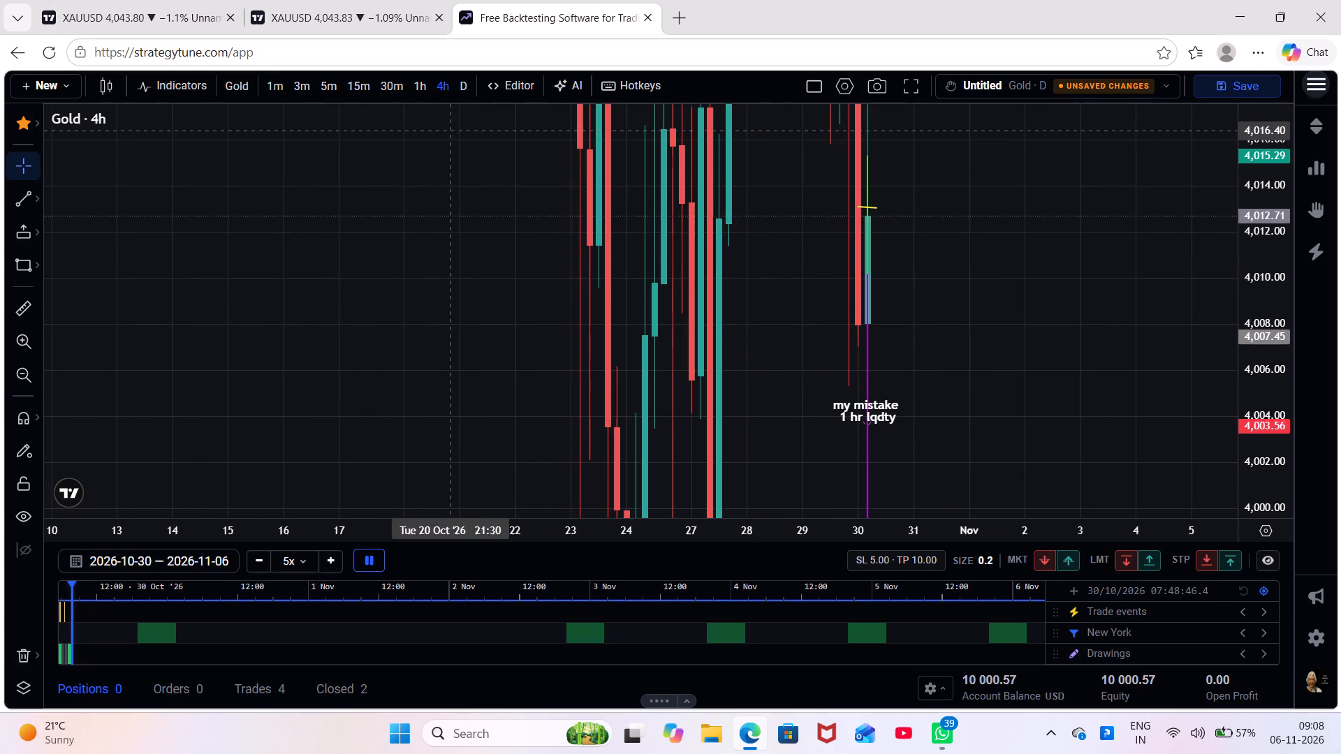
drag(1242, 241, 1291, 483)
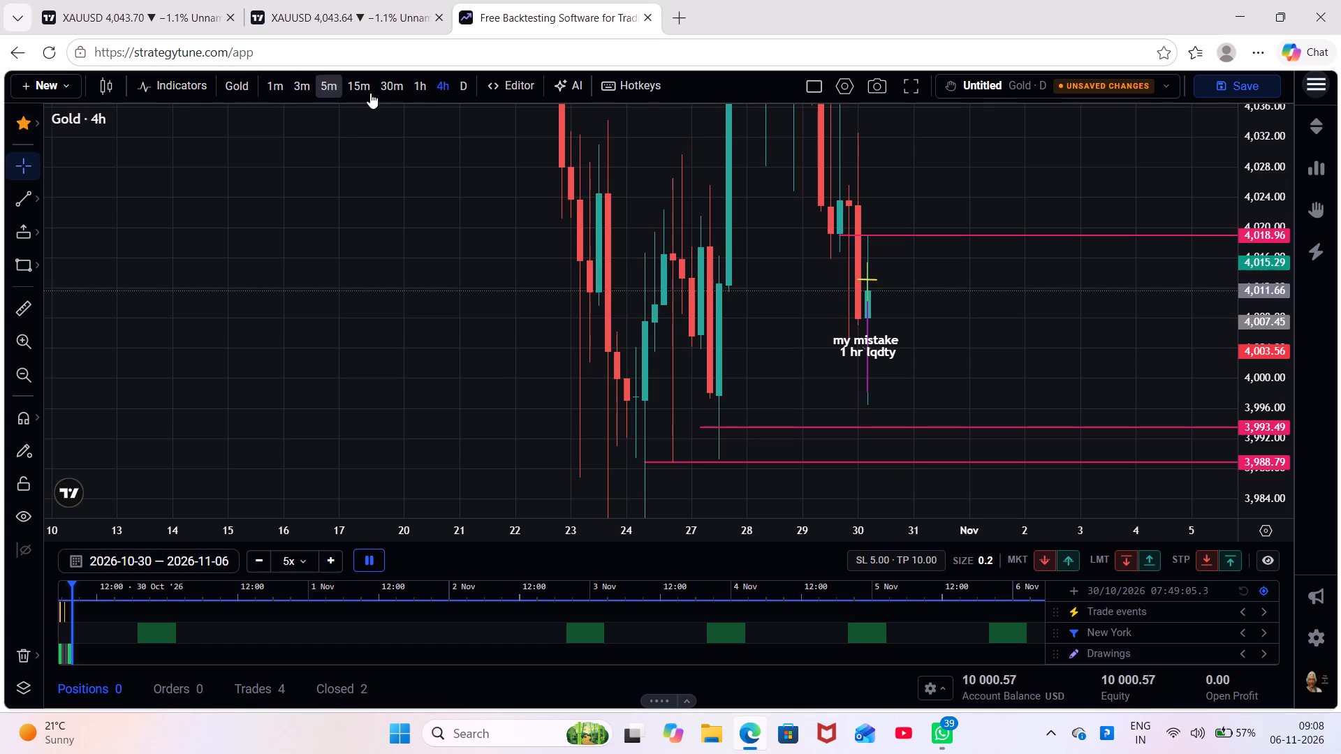
Return to the 1-minute chart and sell 0.2 Gold at market with a 5.00 stop loss and 10.00 take profit.
click(272, 82)
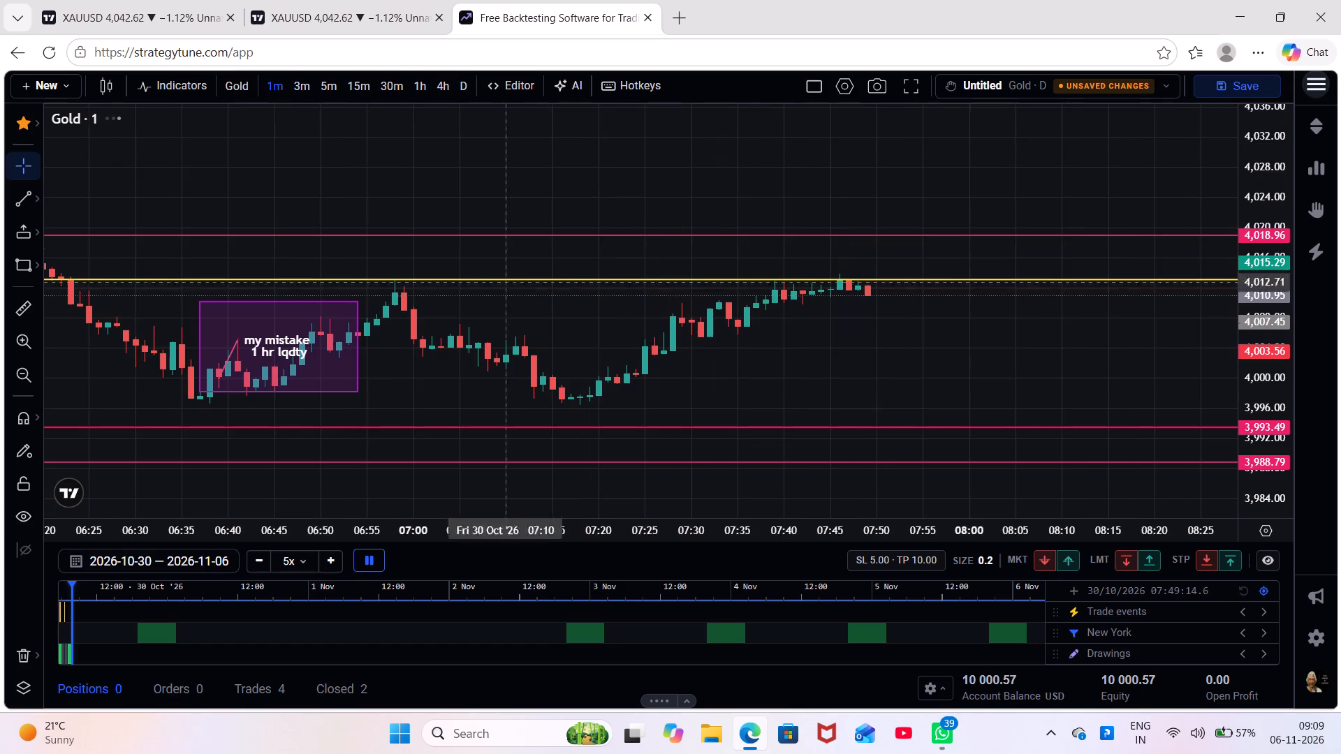
scroll(641, 332, down, 5)
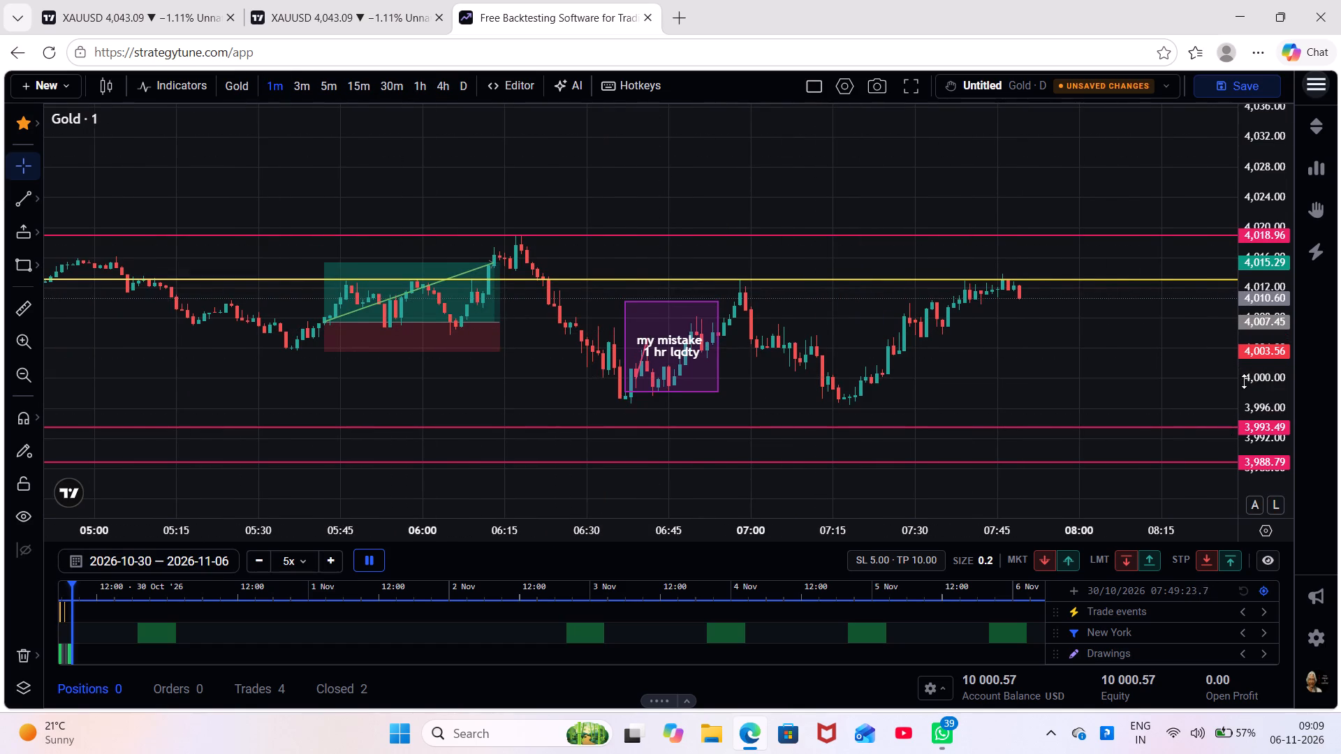
scroll(1244, 381, up, 20)
scroll(1244, 381, up, 2)
scroll(1116, 400, up, 2)
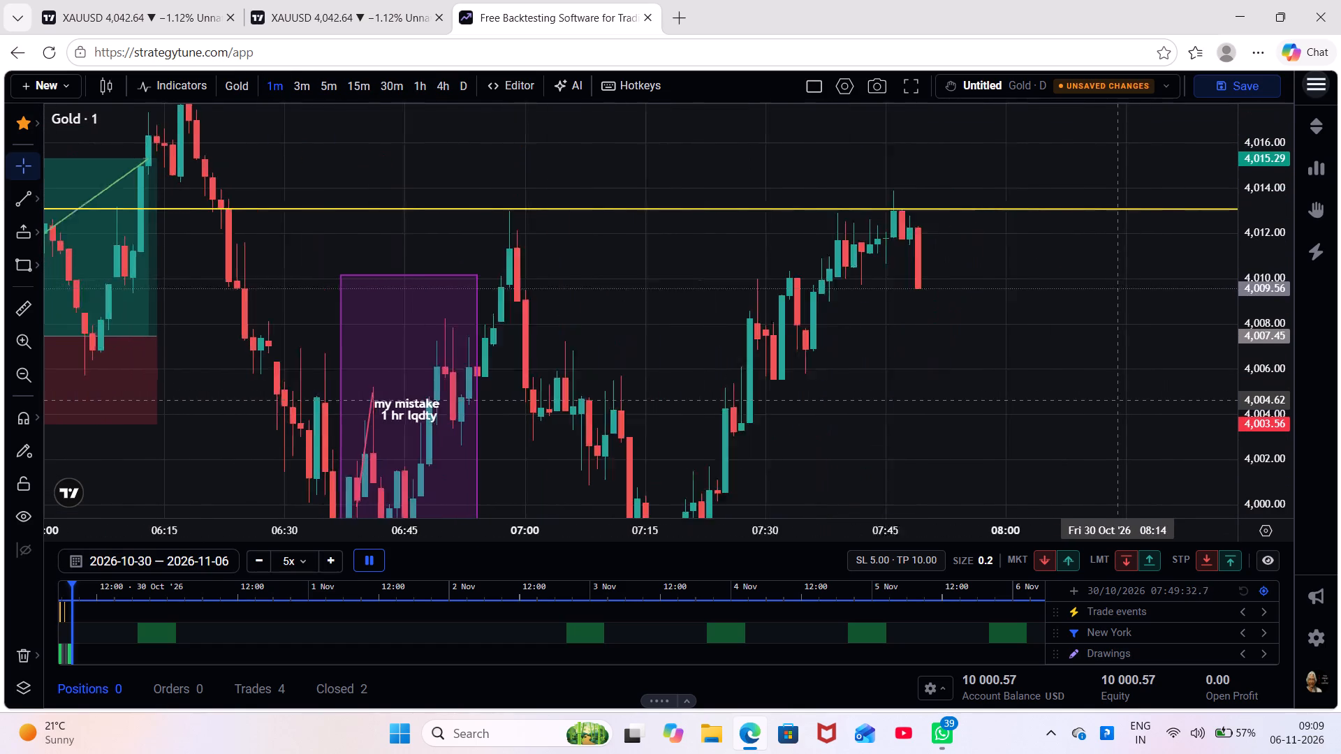
scroll(1032, 419, up, 1)
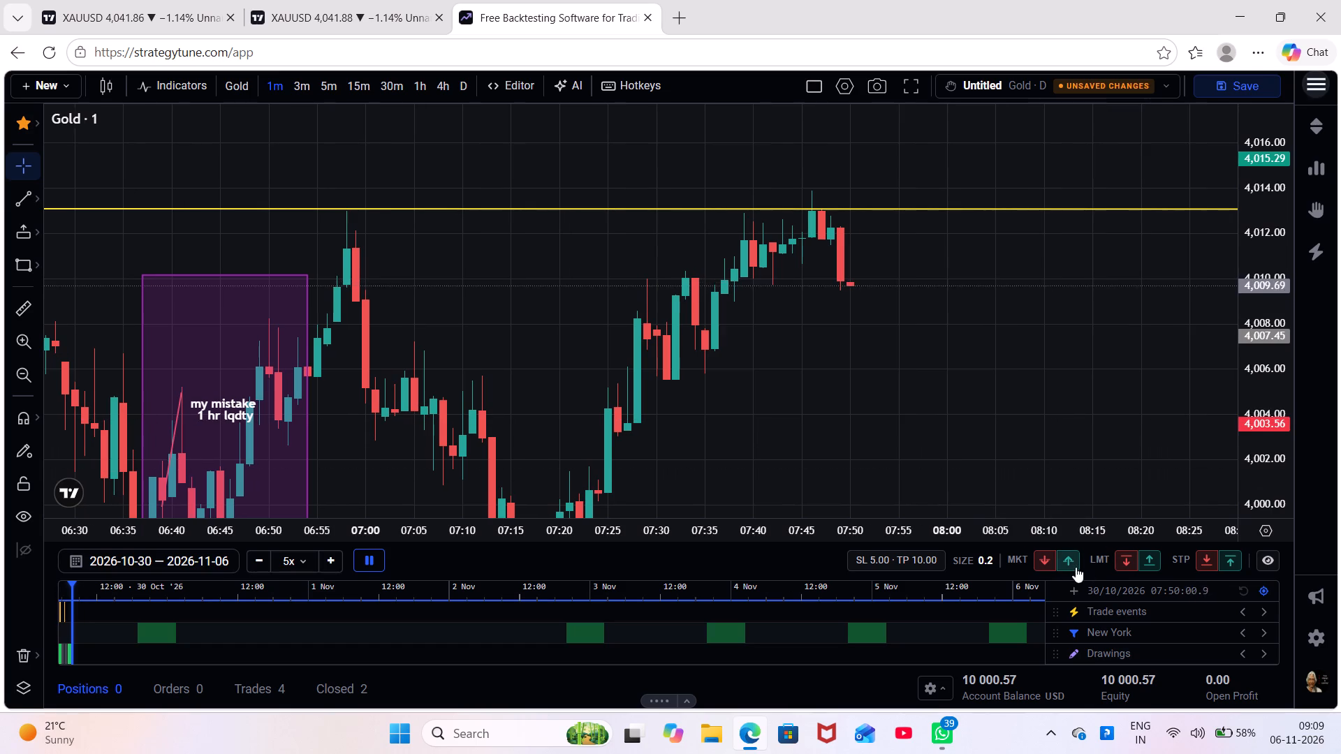
click(1044, 559)
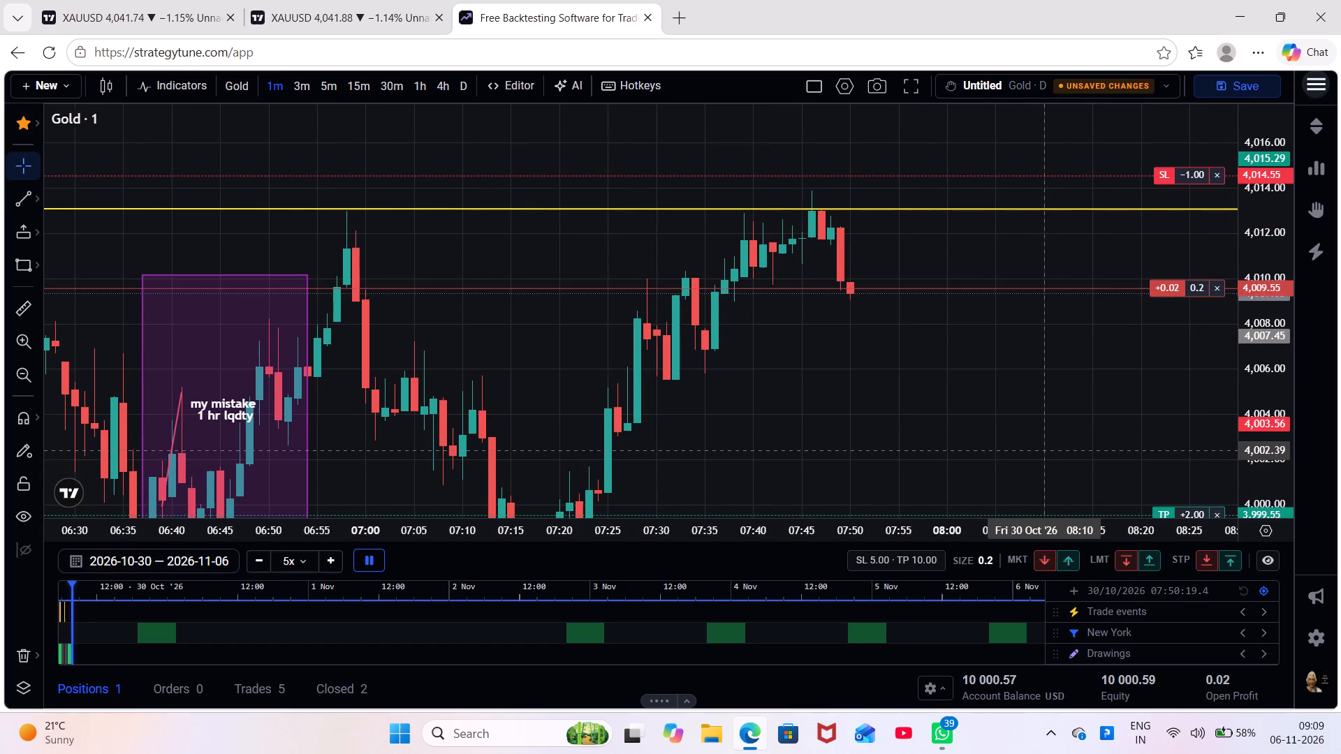
Move the short position's stop loss to 4,013.99, just above the yellow line.
scroll(1046, 451, down, 2)
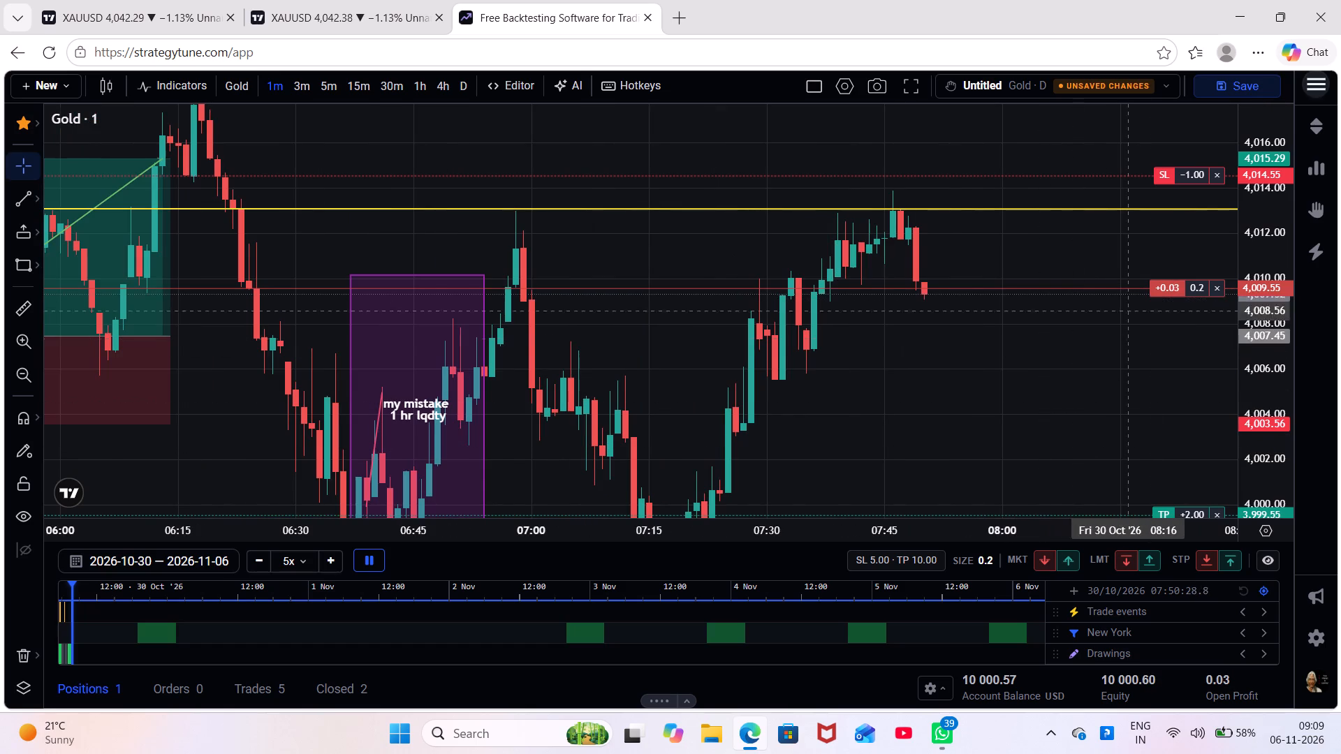
drag(1159, 174, 1165, 186)
drag(1108, 344, 1107, 344)
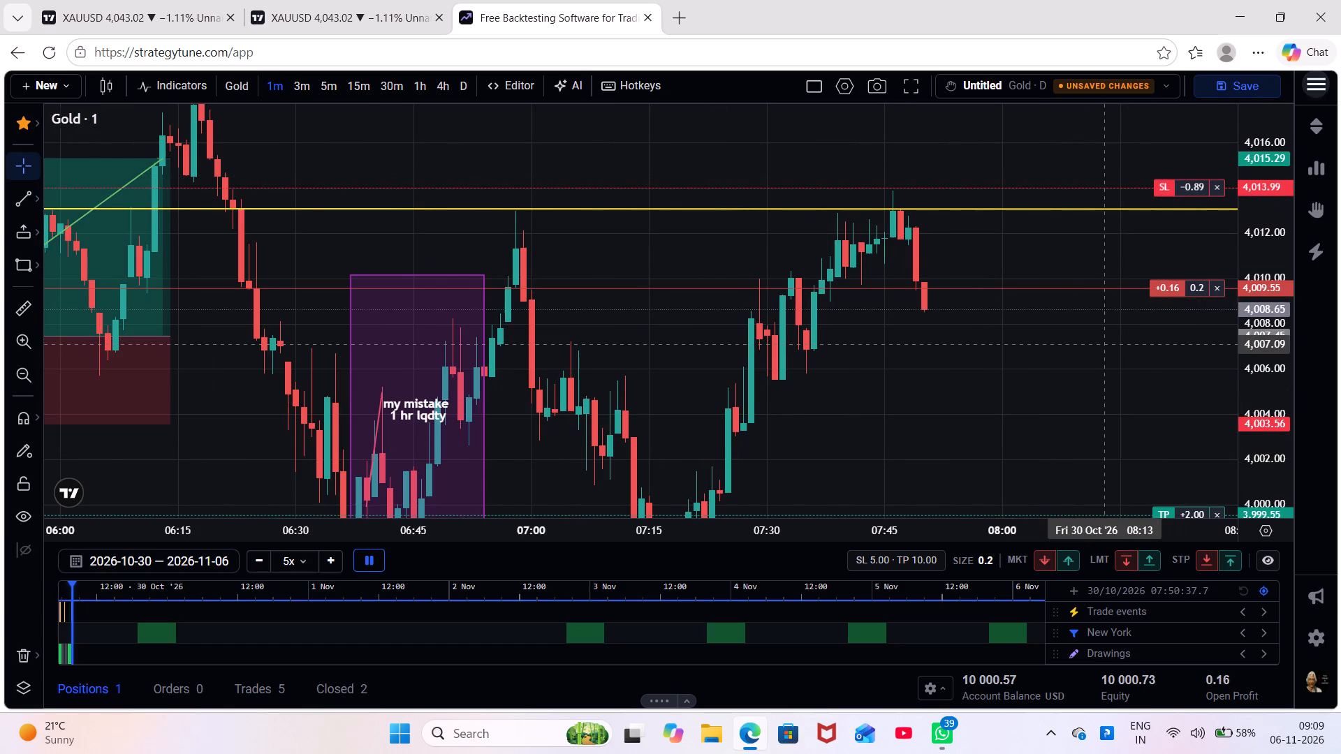
drag(1107, 344, 1062, 319)
Show the chart full screen and raise the replay speed to 20x while following the short trade's 1-minute candles.
click(918, 86)
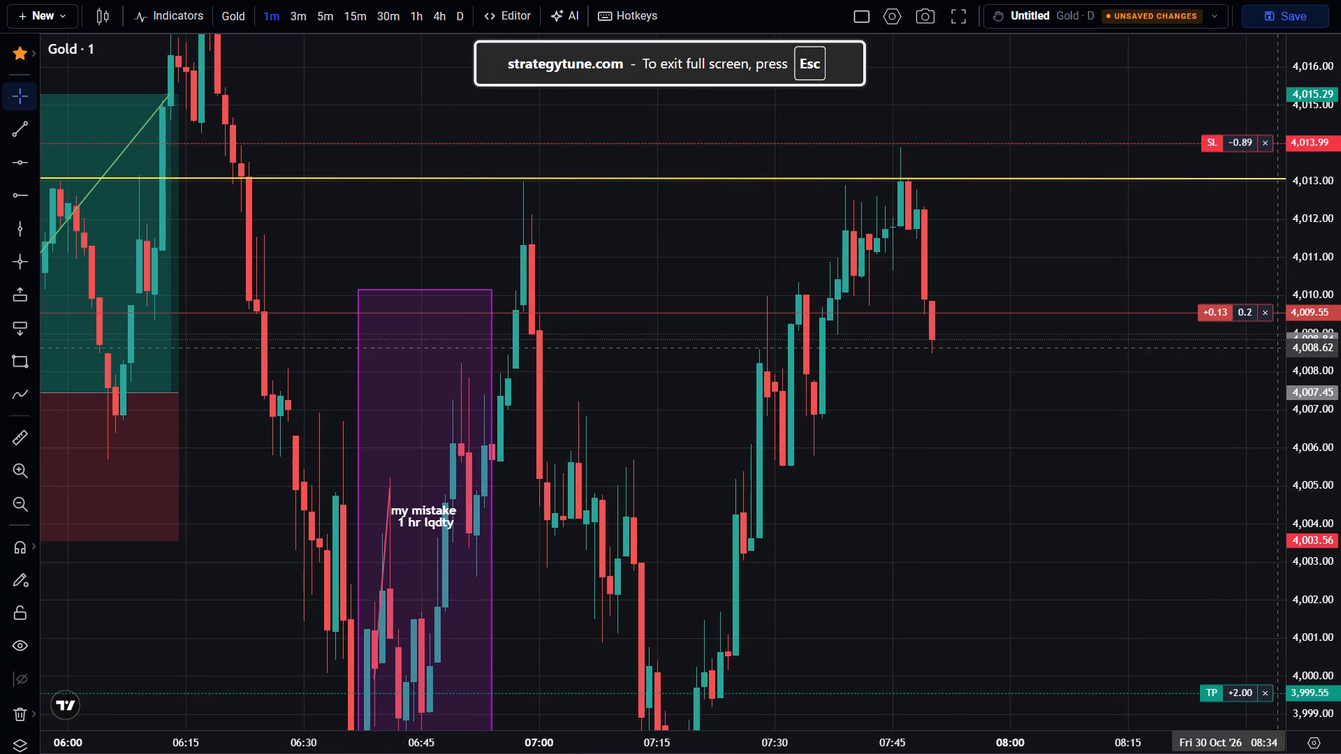
drag(1340, 311, 1340, 370)
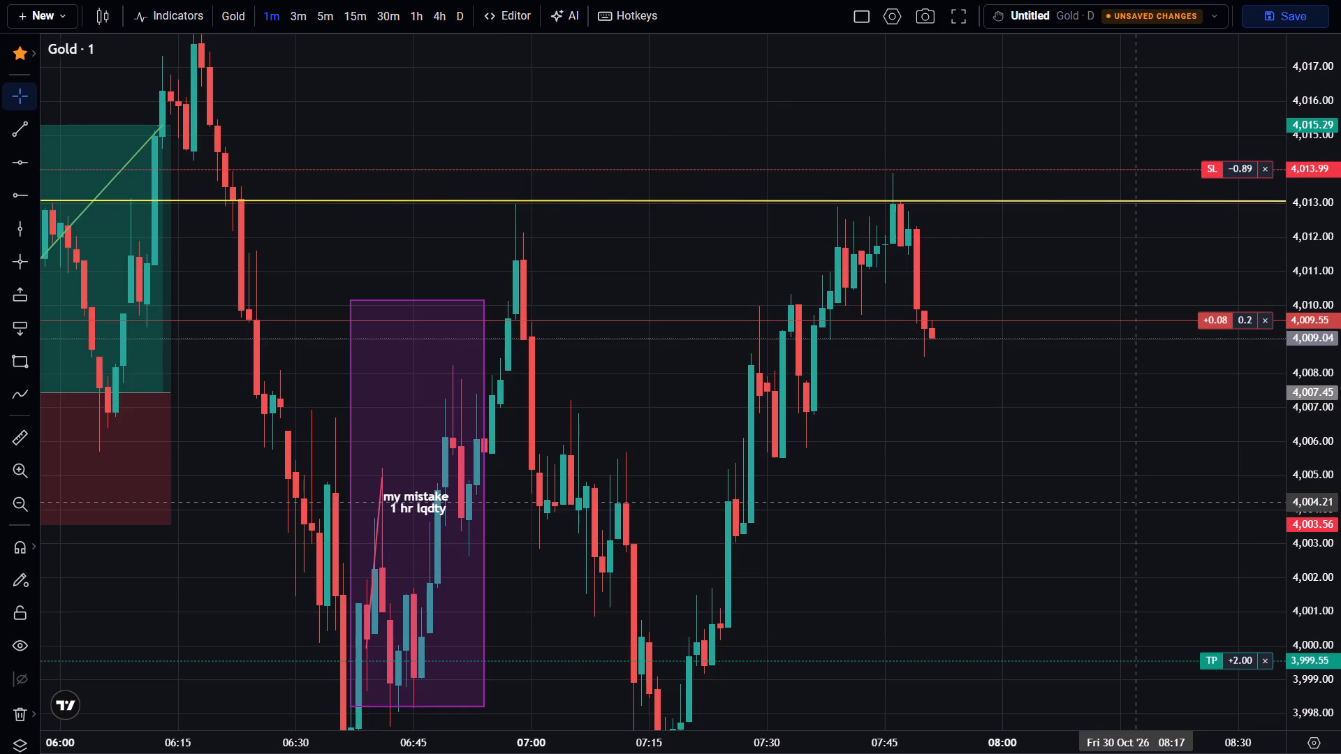
scroll(1138, 502, down, 2)
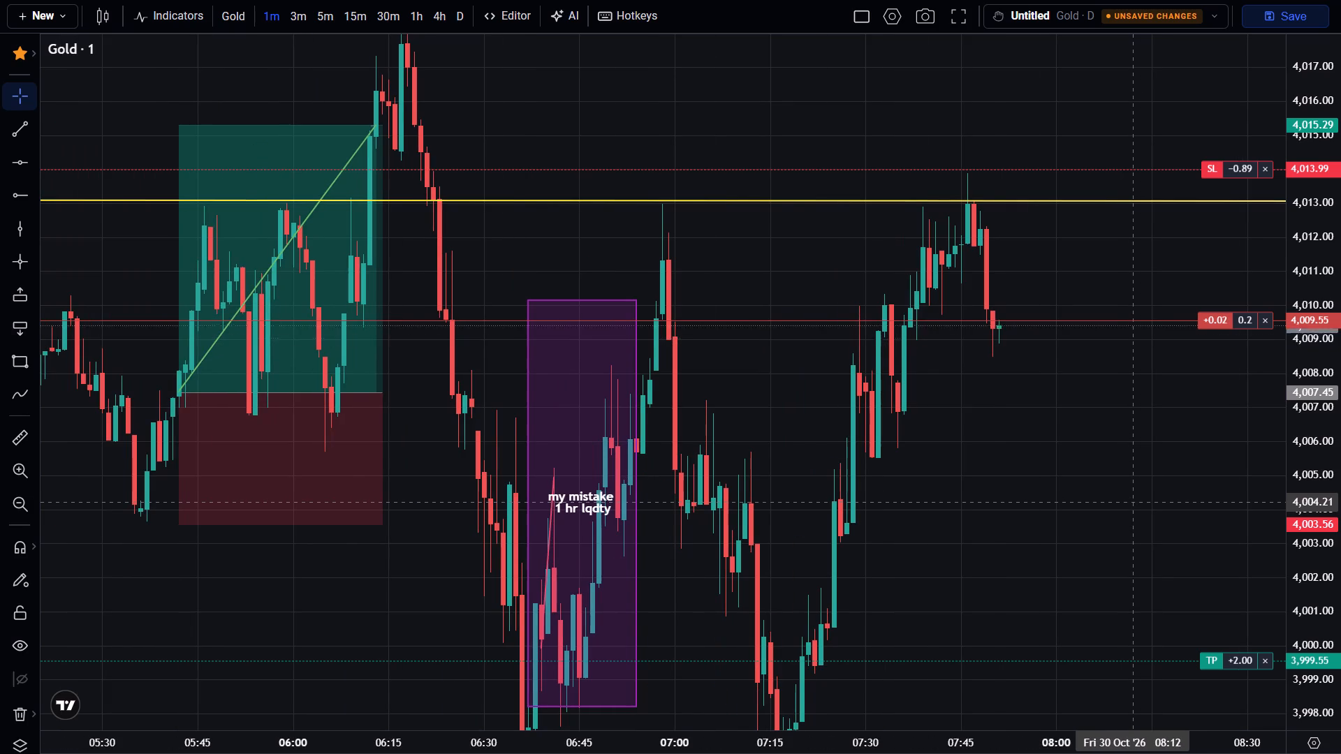
key(Up)
key(Up)
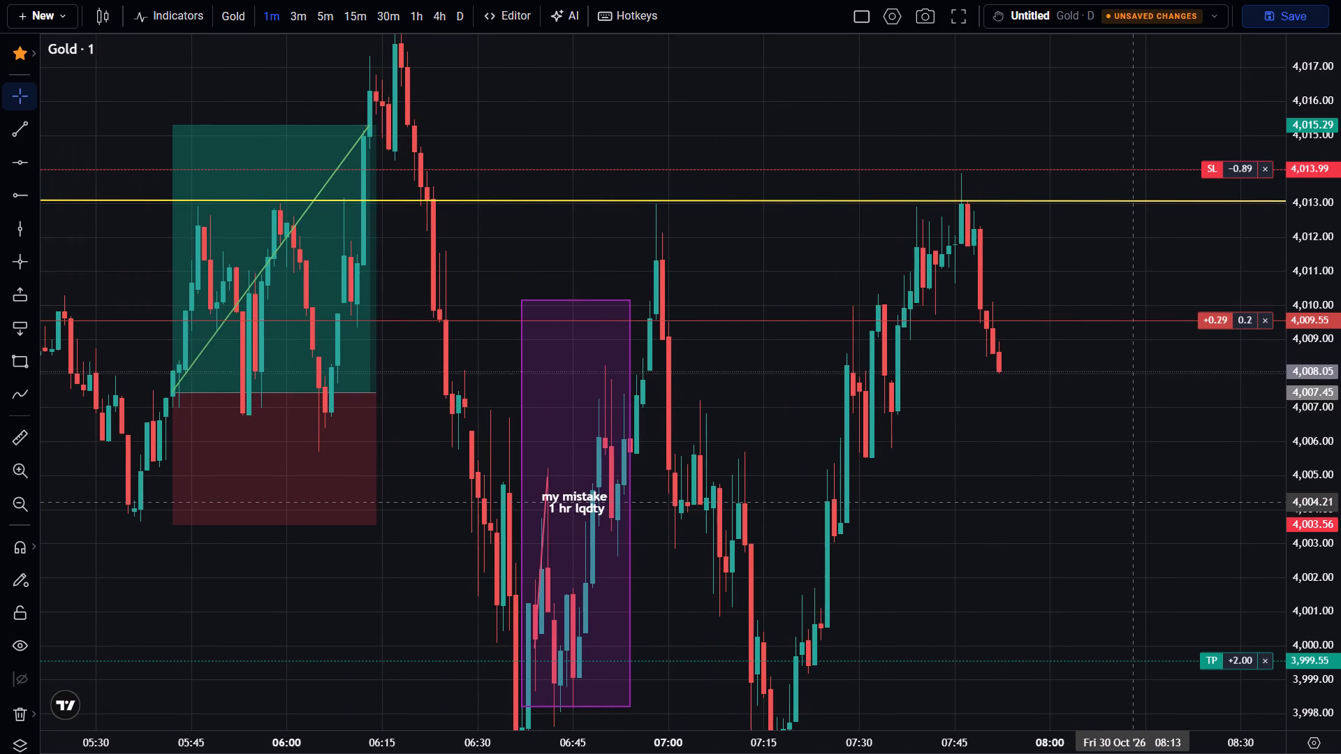
scroll(1114, 512, up, 1)
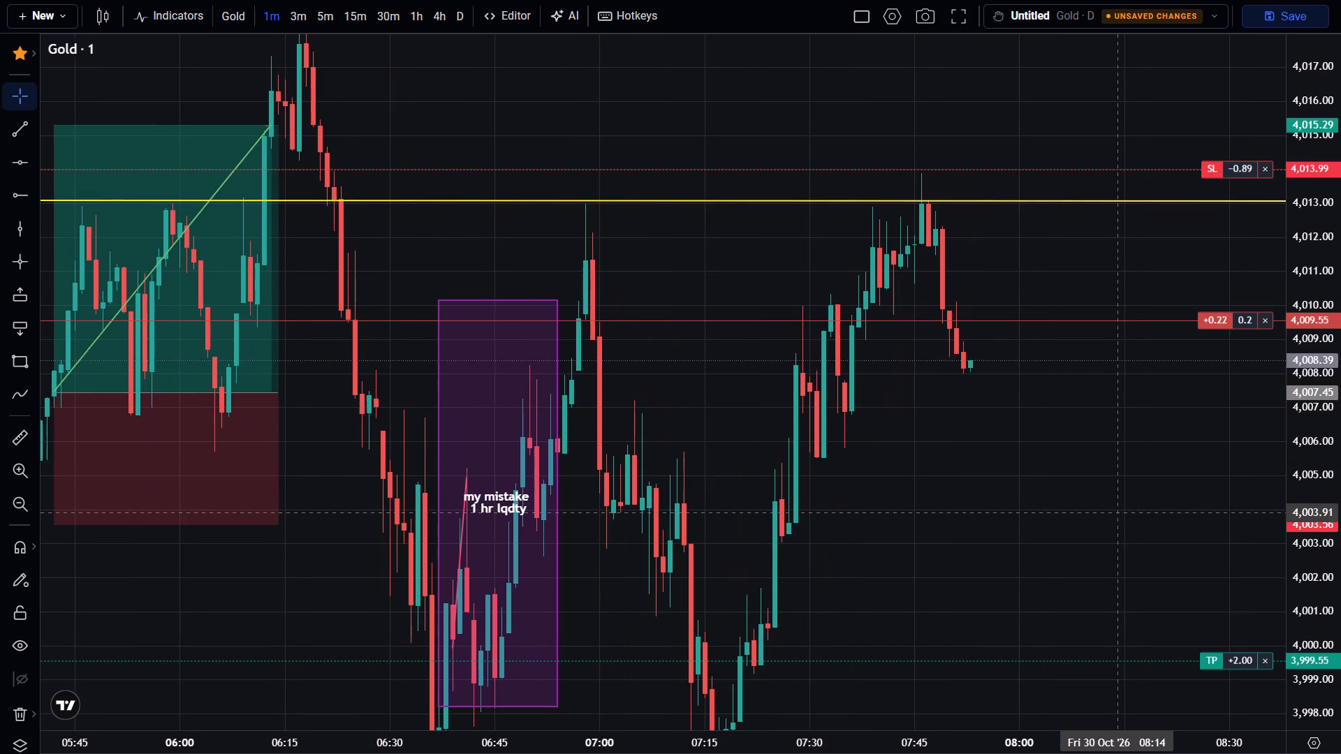
scroll(1114, 512, up, 2)
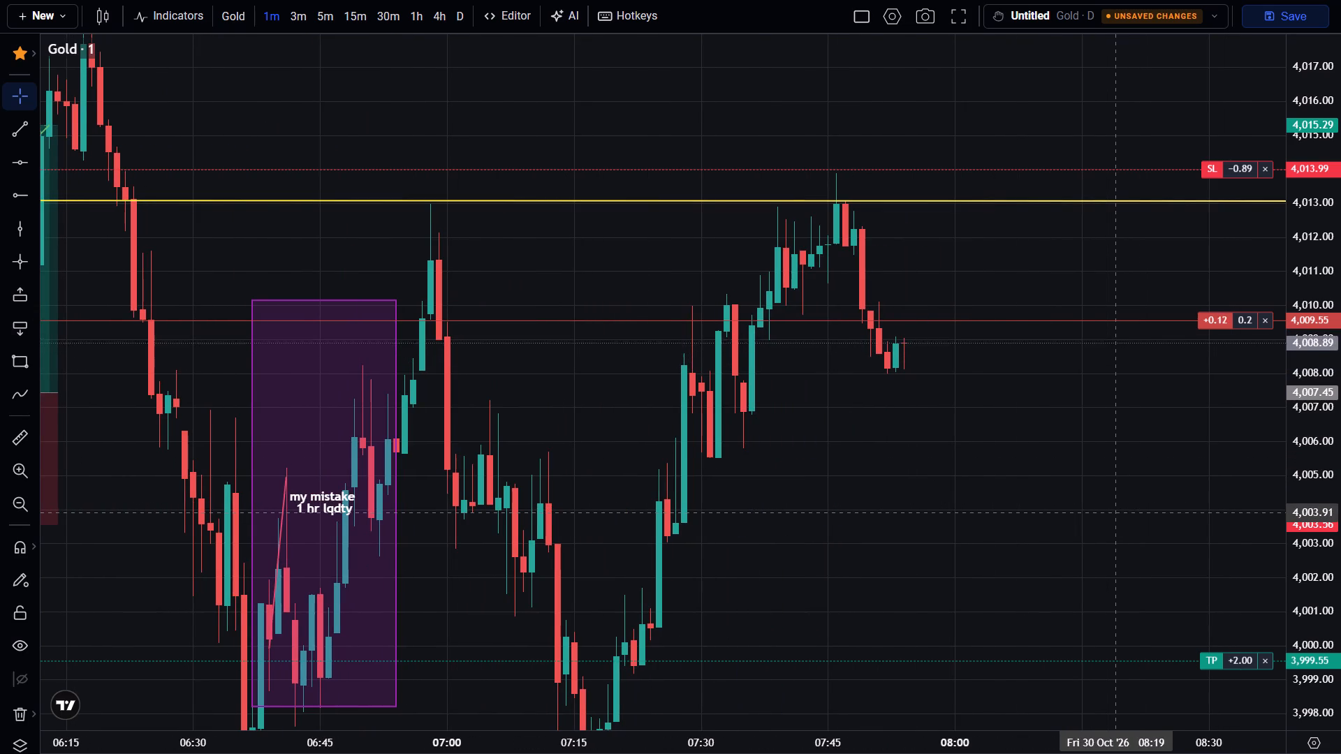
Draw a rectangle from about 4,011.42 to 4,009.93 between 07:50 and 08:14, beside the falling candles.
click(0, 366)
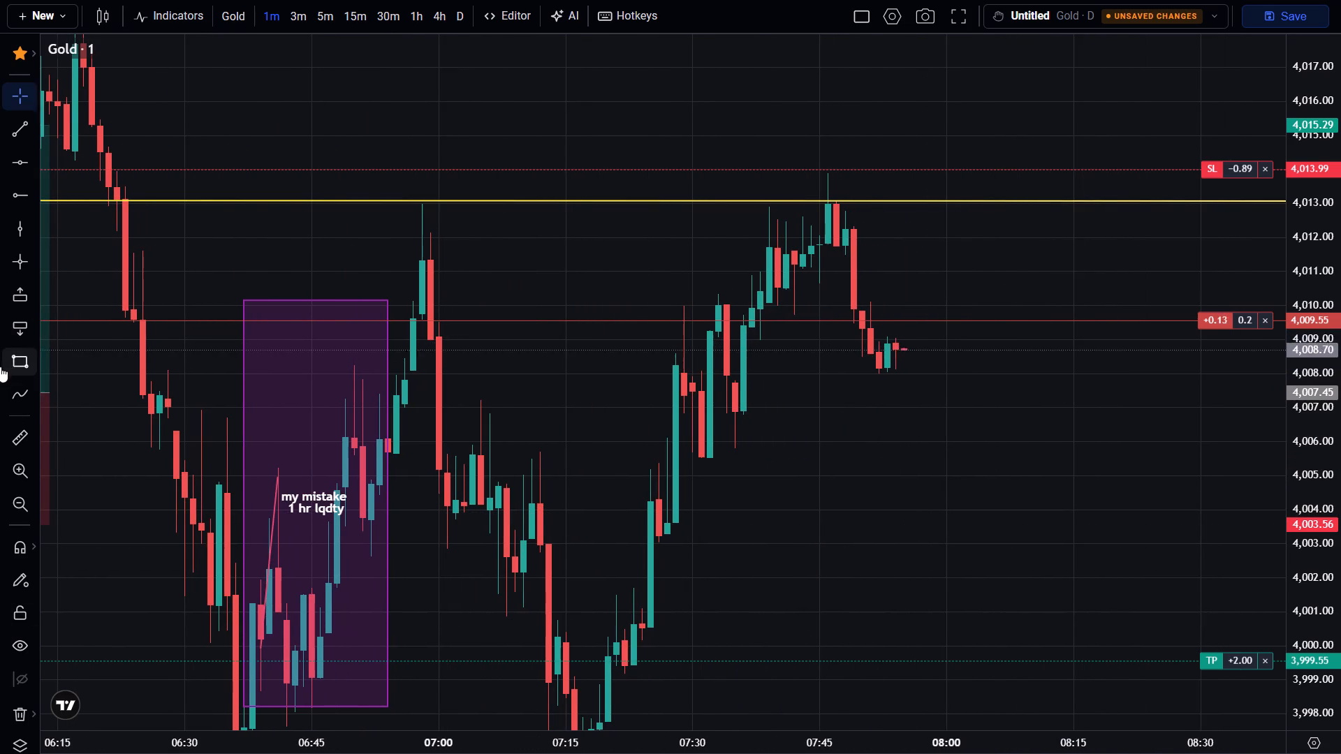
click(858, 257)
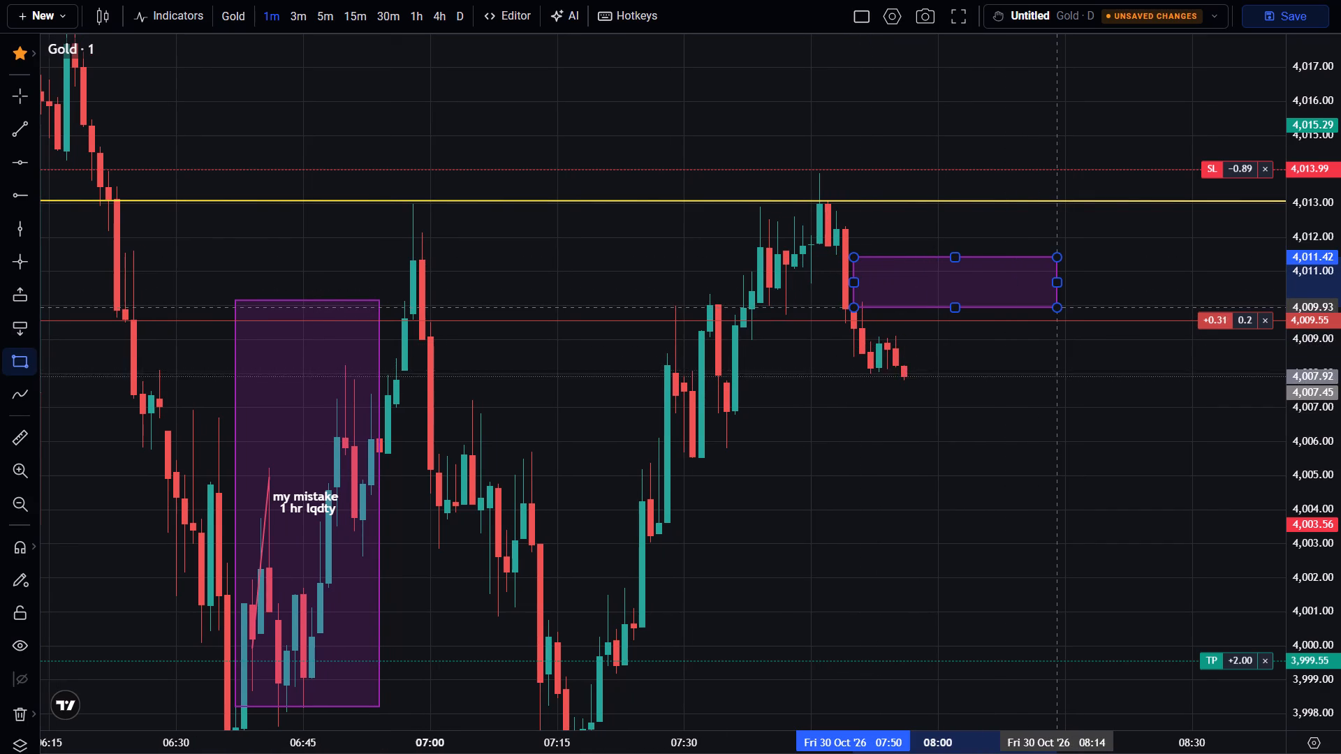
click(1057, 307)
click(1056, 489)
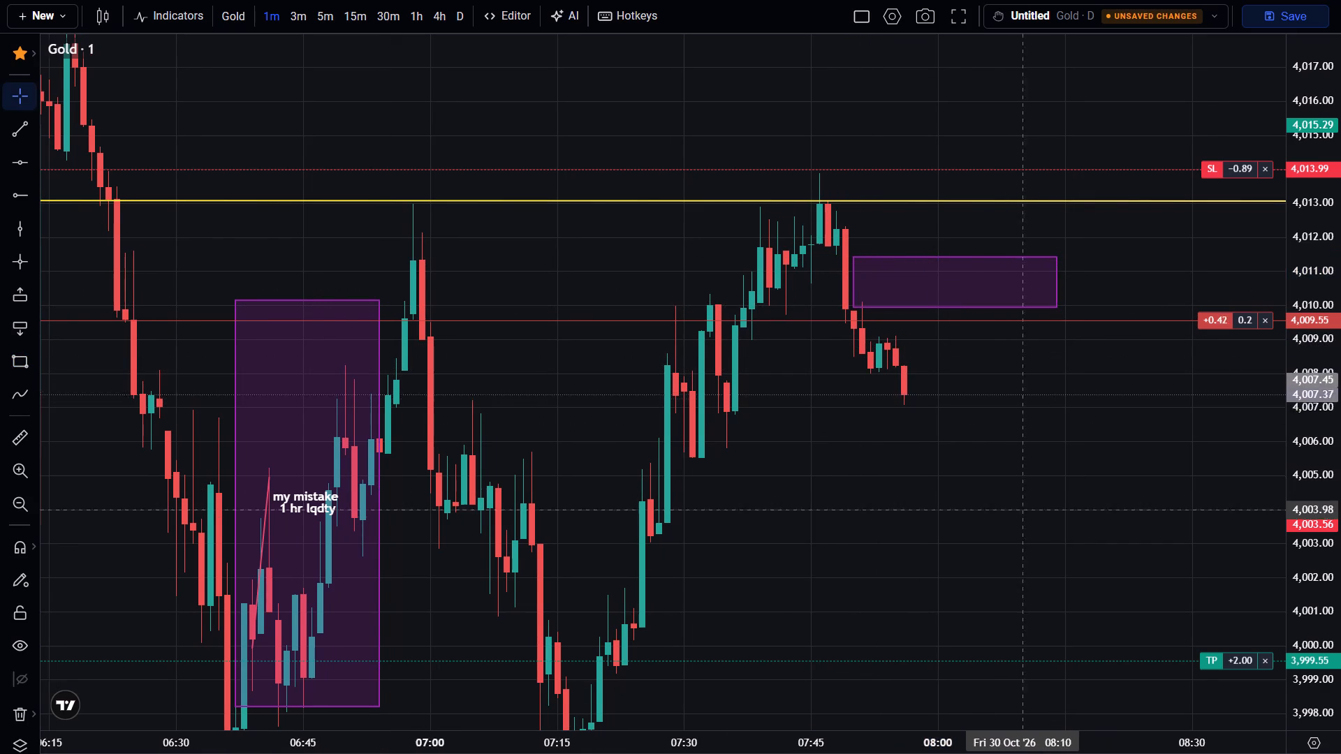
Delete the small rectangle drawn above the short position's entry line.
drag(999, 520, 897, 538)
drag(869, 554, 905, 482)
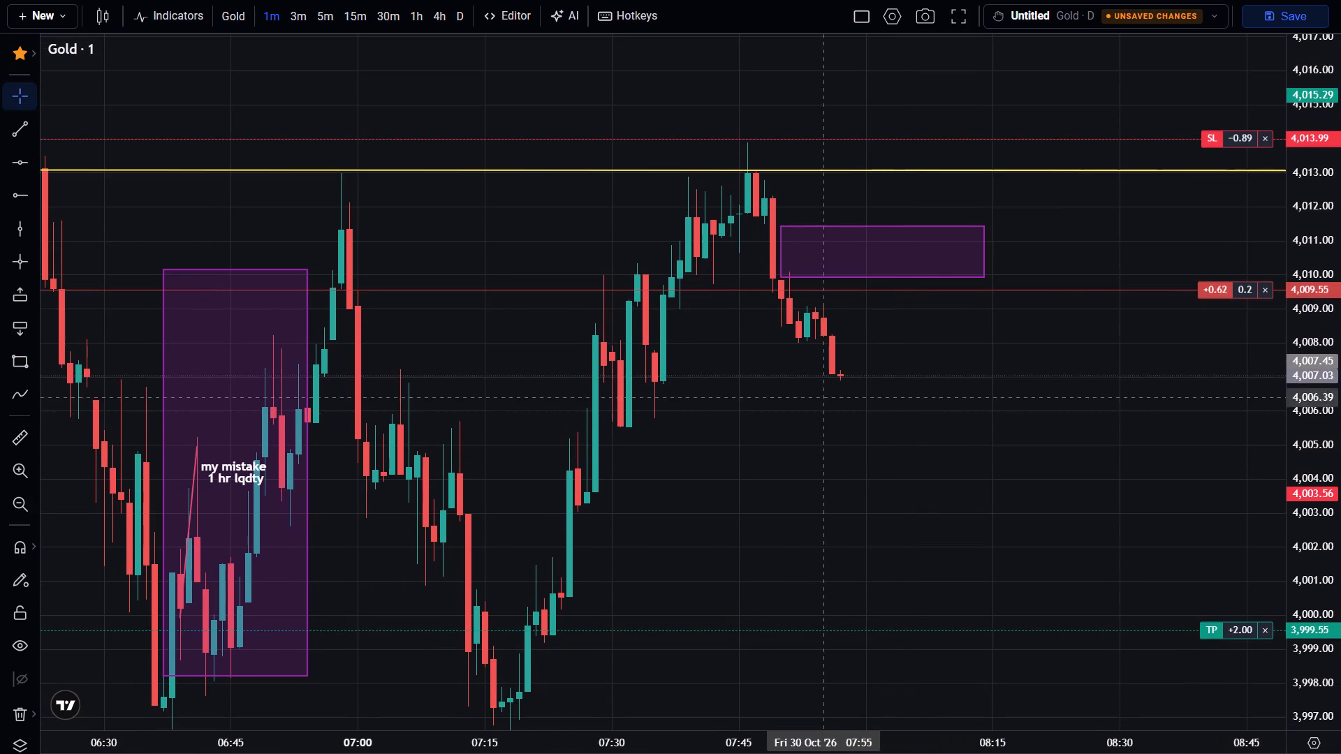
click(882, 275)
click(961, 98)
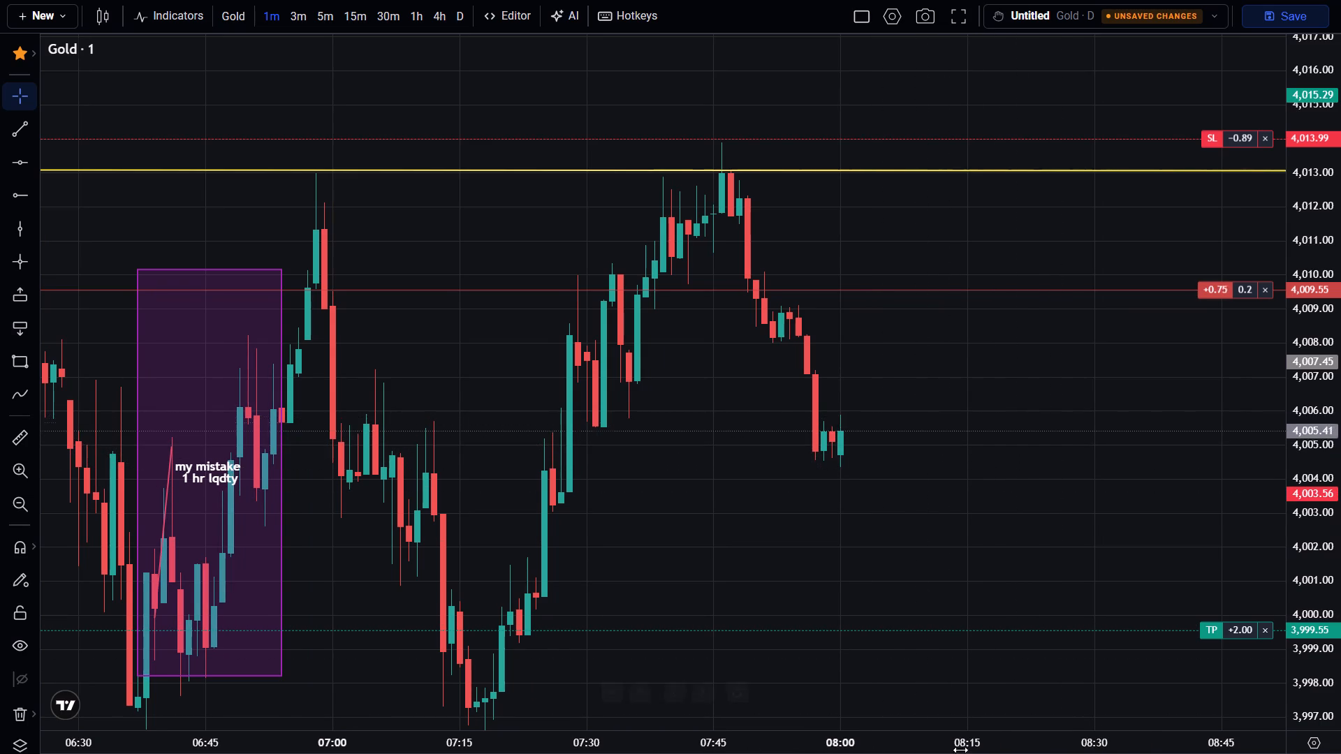
Follow the price drop after 08:00, leave full screen and set the replay speed to 5x.
scroll(1337, 609, up, 4)
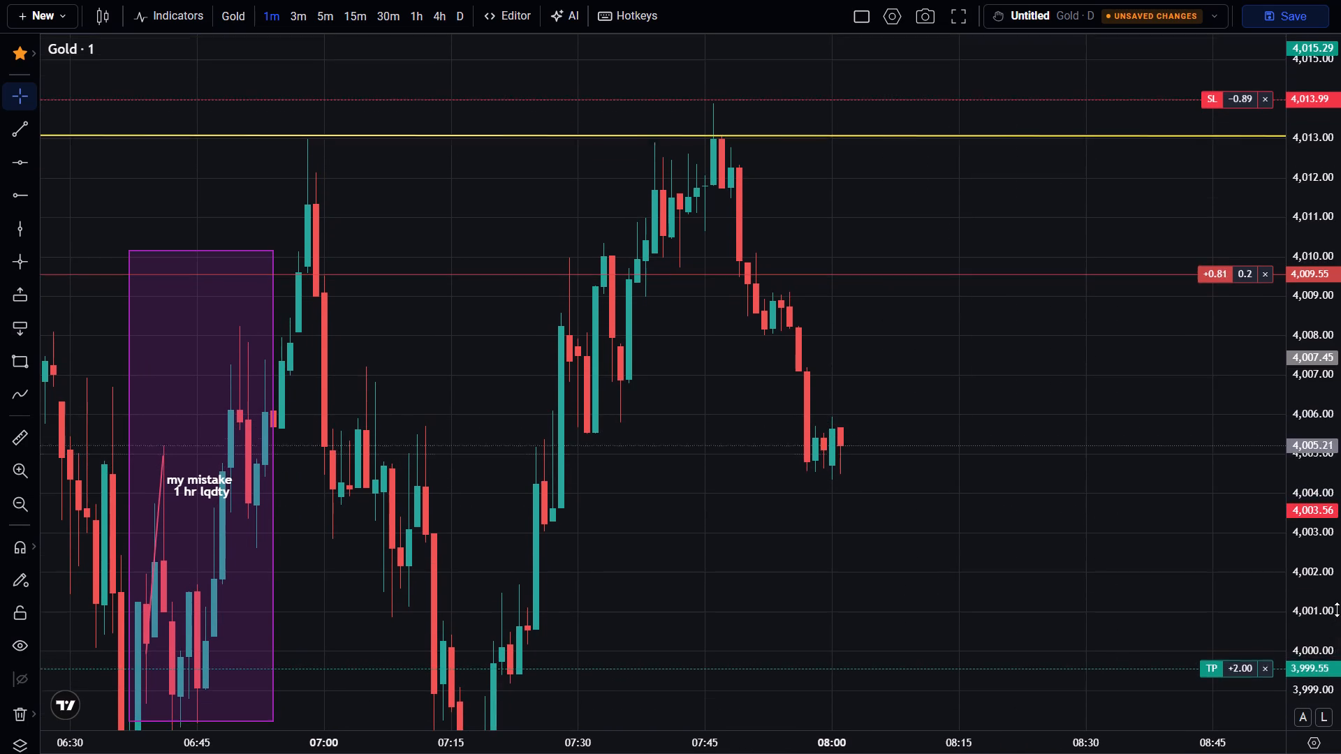
scroll(1097, 666, down, 1)
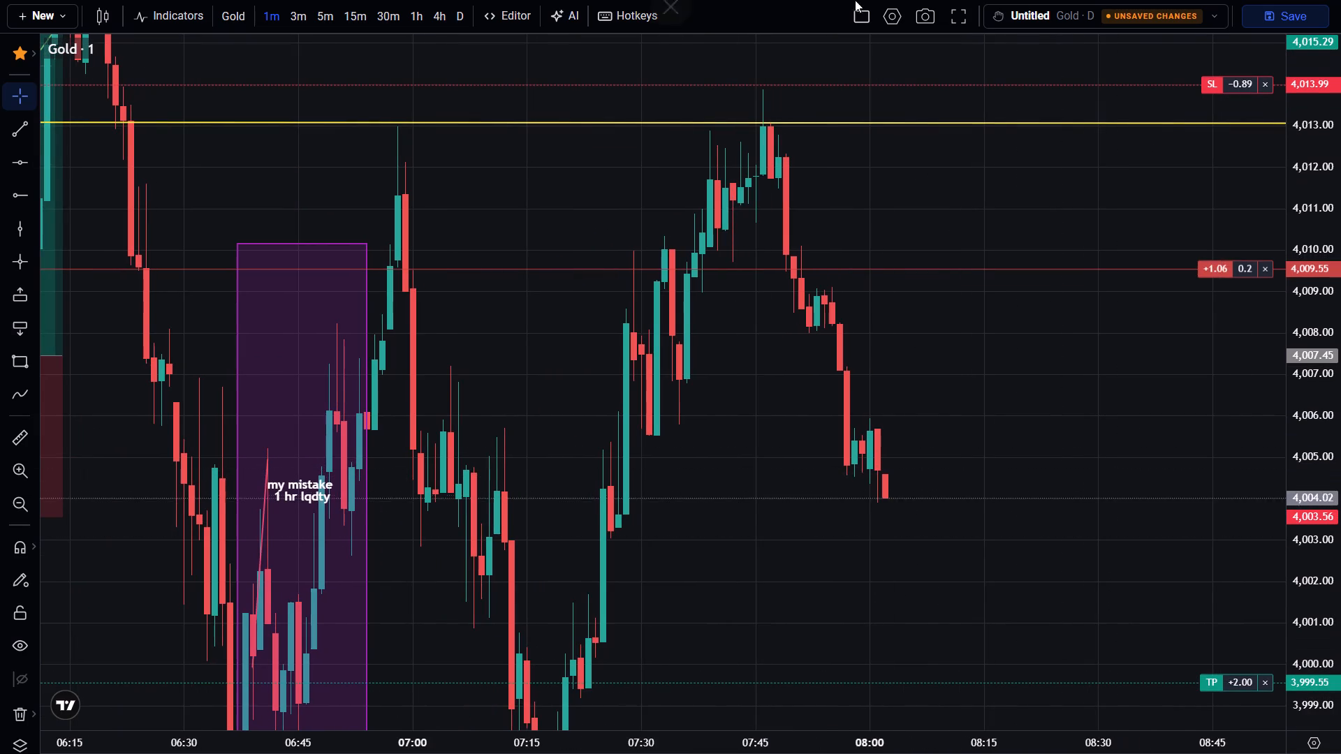
click(949, 16)
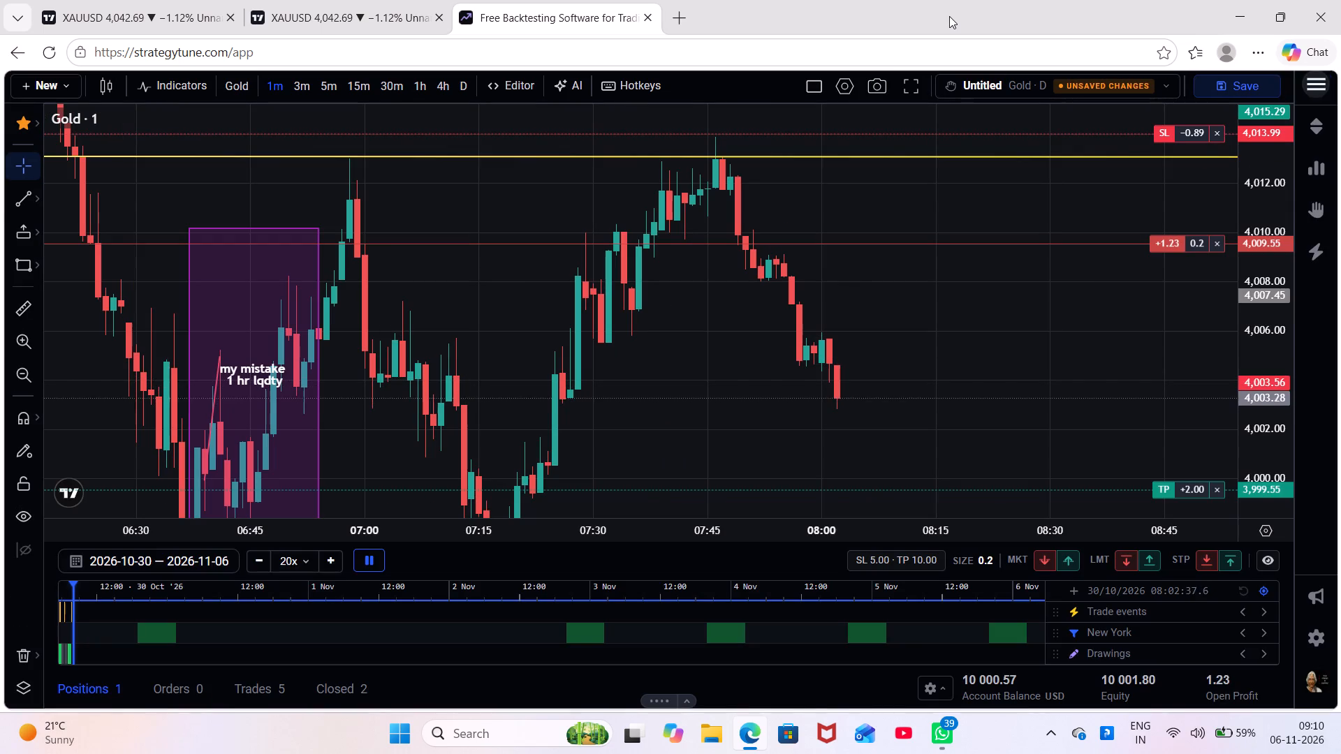
click(298, 563)
click(291, 242)
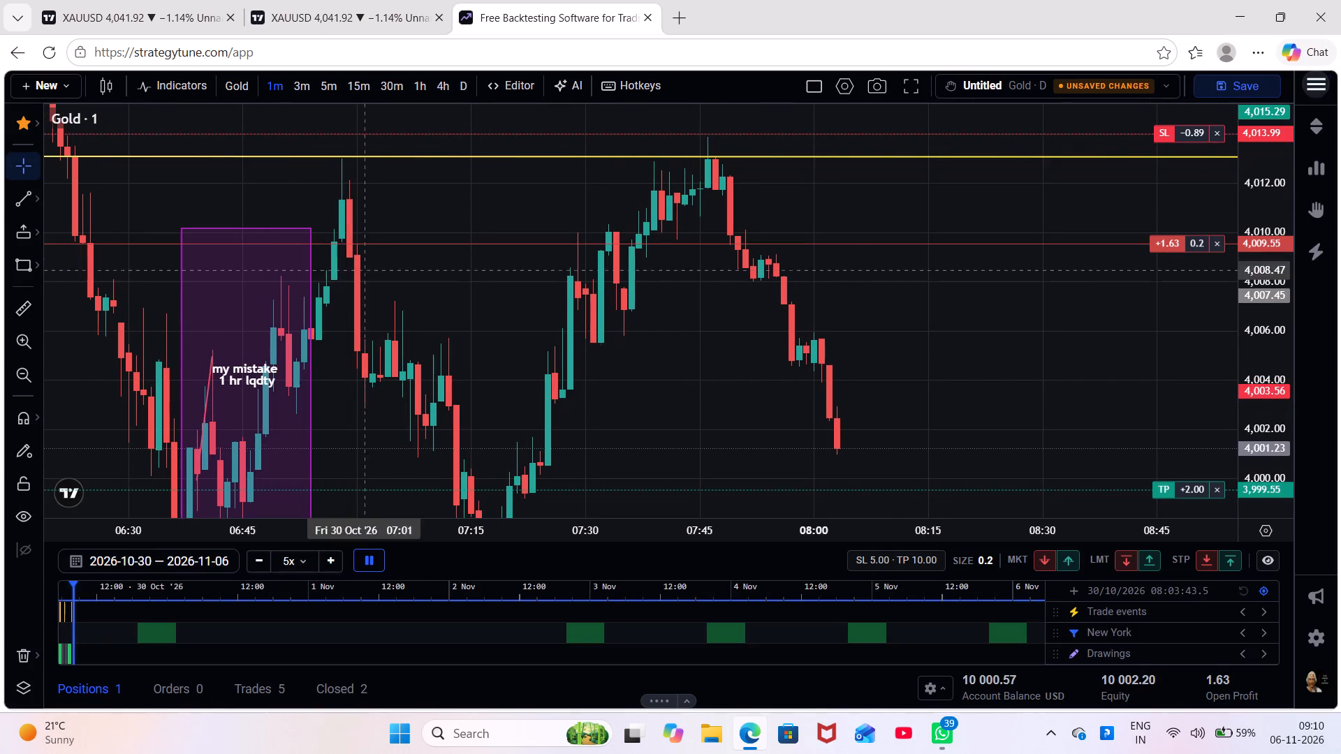
Return the chart to full screen and move the short position's stop loss to 4,009.13, just below the entry line.
click(911, 90)
scroll(918, 433, up, 1)
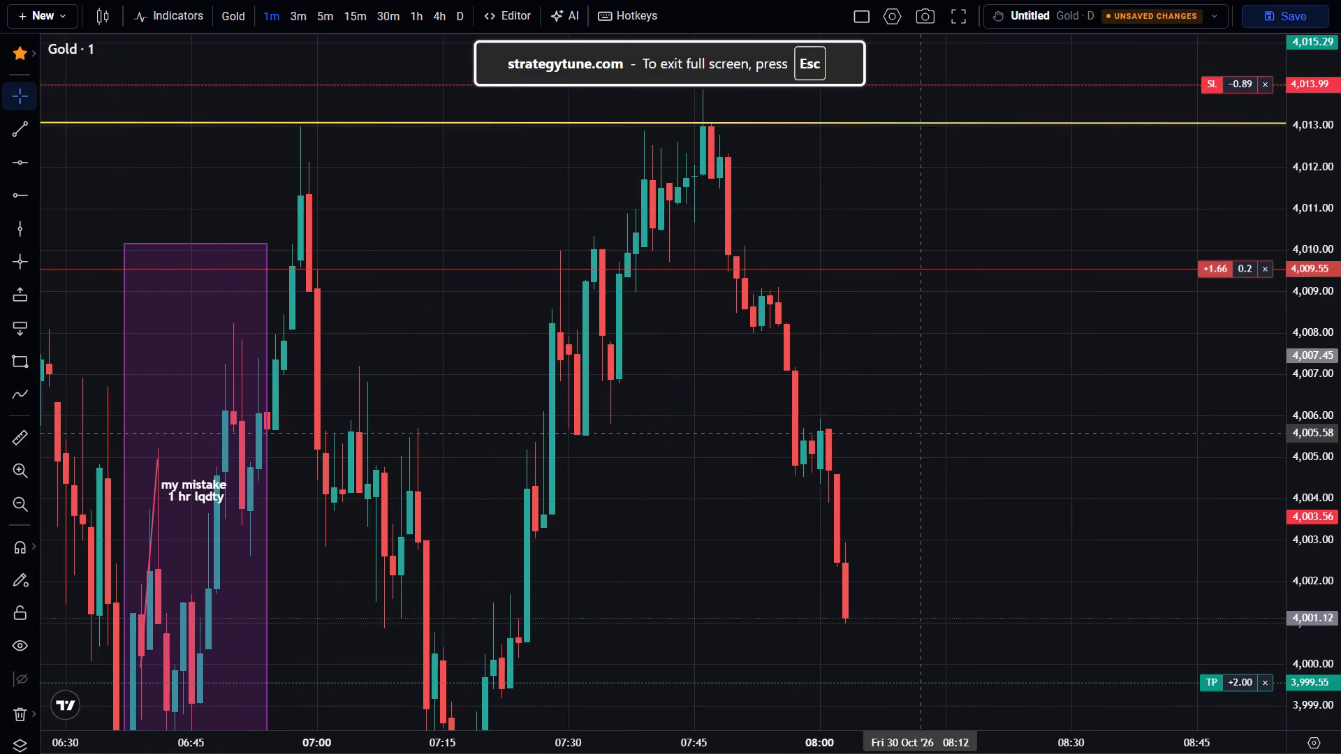
drag(1321, 286, 1340, 431)
drag(1094, 494, 953, 482)
scroll(953, 482, up, 1)
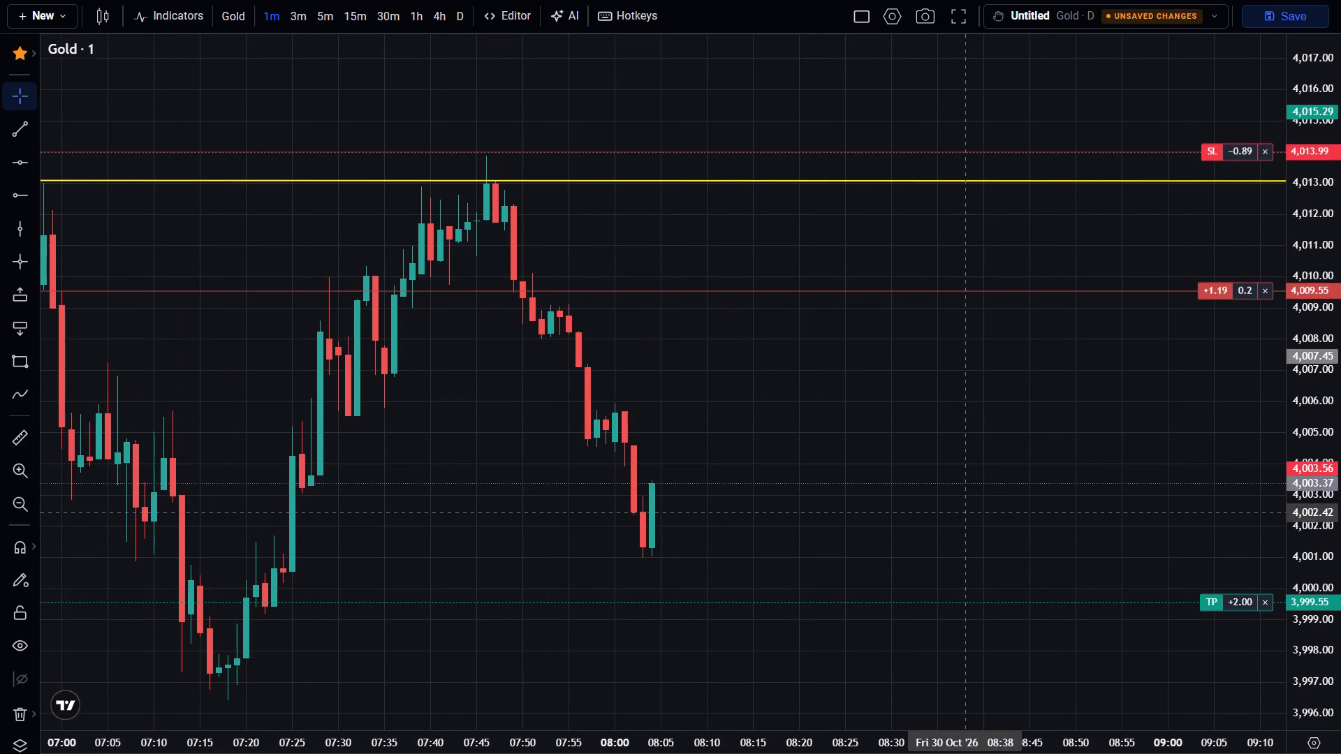
drag(1224, 153, 1264, 304)
Lower the short position's take profit to 3,996.62 and its stop loss to 4,008.50 as the price hovers above 4,001.
scroll(1047, 480, up, 1)
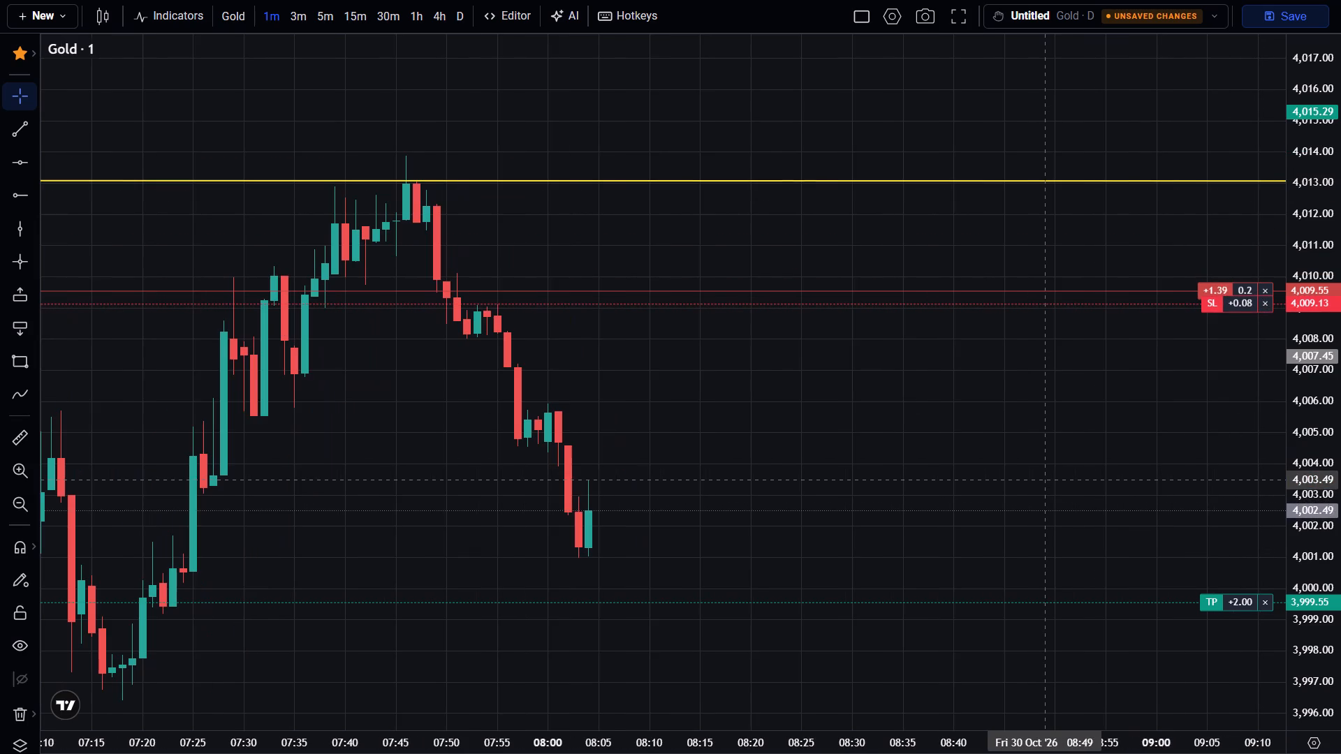
drag(997, 518, 1027, 447)
scroll(1027, 447, up, 1)
drag(928, 484, 927, 483)
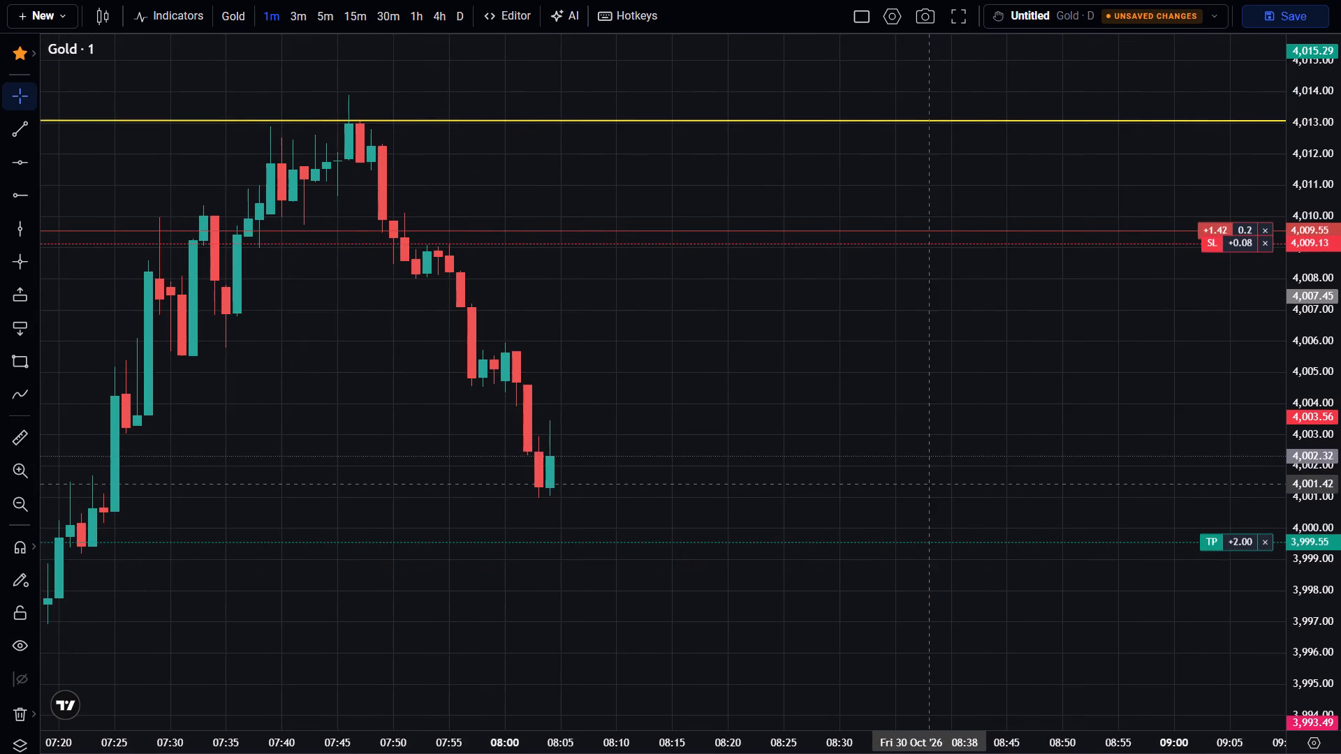
drag(927, 483, 996, 438)
scroll(996, 438, up, 2)
scroll(996, 438, down, 3)
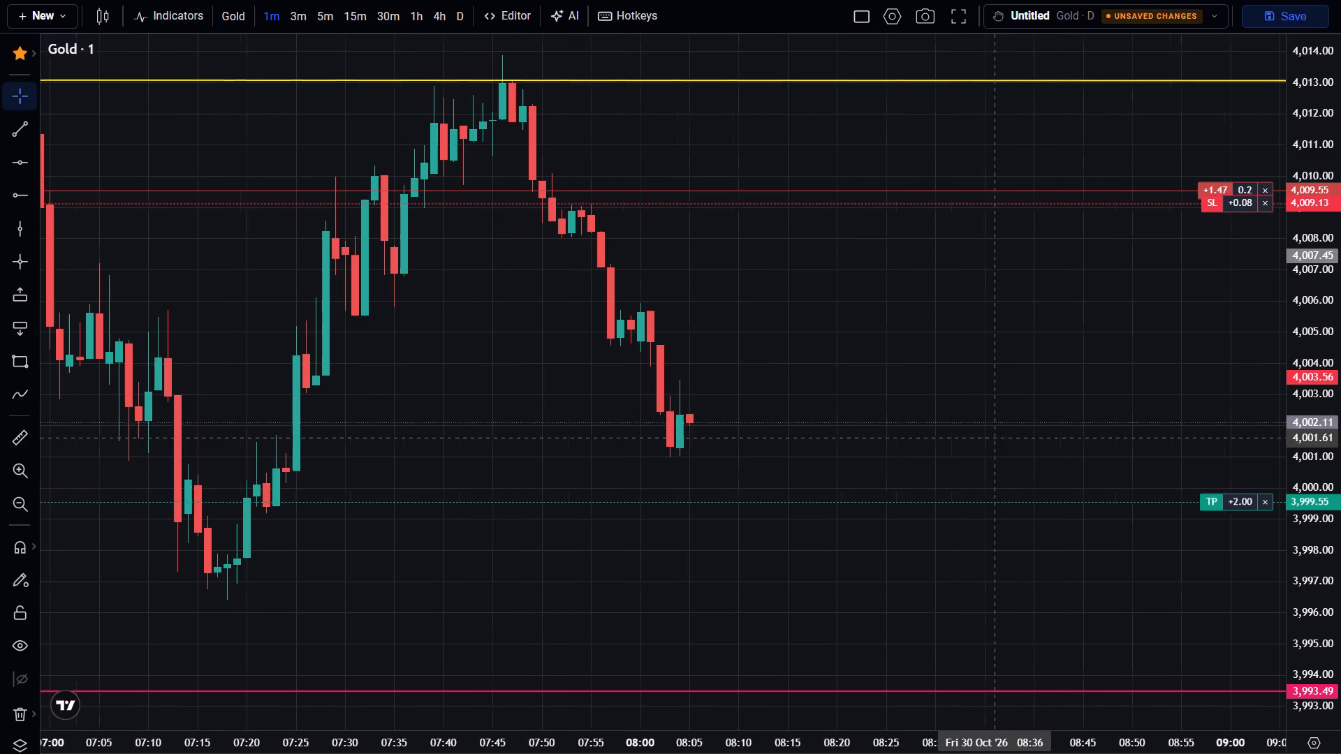
drag(918, 446, 926, 471)
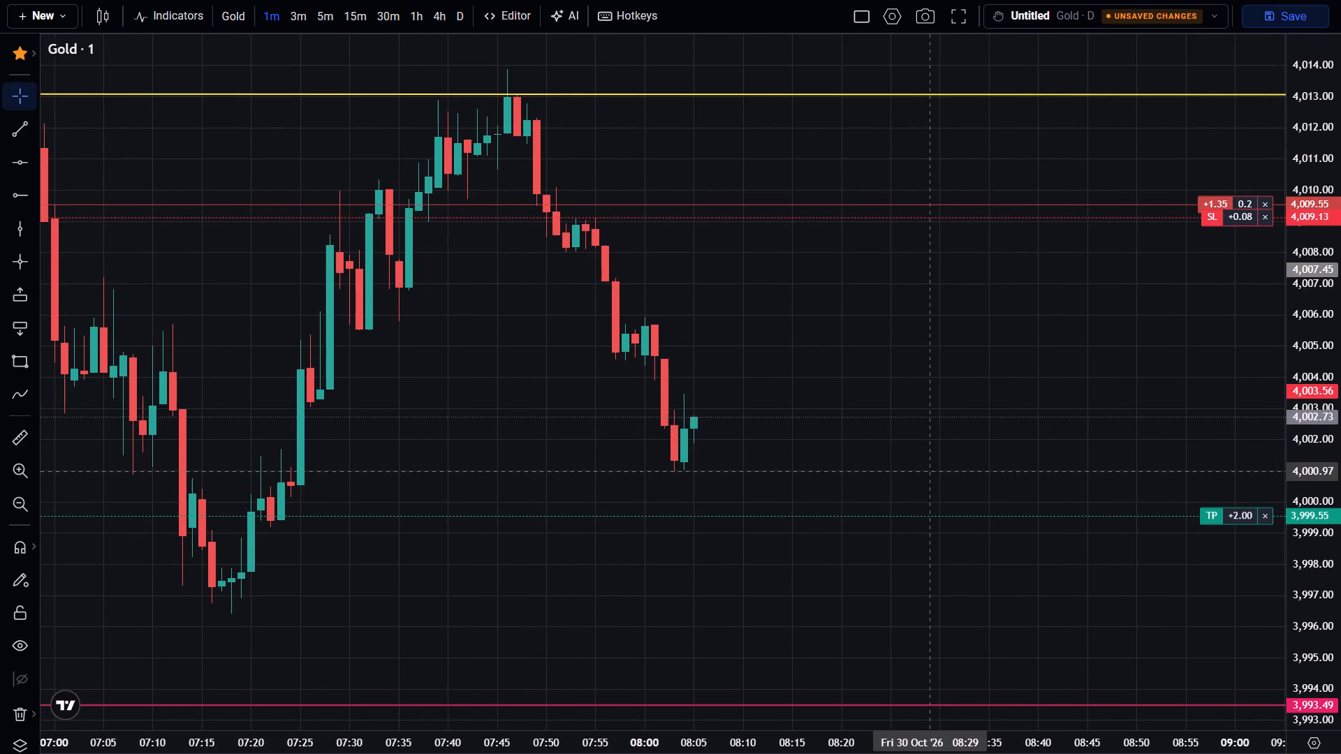
drag(1210, 517, 1212, 531)
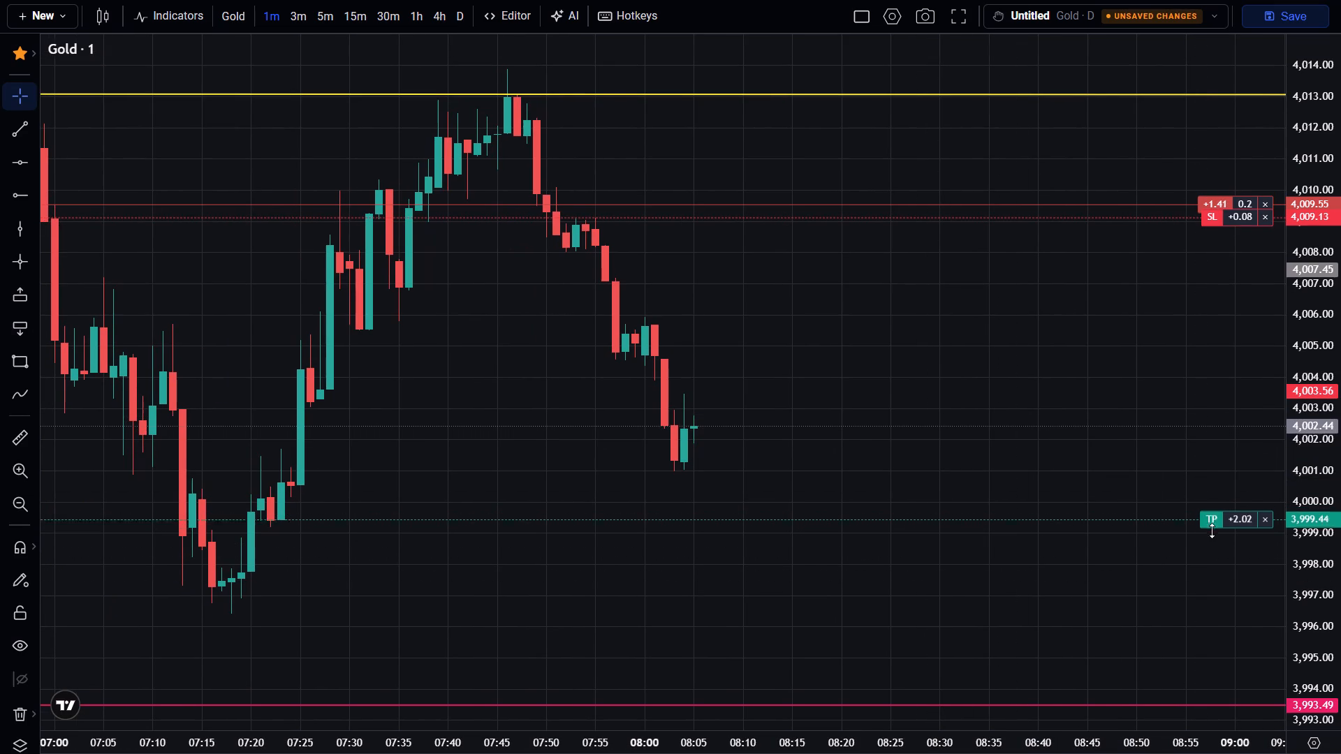
drag(1212, 531, 1219, 609)
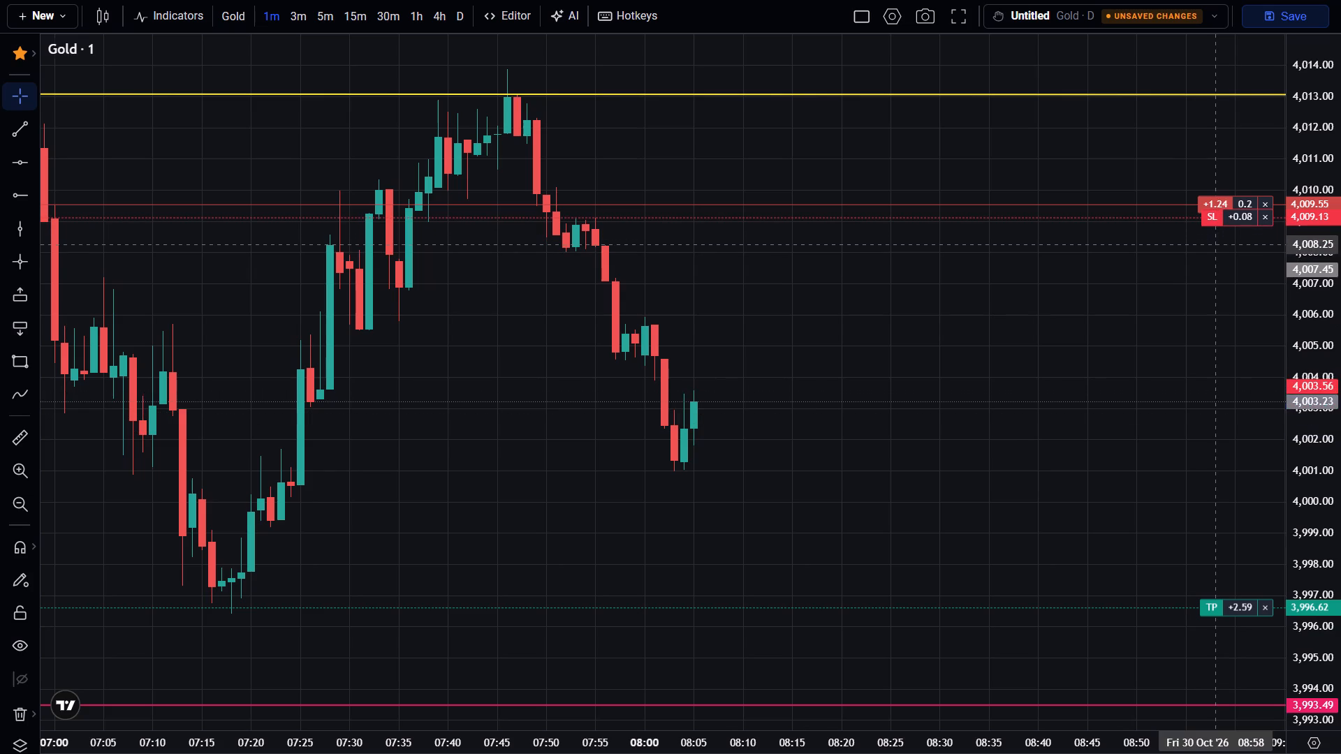
drag(1212, 221, 1219, 240)
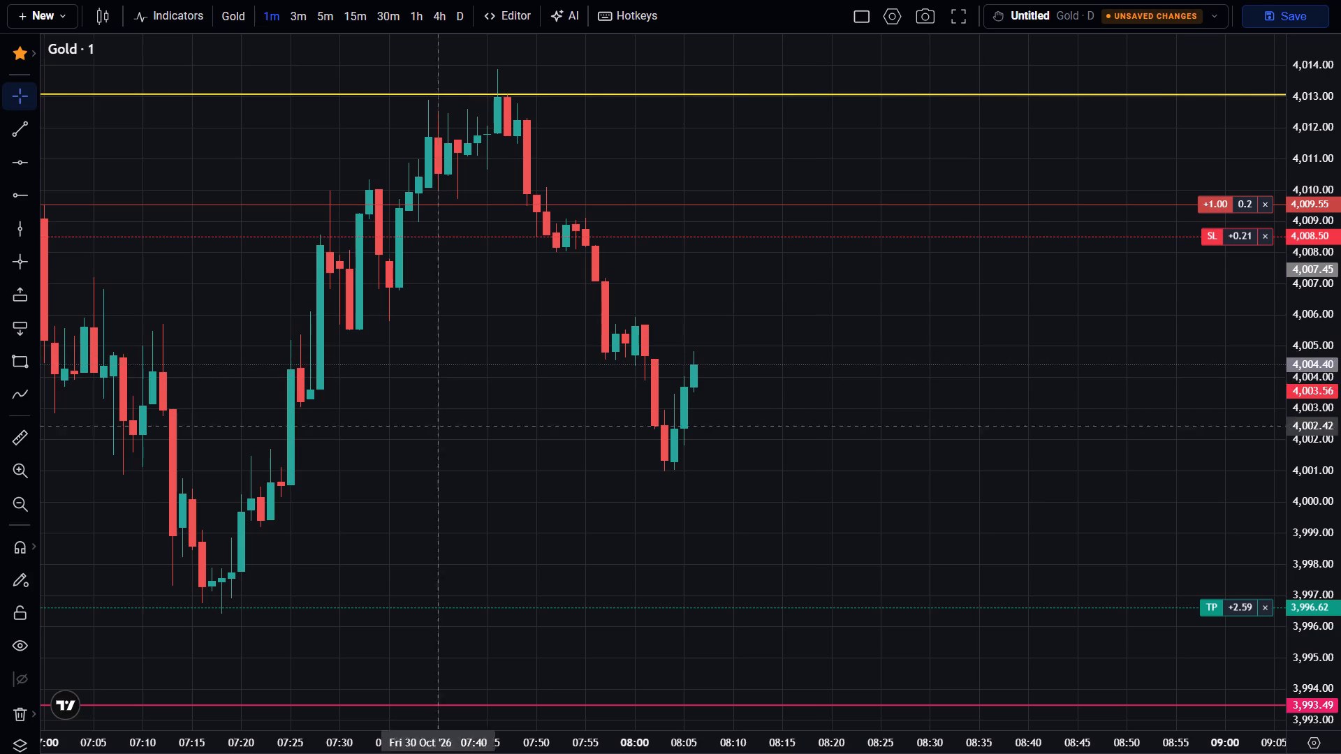
Place a short position drawing at 07:50 on the 4,009.55 entry line, with target 4,001.05 and stop 4,013.79.
click(27, 330)
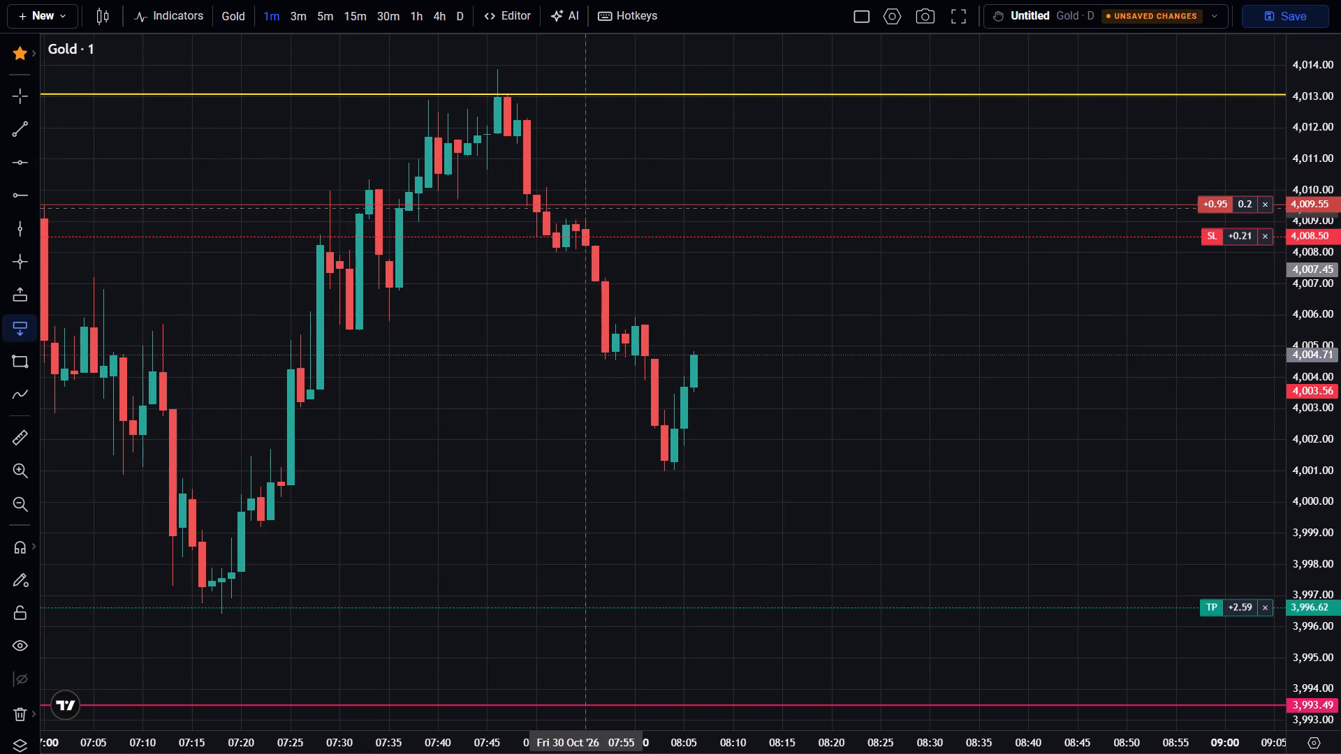
click(535, 203)
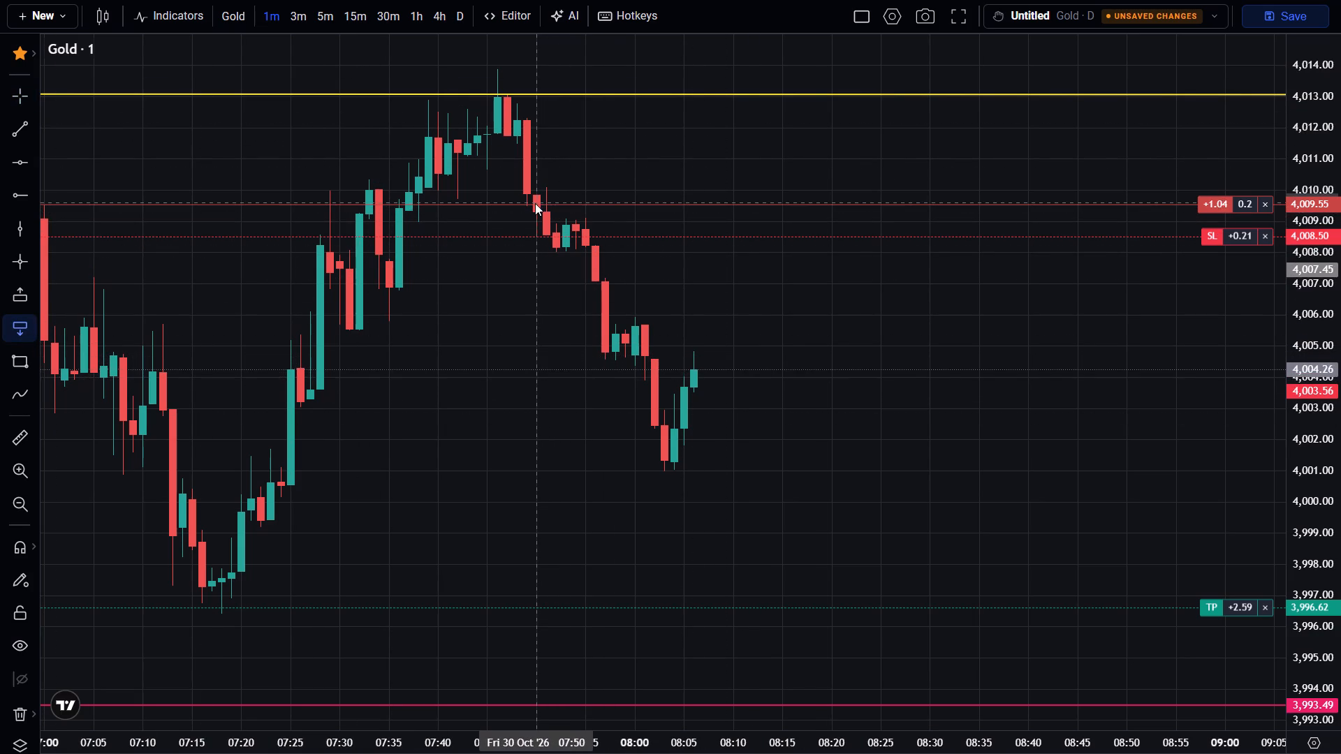
drag(417, 350, 439, 445)
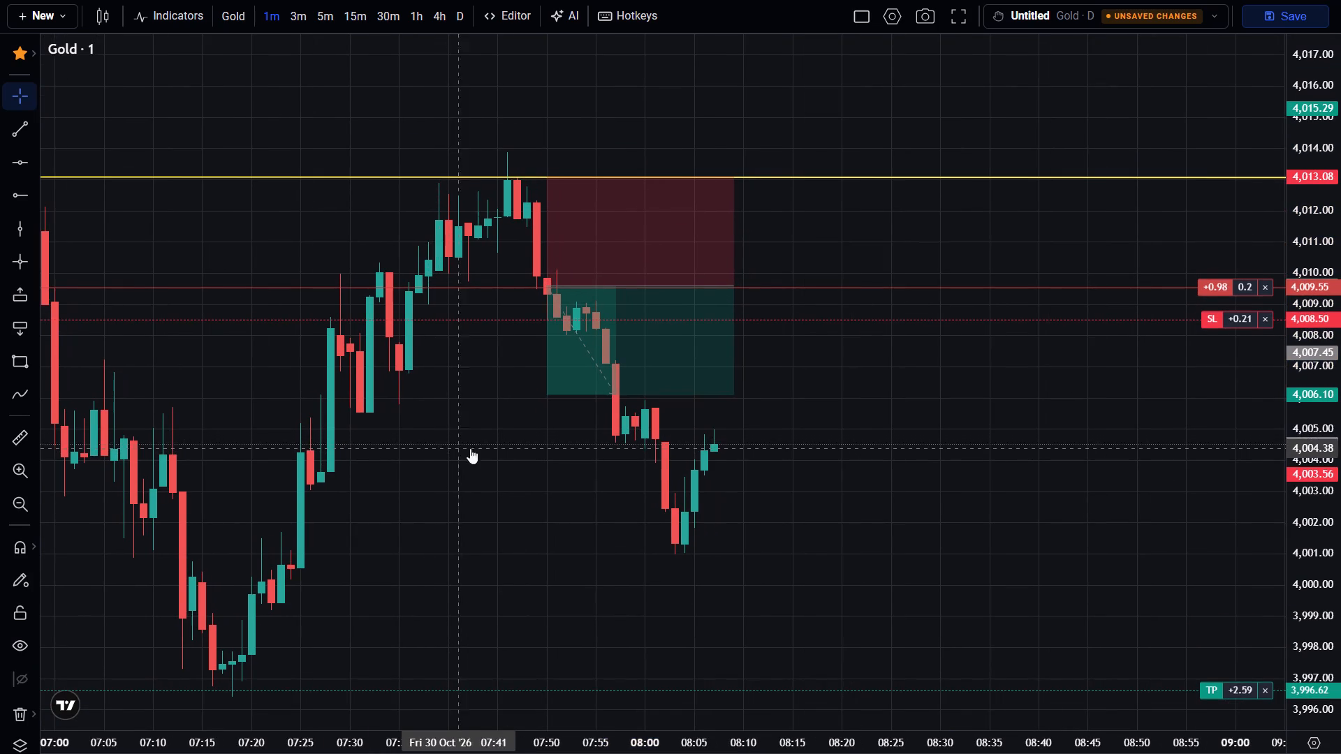
drag(545, 395, 549, 527)
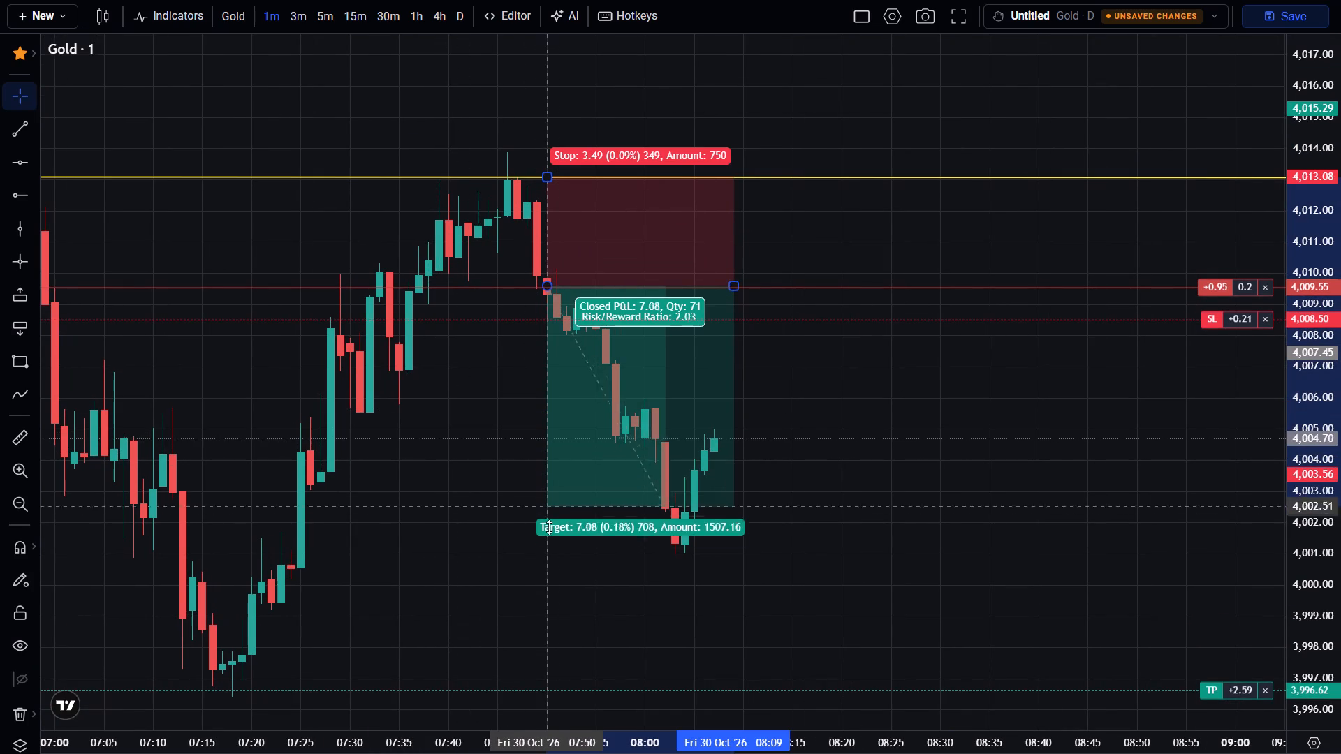
drag(549, 527, 550, 552)
drag(546, 177, 548, 170)
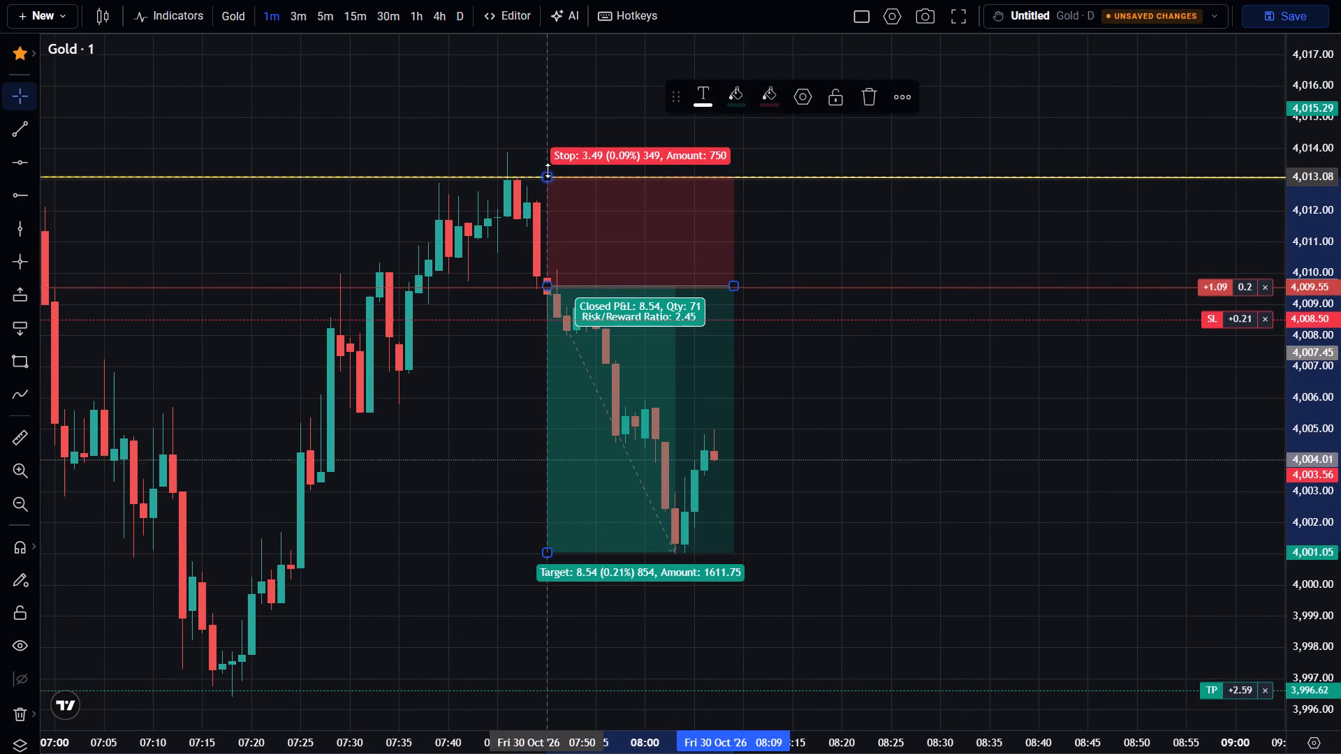
drag(548, 170, 557, 155)
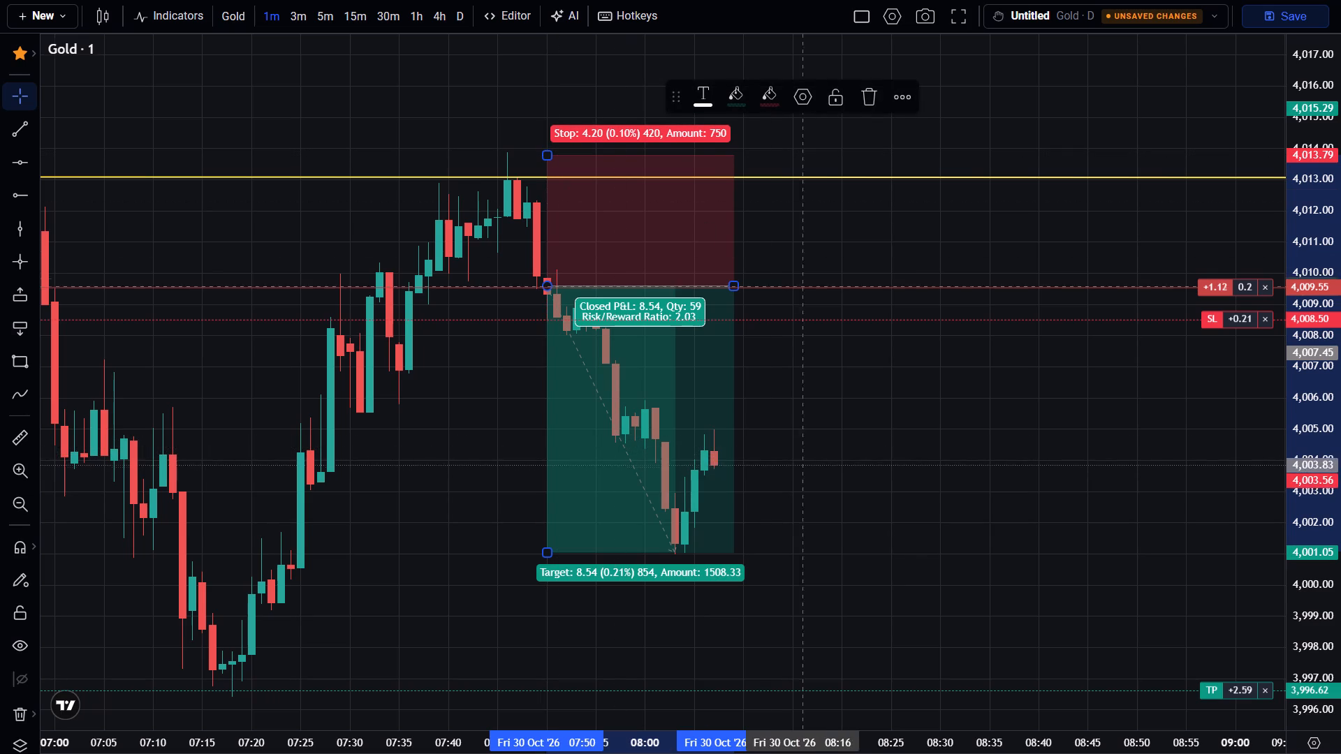
click(827, 261)
Move the open short's take profit to 3,997.76.
drag(827, 261, 921, 227)
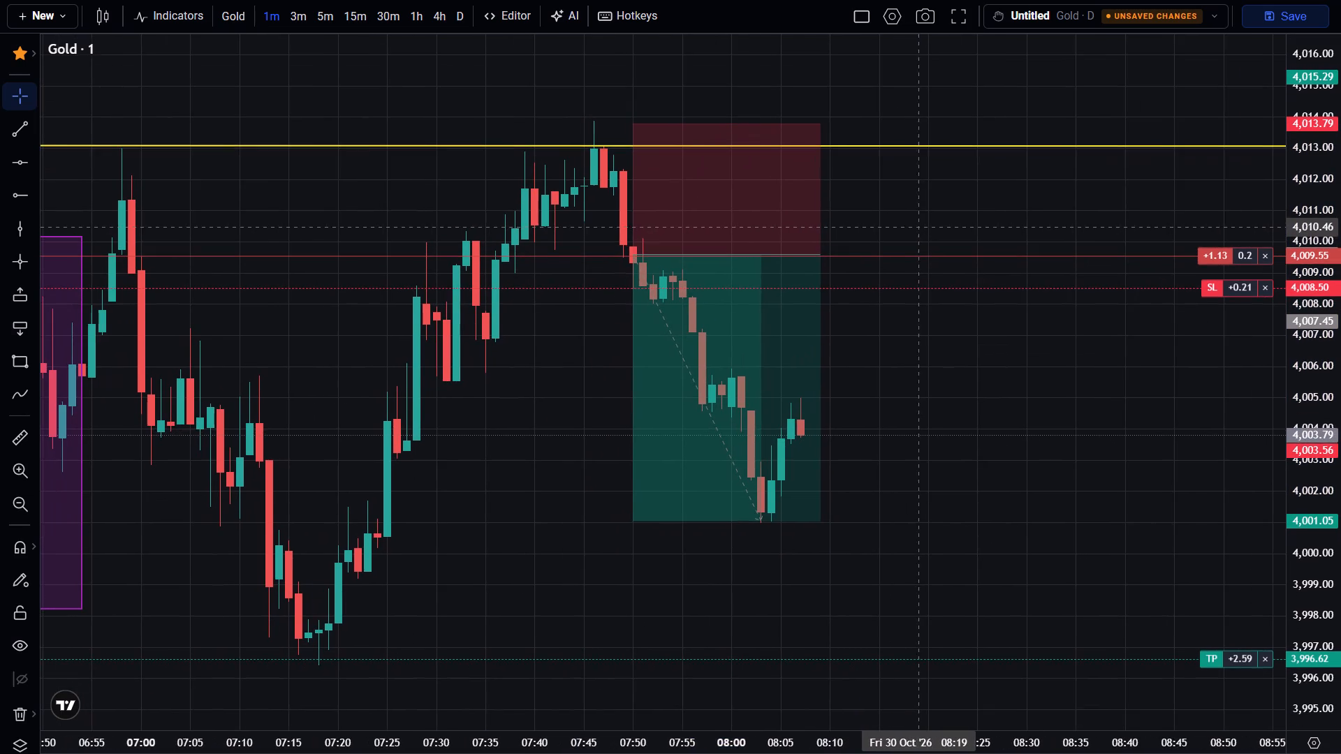
drag(1053, 484, 1053, 438)
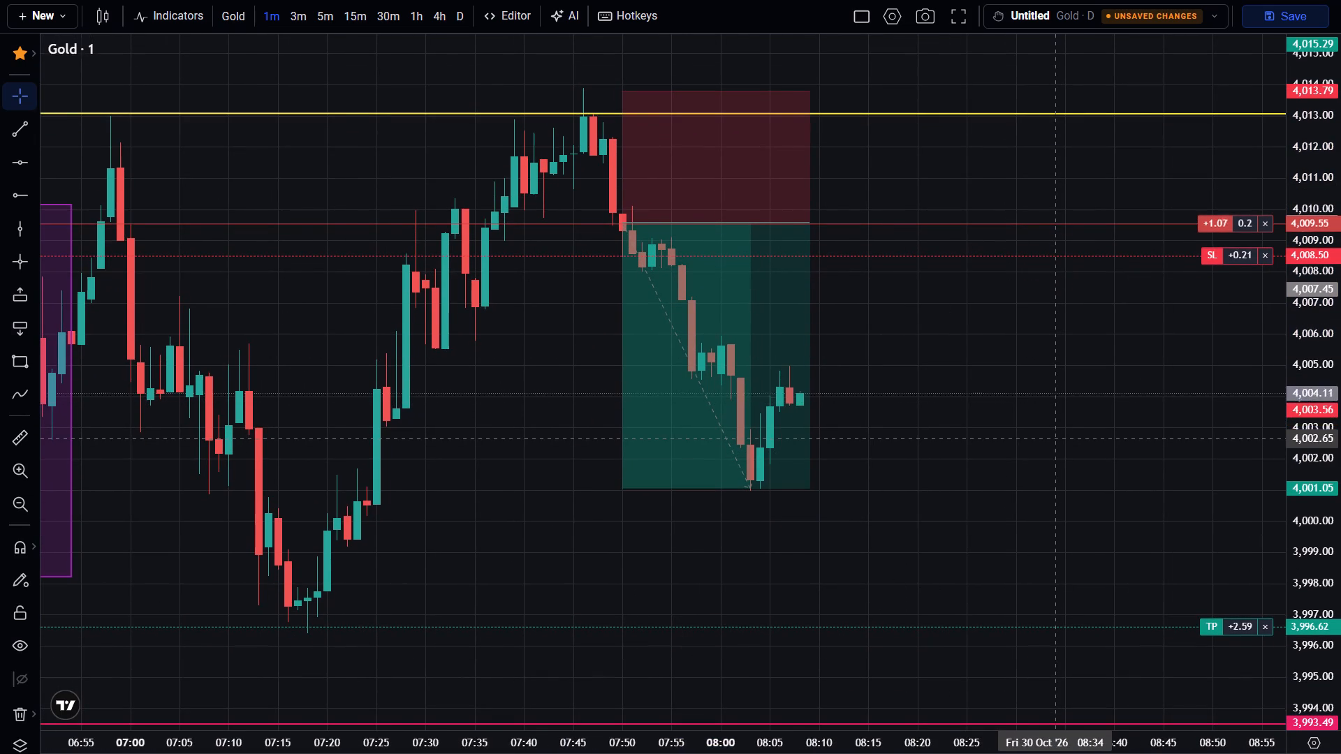
scroll(1053, 438, down, 4)
scroll(1053, 438, up, 2)
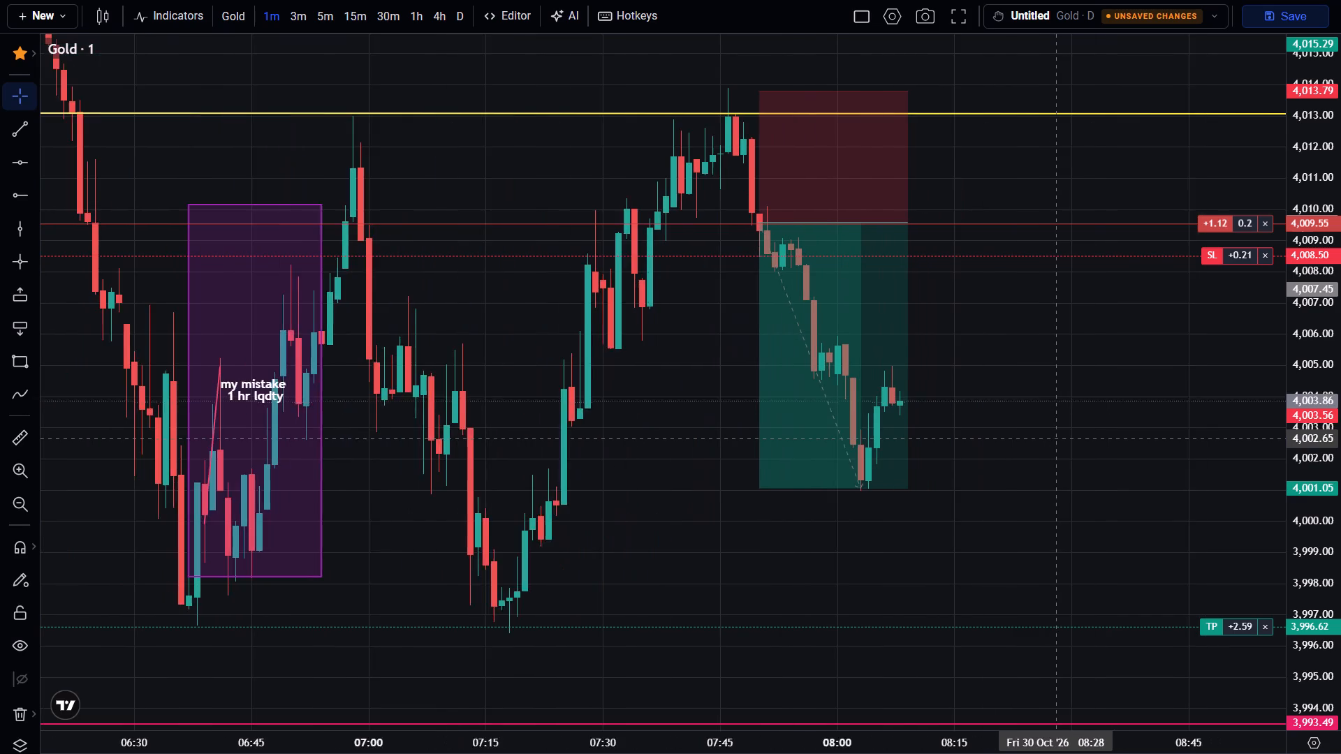
scroll(1053, 438, up, 1)
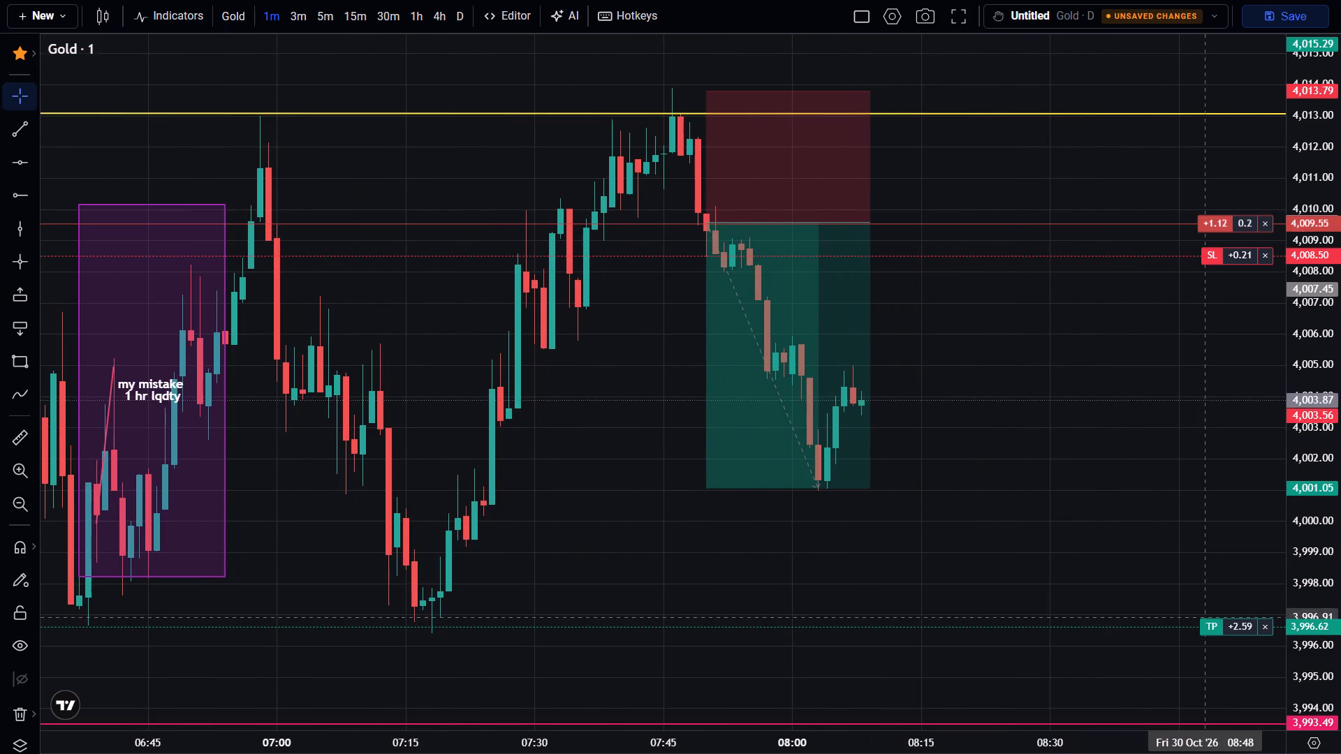
drag(1206, 623, 1212, 587)
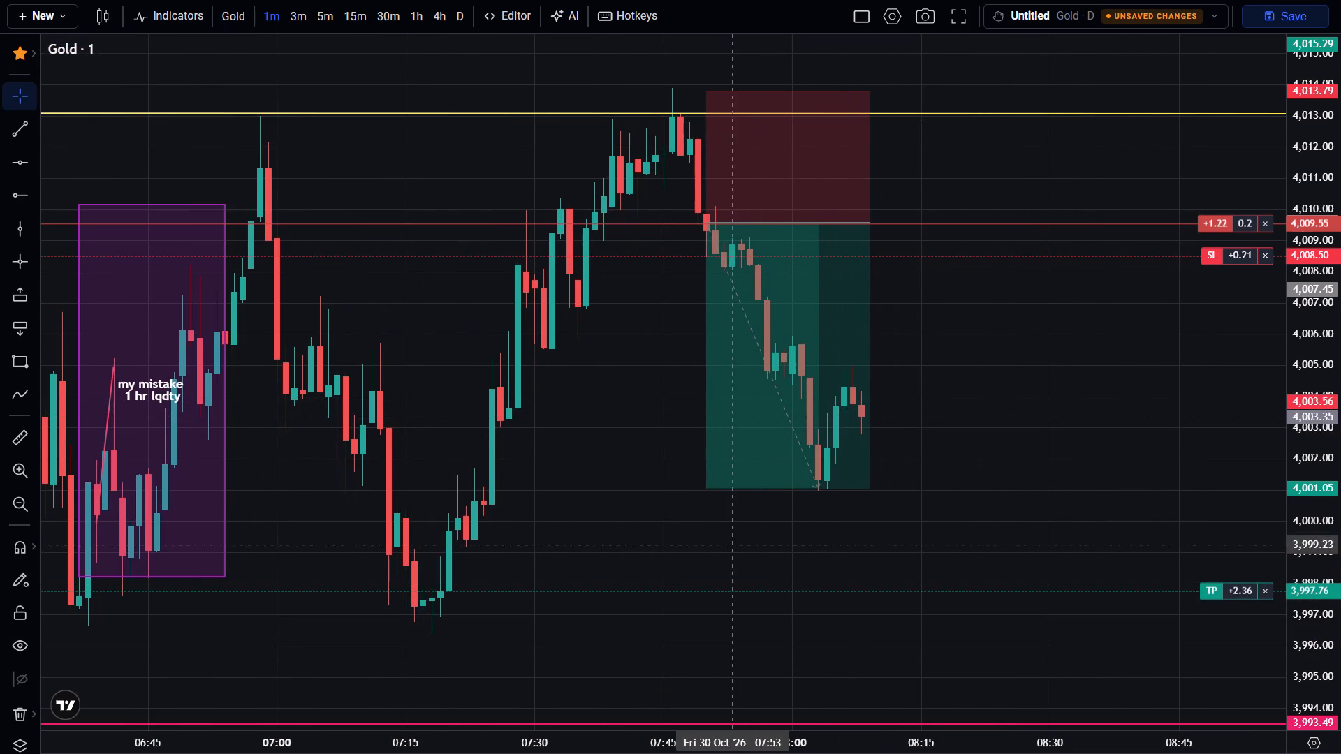
Extend the short position drawing's target down to the 3,997.76 take-profit line and its end time to 08:21.
drag(708, 491, 687, 584)
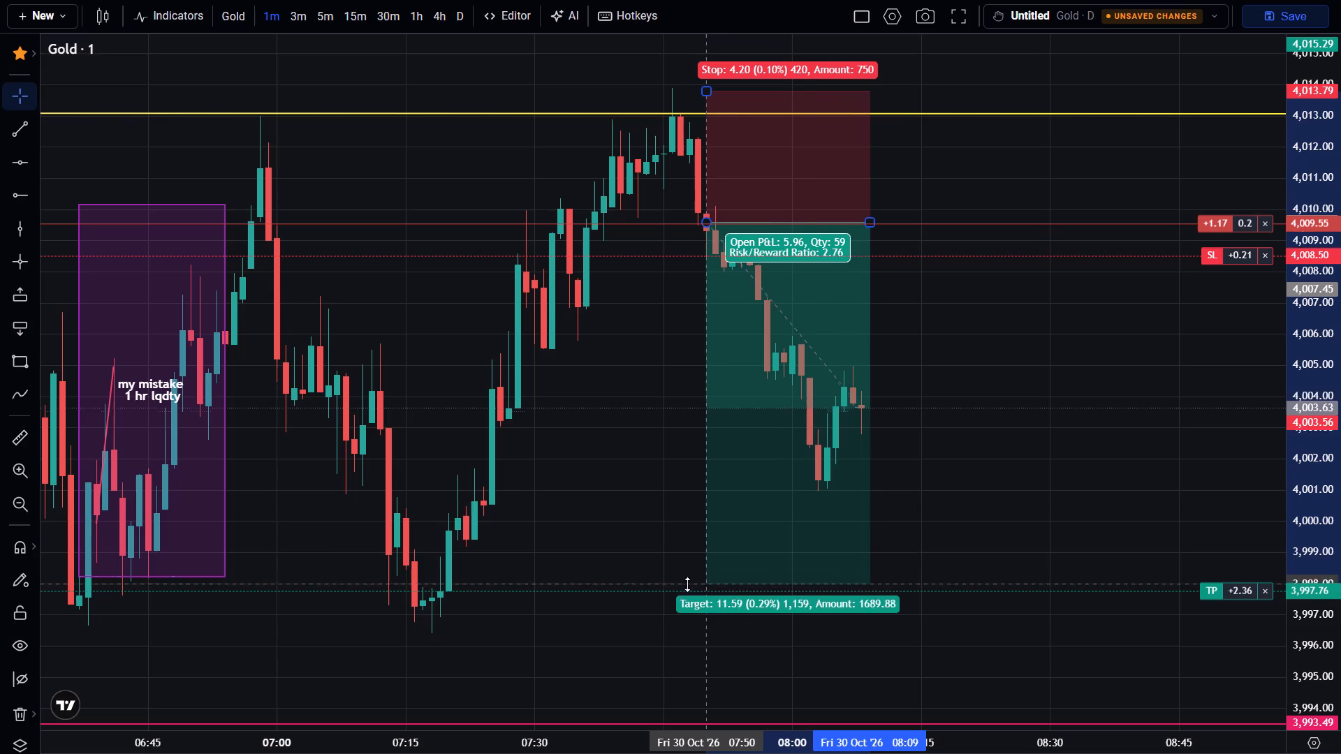
drag(687, 584, 687, 591)
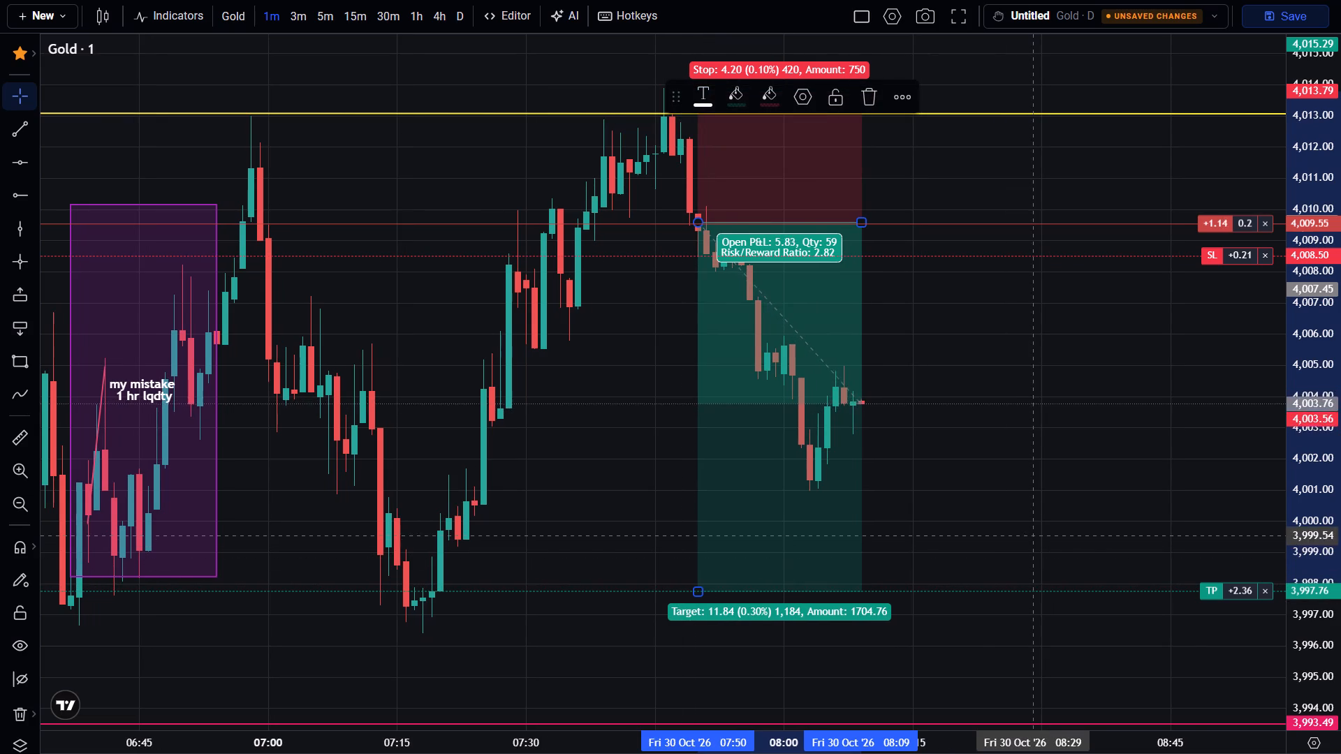
click(994, 517)
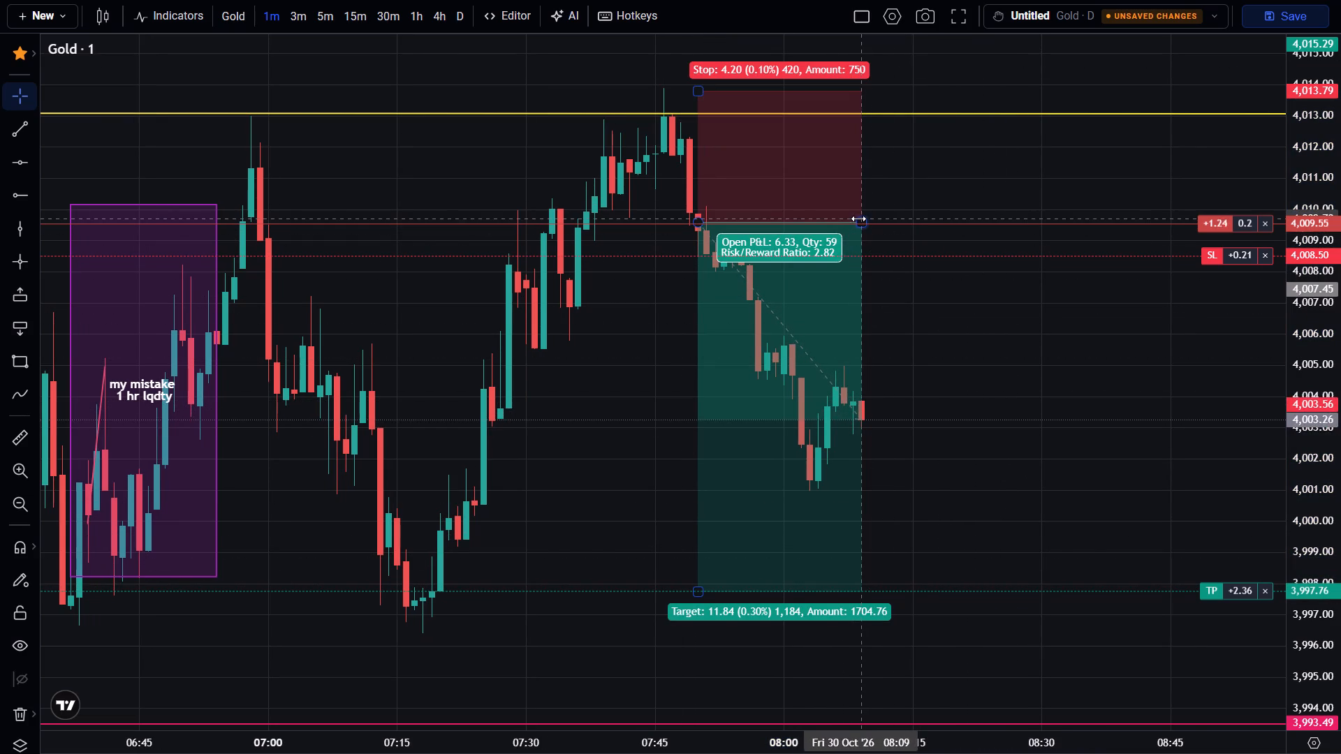
drag(859, 219, 965, 232)
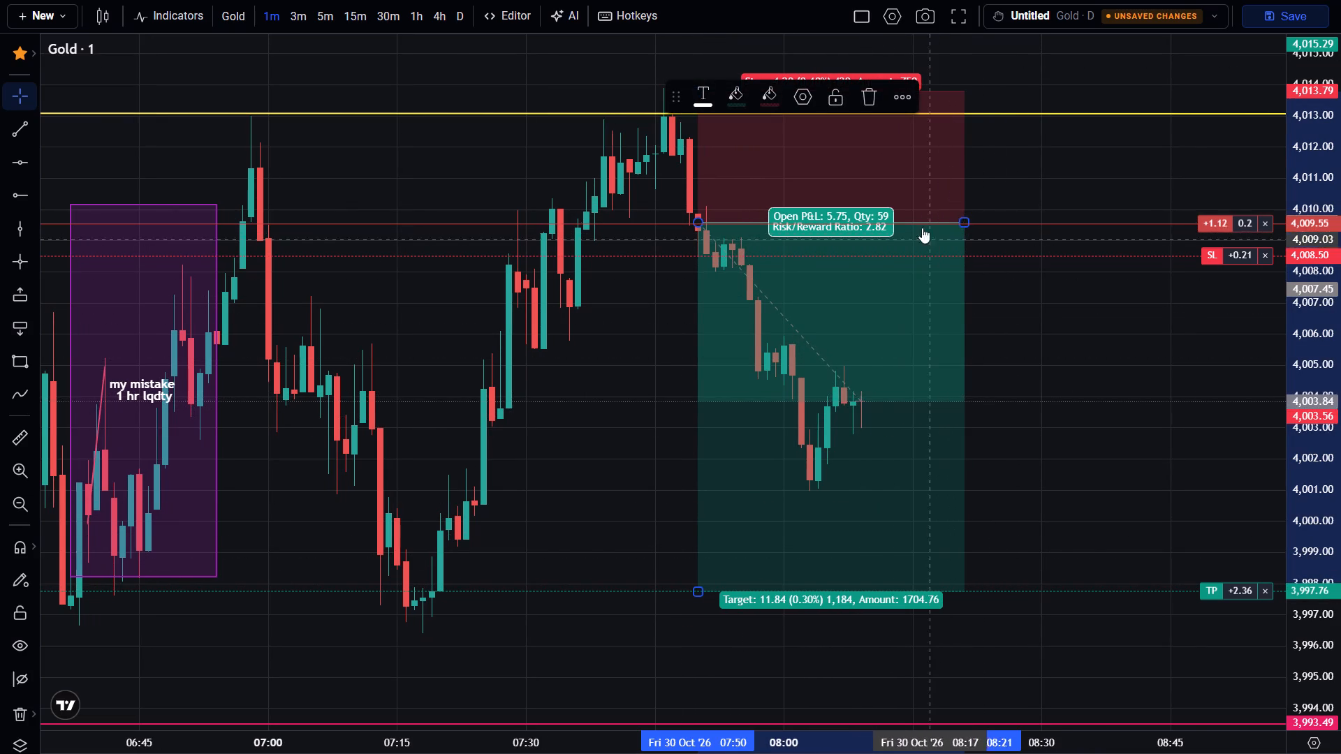
Leave full screen, set the replay speed to 20x, and return the chart to full screen.
click(960, 15)
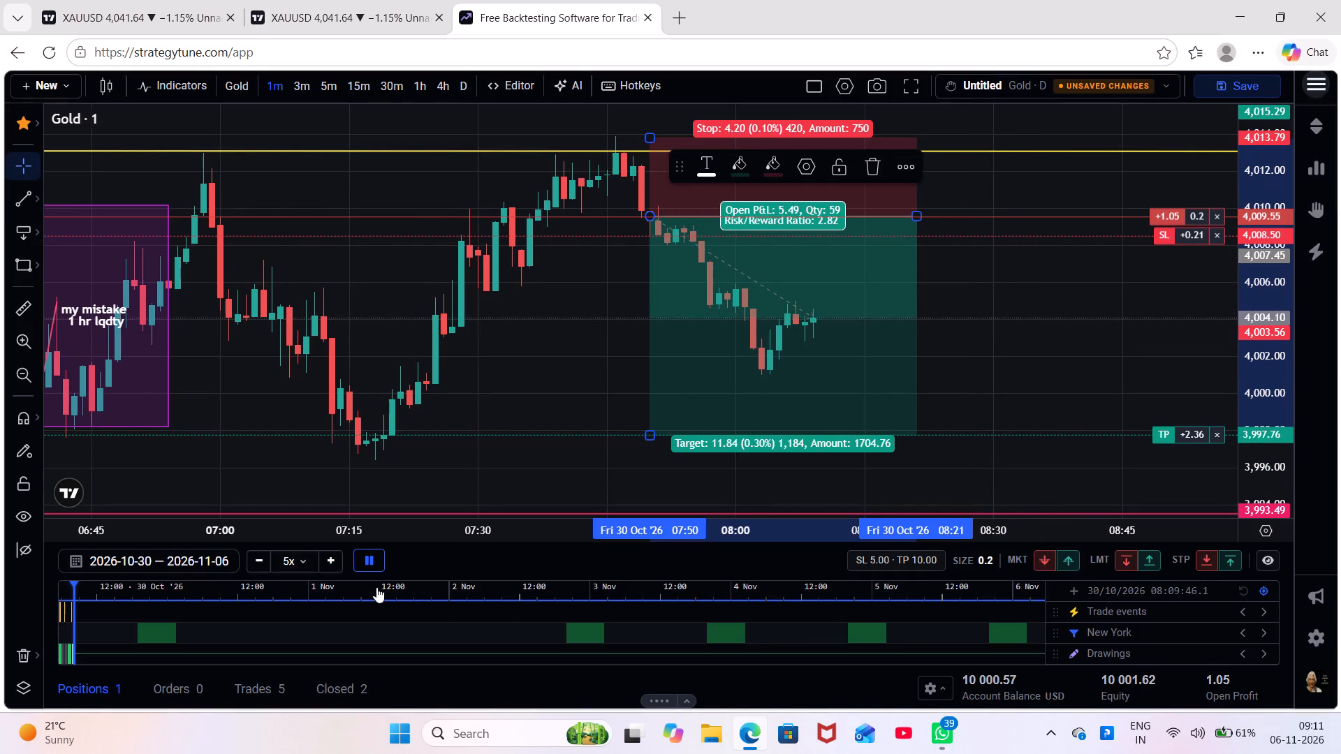
double_click(335, 563)
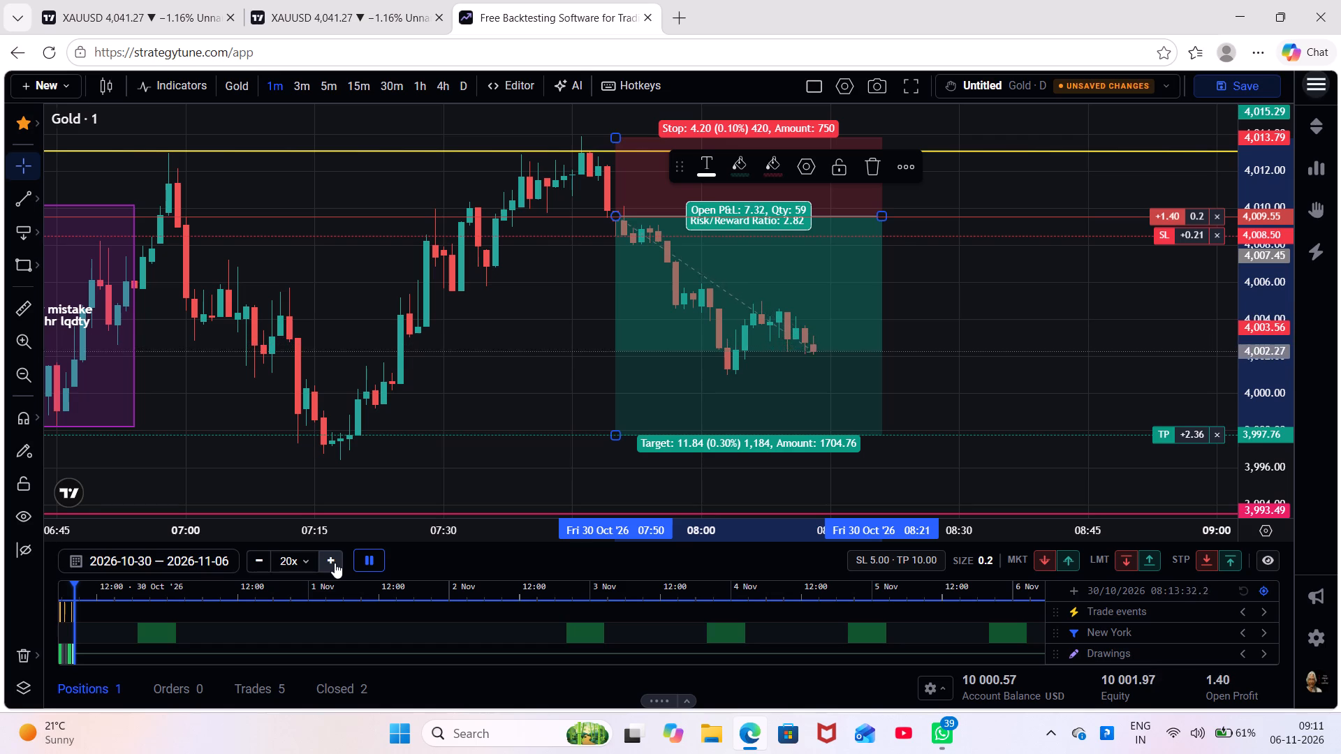
click(520, 356)
drag(520, 356, 549, 471)
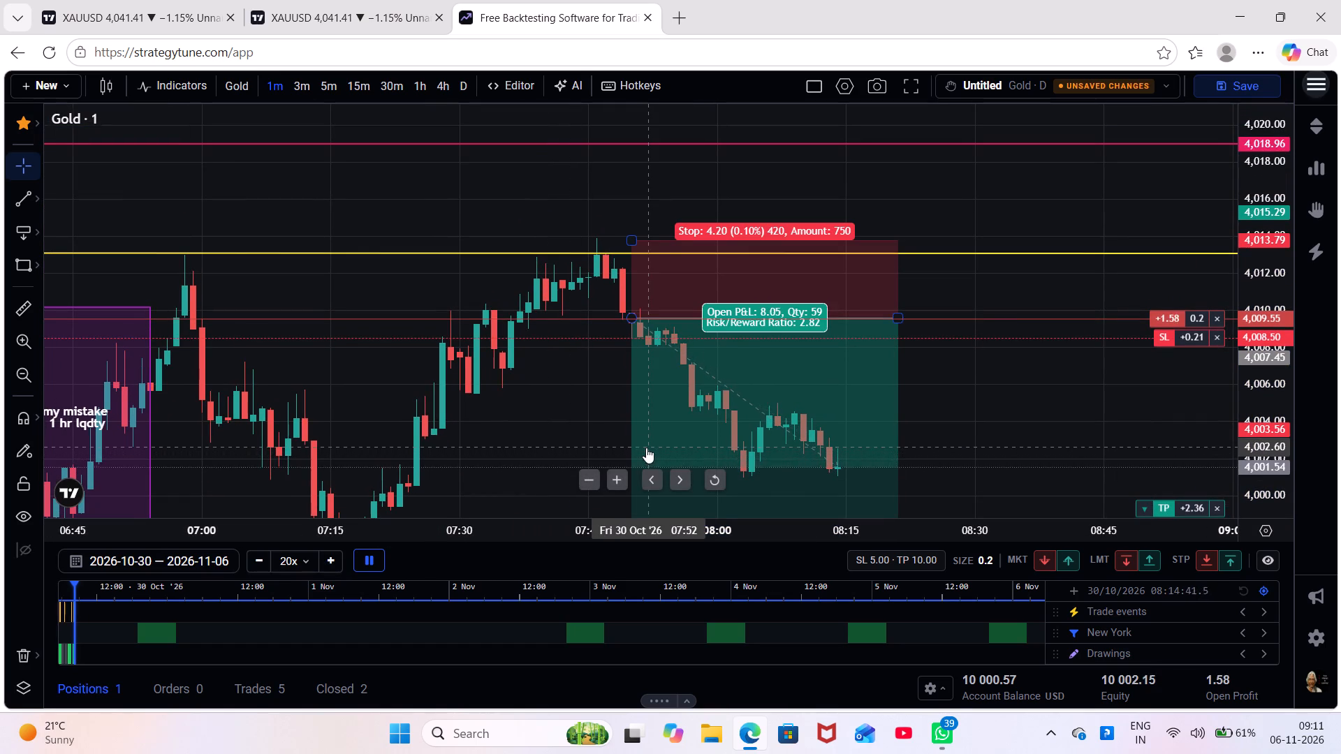
drag(568, 448, 569, 297)
scroll(569, 297, down, 2)
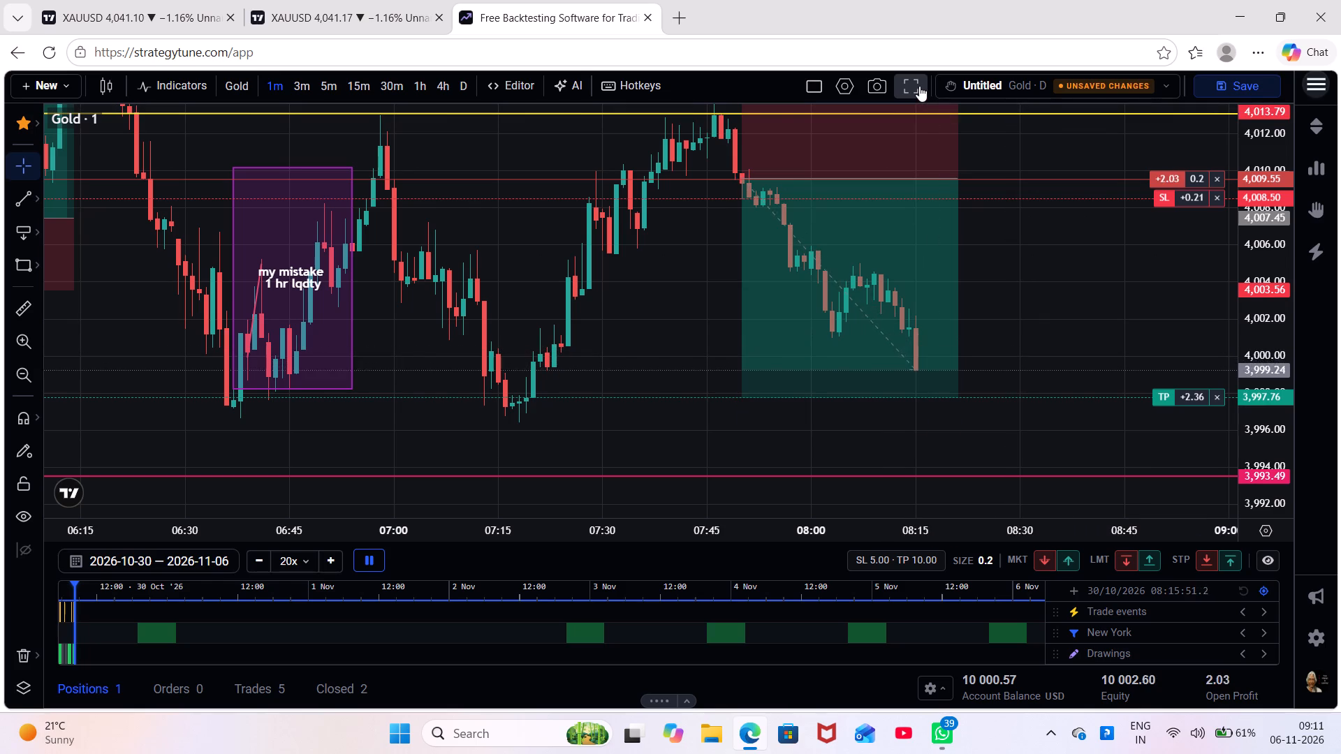
click(919, 86)
Trail the short's stop loss down to 4,001.90 and extend its take profit to 3,992.95, just below the 3,993.49 line.
drag(1187, 466, 1060, 481)
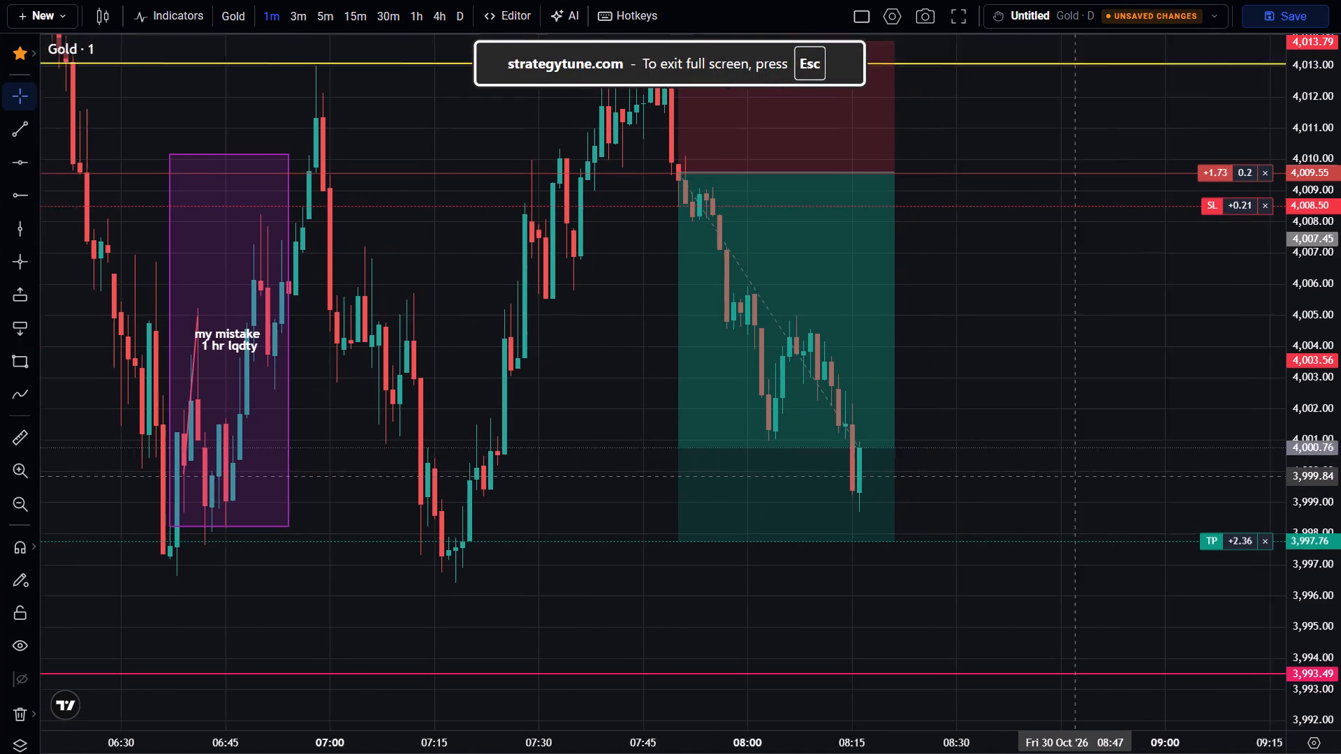
drag(1060, 481, 1026, 500)
scroll(1026, 500, up, 1)
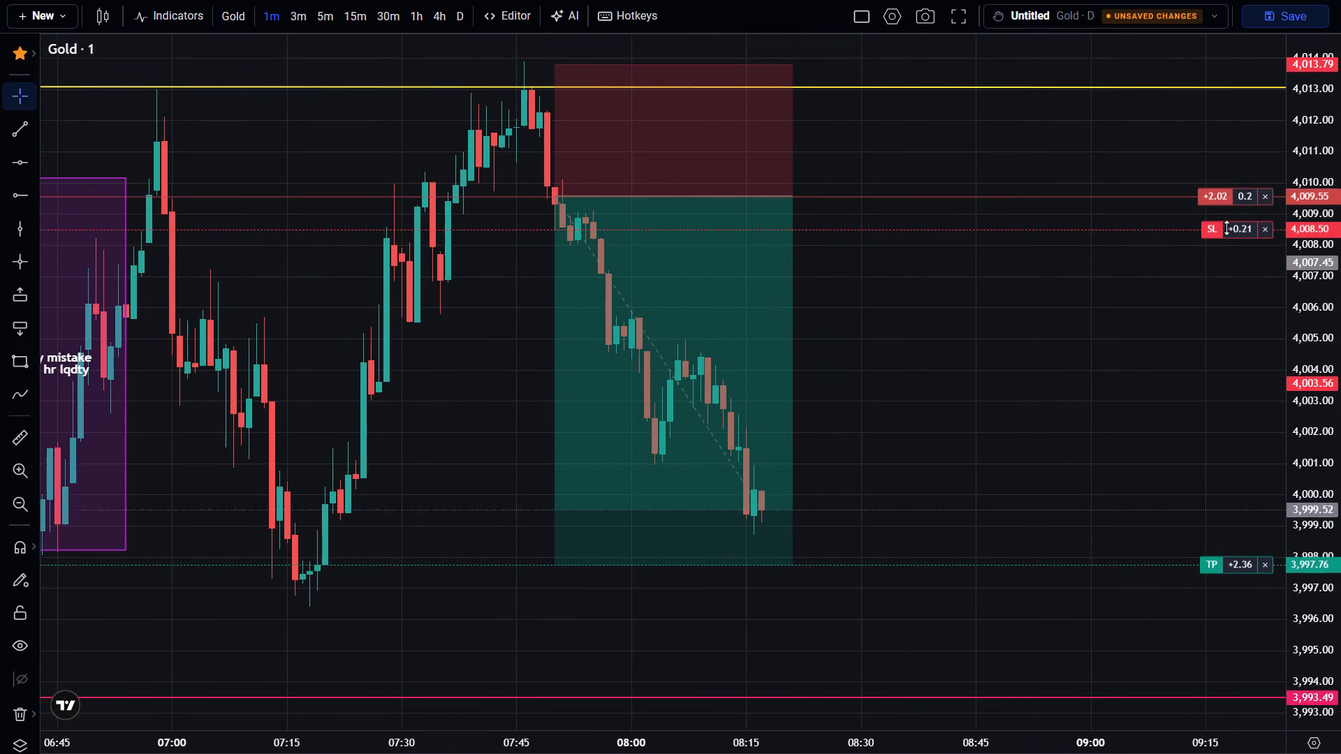
drag(1219, 235, 1218, 439)
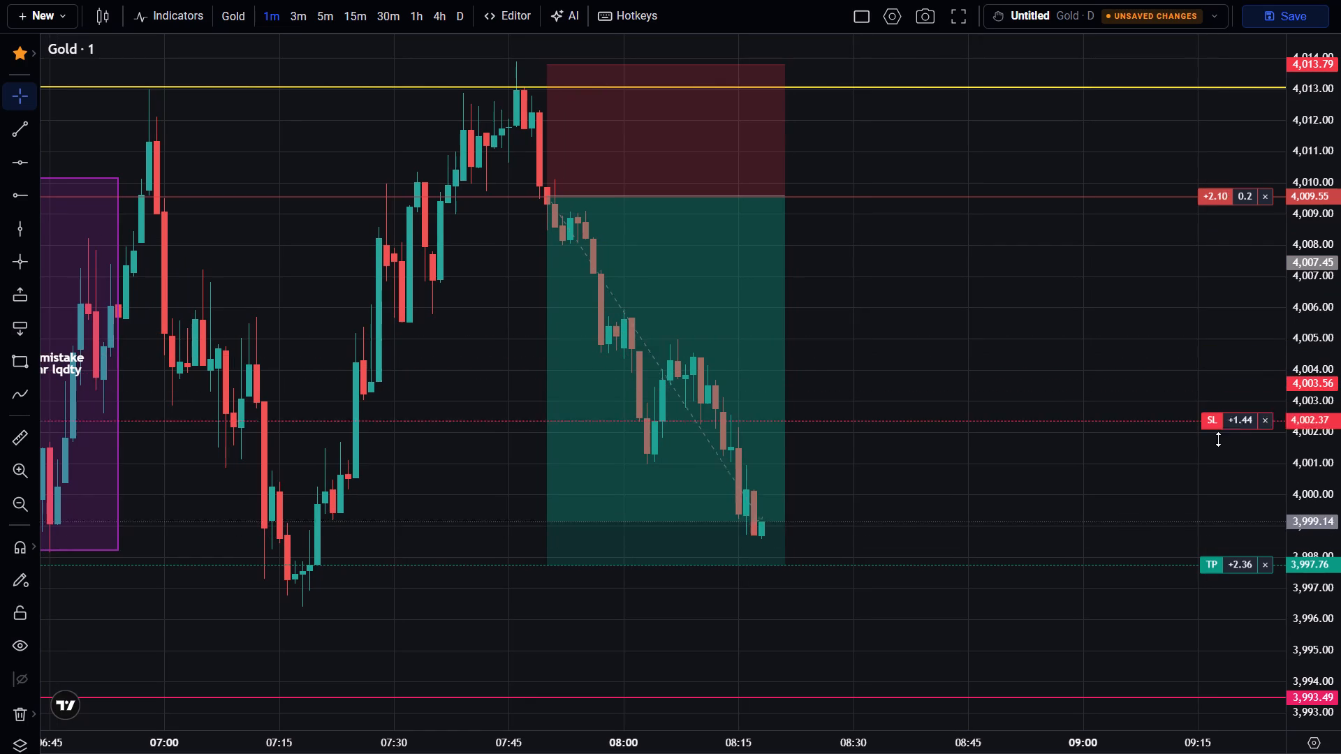
drag(1218, 439, 1218, 441)
drag(1210, 568, 1238, 718)
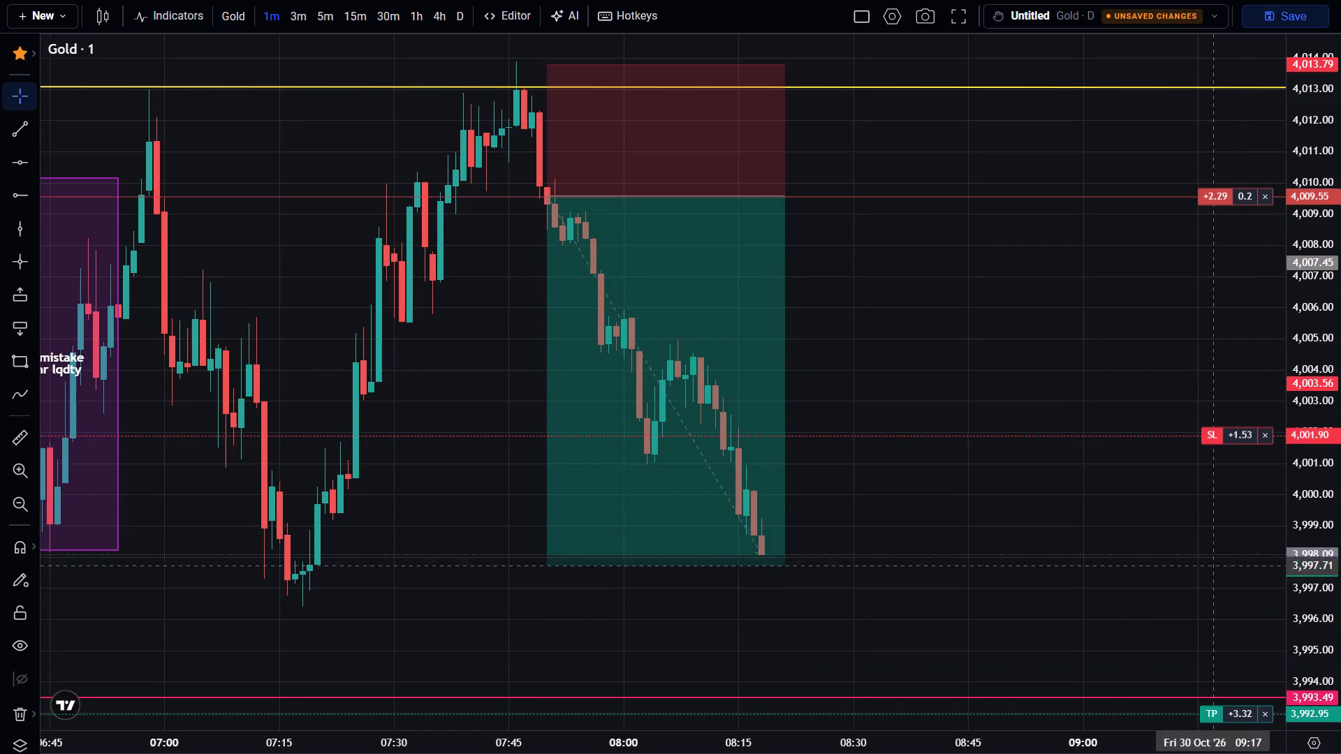
Tighten the short's stop loss to 4,000.29.
drag(1210, 430, 1226, 500)
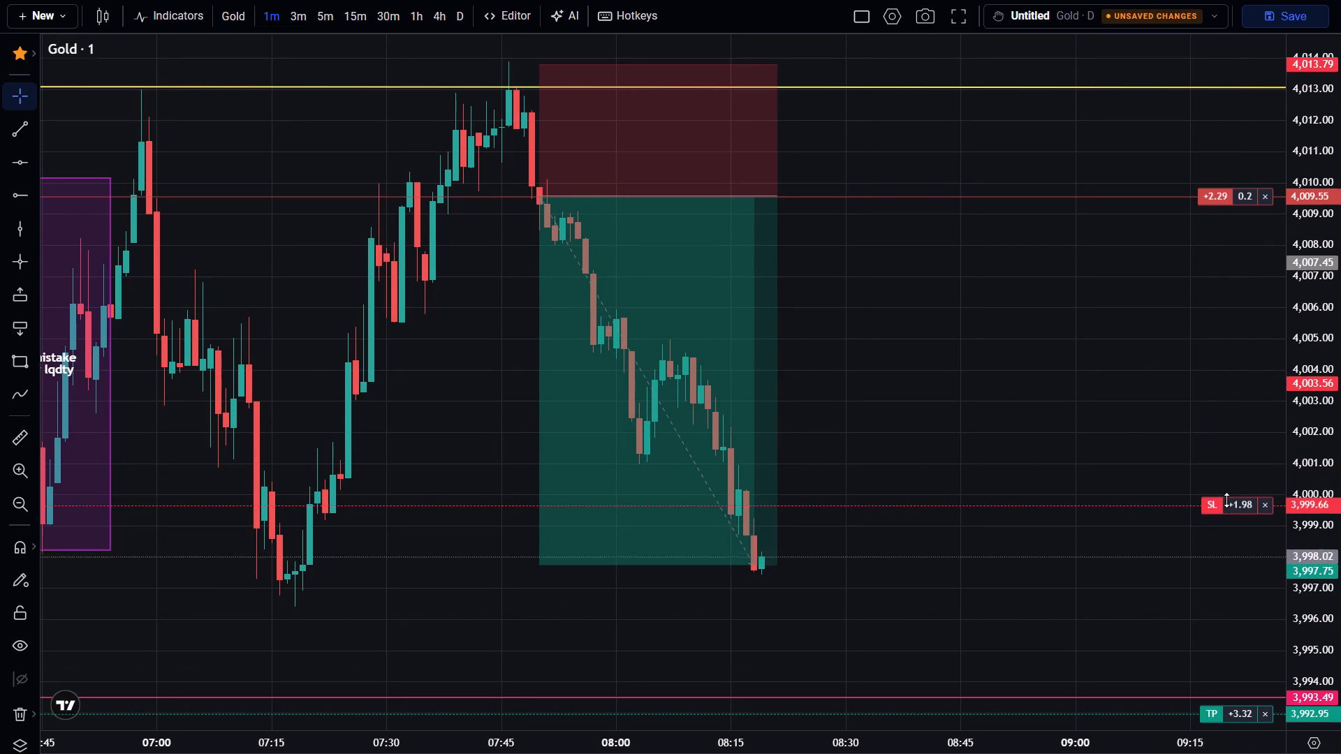
drag(1226, 500, 1226, 480)
Follow the price after 08:18 and trail the short's stop loss down to 3,999.19.
drag(1123, 554, 1097, 343)
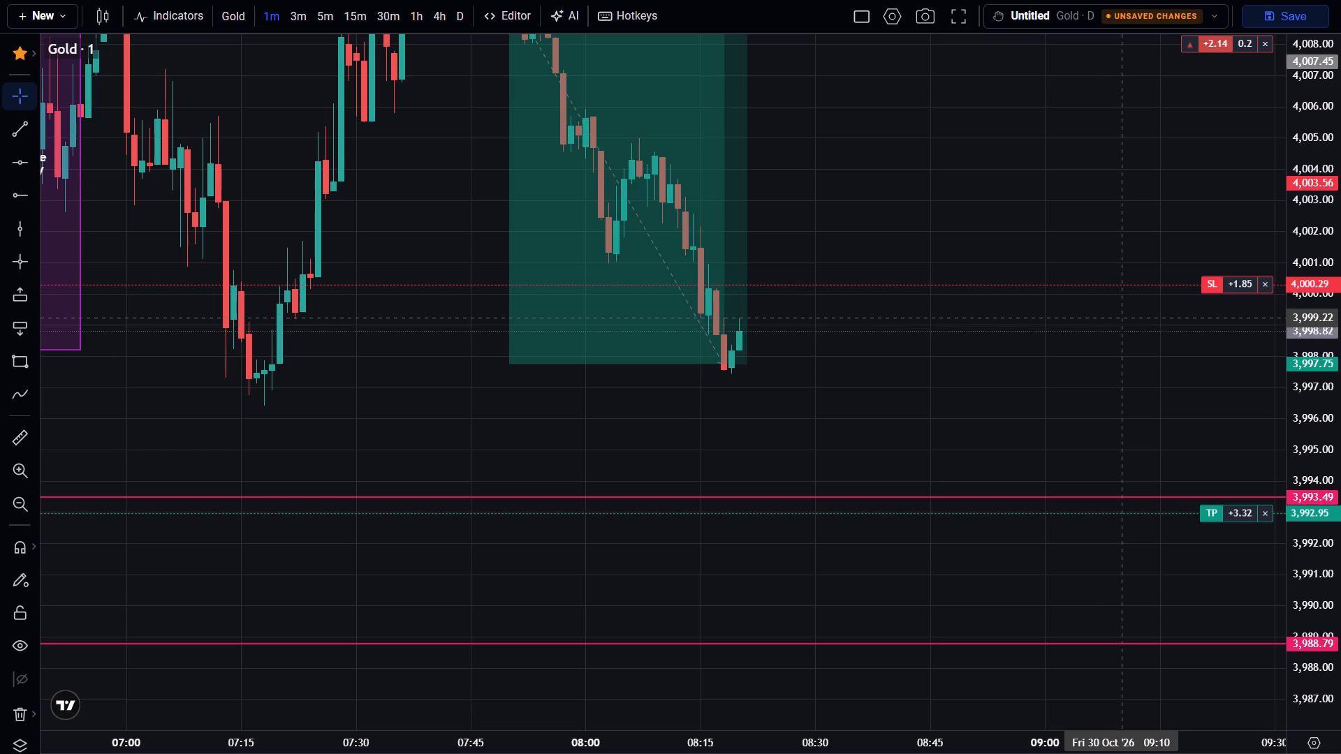
drag(1132, 383, 1127, 351)
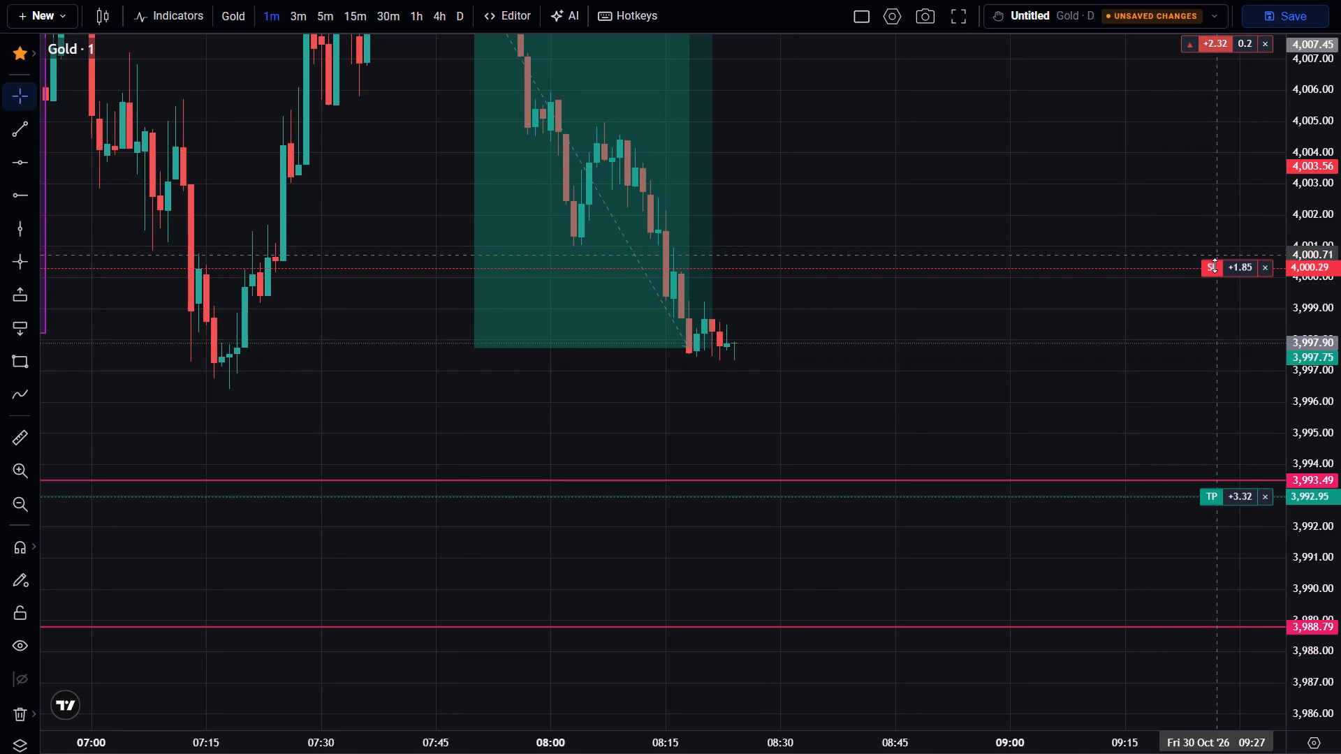
drag(1214, 270, 1215, 289)
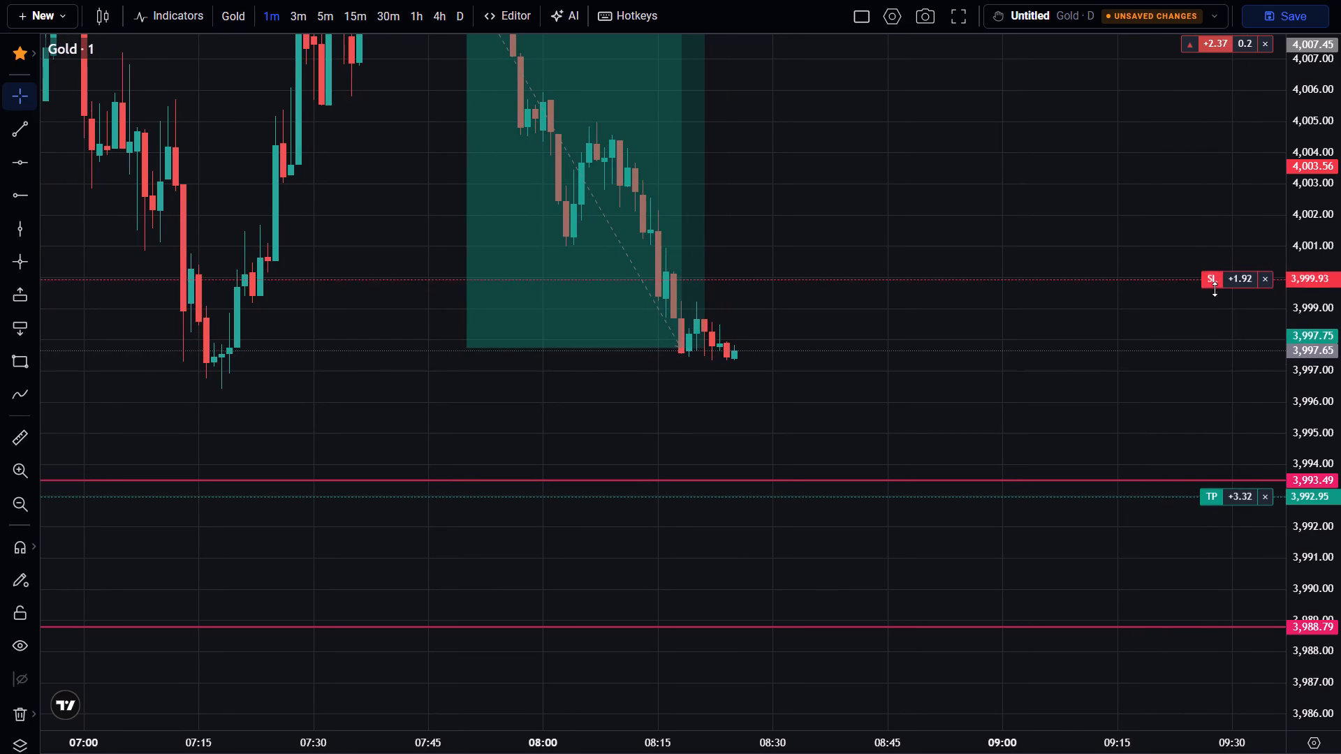
drag(1215, 289, 1217, 304)
drag(1165, 394, 1147, 354)
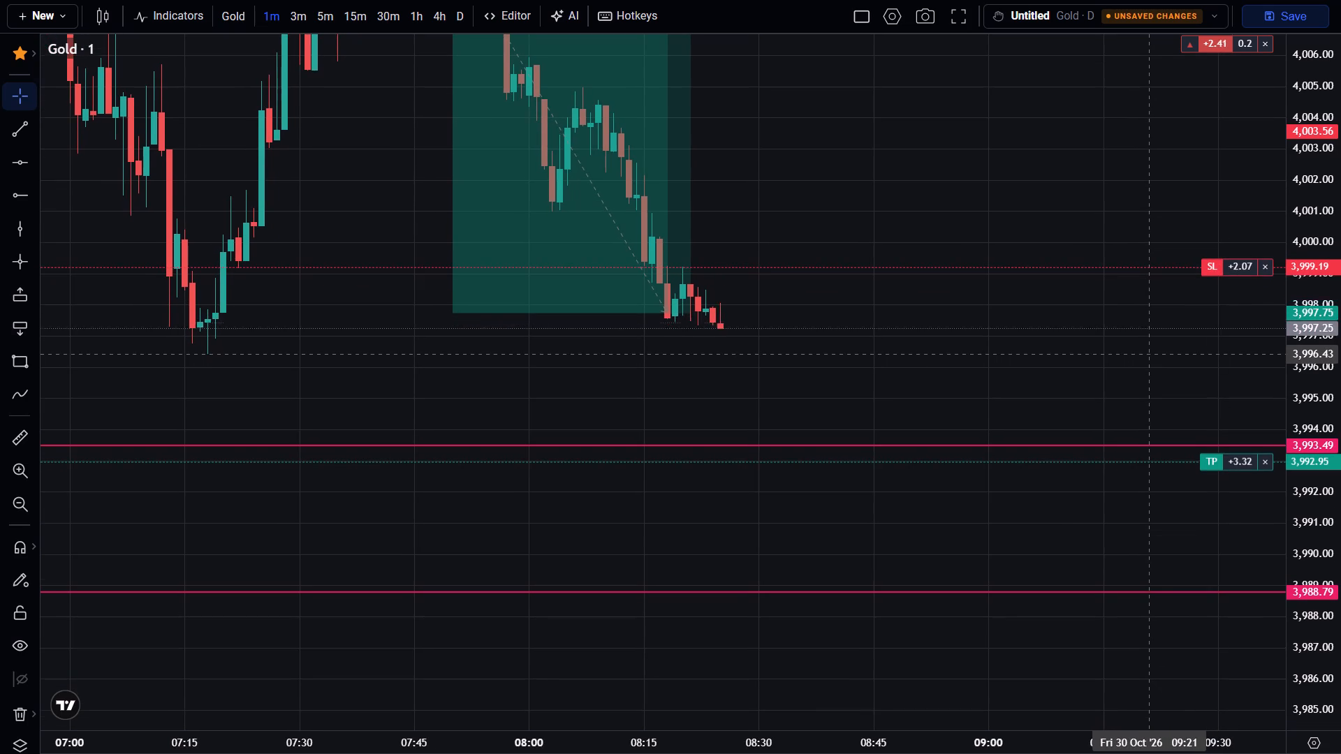
Extend the short position drawing's end to about 08:32 and set its target level to about 3,999.20.
scroll(1147, 354, down, 2)
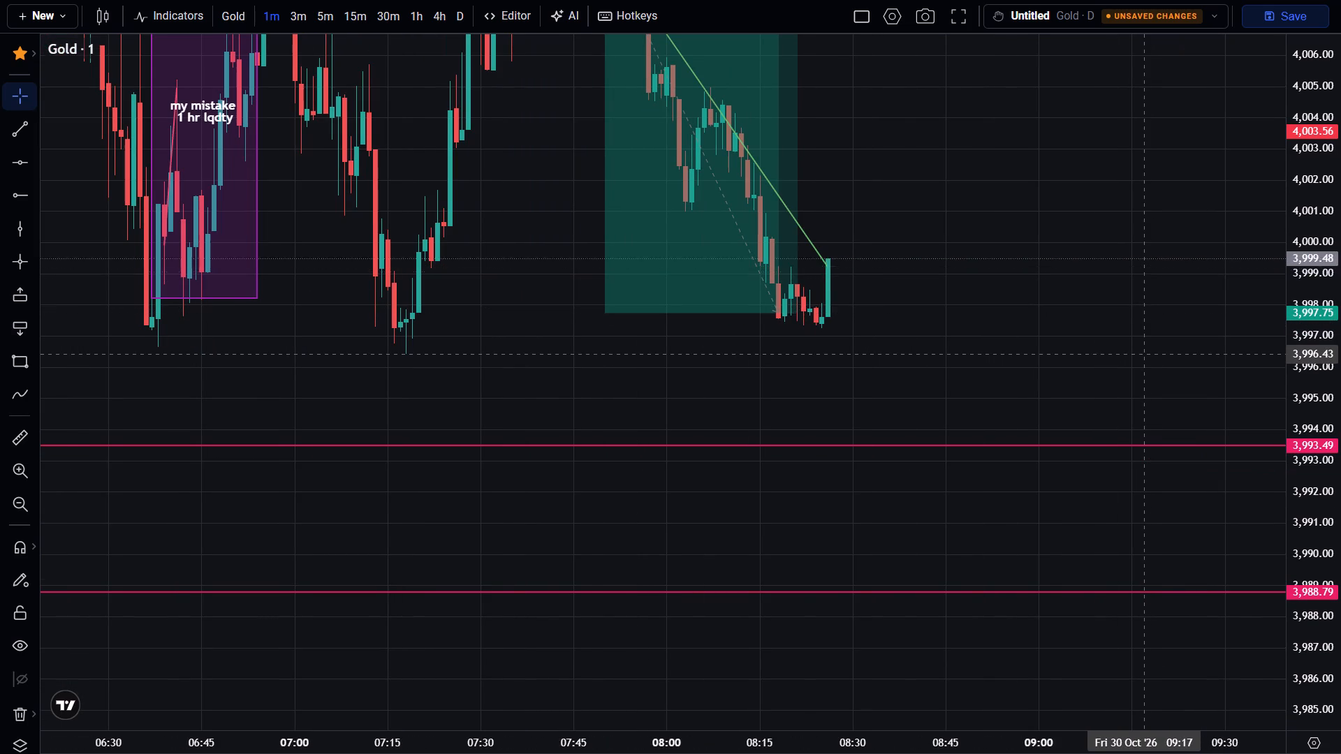
drag(1111, 369, 1070, 514)
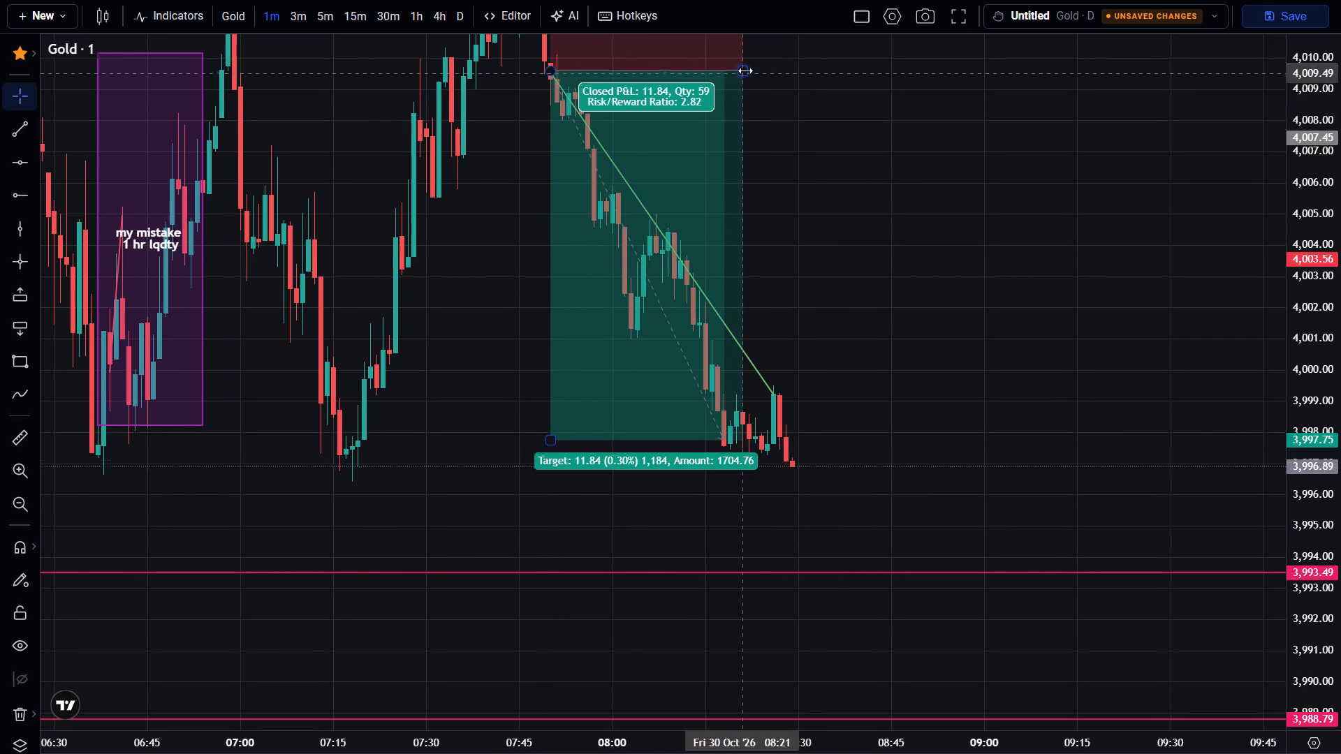
drag(747, 68, 812, 74)
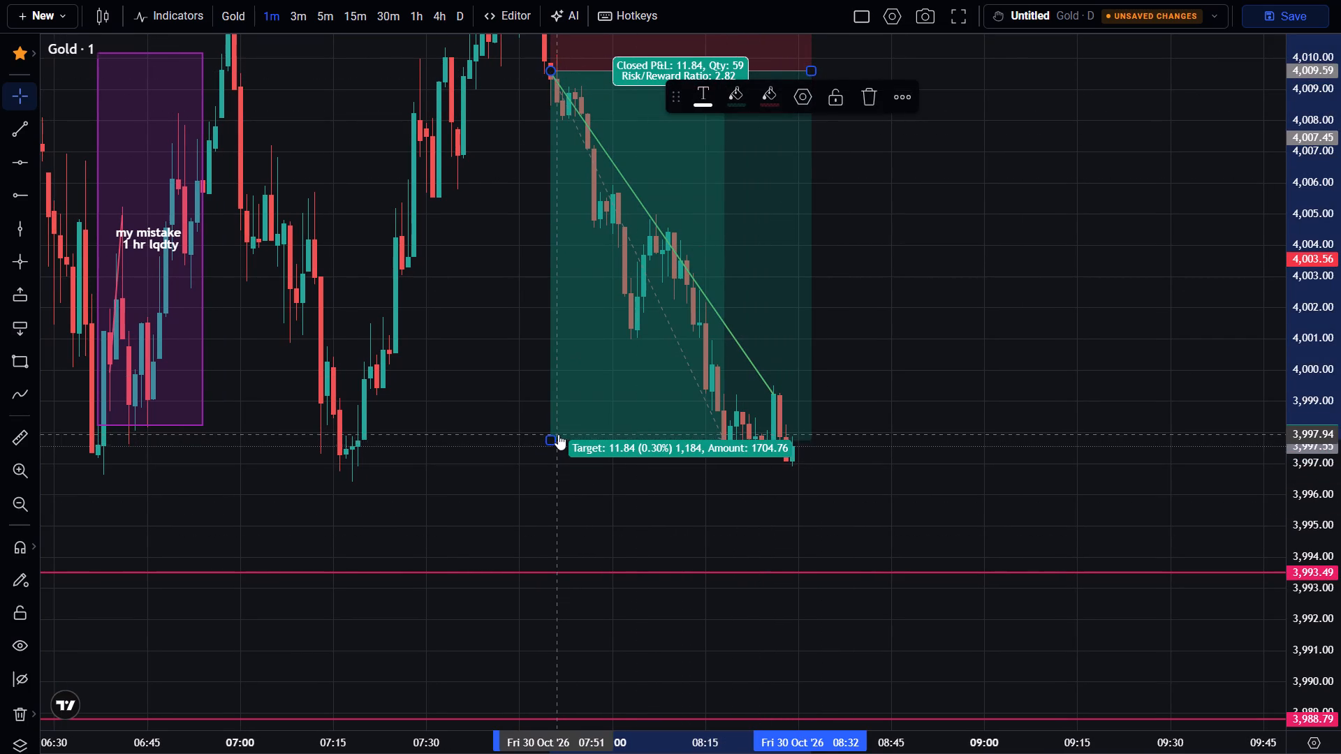
drag(547, 441, 554, 394)
drag(537, 450, 573, 577)
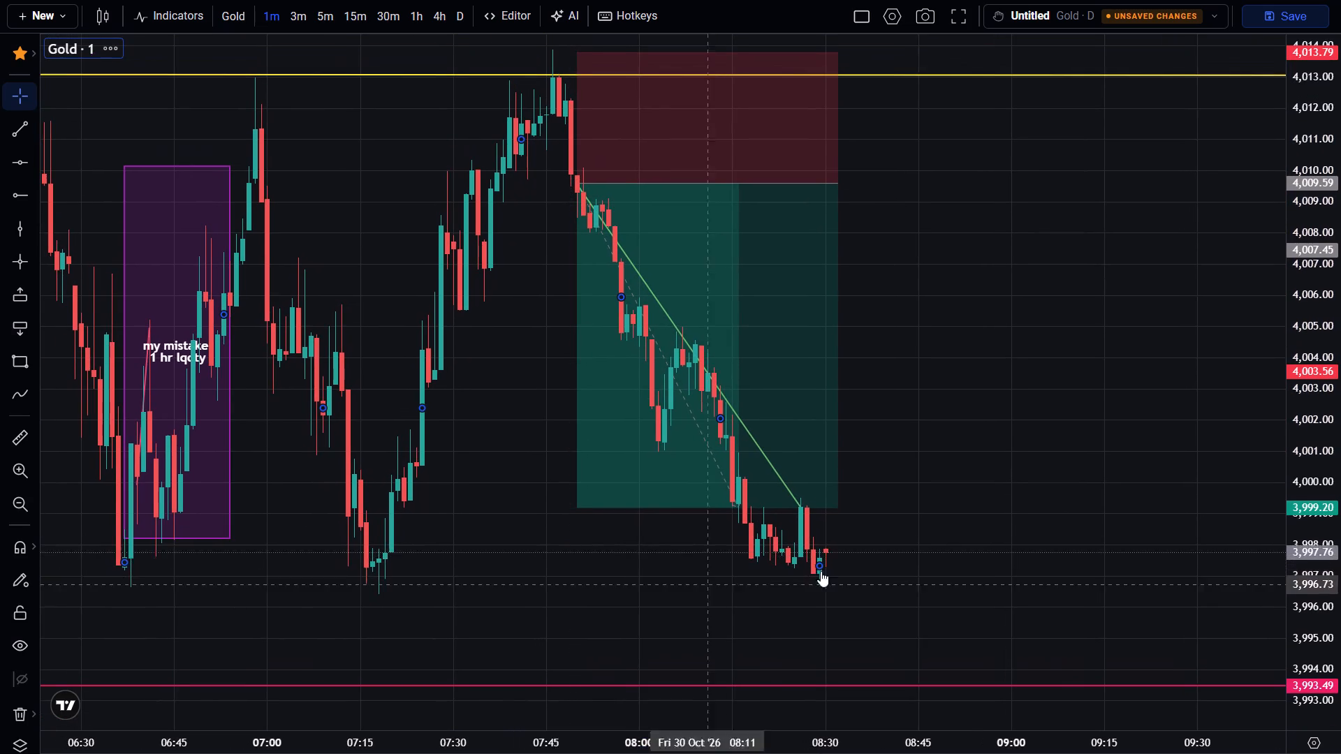
Draw a horizontal ray at 3,996.44 on the 1-hour chart, starting at 00:30 on 30 October.
drag(1029, 411, 1054, 521)
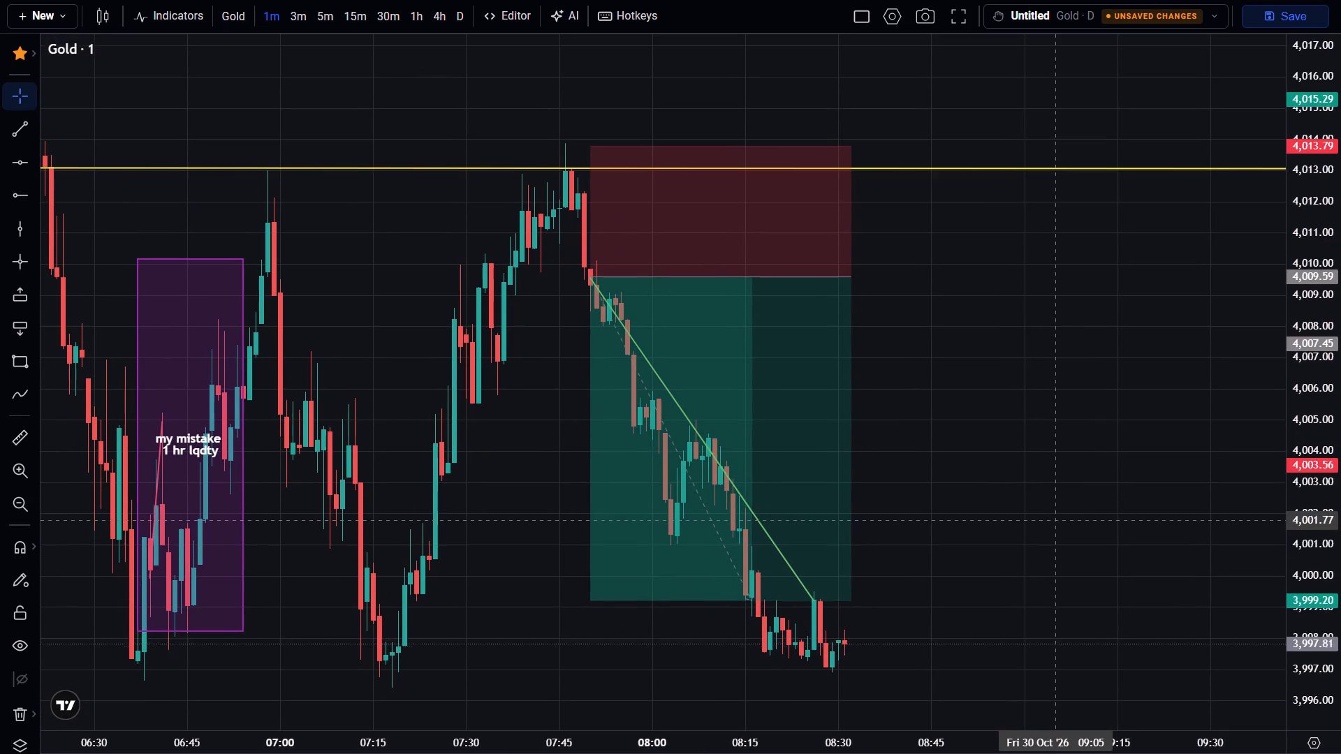
drag(1333, 302, 1340, 496)
scroll(1113, 519, down, 3)
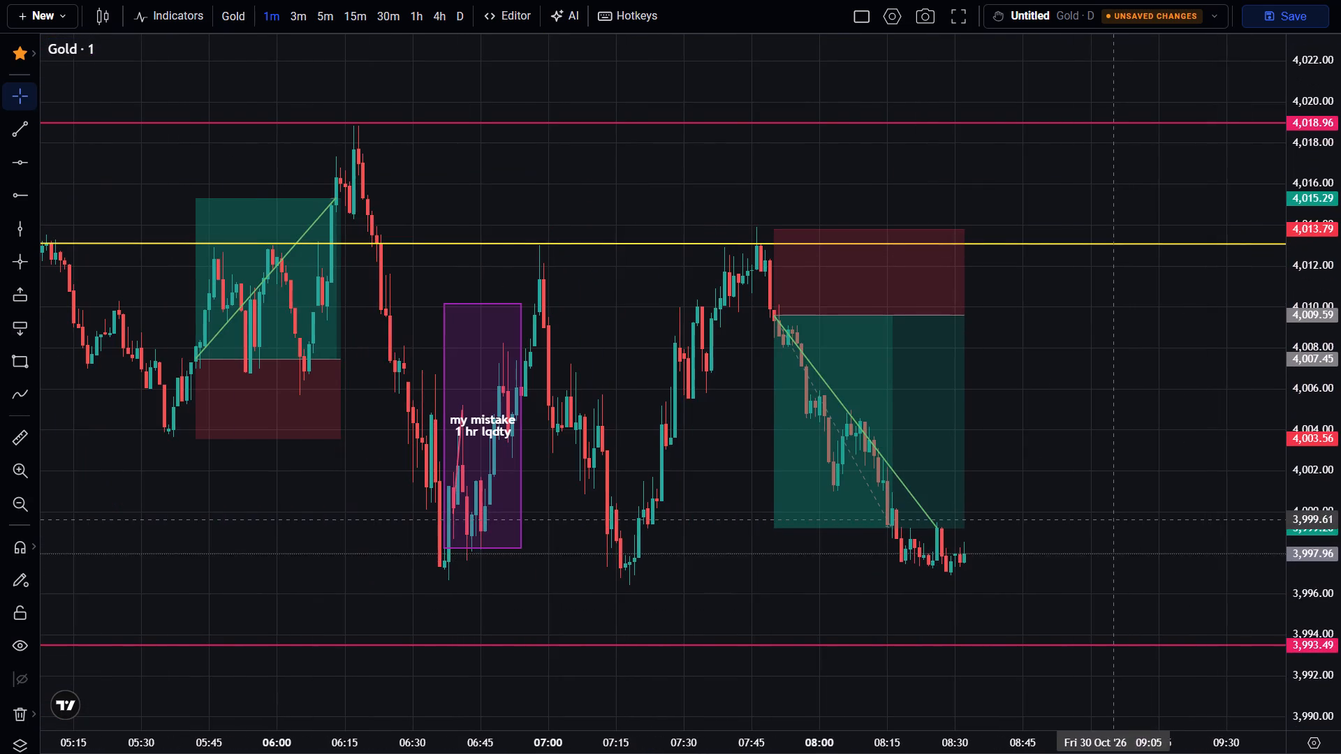
scroll(1322, 528, up, 5)
scroll(1250, 544, up, 4)
drag(1159, 582, 1212, 517)
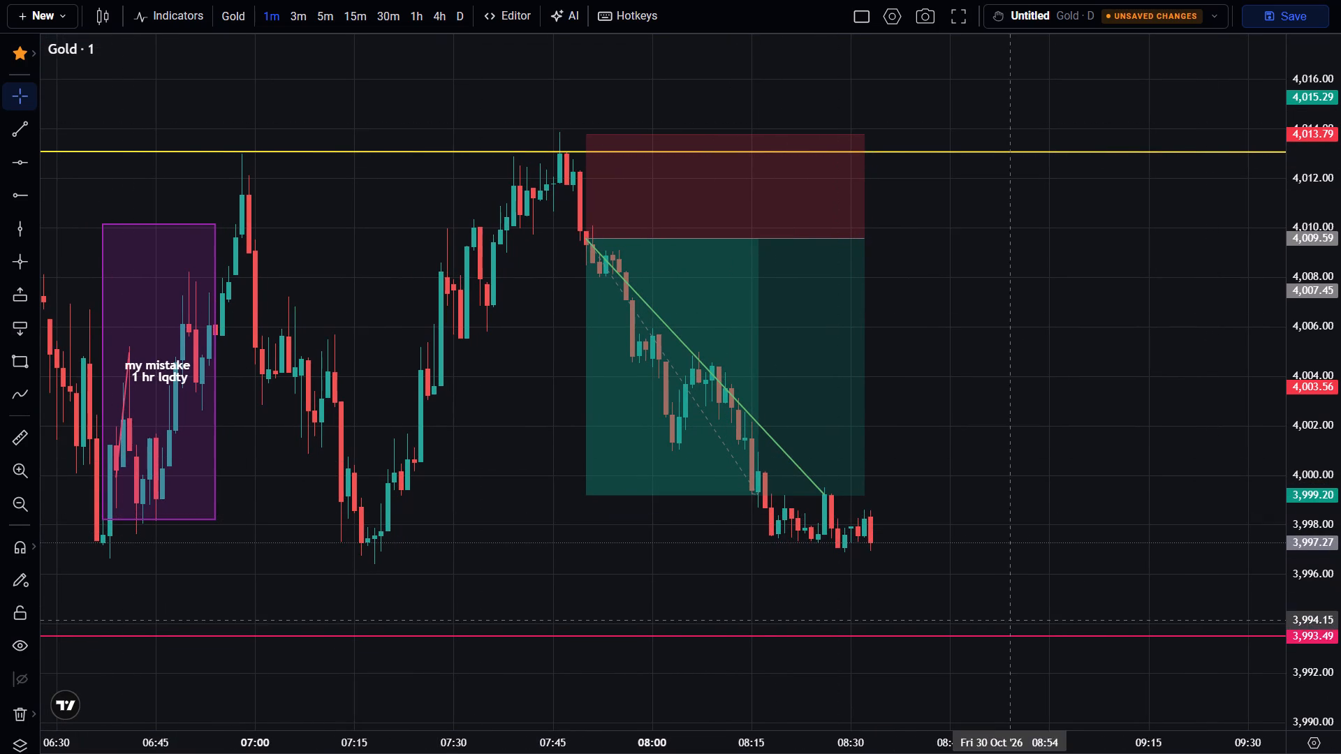
click(409, 15)
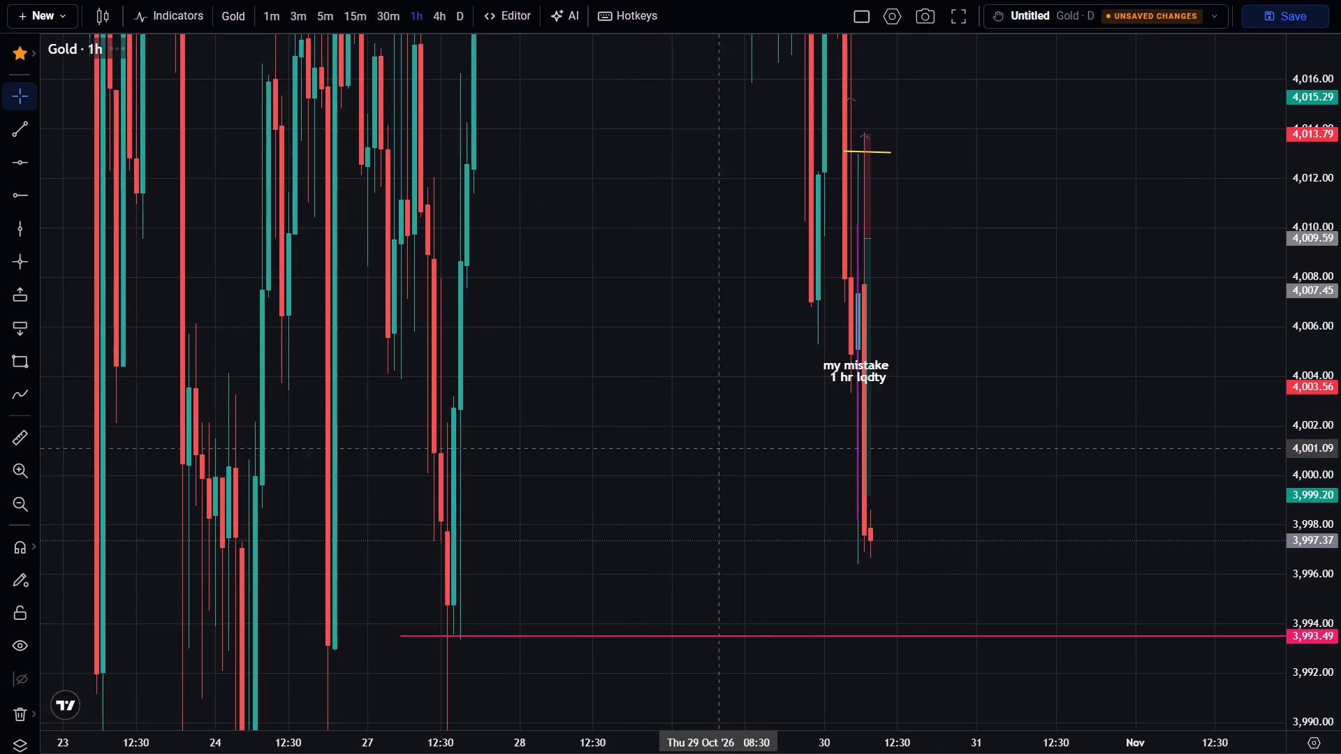
scroll(766, 468, up, 7)
drag(765, 490, 937, 415)
scroll(937, 413, up, 2)
drag(848, 452, 921, 436)
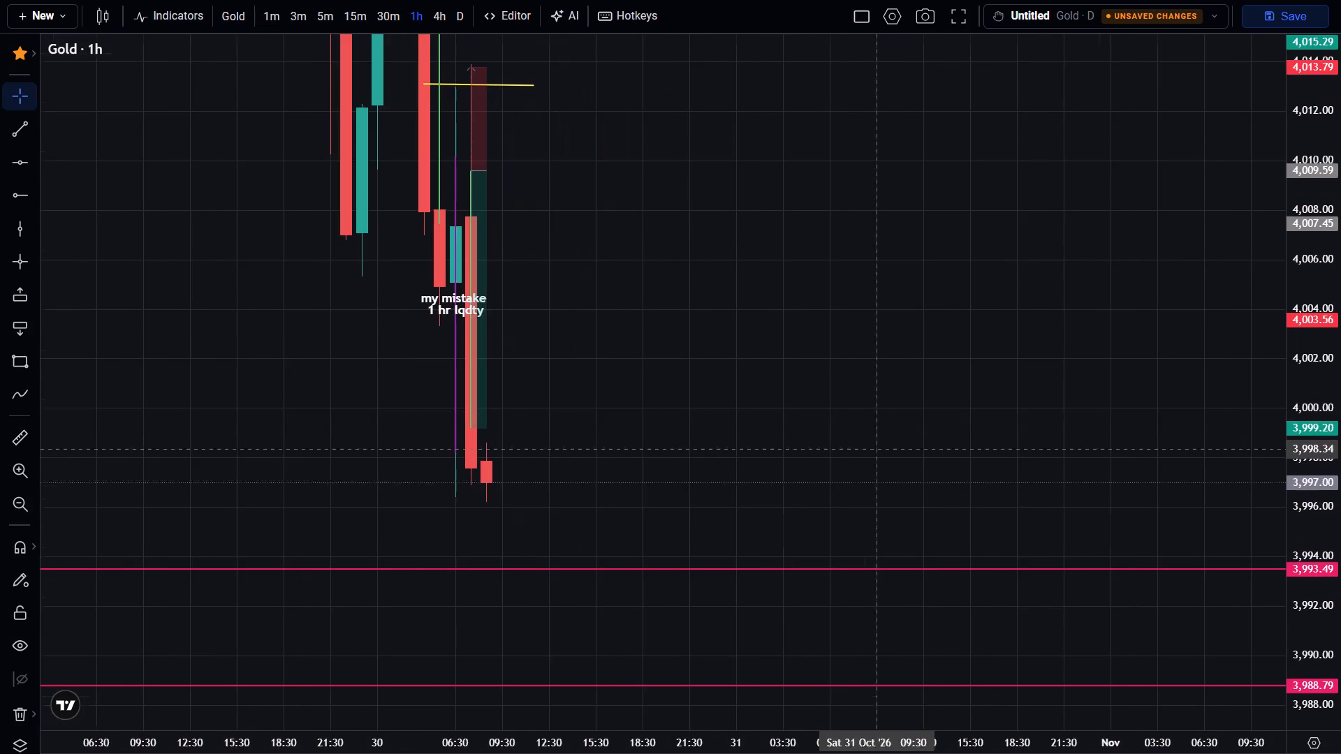
drag(921, 436, 985, 408)
scroll(985, 407, up, 1)
drag(895, 431, 959, 401)
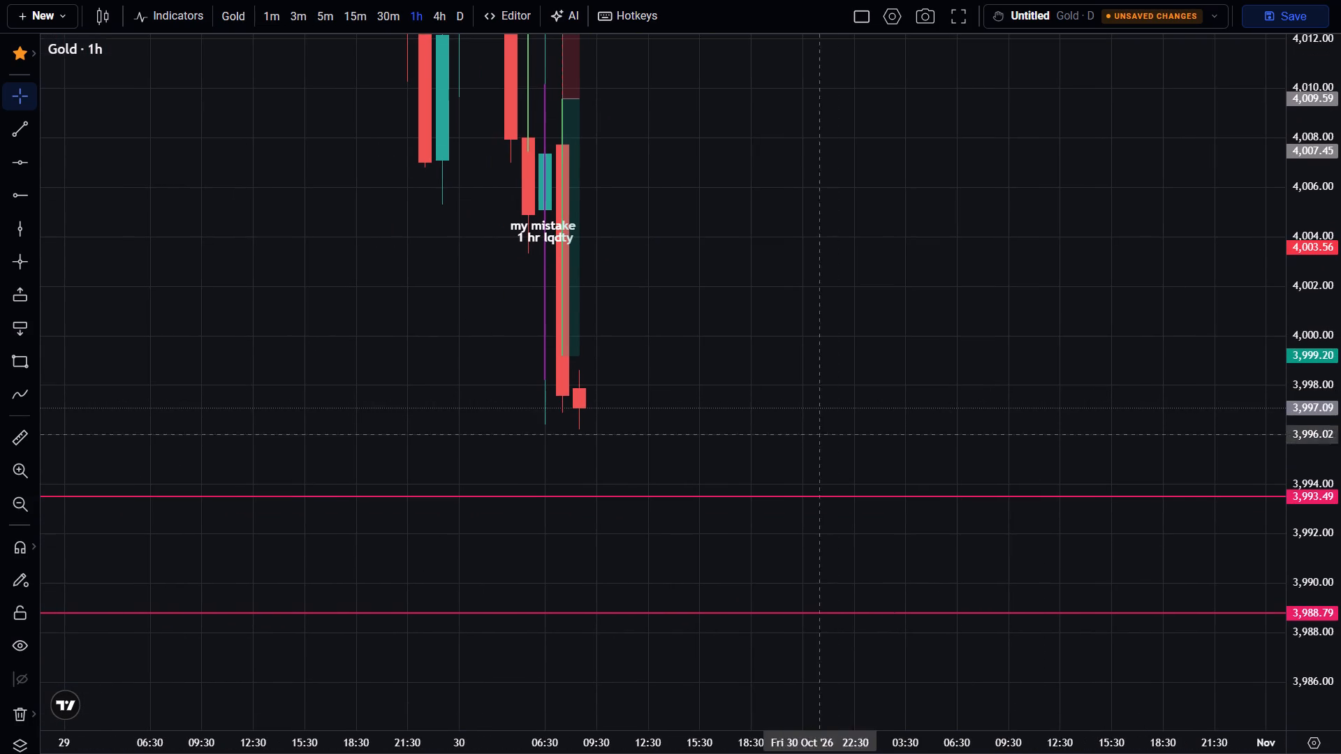
click(13, 201)
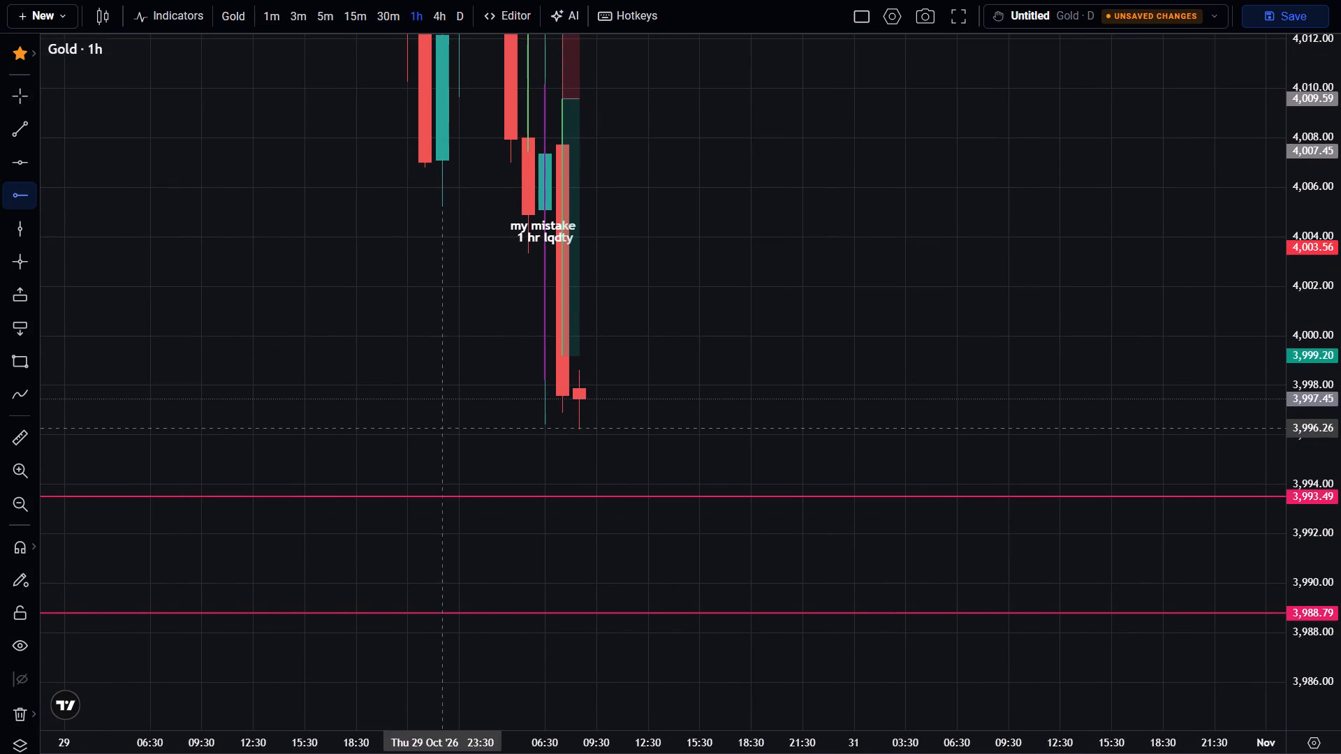
click(460, 424)
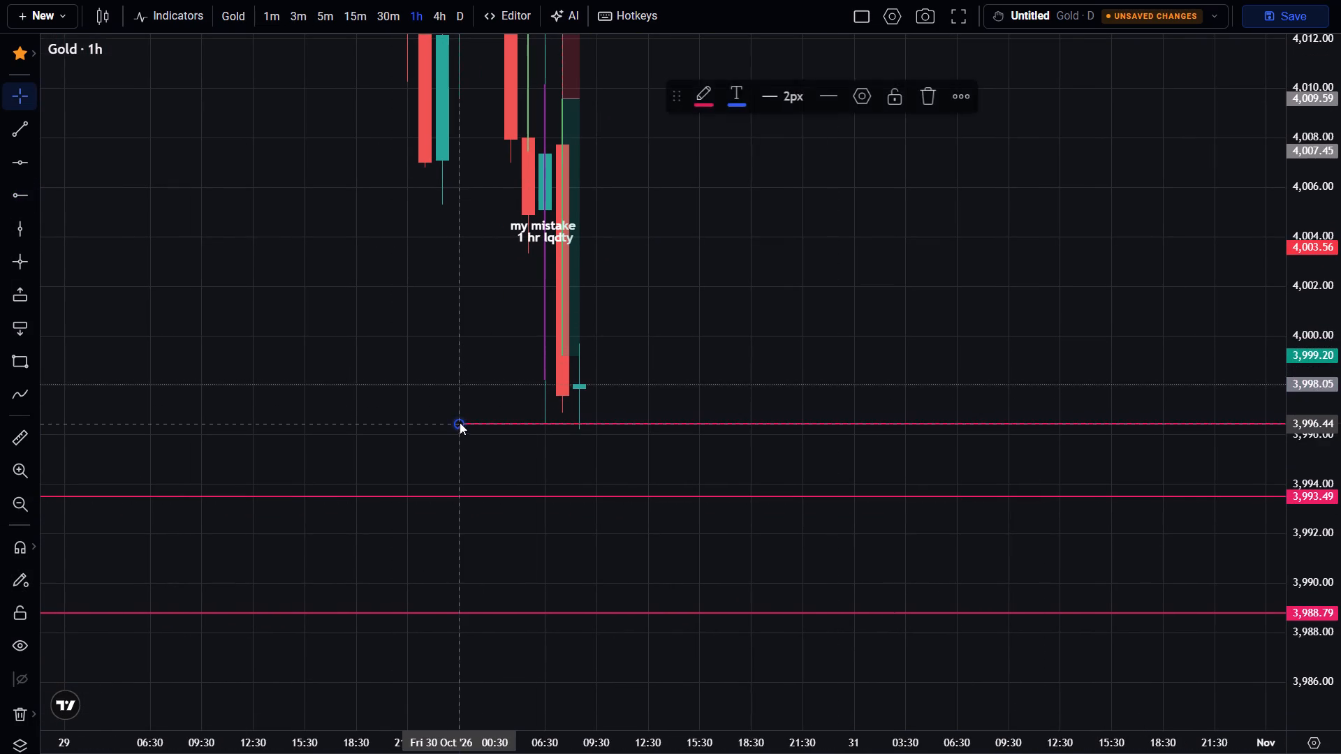
click(438, 371)
Follow the price on the 1-minute chart after 08:37 against the 3,996.44 and 3,993.49 lines.
click(269, 24)
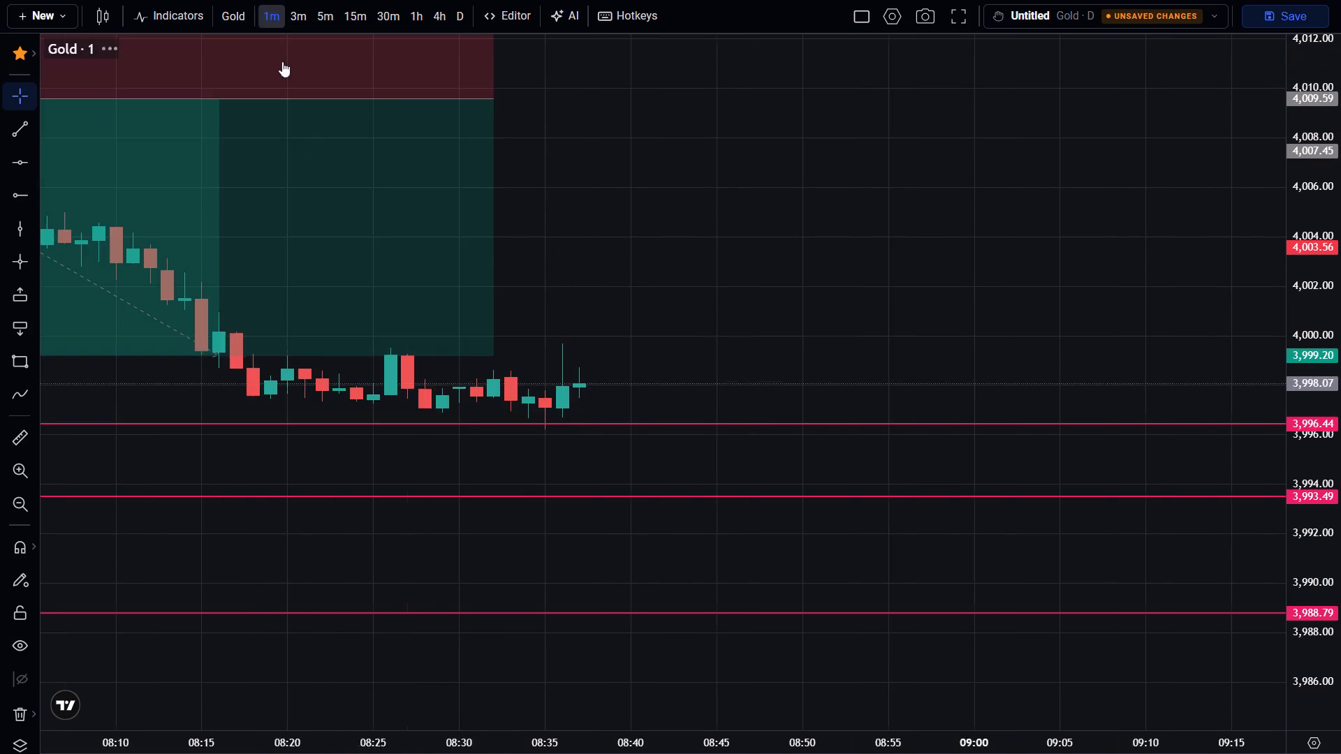
scroll(462, 524, down, 11)
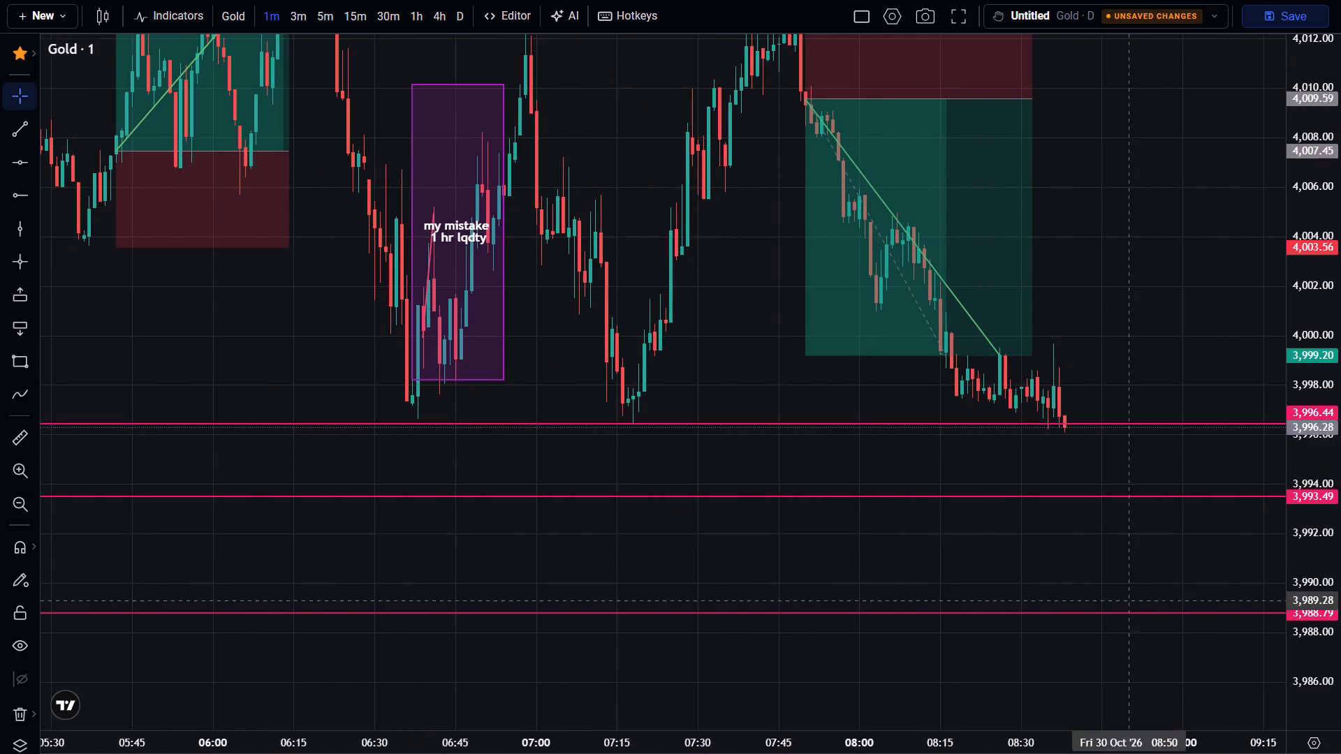
scroll(1322, 585, up, 15)
scroll(1124, 622, up, 4)
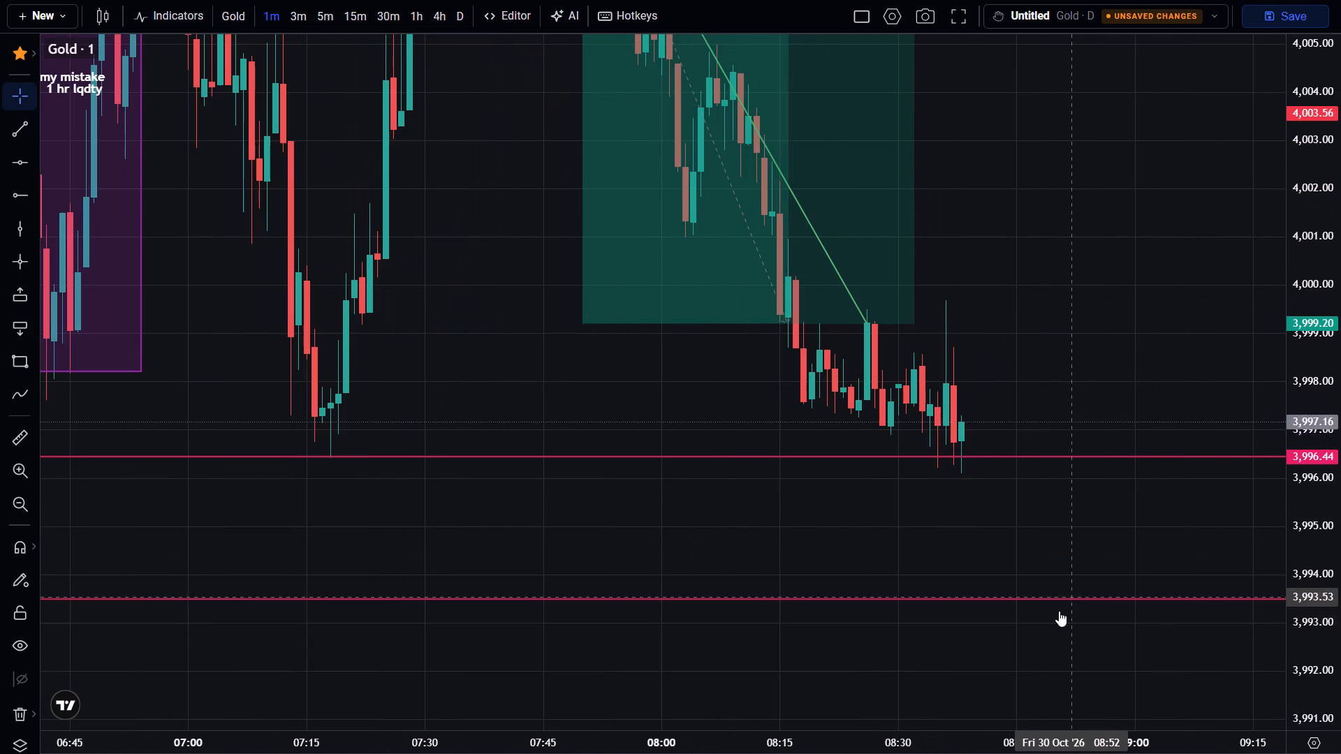
key(Down)
key(Down)
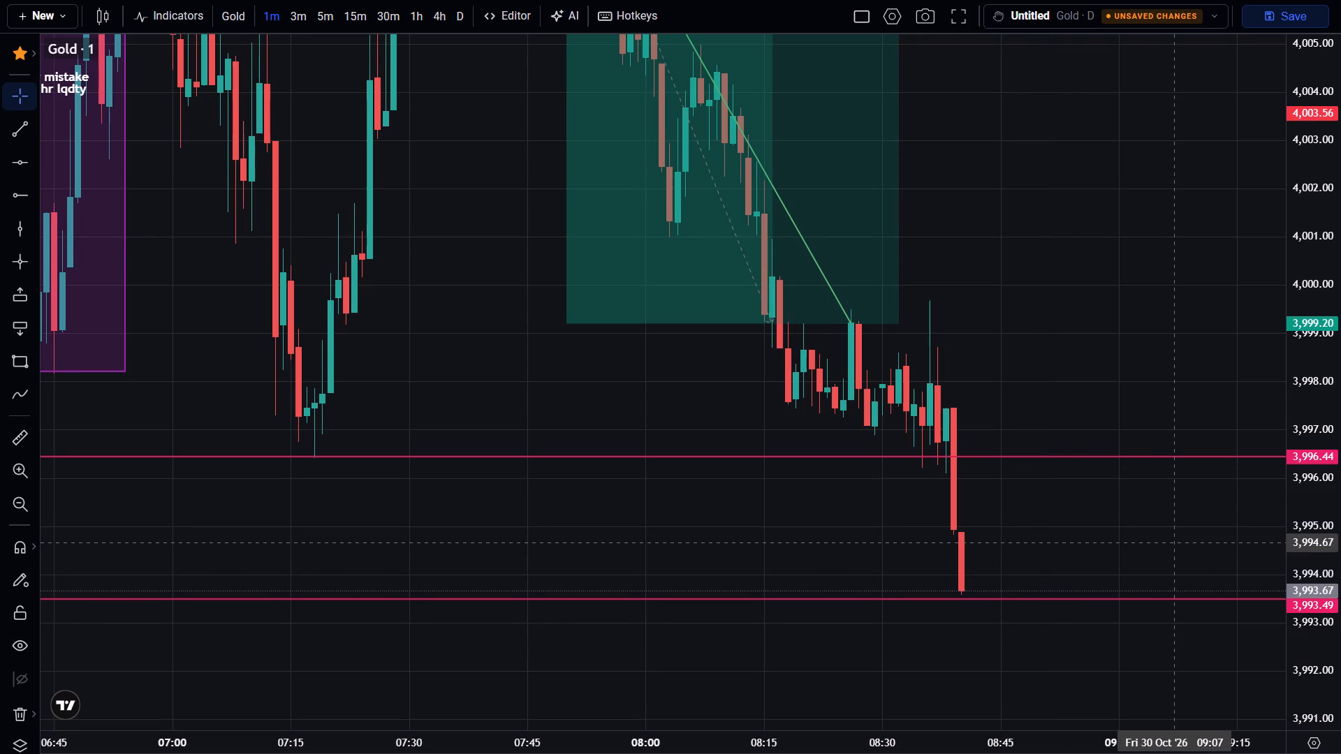
drag(1203, 556, 1168, 403)
scroll(1163, 417, down, 1)
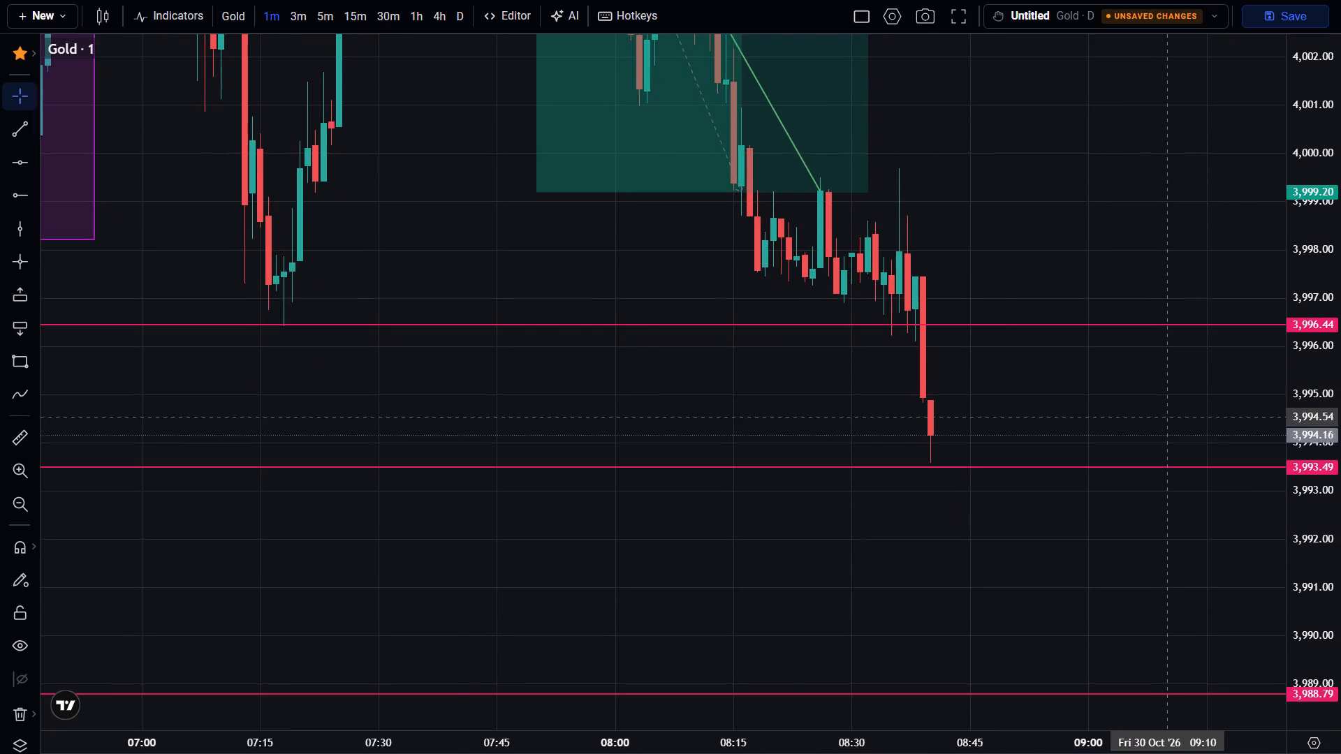
scroll(1163, 421, down, 1)
drag(1340, 191, 1340, 411)
scroll(1075, 518, down, 2)
drag(1340, 258, 1340, 280)
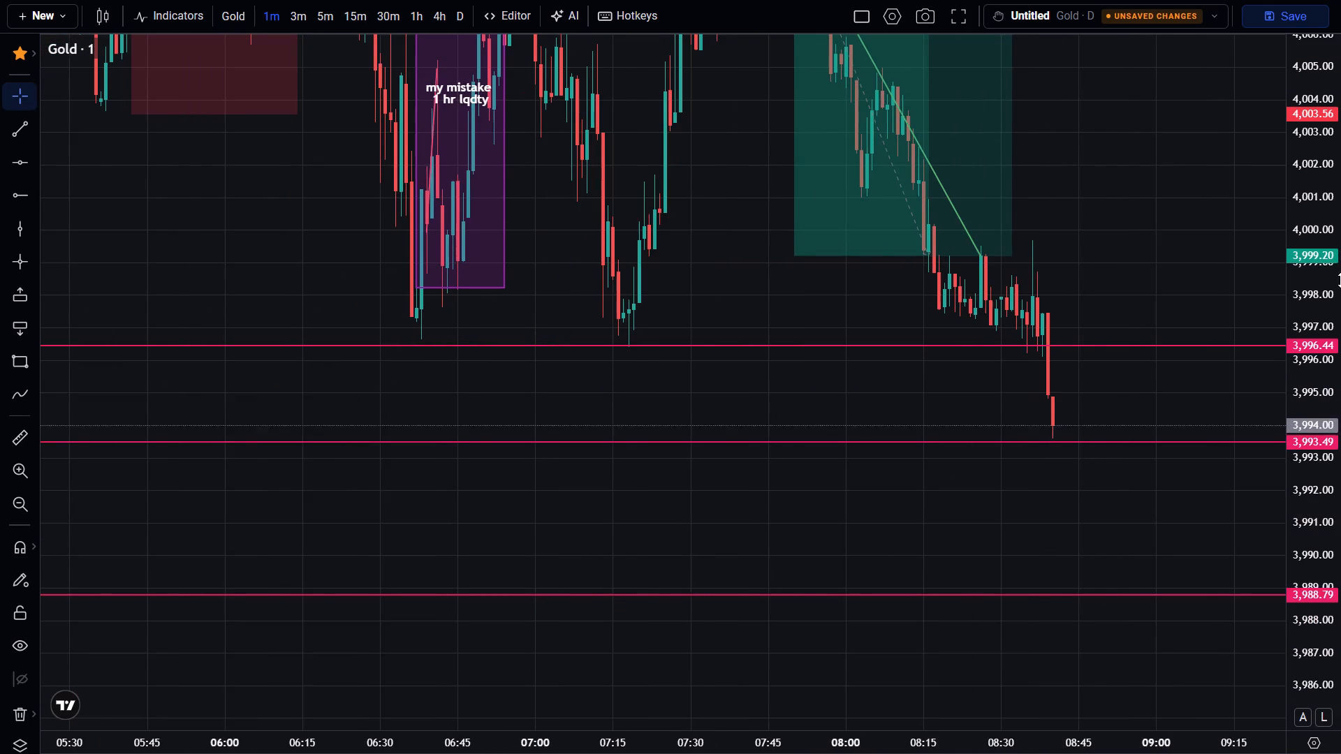
drag(1340, 280, 1340, 454)
scroll(1182, 503, up, 2)
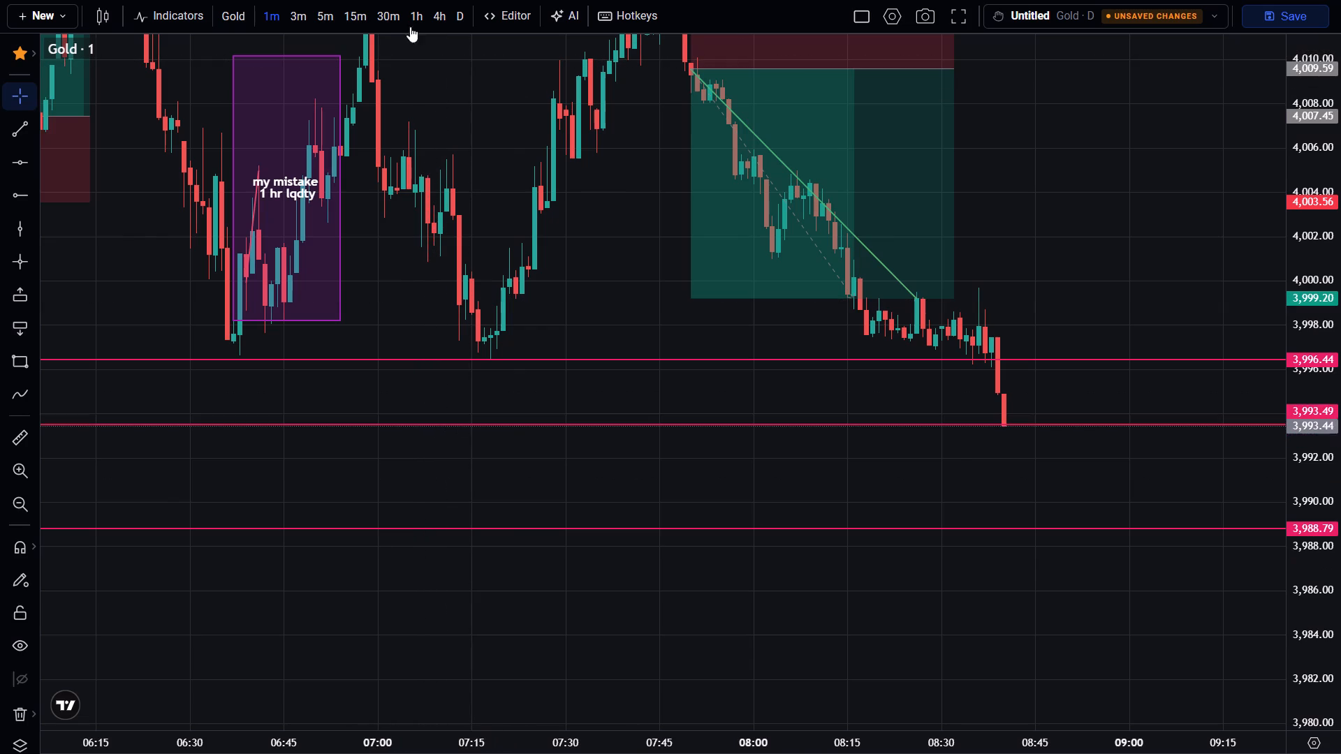
Compare the 3,993.49 and 3,988.79 lines with earlier 1-hour lows and follow the price on the 1-minute chart.
click(415, 12)
scroll(672, 355, up, 3)
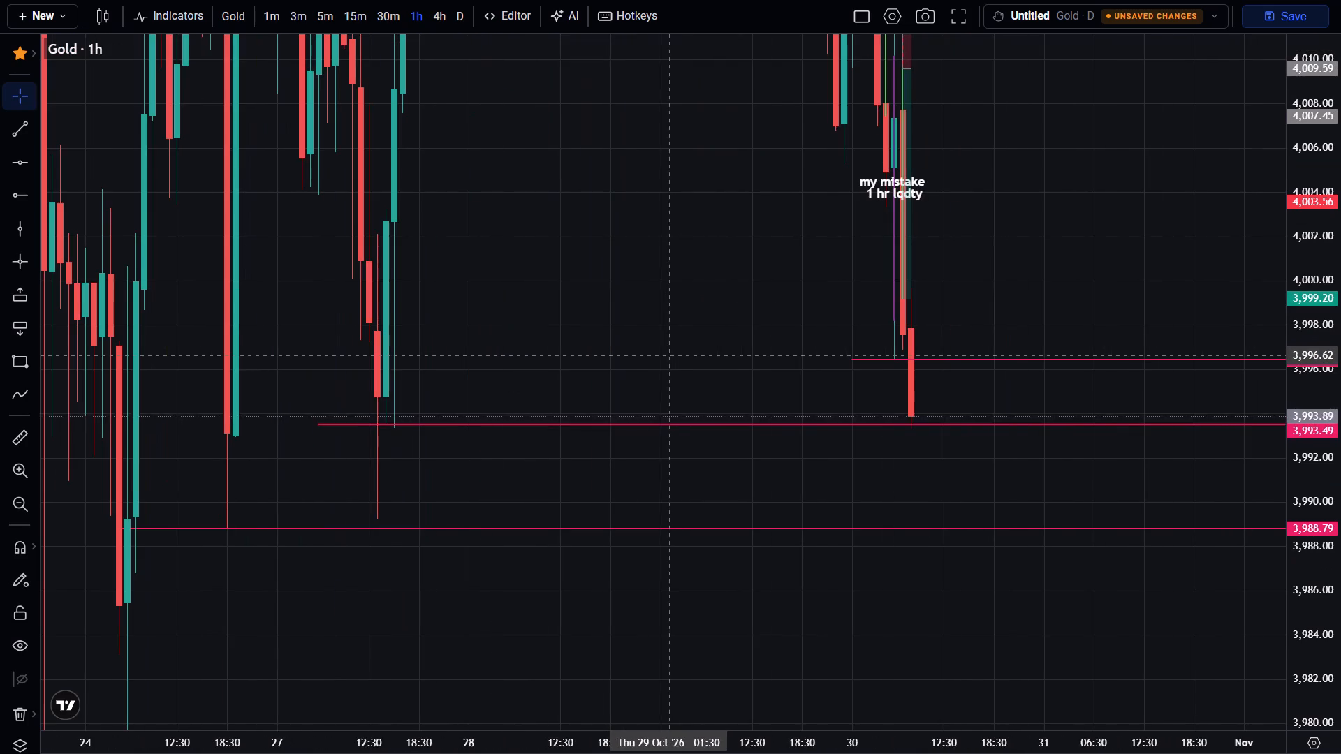
click(258, 14)
scroll(464, 283, down, 4)
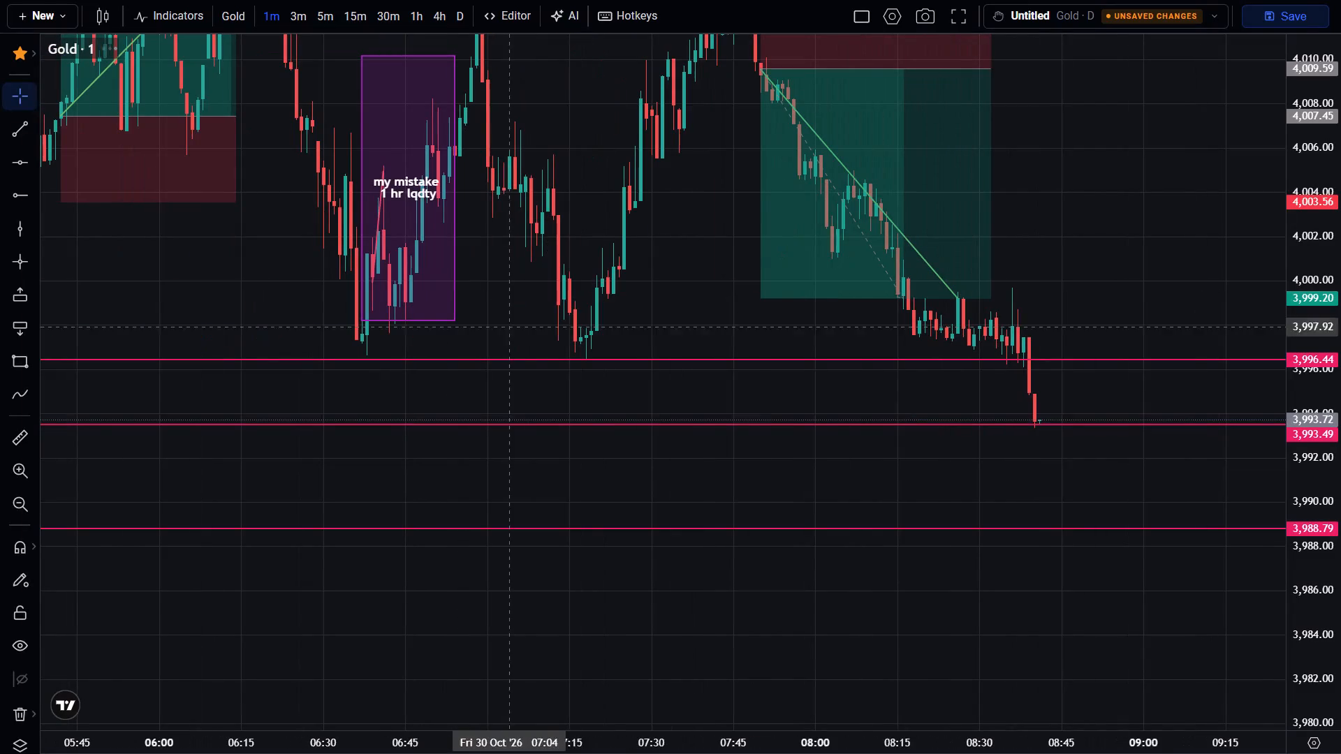
scroll(1307, 545, up, 11)
scroll(1212, 610, up, 1)
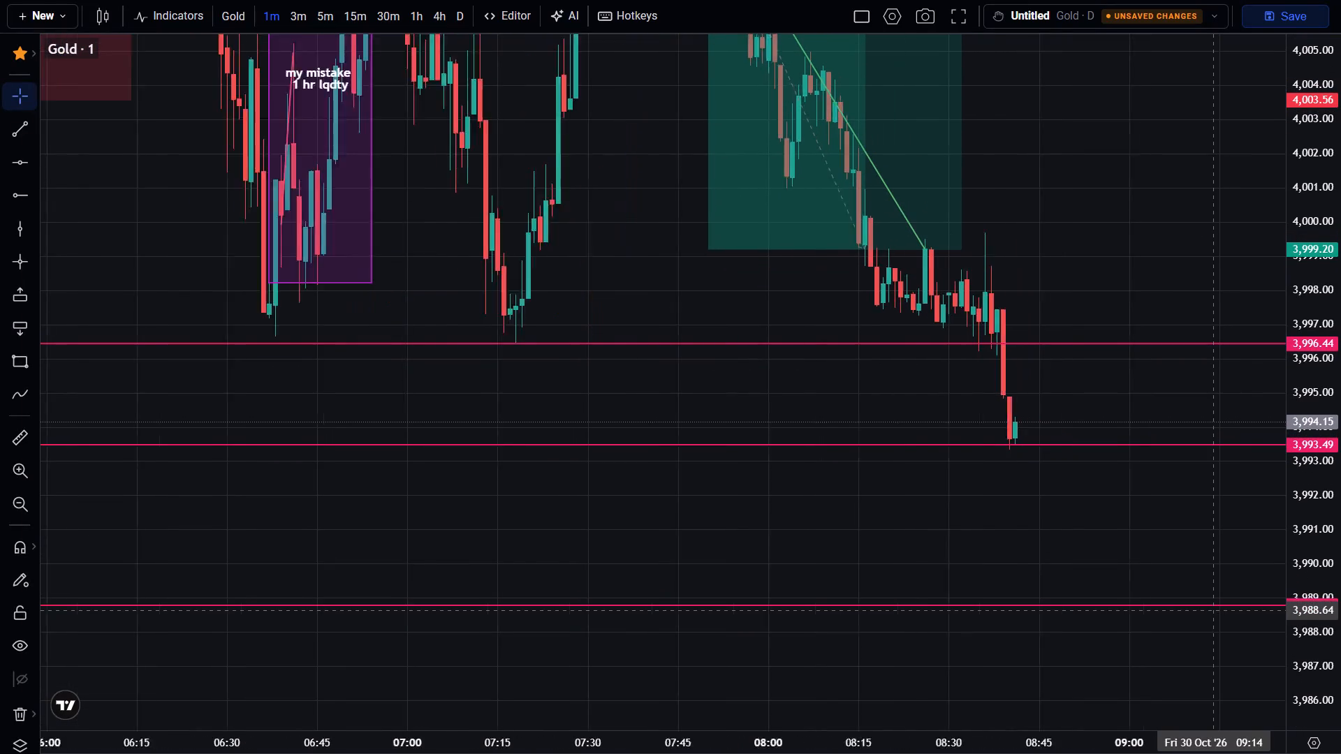
scroll(1212, 610, up, 1)
scroll(1340, 624, up, 7)
scroll(1241, 621, up, 2)
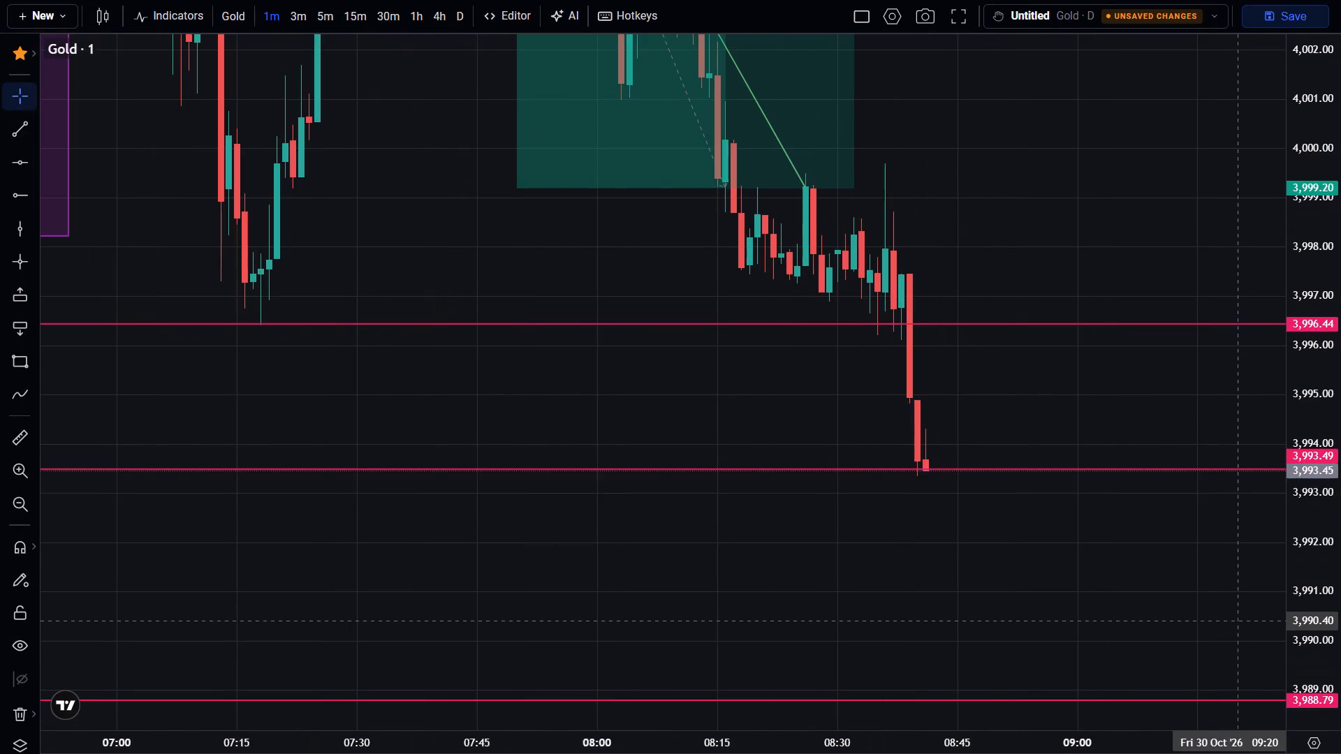
drag(1057, 601, 1193, 509)
scroll(1193, 509, down, 1)
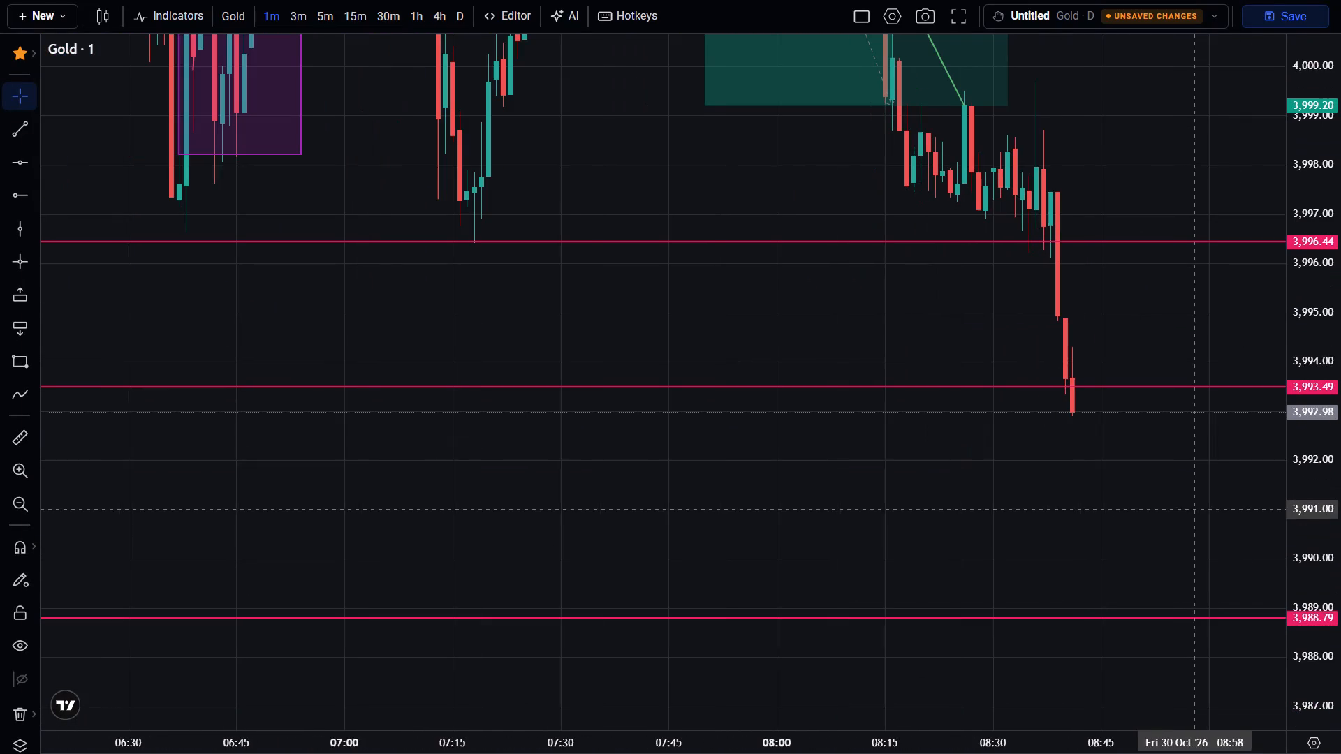
Examine the 1-hour lows of 23 to 27 October around 3,993.49 and 3,988.79, and recheck the 1-minute price action.
click(408, 19)
scroll(504, 231, up, 4)
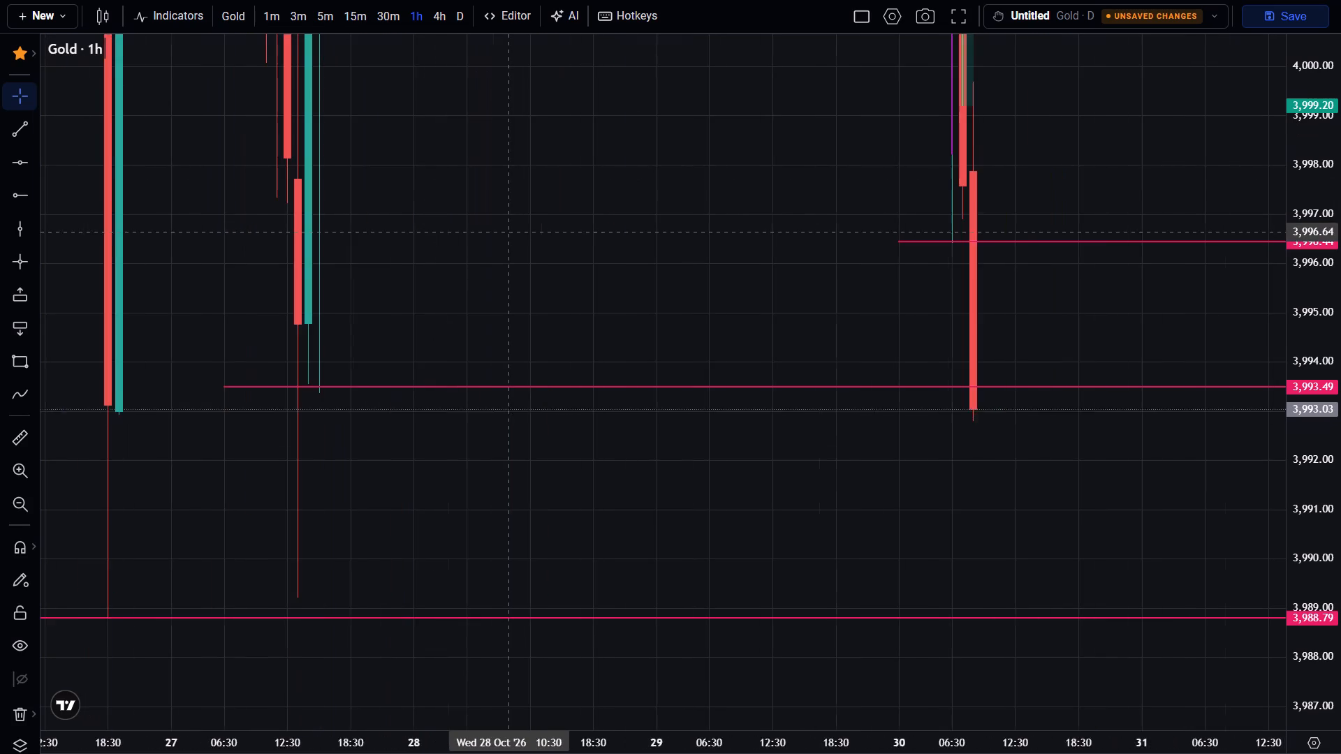
scroll(506, 232, up, 2)
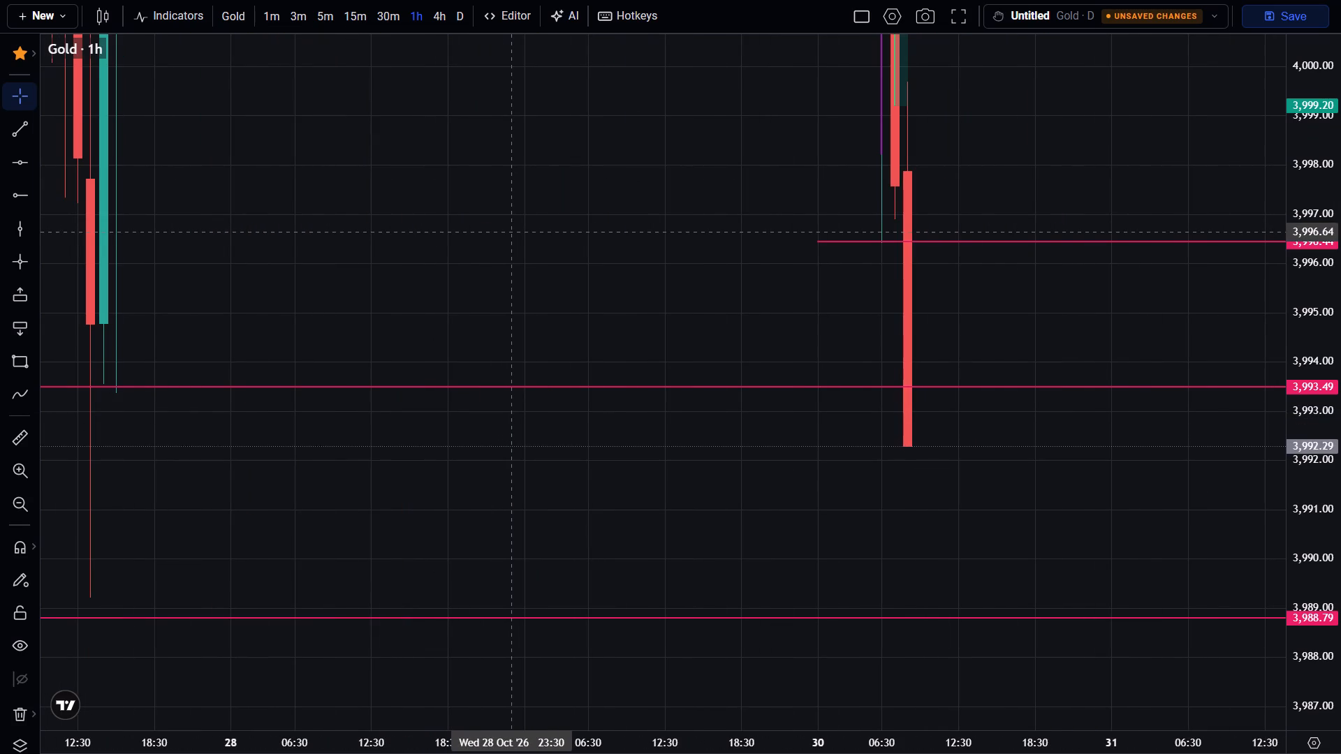
drag(508, 236, 647, 156)
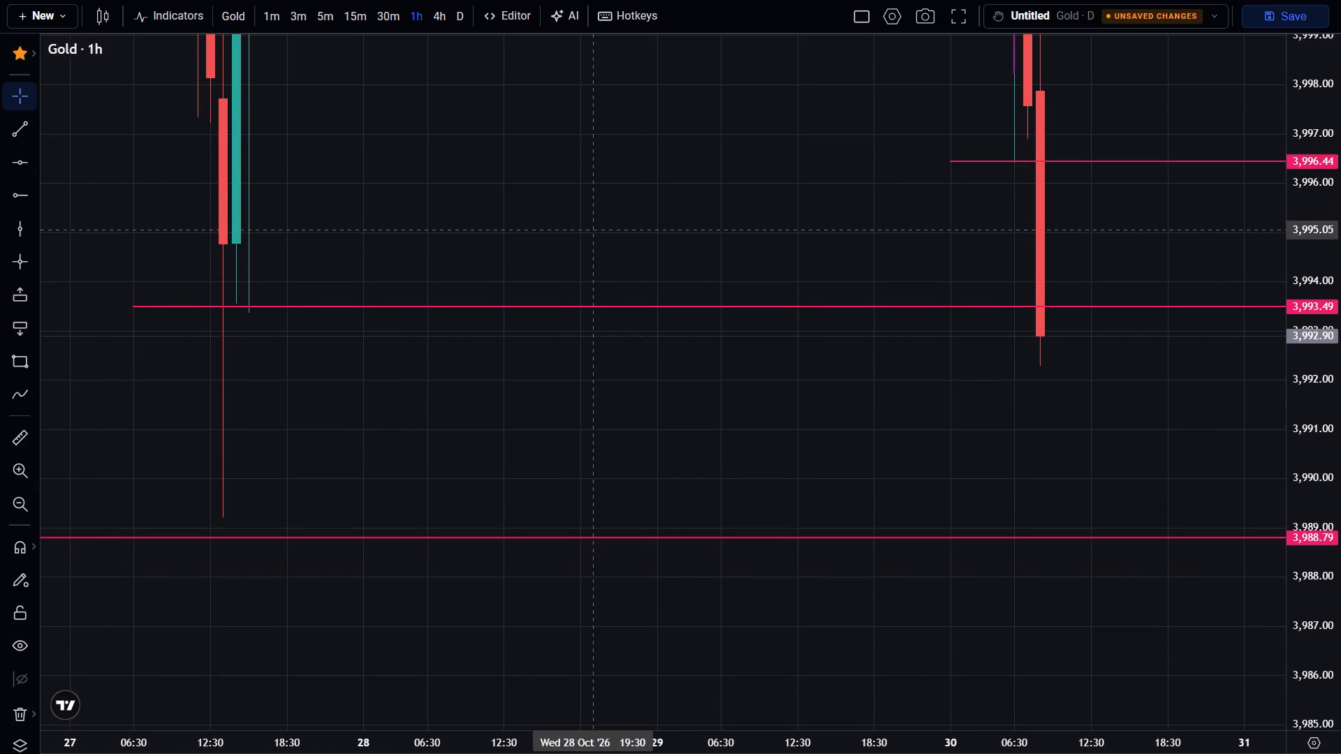
scroll(510, 233, down, 4)
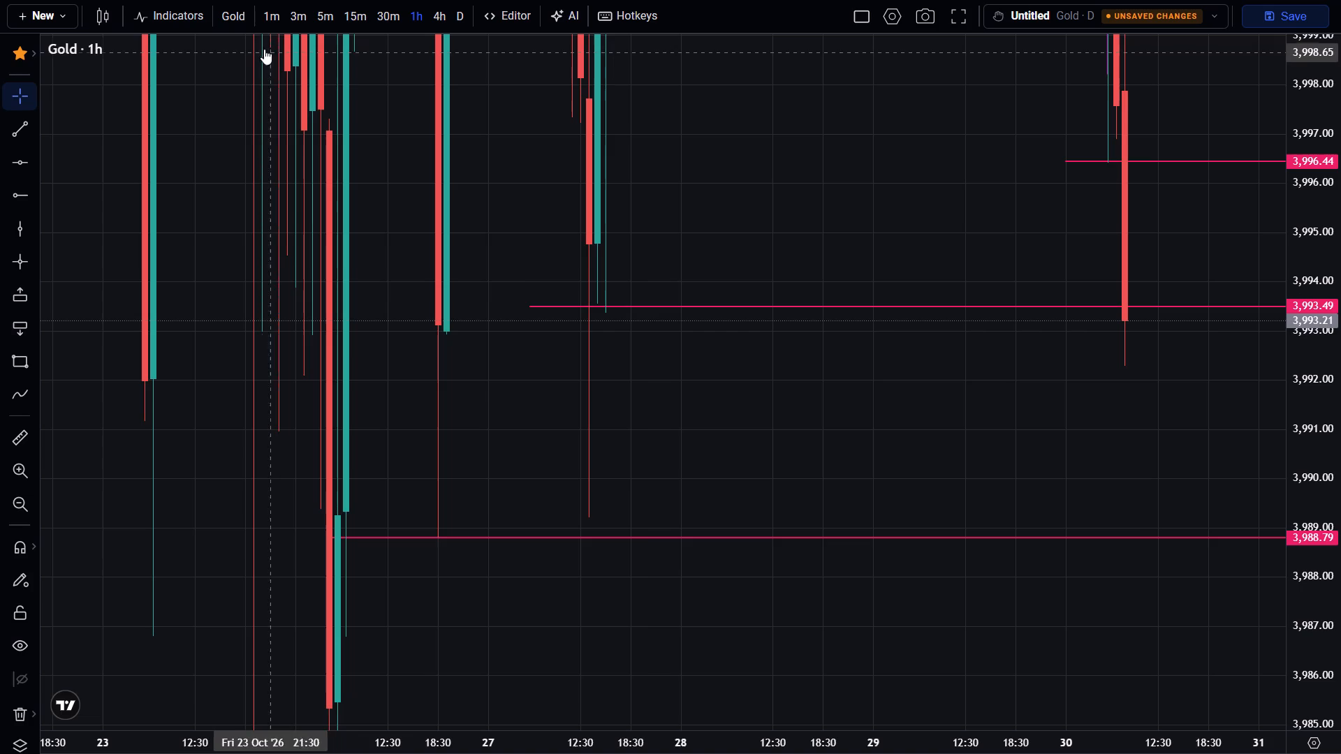
click(264, 19)
drag(742, 408, 765, 559)
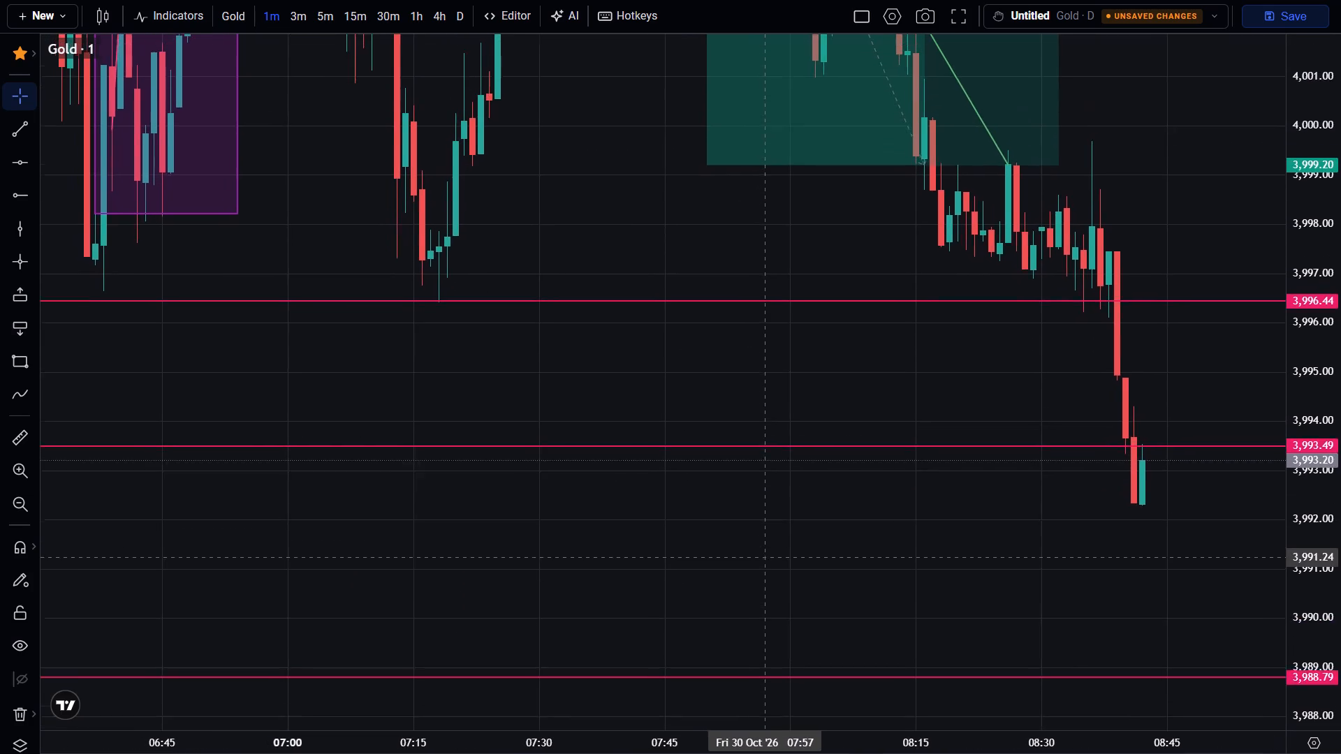
drag(765, 559, 773, 623)
drag(1300, 158, 1340, 436)
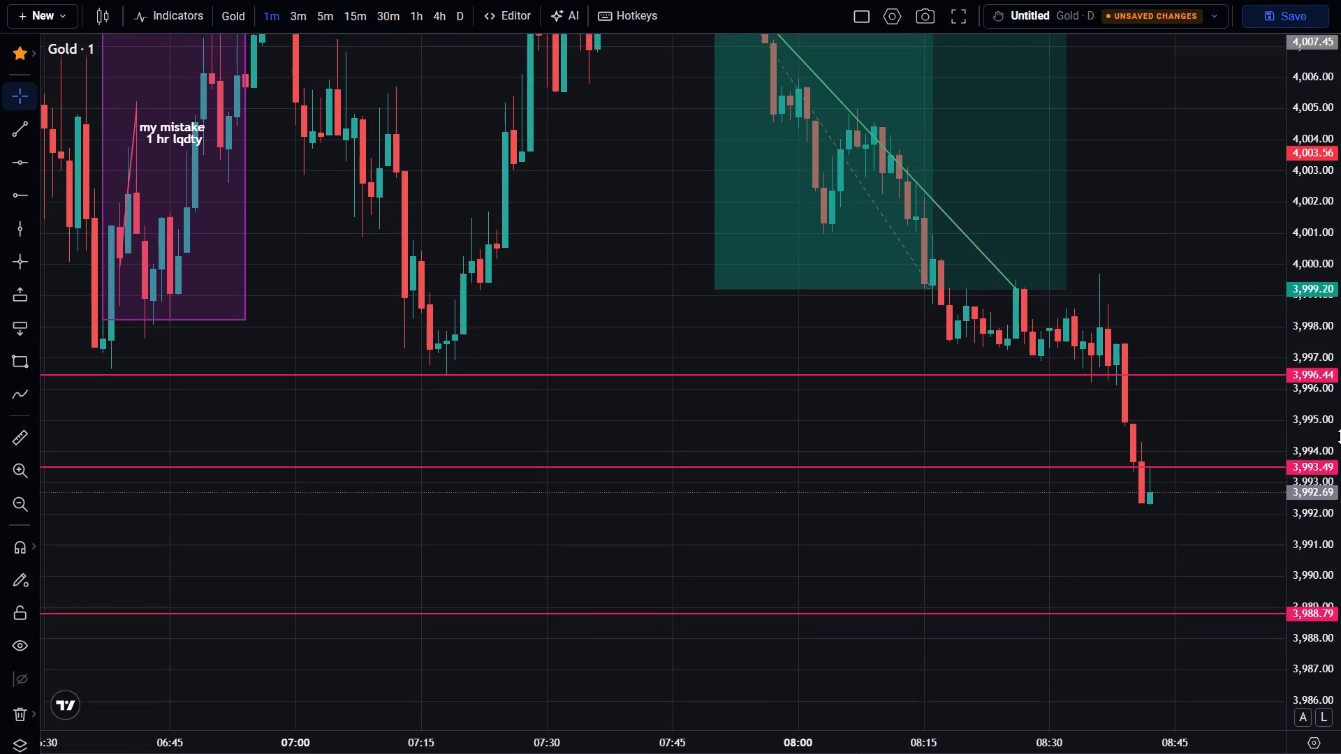
drag(1340, 436, 1219, 128)
scroll(1249, 240, down, 1)
scroll(1247, 241, up, 1)
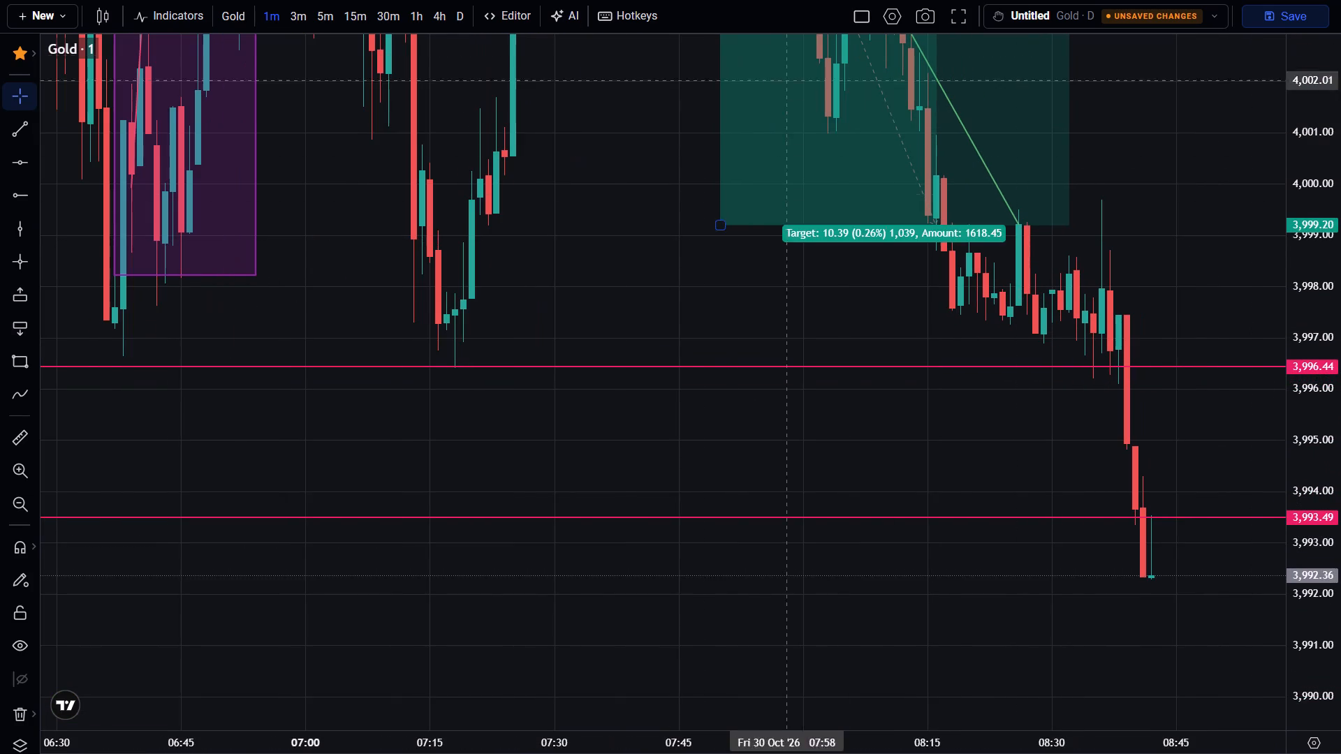
Examine the 4-hour candles around the 3,993.49 and 3,988.79 lines and return to the 1-minute chart.
click(440, 8)
scroll(623, 212, up, 5)
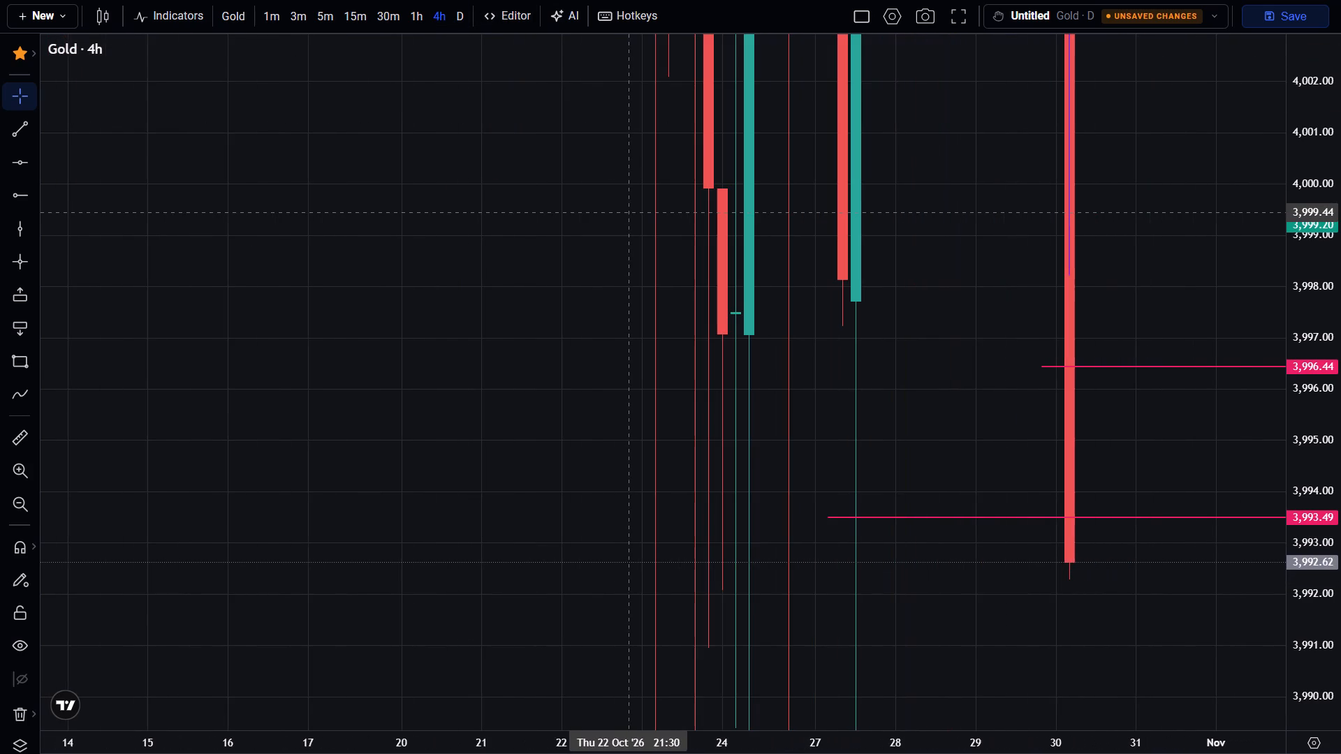
scroll(623, 212, up, 2)
drag(833, 401, 801, 196)
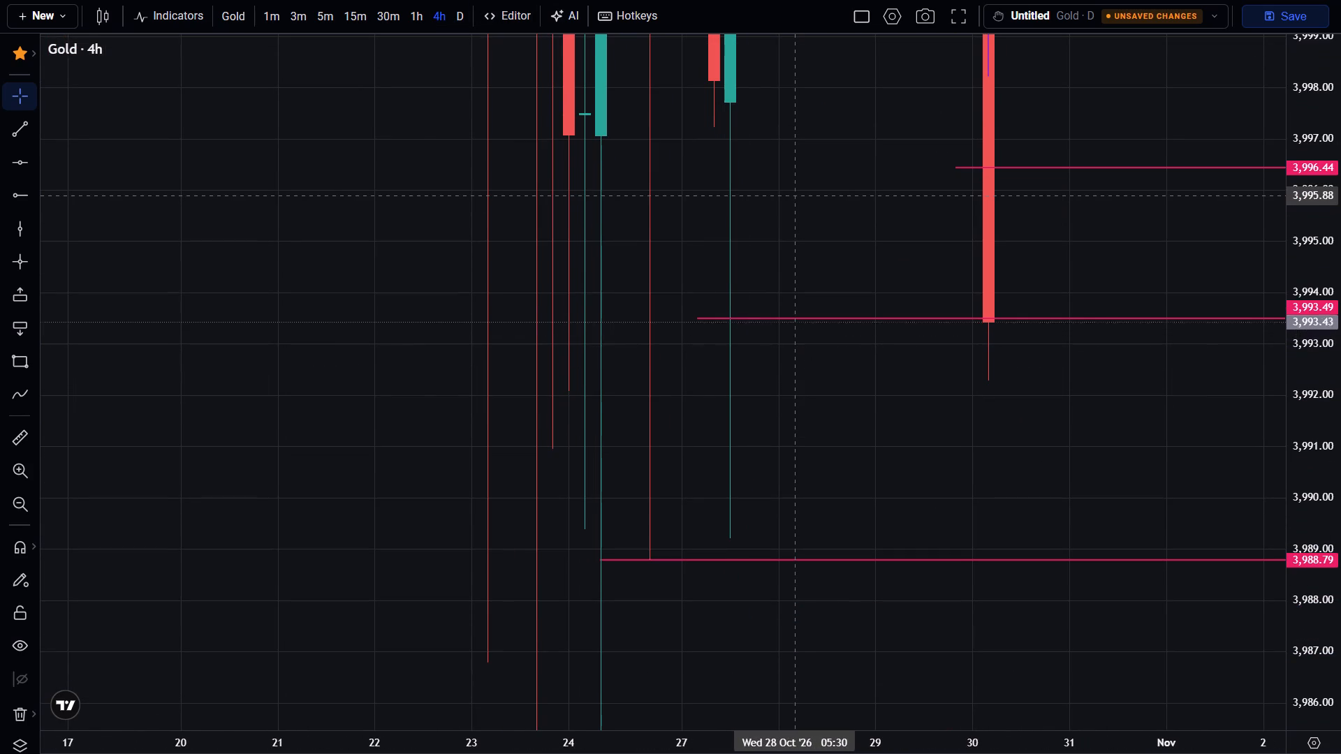
click(273, 17)
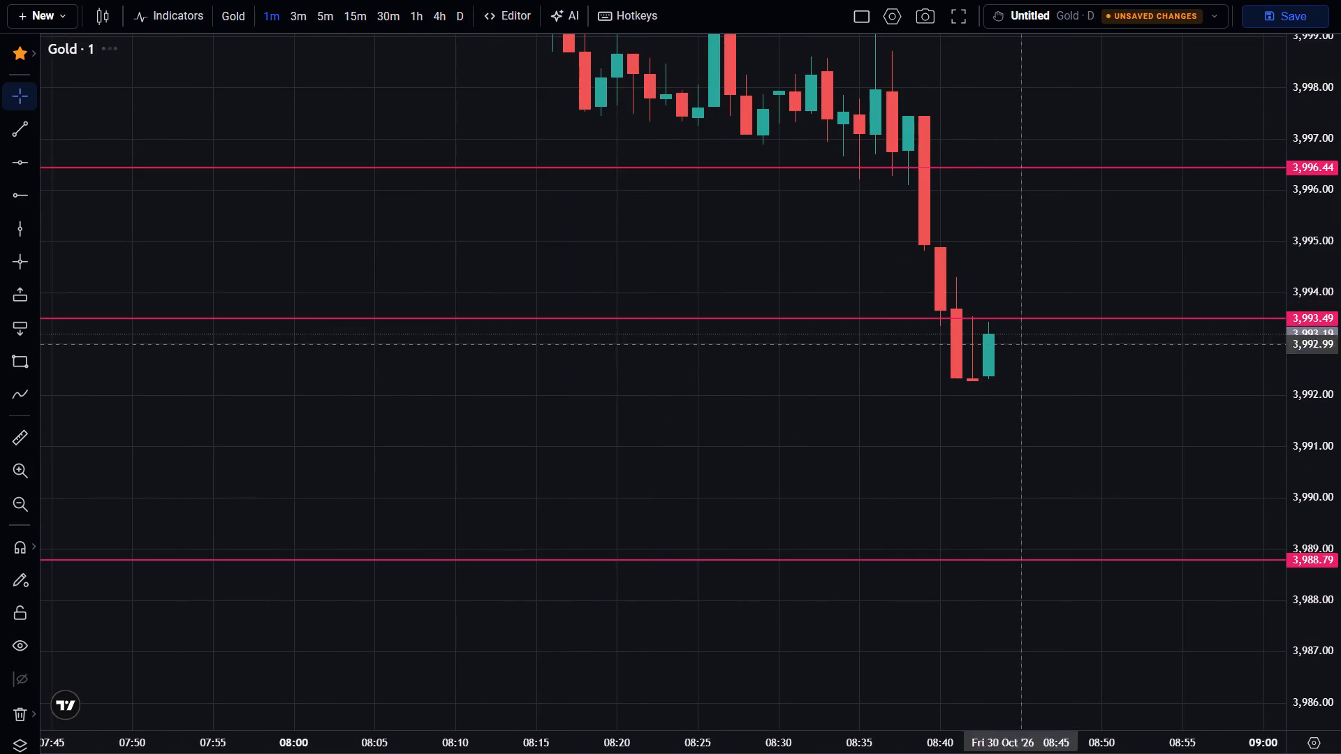
scroll(1235, 360, down, 4)
drag(1328, 250, 1340, 372)
scroll(1162, 415, down, 2)
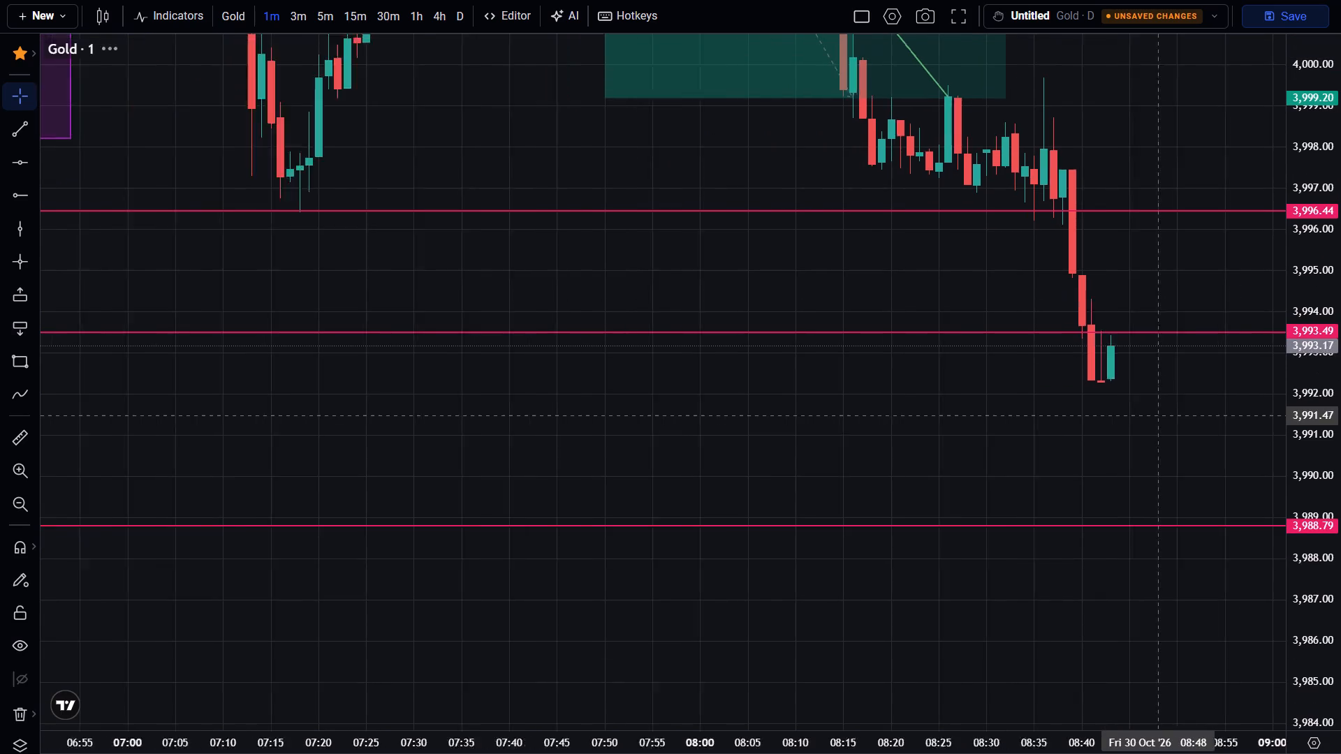
Examine the wider 1-minute price action of 29 and 30 October around the marked lines and the purple zone near 3,976.
scroll(1162, 415, down, 17)
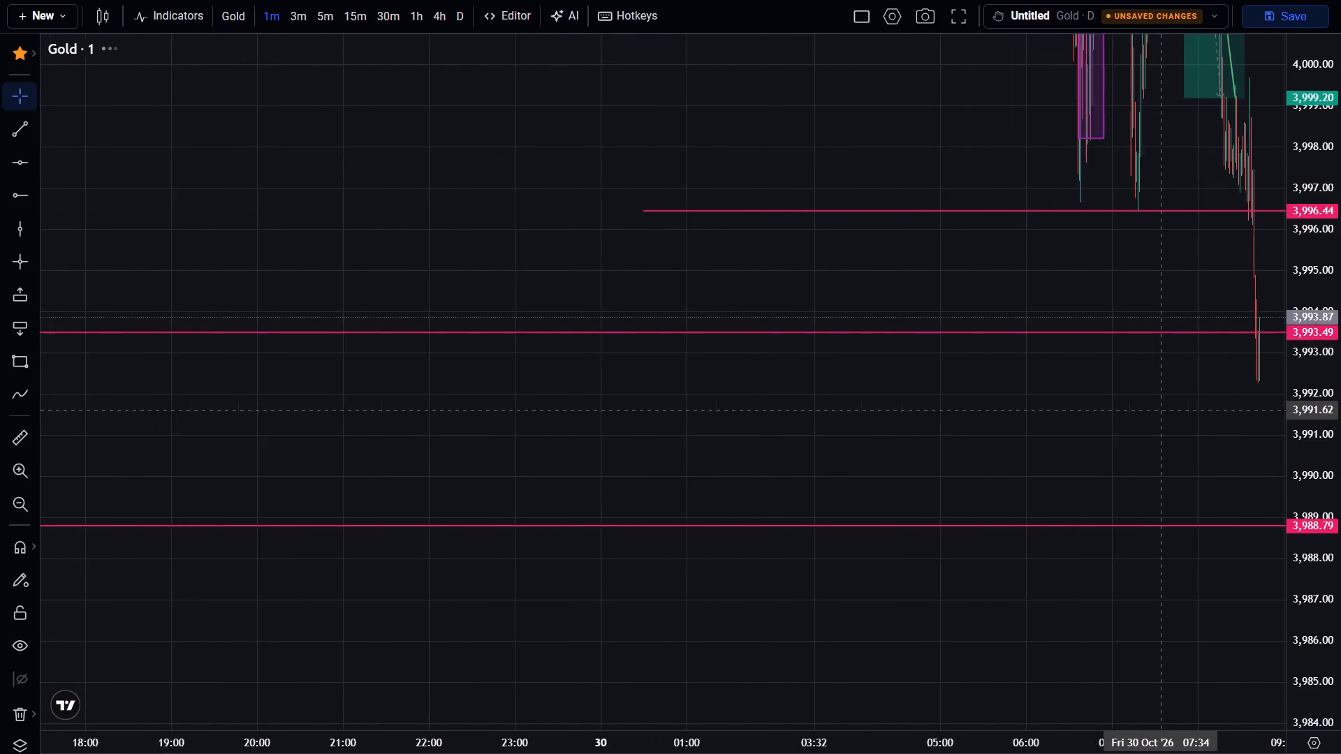
scroll(1161, 410, down, 20)
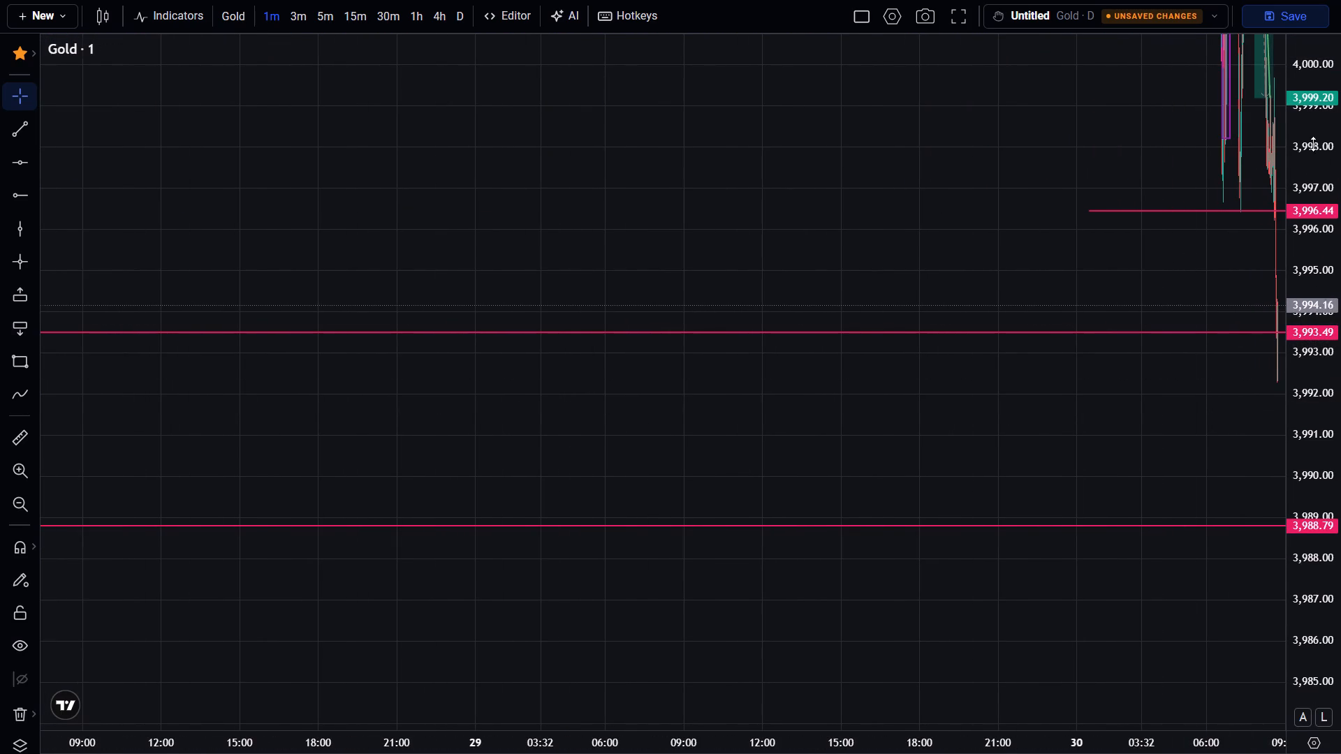
drag(1313, 144, 1340, 656)
drag(1327, 214, 1340, 432)
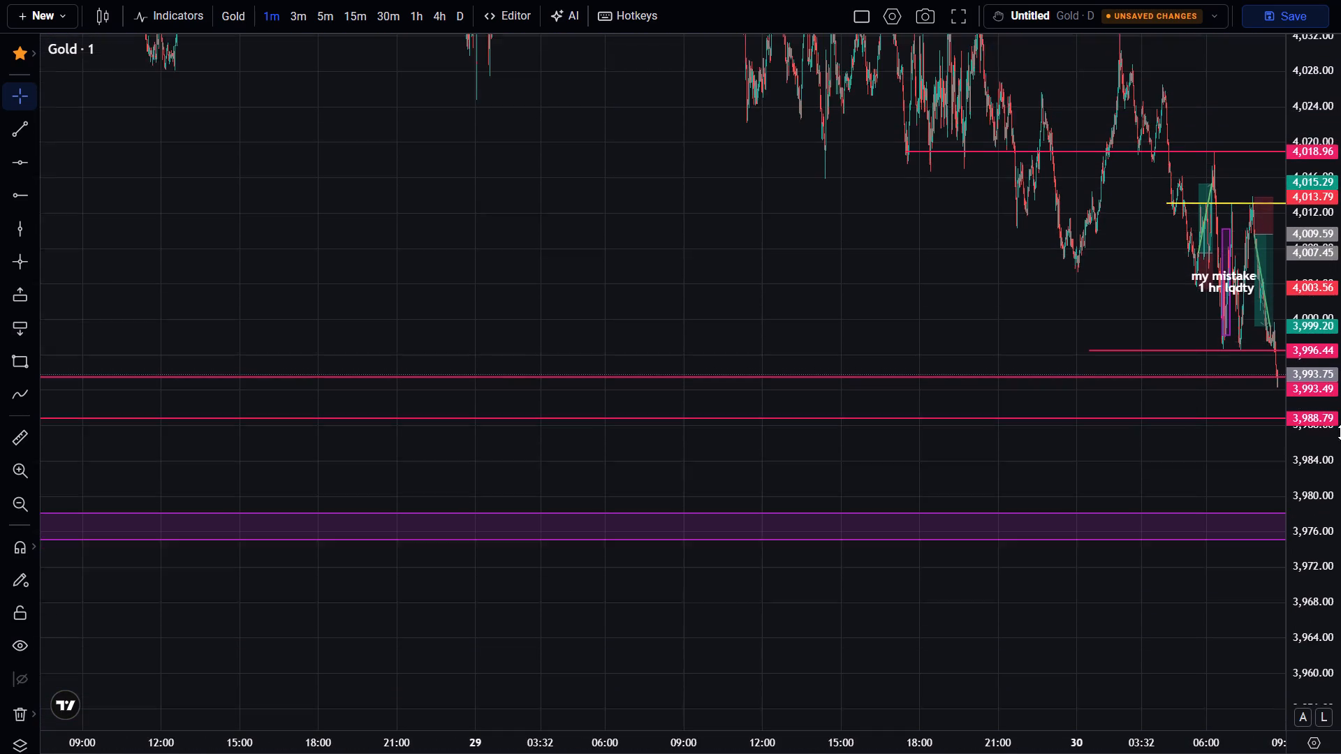
drag(1340, 432, 1340, 598)
scroll(1167, 542, down, 7)
scroll(750, 535, down, 6)
drag(611, 746, 727, 753)
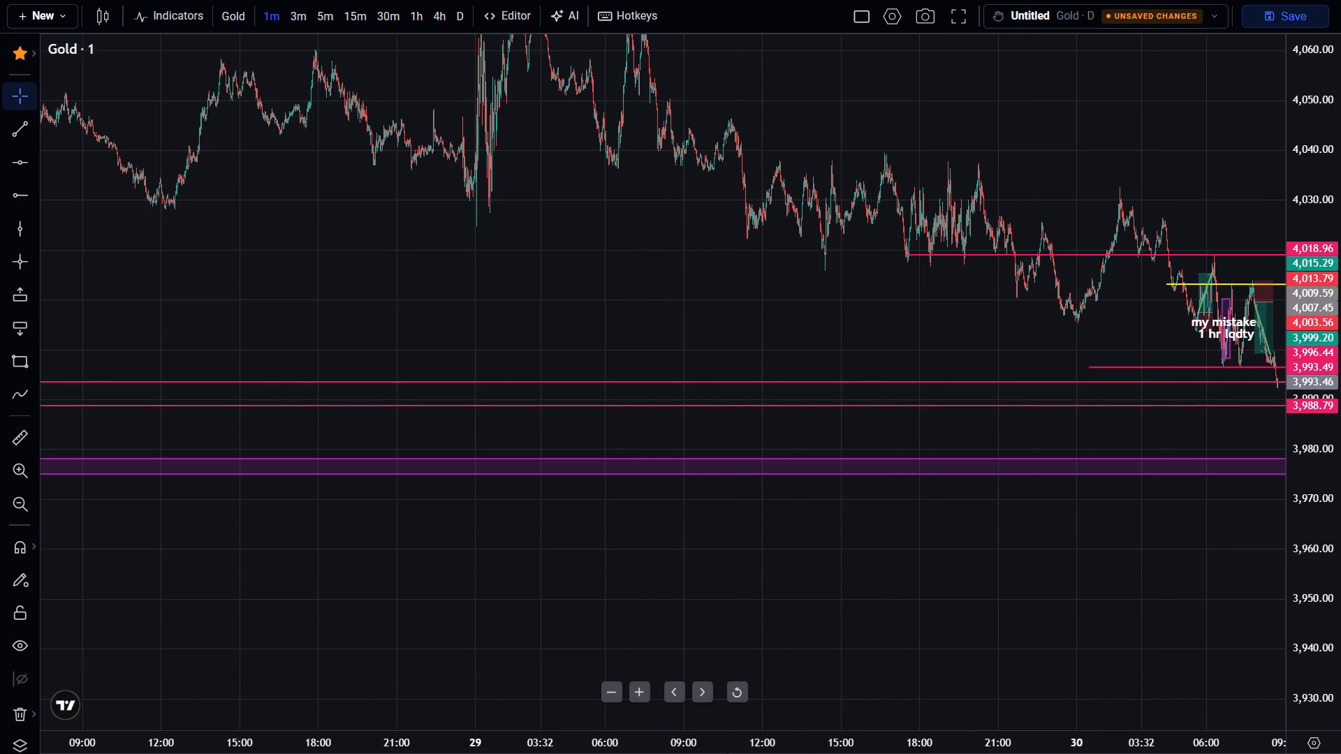
drag(727, 753, 658, 734)
scroll(1074, 593, up, 12)
drag(1159, 609, 899, 609)
scroll(1340, 488, up, 20)
scroll(1340, 488, up, 6)
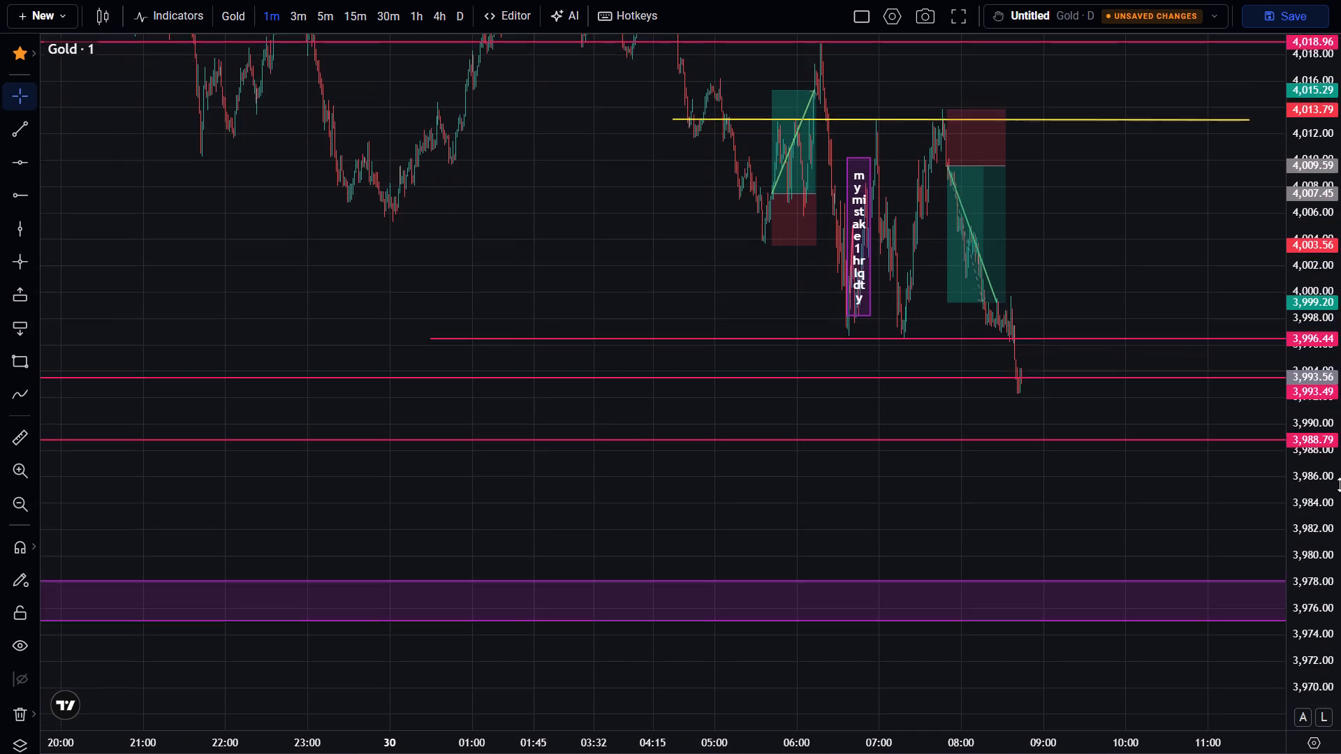
Examine the latest 1-minute candles up to 08:45 against the 3,996.44, 3,993.49 and 3,988.79 lines.
scroll(1340, 485, up, 20)
scroll(1340, 485, up, 8)
scroll(1220, 527, up, 7)
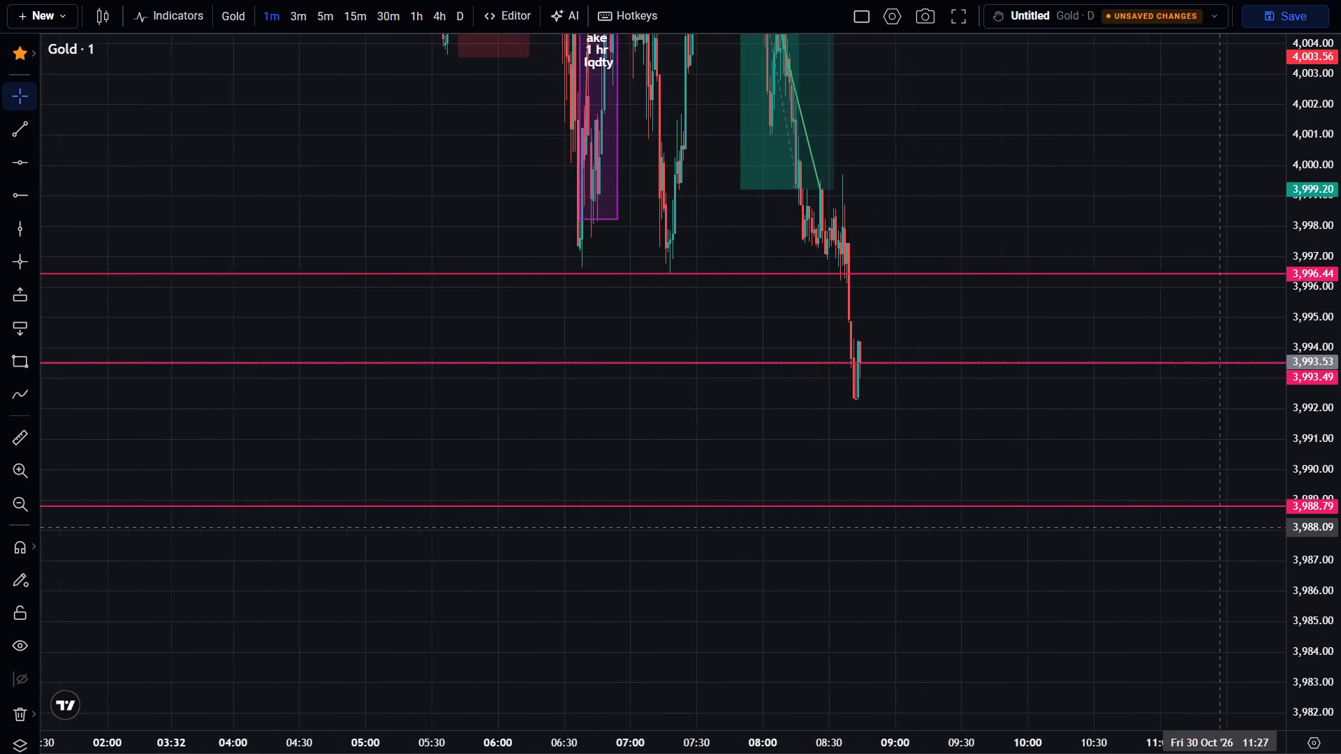
scroll(1220, 527, up, 2)
drag(809, 461, 939, 531)
scroll(940, 531, up, 6)
drag(828, 522, 851, 540)
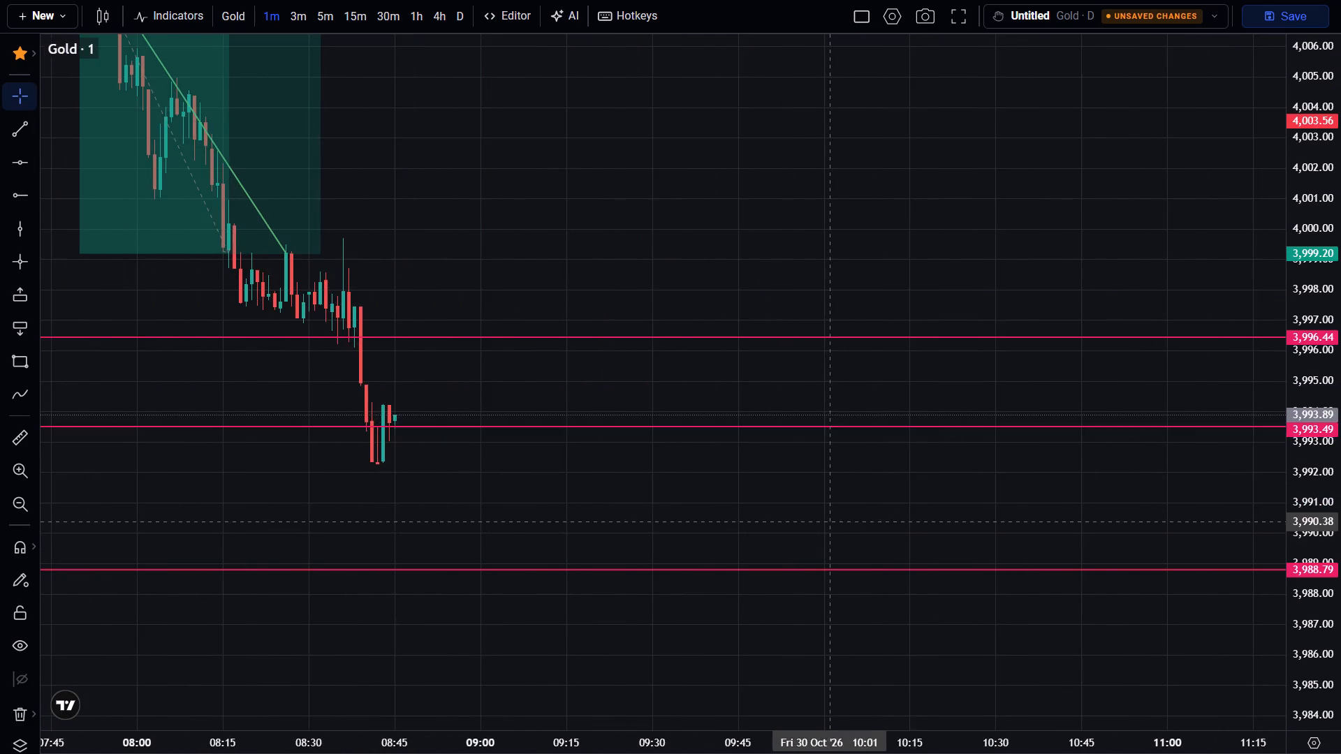
drag(851, 540, 1112, 552)
scroll(1321, 527, up, 10)
scroll(1111, 618, up, 4)
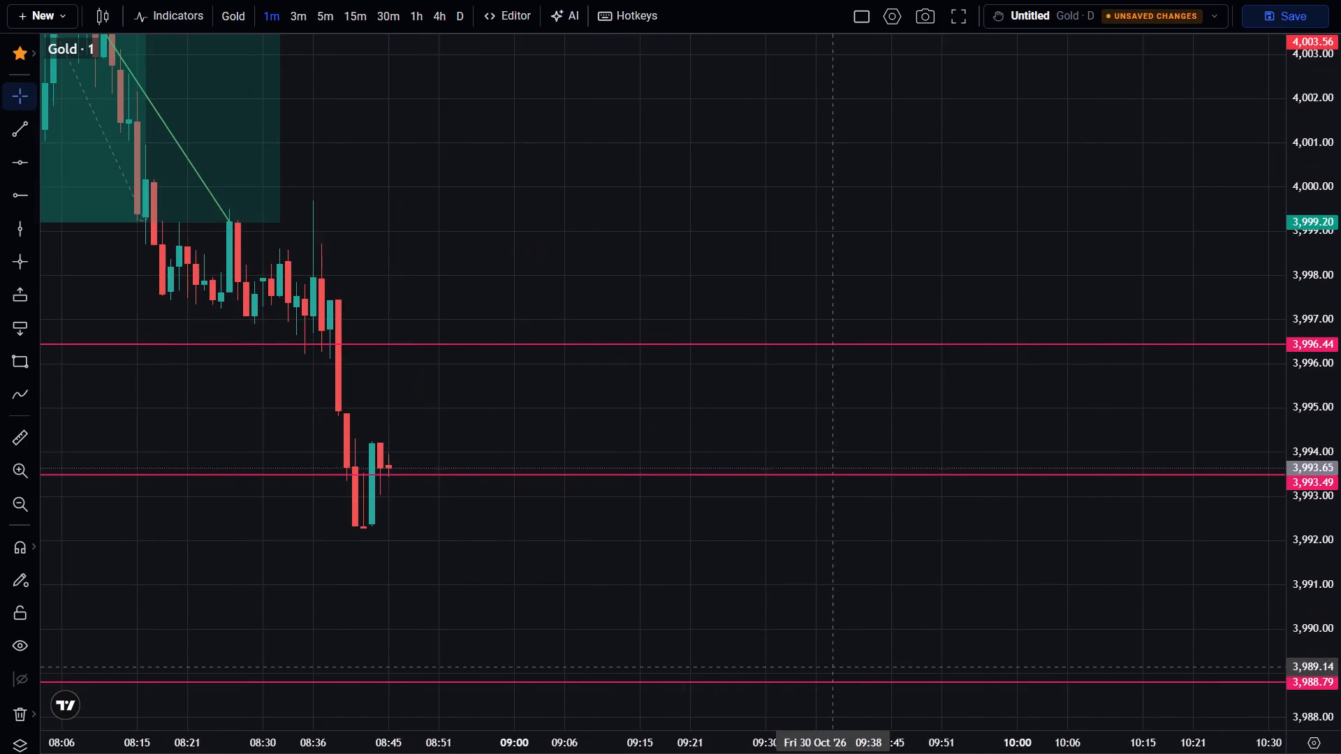
drag(826, 666, 1163, 619)
scroll(1121, 600, up, 4)
drag(897, 601, 1135, 613)
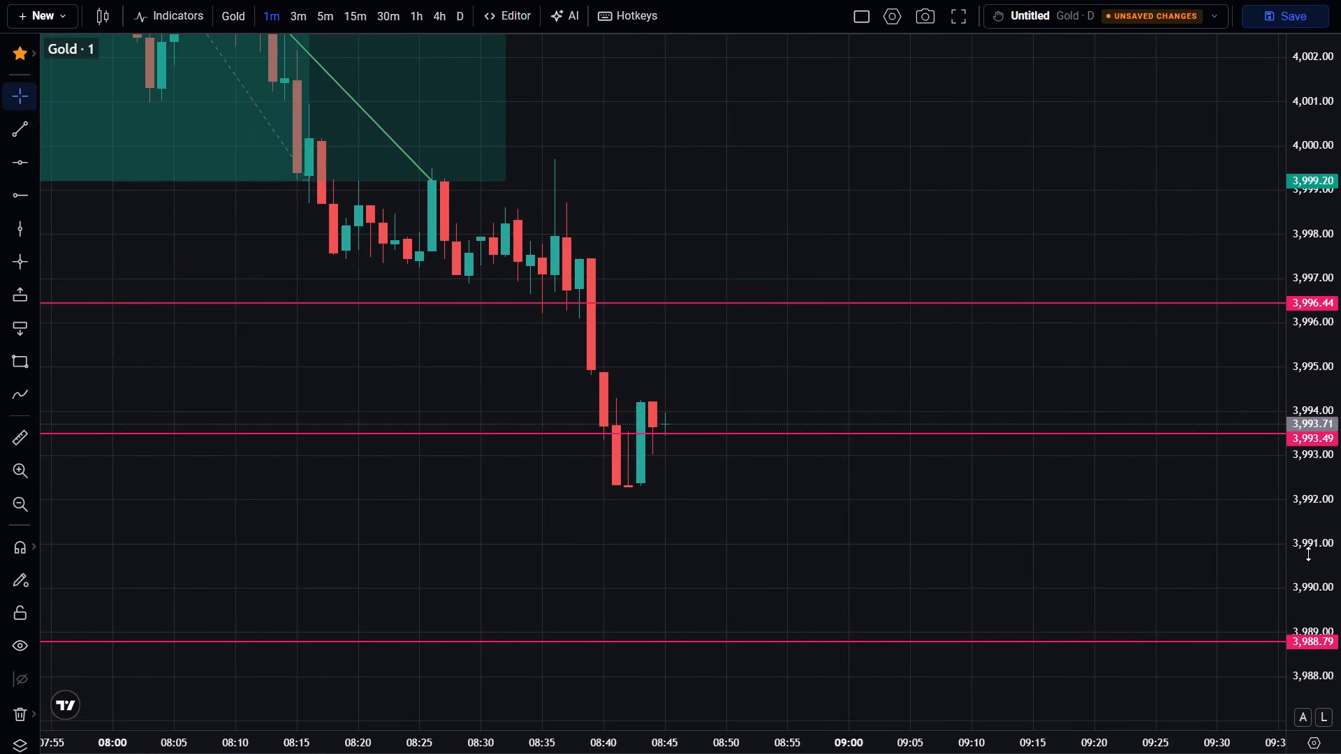
Follow the price on the 1-minute chart from 08:45 to 08:52 around the 3,993.49 line.
scroll(1309, 553, up, 5)
scroll(1087, 605, up, 2)
drag(932, 614, 1021, 619)
scroll(1021, 619, down, 3)
drag(1315, 308, 1335, 417)
scroll(1011, 540, down, 2)
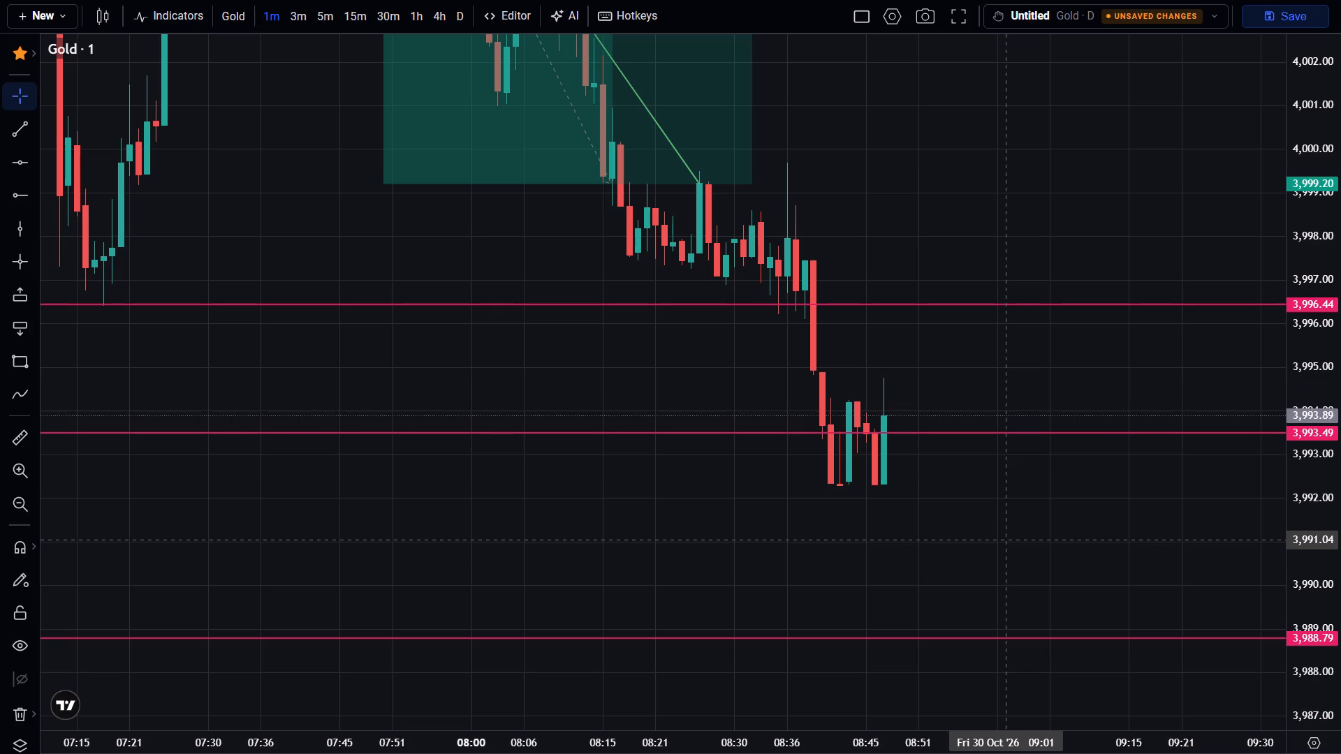
scroll(951, 614, up, 1)
scroll(951, 614, down, 1)
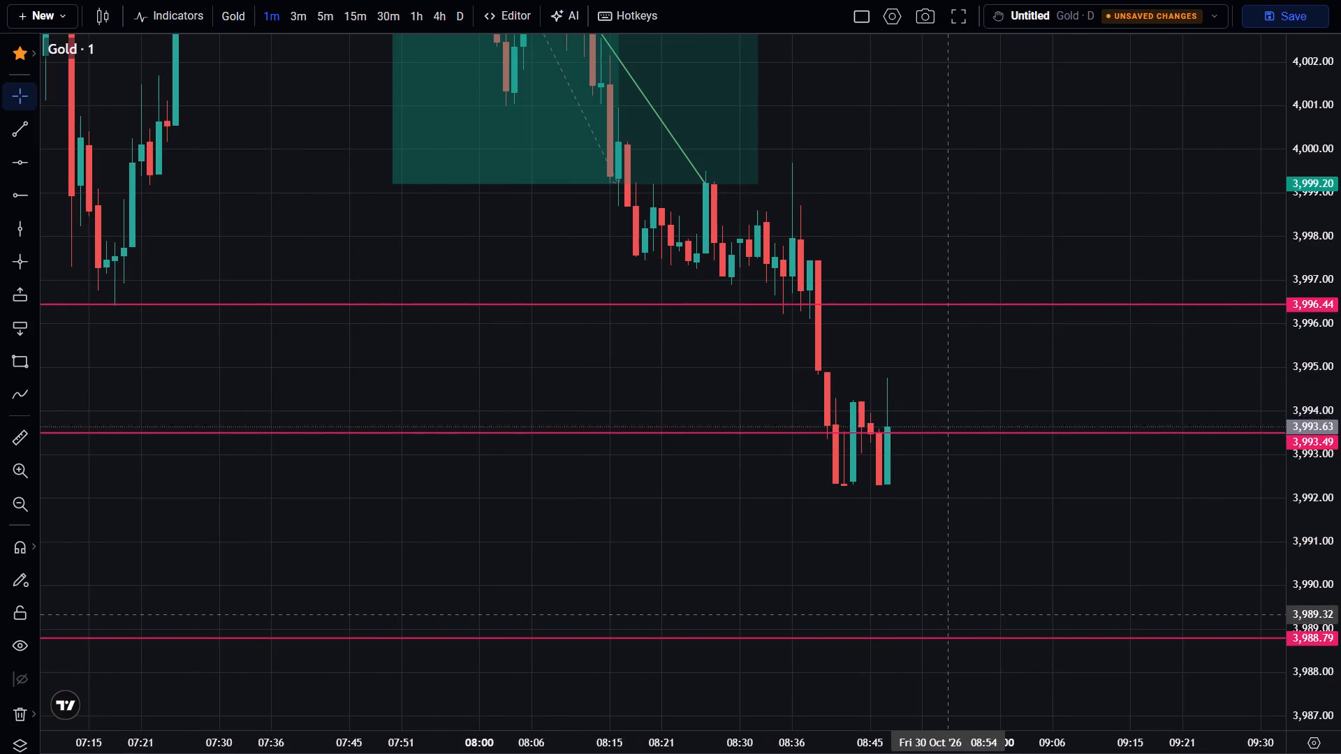
drag(1009, 211, 985, 366)
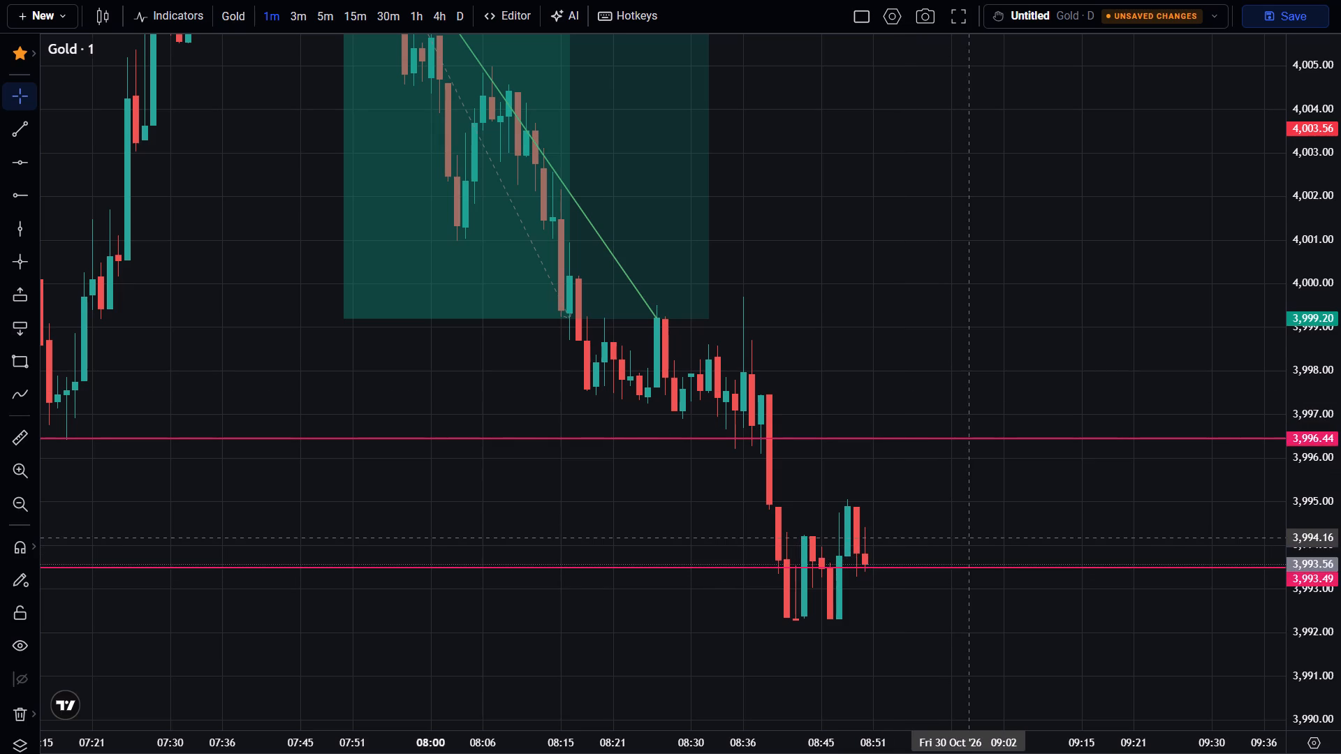
drag(970, 538, 994, 487)
scroll(994, 487, down, 1)
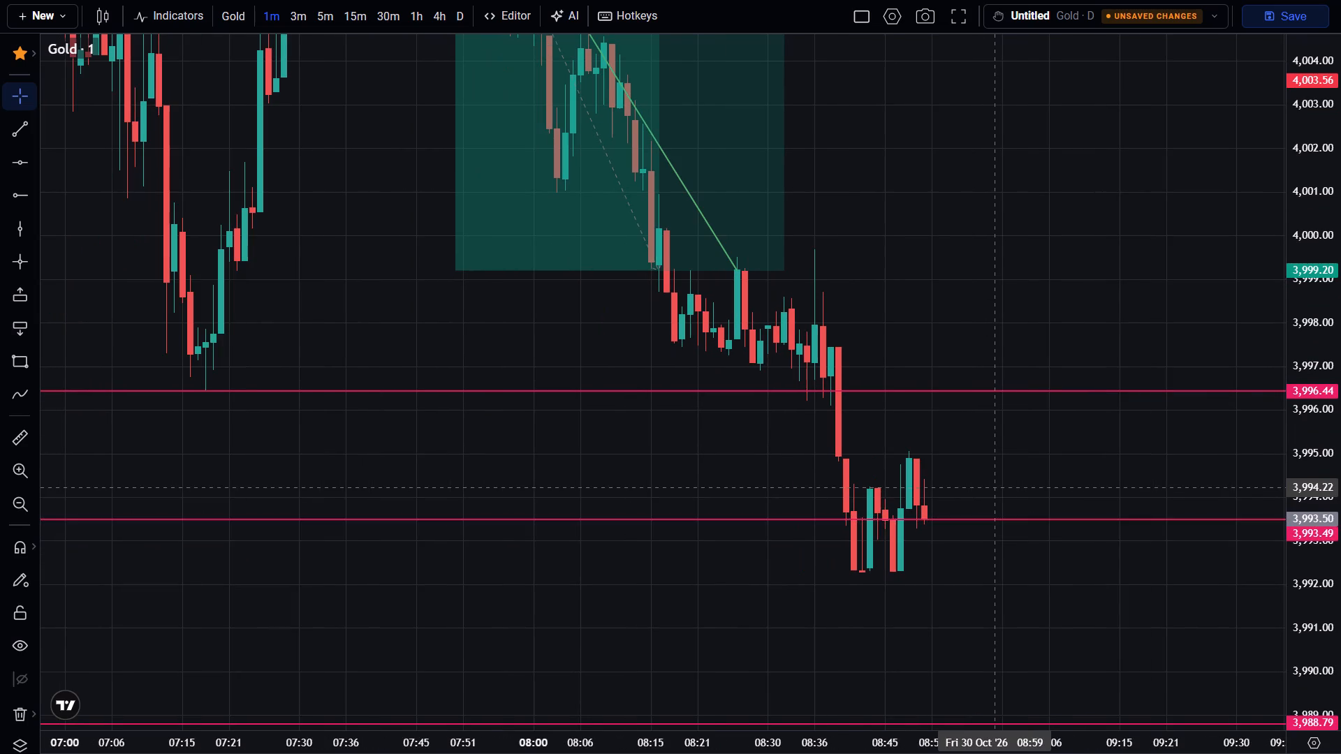
drag(1318, 327, 1339, 408)
scroll(1180, 525, down, 1)
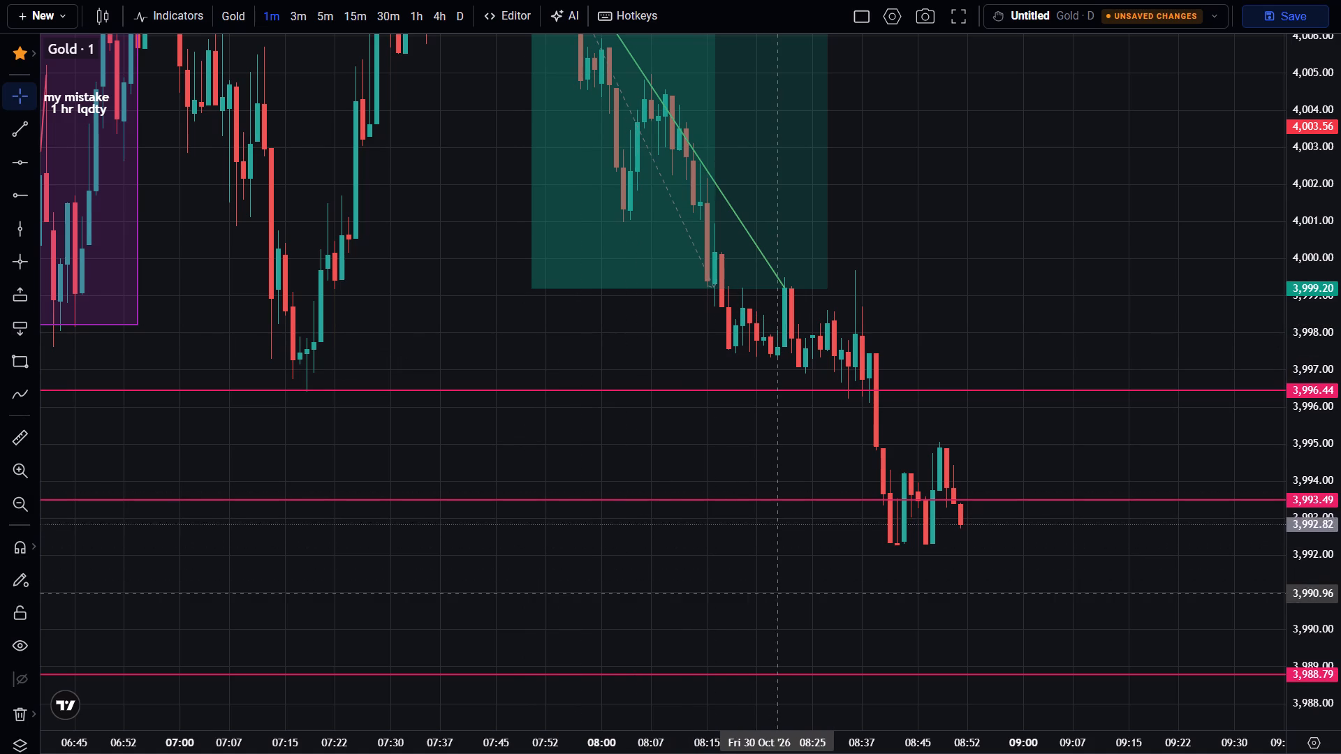
scroll(775, 593, up, 1)
scroll(775, 593, down, 2)
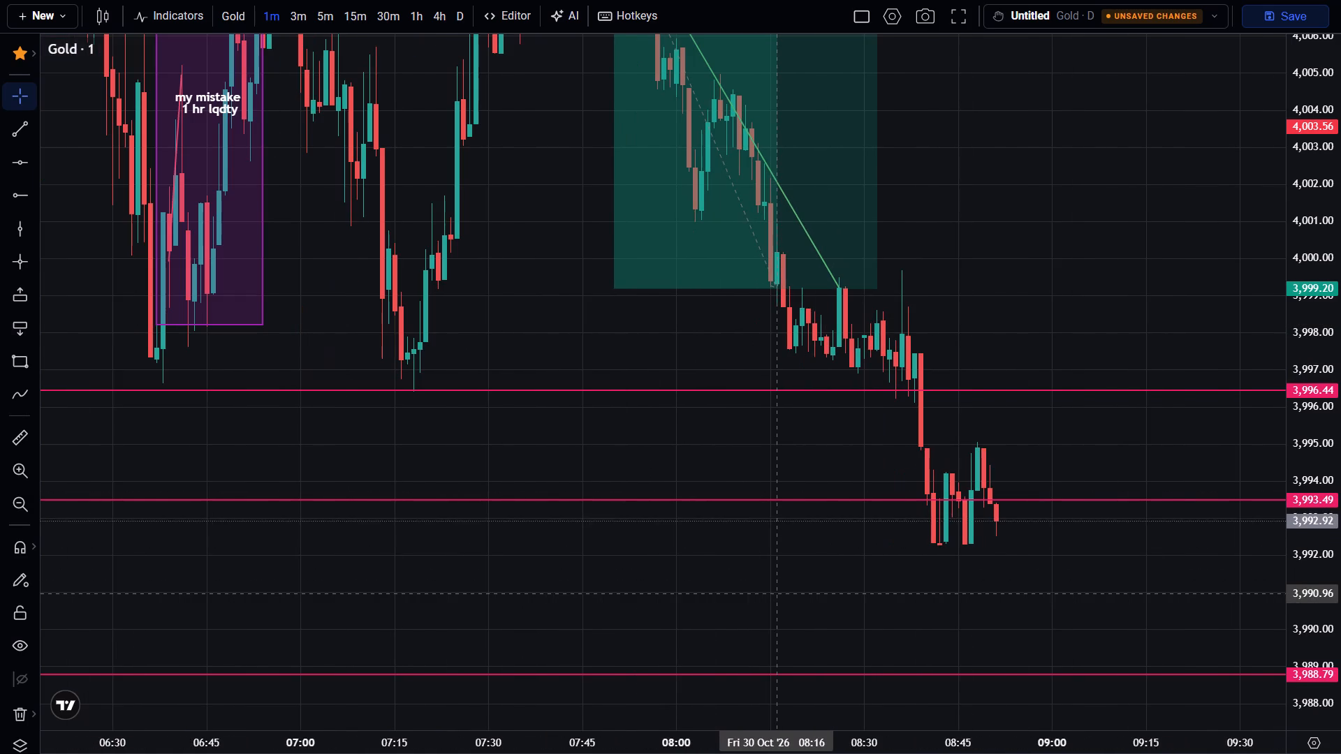
drag(775, 593, 807, 461)
scroll(807, 461, up, 2)
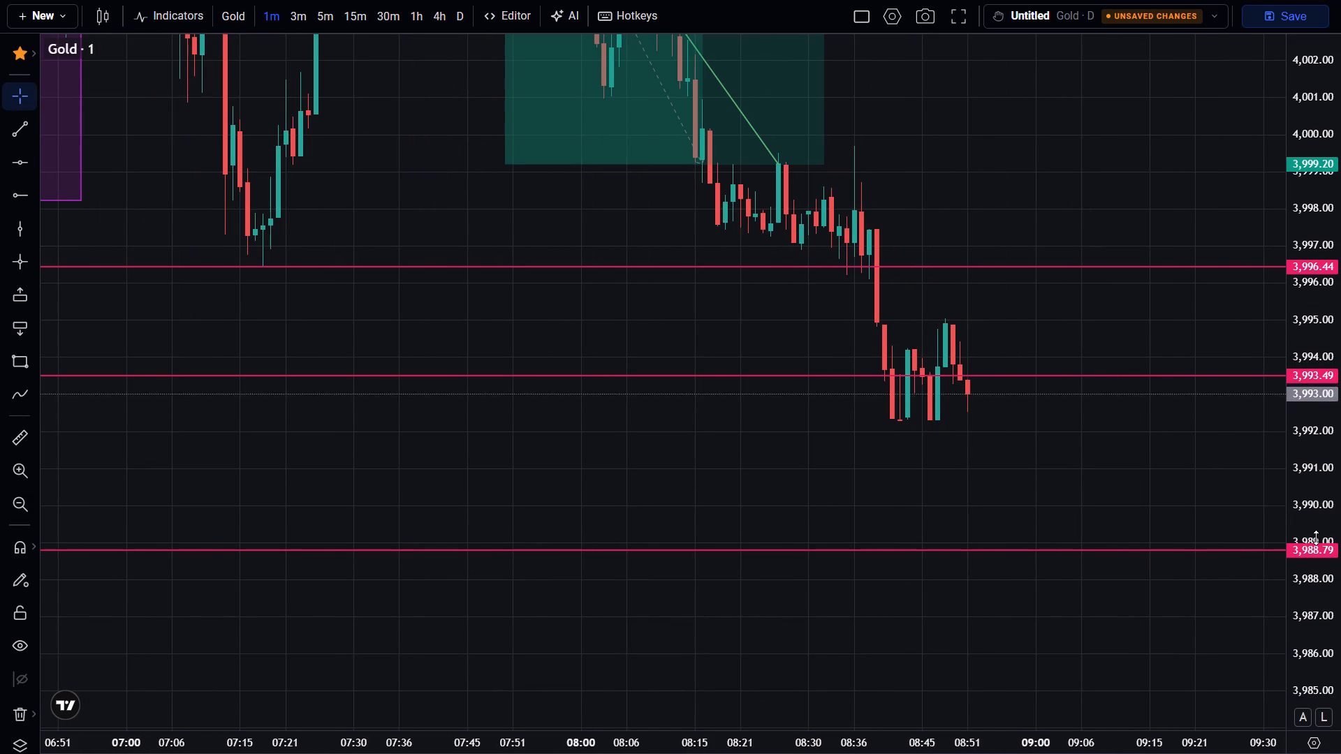
scroll(1316, 538, up, 5)
scroll(1316, 538, down, 4)
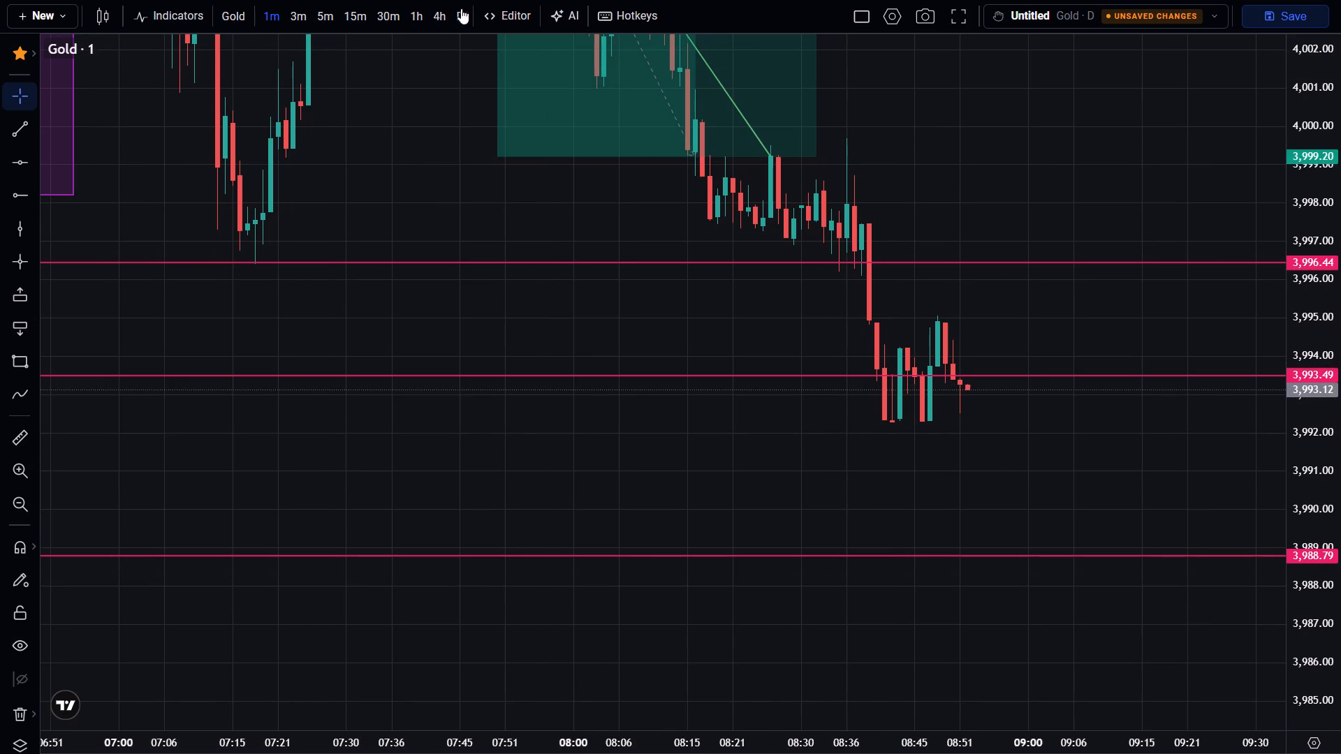
Measure the price distance from near the 3,988.79 line to just above the 3,993.49 line on the 4-hour chart.
click(438, 10)
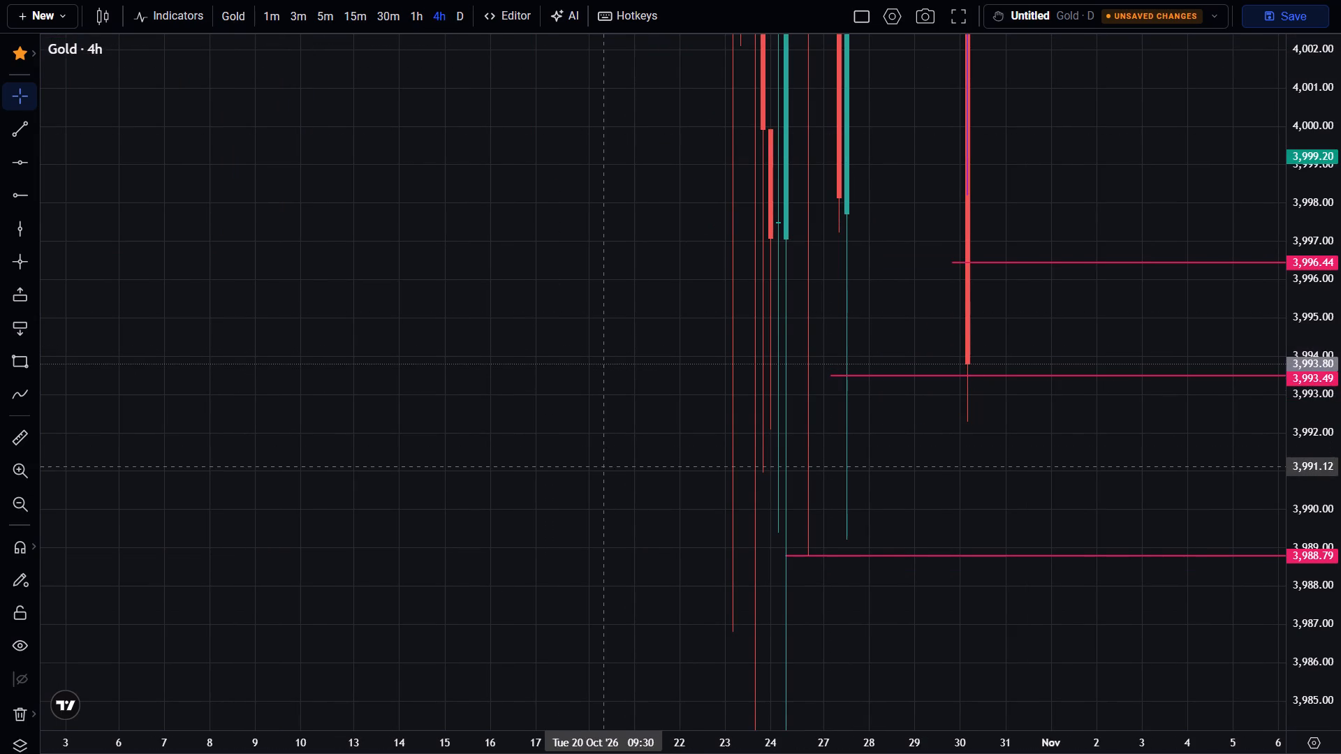
drag(594, 497, 319, 251)
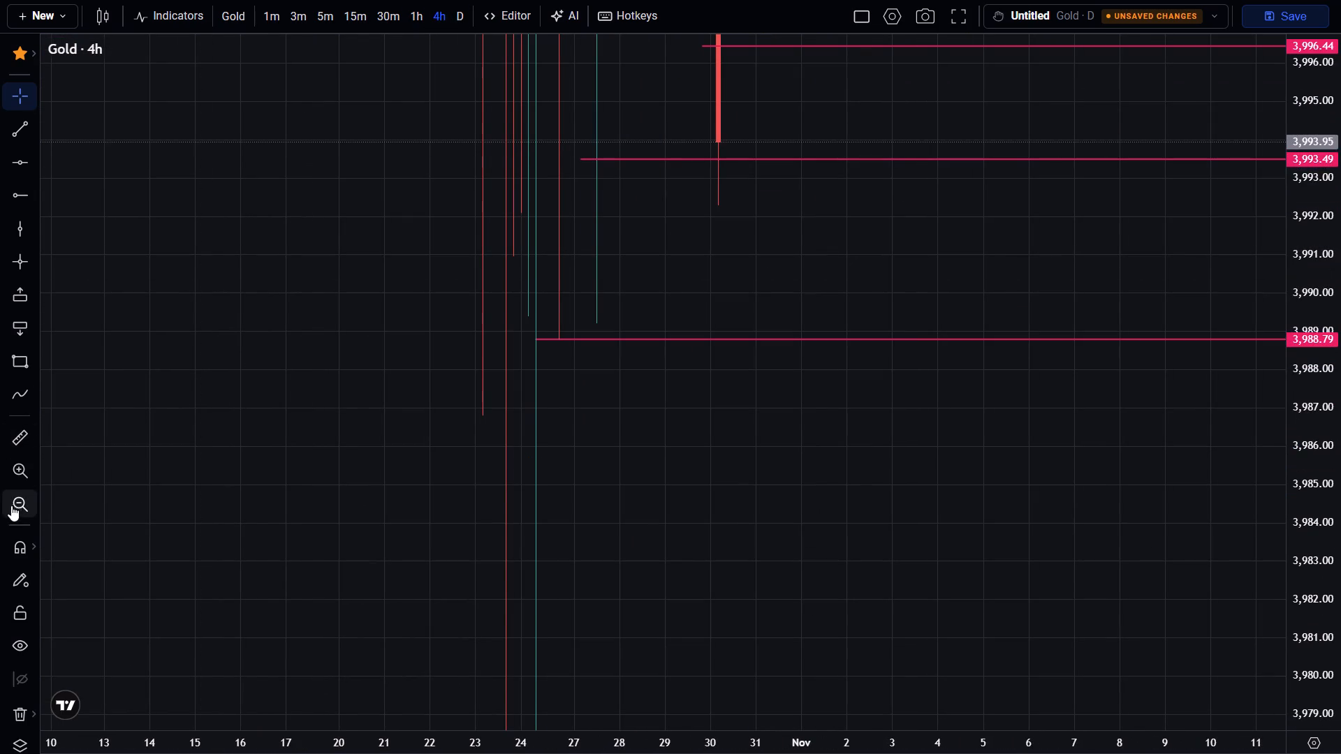
click(7, 429)
drag(764, 332, 768, 326)
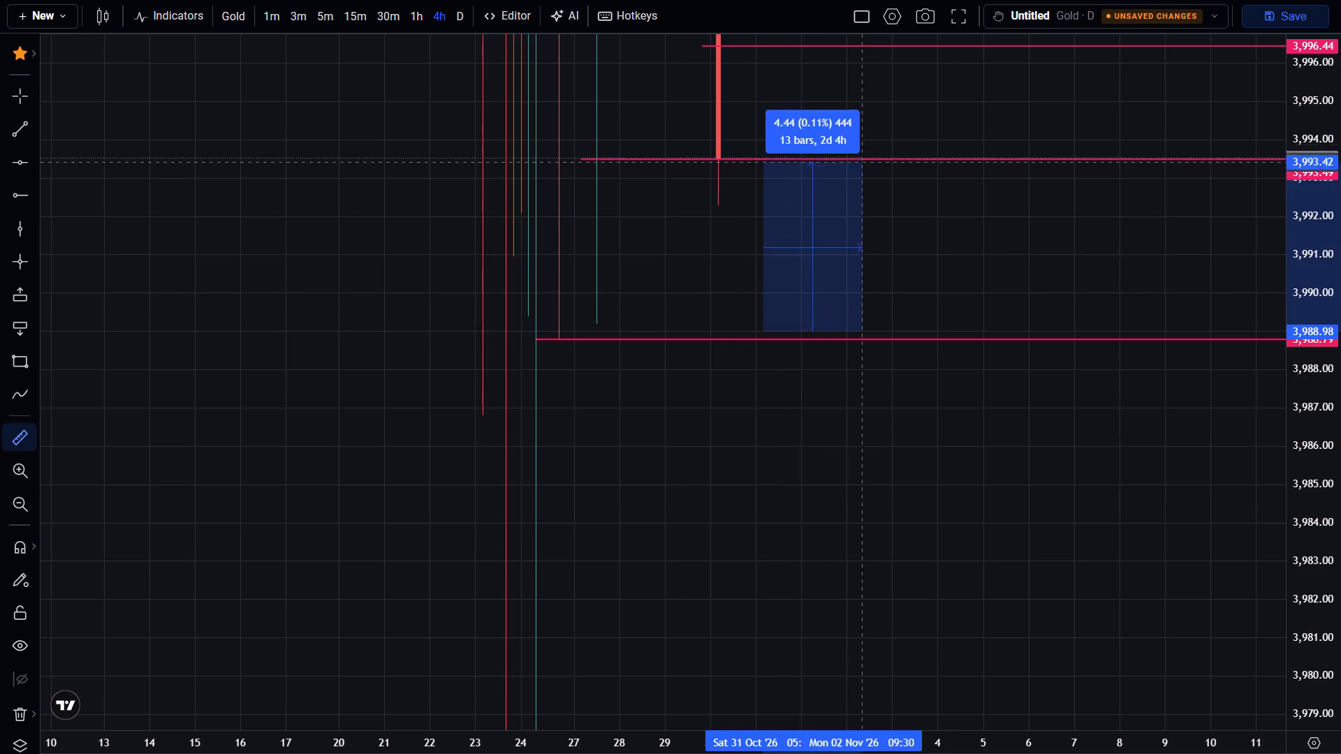
click(882, 135)
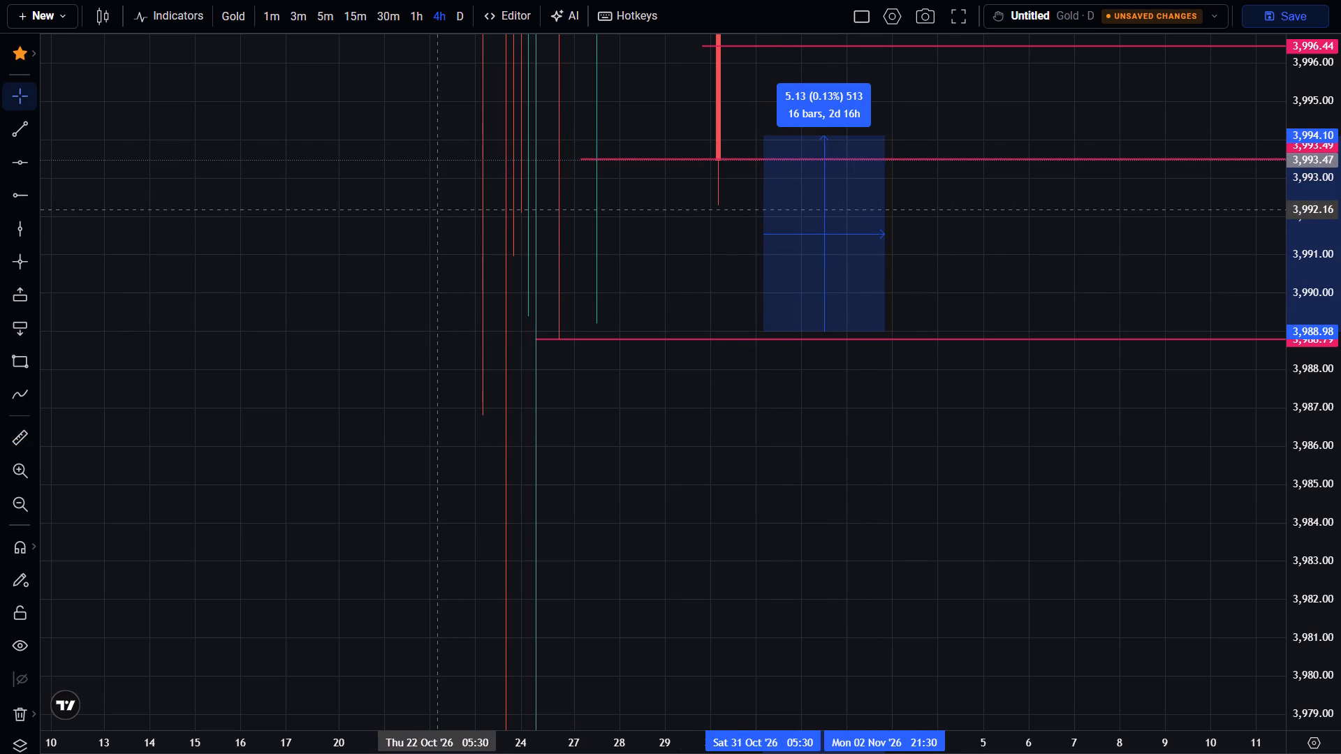
click(439, 209)
Back on the 1-minute chart, buy 0.2 Gold at market with SL 5.00 and TP 10.00 near the 3,996.44 line.
click(272, 21)
scroll(706, 503, down, 3)
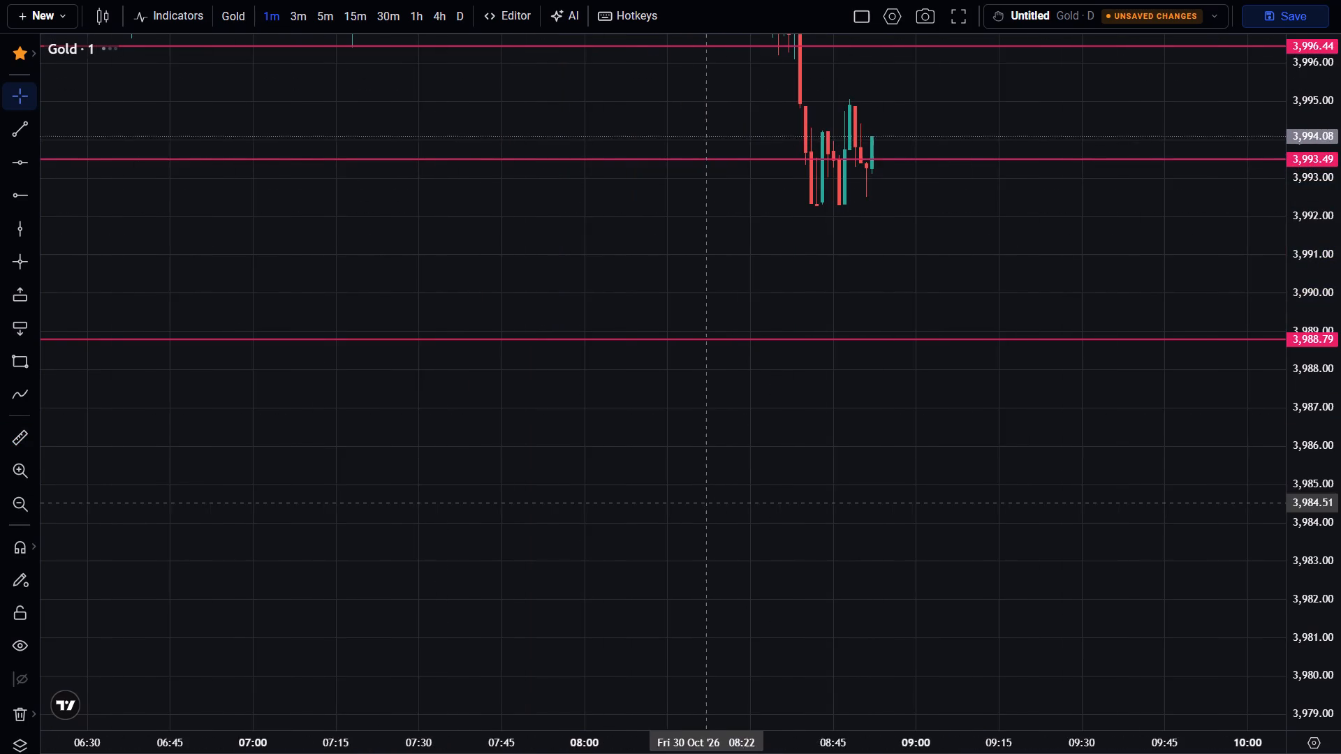
drag(914, 391, 876, 596)
scroll(876, 596, up, 2)
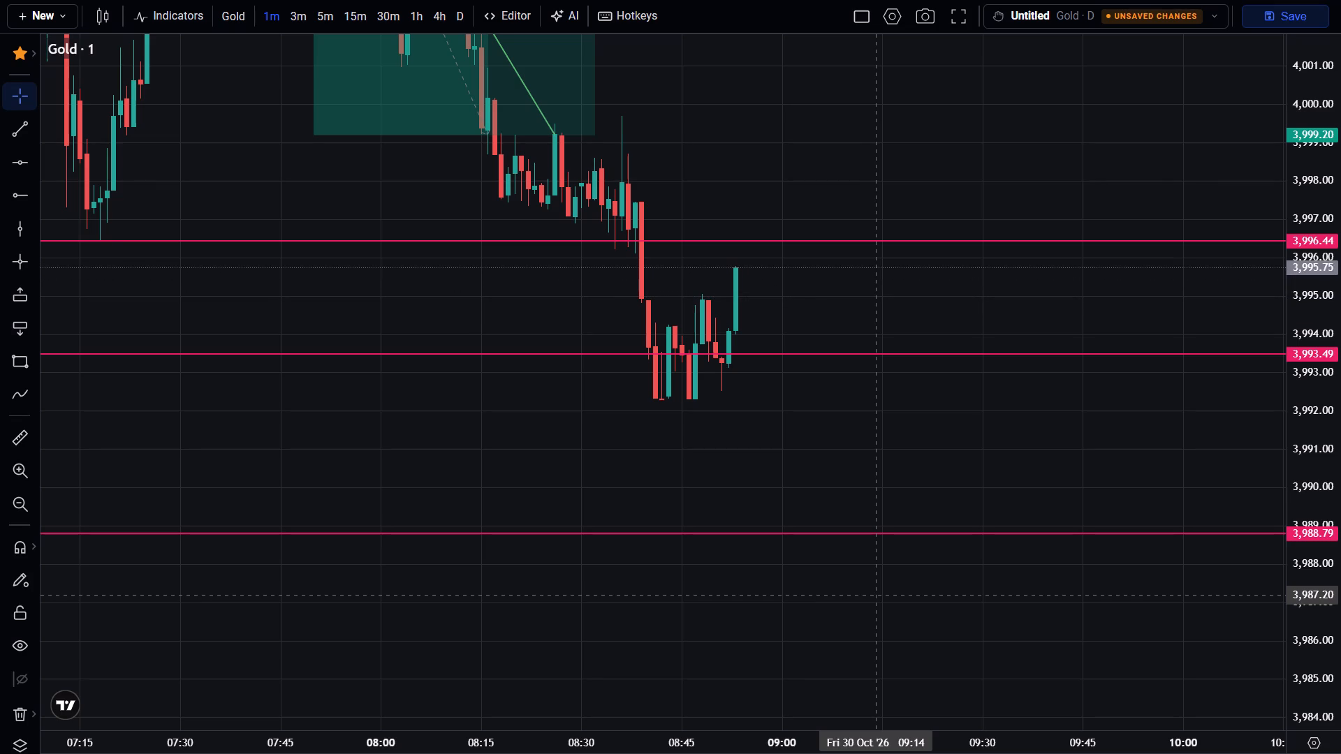
drag(874, 595, 920, 681)
drag(1309, 328, 1312, 521)
scroll(754, 531, down, 3)
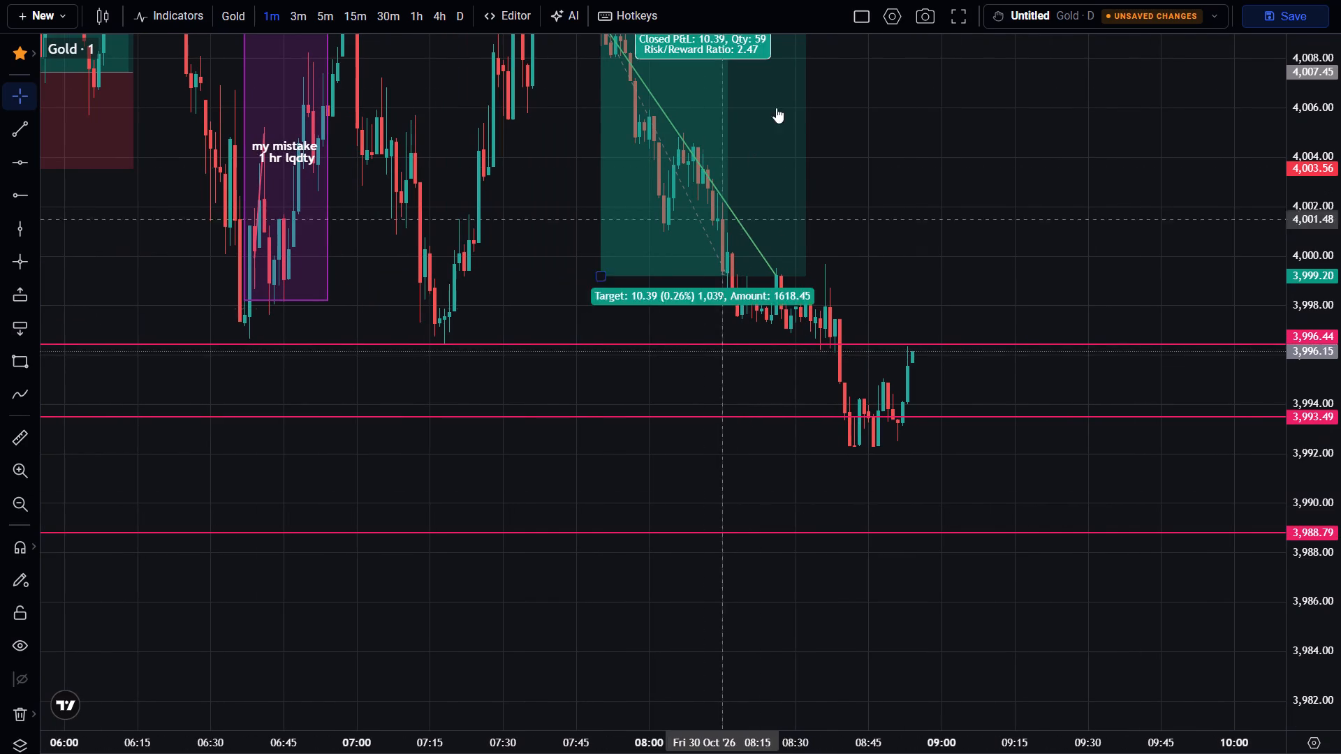
click(958, 22)
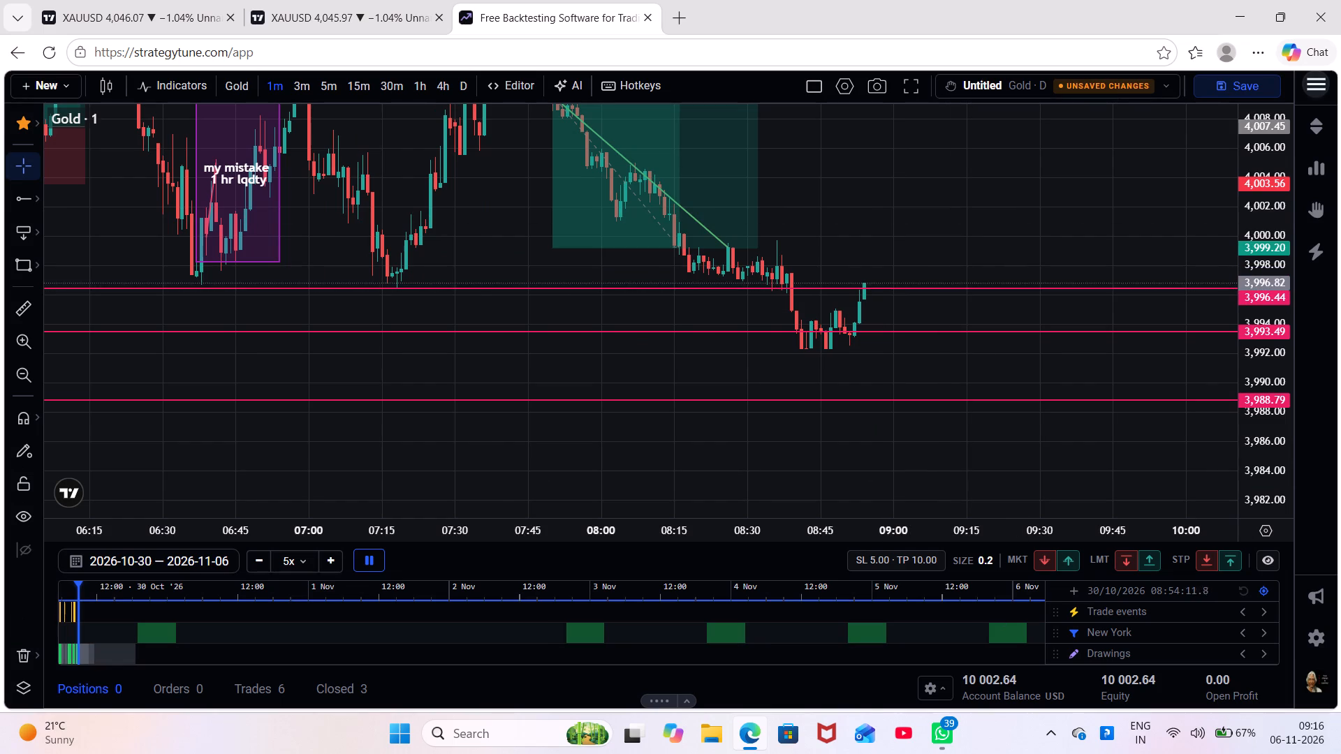
click(1068, 555)
drag(1018, 491, 969, 544)
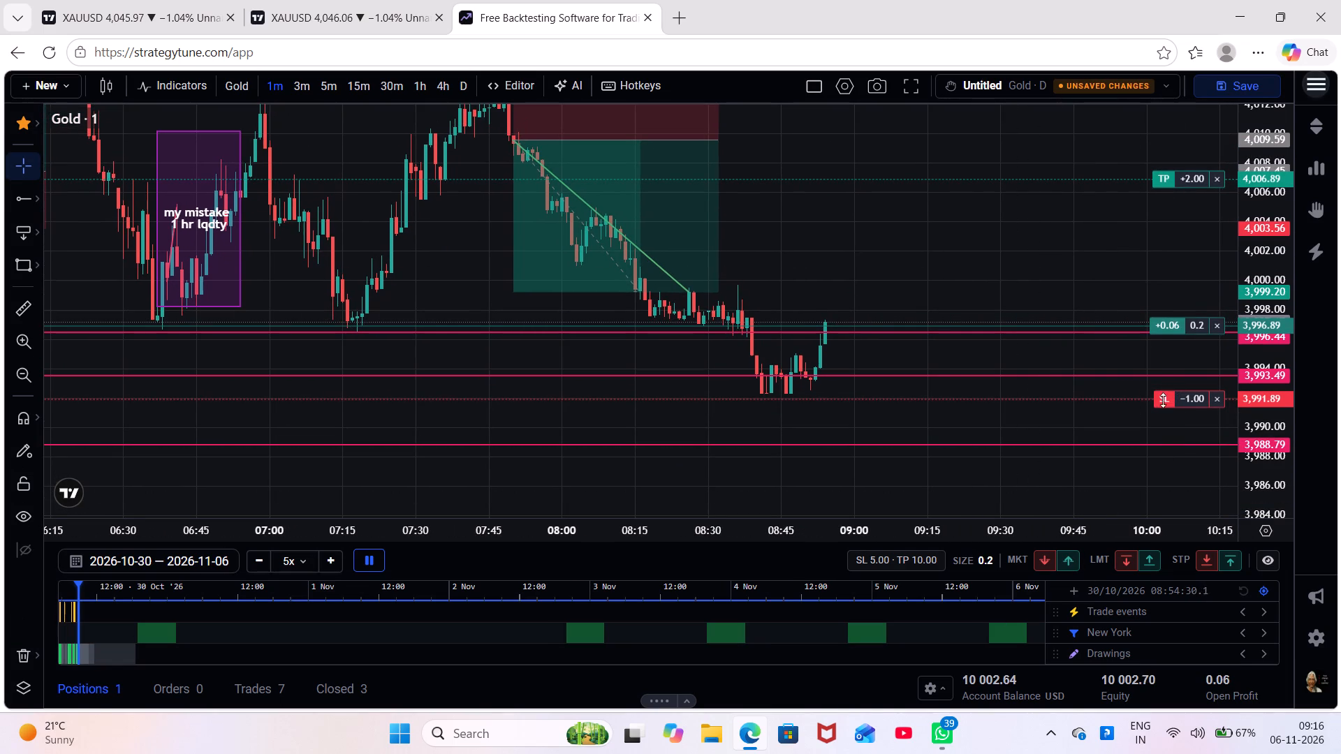
click(911, 88)
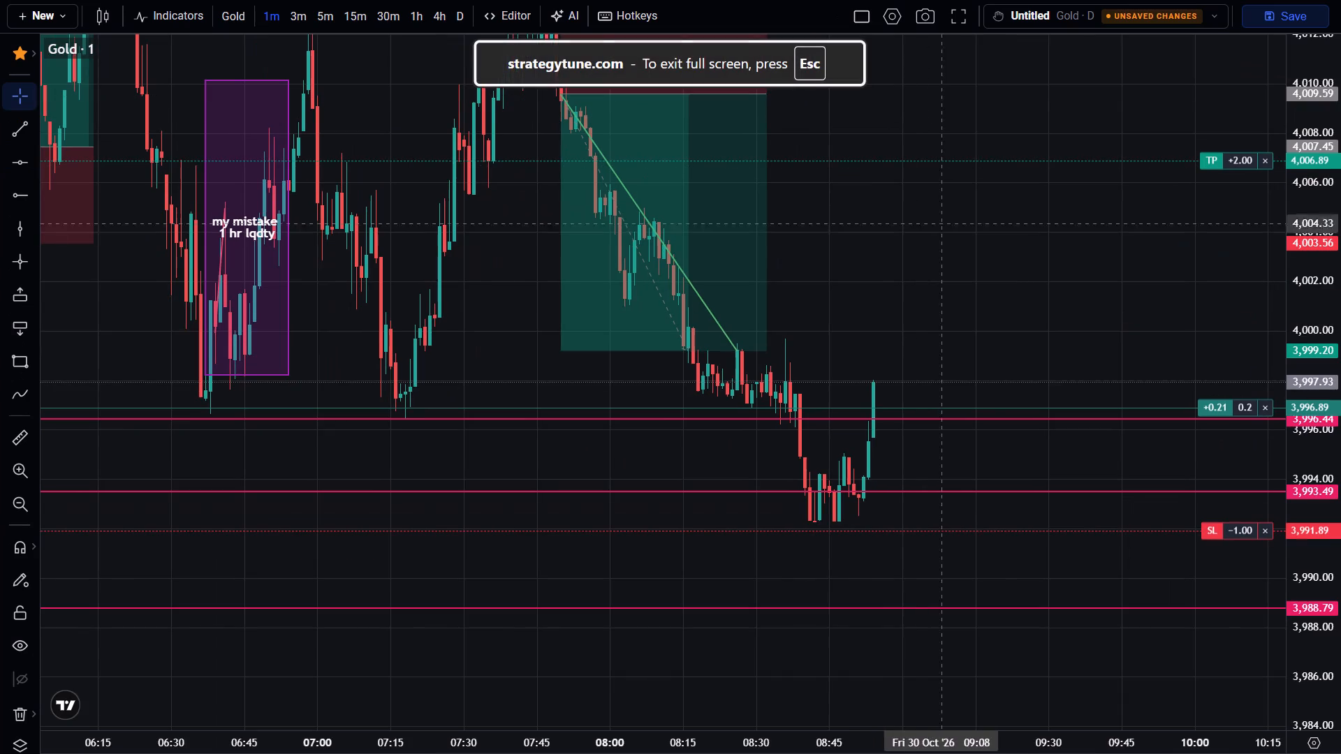
Move the long position's stop loss to 3,996.95, just above the entry price.
scroll(1004, 390, up, 1)
drag(982, 377, 1019, 327)
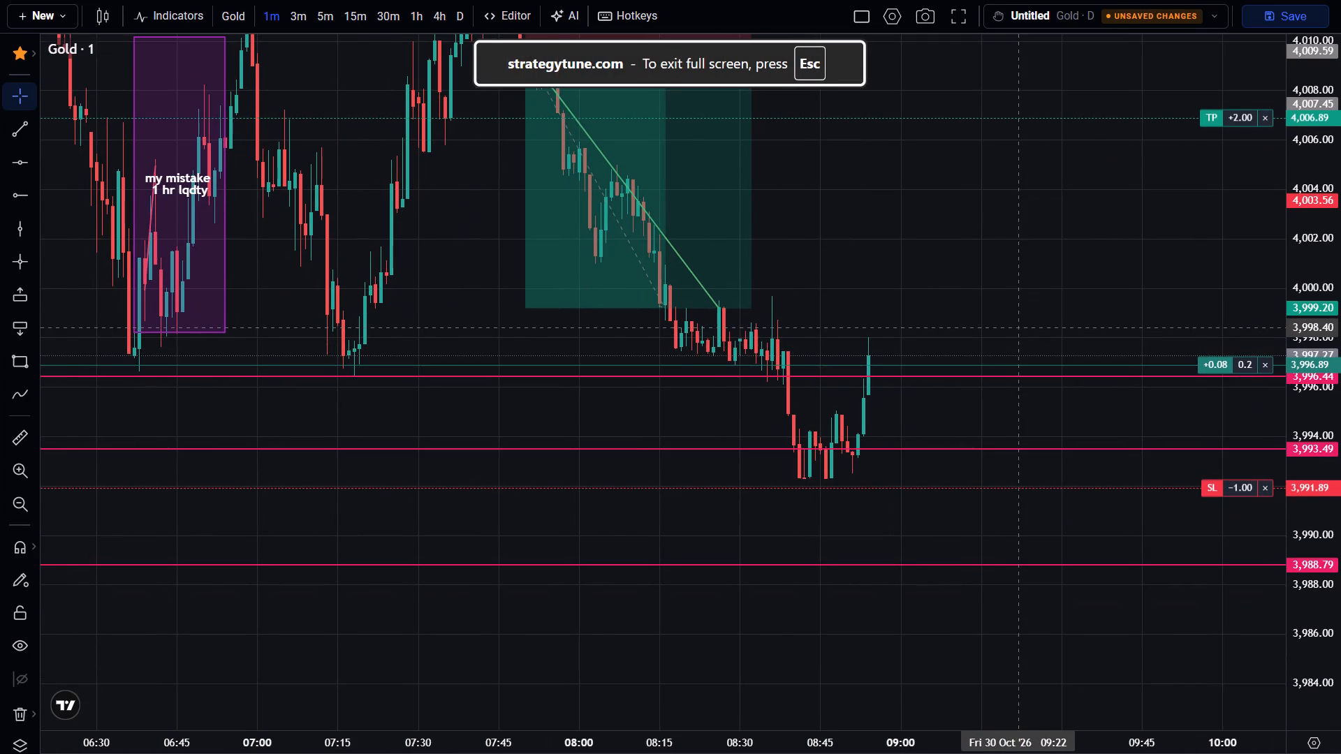
scroll(1019, 327, up, 1)
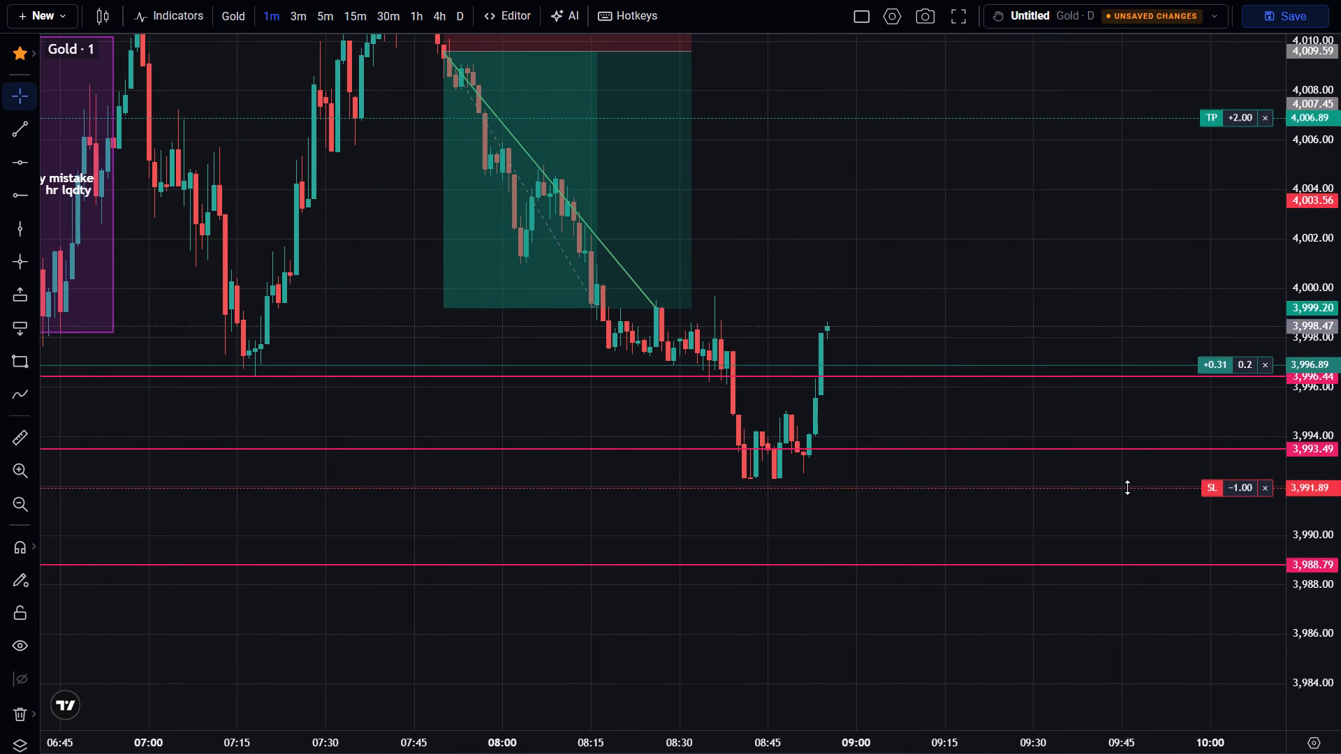
key(Up)
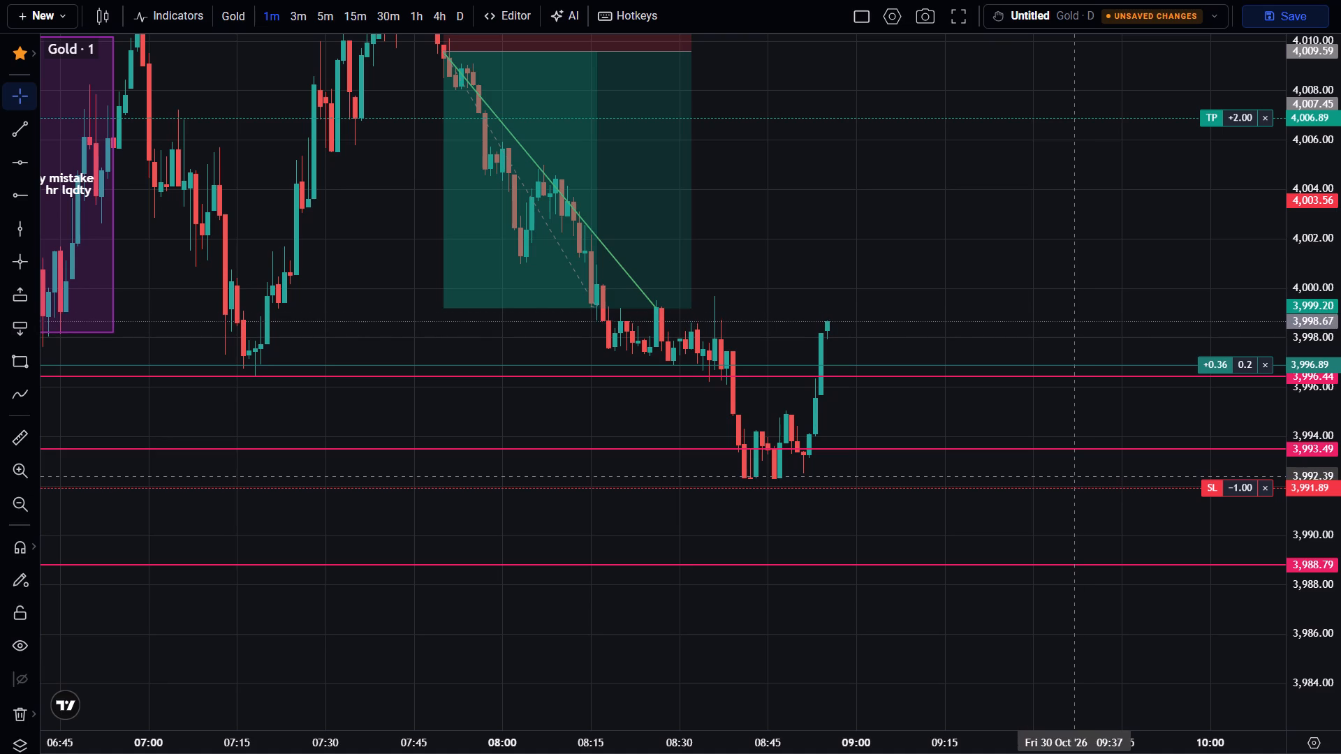
key(Up)
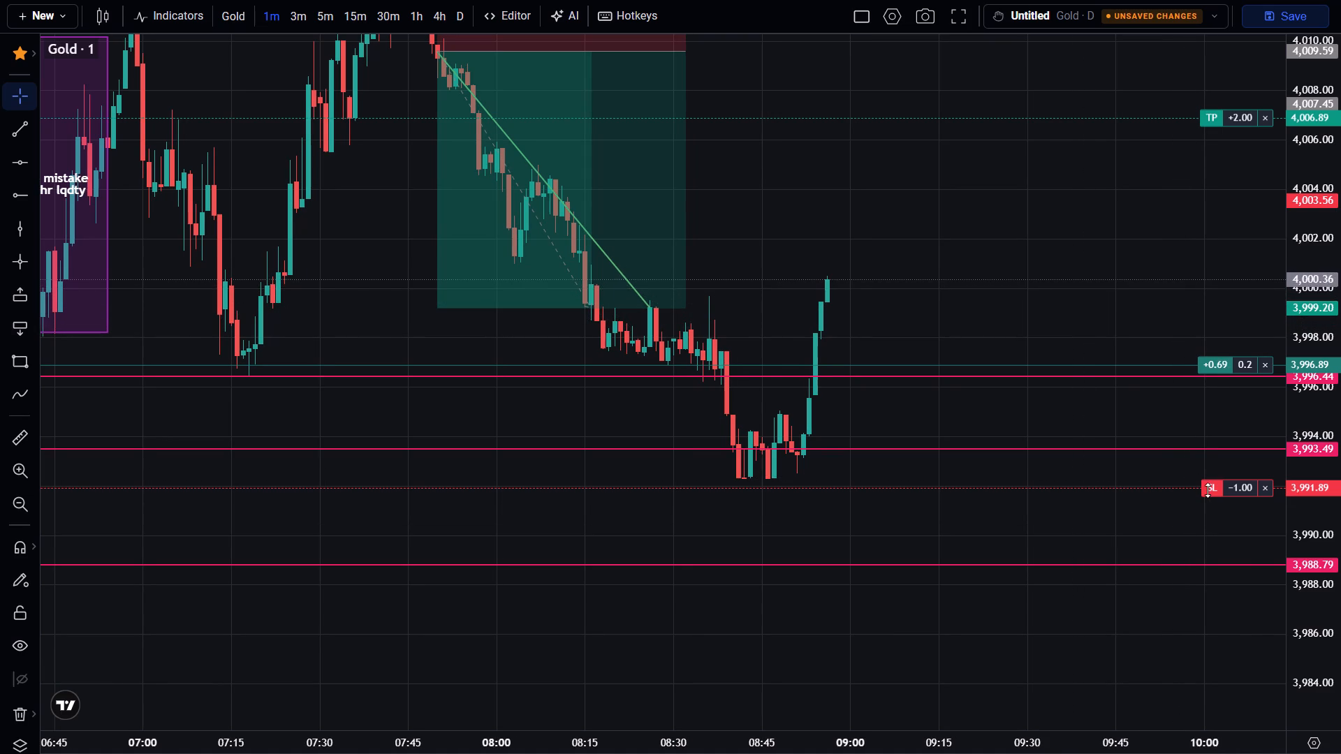
drag(1208, 489, 1206, 364)
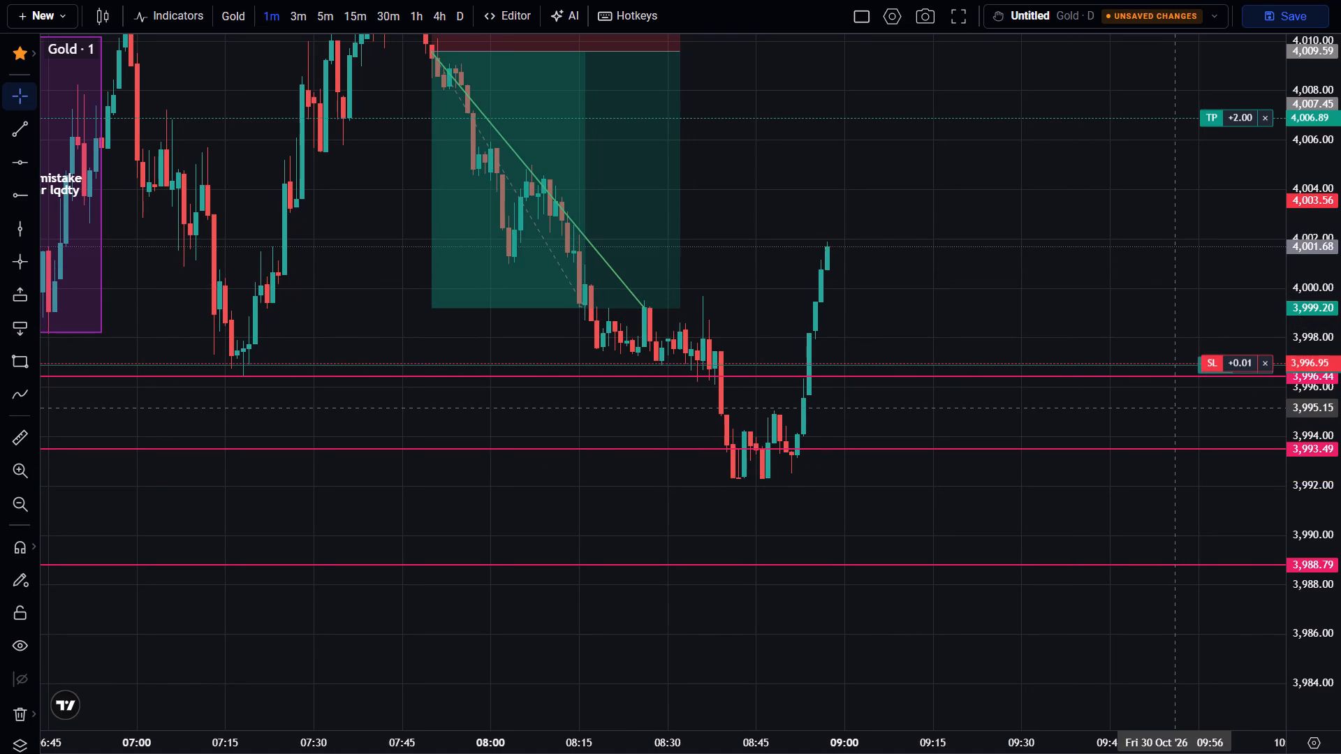
Follow the 1-minute price action after 09:00 against the 3,996.44 and 3,993.49 lines.
key(Up)
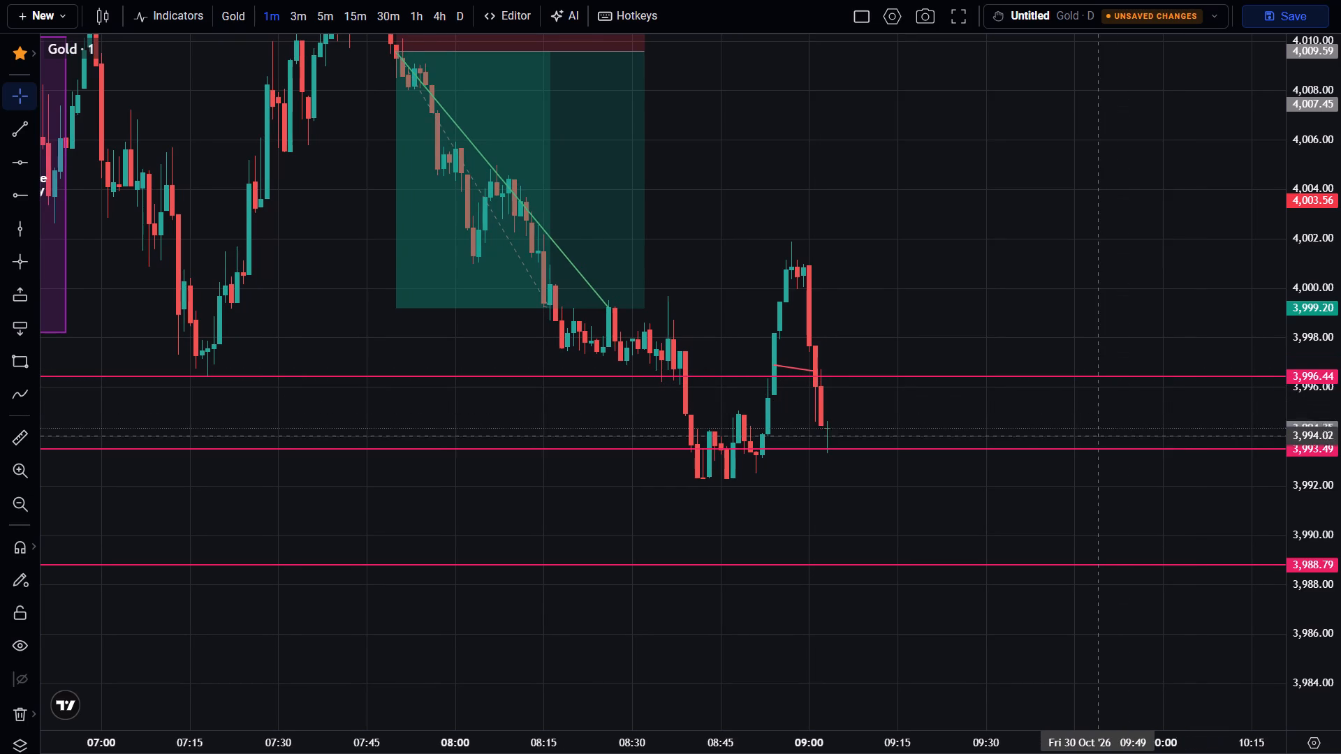
scroll(1095, 437, up, 2)
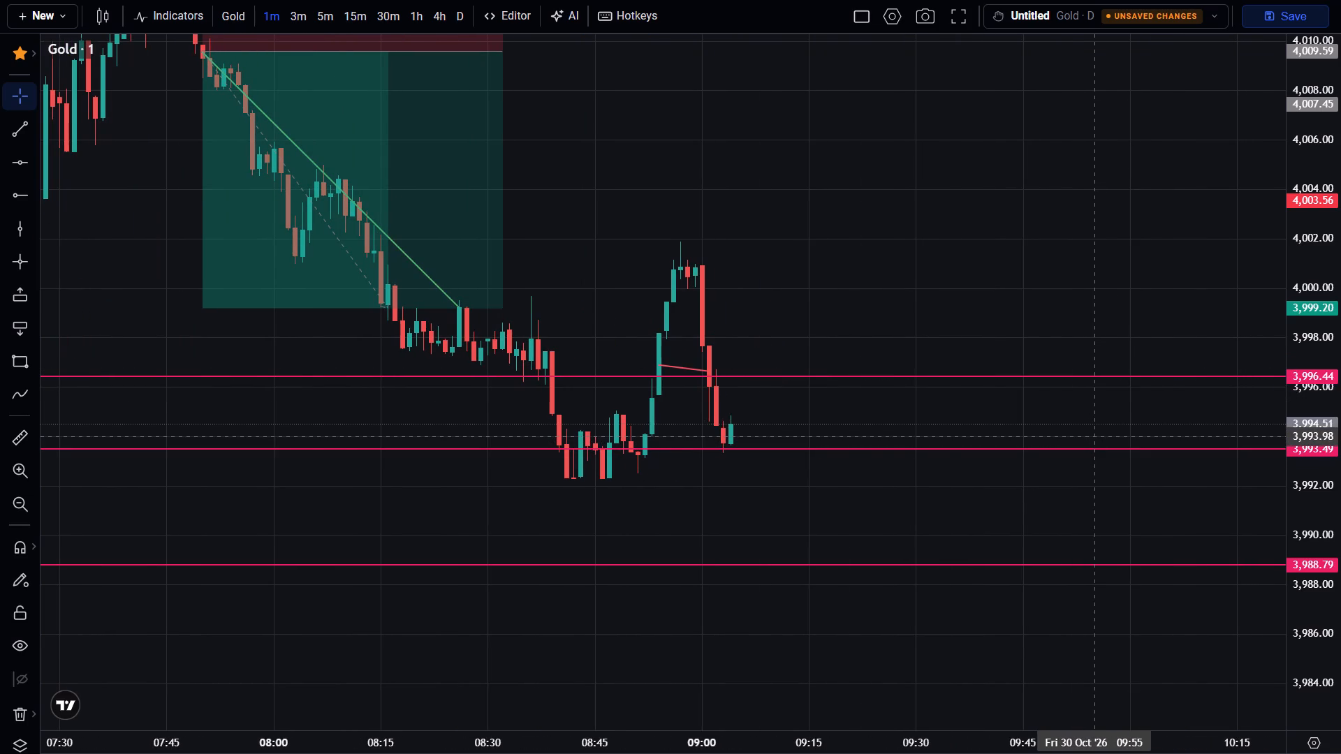
key(Down)
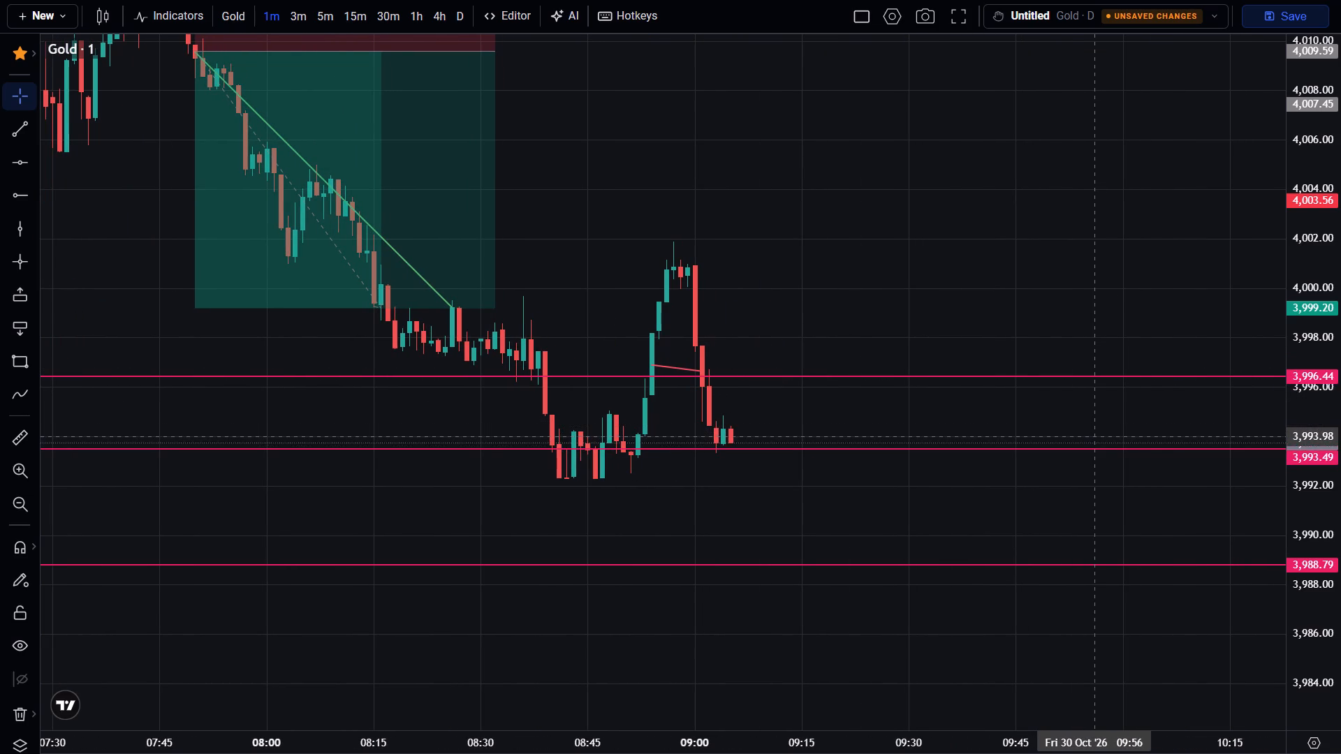
Follow the 1-minute price action after 09:06 as it nears the 3,993.49 line, checking the full-screen and windowed chart.
click(965, 17)
scroll(973, 232, down, 3)
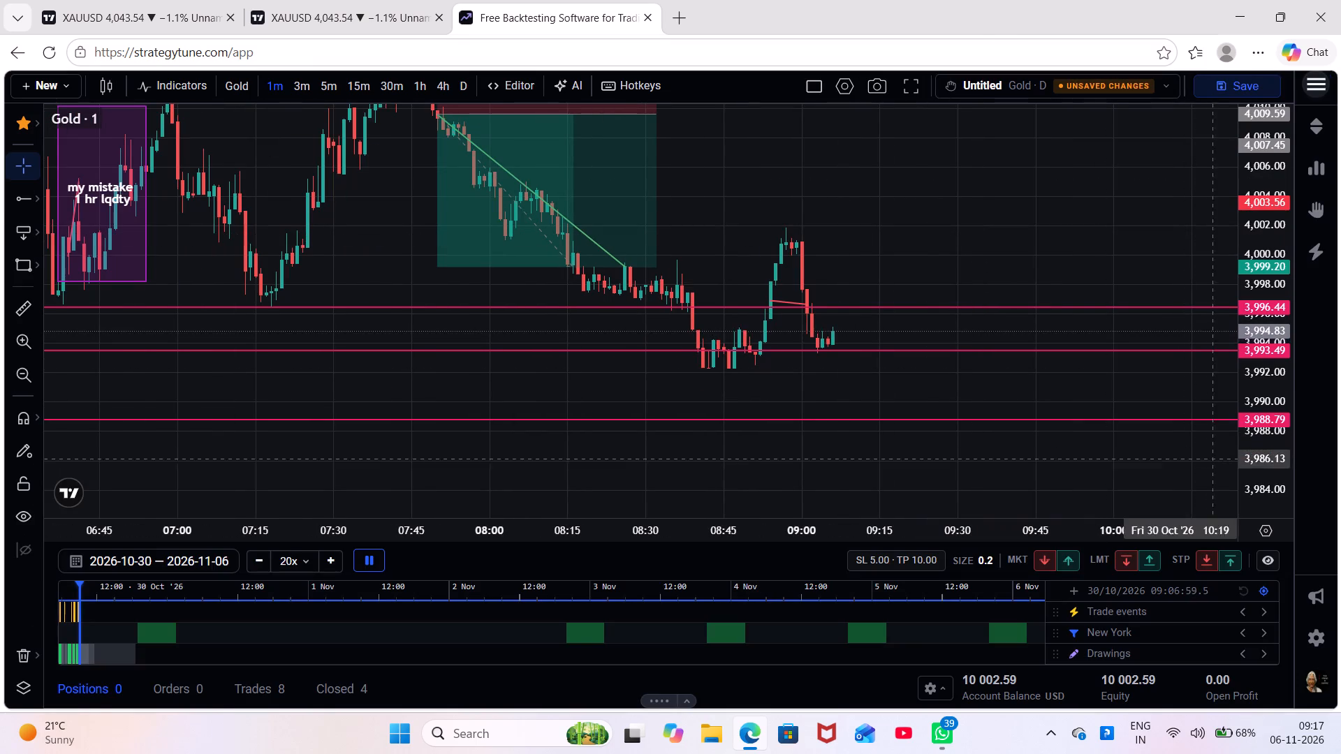
scroll(1256, 453, up, 4)
scroll(1110, 487, up, 1)
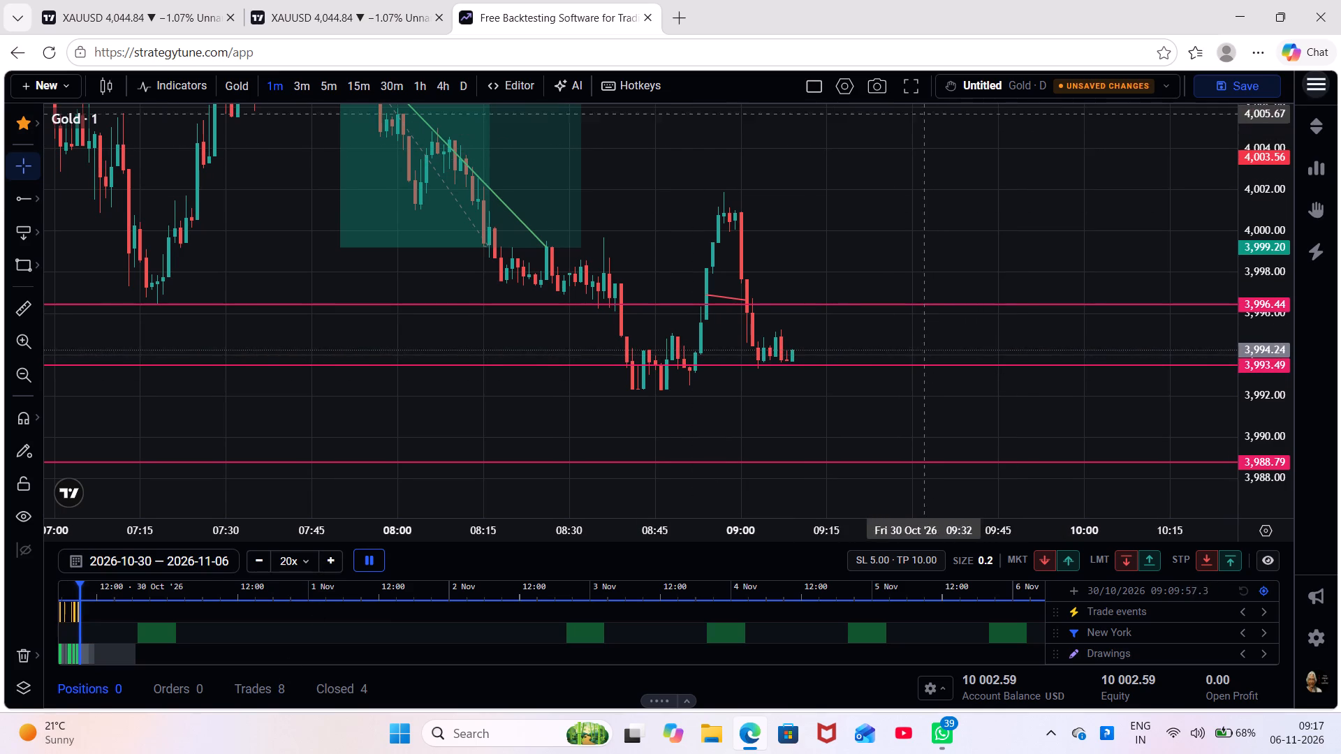
click(909, 86)
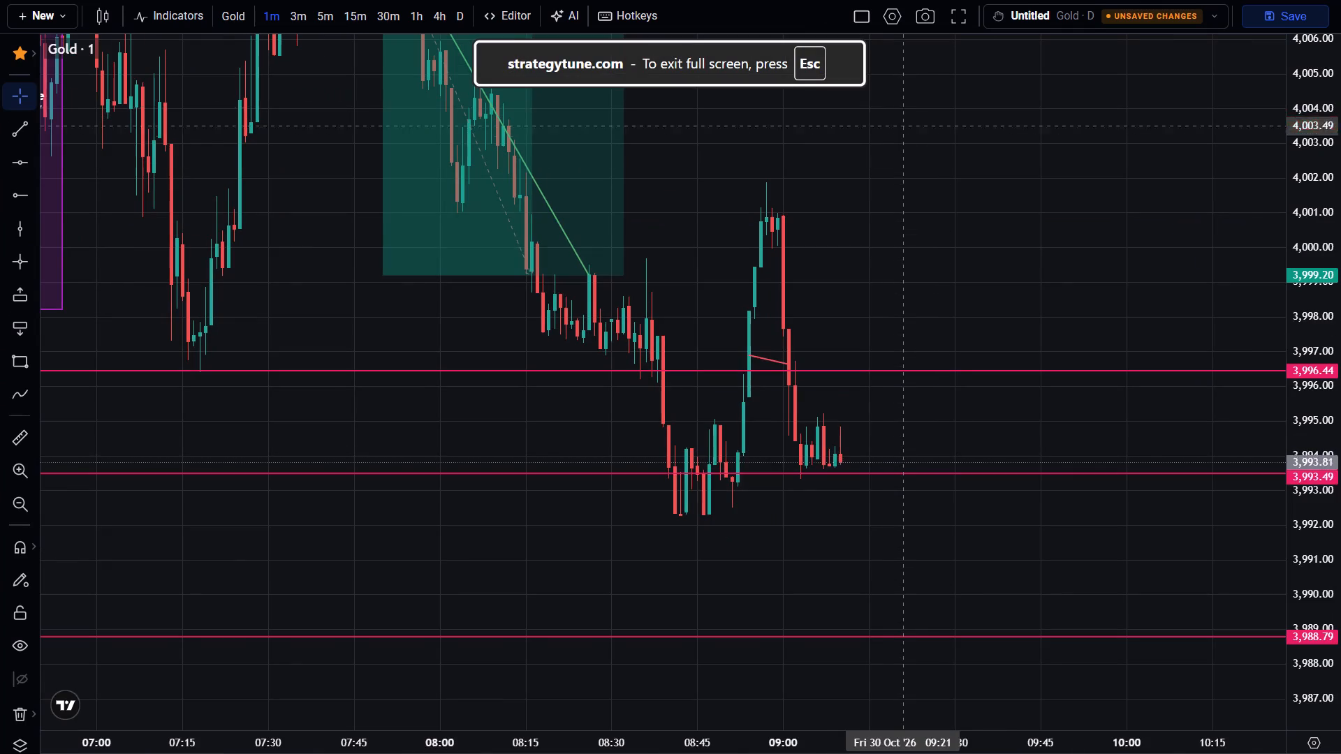
scroll(1319, 519, up, 4)
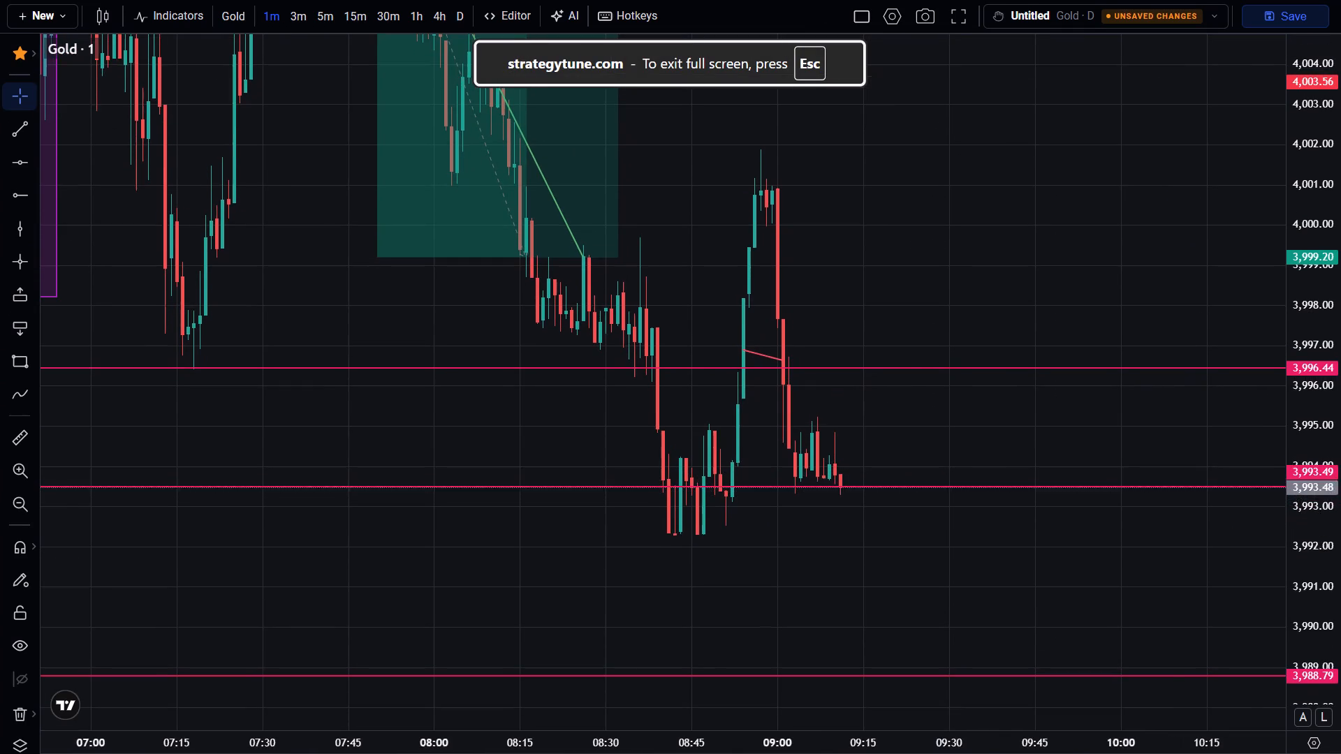
scroll(1107, 589, up, 2)
scroll(1102, 612, down, 2)
scroll(1104, 631, up, 3)
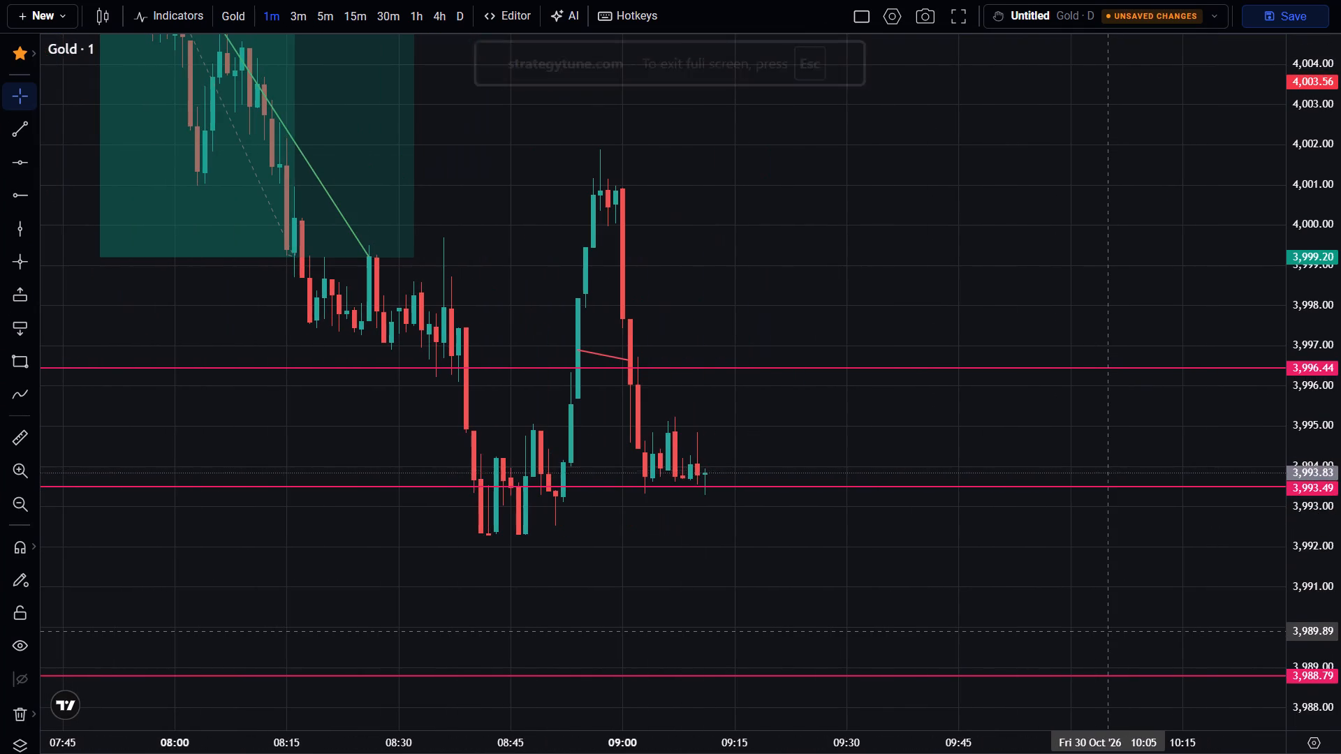
drag(1041, 669, 1134, 648)
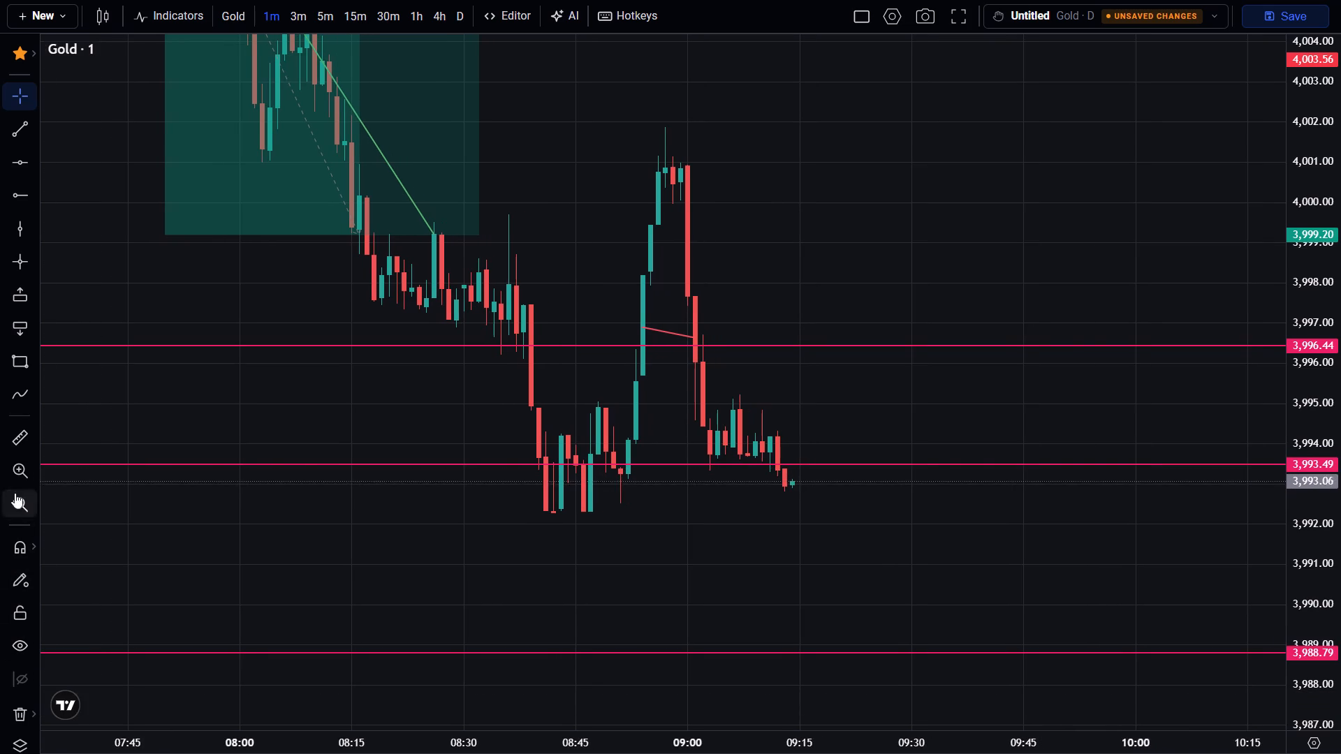
Measure the price distance from the 08:44 low near 3,992.28 up to the 4,002.00 swing high.
click(15, 442)
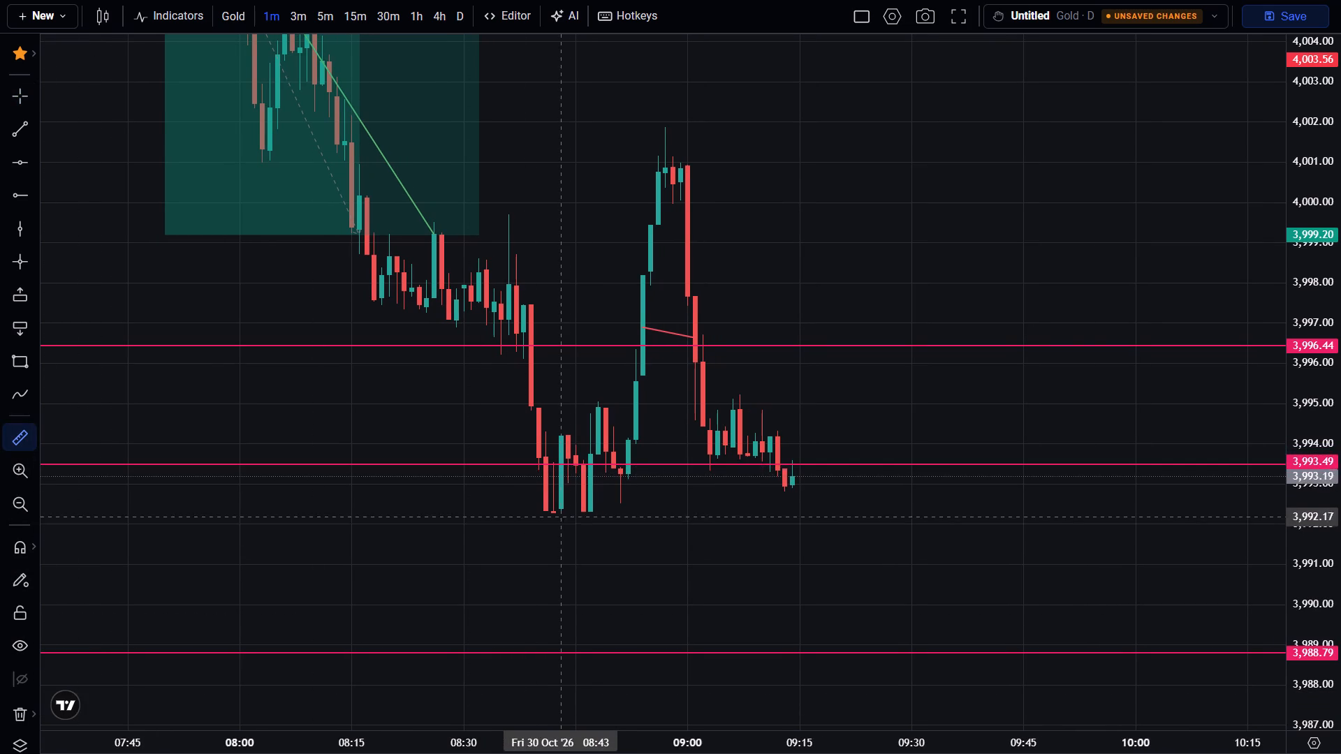
click(567, 512)
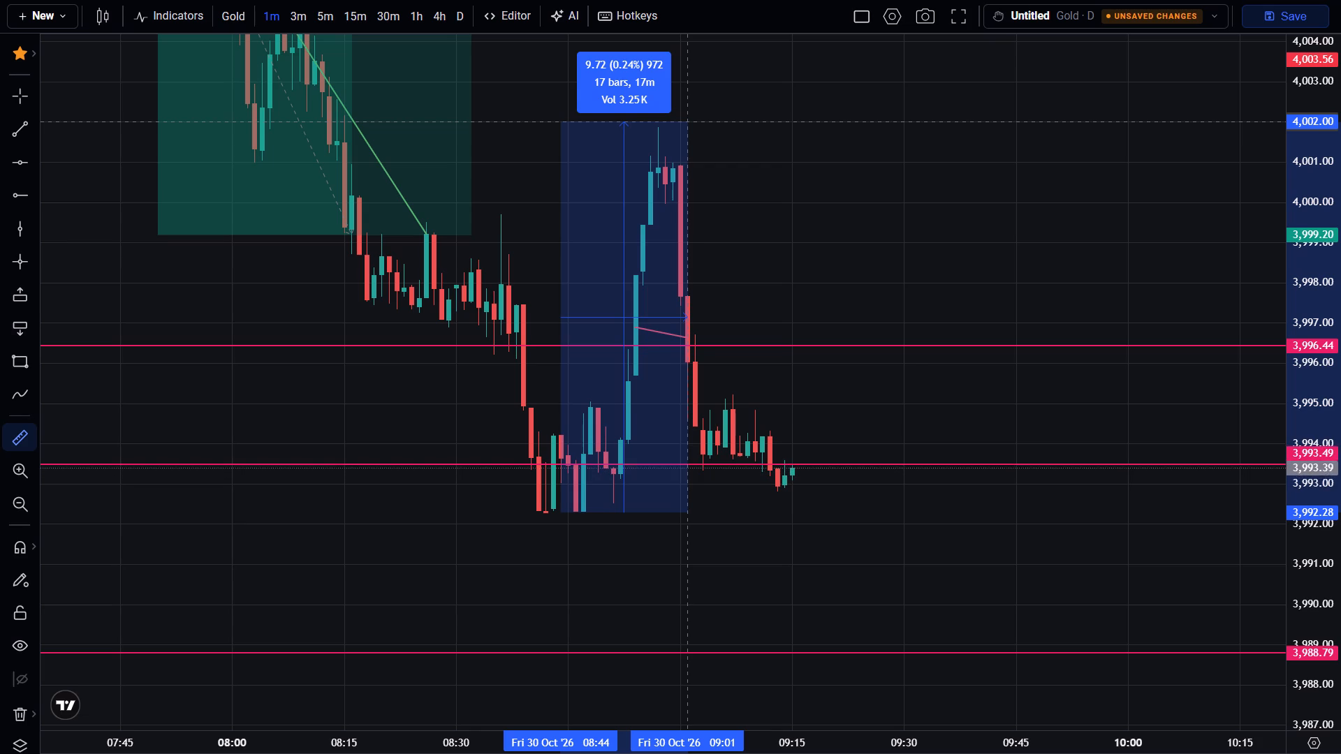
click(691, 121)
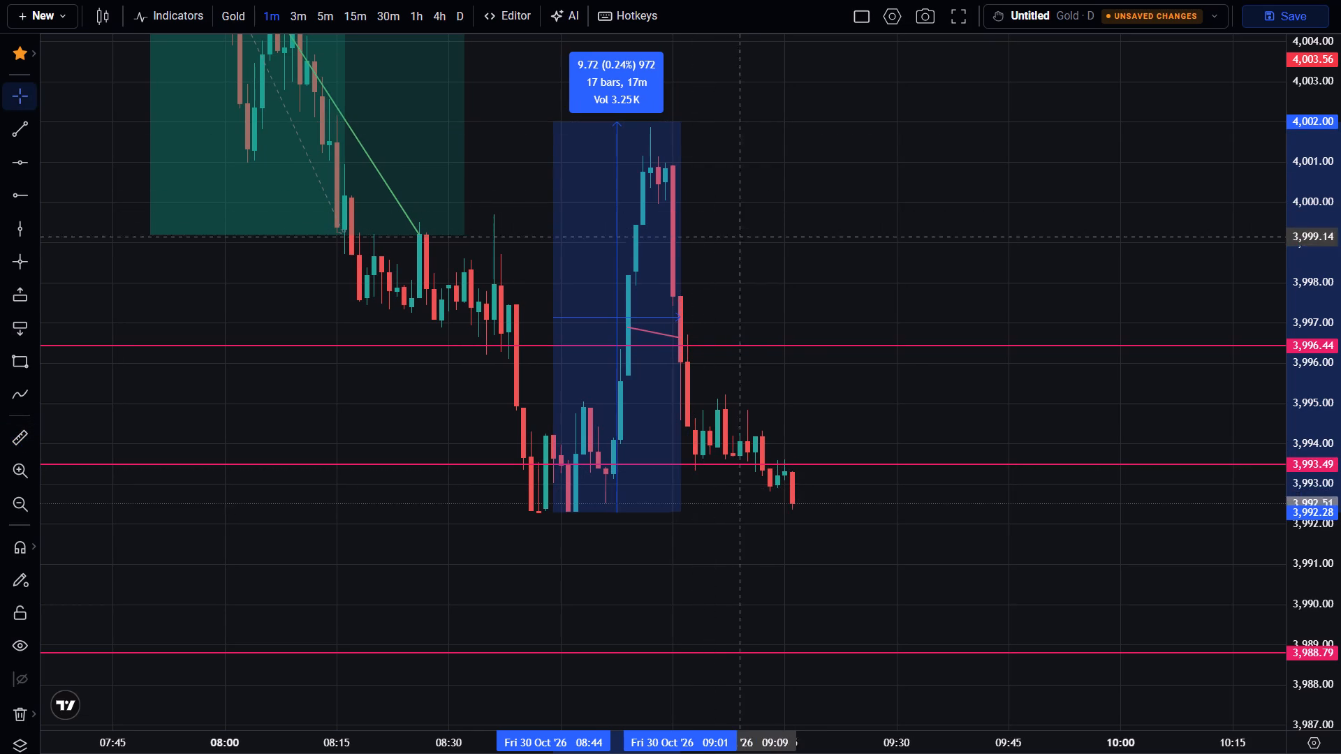
click(761, 247)
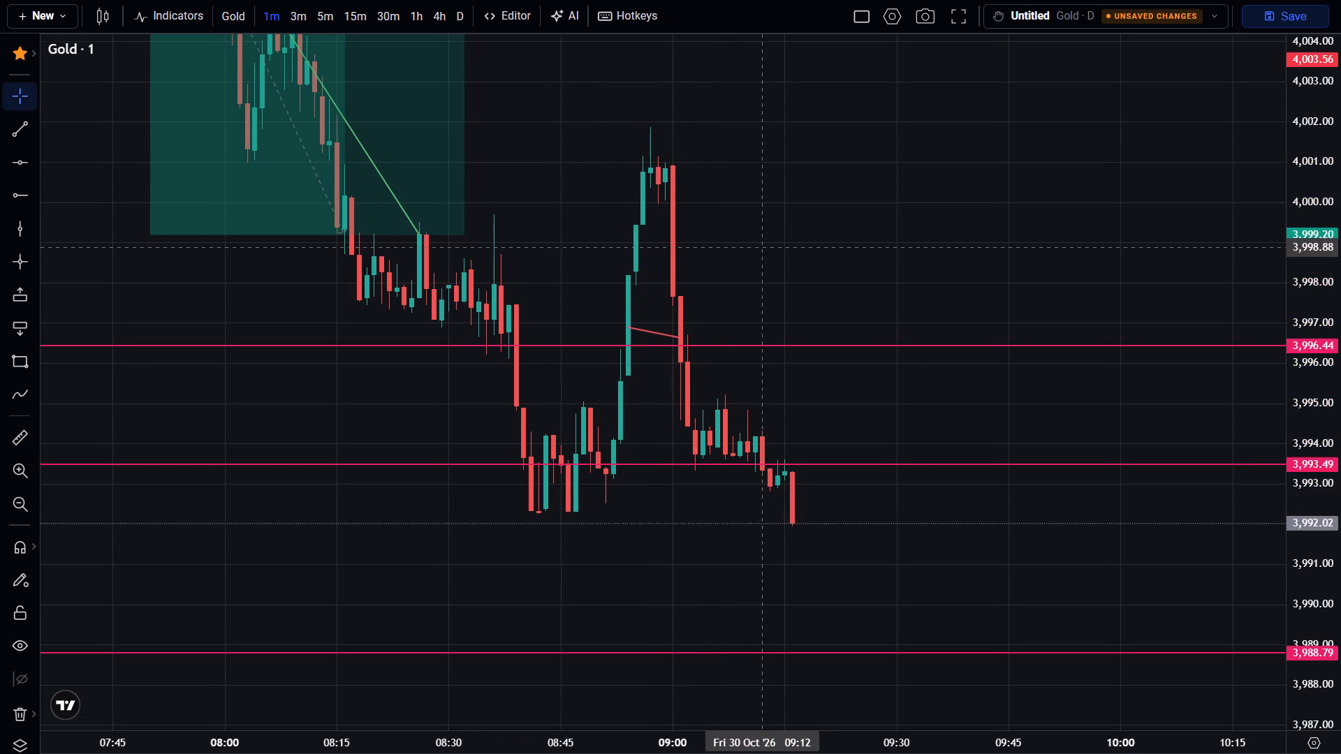
Follow the 1-minute price action after 09:15 between the 3,993.49 and 3,988.79 lines.
drag(770, 297, 855, 233)
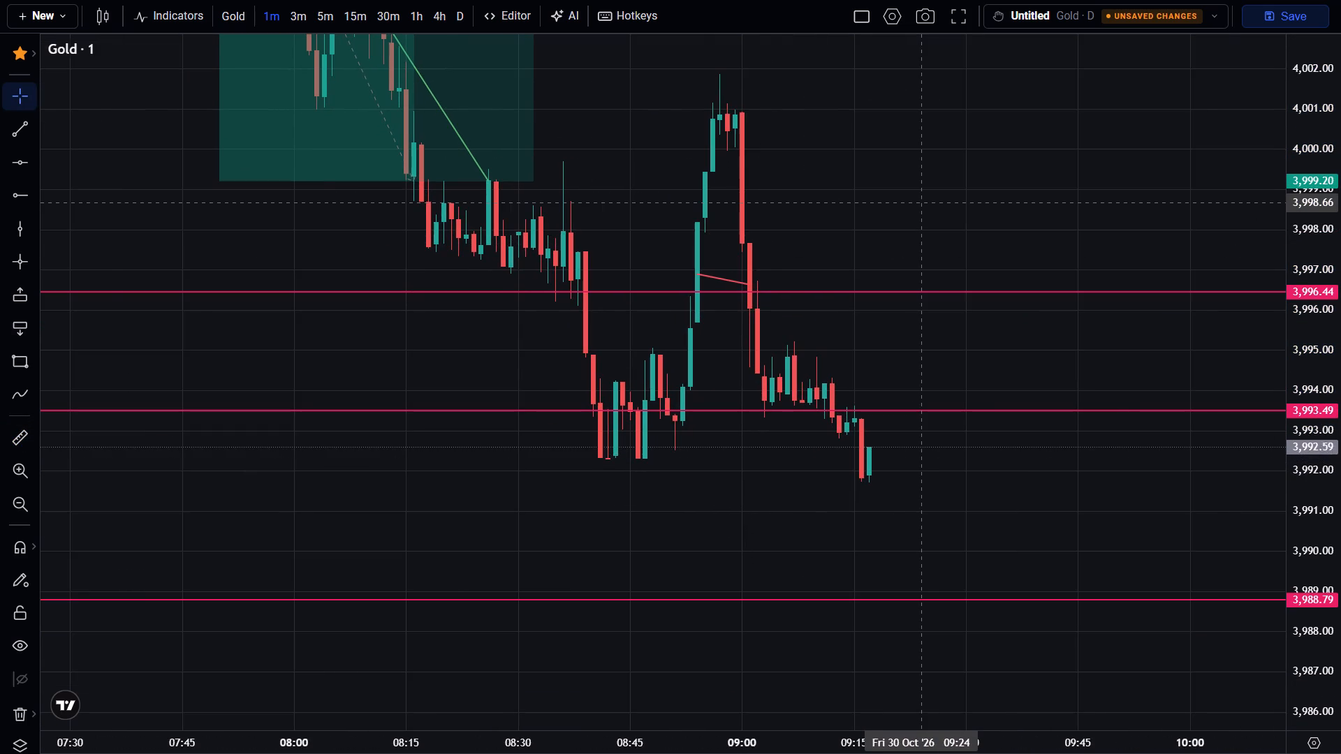
scroll(918, 203, down, 1)
scroll(1332, 415, up, 8)
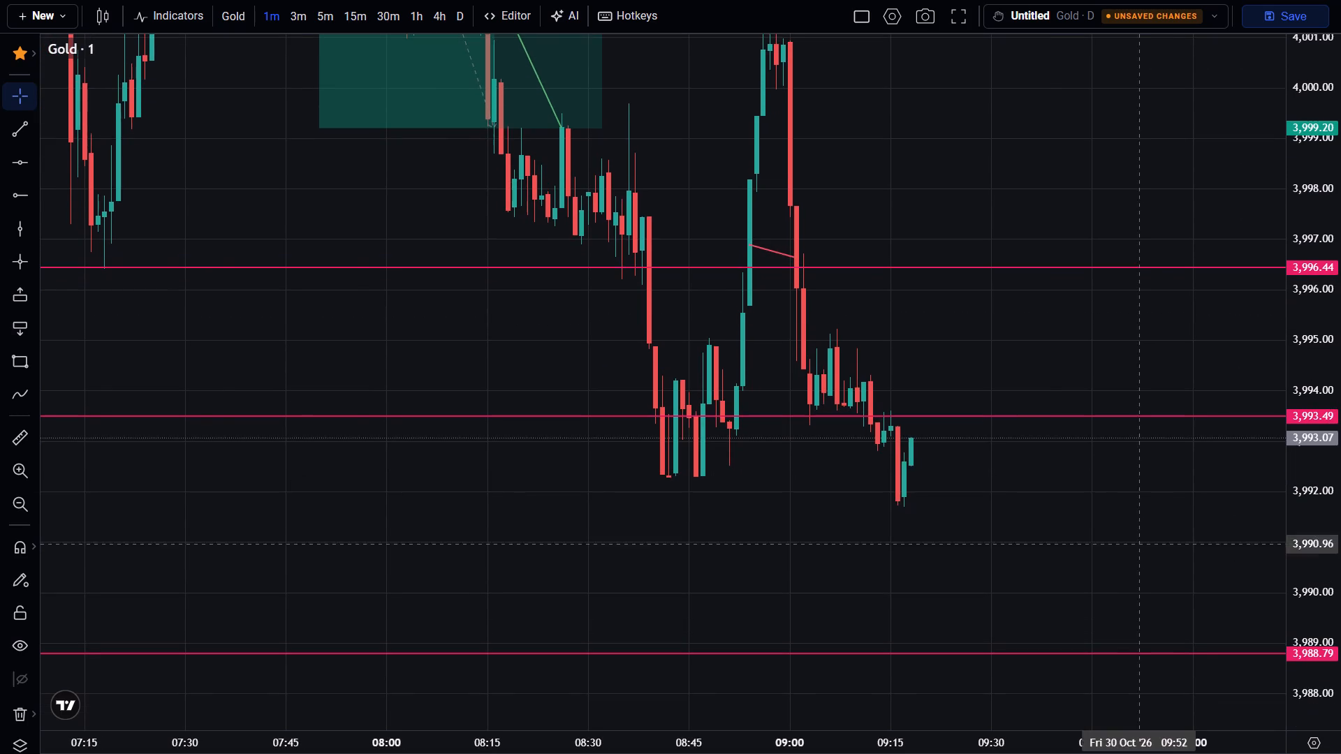
scroll(1048, 605, up, 3)
drag(967, 627, 1013, 628)
scroll(1013, 628, down, 2)
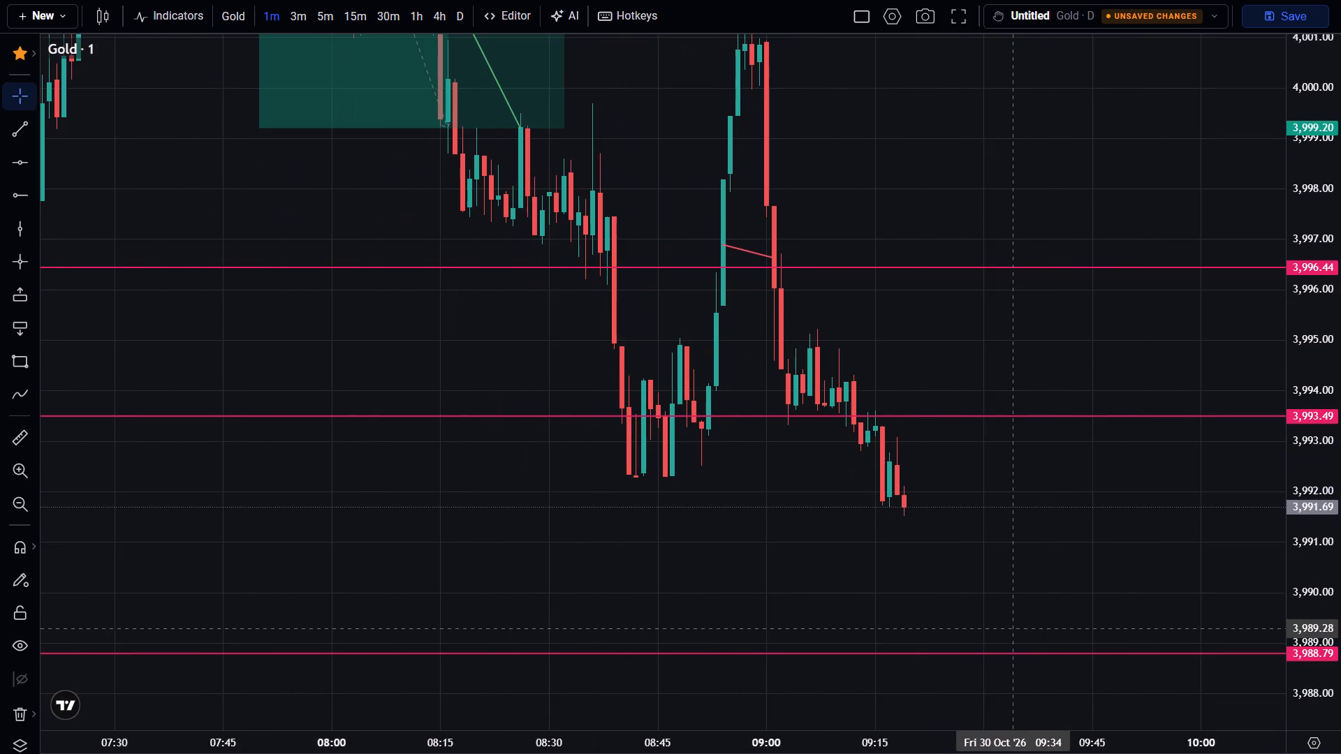
scroll(1013, 628, down, 1)
drag(1316, 267, 1336, 430)
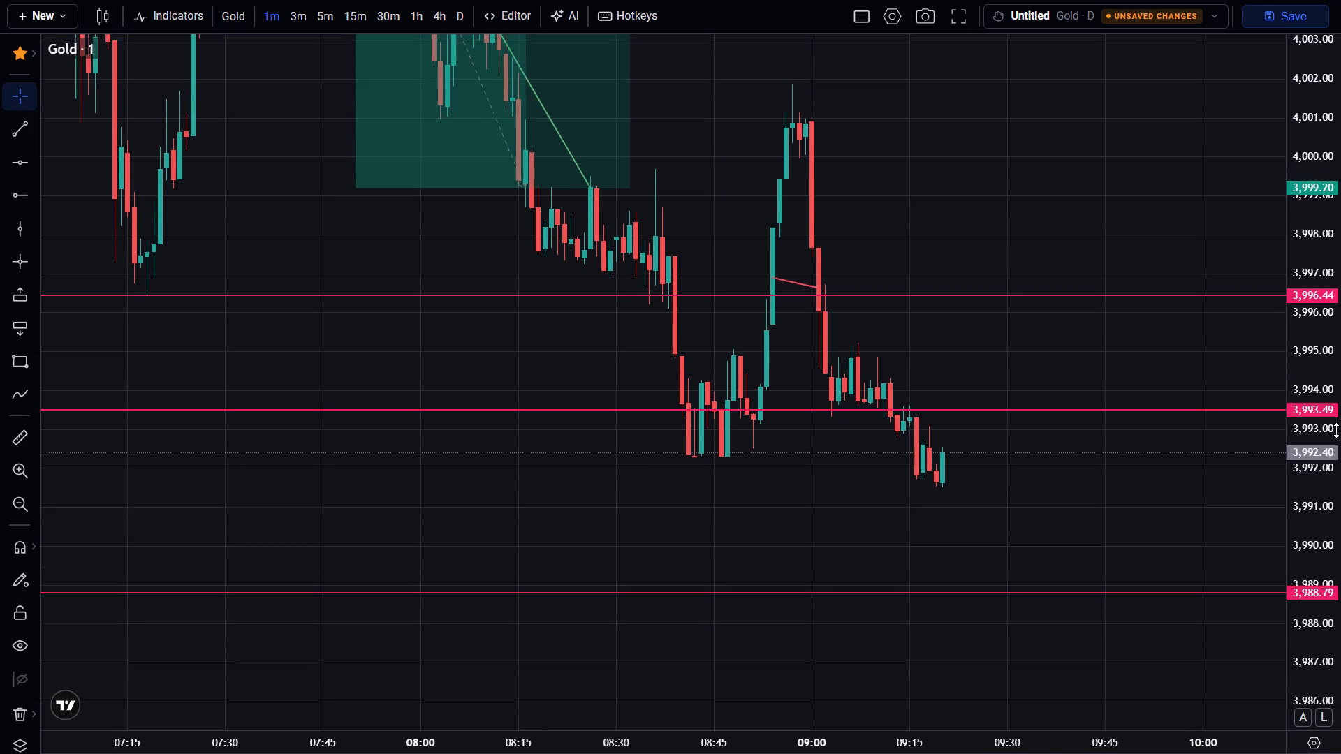
drag(1336, 430, 1340, 549)
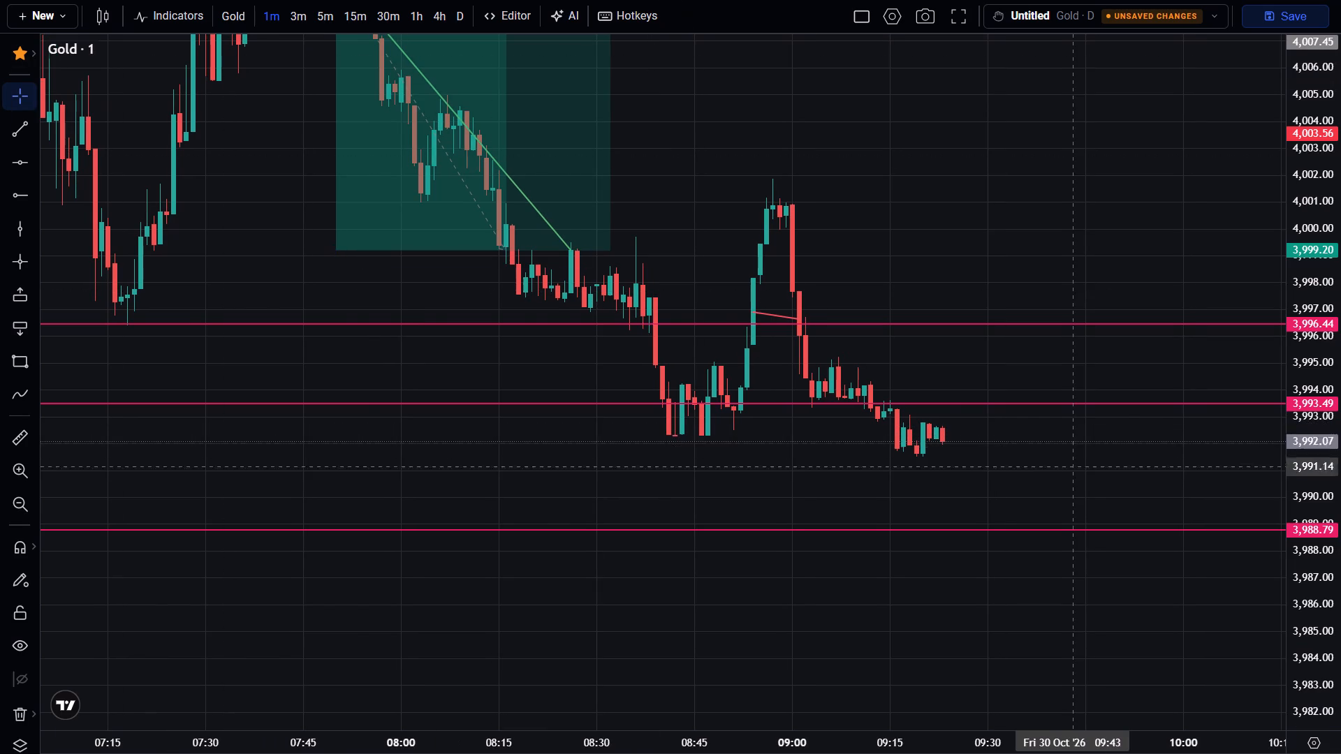
scroll(1058, 419, up, 1)
drag(955, 242, 996, 343)
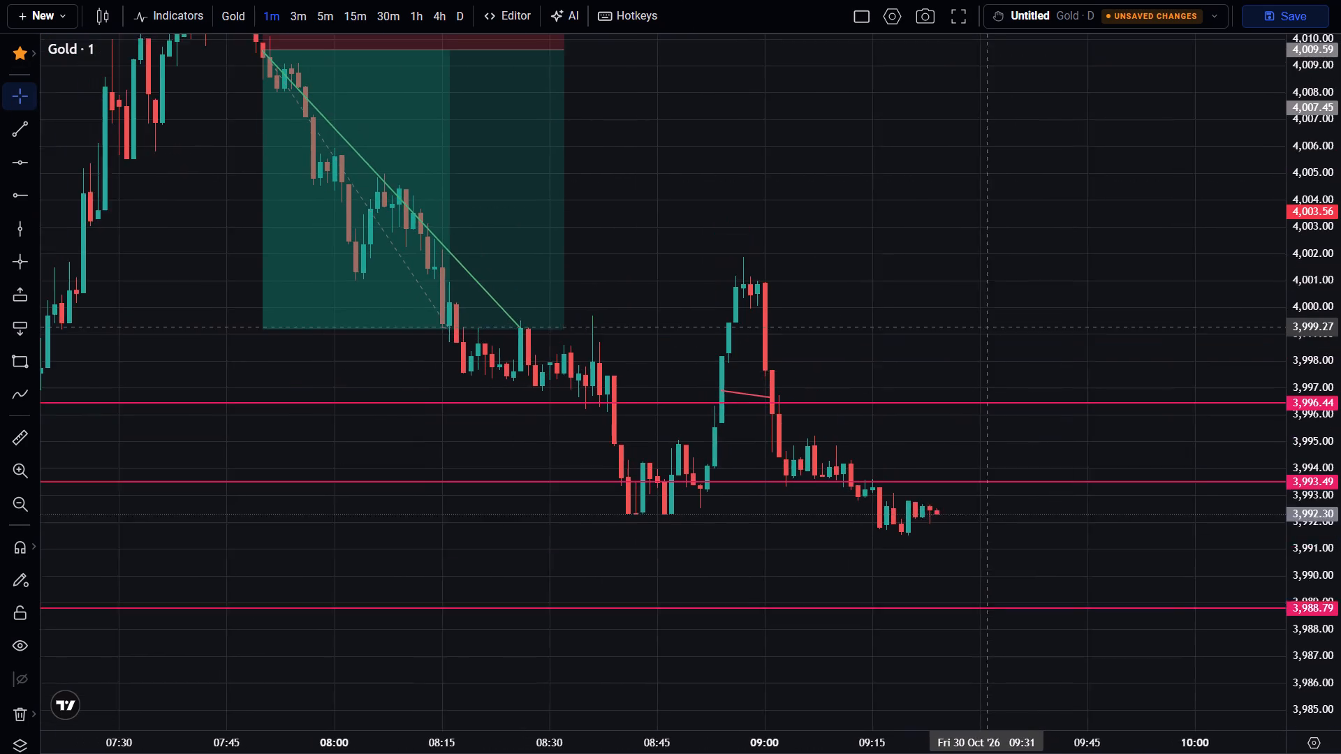
drag(996, 343, 999, 346)
scroll(998, 343, up, 1)
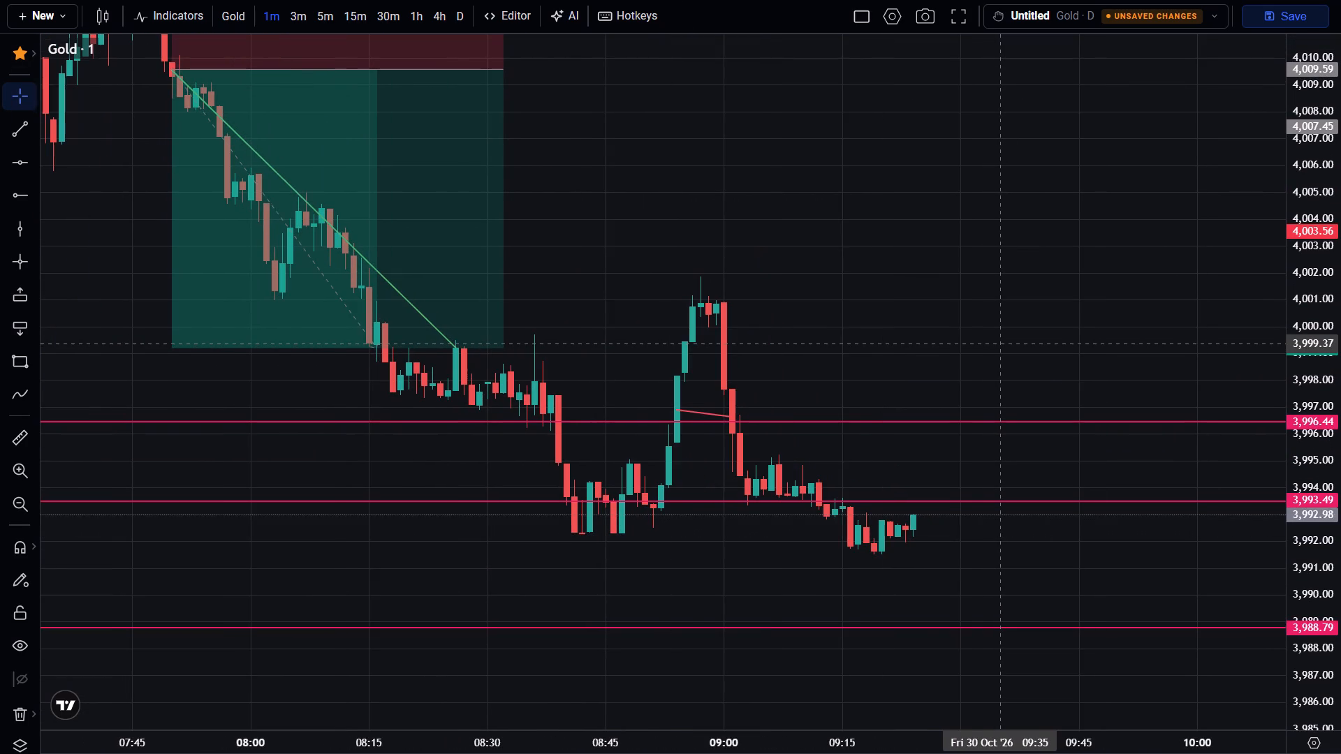
scroll(998, 343, down, 2)
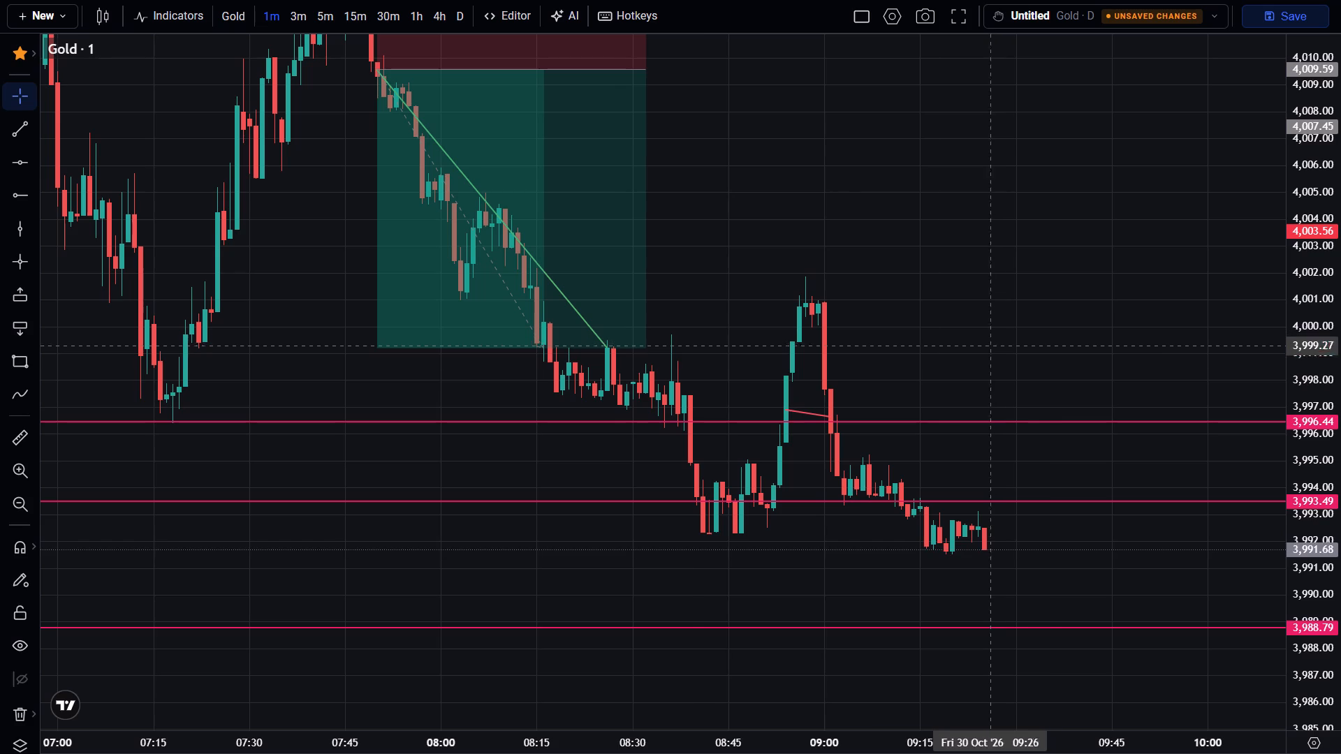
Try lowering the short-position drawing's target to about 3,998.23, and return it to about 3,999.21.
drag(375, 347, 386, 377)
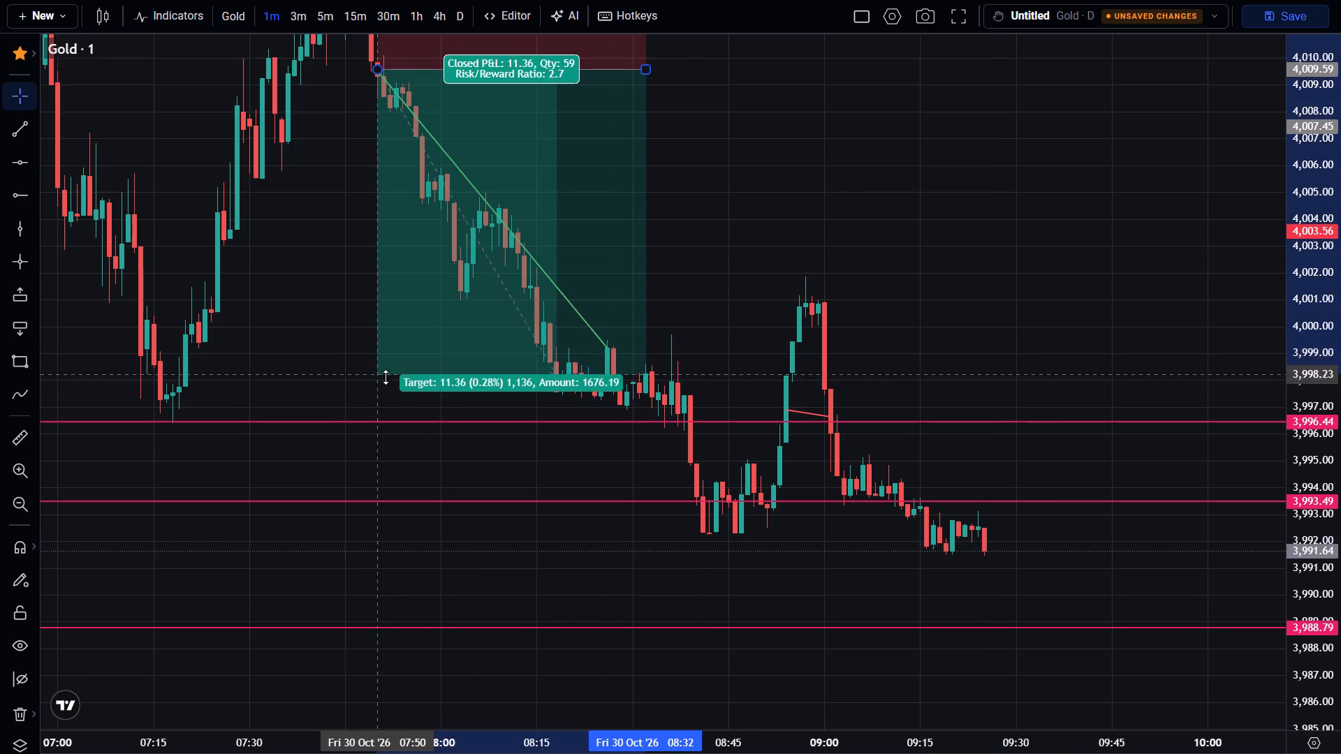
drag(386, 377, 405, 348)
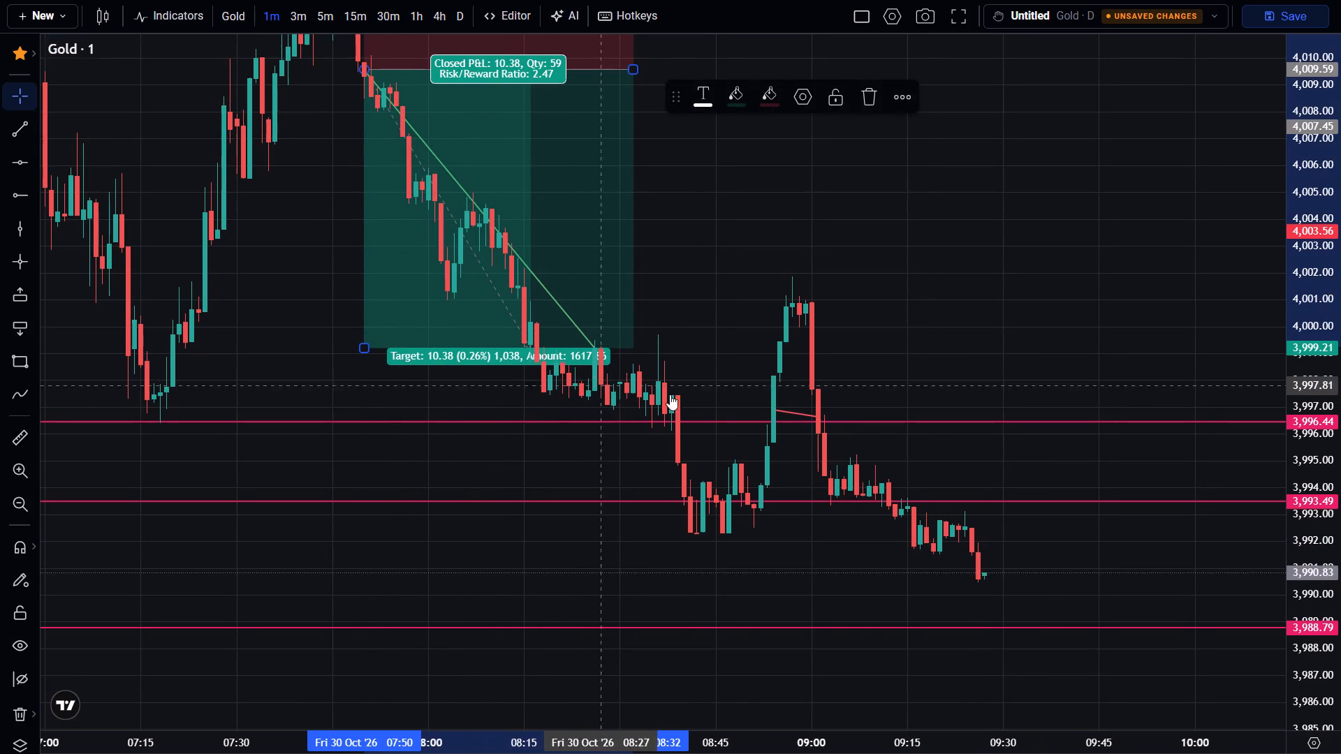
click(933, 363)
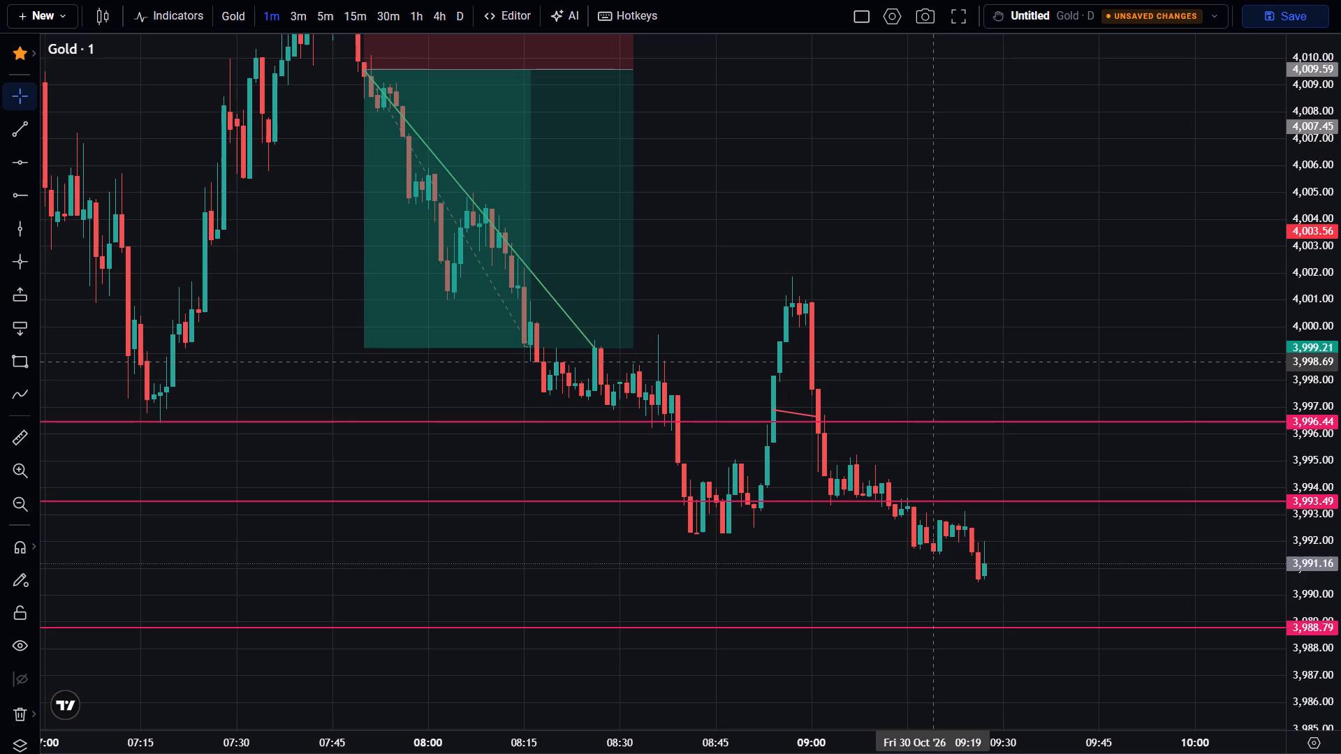
Examine the 1-minute price action up to 09:31 around the 3,993.49 line against the earlier swings and trades.
drag(935, 362, 1105, 406)
scroll(1106, 406, down, 1)
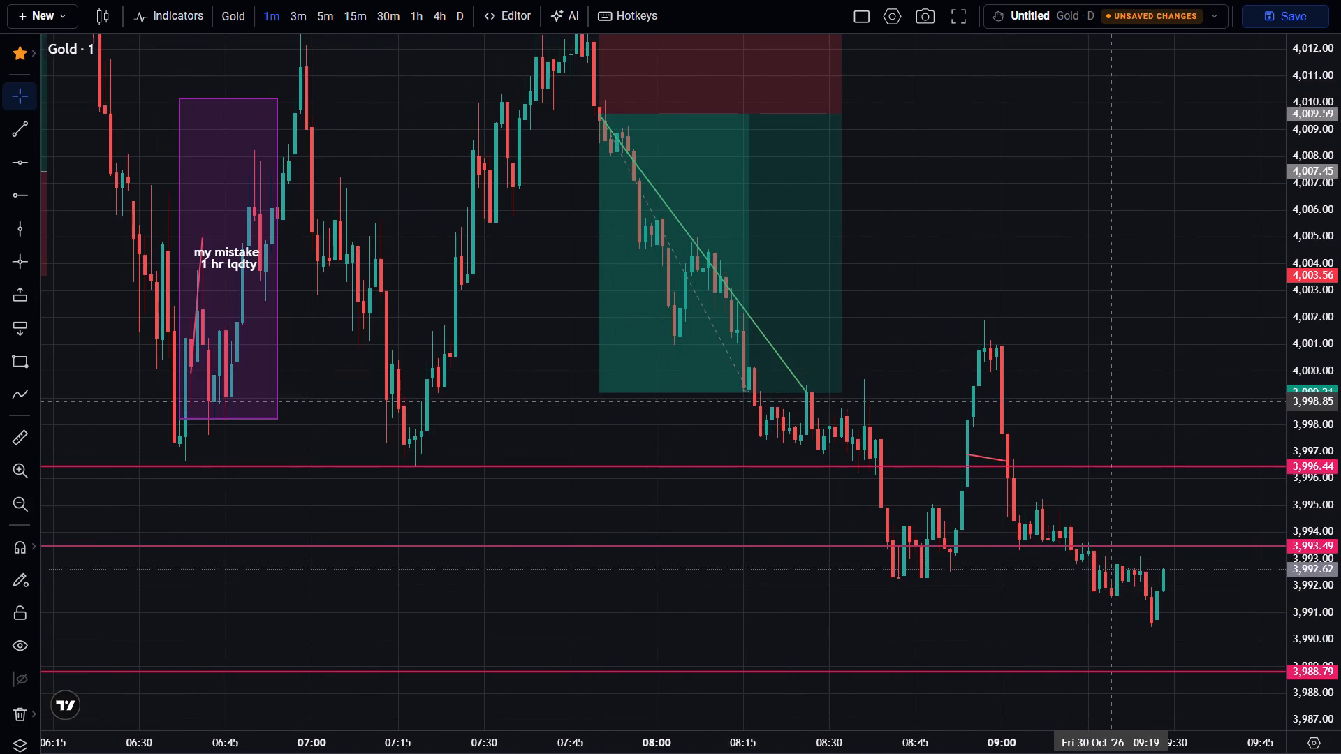
scroll(1112, 397, up, 2)
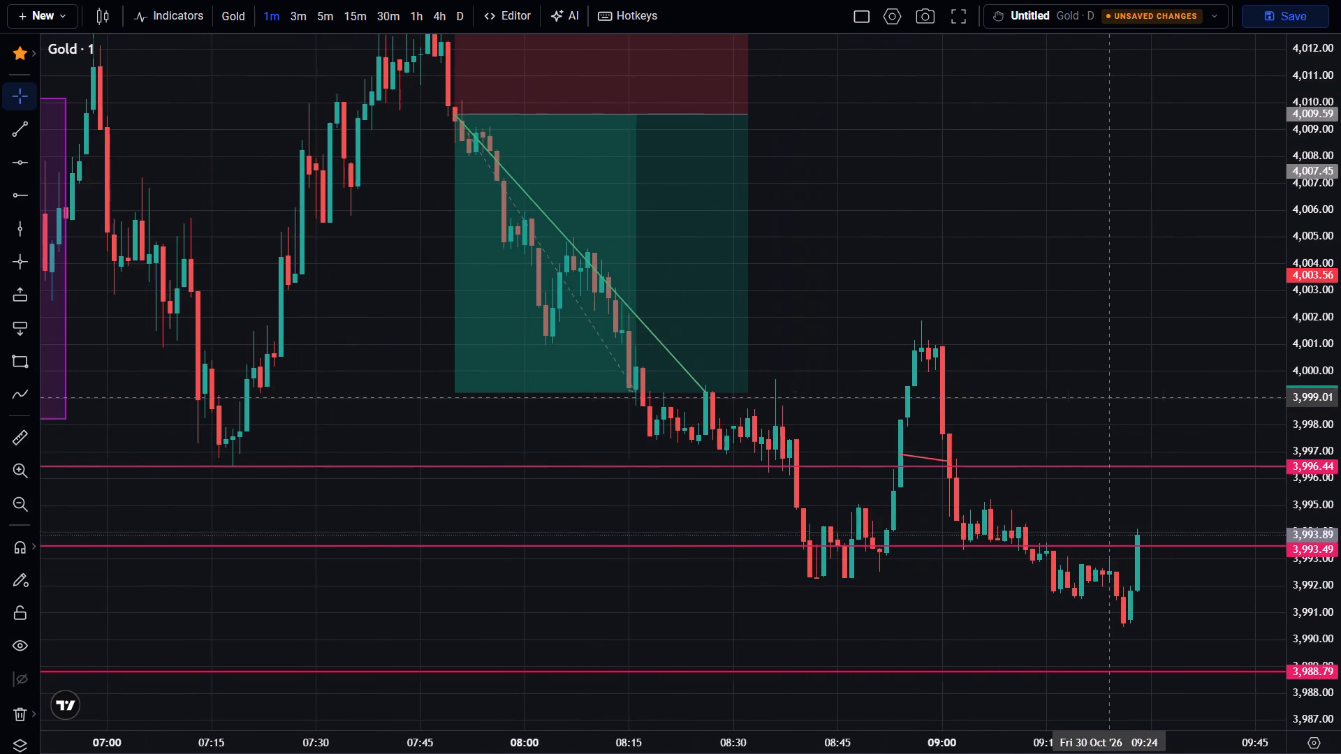
scroll(1112, 397, up, 1)
drag(1112, 397, 1026, 242)
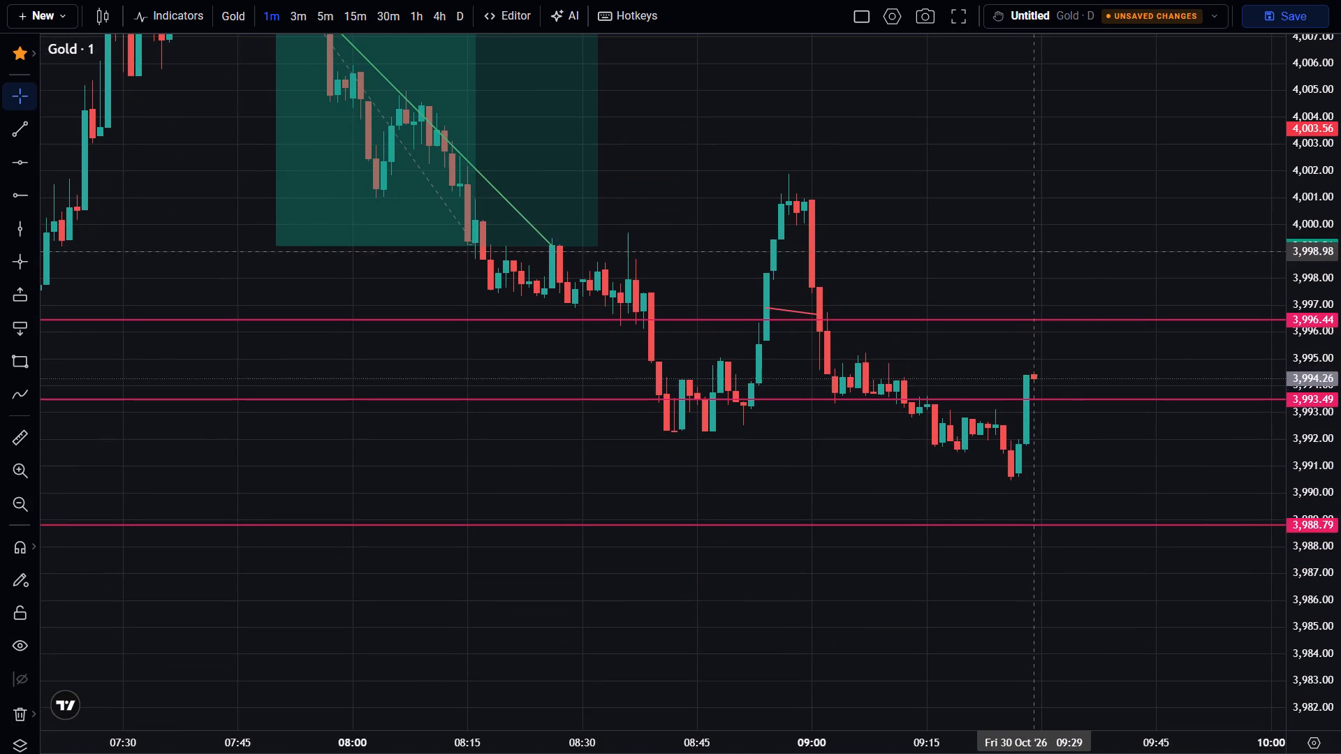
scroll(1094, 267, down, 2)
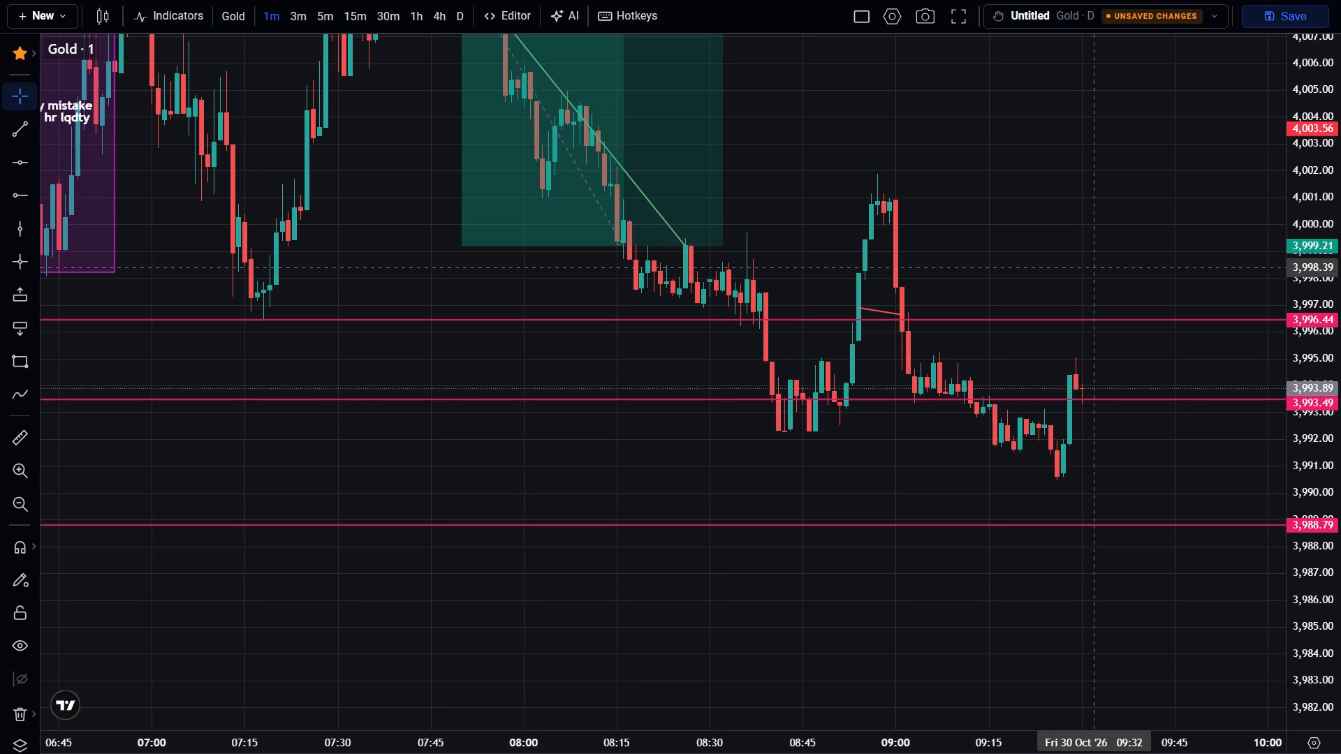
drag(1094, 267, 948, 413)
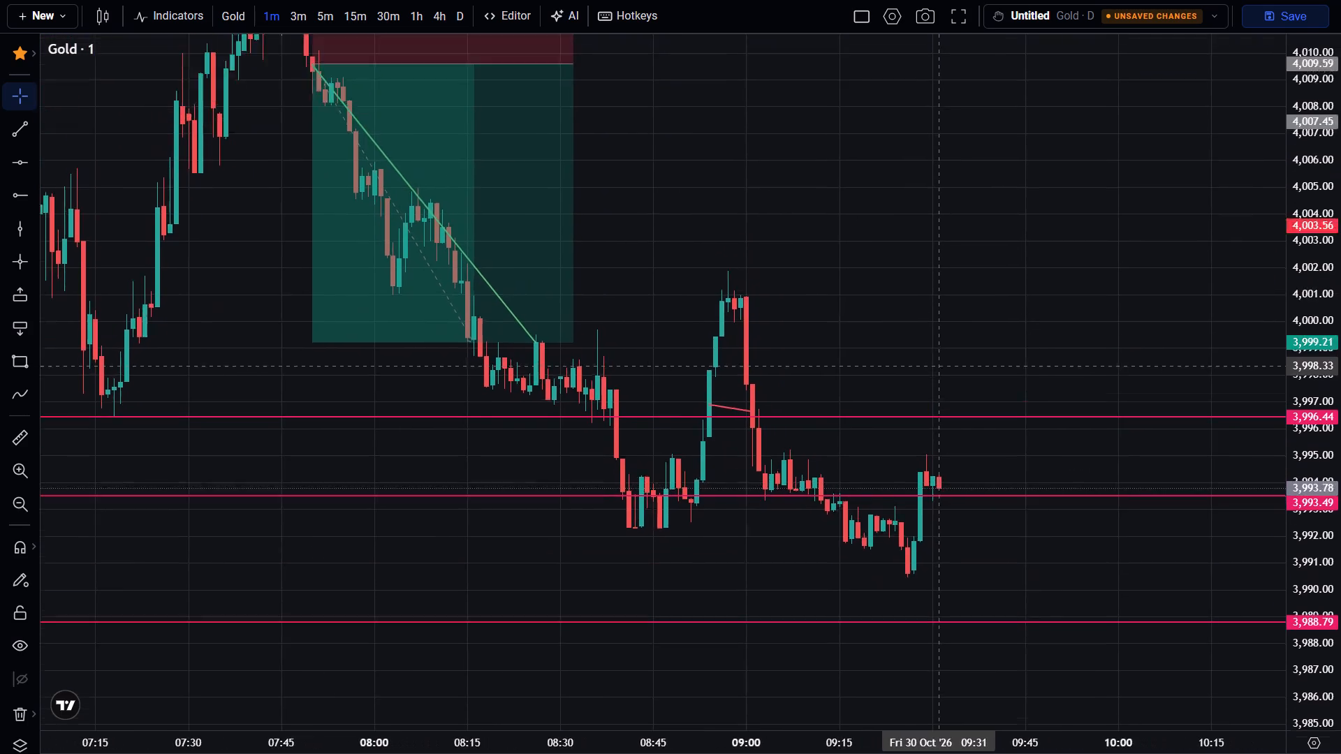
drag(948, 413, 1029, 480)
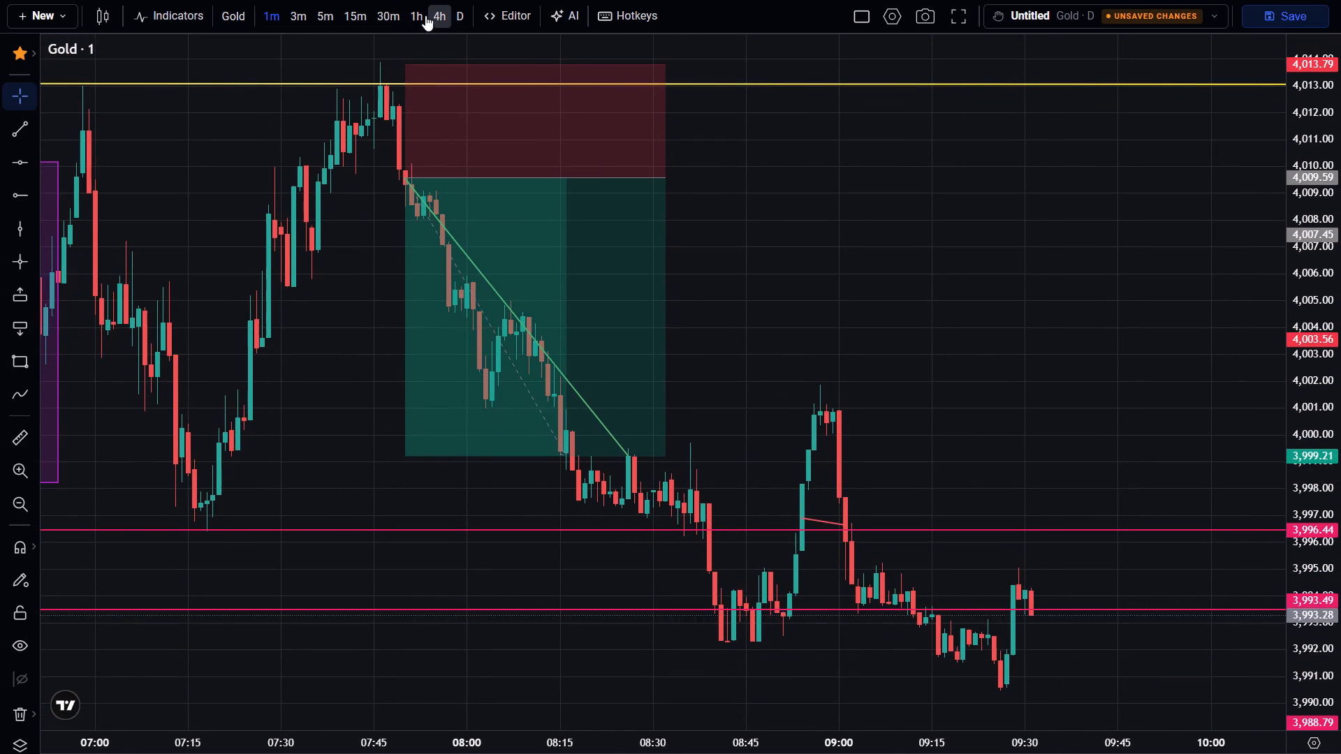
Examine the 1-hour and 15-minute charts, comparing current price with the 3,988.79 line and the older highs and lows.
click(417, 15)
drag(1340, 165, 1318, 415)
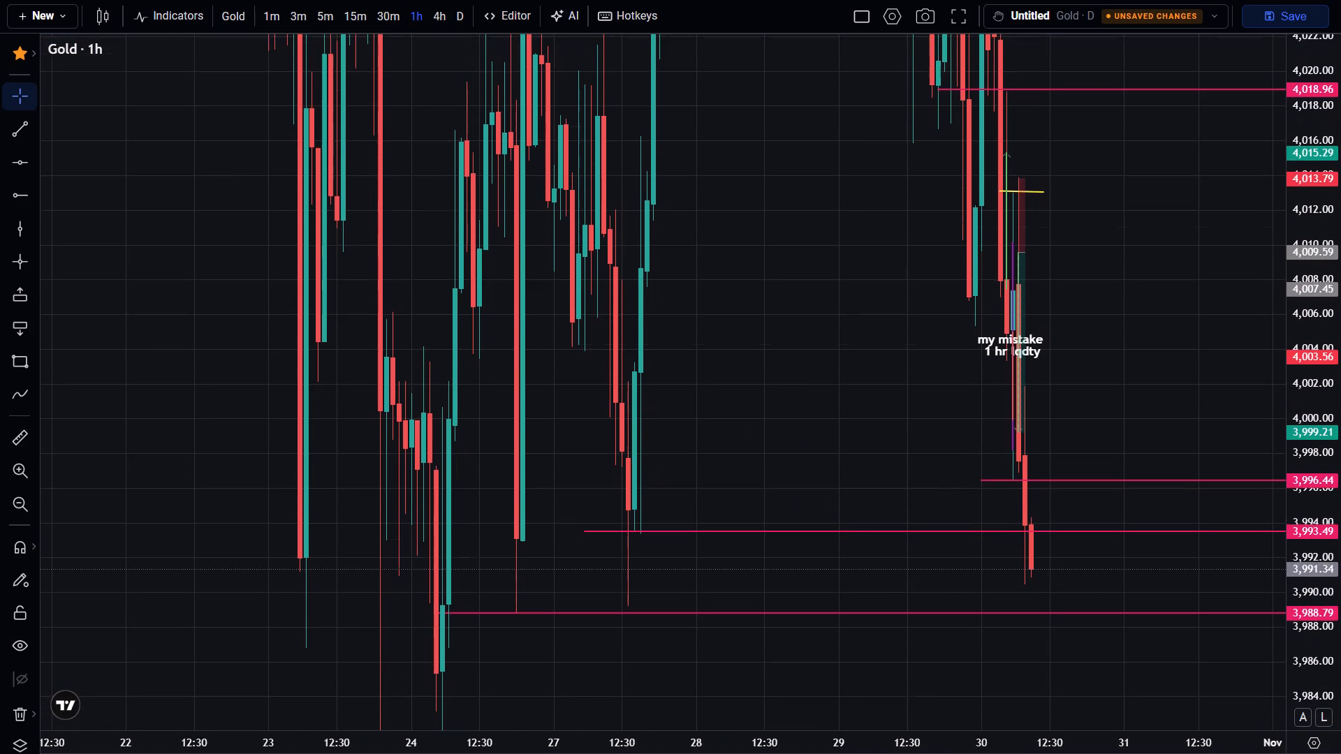
drag(1318, 415, 1328, 415)
click(365, 14)
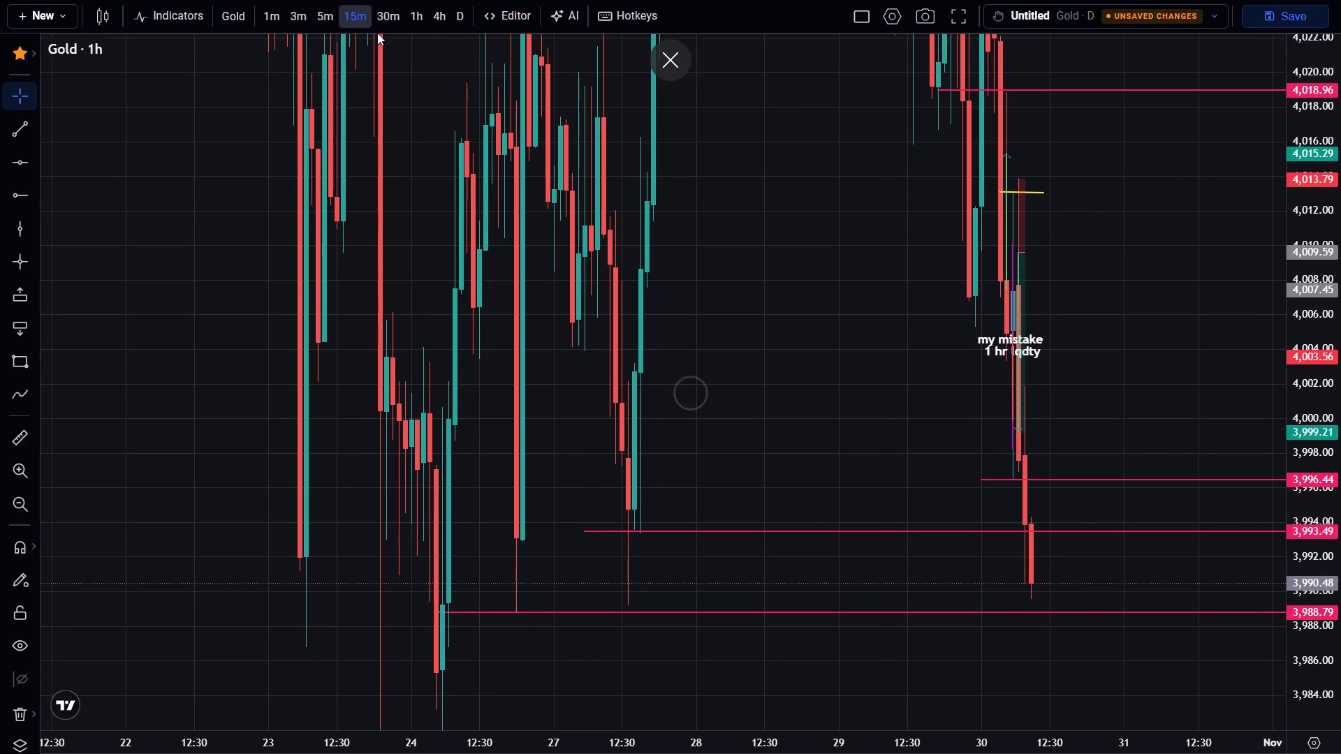
drag(1340, 232, 1340, 487)
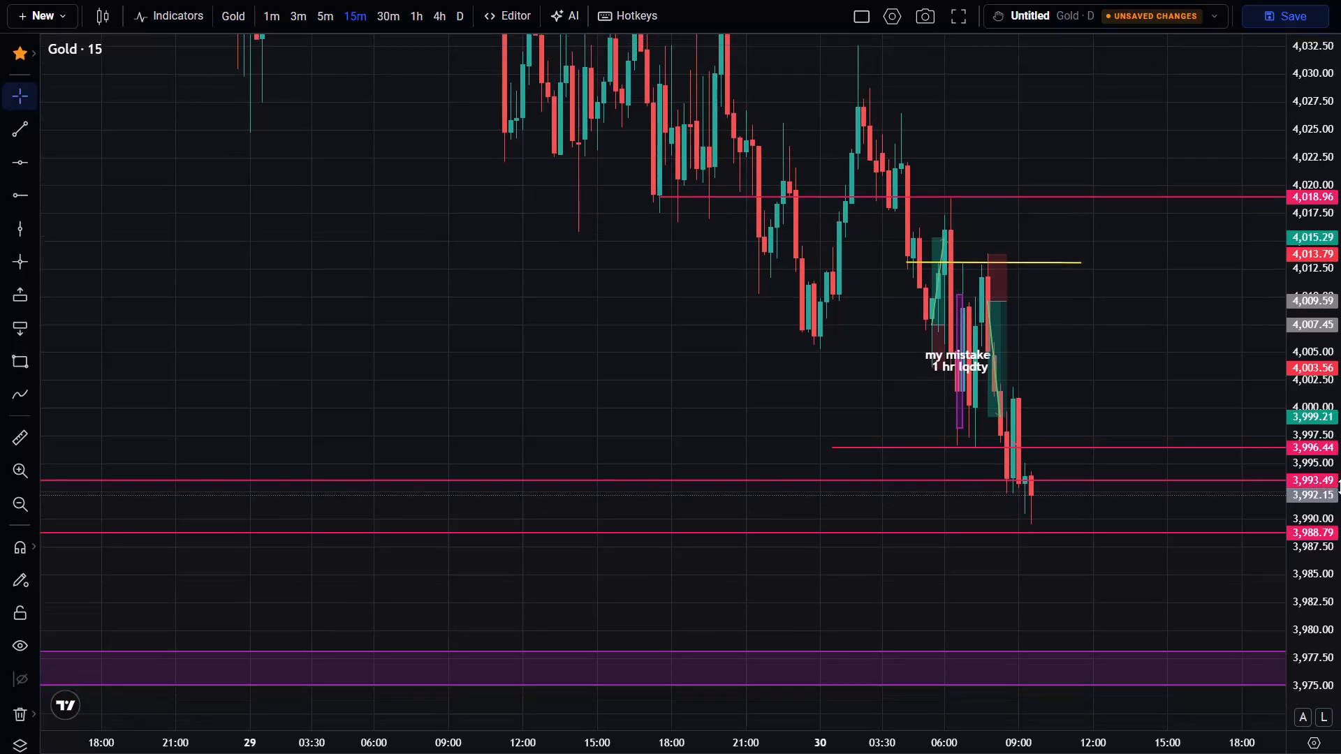
drag(1340, 487, 1340, 496)
scroll(1192, 299, down, 2)
drag(1192, 299, 1227, 651)
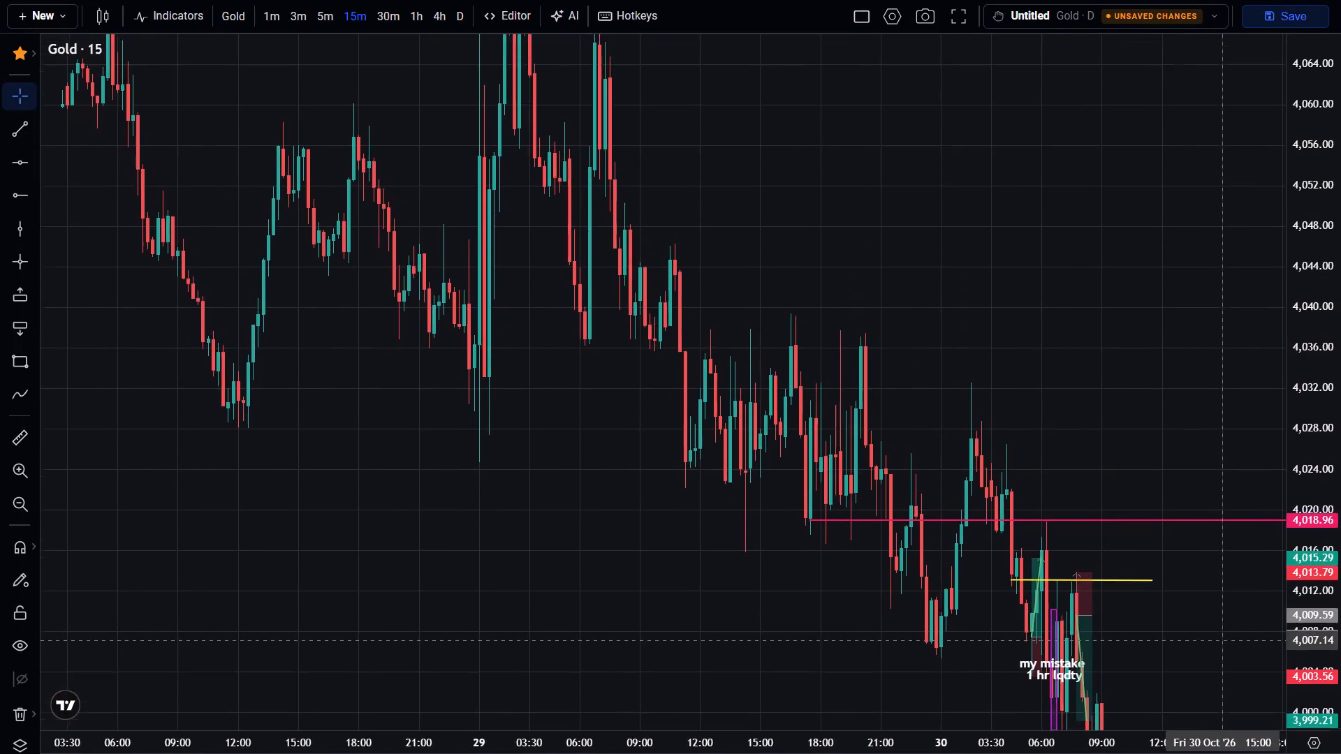
drag(1227, 651, 1273, 725)
drag(1340, 179, 1340, 480)
scroll(1224, 388, down, 1)
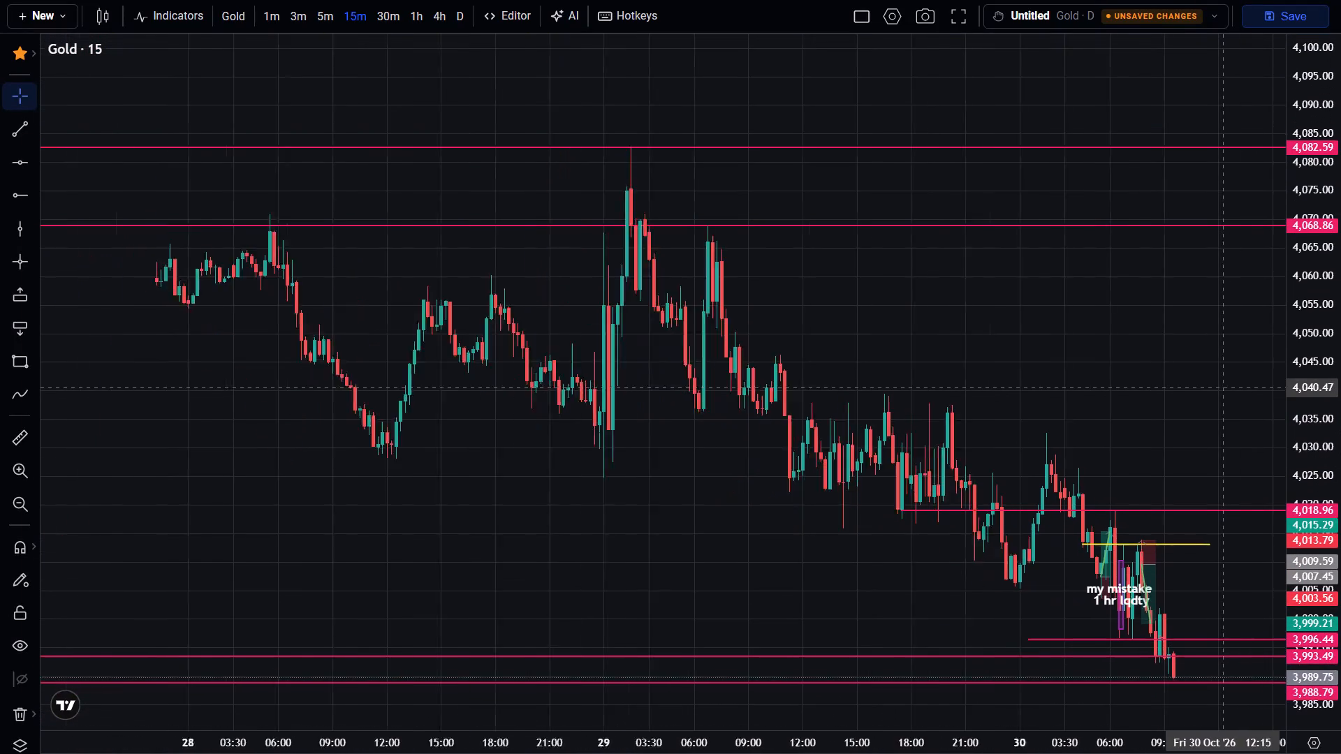
scroll(1224, 388, down, 4)
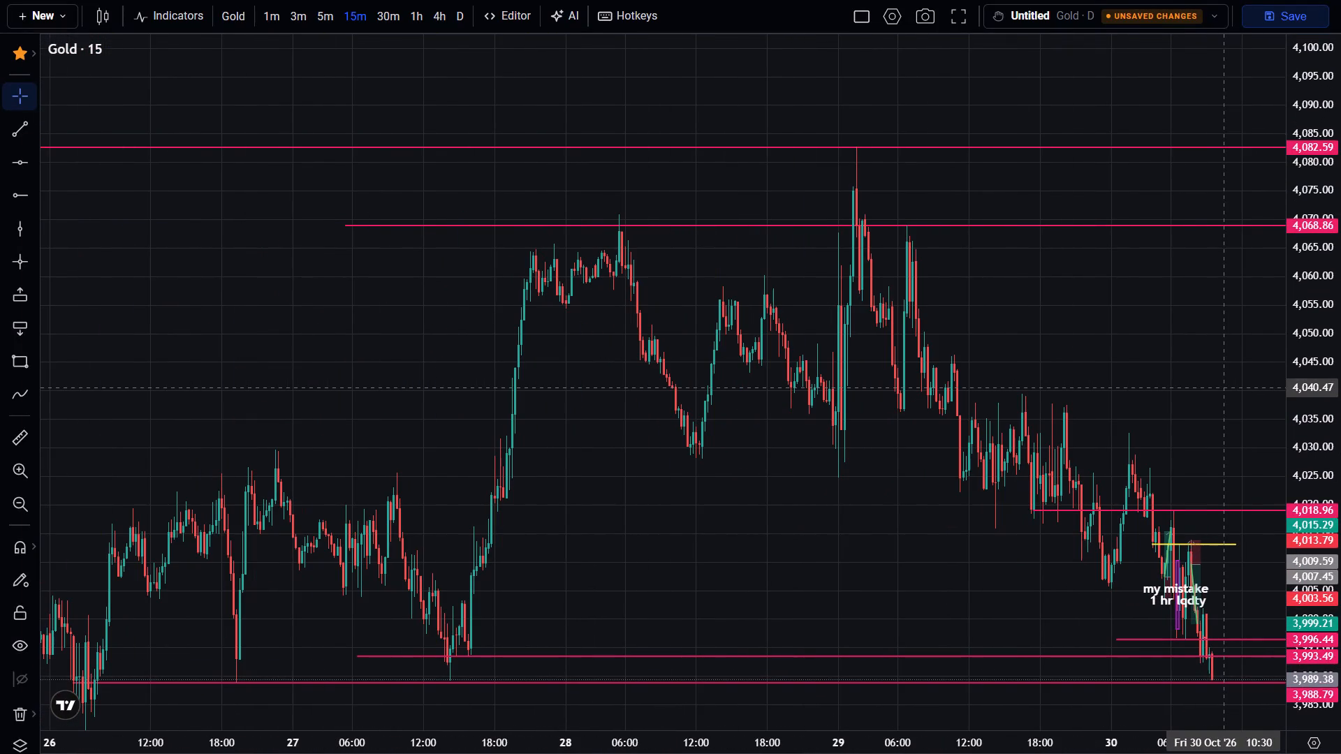
scroll(1224, 388, up, 8)
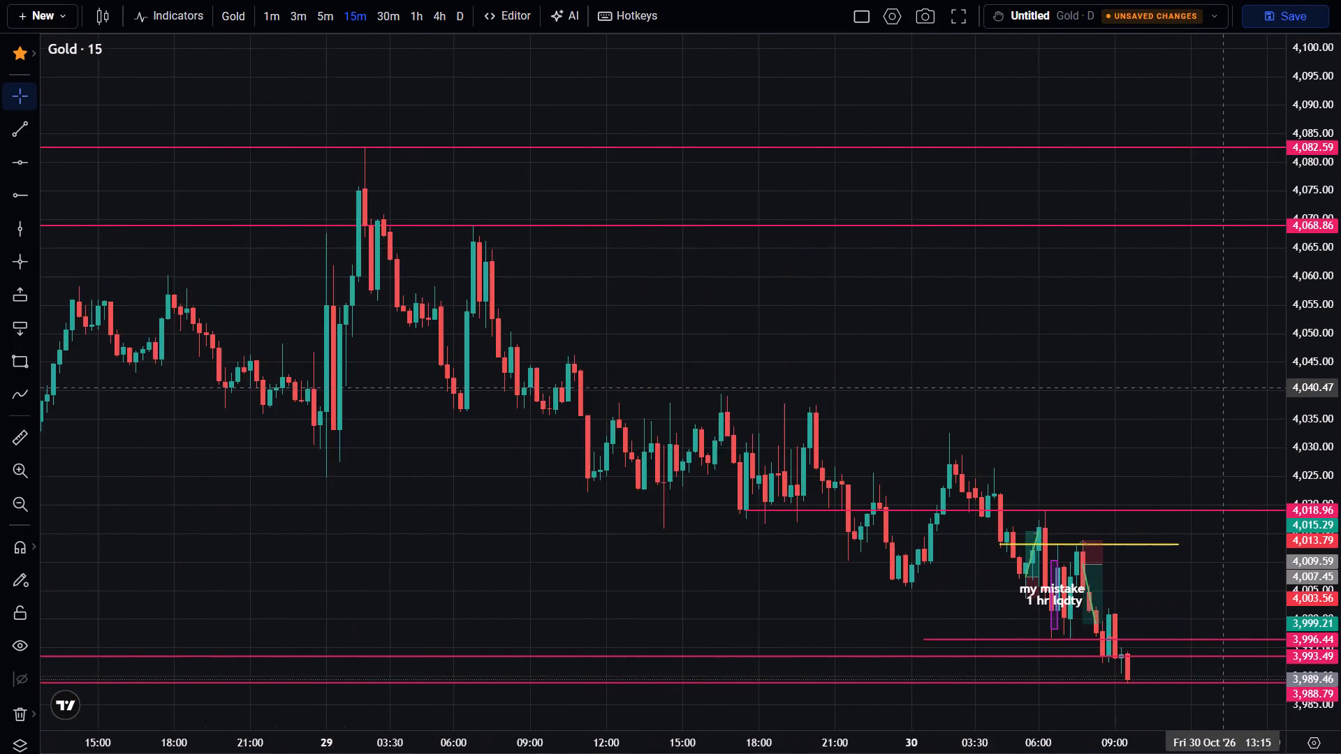
scroll(1224, 387, up, 2)
drag(1212, 399, 1179, 312)
scroll(1177, 308, down, 3)
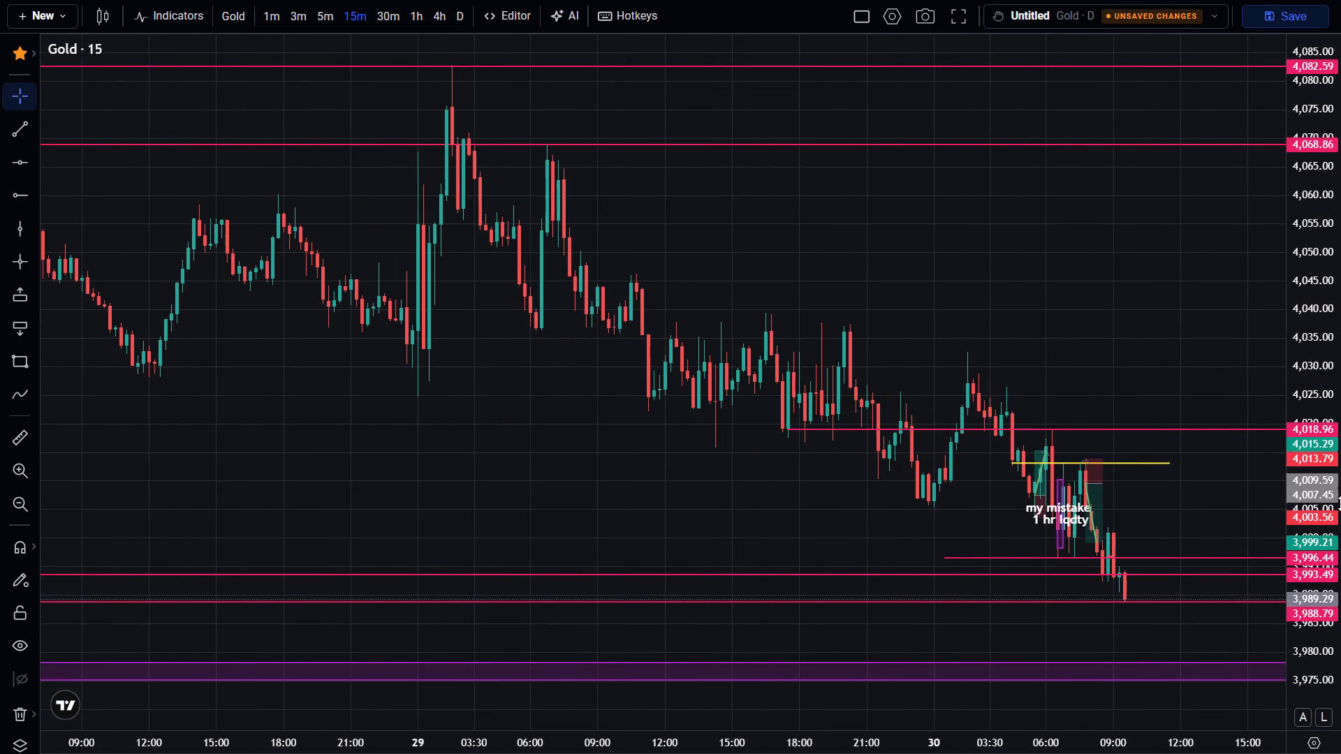
Examine the 15-minute and 1-minute charts as price tests the 3,988.79 line after 09:35.
scroll(1338, 503, up, 17)
drag(1184, 383, 1138, 131)
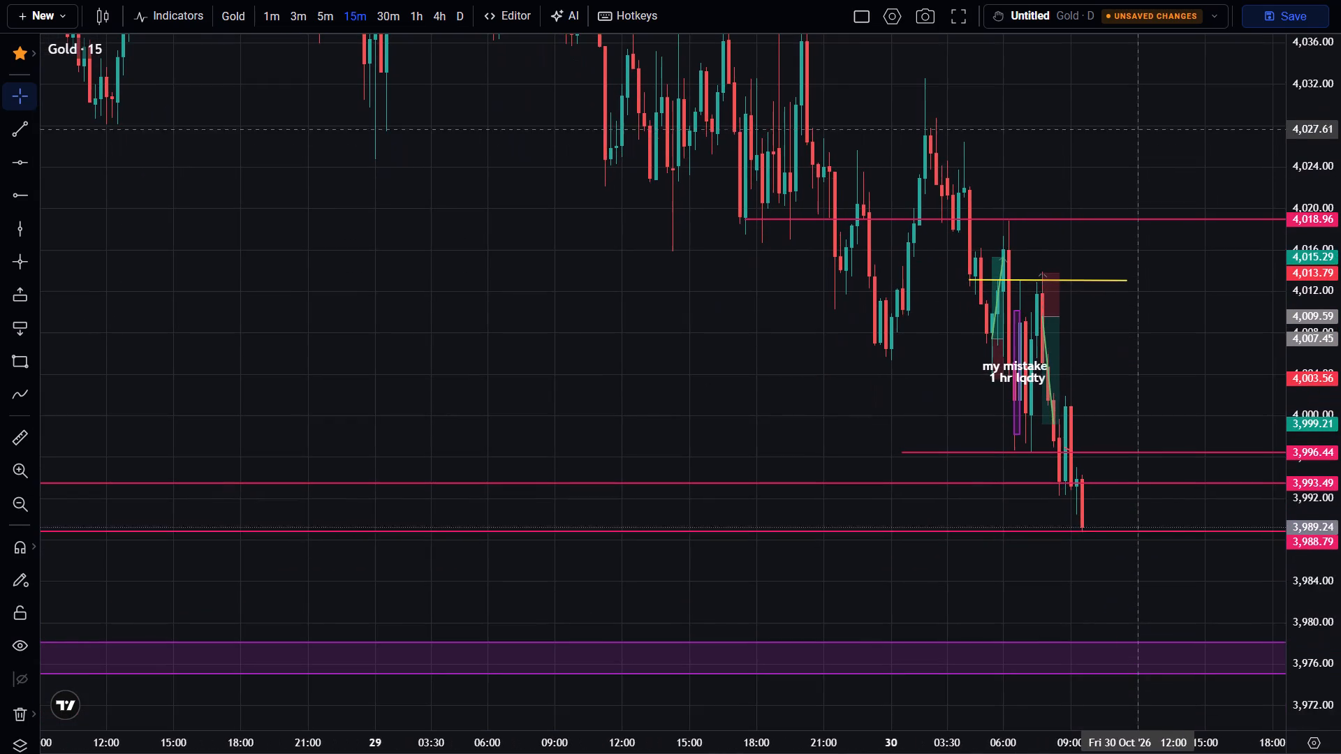
scroll(1128, 247, up, 6)
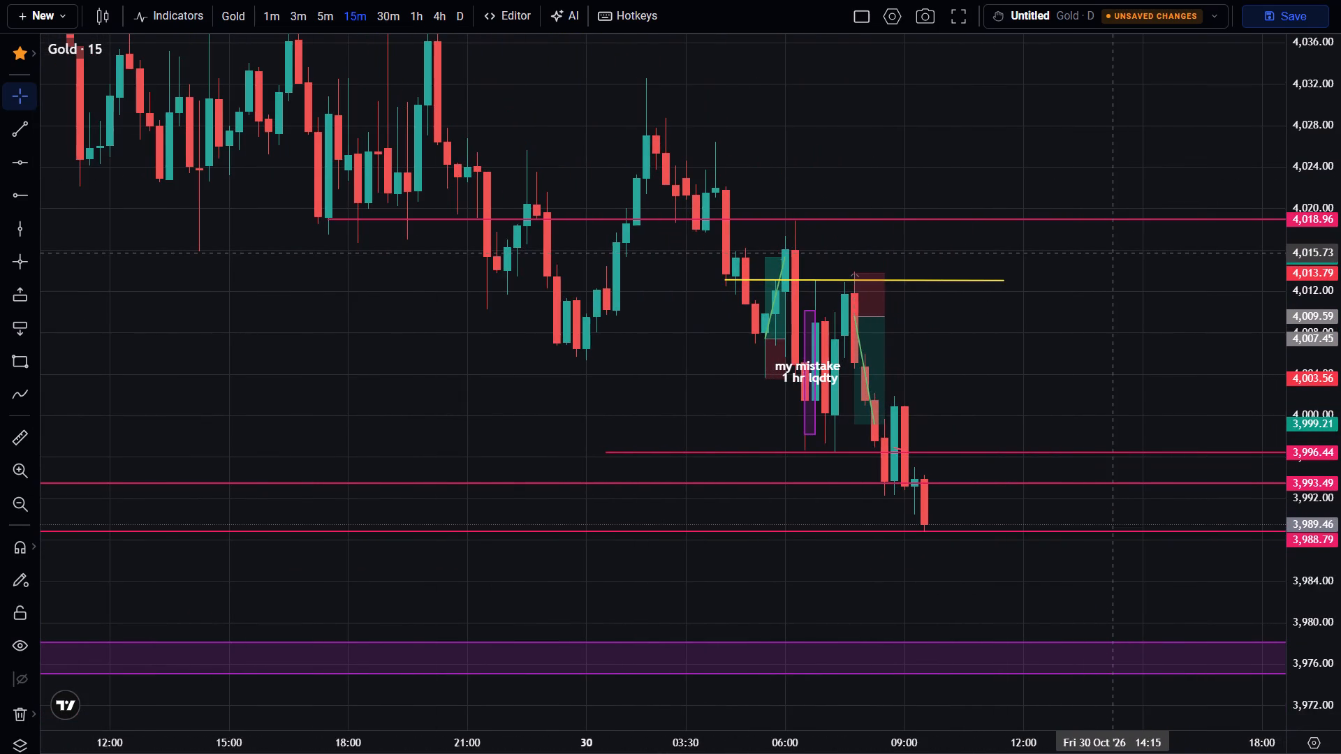
click(270, 10)
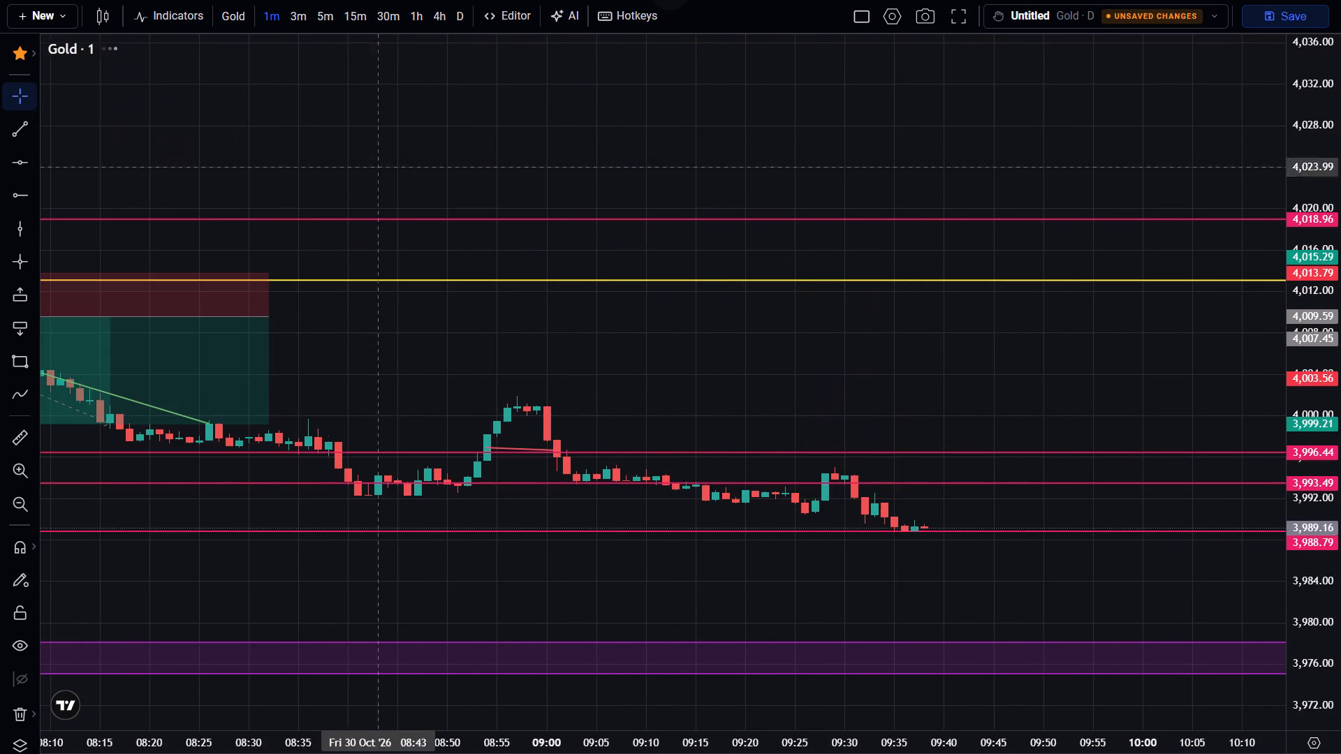
scroll(445, 216, down, 18)
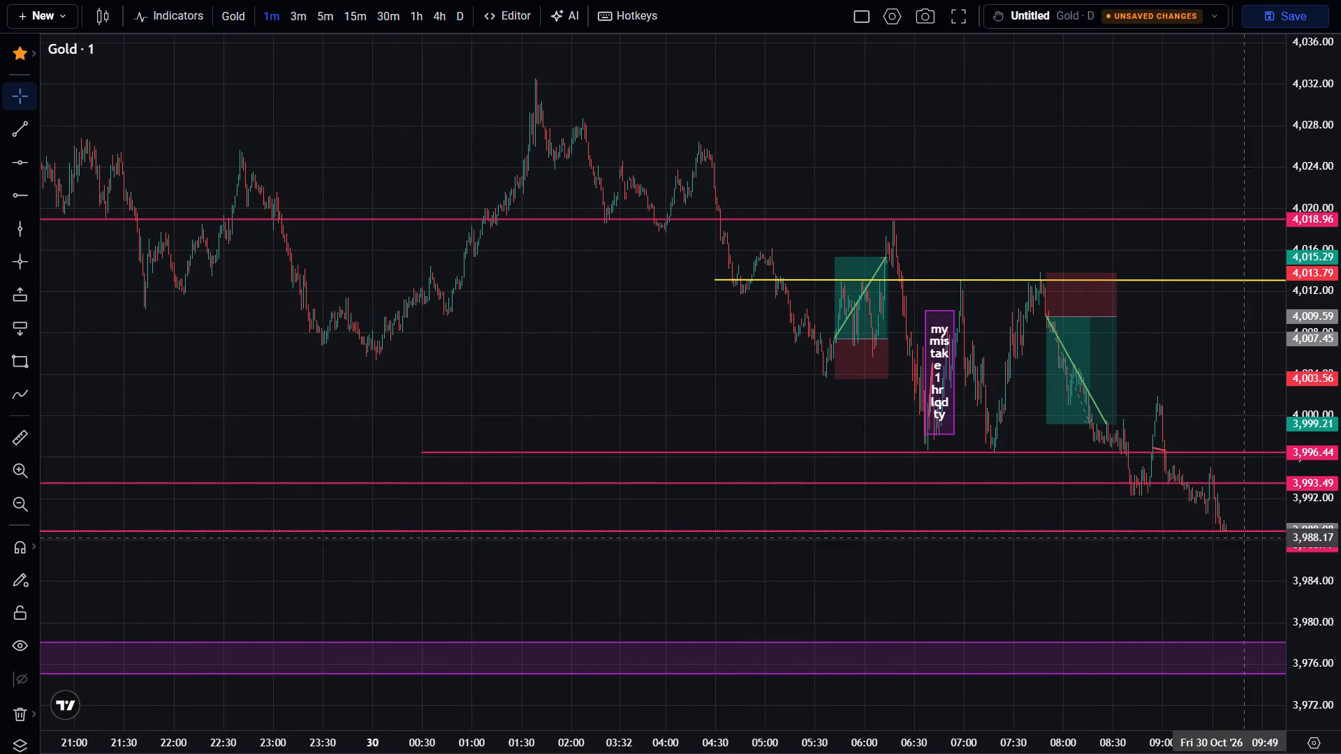
scroll(1296, 568, up, 11)
scroll(1192, 528, up, 7)
drag(1159, 455, 1159, 454)
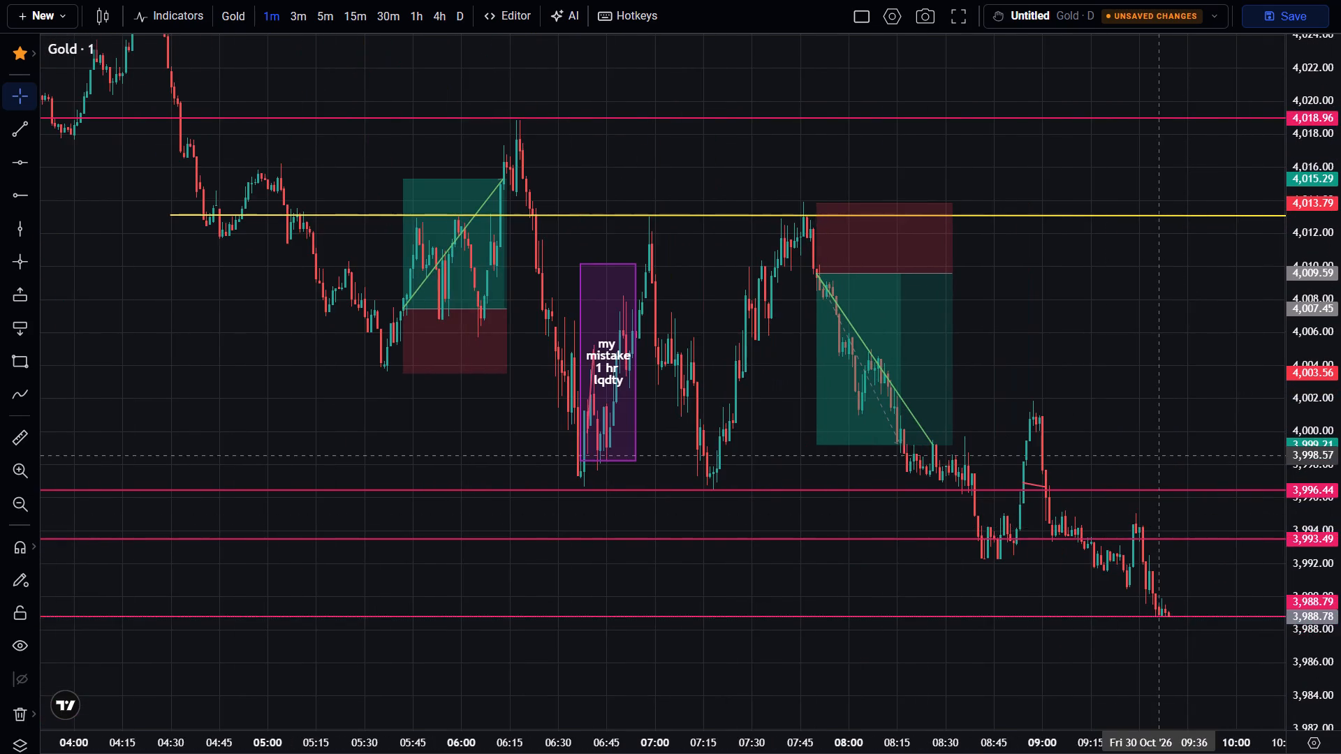
drag(1159, 454, 1138, 309)
scroll(1335, 597, up, 10)
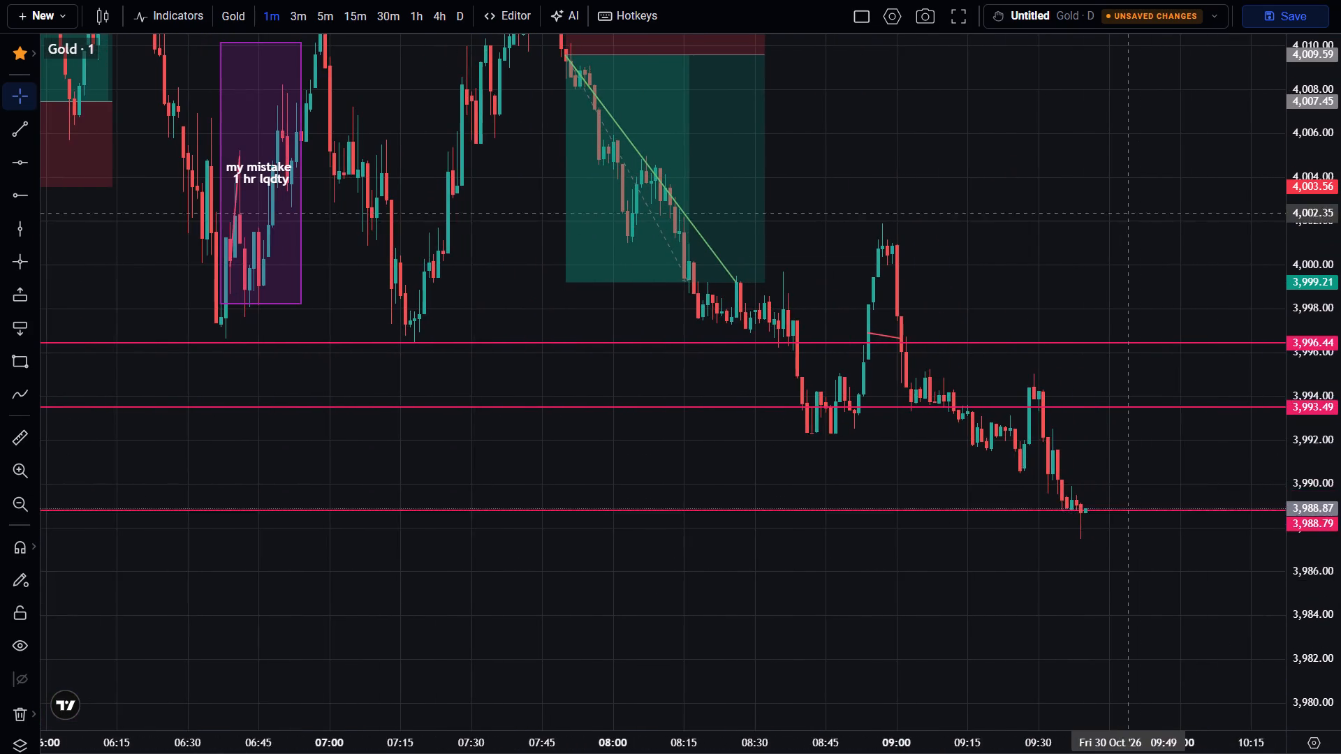
drag(1128, 210, 1197, 503)
scroll(1197, 503, down, 2)
drag(1168, 486, 1129, 352)
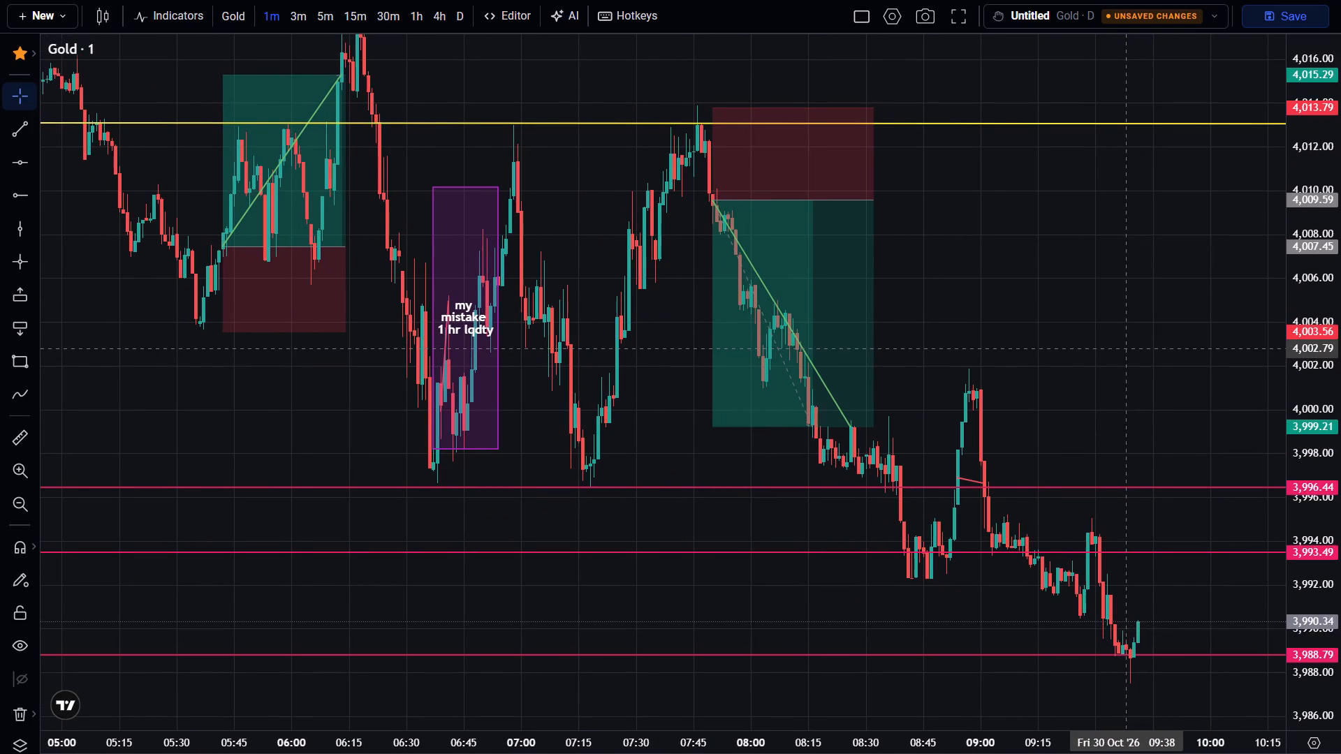
Examine the 1-minute price action after 09:40 between the 3,988.79 and 3,993.49 lines against the earlier swings.
scroll(1127, 348, up, 2)
drag(1051, 394, 1050, 345)
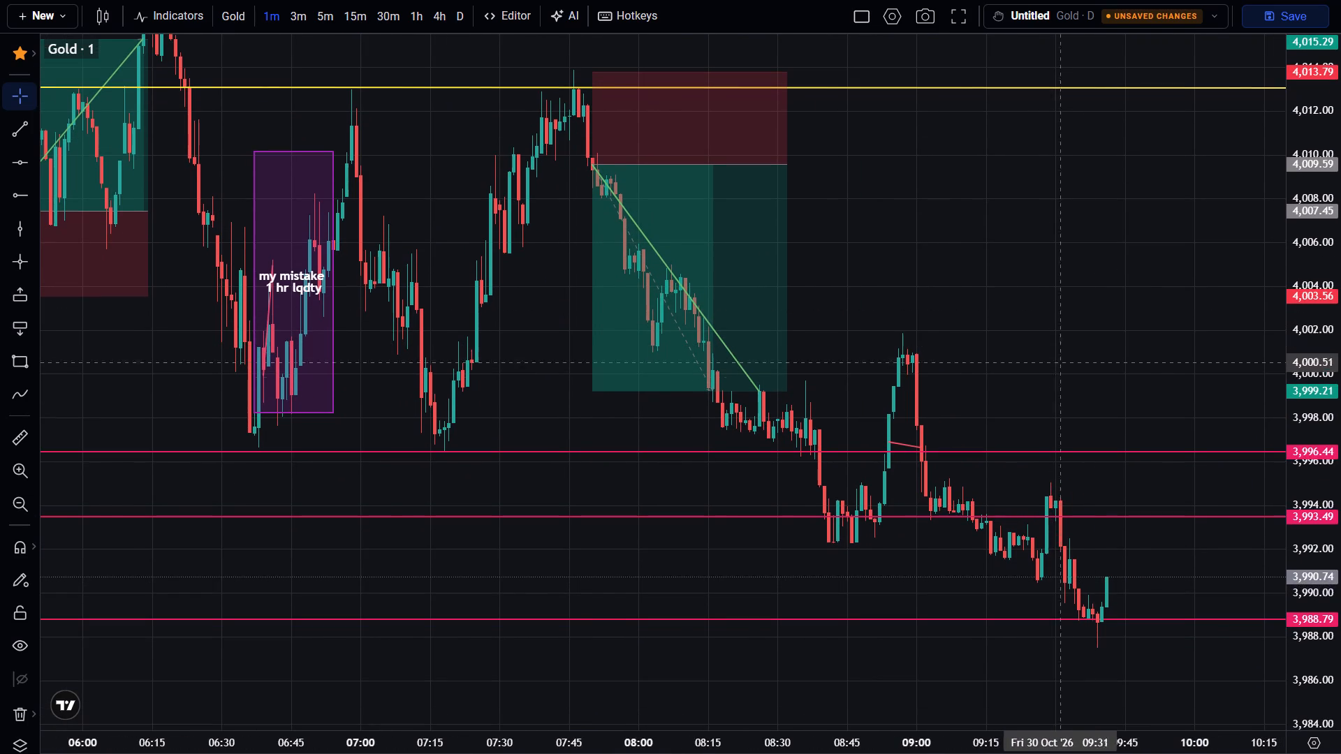
scroll(1200, 400, up, 1)
drag(1200, 400, 1085, 397)
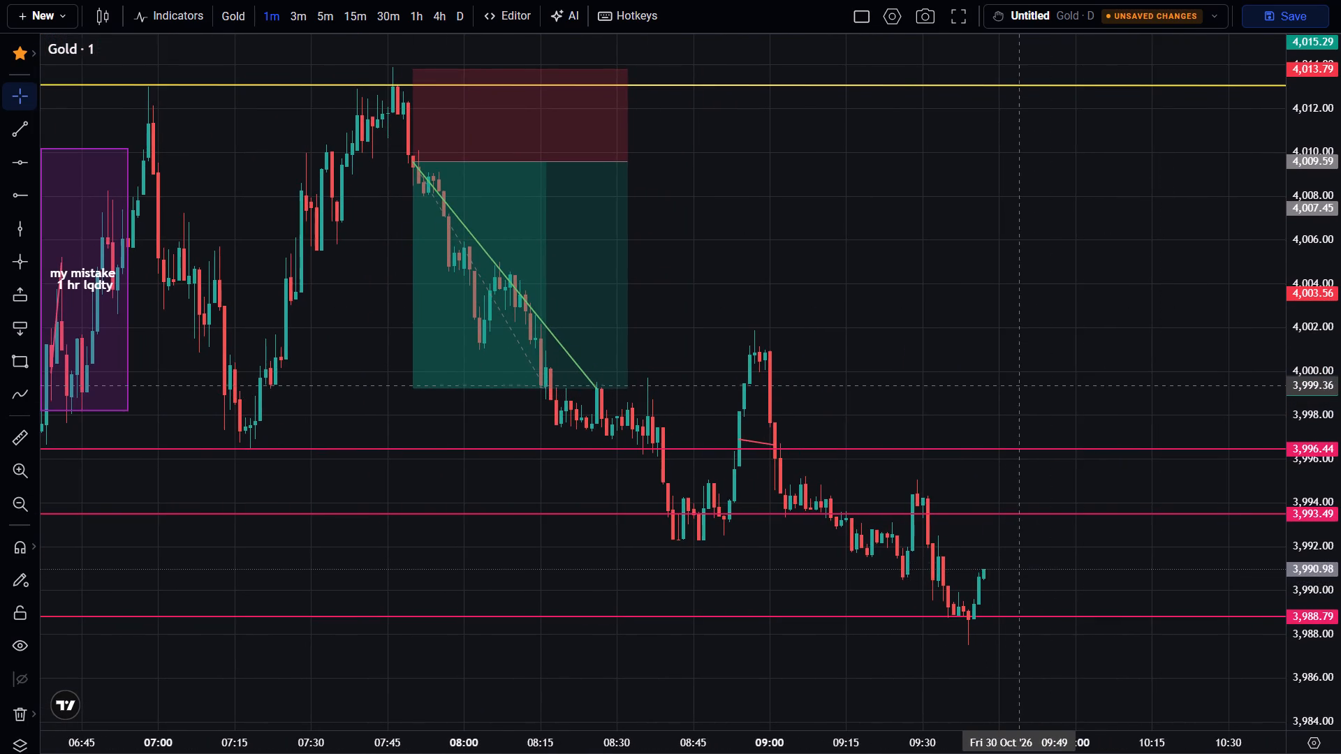
scroll(1017, 385, up, 3)
scroll(1017, 384, down, 3)
scroll(1324, 575, up, 2)
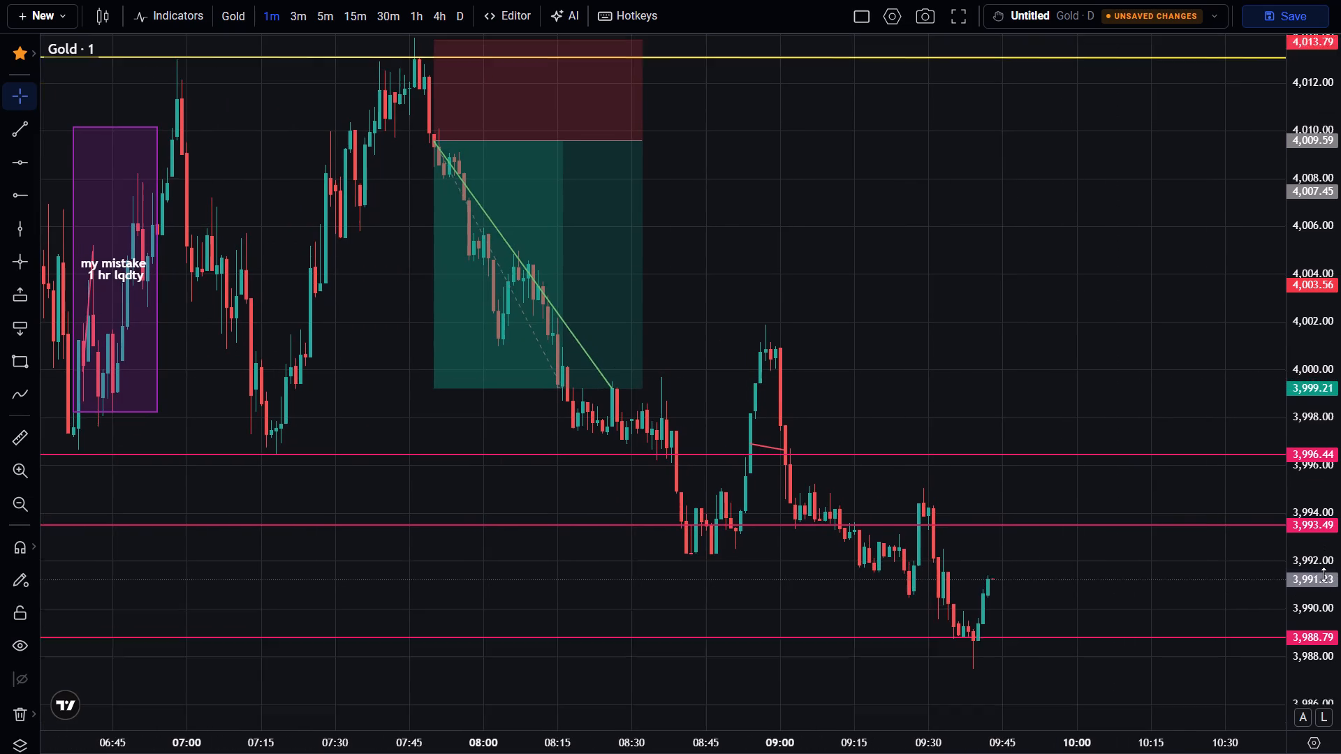
scroll(1324, 575, up, 5)
scroll(1243, 602, up, 3)
drag(1166, 628, 1166, 344)
scroll(1164, 344, up, 1)
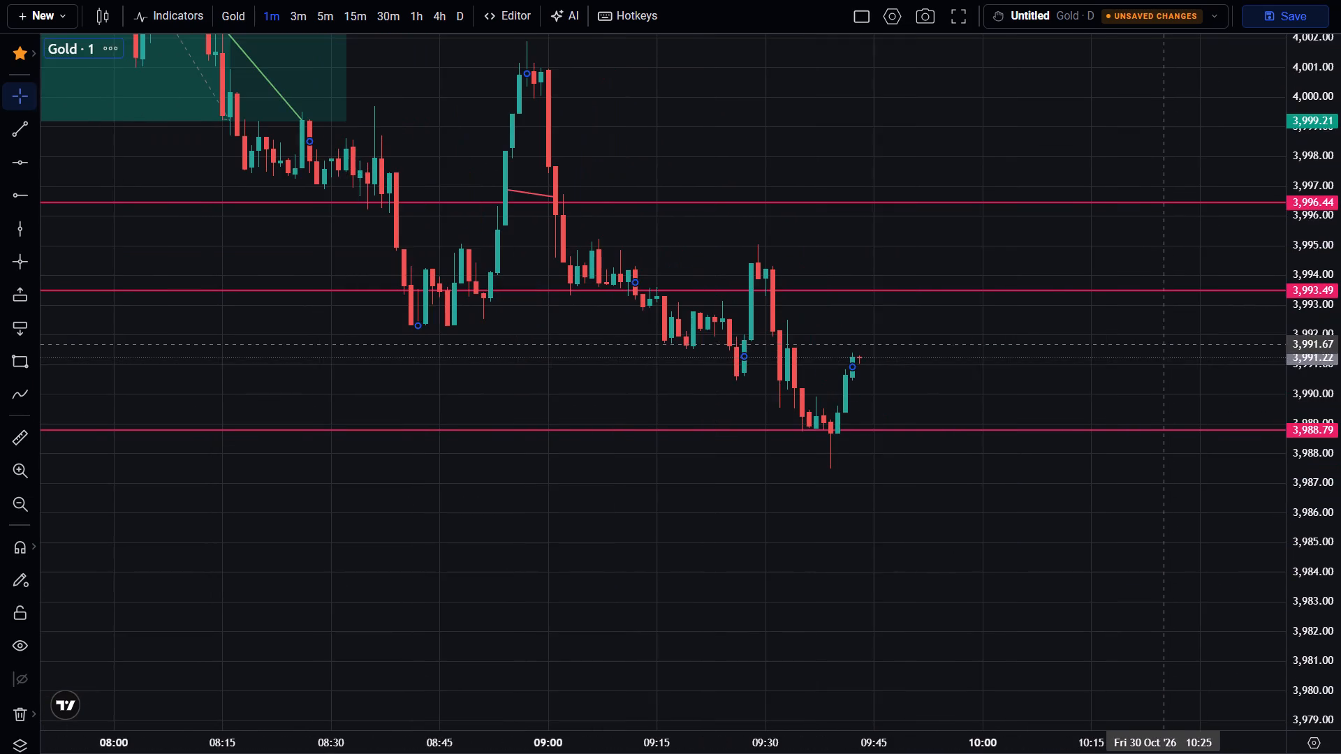
drag(983, 389, 1027, 503)
scroll(995, 473, down, 2)
drag(1036, 440, 1008, 472)
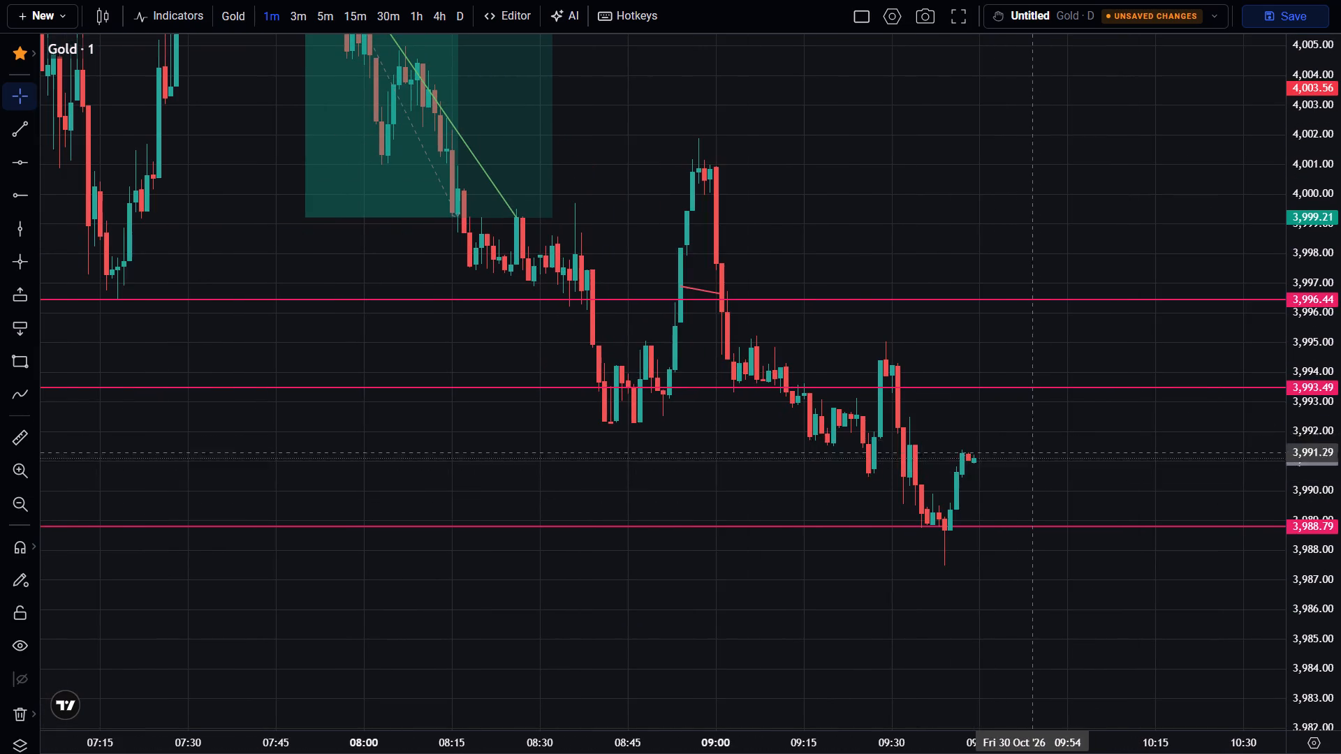
drag(1008, 472, 995, 480)
scroll(995, 480, up, 2)
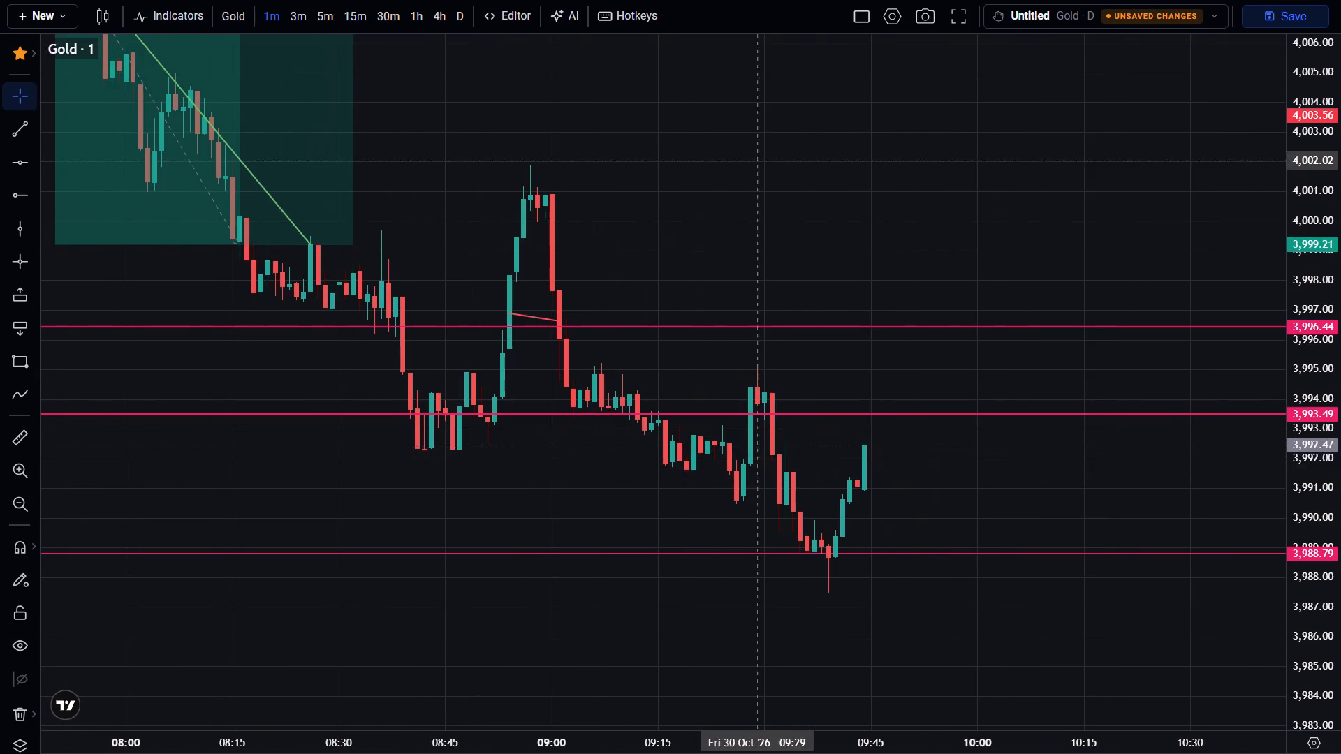
Leave full screen to reach the order controls and examine the 1-minute candles around 09:48 to 09:50.
click(960, 16)
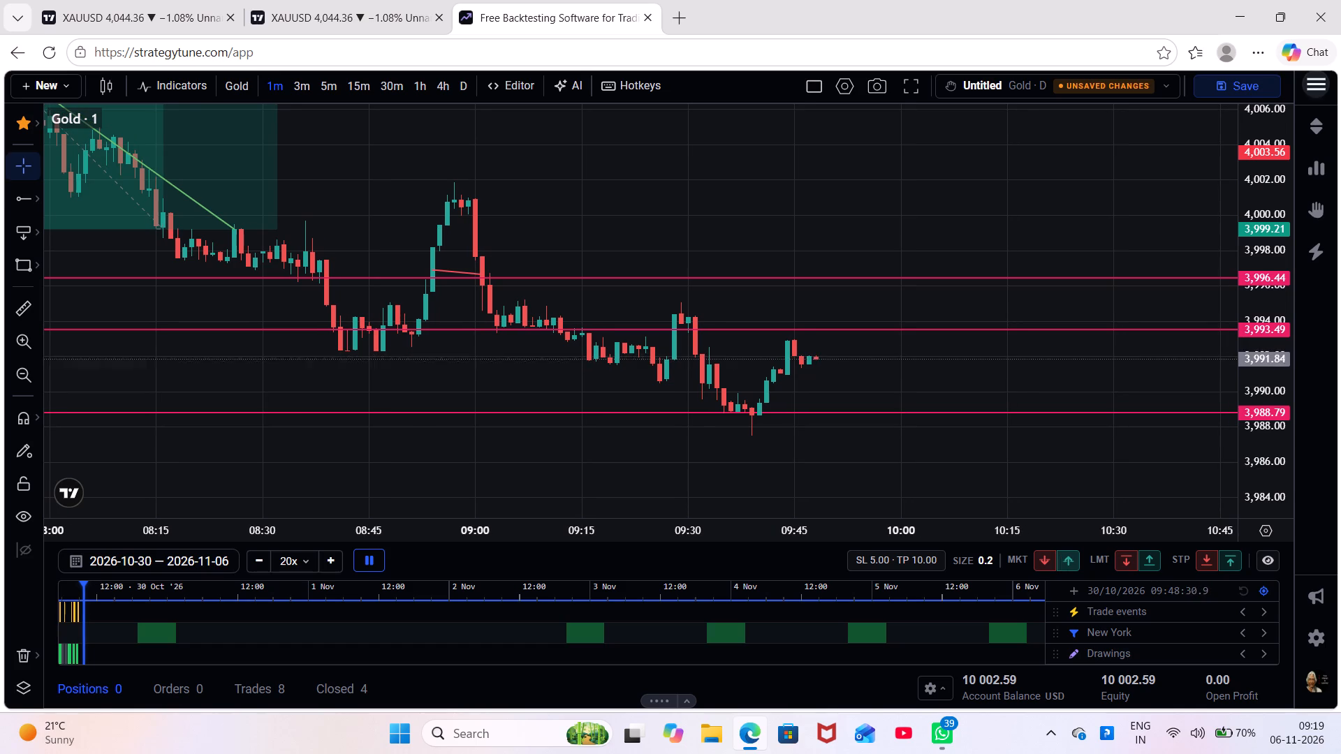
scroll(1104, 530, down, 2)
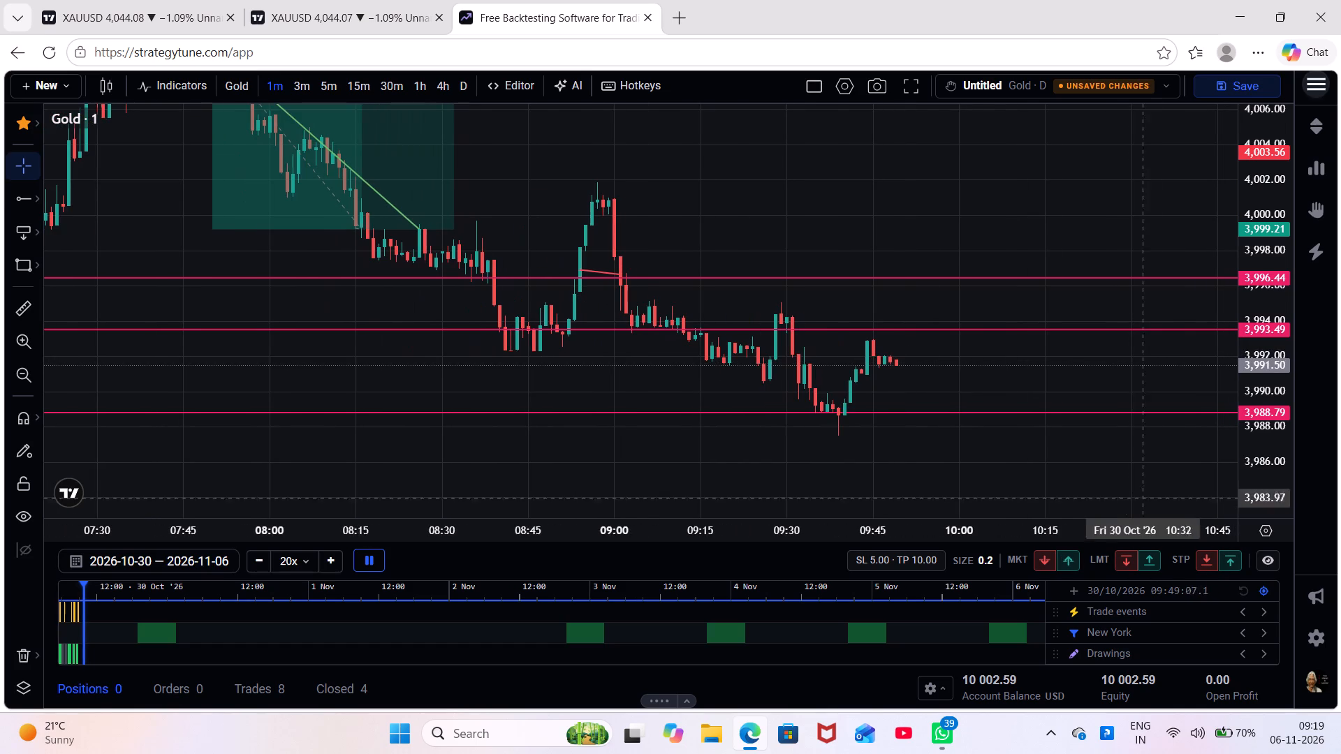
scroll(1254, 437, up, 6)
scroll(1156, 457, up, 3)
drag(1073, 435, 1080, 383)
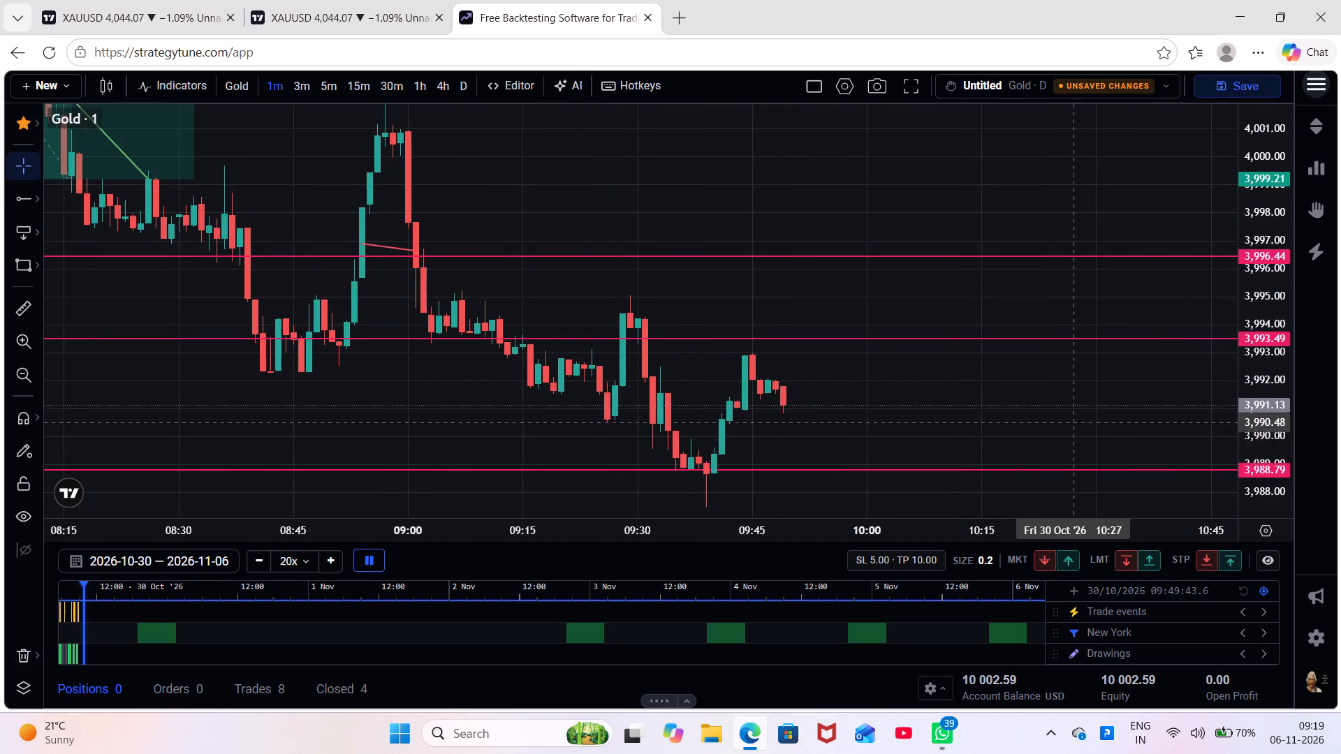
drag(1080, 383, 1083, 360)
scroll(1266, 427, up, 8)
scroll(1111, 421, up, 2)
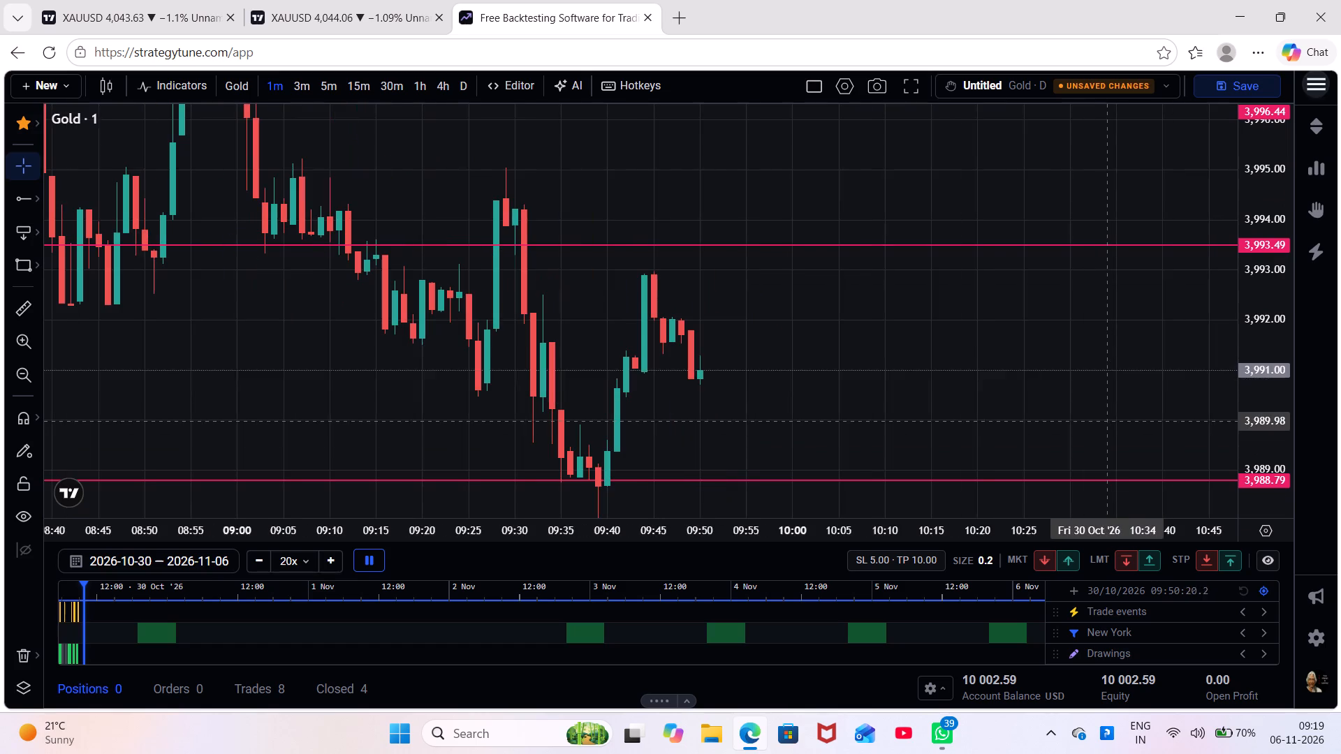
drag(998, 431, 1087, 406)
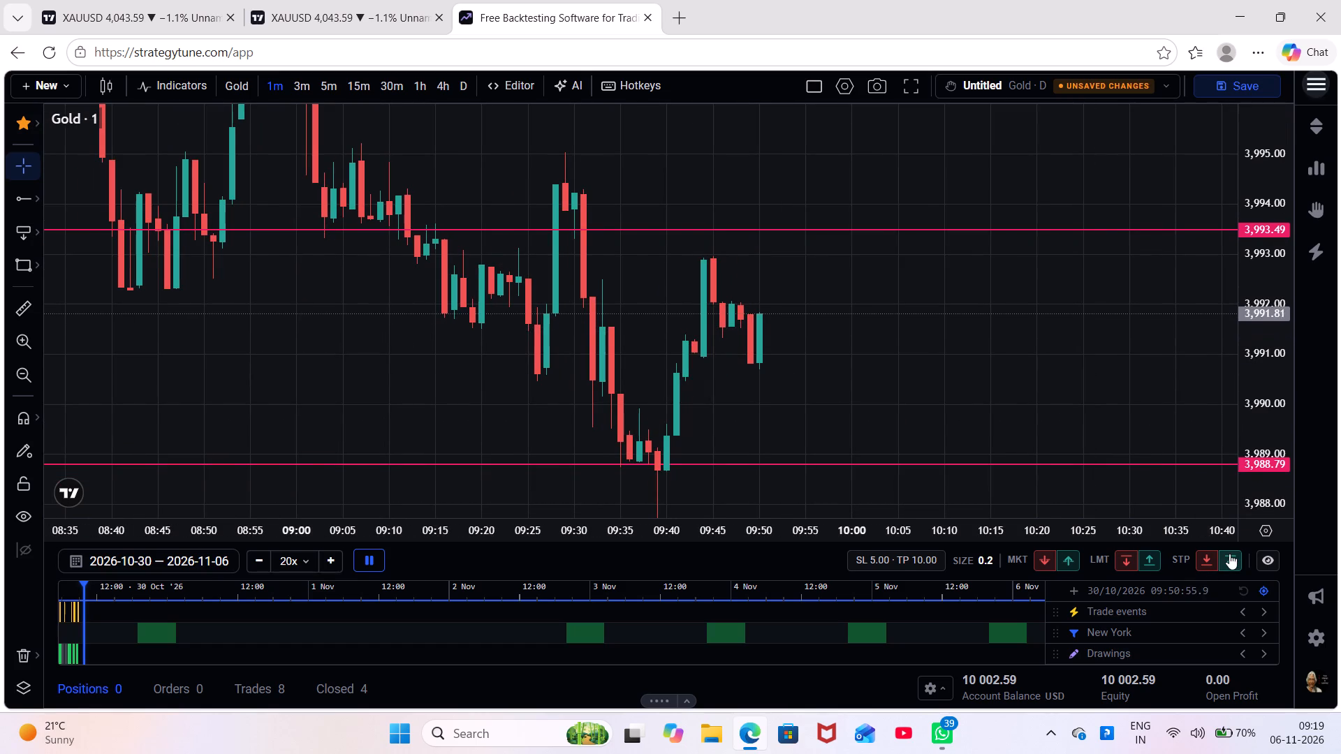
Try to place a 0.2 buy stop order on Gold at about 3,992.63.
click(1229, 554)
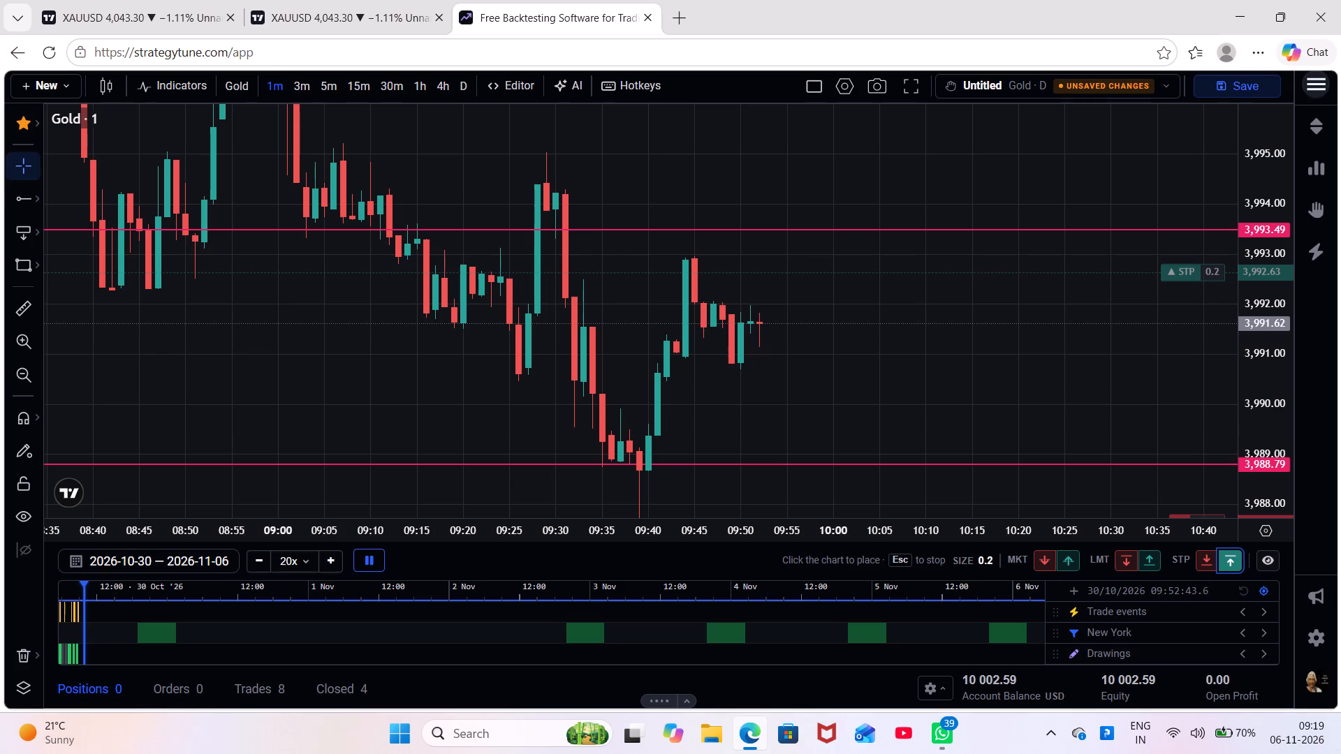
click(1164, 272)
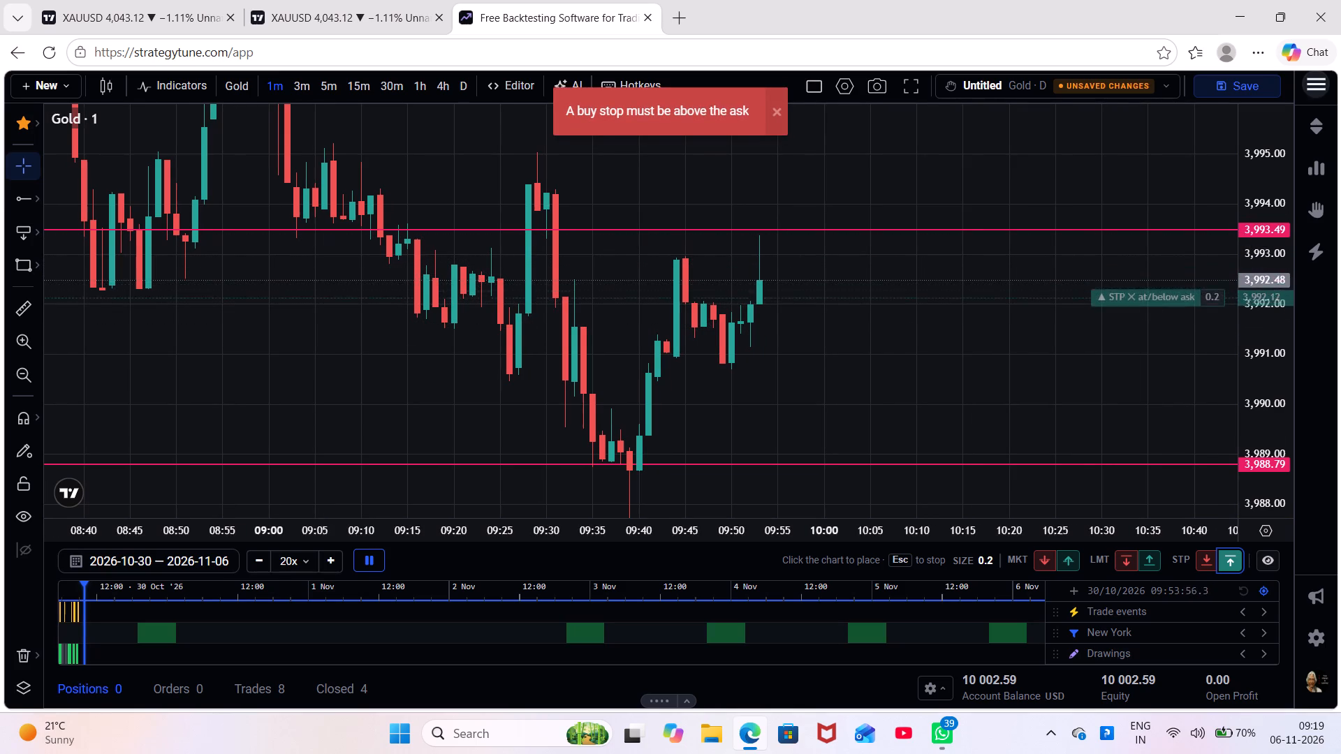
Buy 0.2 Gold at market with the 5.00 stop loss and 10.00 take profit.
click(1066, 554)
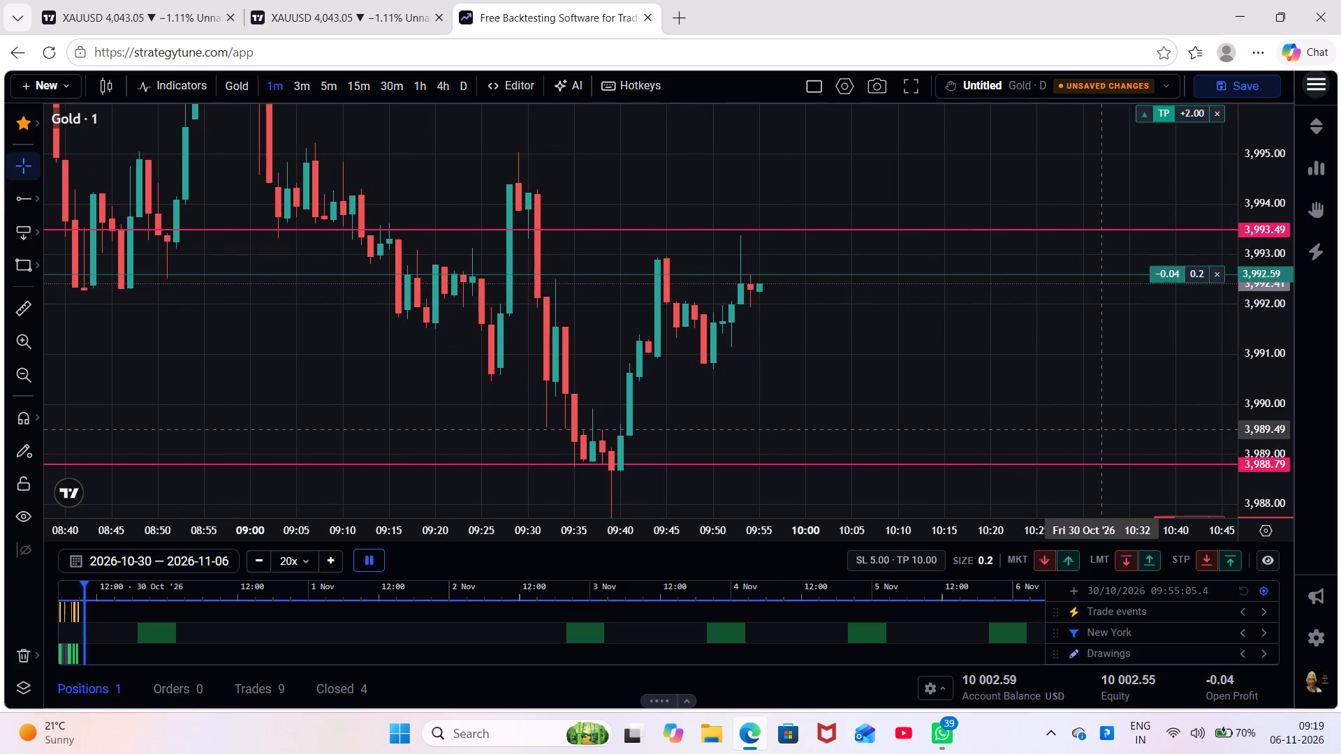
Return the chart to full screen and follow the 0.2 long position between its stop loss and the 3,996.44 line.
drag(1104, 426, 1104, 369)
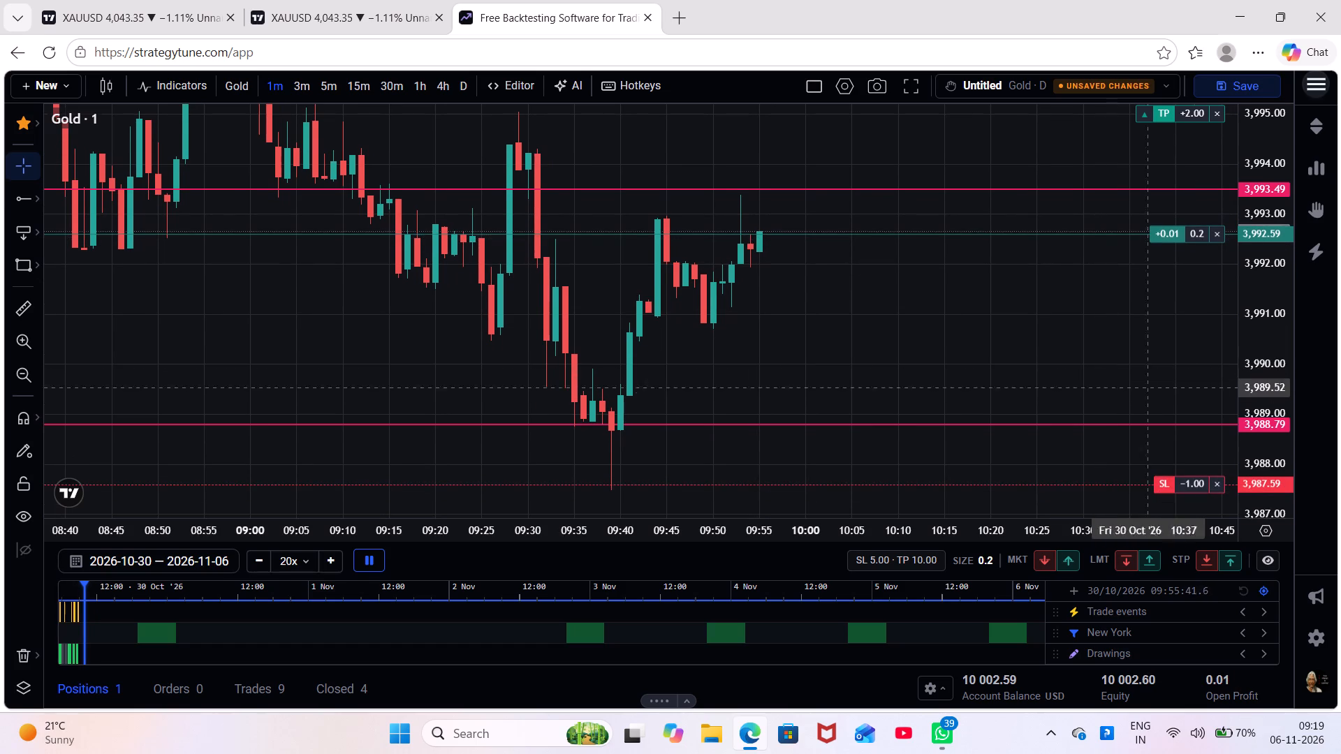
drag(1062, 378, 1072, 440)
click(907, 95)
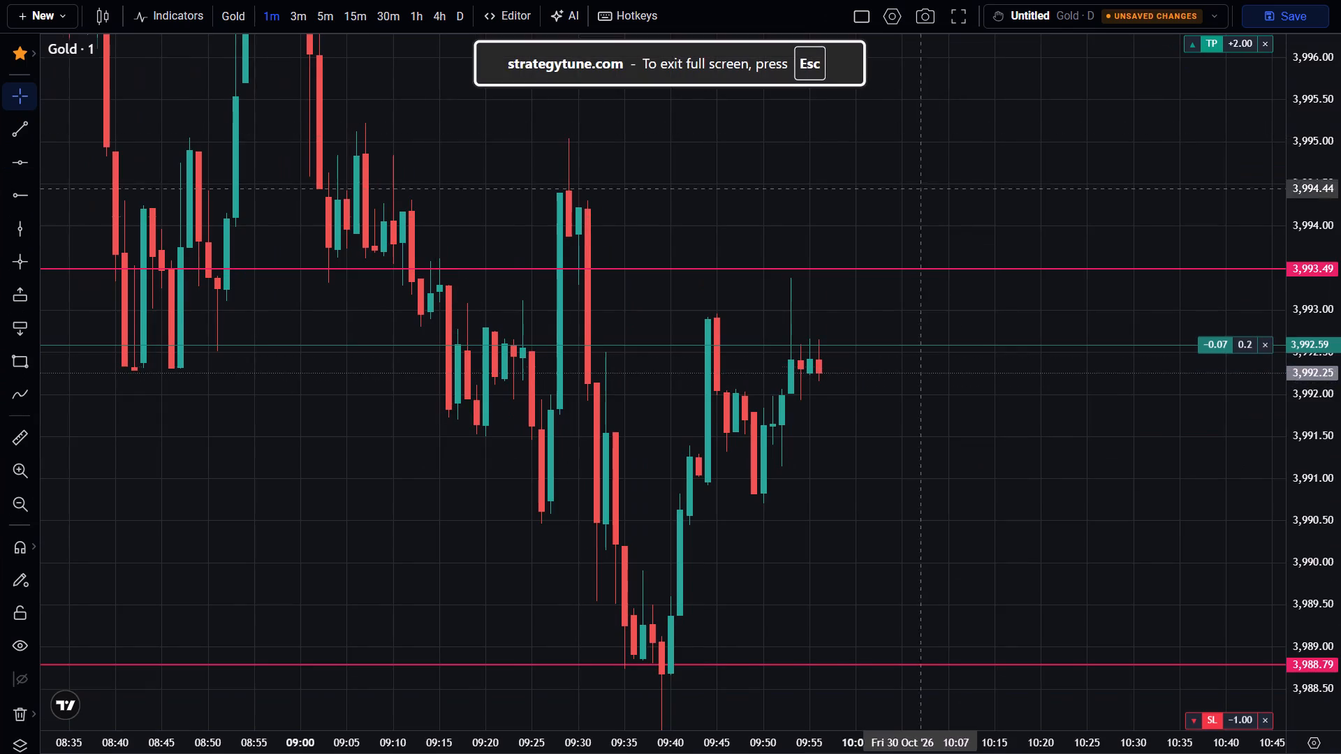
drag(1338, 286, 1340, 412)
scroll(1073, 467, down, 3)
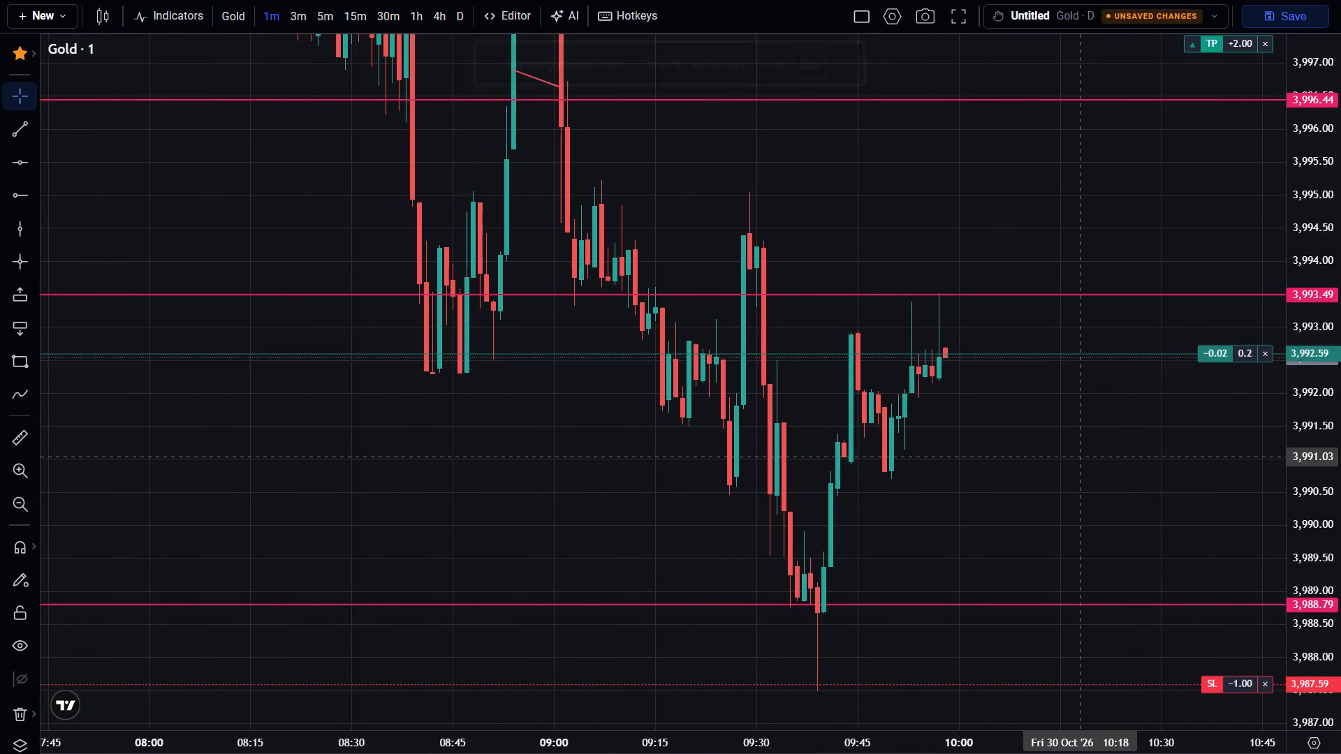
drag(1077, 457, 1053, 572)
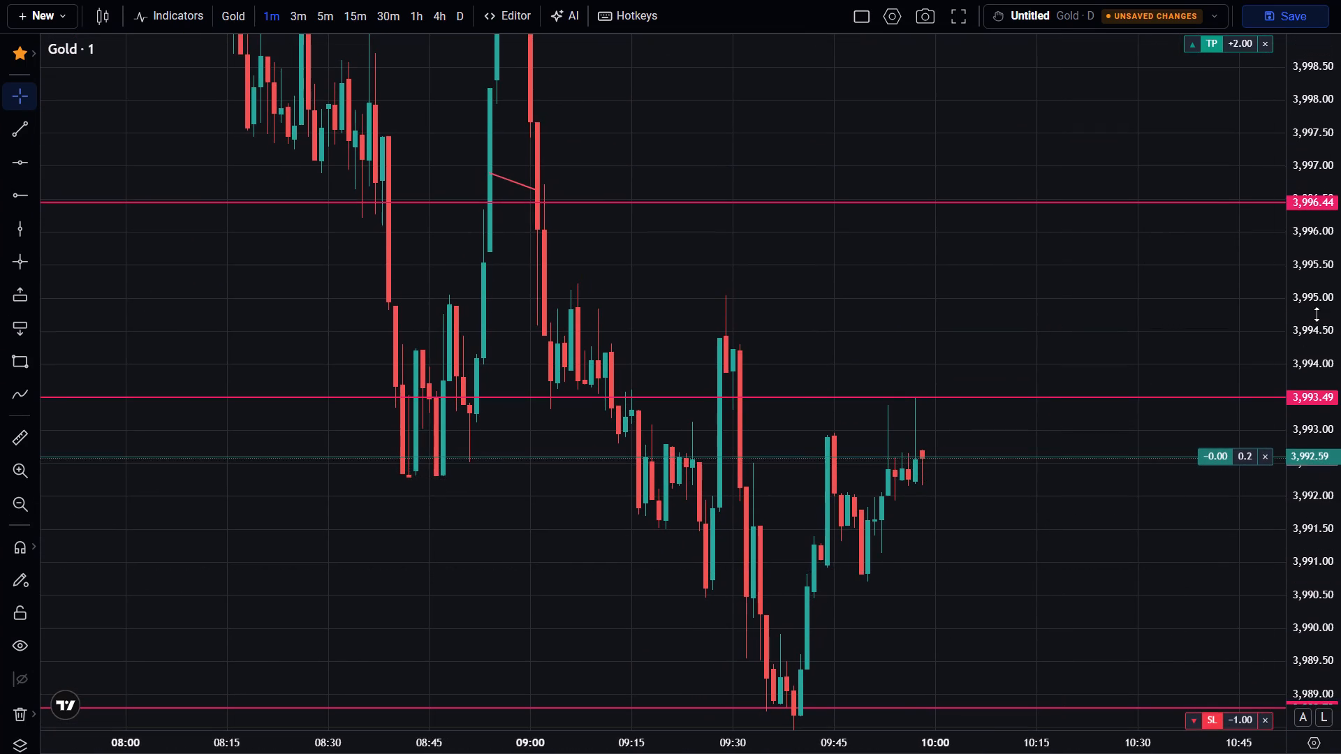
drag(1321, 301, 1303, 372)
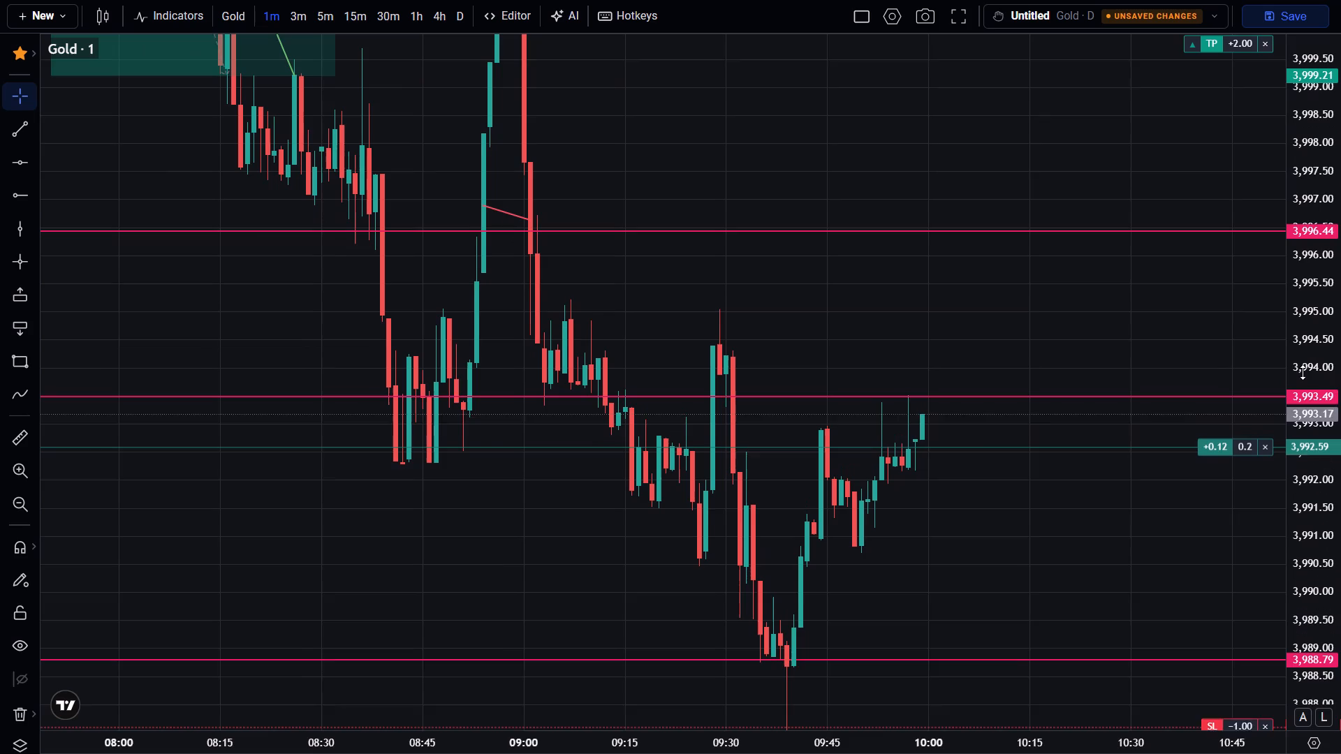
drag(1303, 372, 1303, 371)
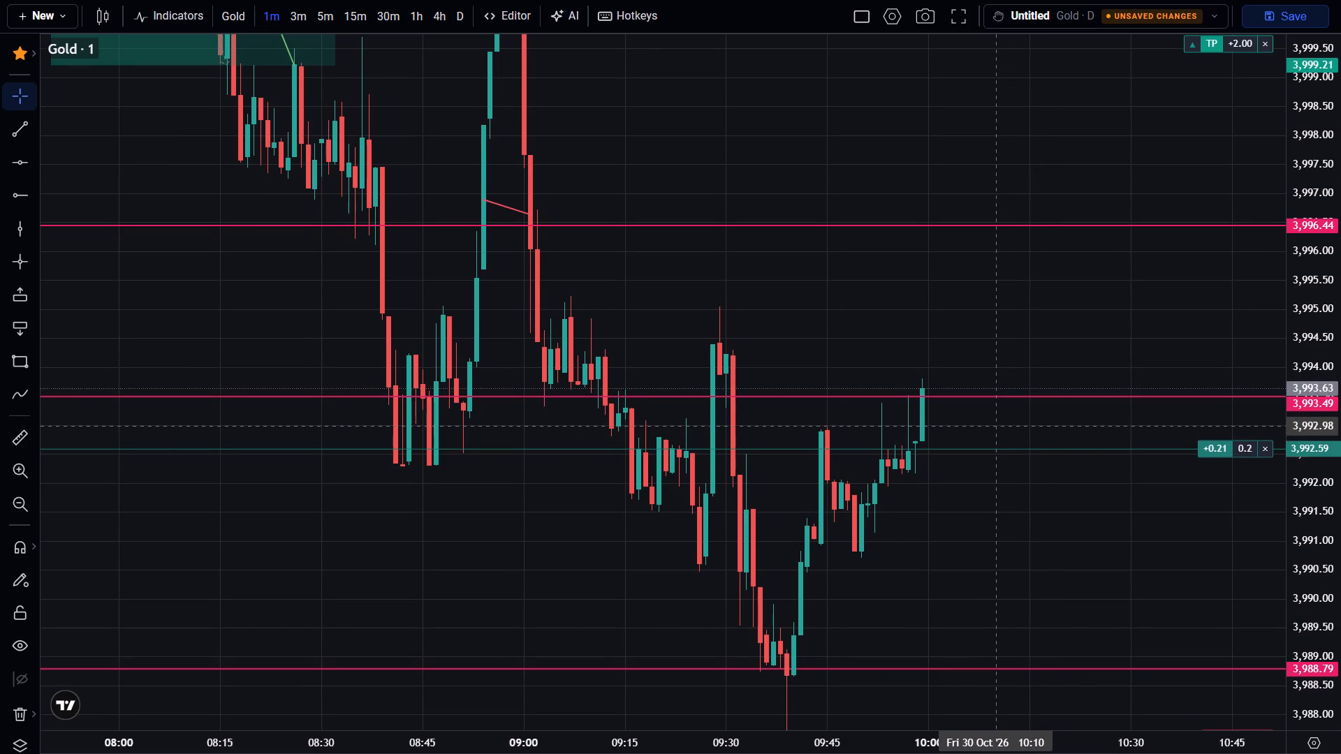
Speed up the replay by two levels and follow the long position toward its 4,002.59 take profit.
key(Up)
key(Up)
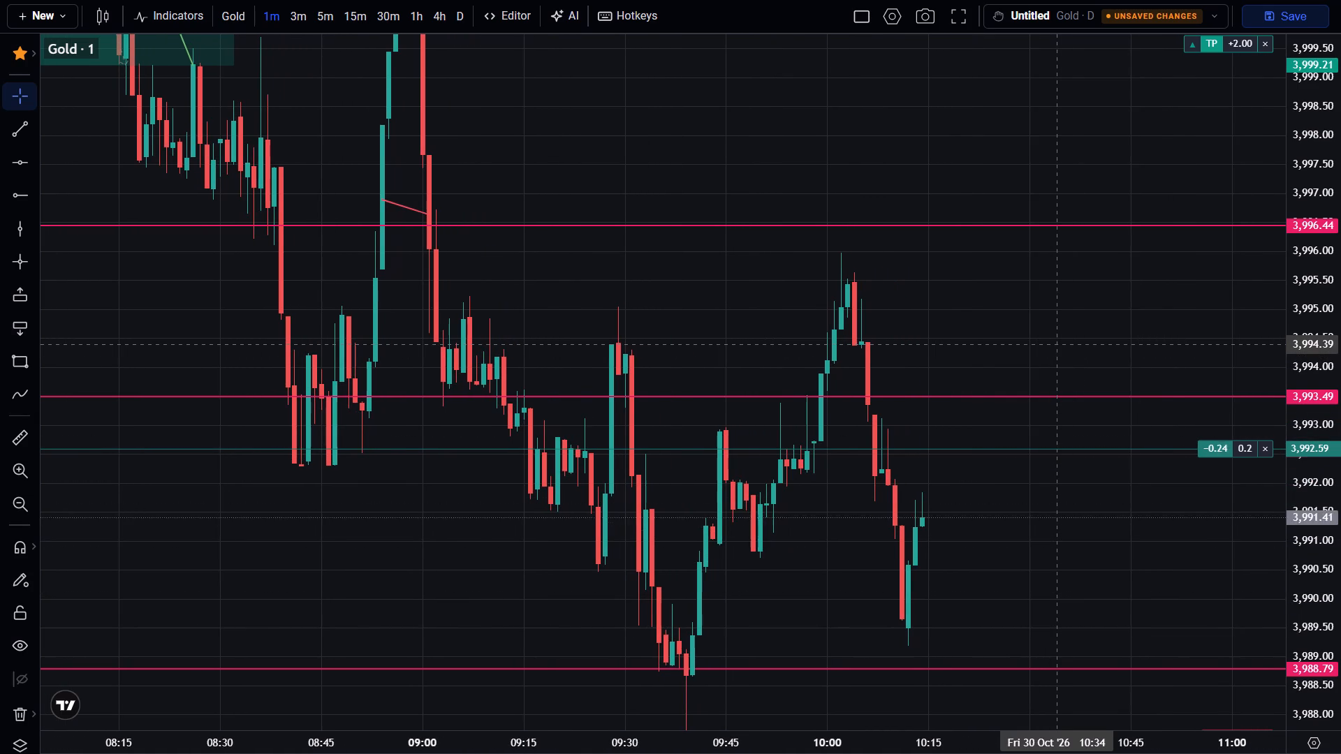
drag(1057, 344, 941, 212)
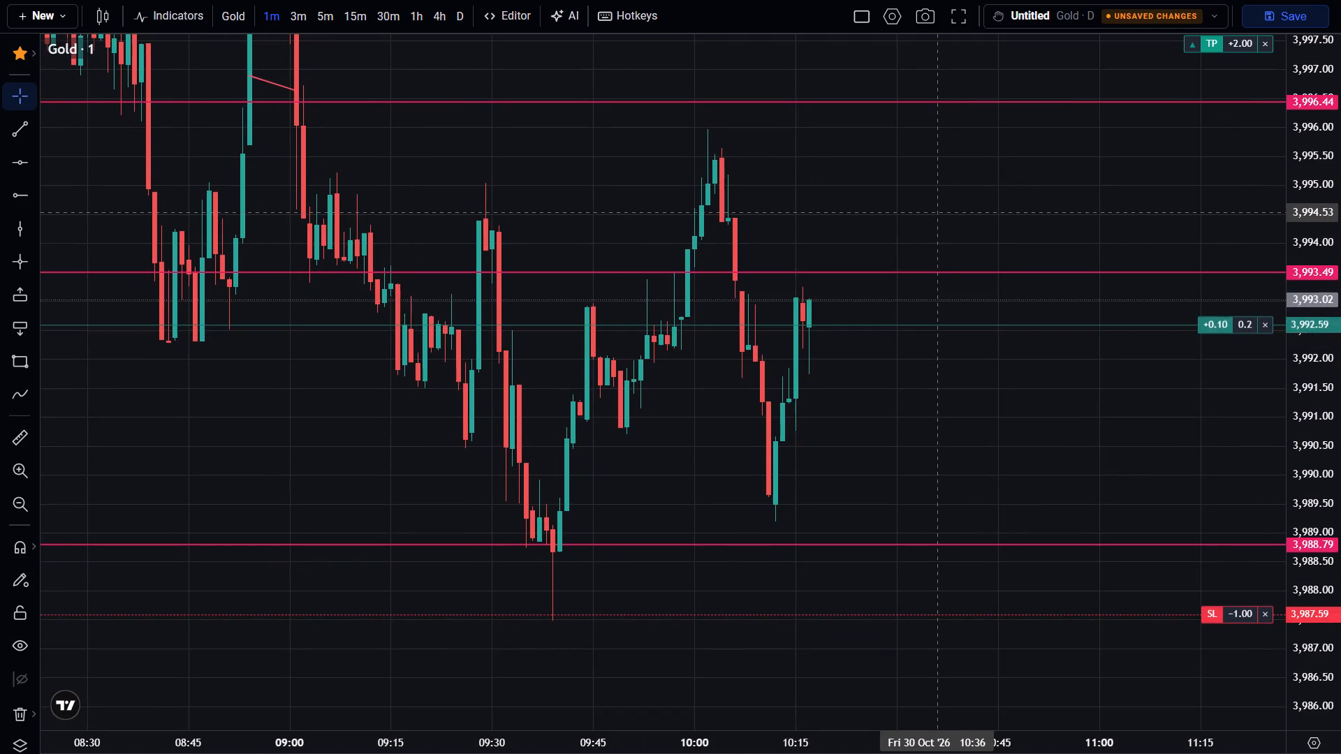
drag(941, 212, 974, 331)
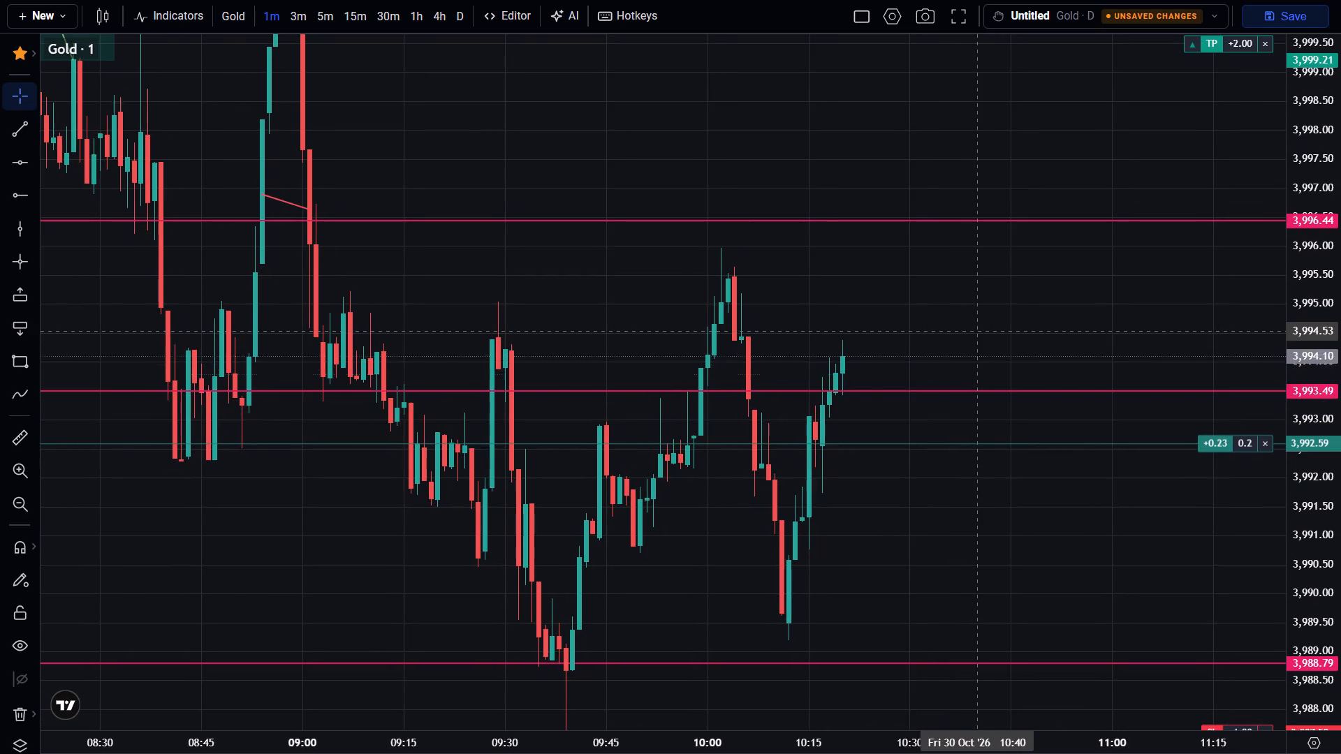
scroll(974, 331, up, 1)
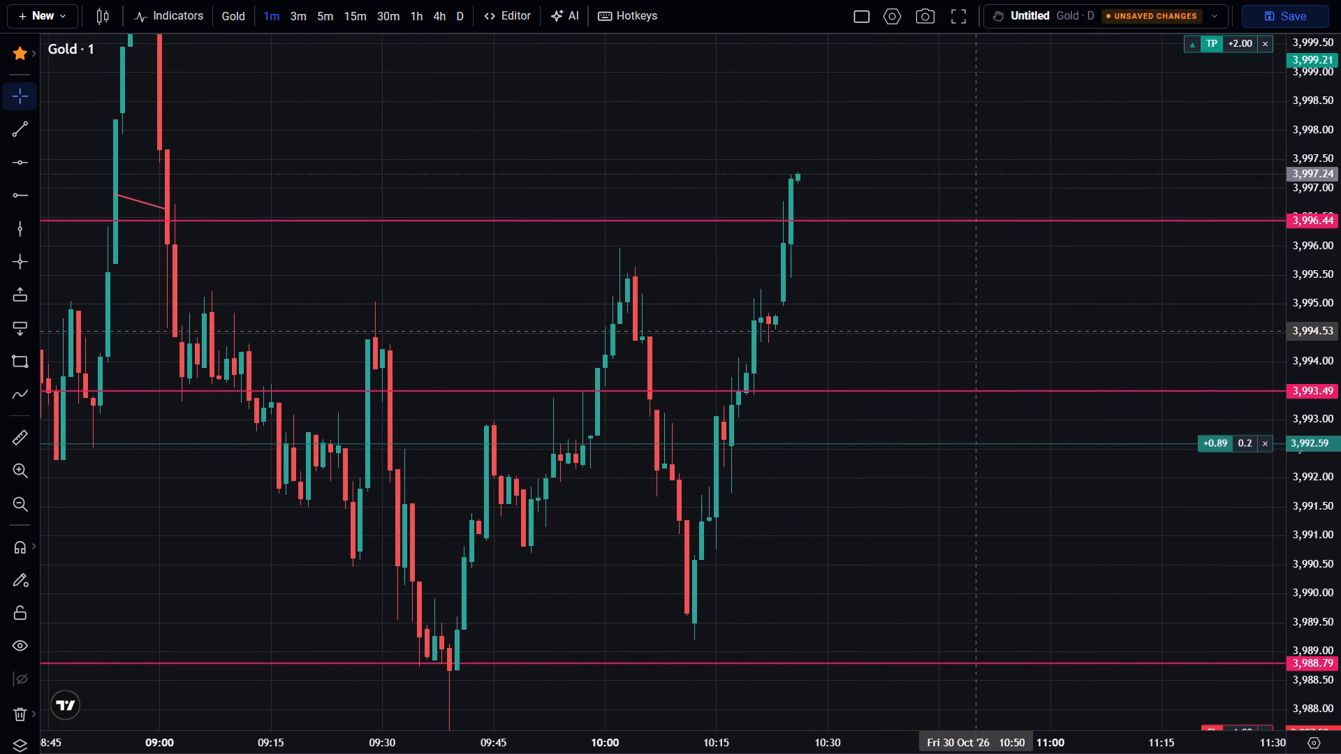
drag(991, 343, 1035, 424)
drag(1307, 313, 1324, 383)
scroll(1210, 390, down, 2)
drag(1077, 420, 1075, 460)
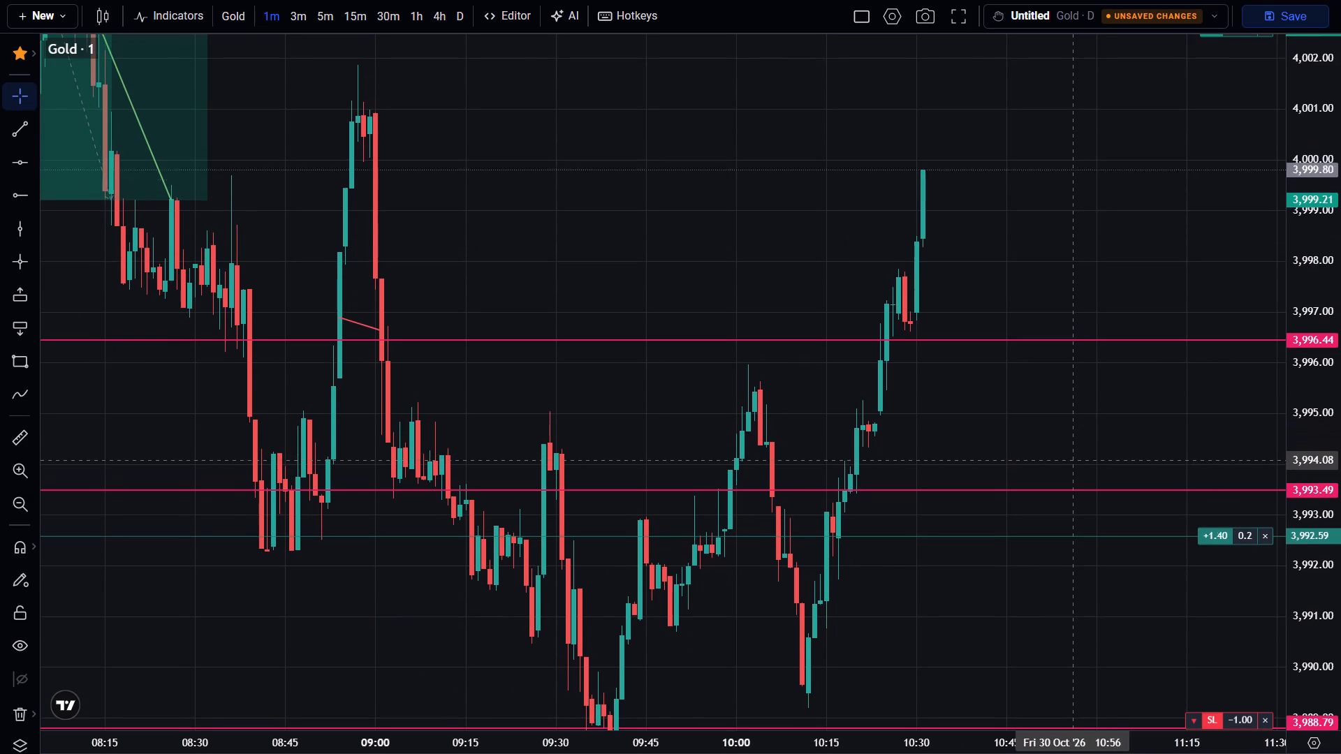
drag(1075, 460, 1094, 584)
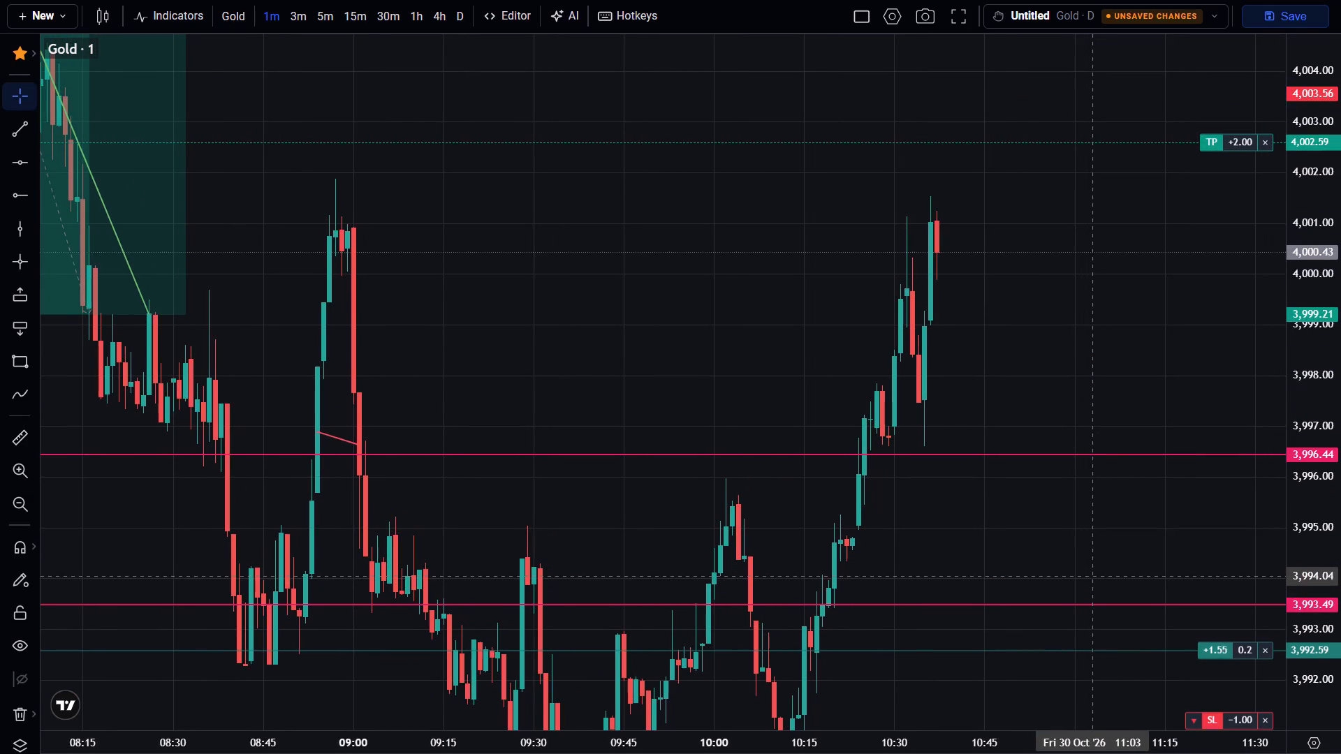
Slow the replay by two levels while the long position trades below its take profit.
key(Down)
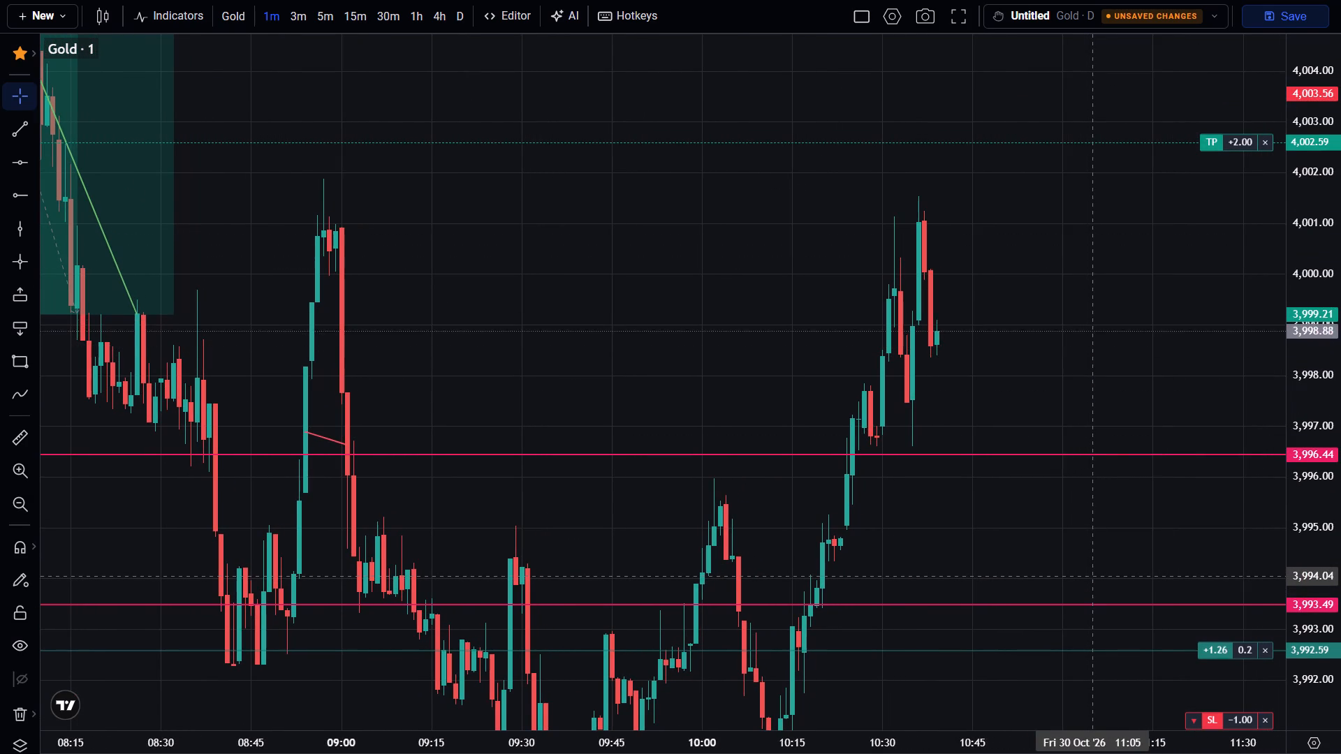
key(Down)
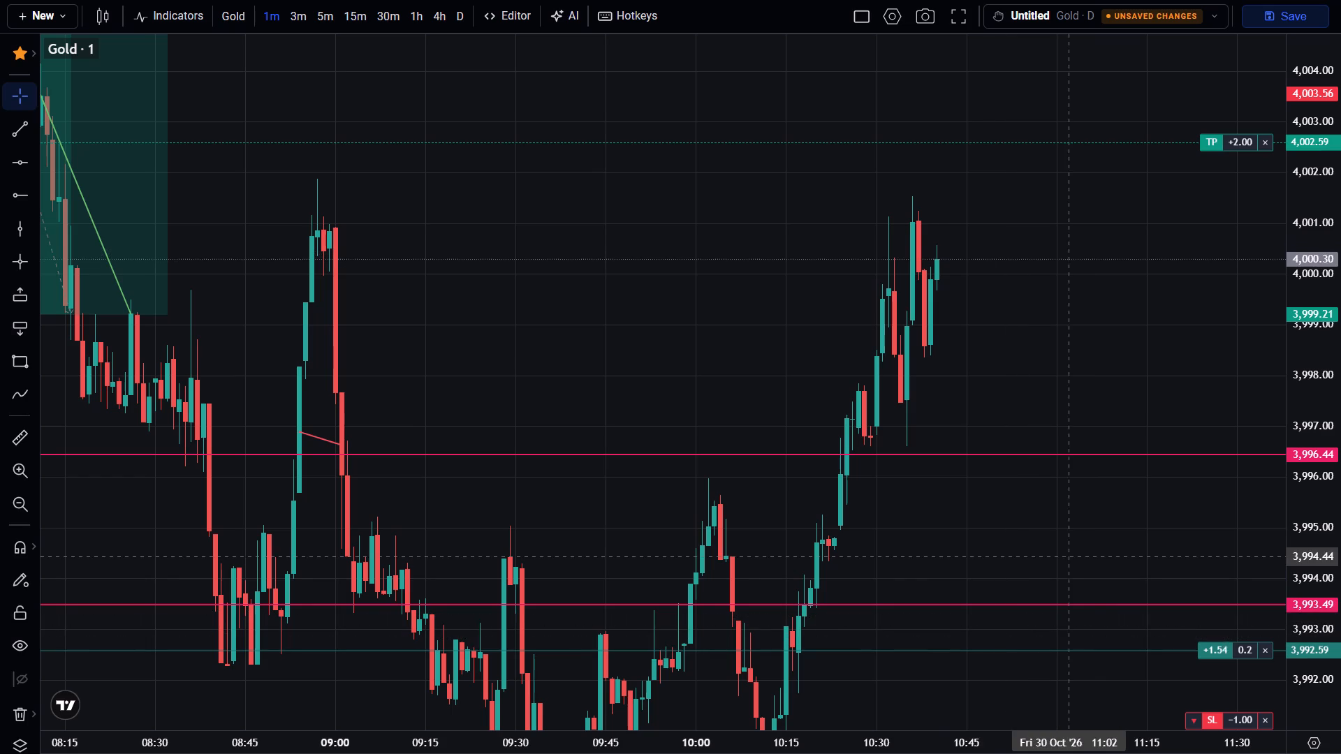
Raise the open 0.2 long position's stop loss to about 3,996.55, just above the 3,996.44 line.
drag(1071, 556, 955, 560)
drag(1312, 246, 1328, 434)
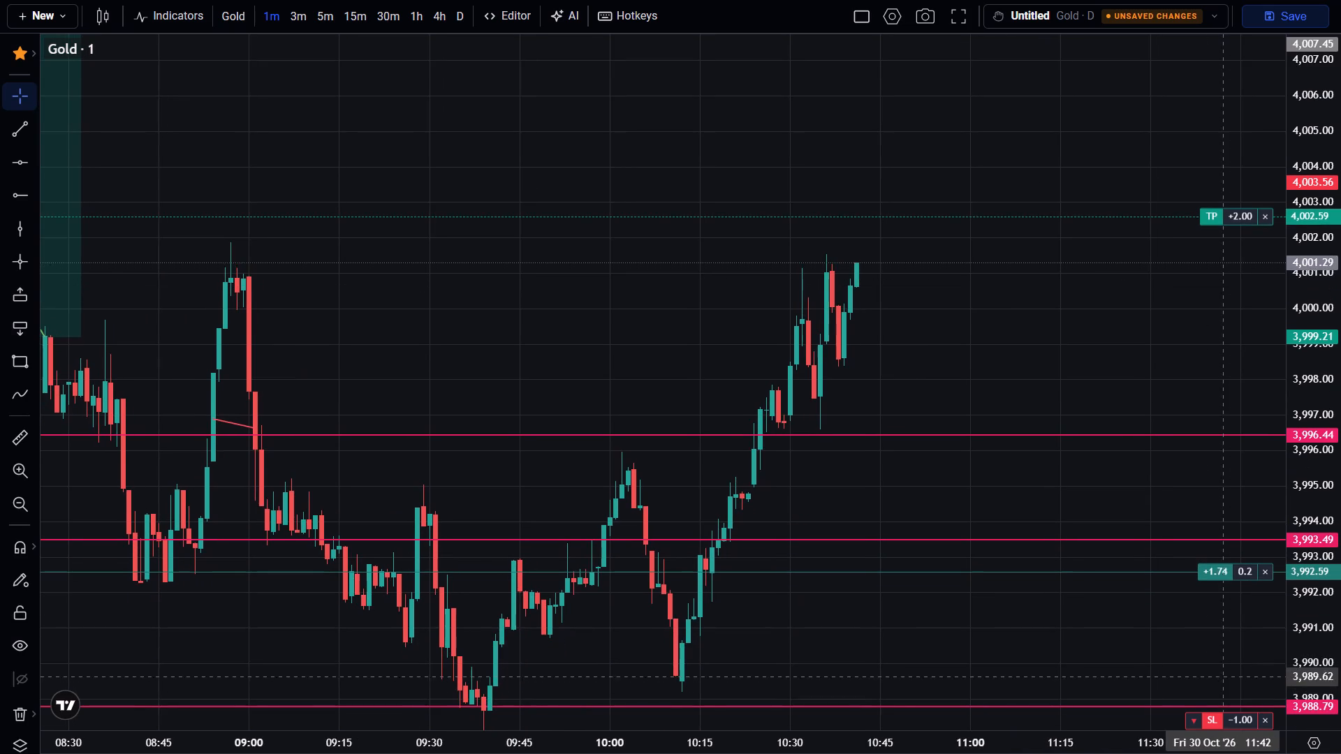
drag(1222, 676, 1176, 588)
drag(1215, 678, 1216, 554)
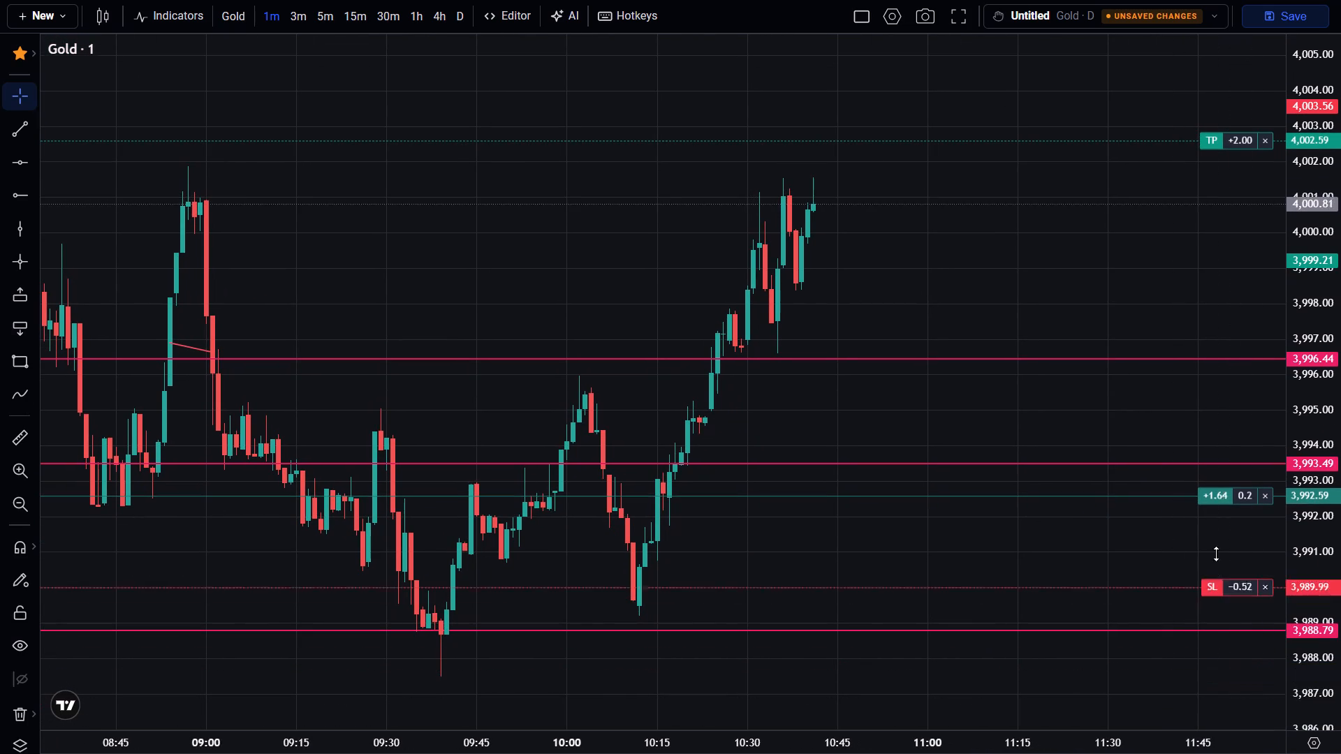
drag(1216, 554, 1212, 301)
drag(1109, 306, 1108, 323)
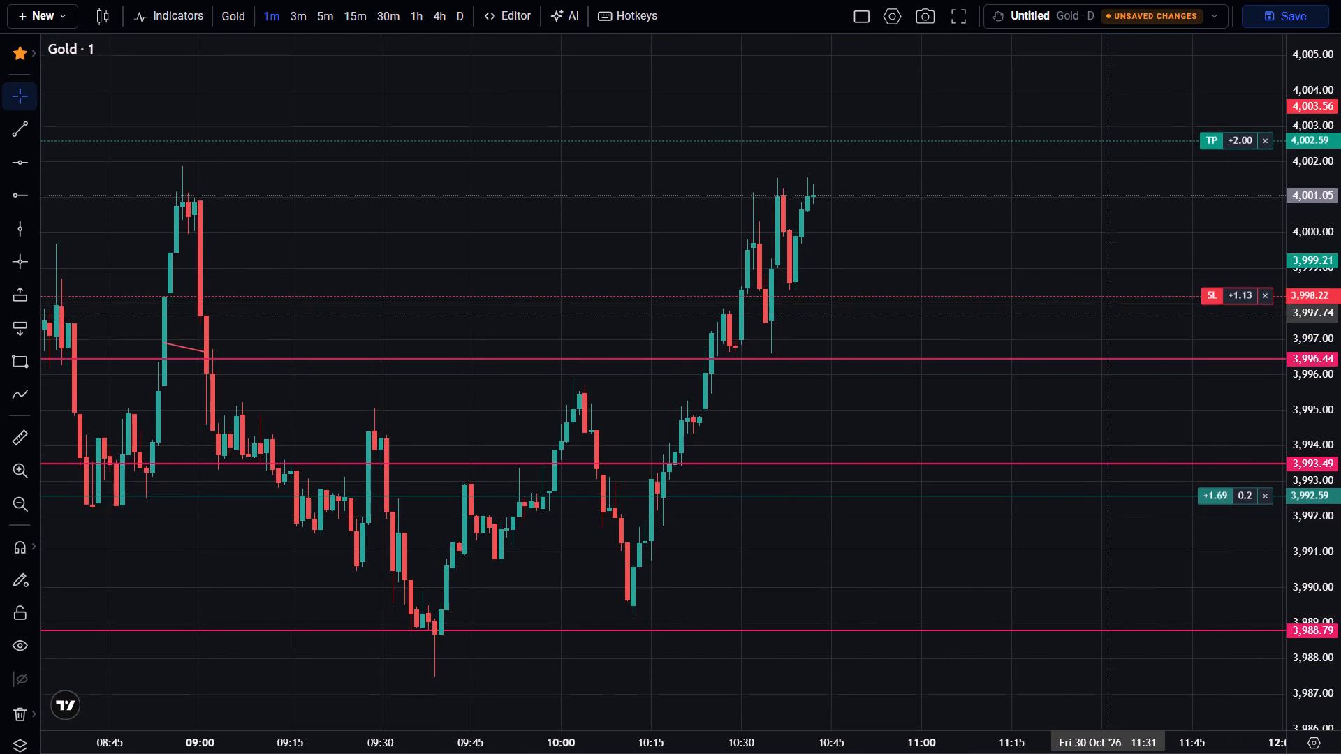
drag(1108, 323, 1106, 511)
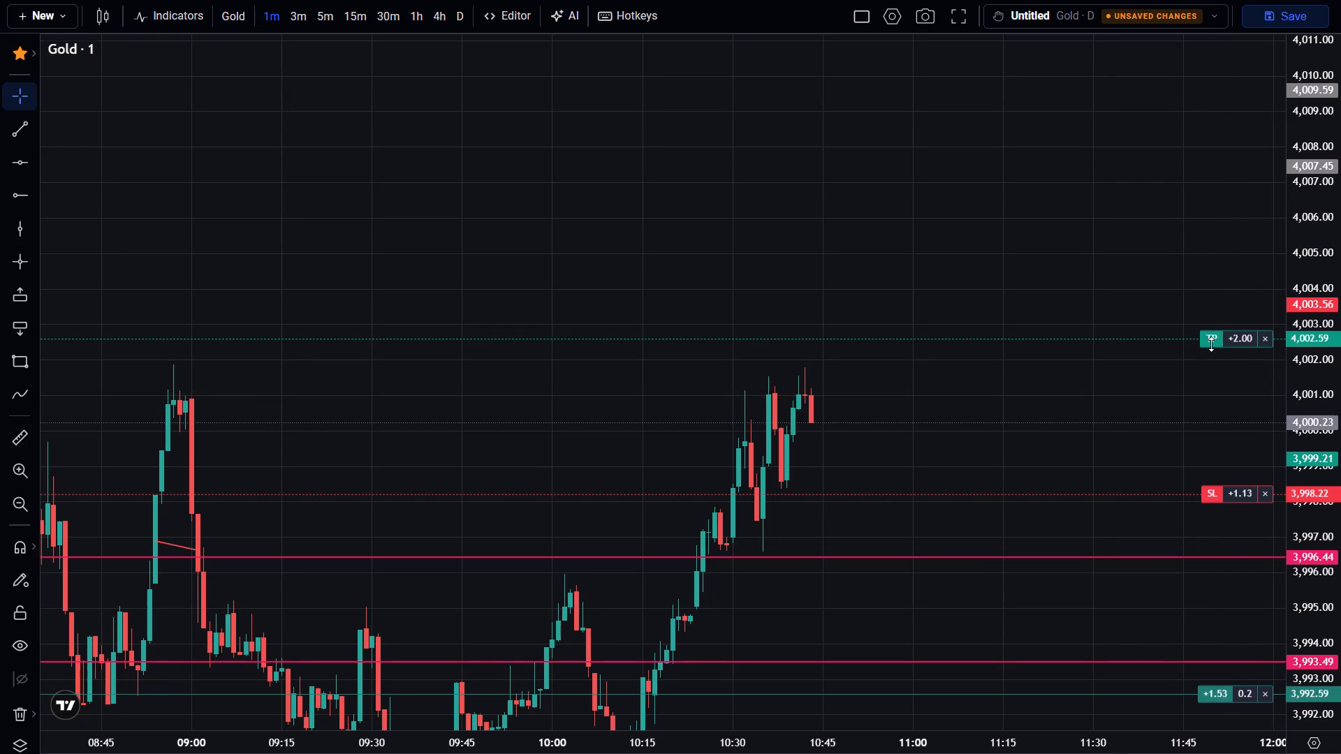
drag(1212, 491, 1224, 550)
drag(1198, 517, 1194, 474)
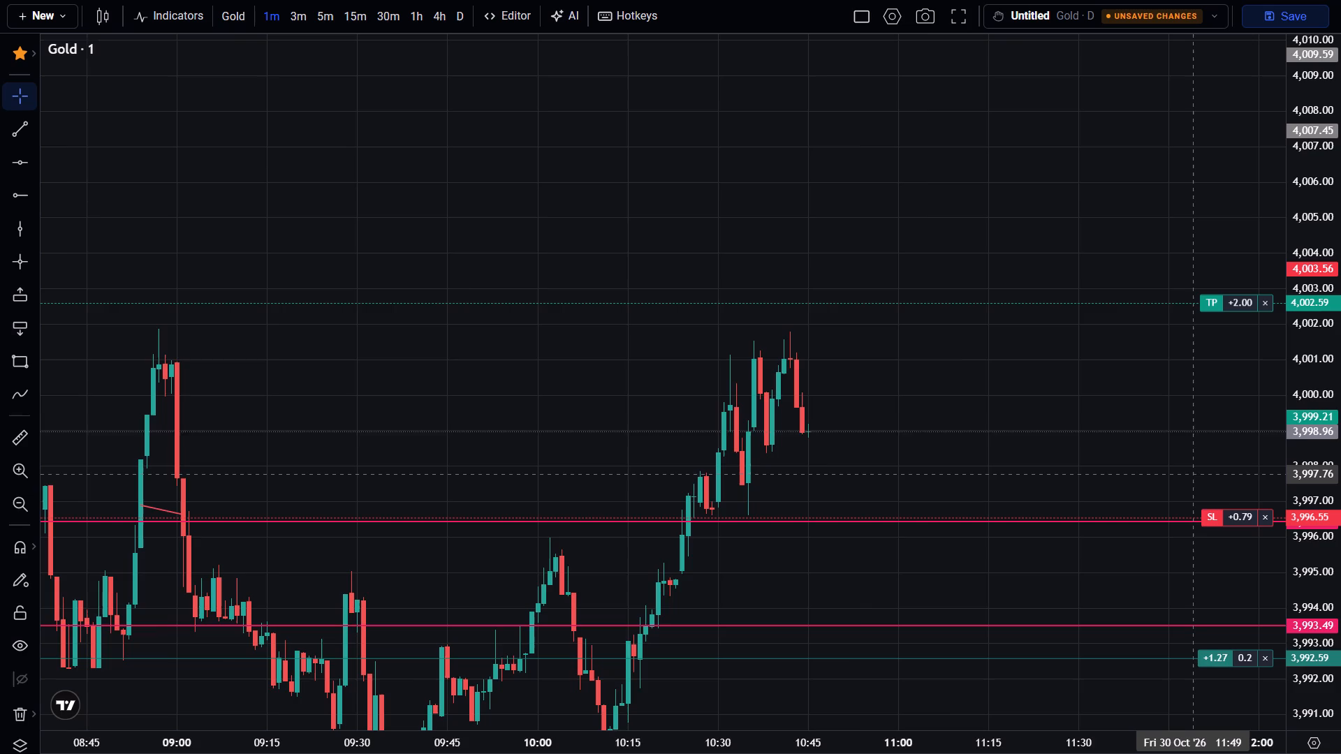
Measure the price distance from the long's 3,992.59 entry up to its take-profit level.
scroll(1194, 474, up, 2)
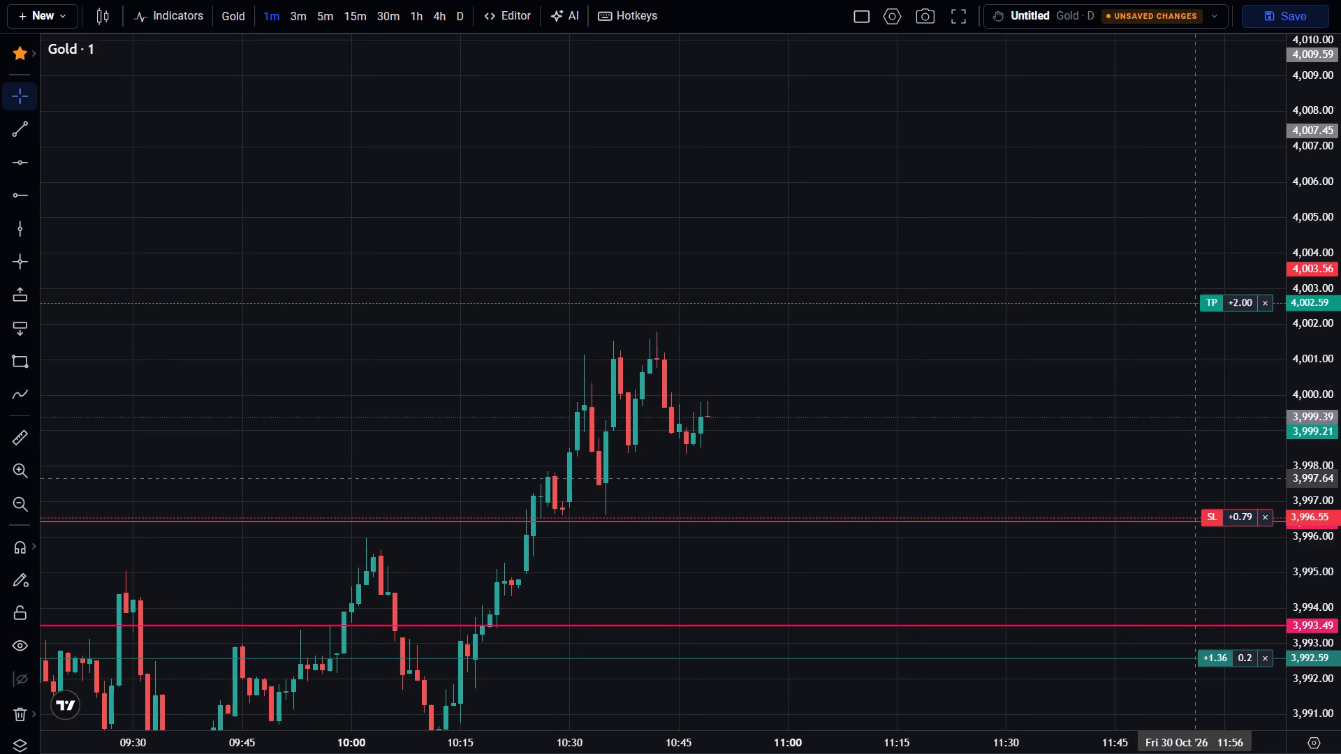
scroll(1198, 478, down, 4)
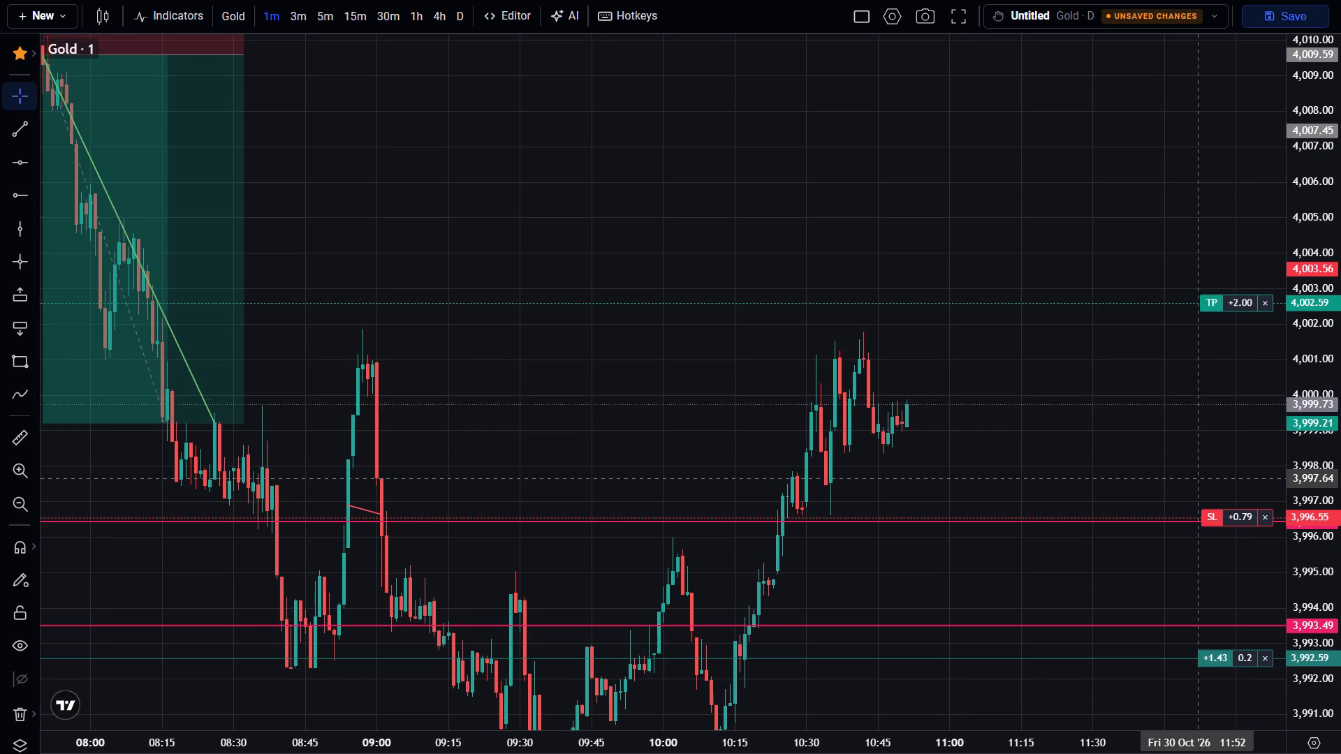
drag(1041, 472, 998, 216)
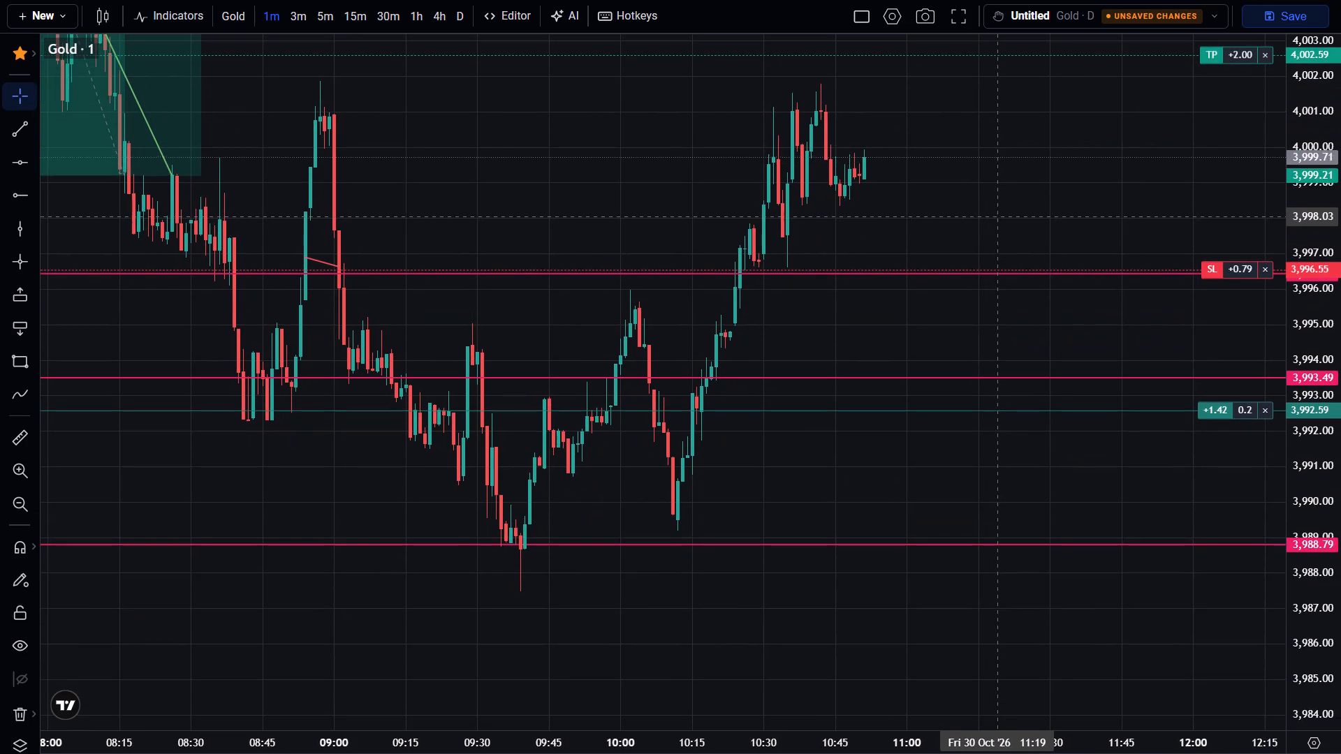
drag(997, 225, 1005, 307)
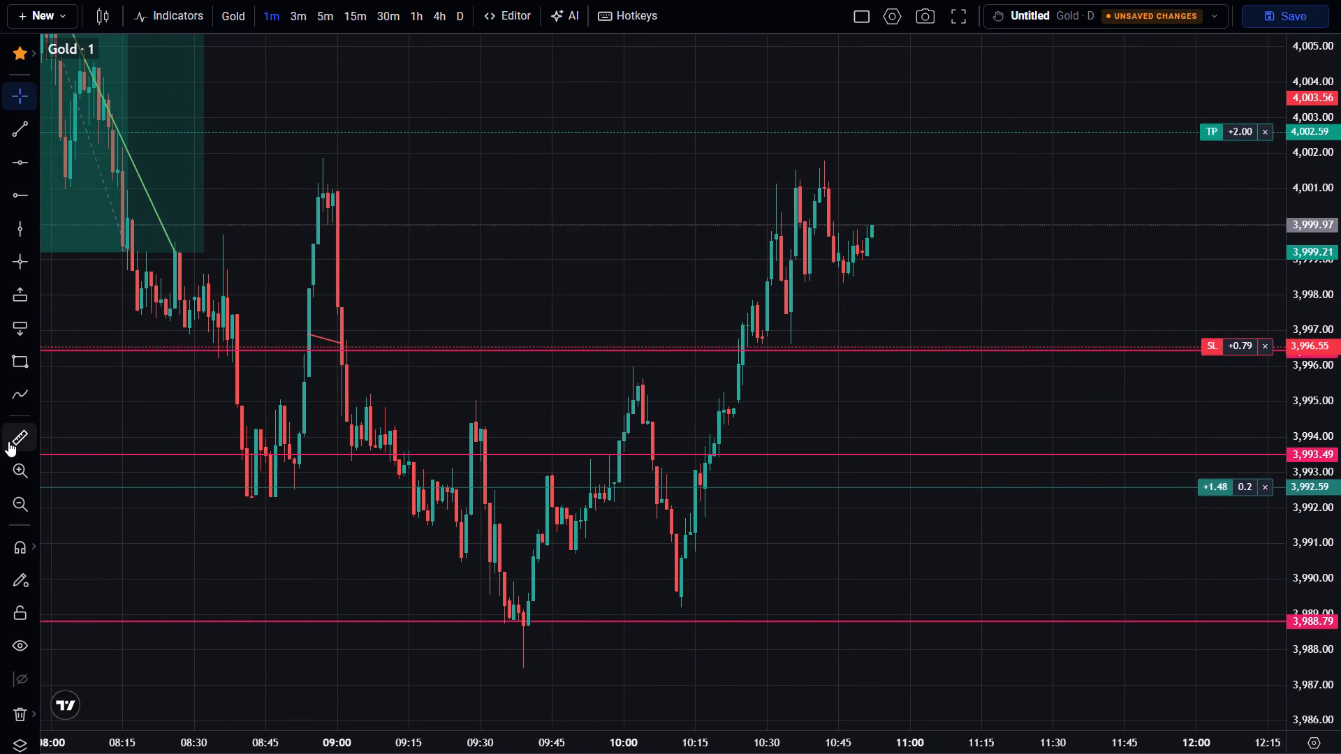
click(8, 441)
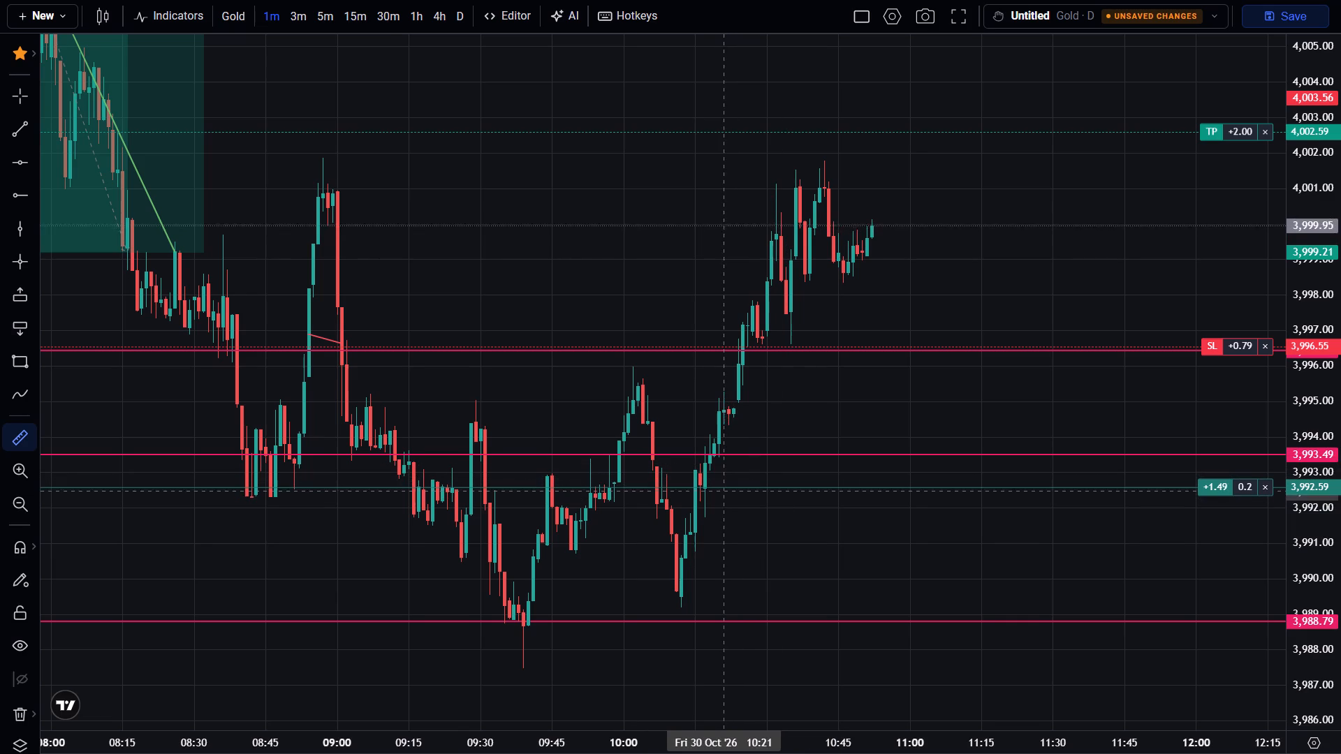
click(716, 488)
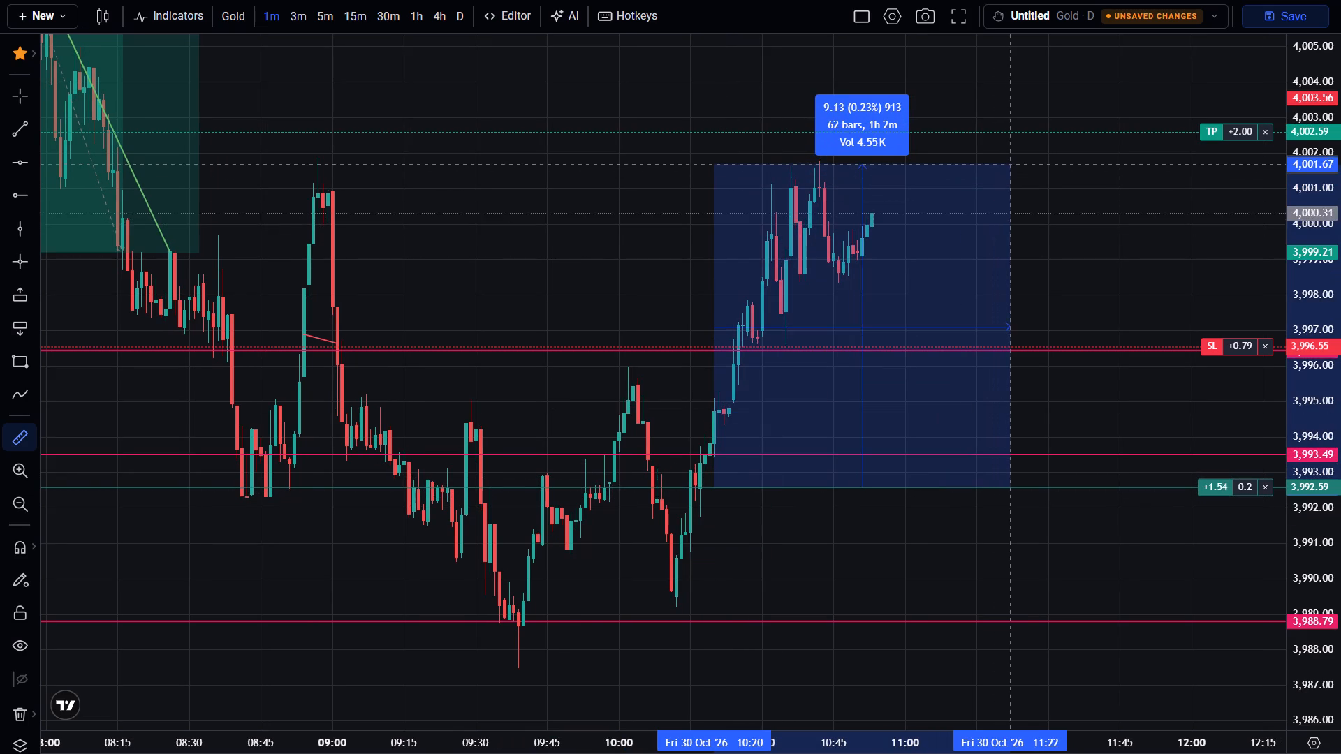
click(1037, 125)
click(1061, 210)
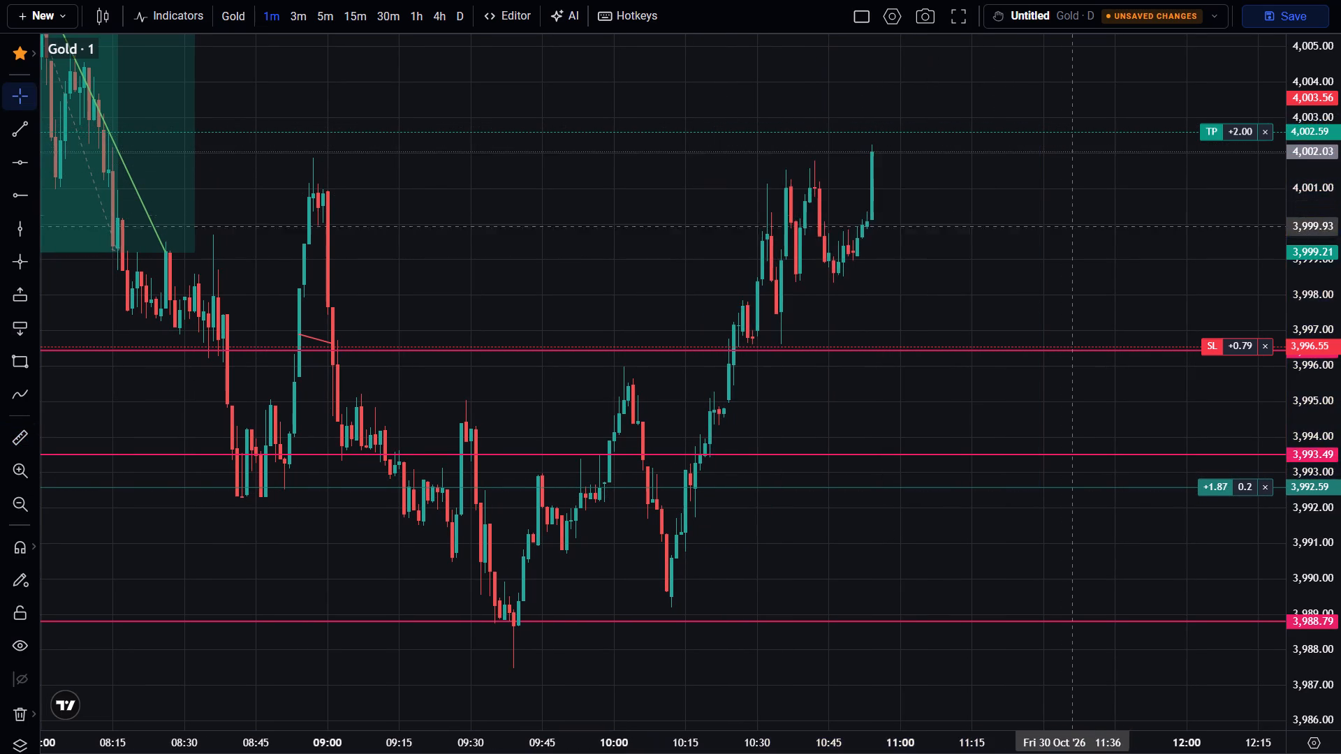
Follow the 1-minute replay through the 4,002.59 take profit and up toward the yellow line.
drag(1087, 244, 1102, 329)
scroll(1102, 330, down, 1)
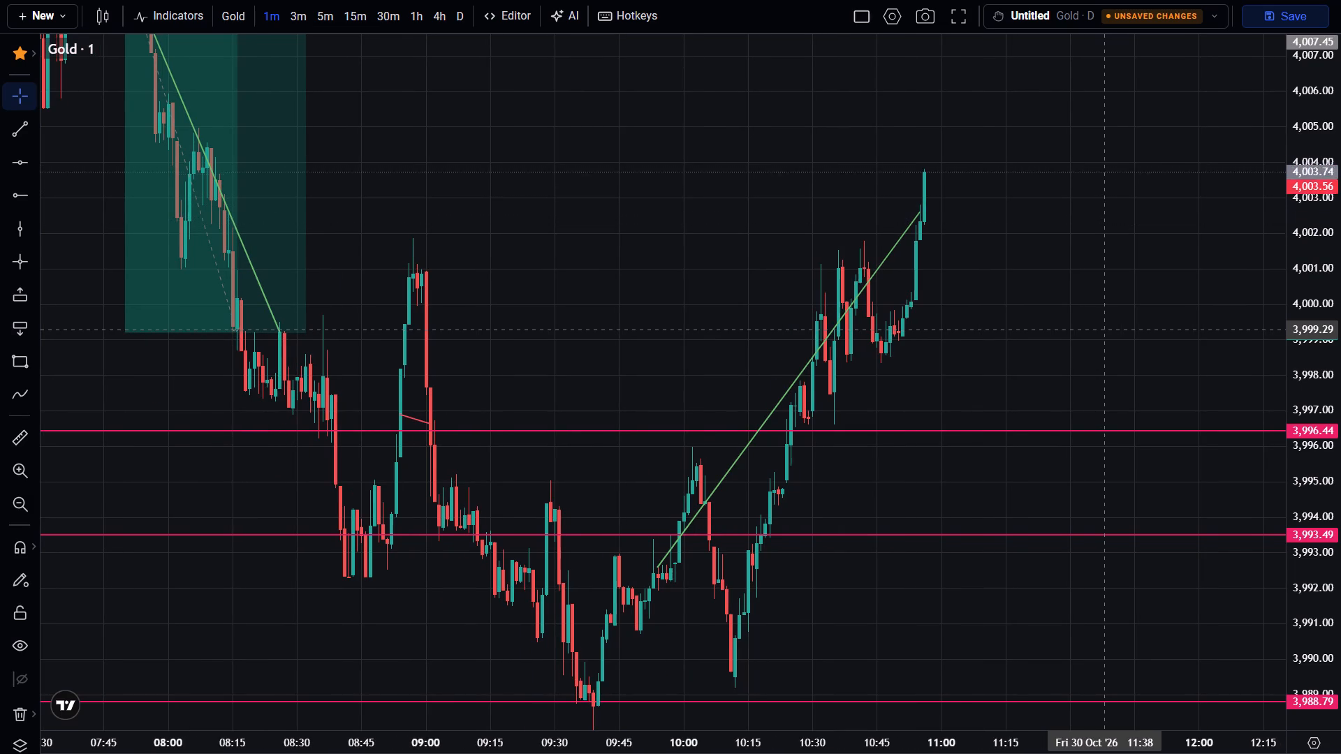
scroll(1102, 330, up, 2)
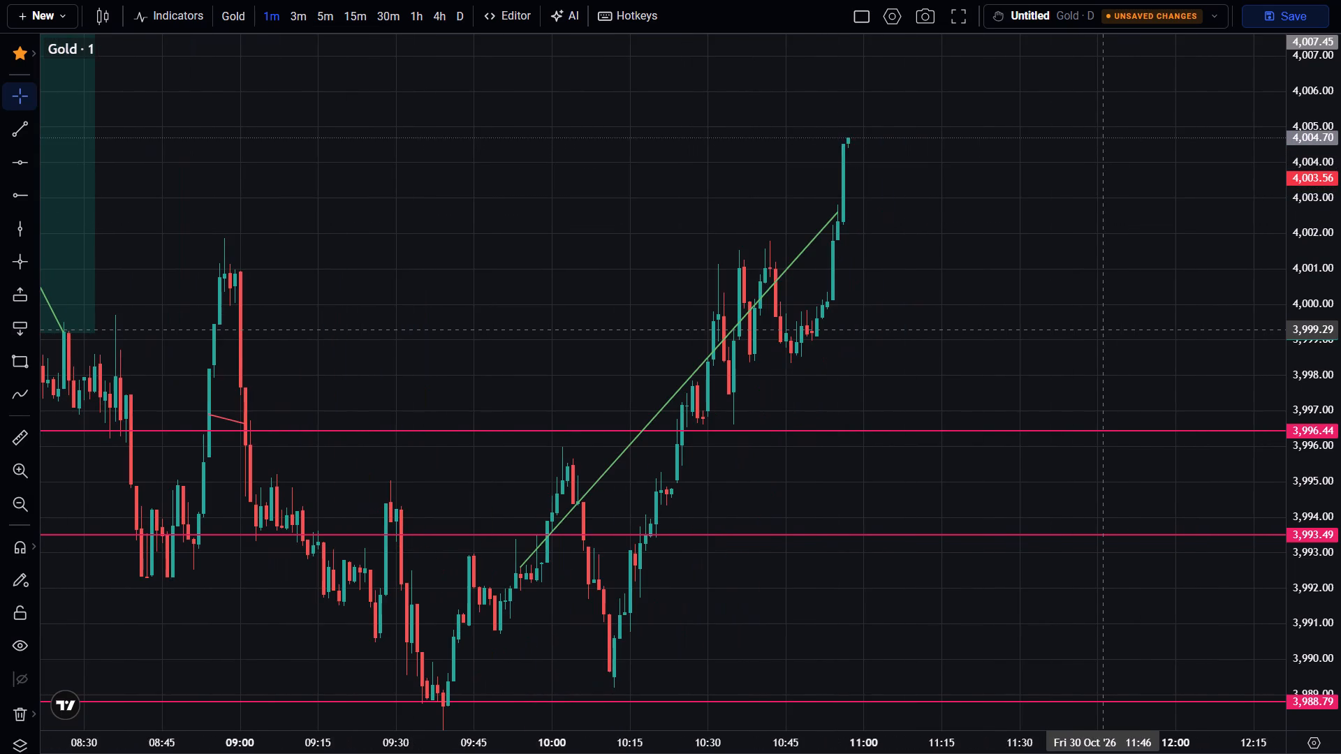
drag(1102, 330, 1185, 586)
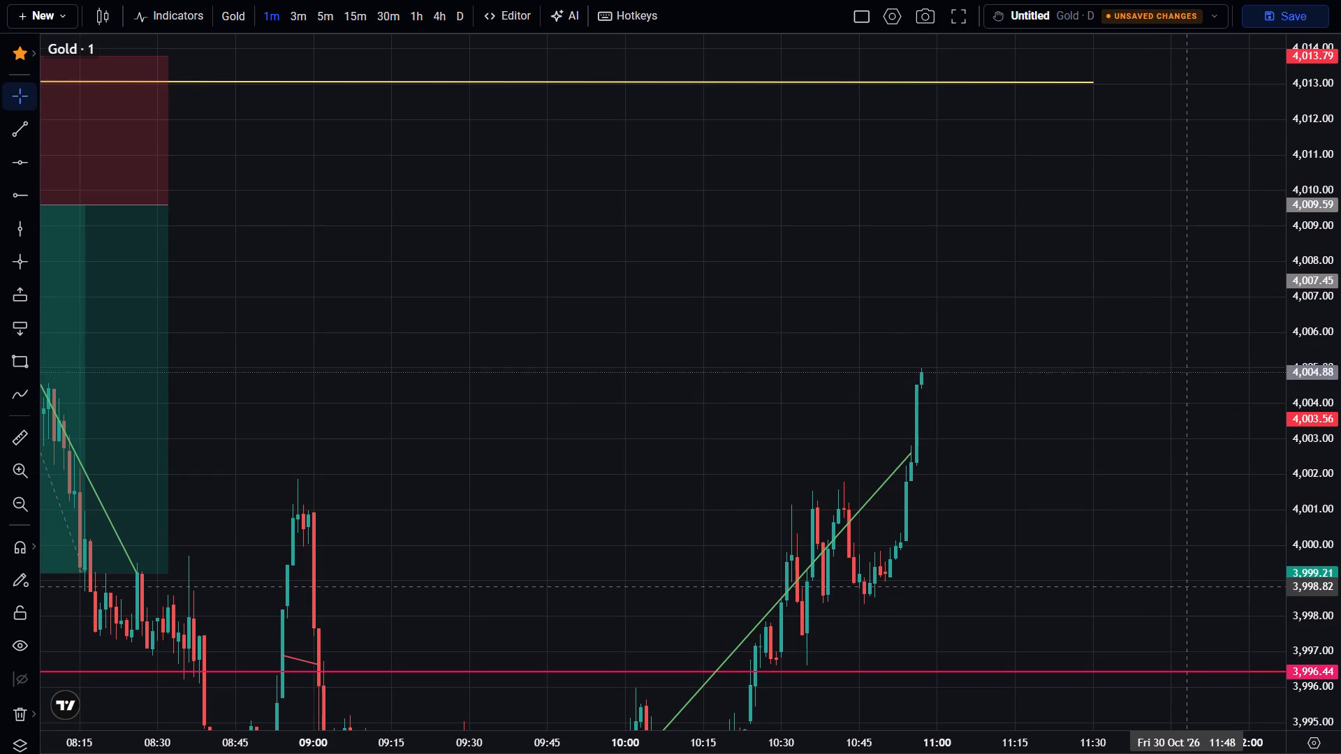
scroll(1185, 586, down, 2)
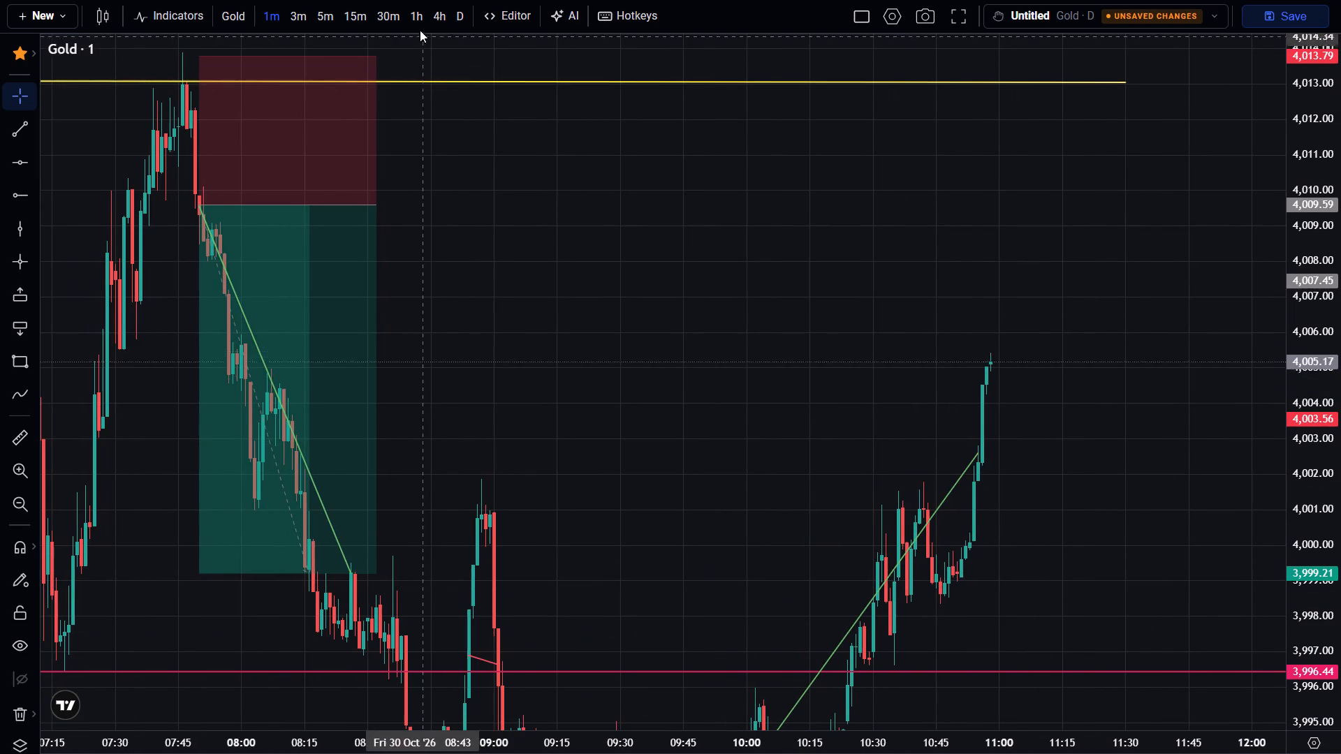
On the 1-hour chart, move the yellow line up to the swing high at about 4,014.
click(418, 24)
scroll(1042, 392, up, 8)
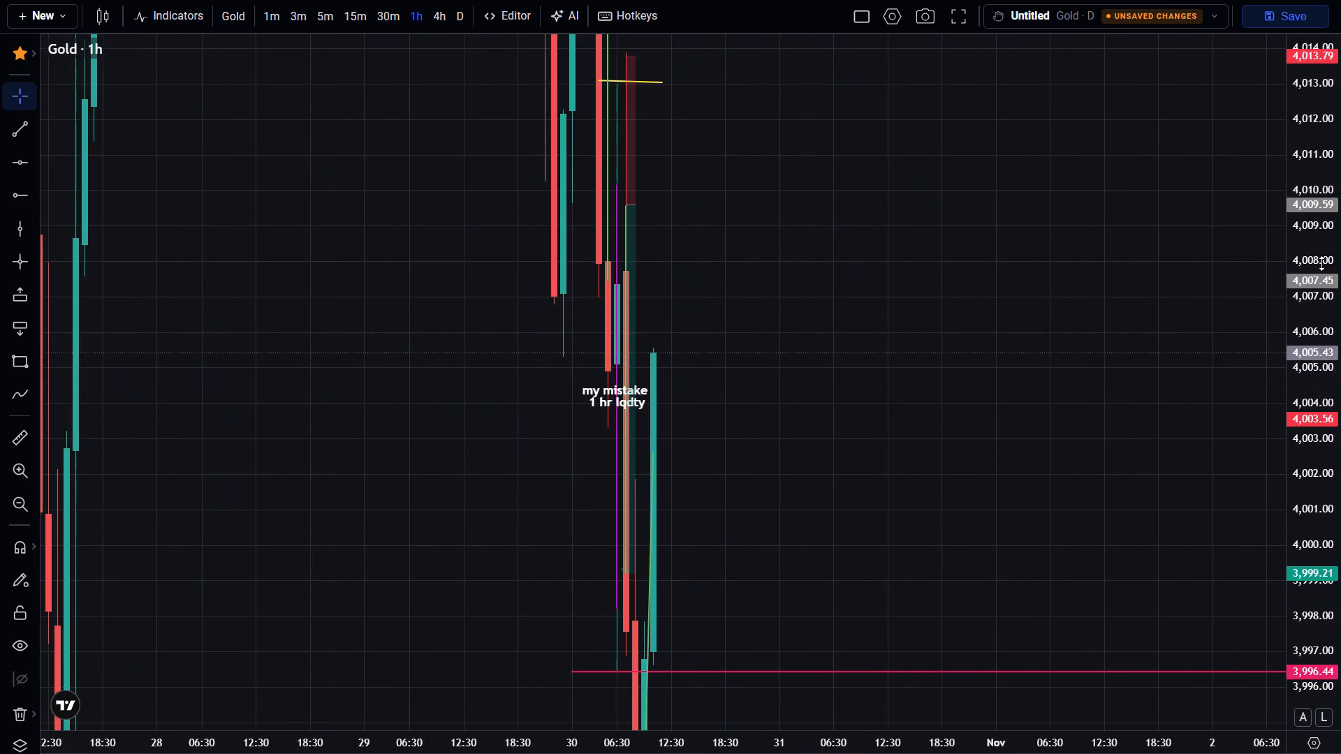
drag(1321, 263, 1340, 542)
scroll(1034, 519, up, 5)
drag(736, 413, 1169, 334)
scroll(1169, 333, up, 3)
drag(1019, 346, 1151, 302)
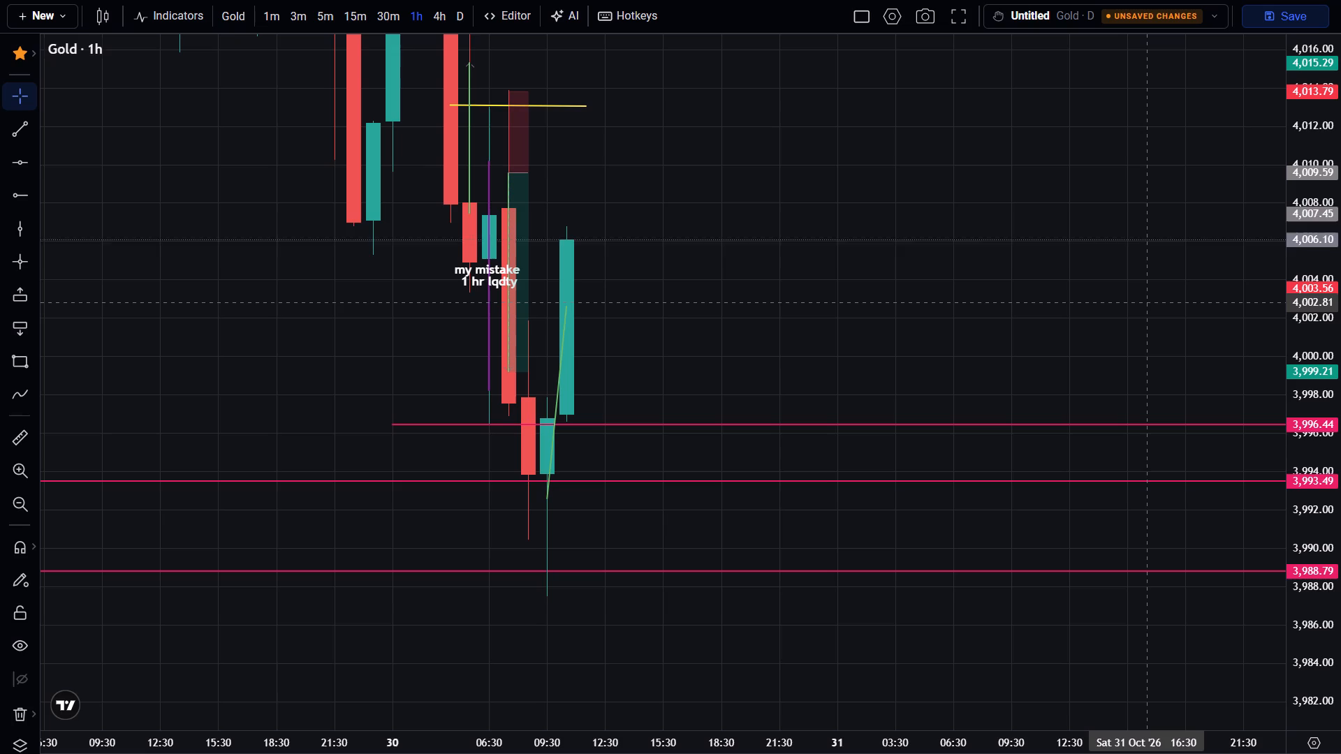
click(1151, 302)
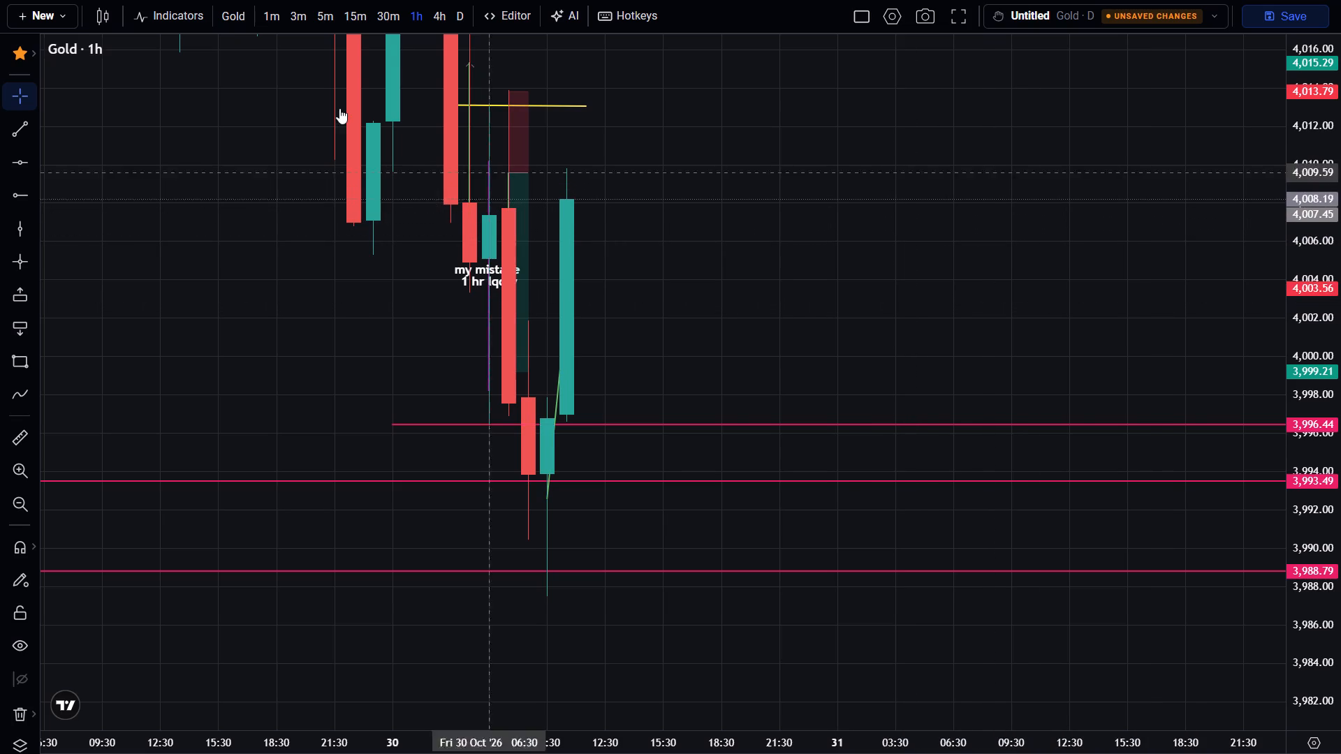
drag(498, 103, 499, 87)
drag(700, 189, 786, 247)
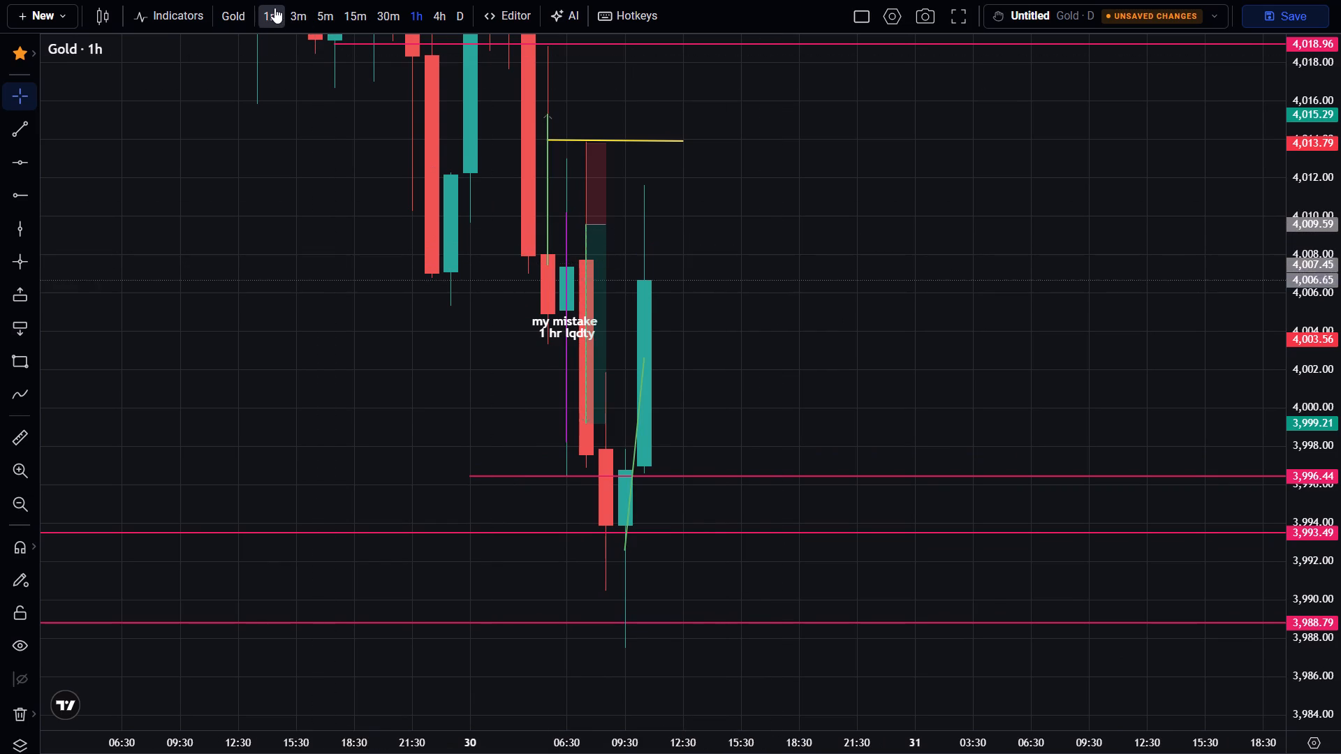
Return to the 1-minute chart, slow the replay to 5x and put the chart back in full screen.
click(274, 8)
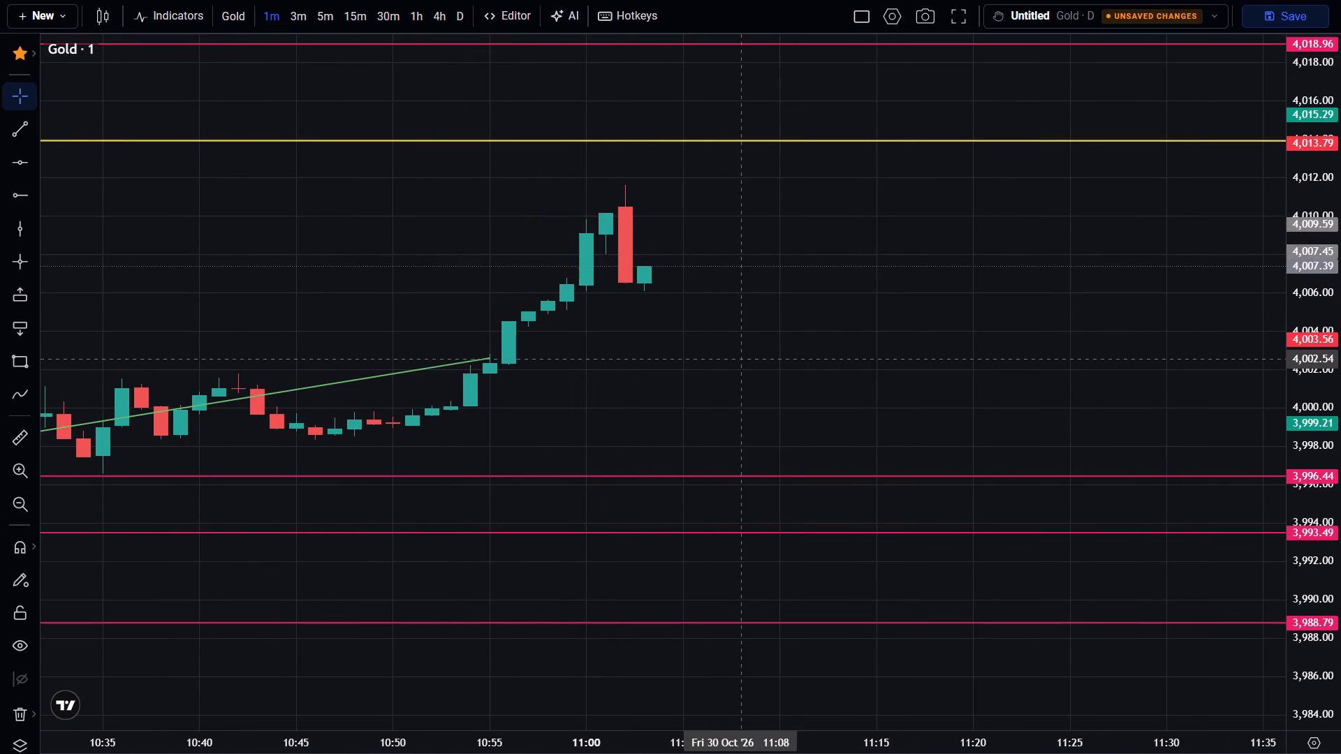
right_drag(748, 362, 737, 376)
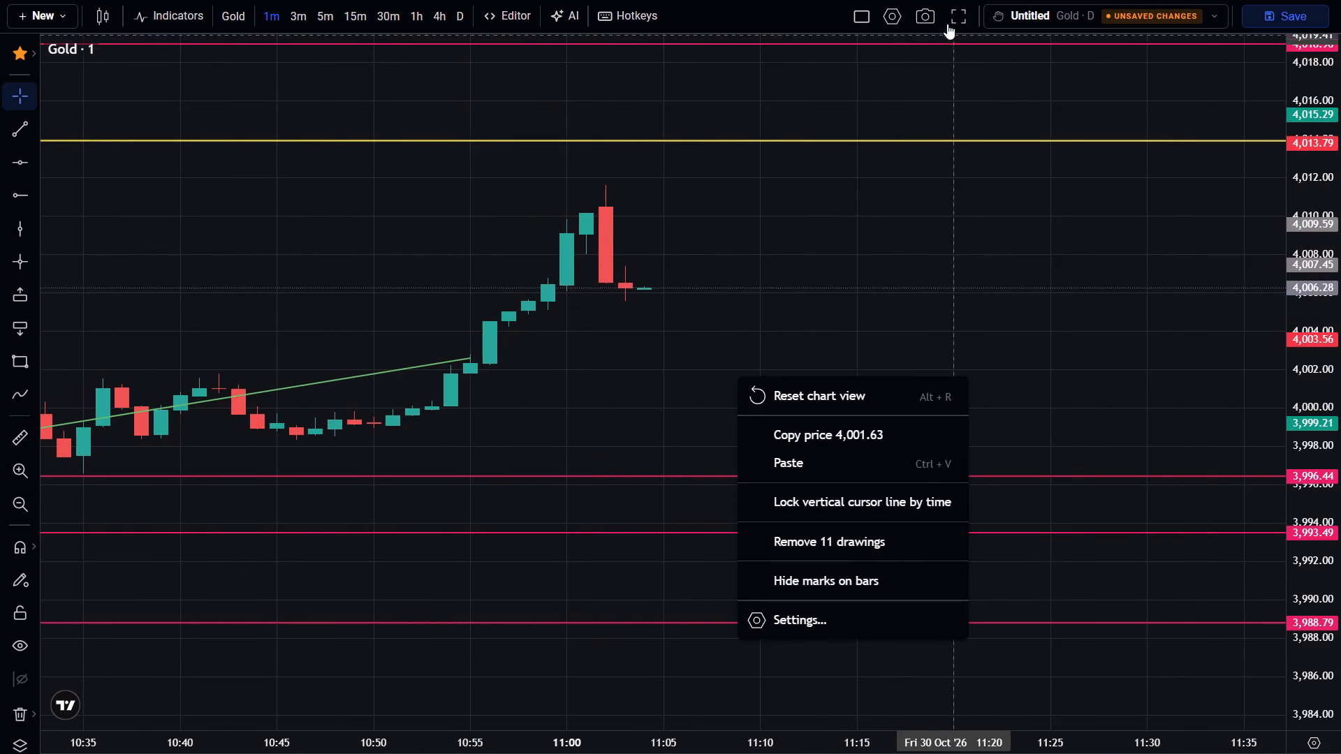
click(956, 18)
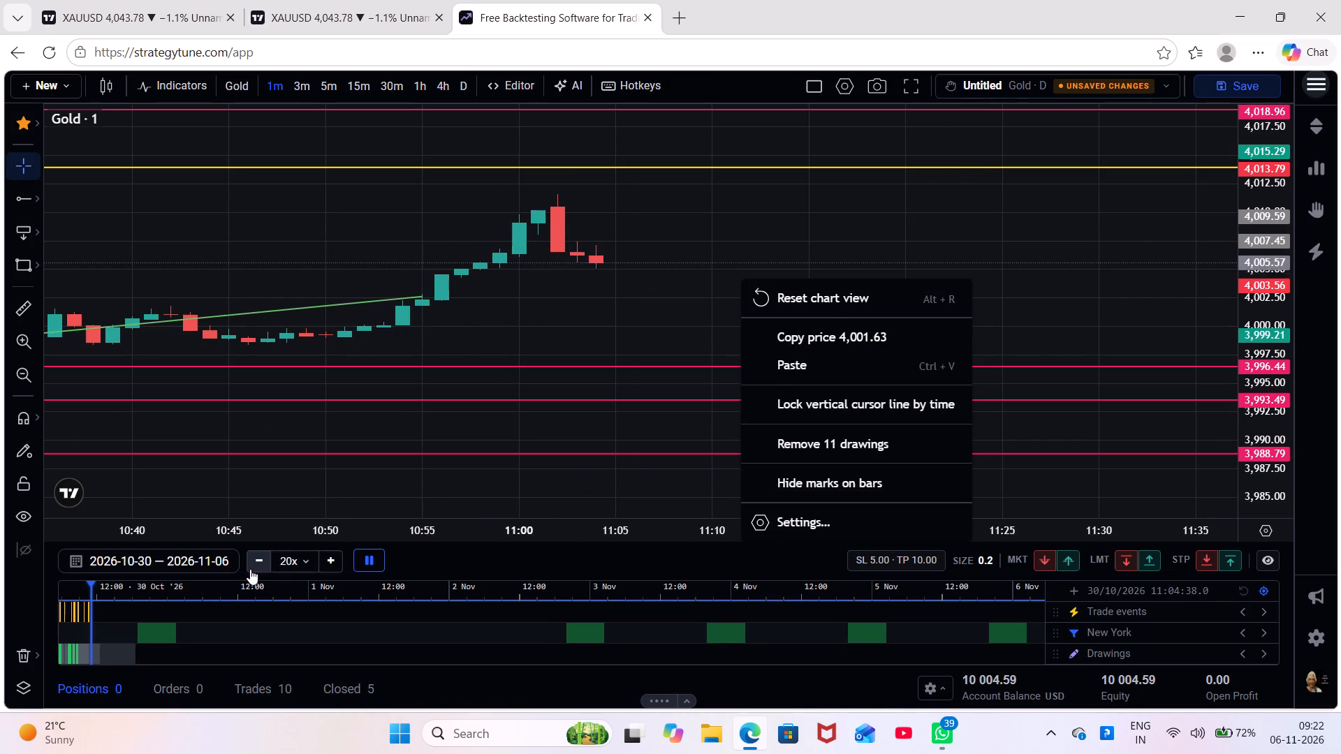
double_click(249, 568)
scroll(489, 458, down, 4)
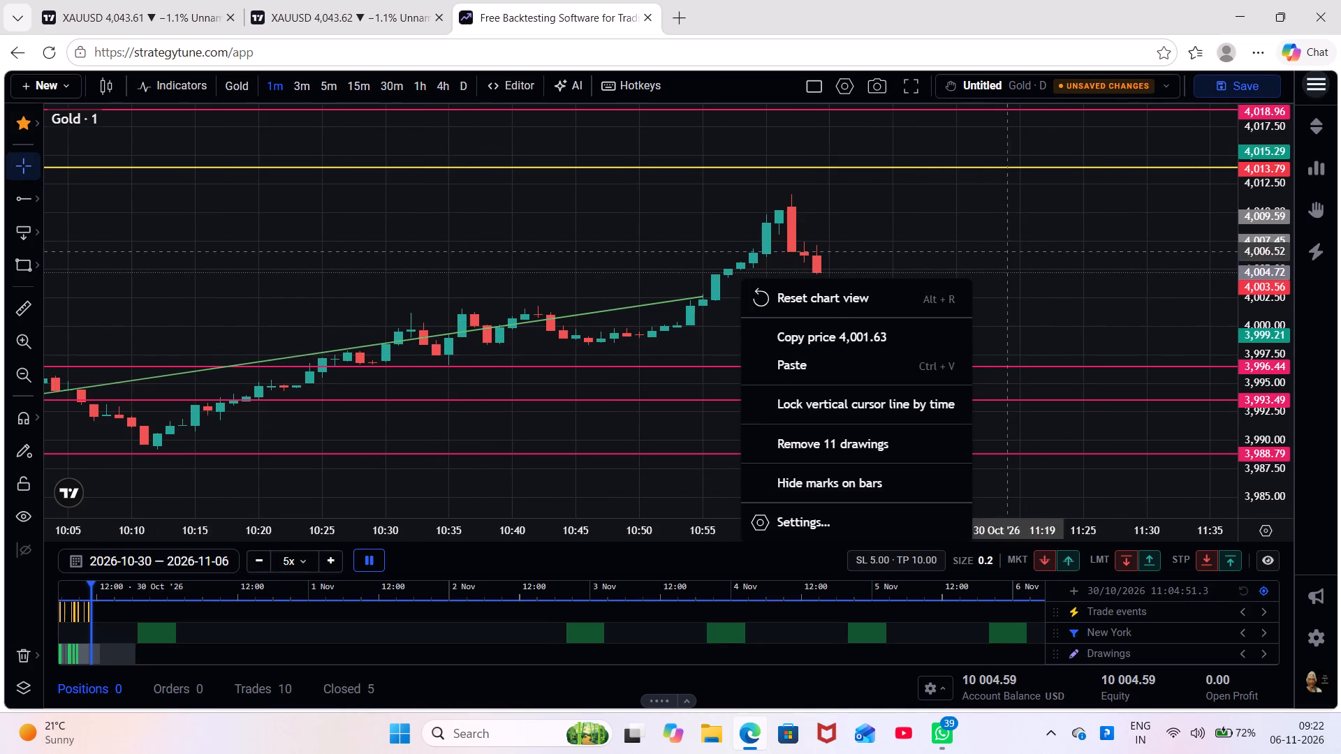
click(1037, 253)
scroll(1036, 304, down, 7)
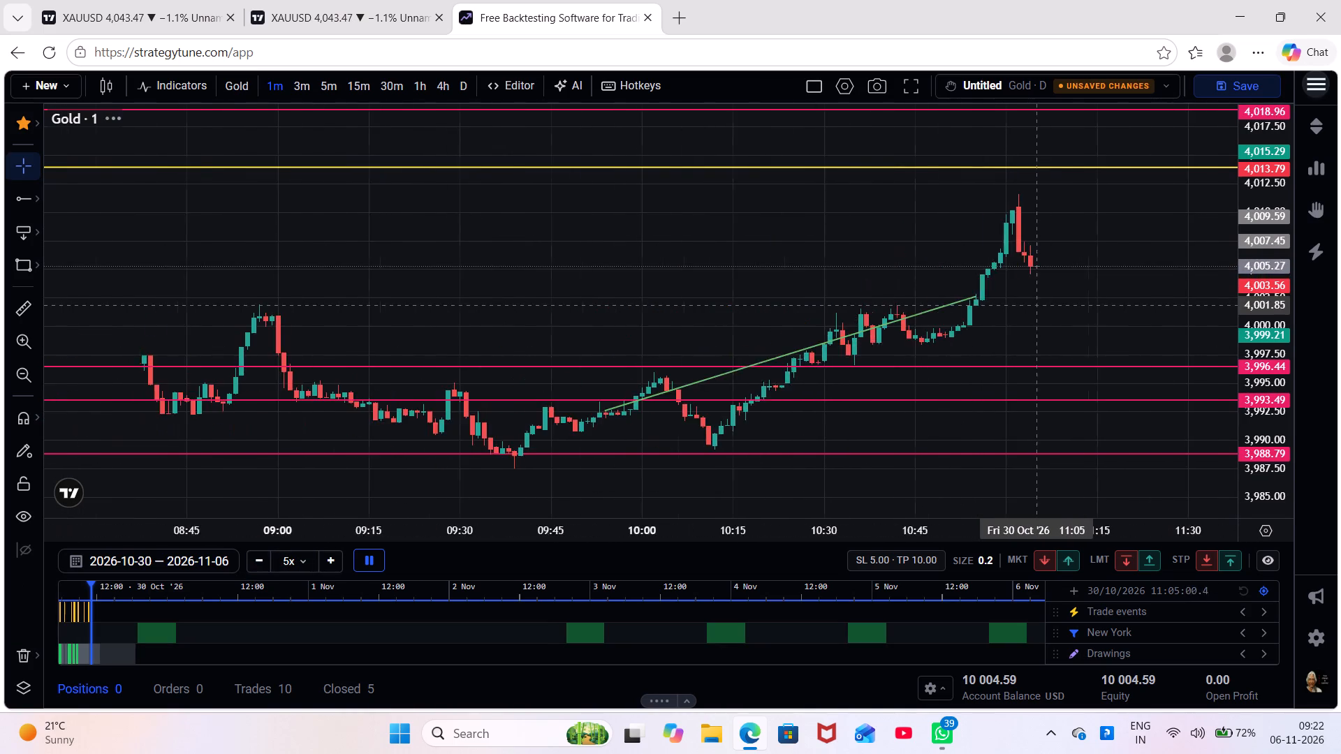
scroll(1036, 305, down, 3)
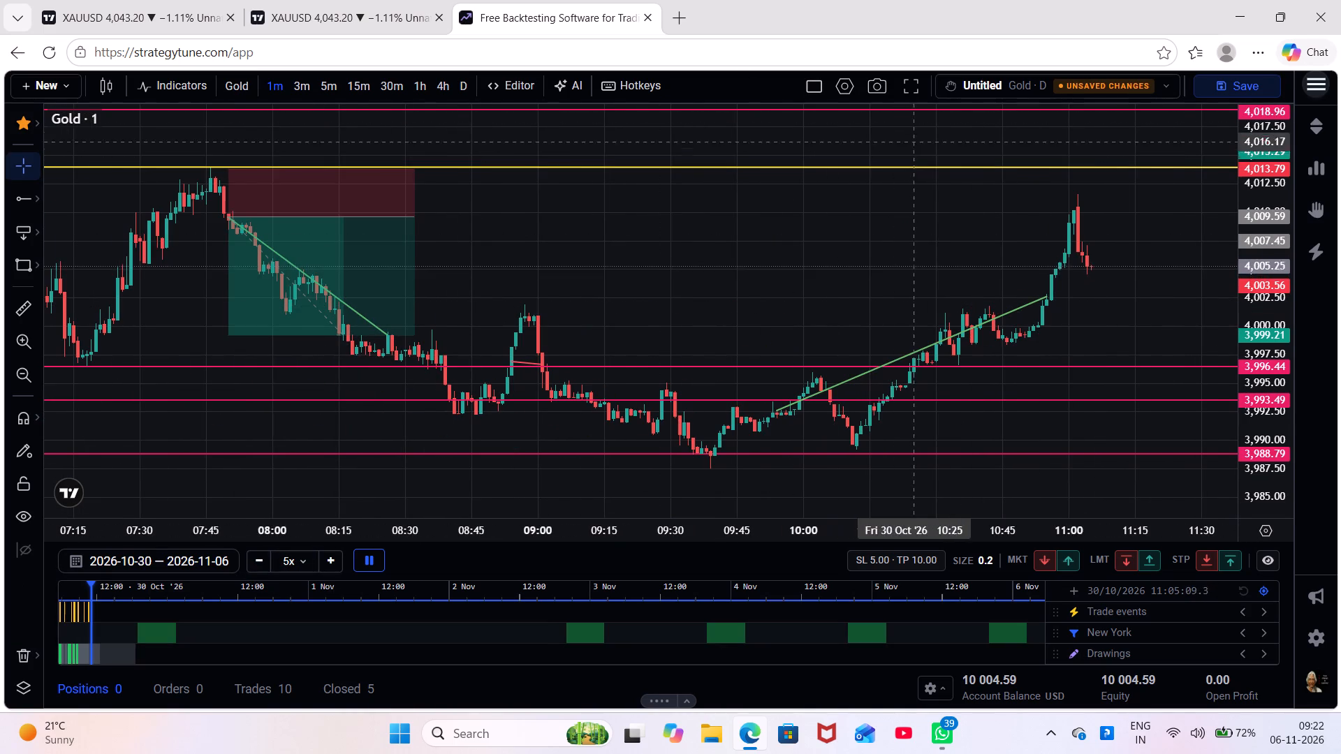
click(913, 94)
drag(1190, 398, 1065, 392)
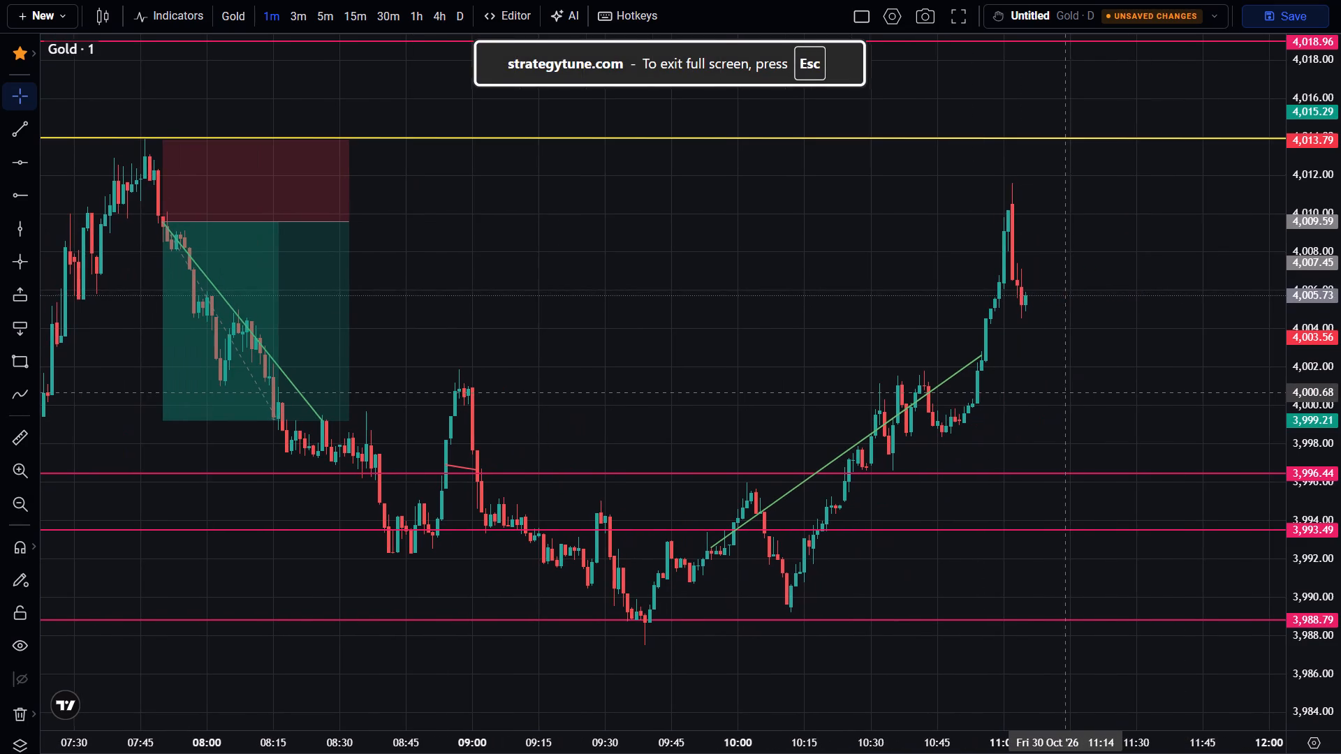
Draw a long-position marker on the closed long from 3,992.58 at 09:54, extended to 11:01, with its target at about 4,002.63.
click(24, 293)
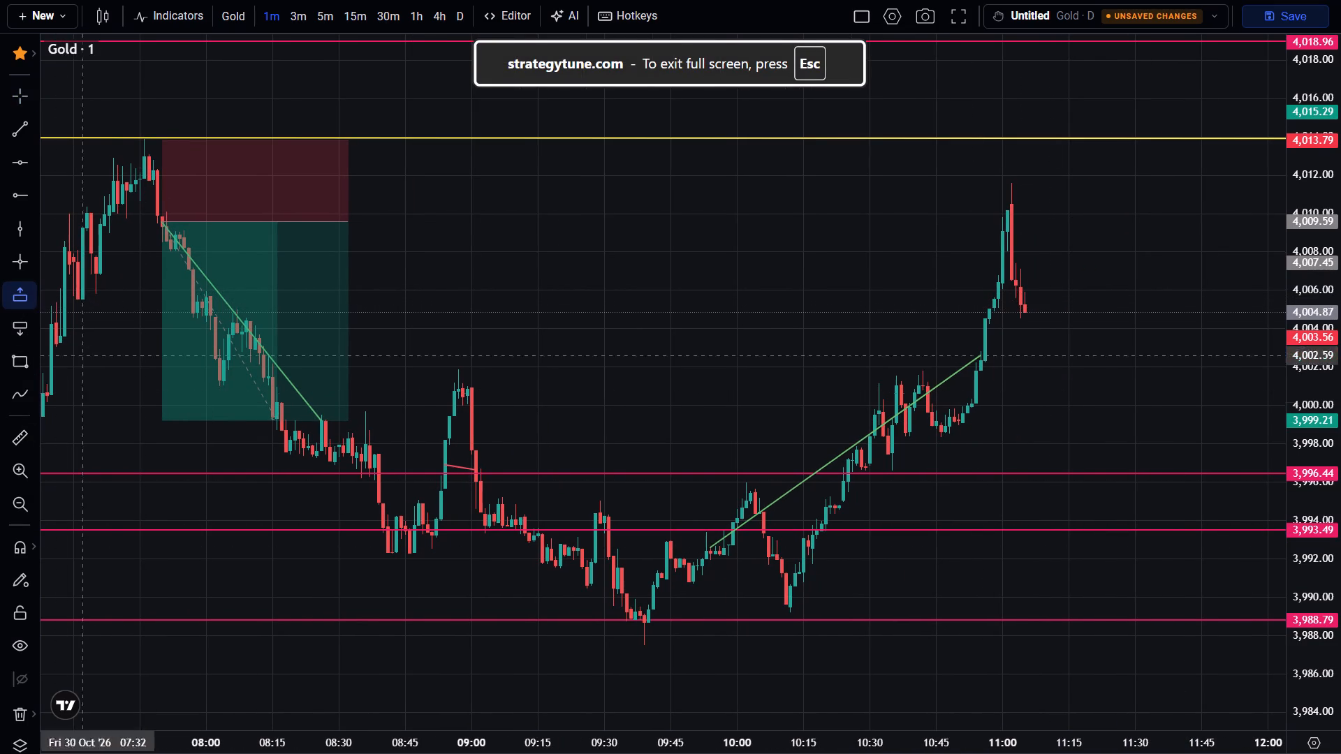
click(710, 547)
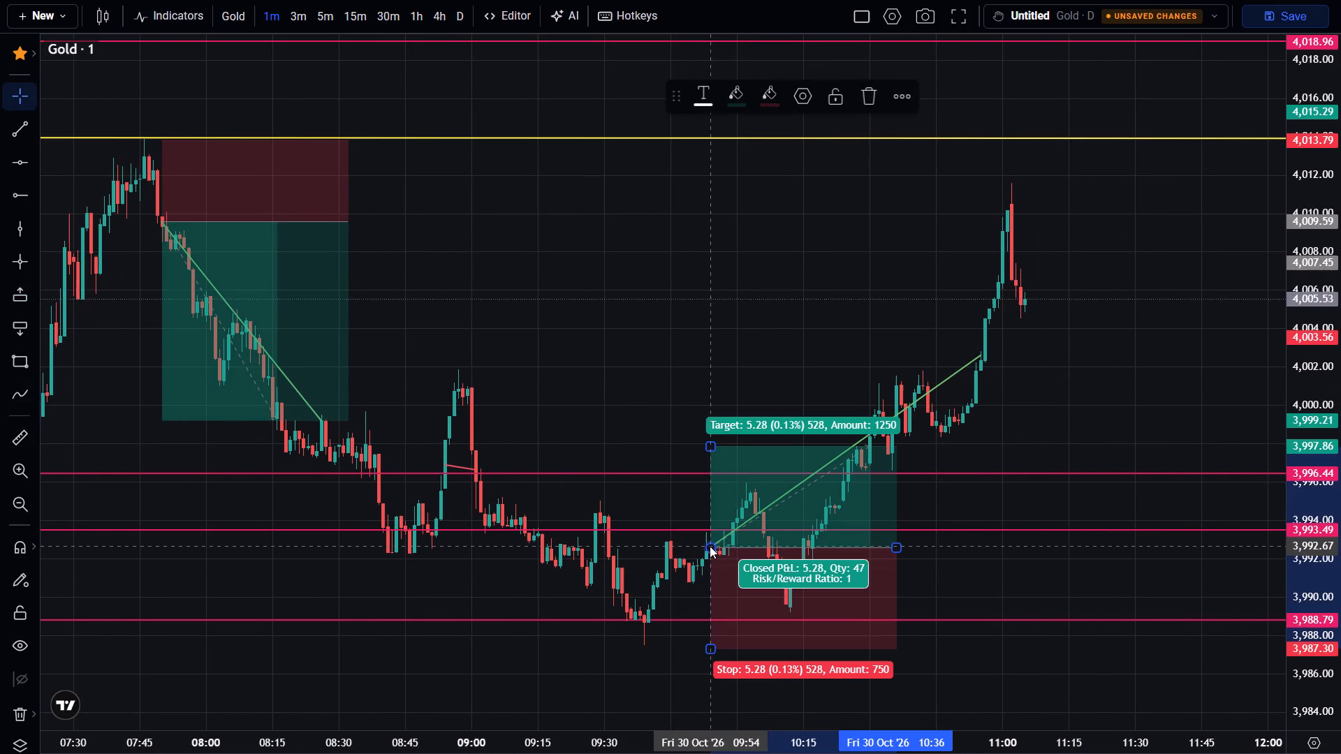
drag(708, 446, 784, 281)
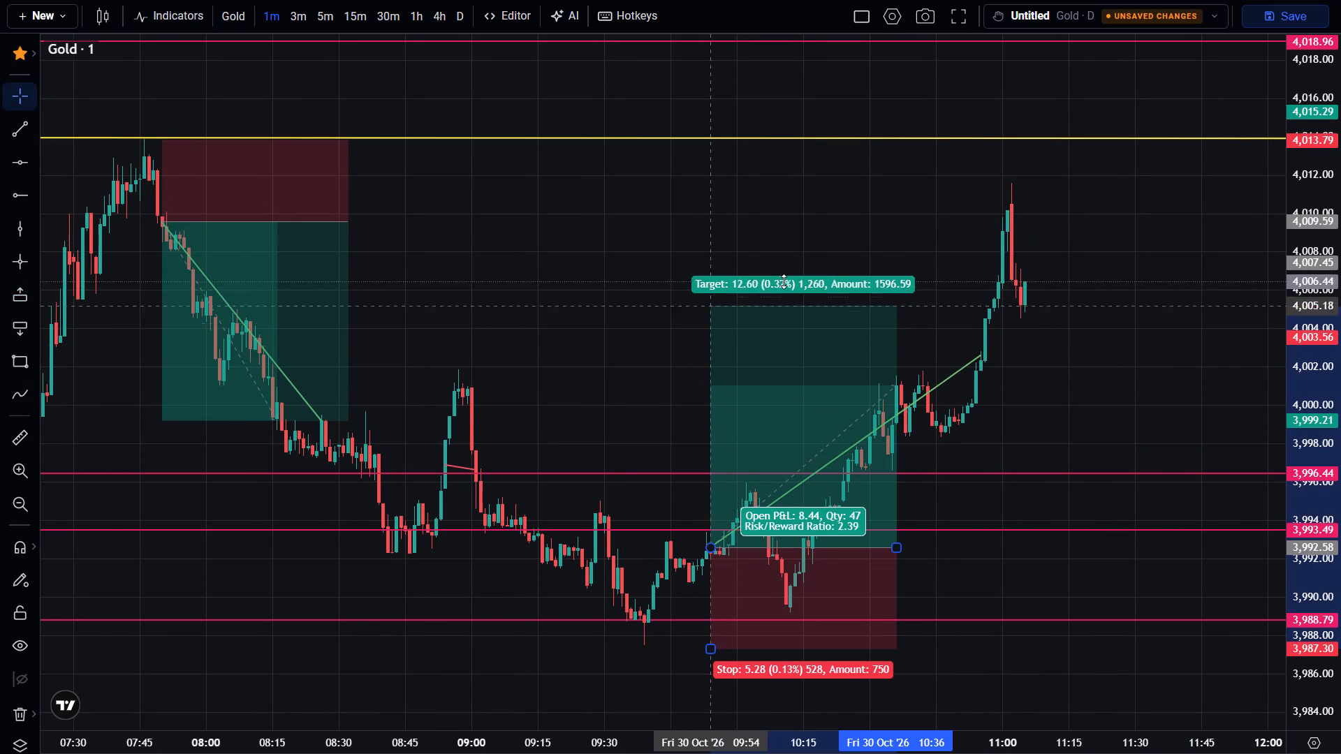
drag(784, 281, 858, 371)
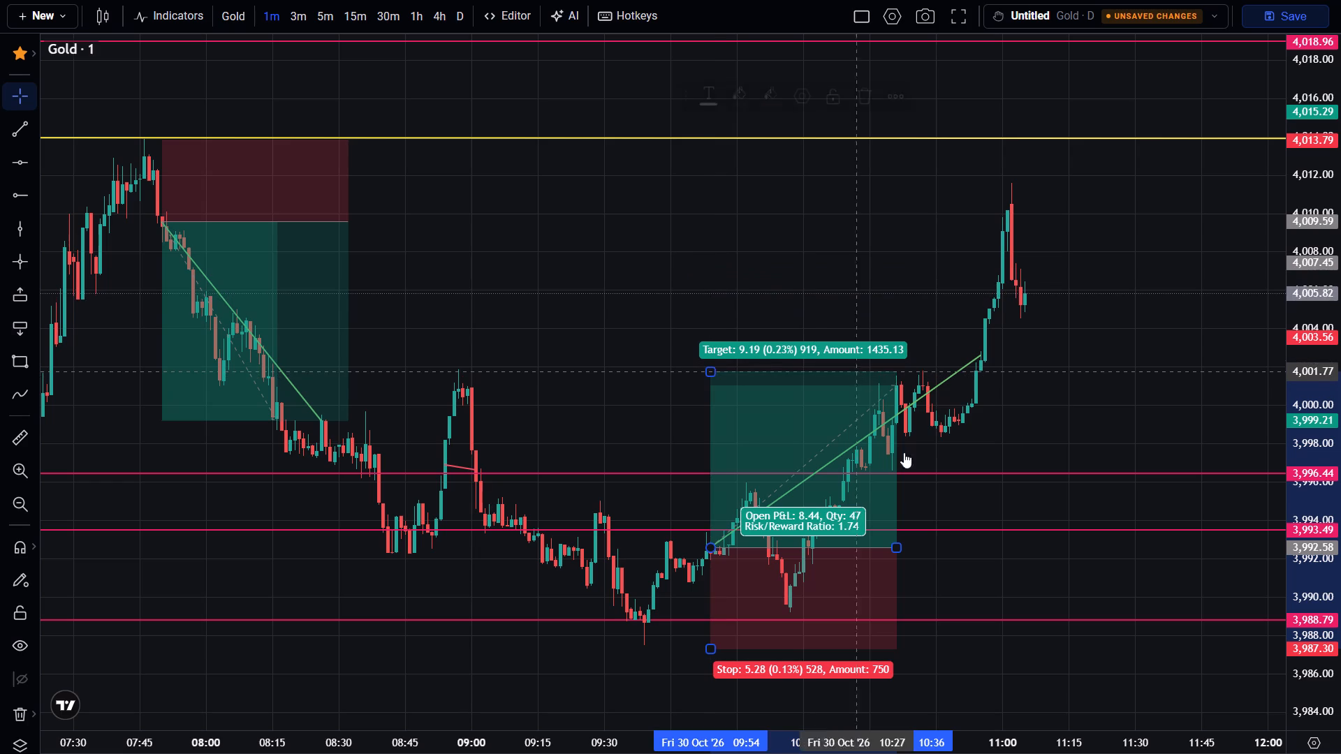
drag(902, 551, 979, 527)
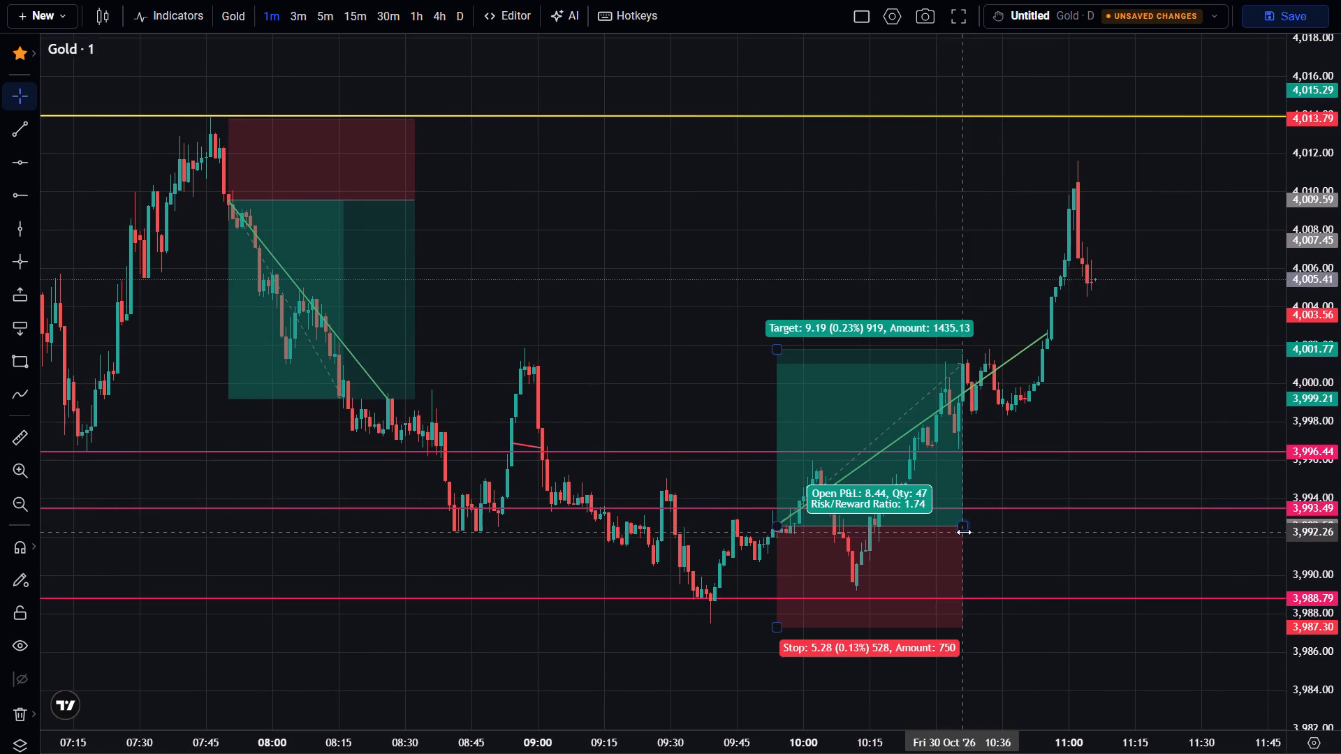
drag(963, 526, 1074, 499)
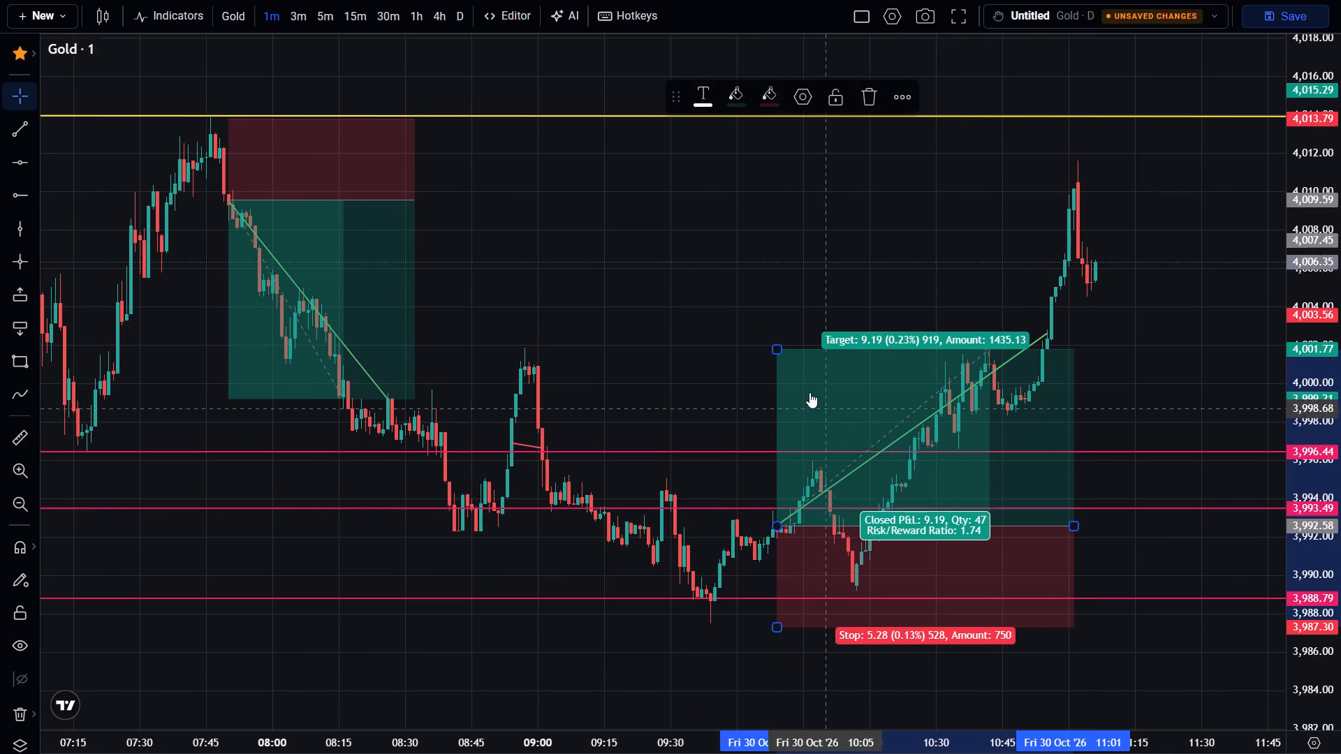
drag(778, 350, 778, 343)
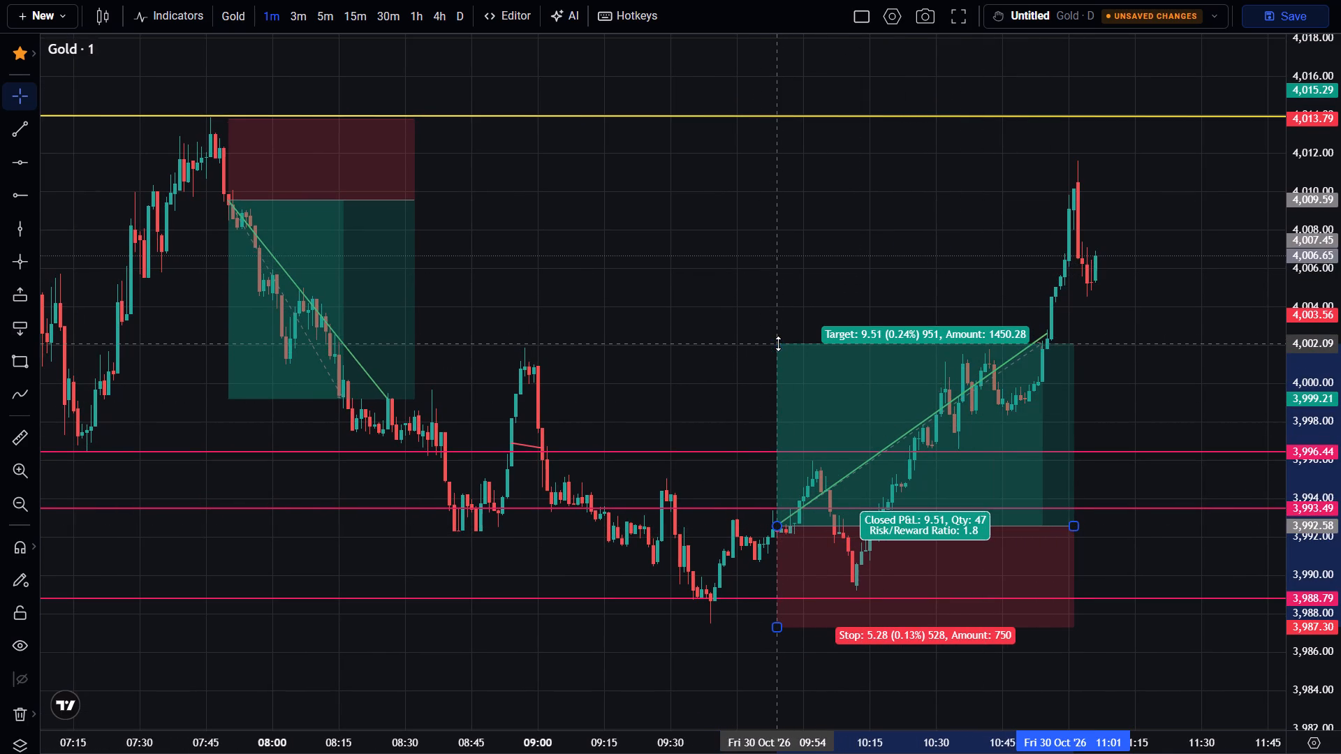
drag(778, 343, 777, 333)
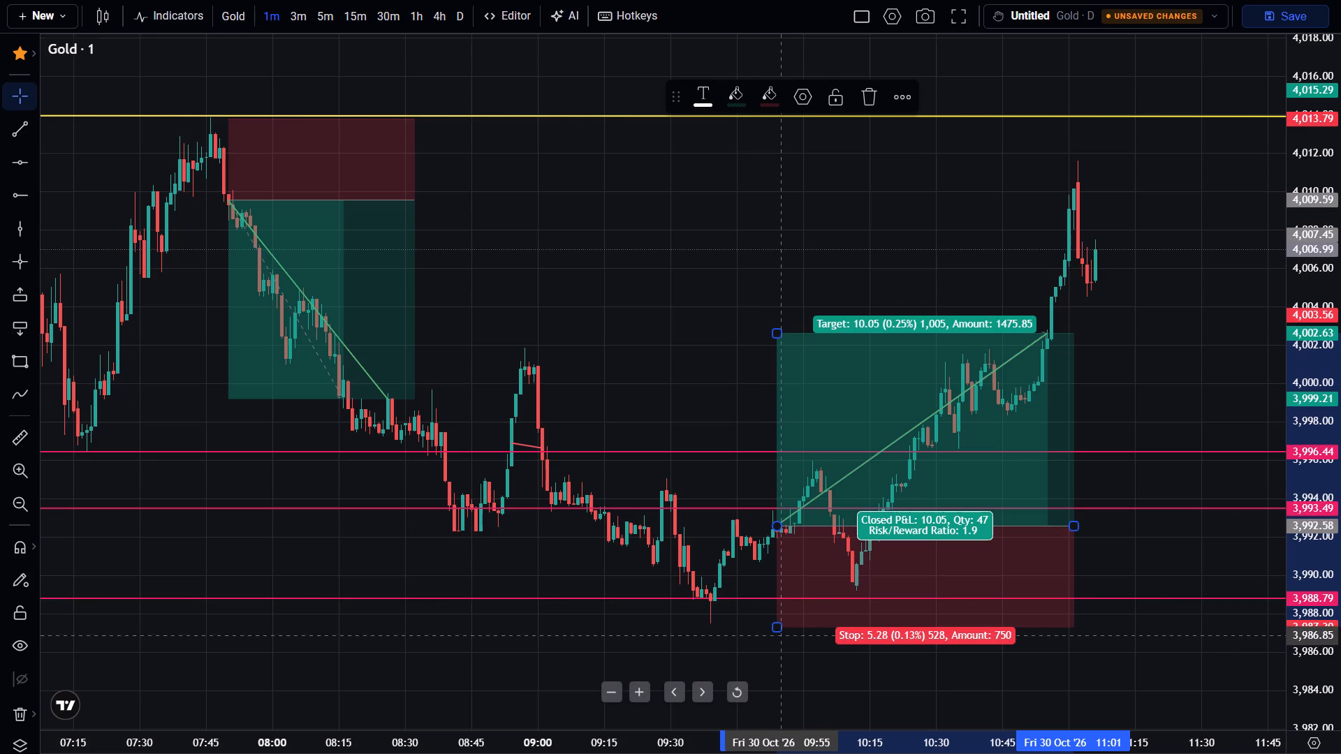
Adjust the stop of the long-position marker to about 3,987.58, giving a 5.00 stop and a risk/reward ratio of about 2.
drag(779, 628, 759, 633)
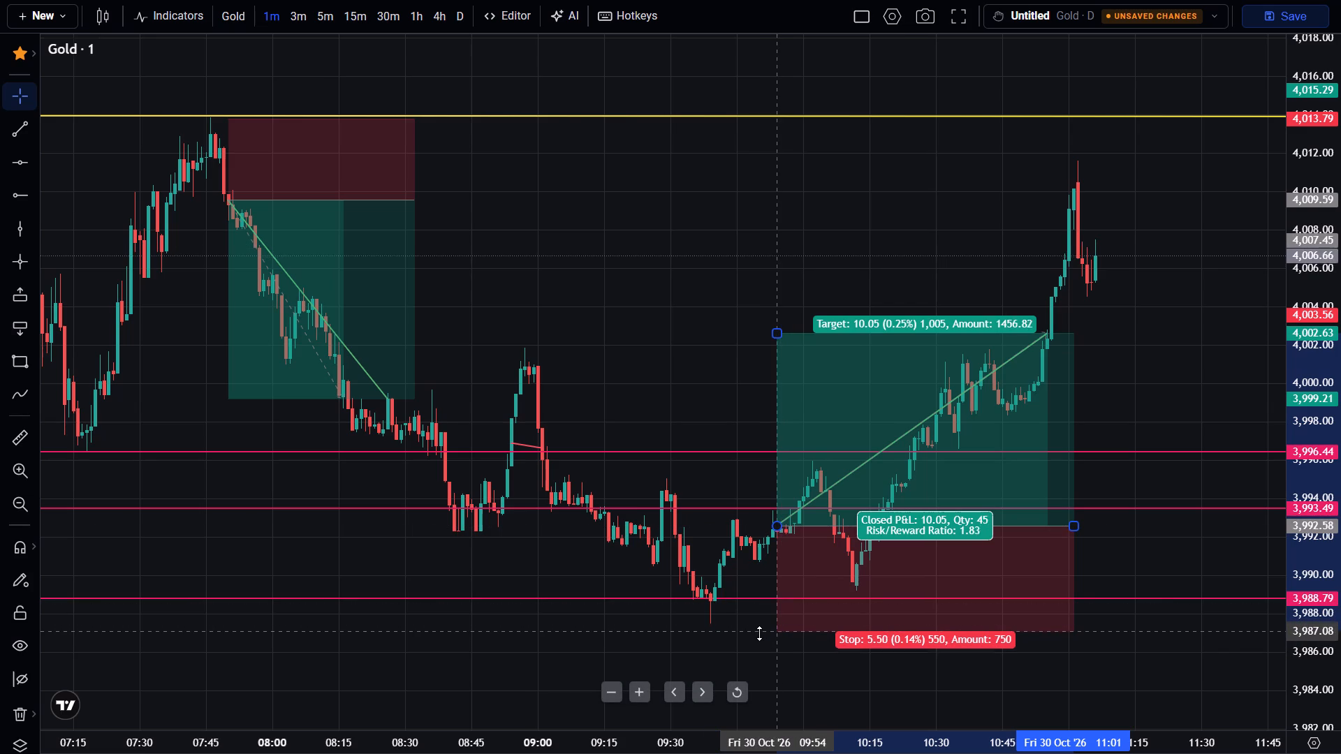
drag(759, 633, 763, 627)
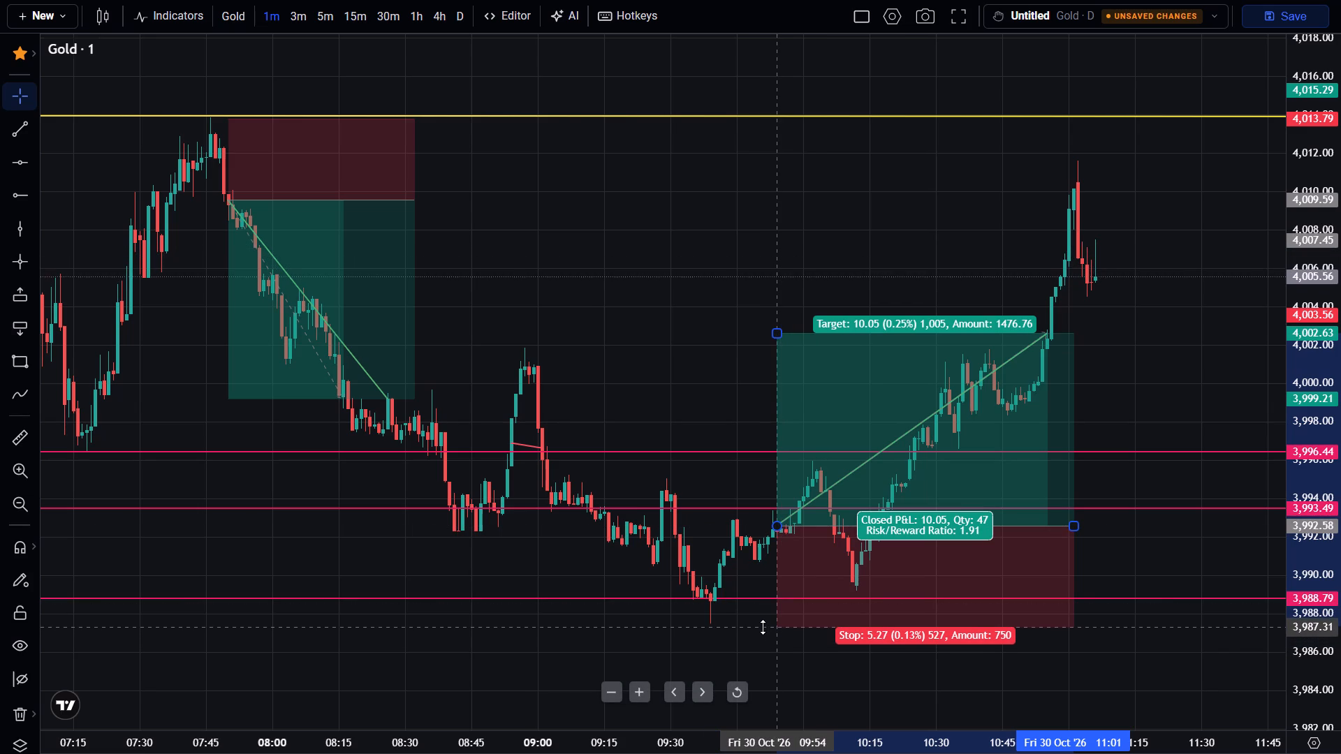
drag(763, 627, 765, 623)
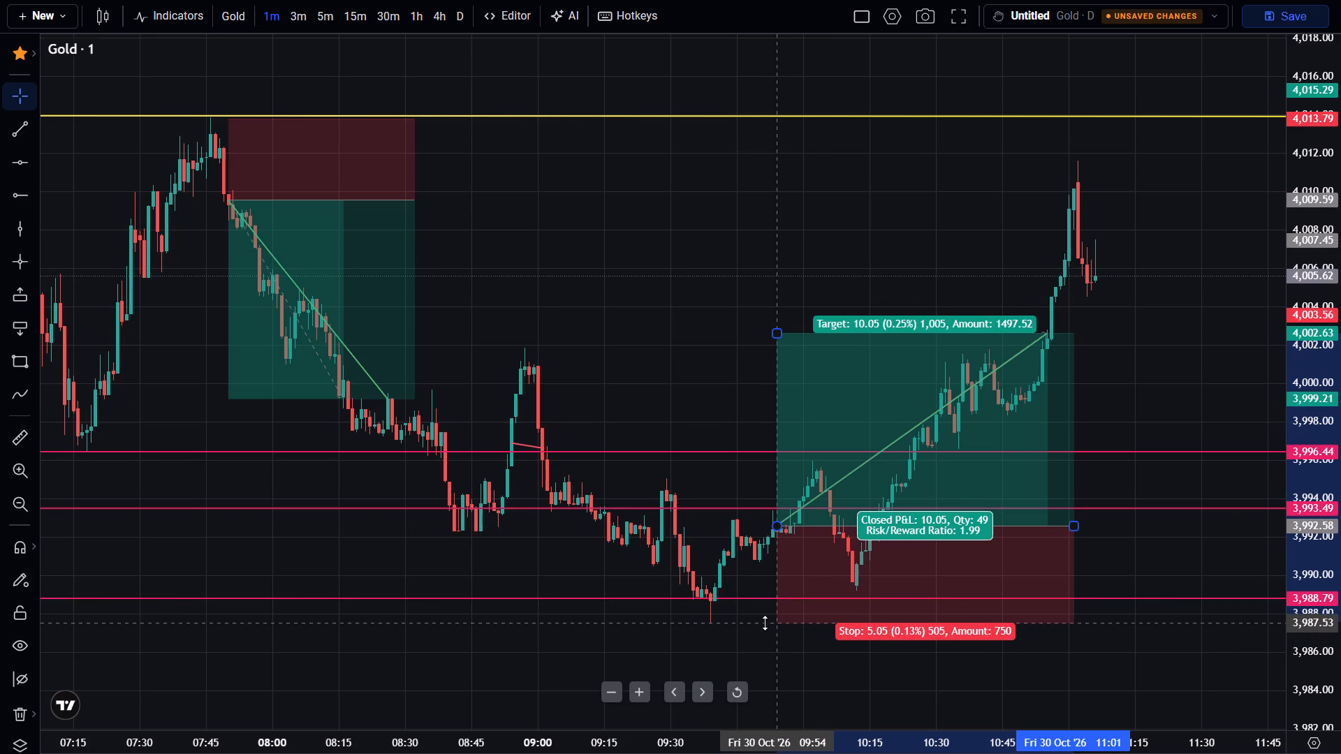
drag(765, 623, 767, 619)
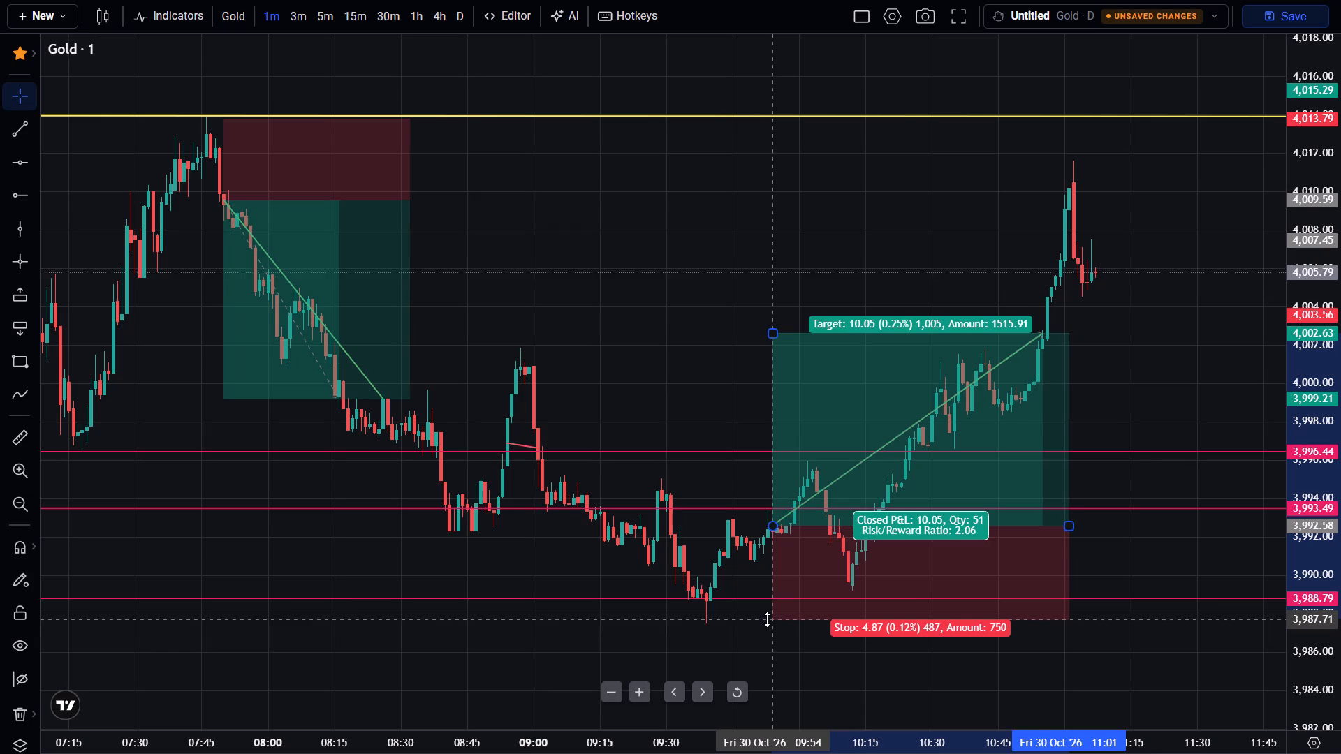
drag(767, 619, 771, 621)
click(735, 648)
Examine the marked trades and price relative to the yellow line near 4,014, moving from the 1-minute to the 5-minute chart.
drag(1197, 338, 1166, 360)
scroll(1166, 360, up, 2)
scroll(1166, 360, down, 8)
scroll(1166, 362, up, 2)
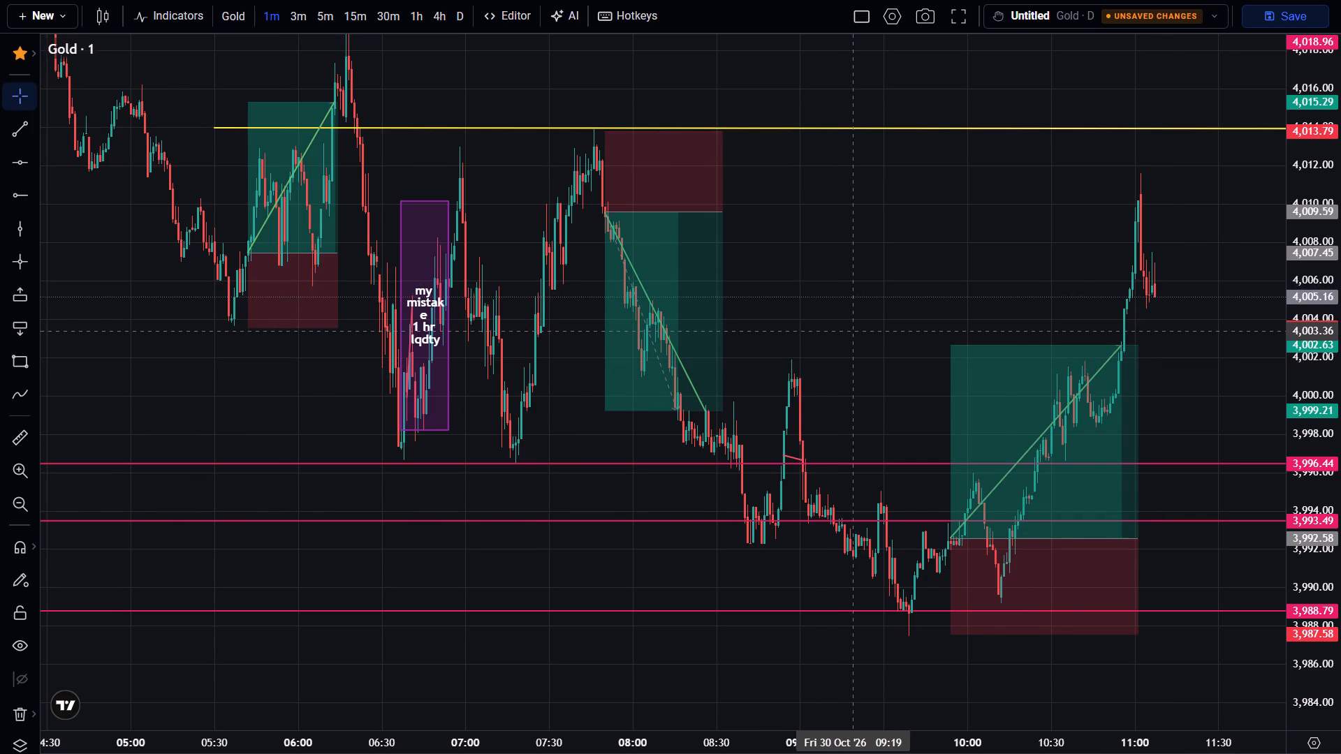
click(324, 22)
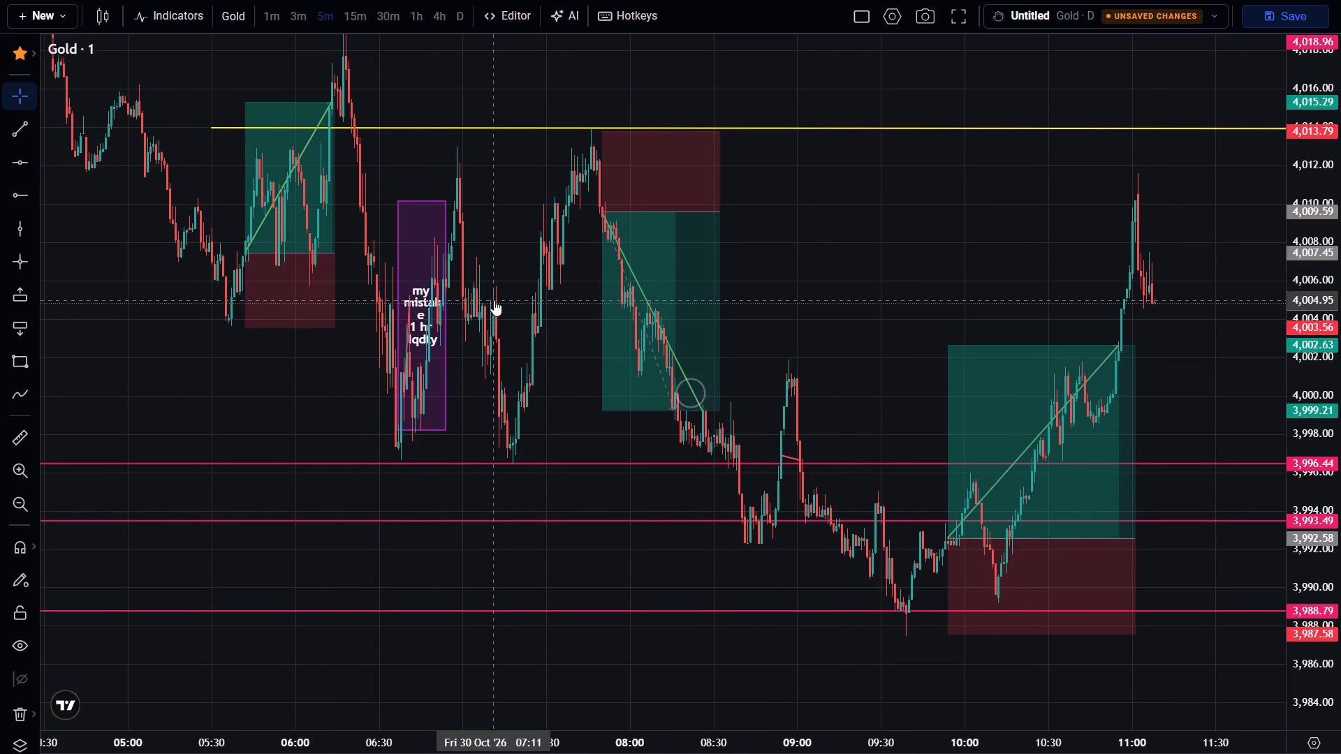
scroll(677, 473, up, 14)
scroll(858, 508, up, 1)
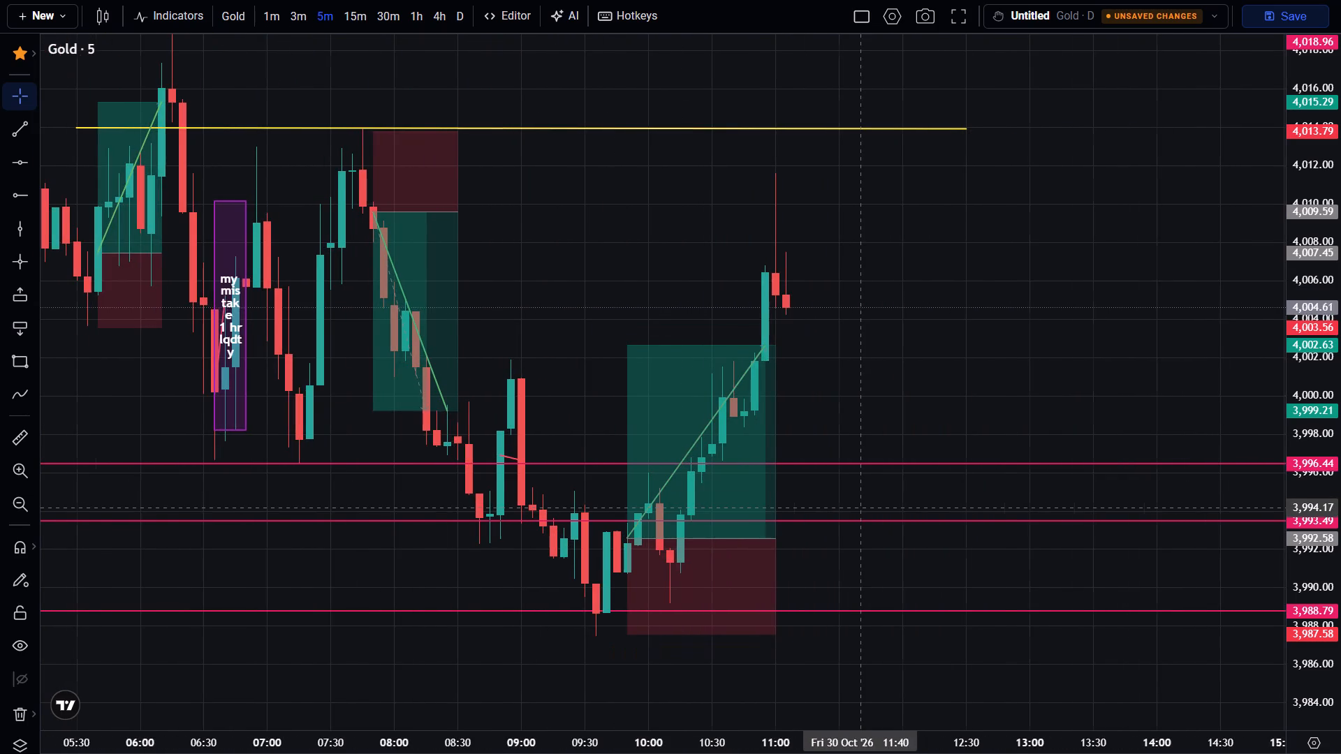
drag(983, 372, 1255, 430)
scroll(1173, 431, down, 2)
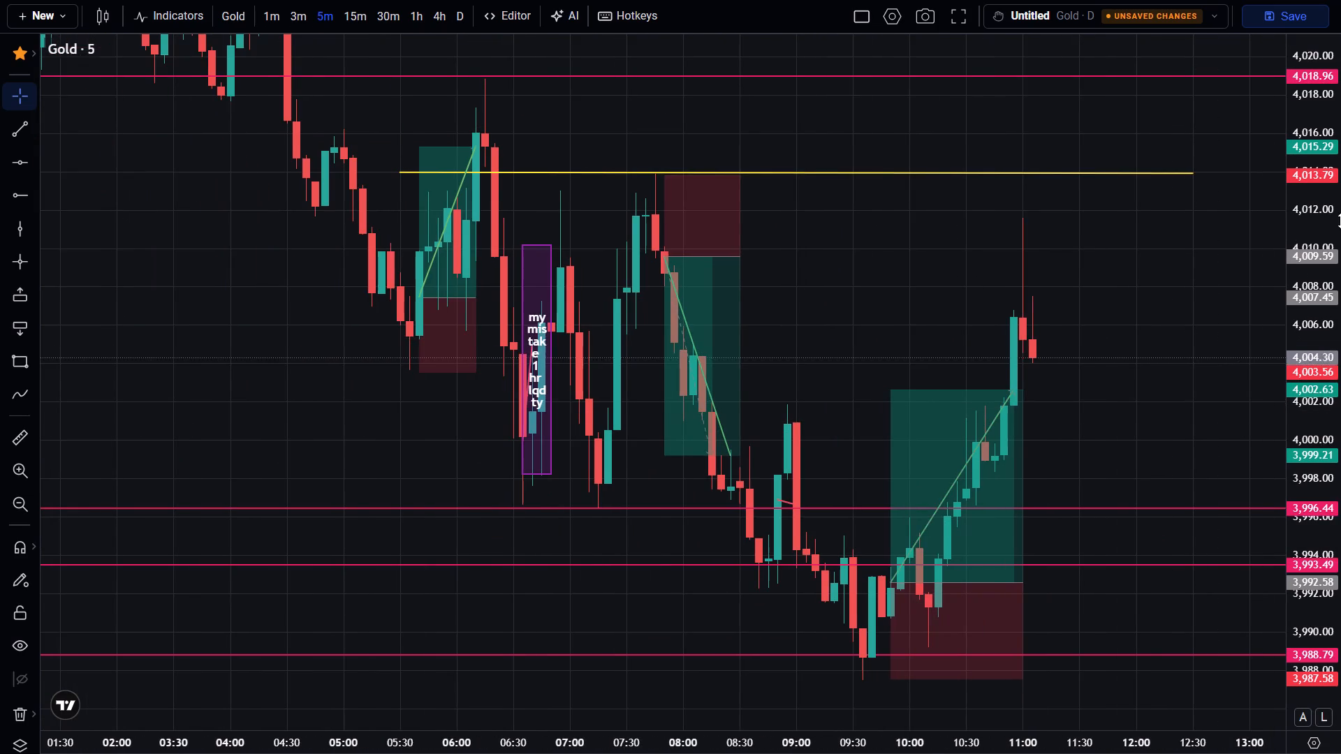
drag(1340, 221, 1340, 398)
scroll(1070, 426, down, 1)
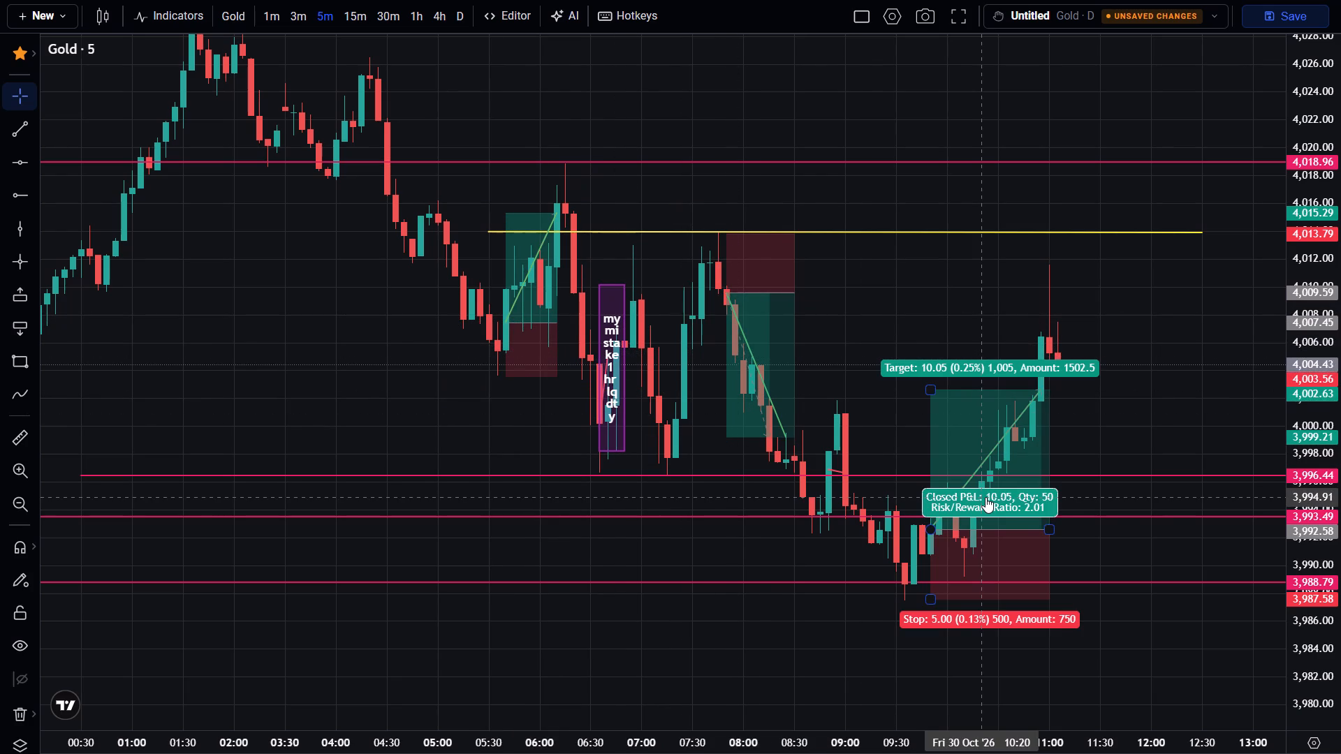
scroll(1183, 451, up, 1)
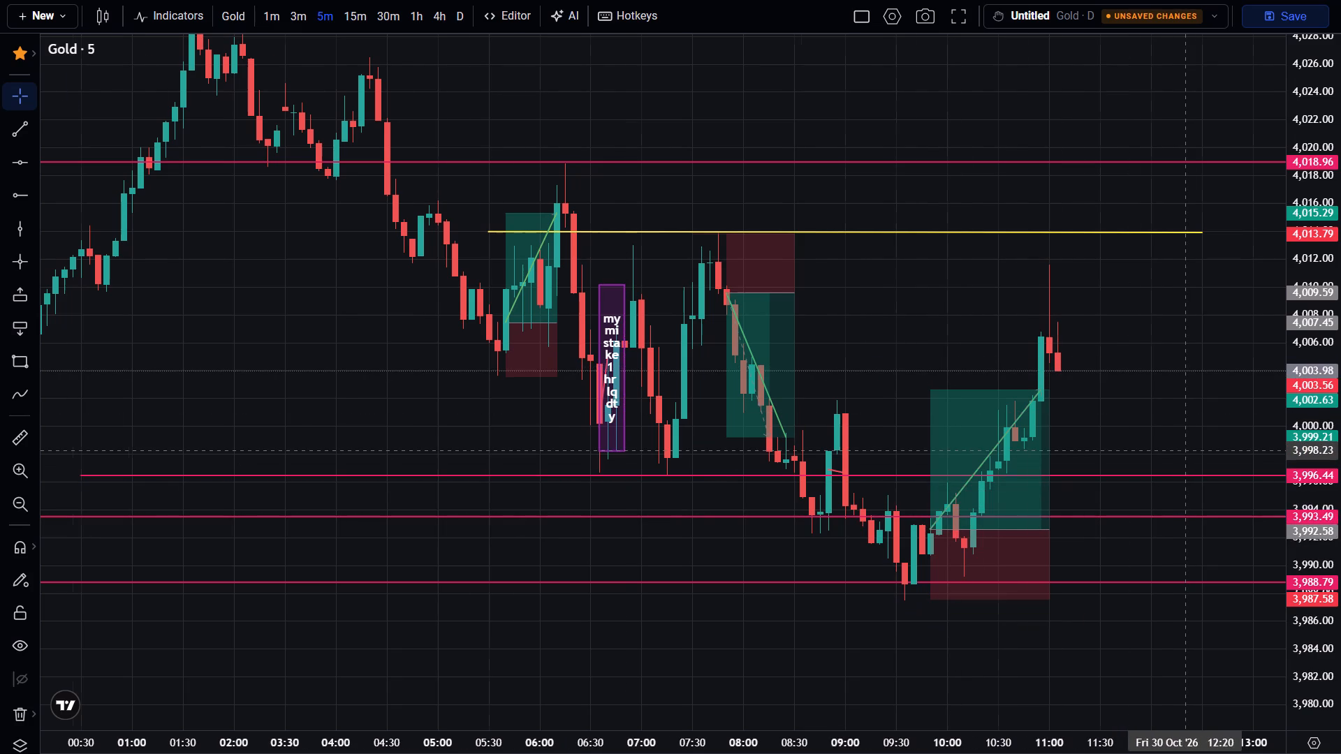
scroll(1185, 451, up, 2)
scroll(1340, 466, up, 10)
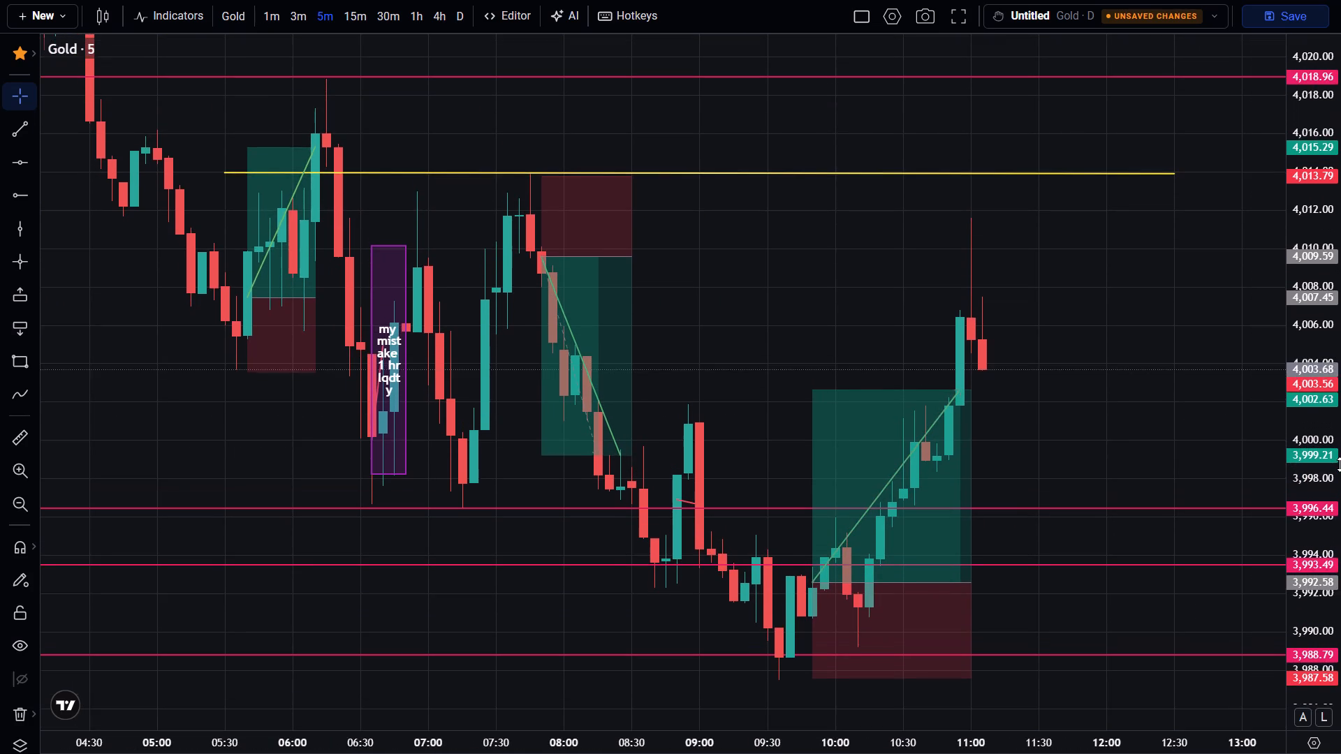
scroll(1340, 464, down, 3)
scroll(1243, 496, down, 2)
drag(1202, 432, 1155, 442)
Return to the 1-minute chart and examine the price action following the closed long.
click(271, 16)
scroll(763, 461, down, 15)
scroll(764, 461, up, 6)
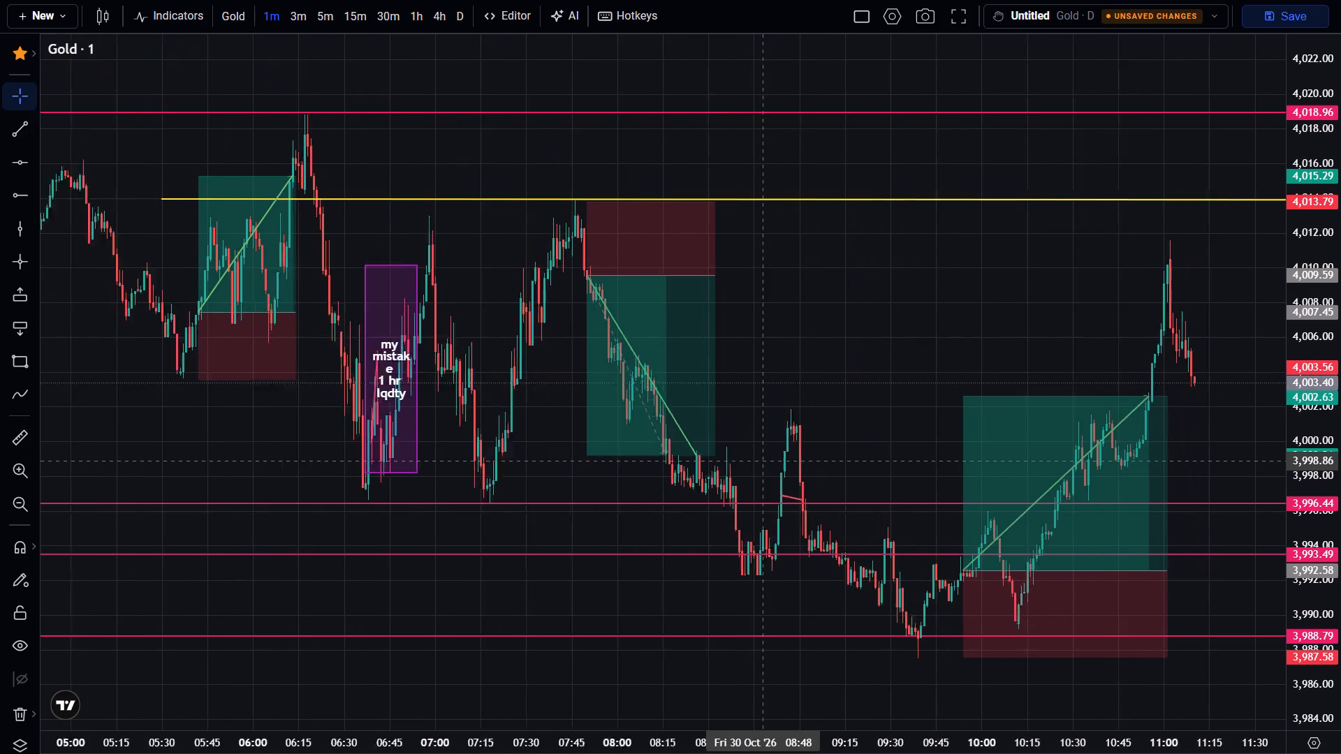
drag(830, 424, 341, 422)
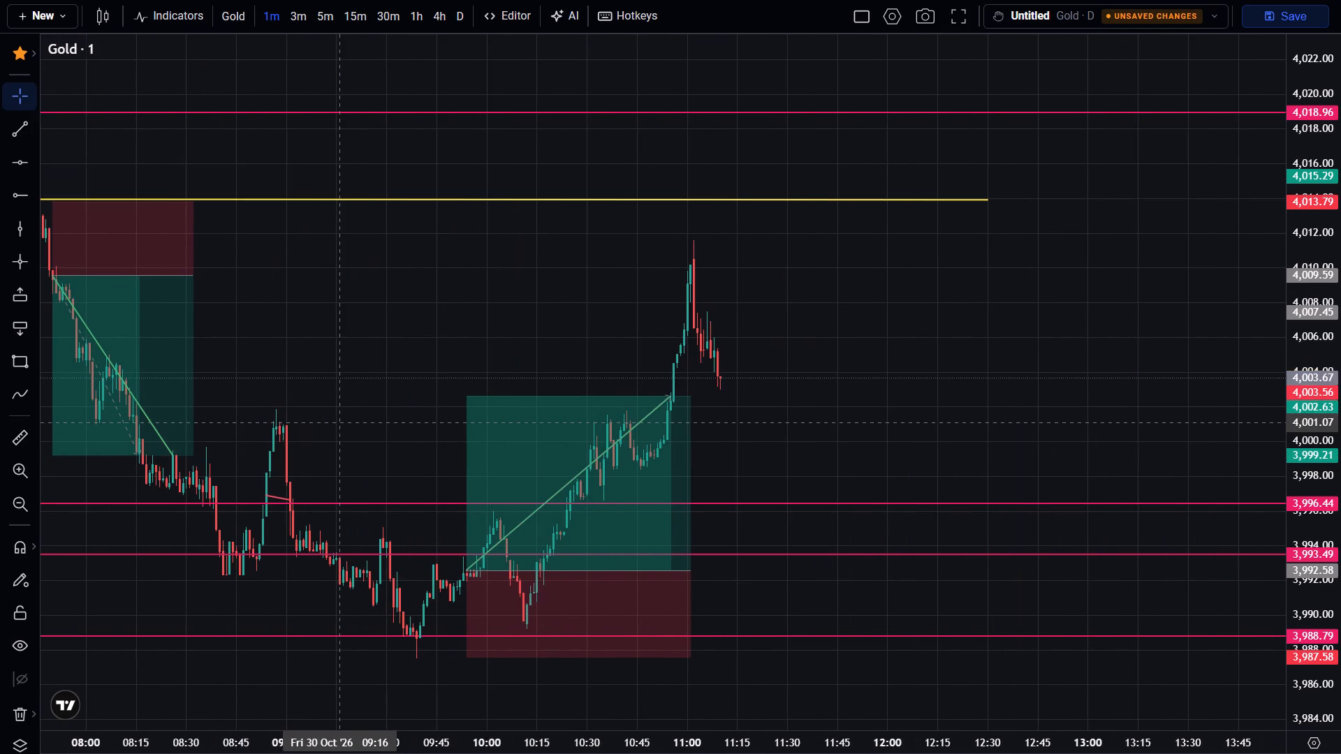
scroll(351, 429, up, 3)
drag(738, 529, 883, 436)
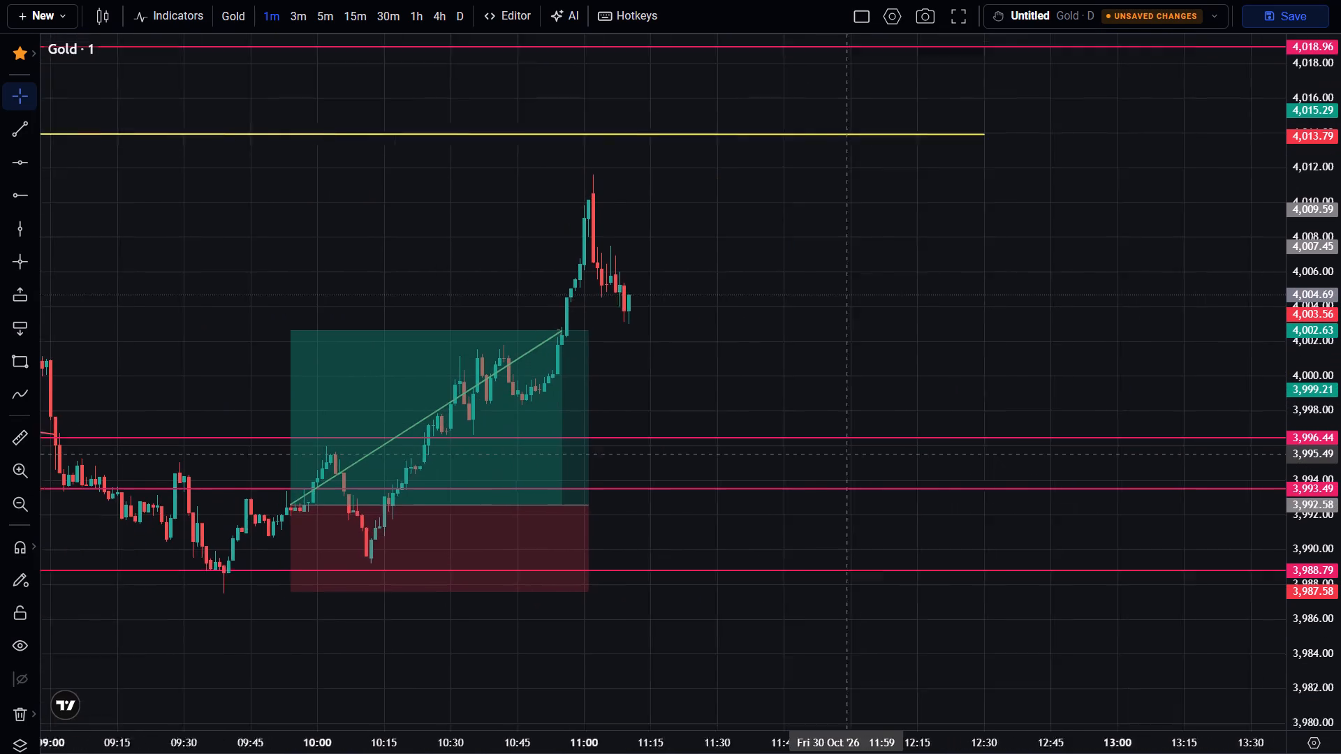
drag(883, 436, 908, 425)
scroll(908, 425, up, 1)
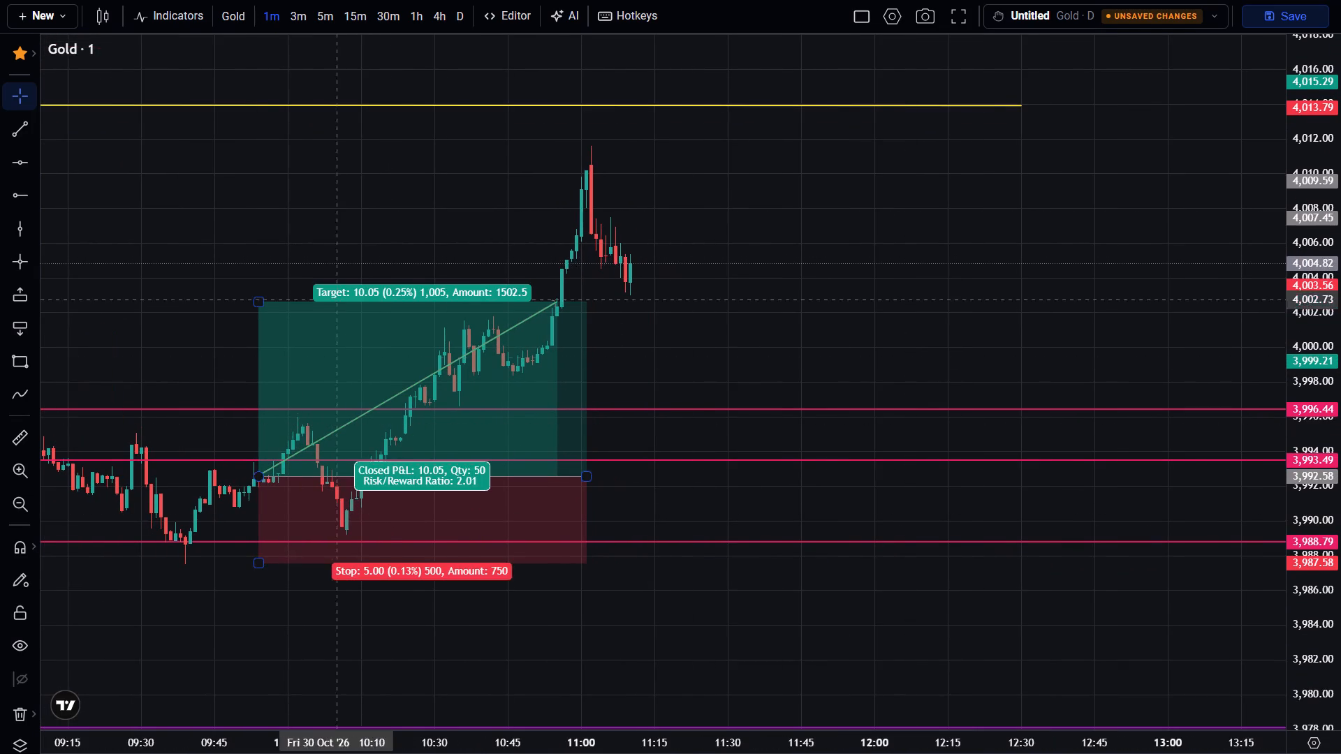
On the 1-hour chart, delete the three pink liquidity lines at 3,996.44, 3,993.49 and 3,988.79.
click(416, 5)
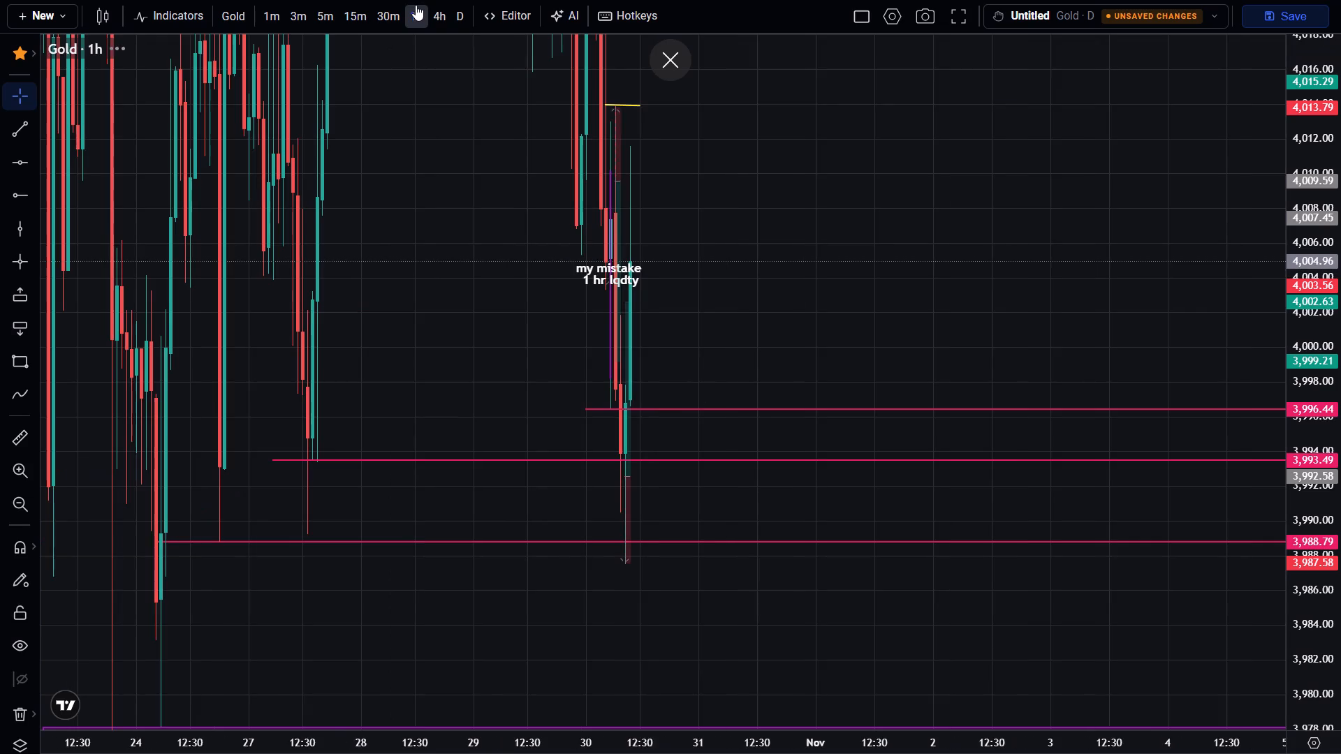
scroll(660, 234, up, 4)
drag(659, 233, 923, 308)
scroll(906, 306, up, 3)
drag(661, 304, 1029, 314)
scroll(904, 334, up, 3)
drag(717, 341, 953, 337)
scroll(953, 335, up, 1)
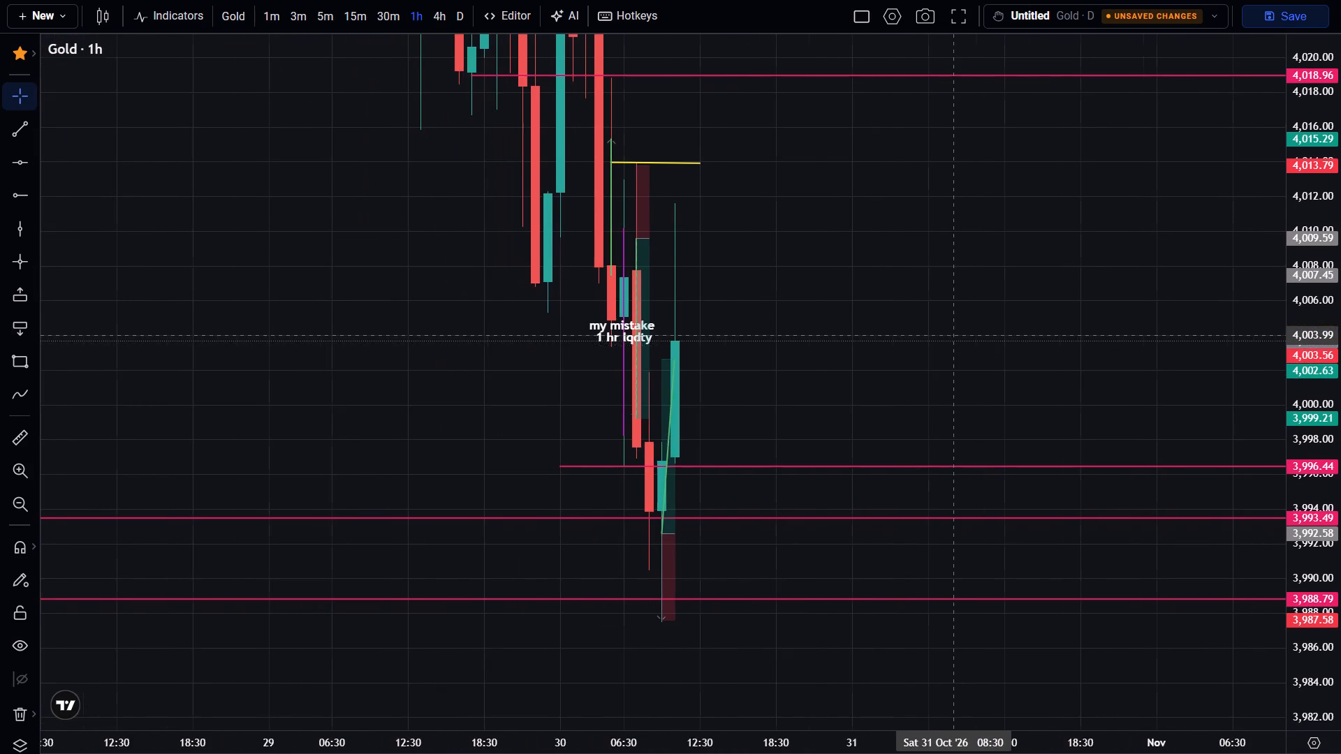
scroll(953, 335, up, 1)
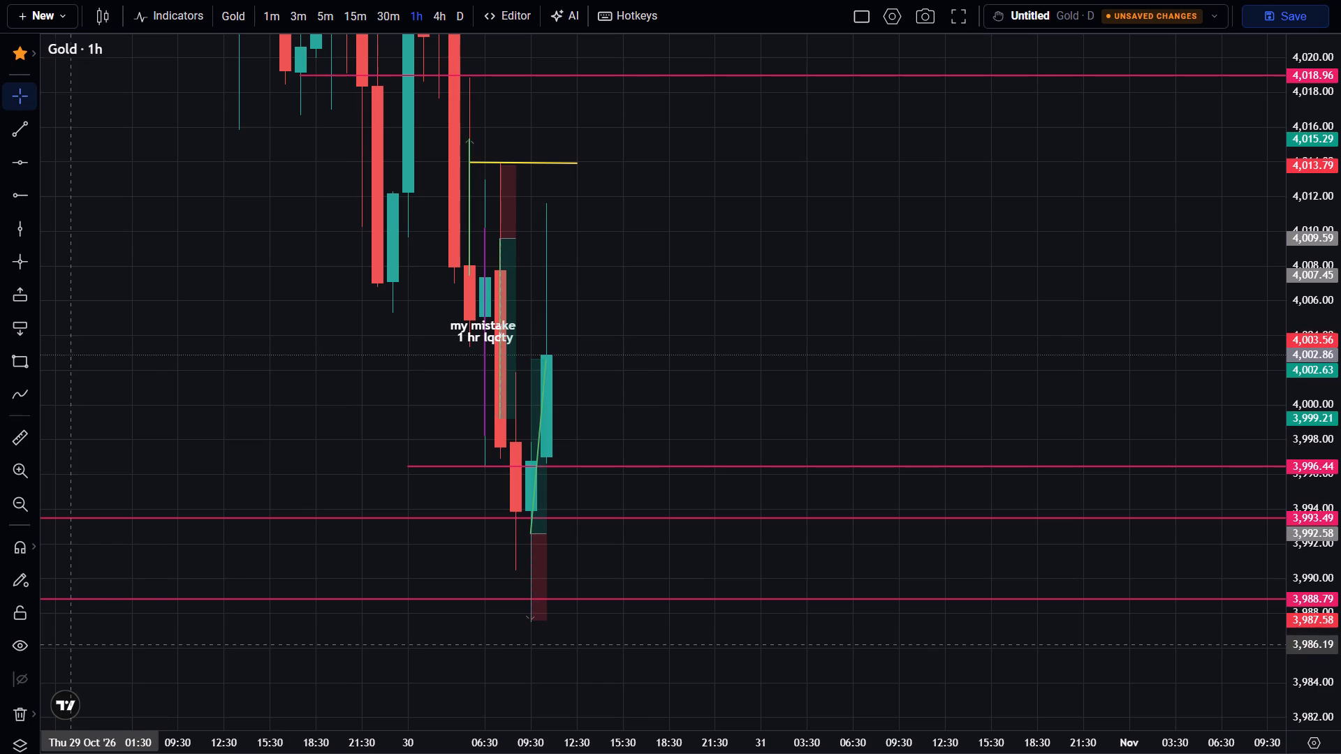
click(759, 468)
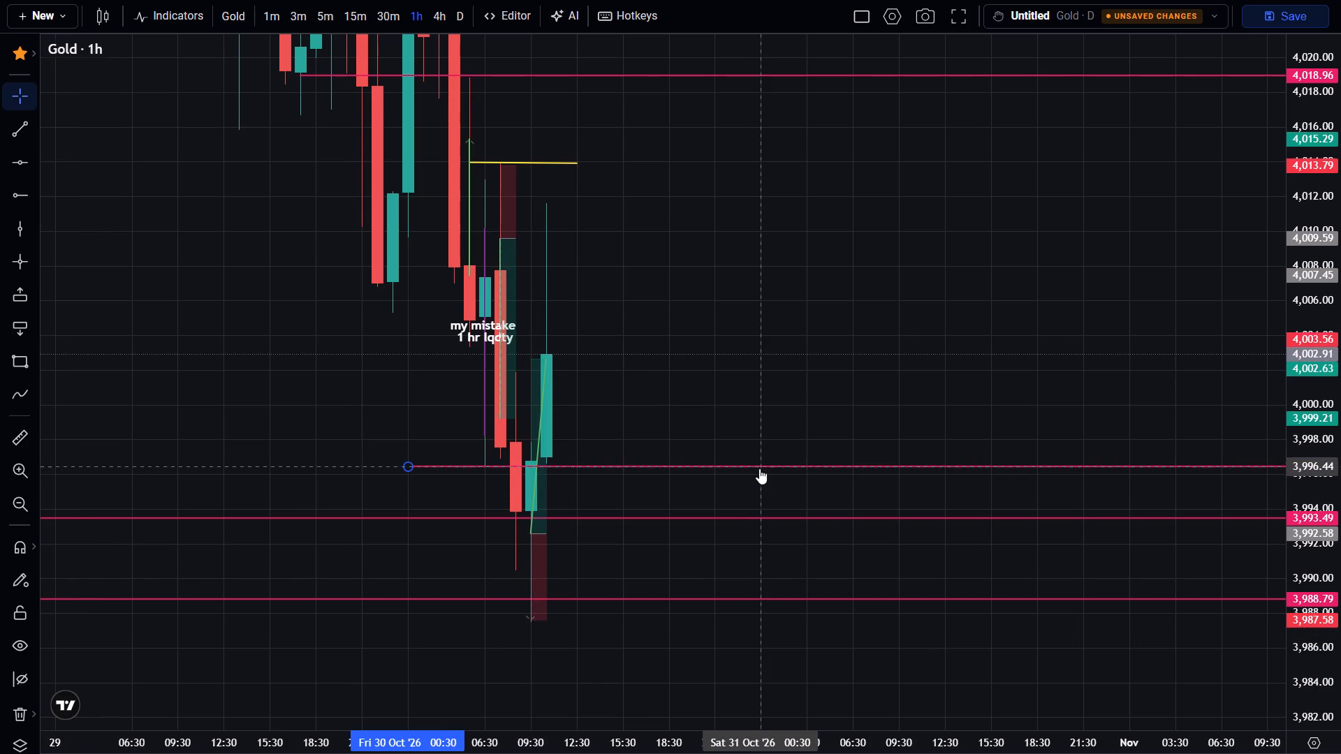
click(924, 94)
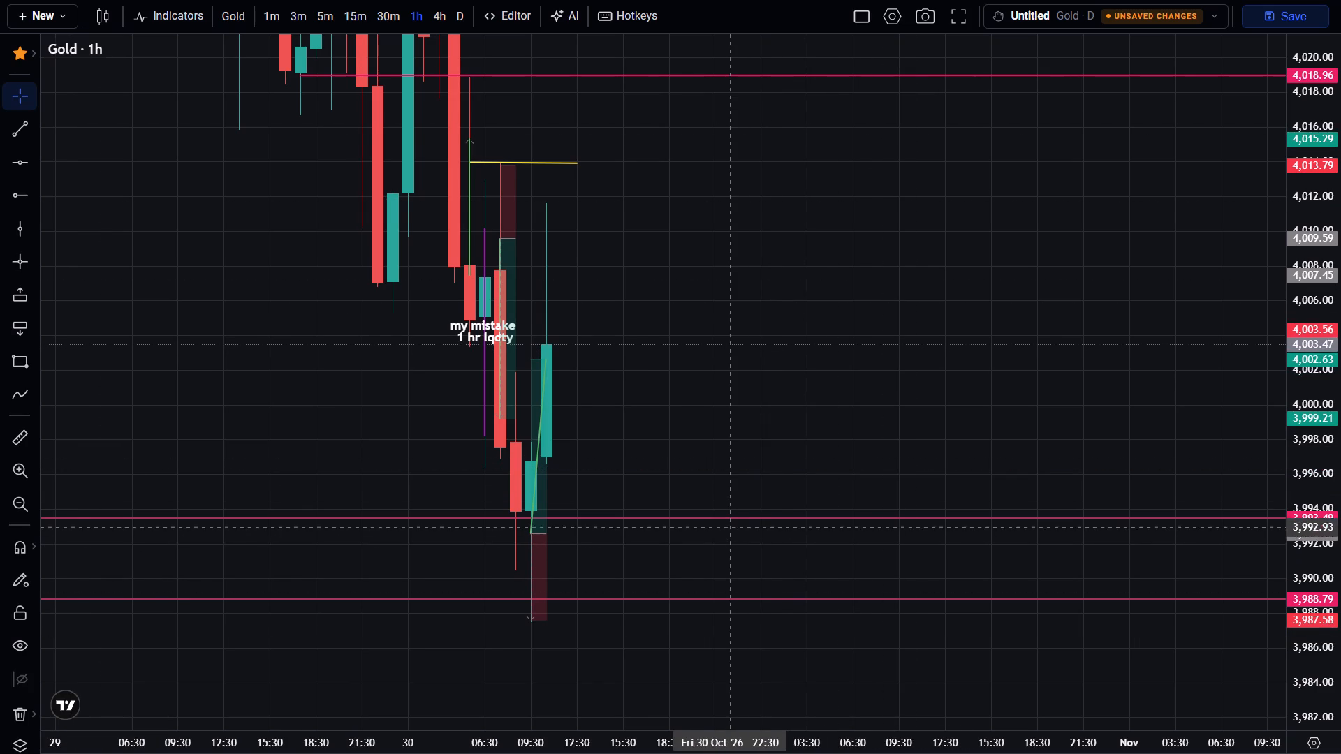
click(724, 516)
click(918, 92)
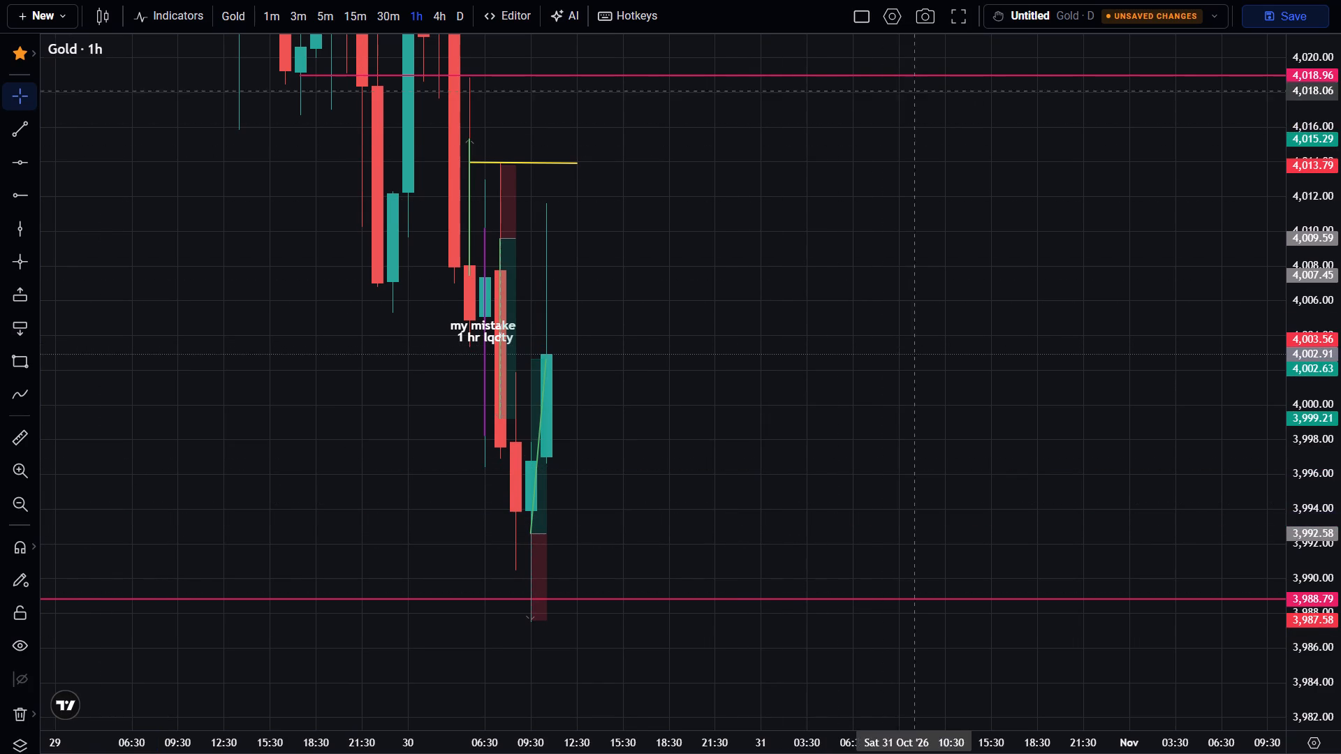
click(696, 598)
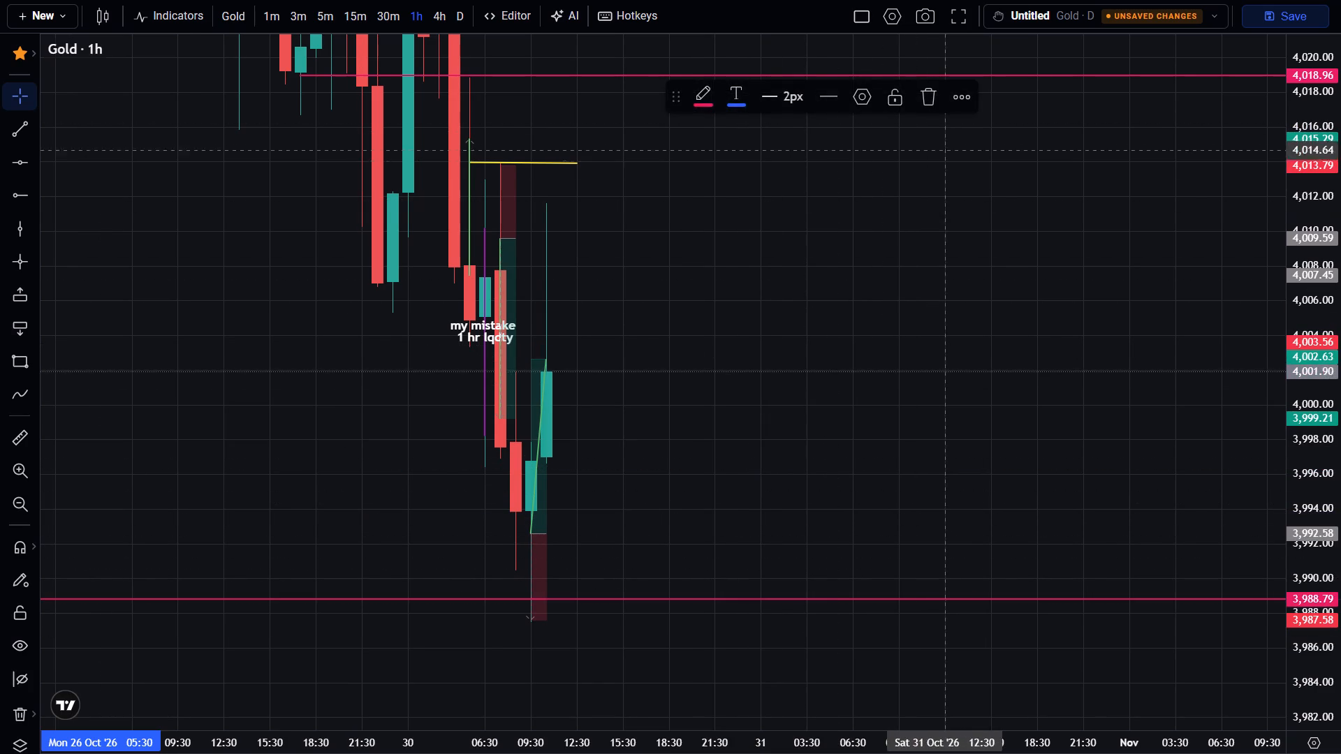
click(929, 106)
Examine the 1-hour structure between the purple zone near 3,975–3,978 and the liquidity line at 4,018.96.
drag(848, 434, 970, 315)
scroll(971, 311, up, 2)
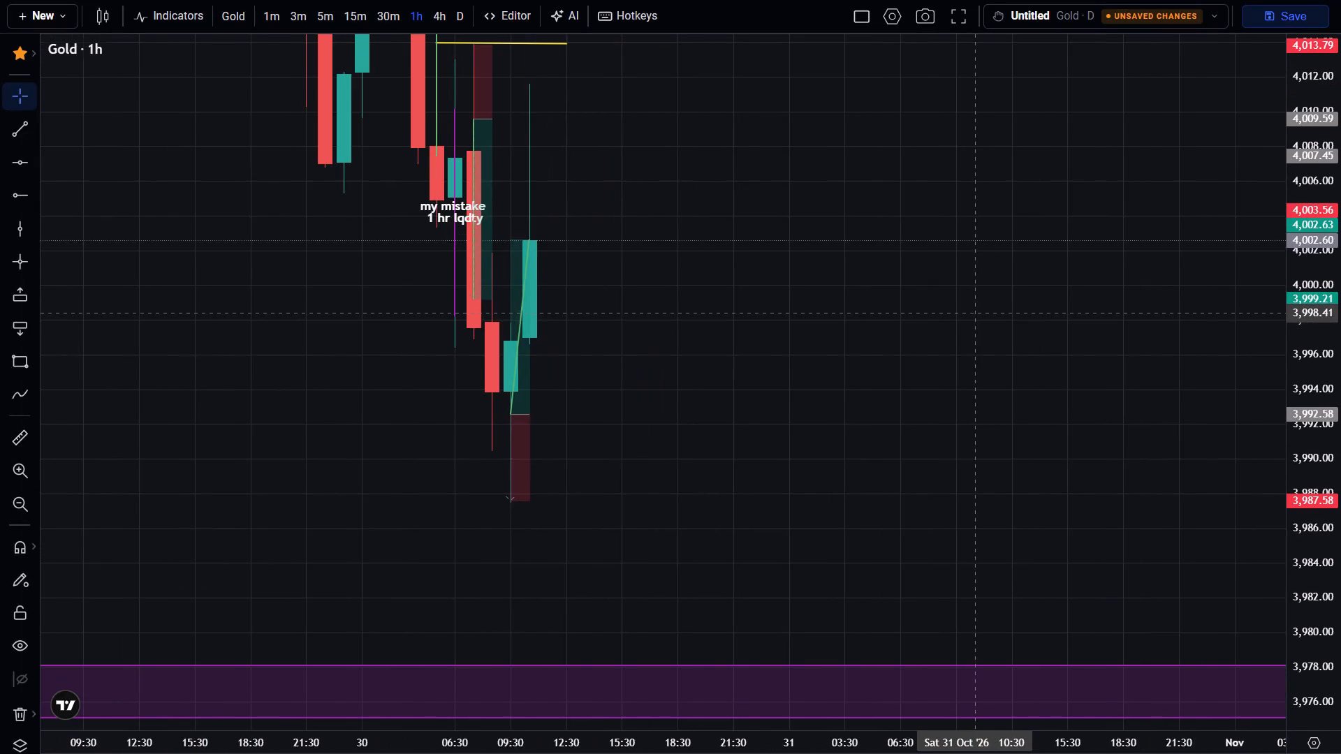
scroll(969, 313, down, 2)
drag(1305, 228, 1319, 377)
scroll(969, 399, down, 3)
drag(1035, 341, 1027, 414)
drag(1251, 236, 1296, 413)
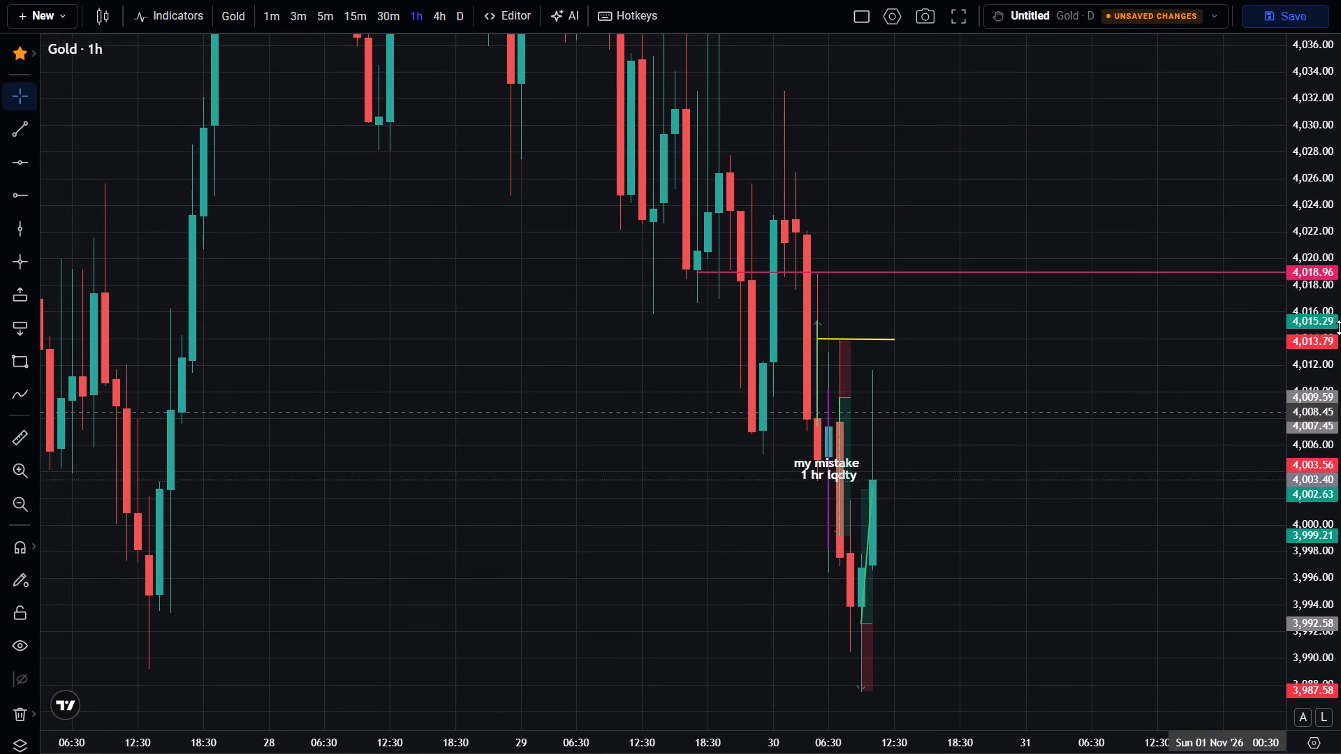
drag(1339, 327, 1340, 418)
scroll(1117, 442, down, 2)
drag(1102, 458, 1066, 360)
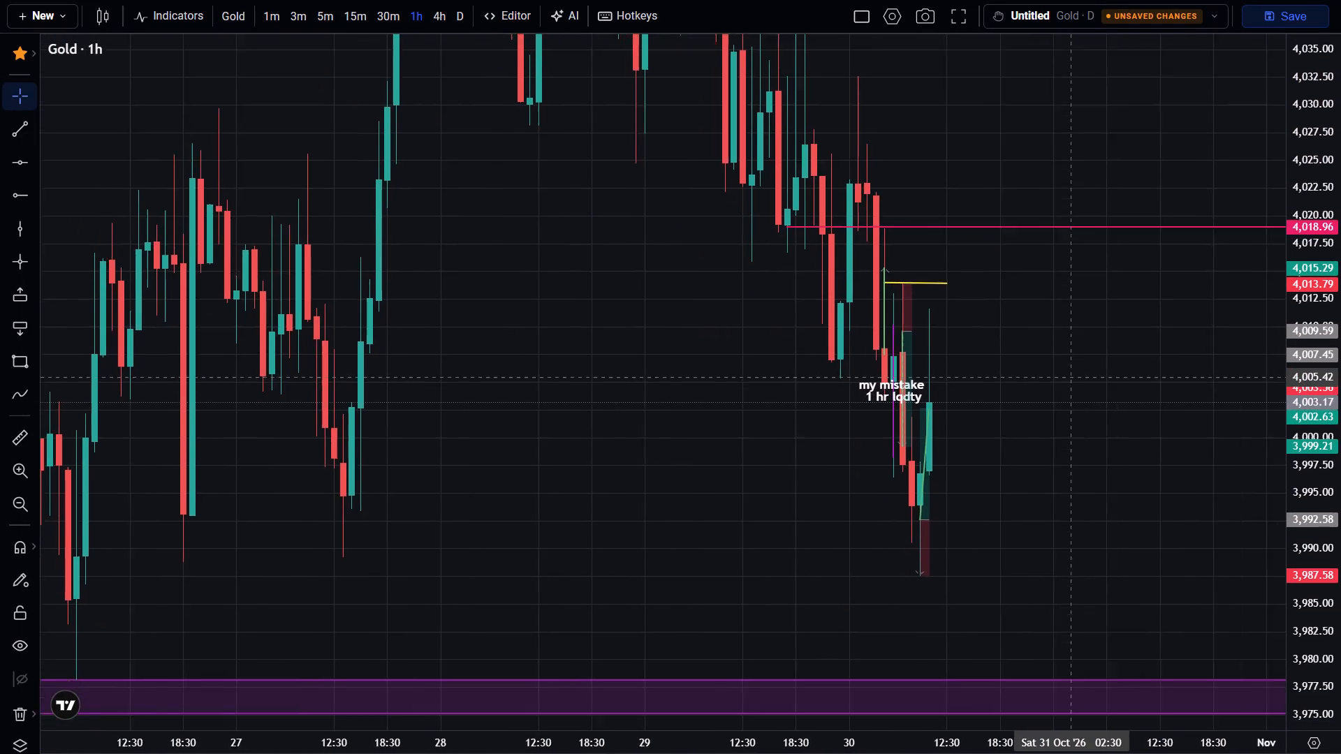
drag(1066, 360, 984, 431)
Examine the 4-hour chart from the purple zone near 3,975–3,978 up to the pink levels at 4,018.96, 4,068.86 and 4,082.59.
click(438, 15)
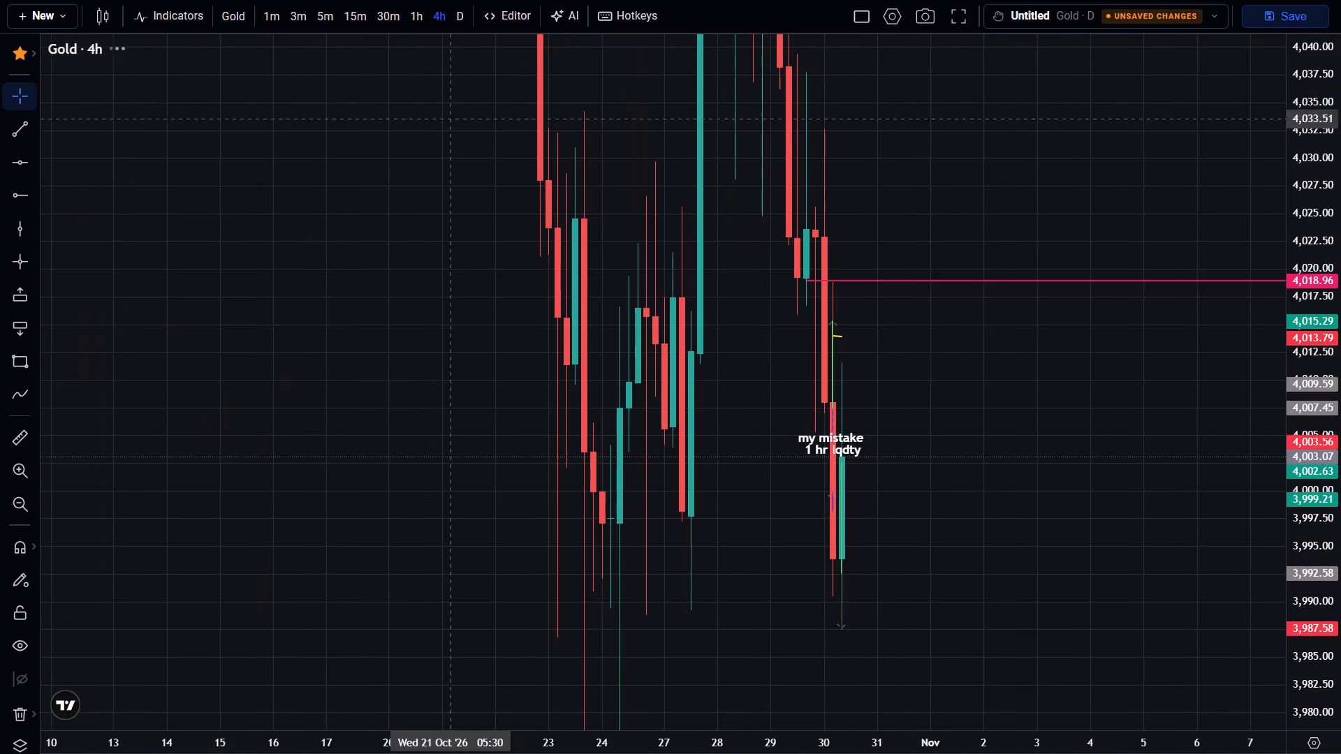
drag(1320, 238, 1333, 320)
scroll(950, 434, up, 6)
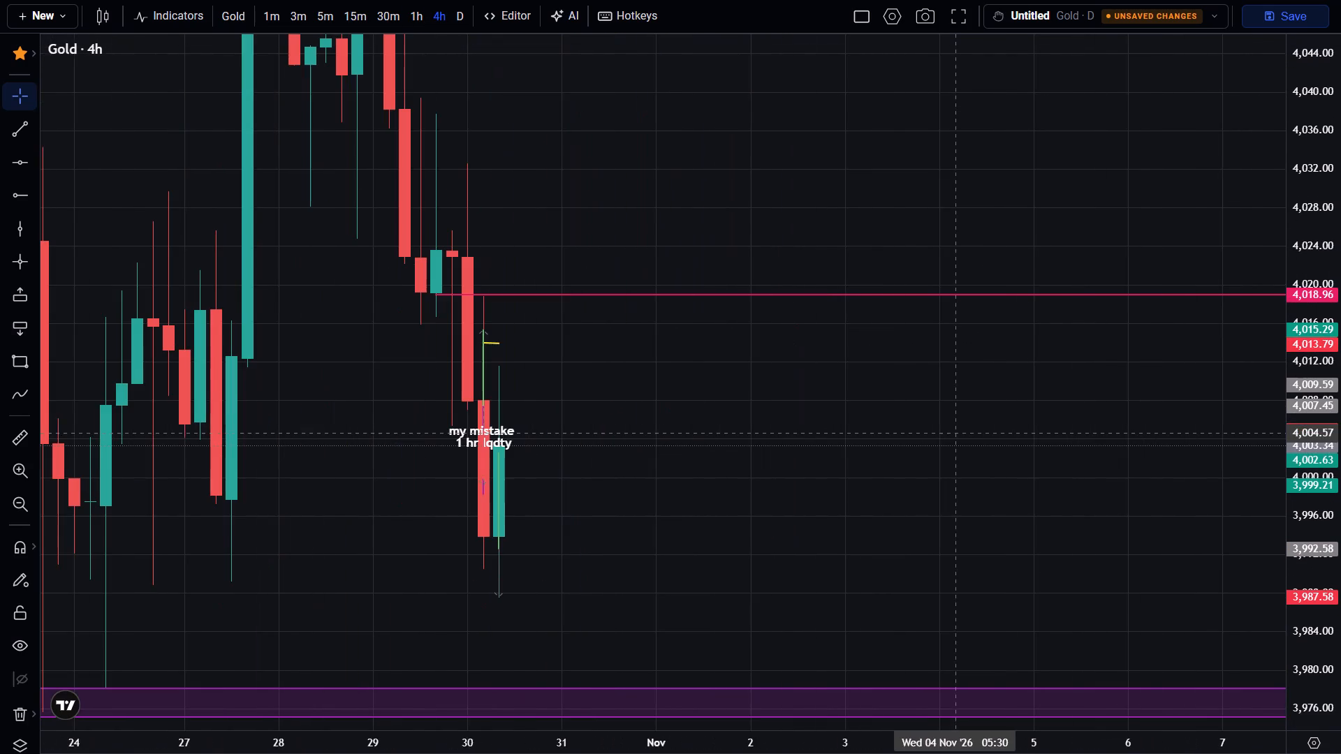
drag(826, 468, 963, 435)
scroll(963, 435, up, 3)
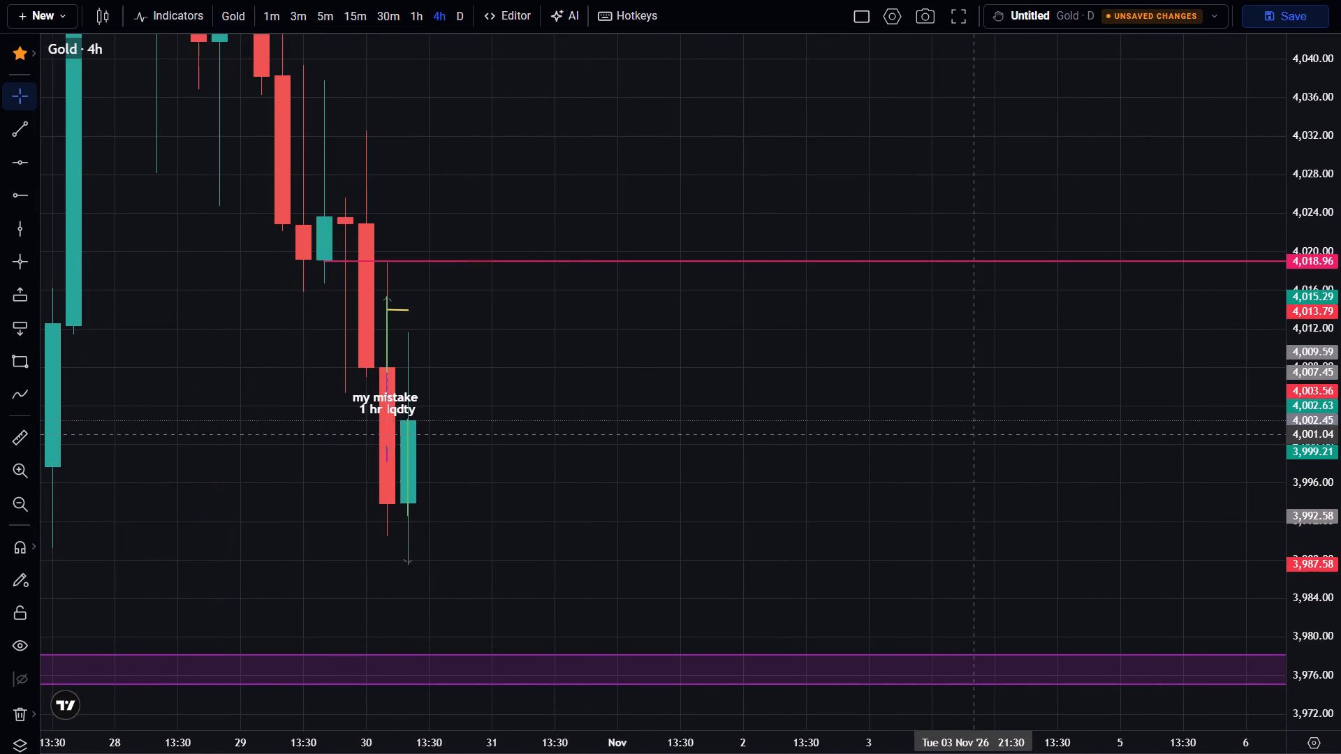
drag(783, 473, 888, 360)
drag(667, 459, 763, 382)
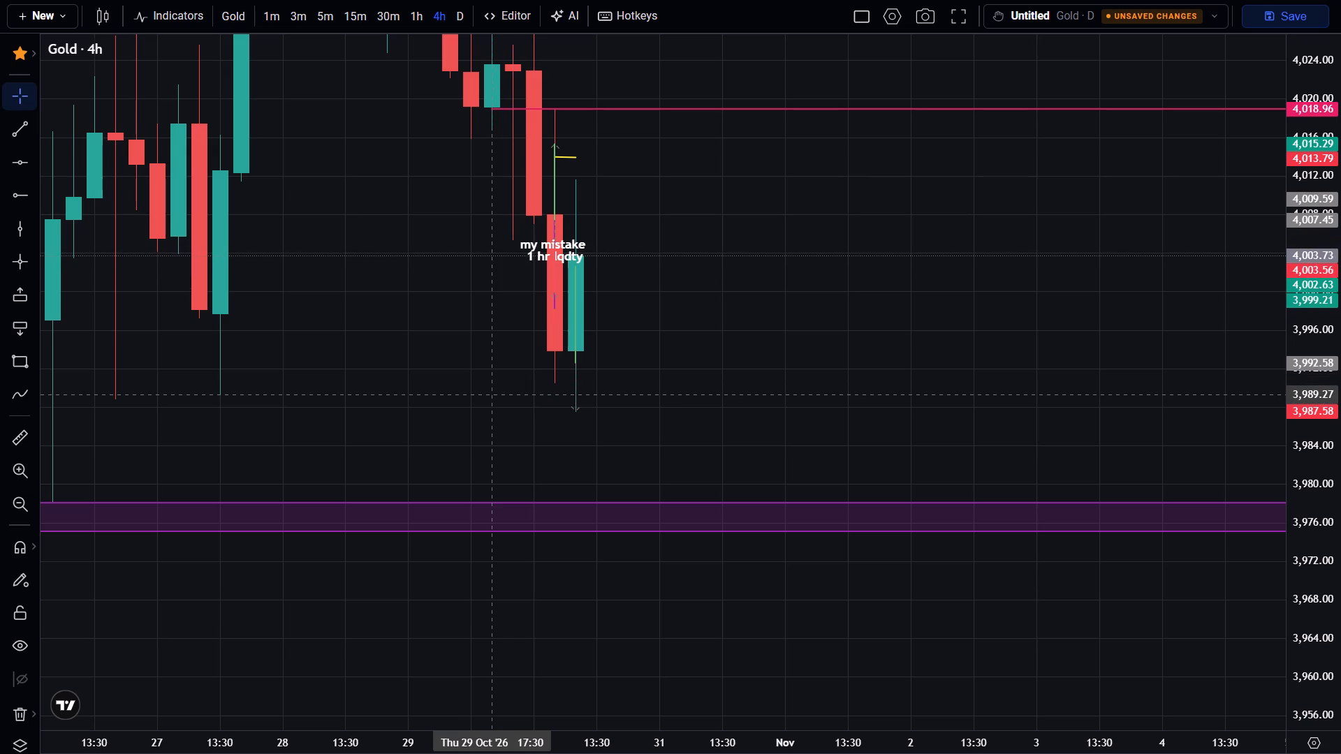
click(498, 394)
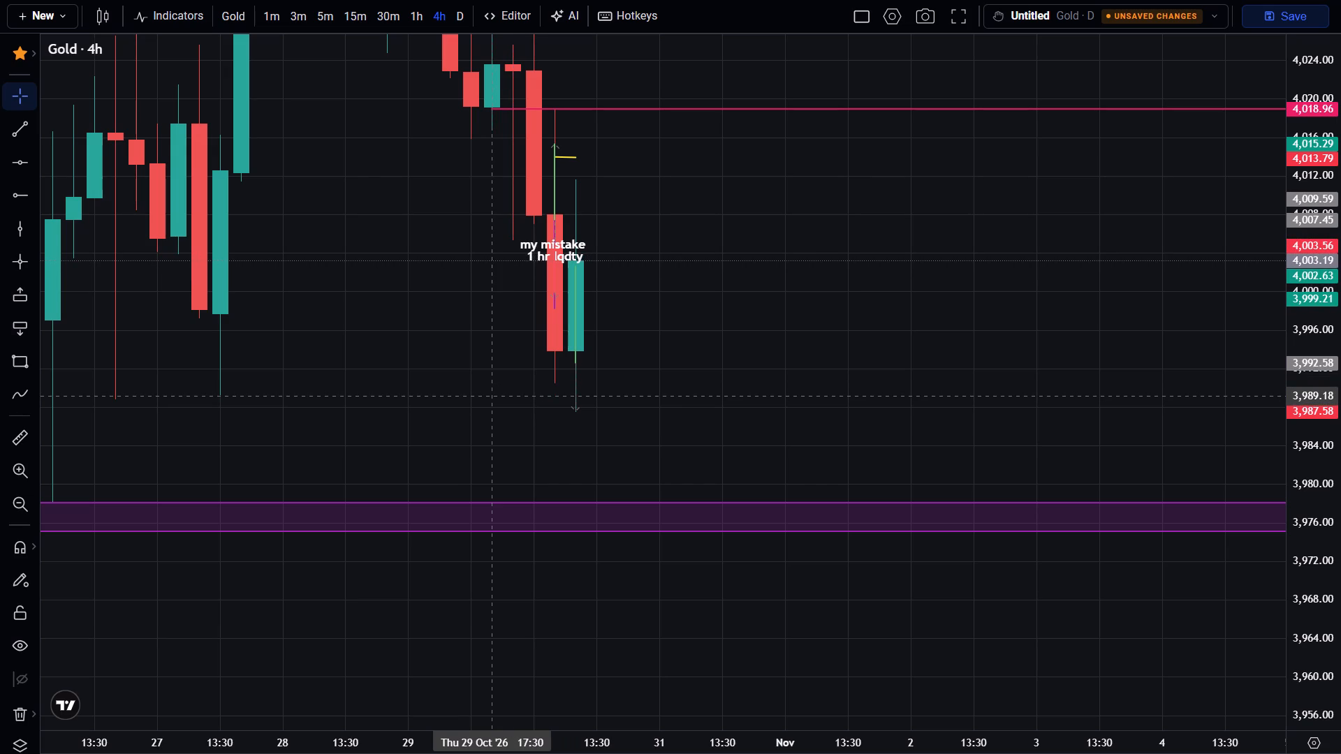
drag(376, 489, 620, 413)
scroll(620, 413, down, 1)
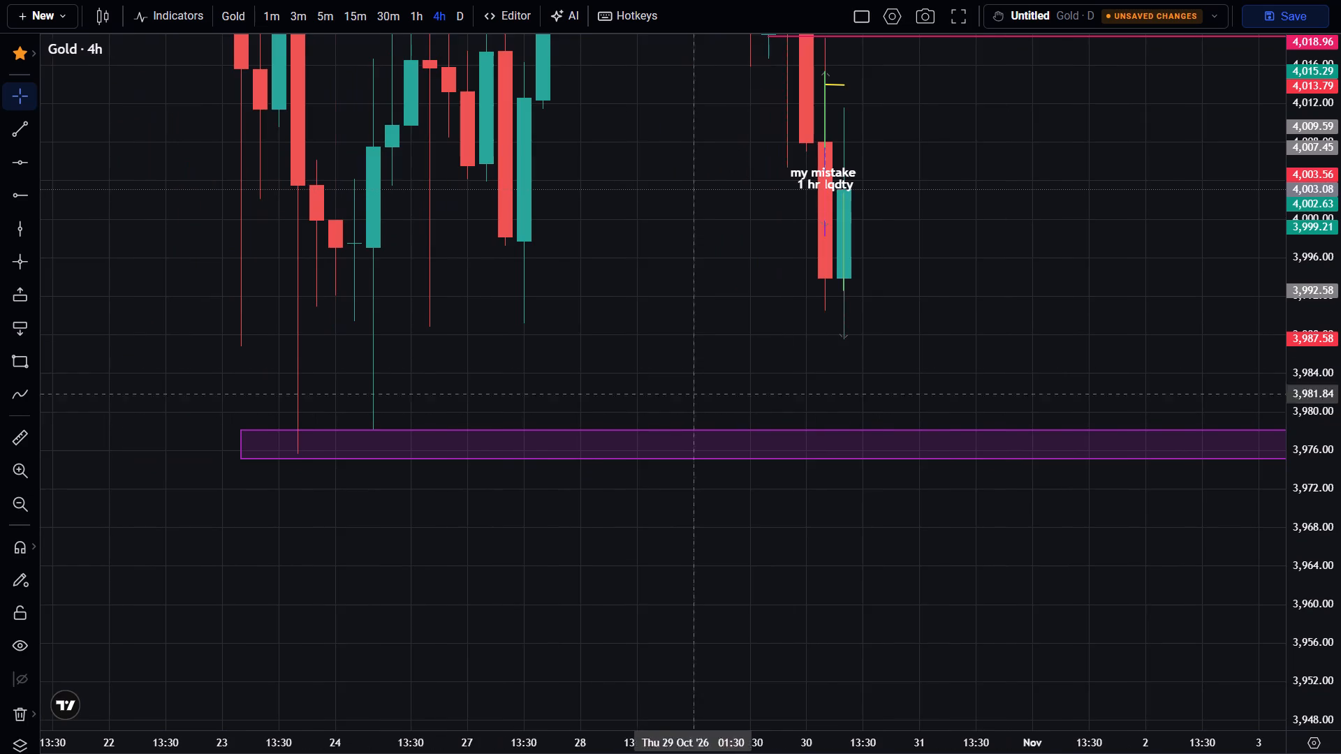
drag(1004, 303, 828, 496)
scroll(828, 496, down, 1)
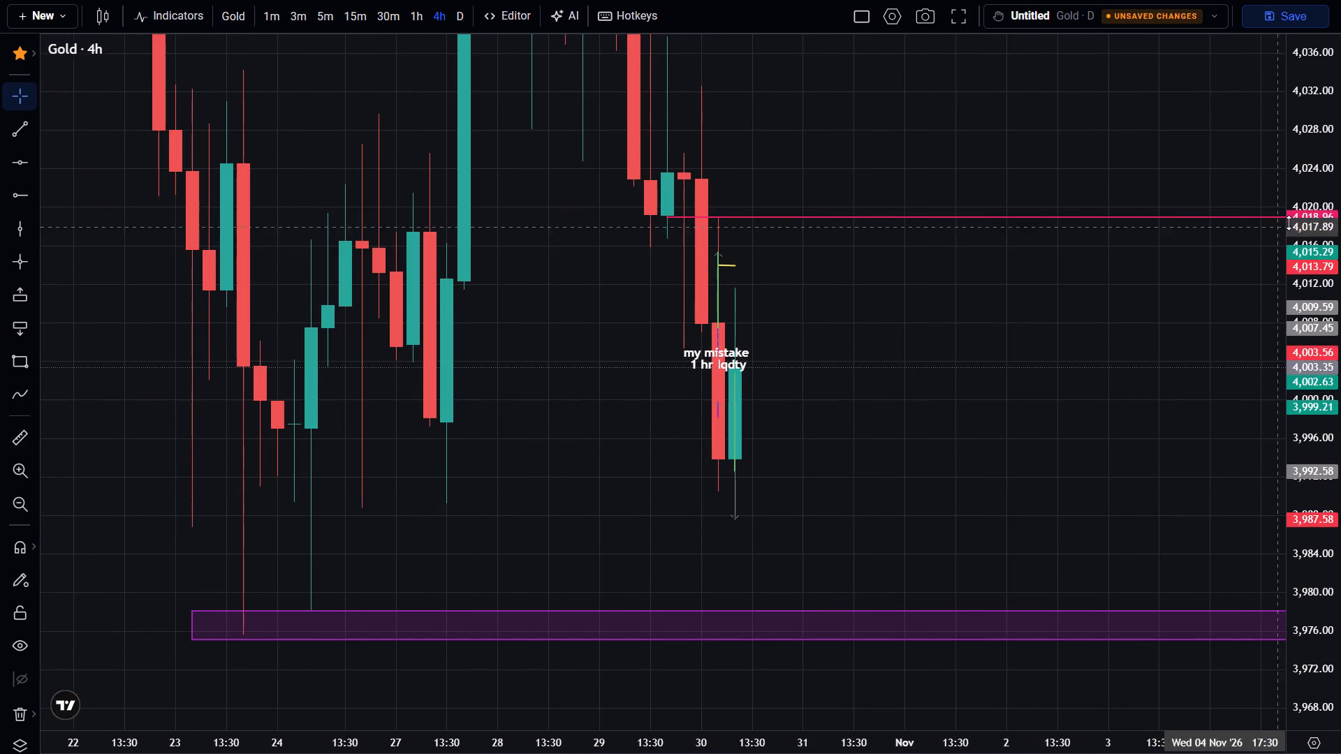
drag(1289, 221, 1309, 325)
scroll(979, 417, down, 2)
drag(978, 417, 997, 603)
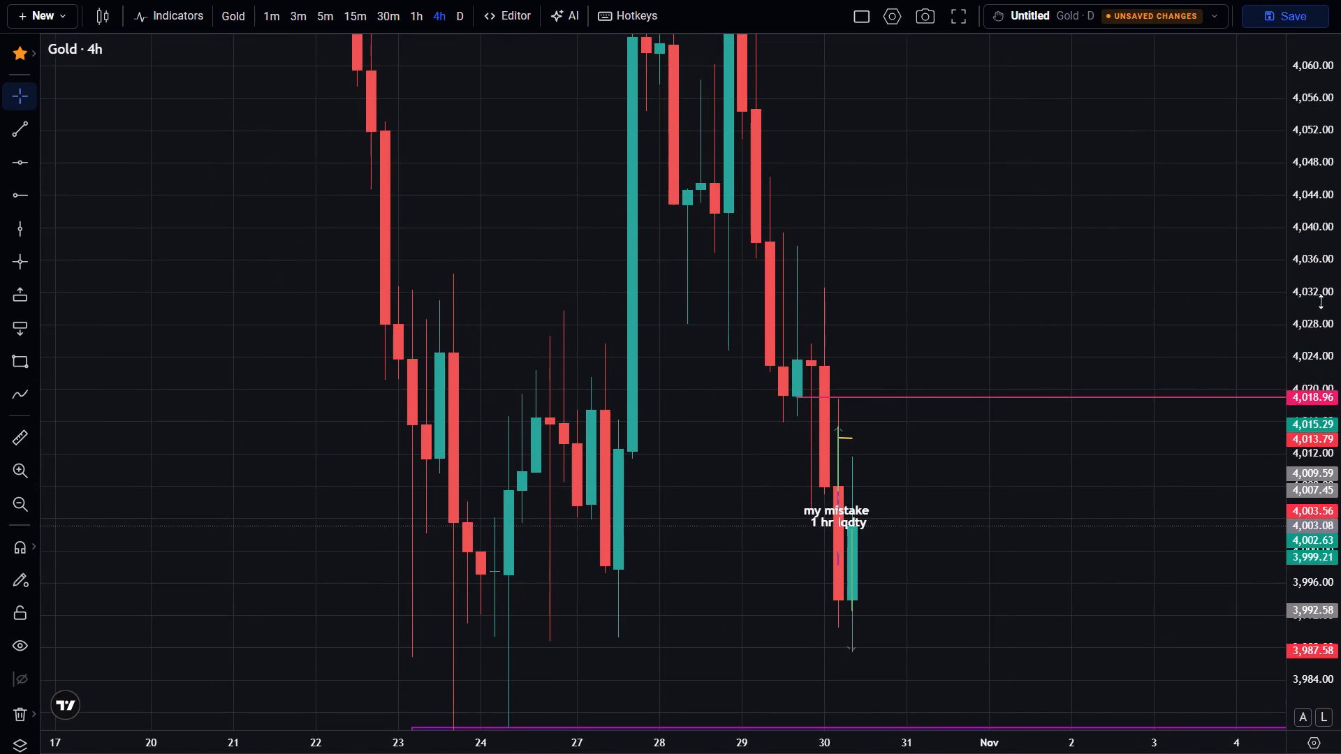
drag(1323, 276, 1340, 458)
scroll(1076, 477, down, 1)
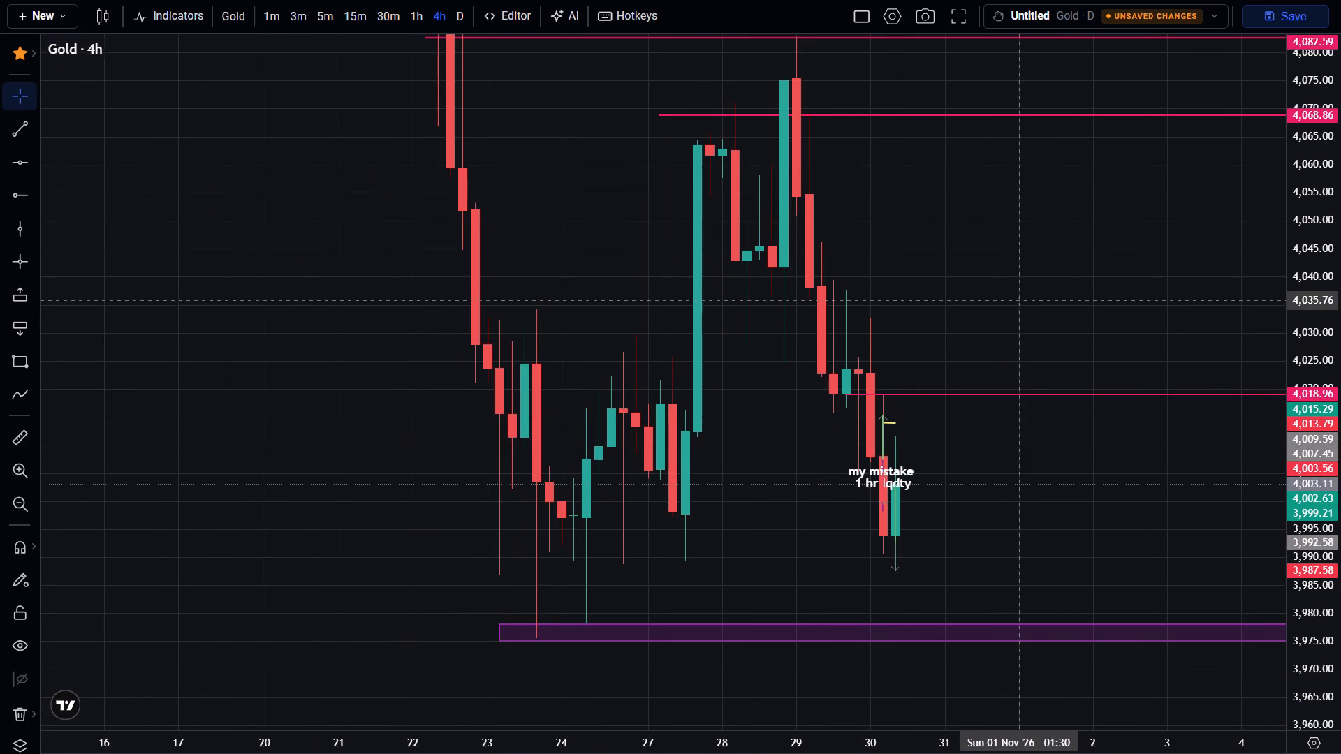
drag(1018, 296, 1011, 332)
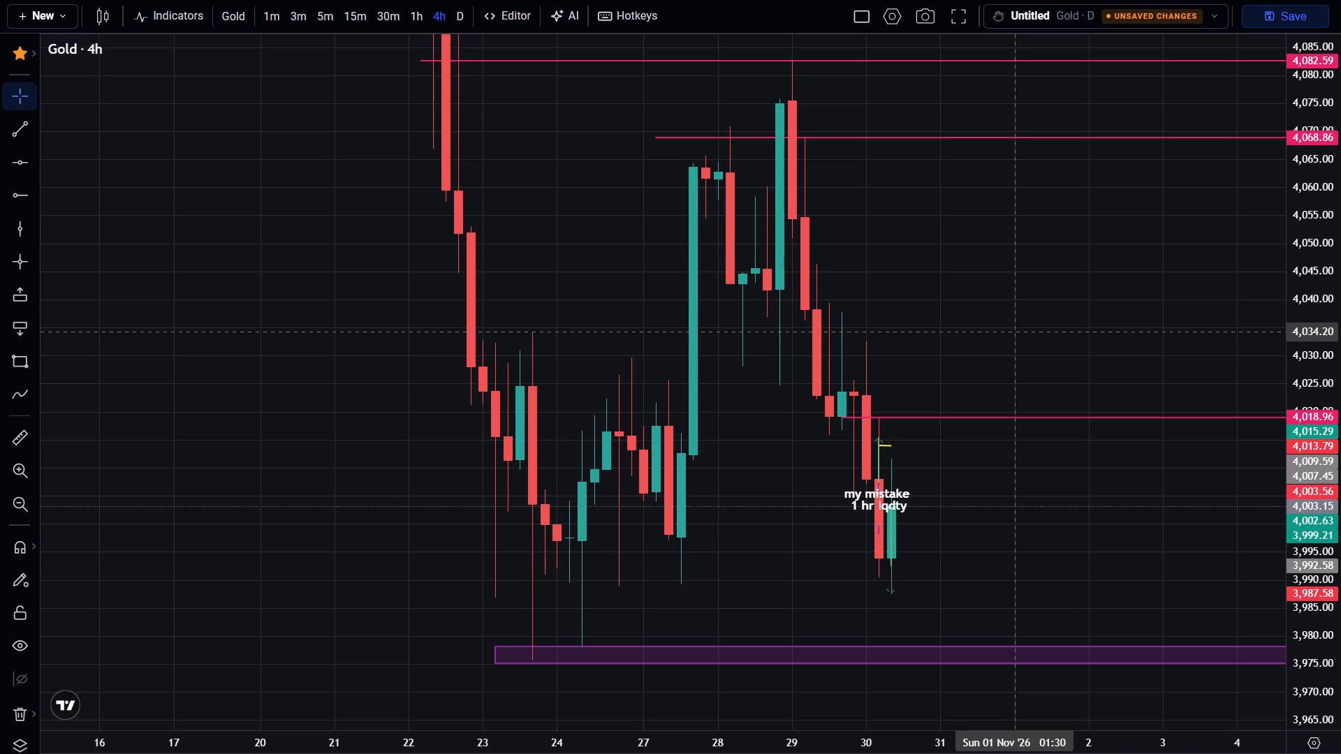
Examine the latest 4-hour candles between the 4,018.96 liquidity line and the purple zone near 3,975–3,978.
scroll(1011, 332, up, 2)
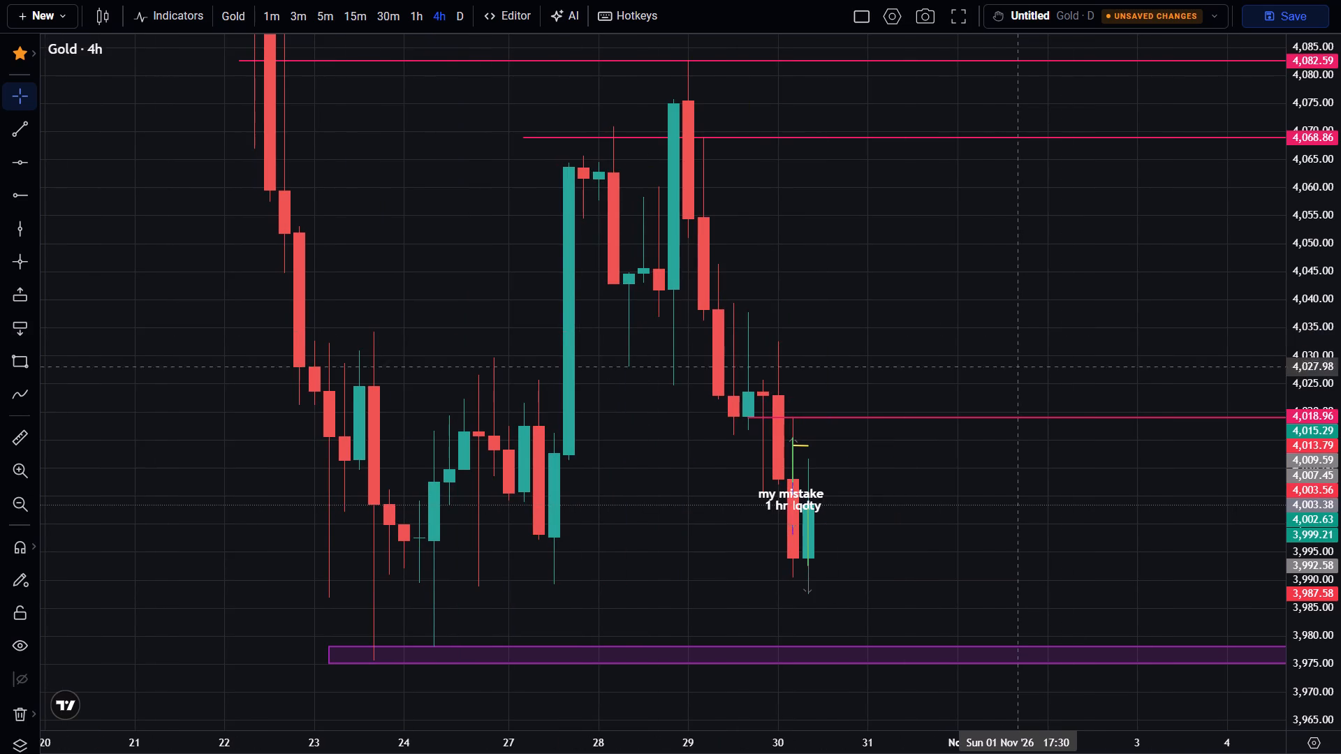
scroll(1296, 499, up, 4)
scroll(1164, 556, up, 2)
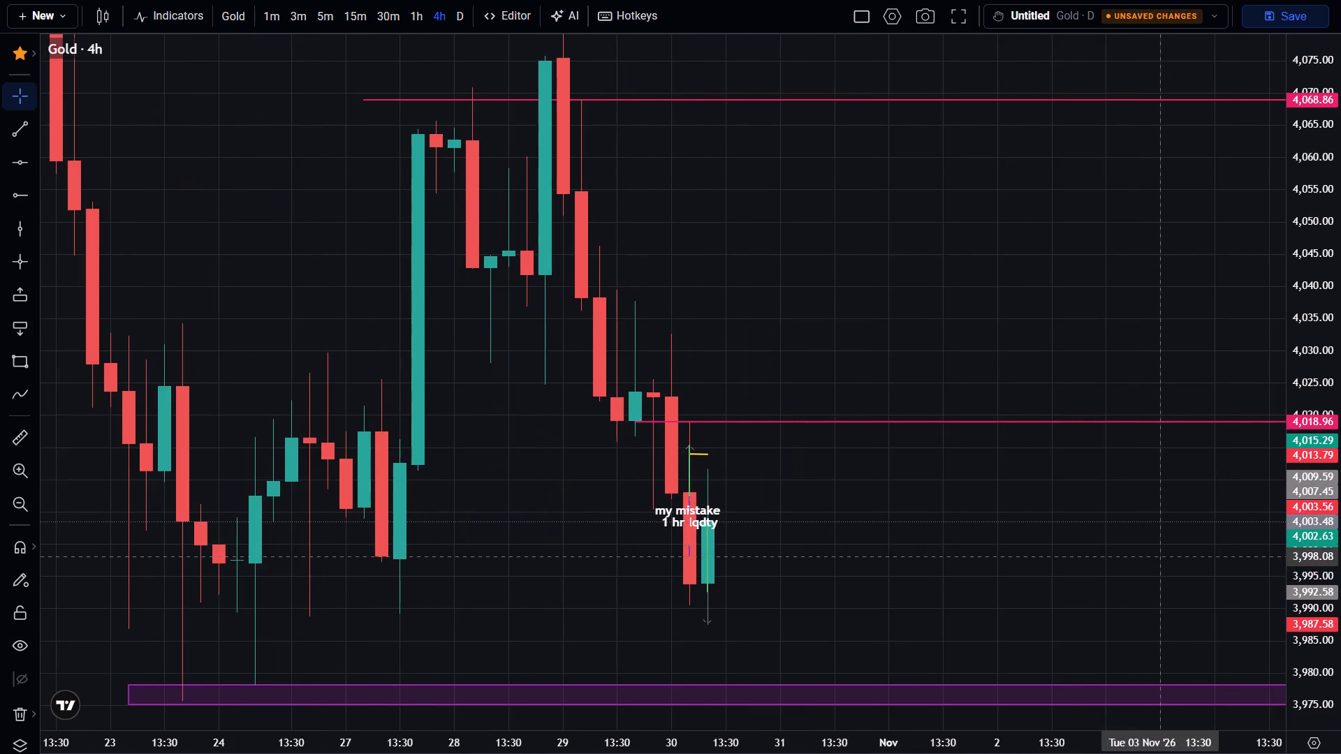
drag(1048, 584, 1115, 536)
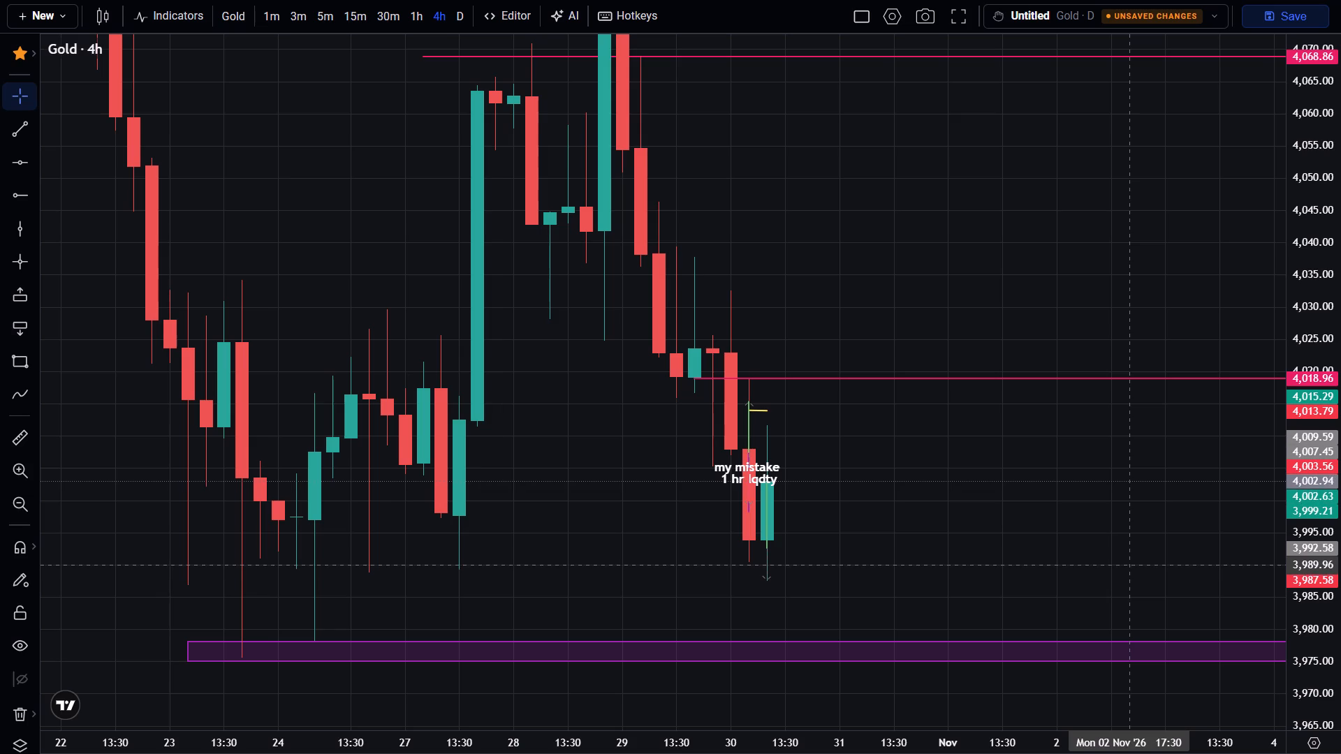
scroll(916, 472, up, 1)
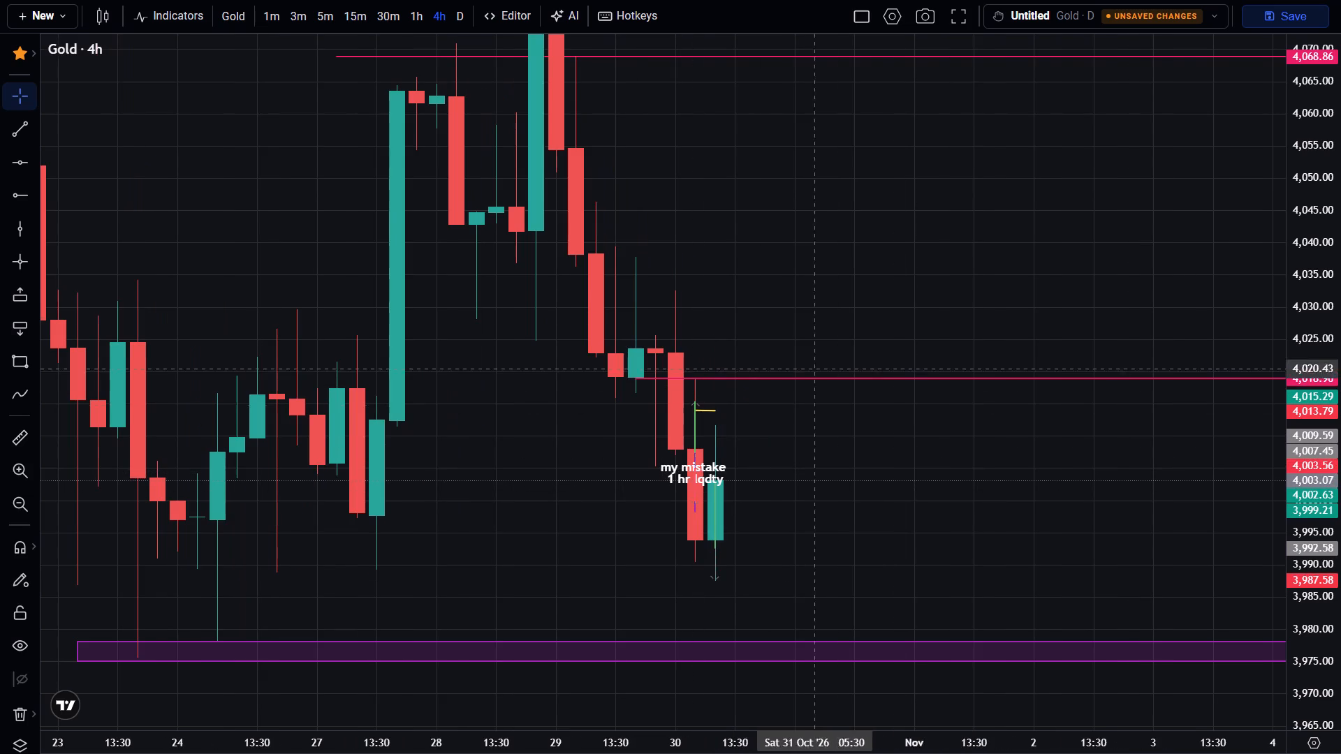
click(964, 23)
scroll(1018, 299, down, 1)
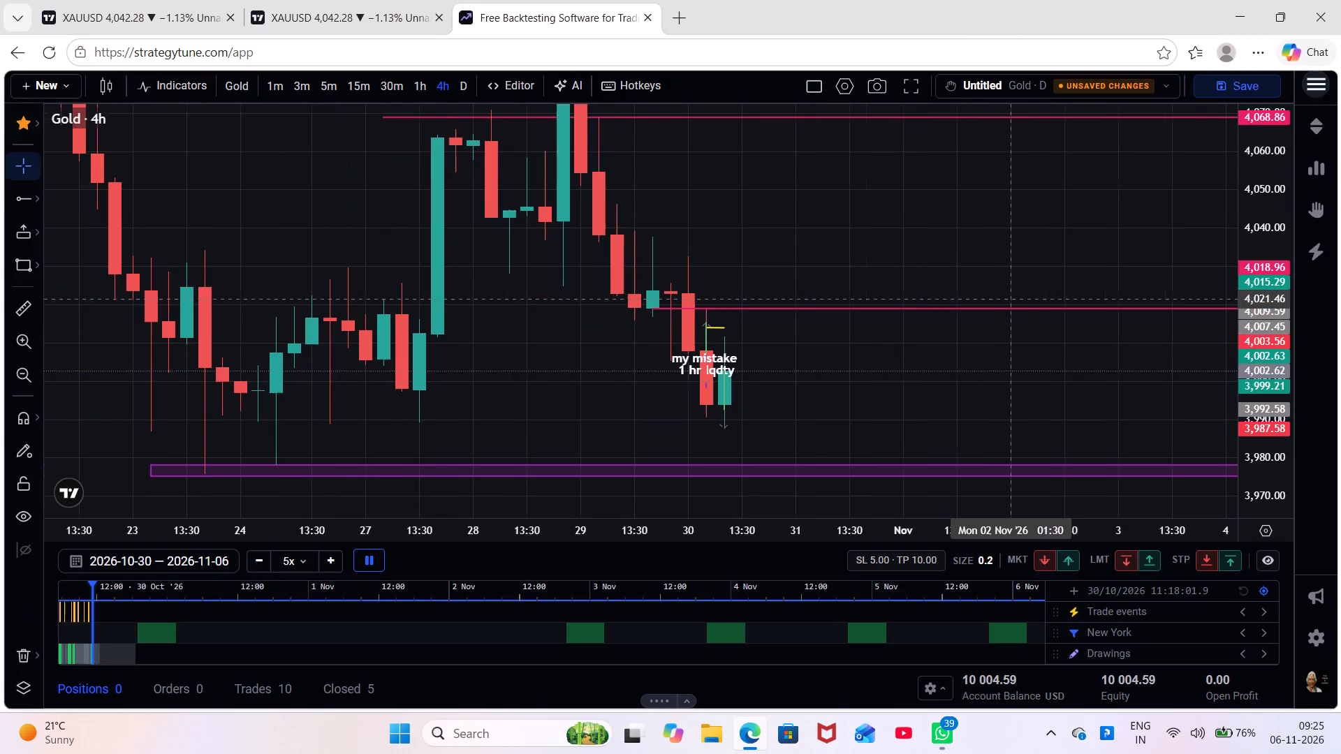
click(909, 84)
scroll(1296, 482, up, 11)
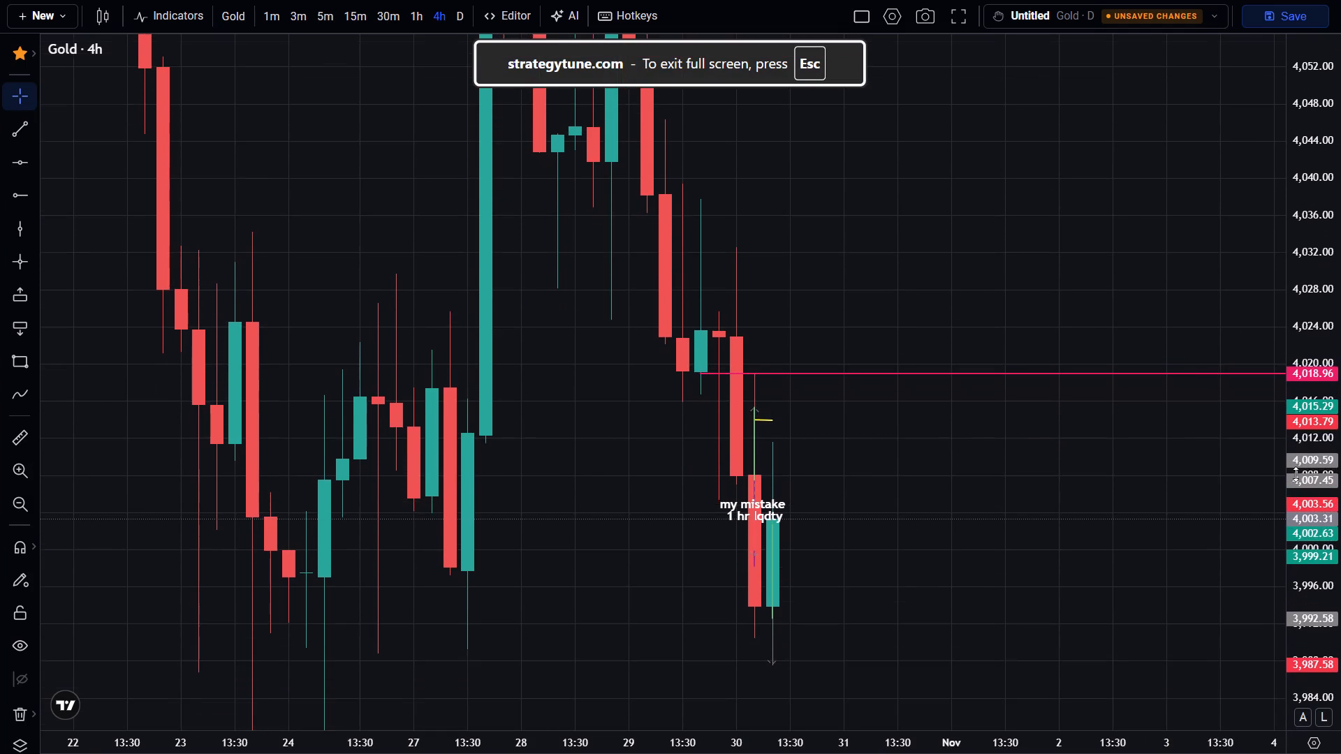
scroll(1070, 519, up, 3)
drag(901, 533, 1009, 456)
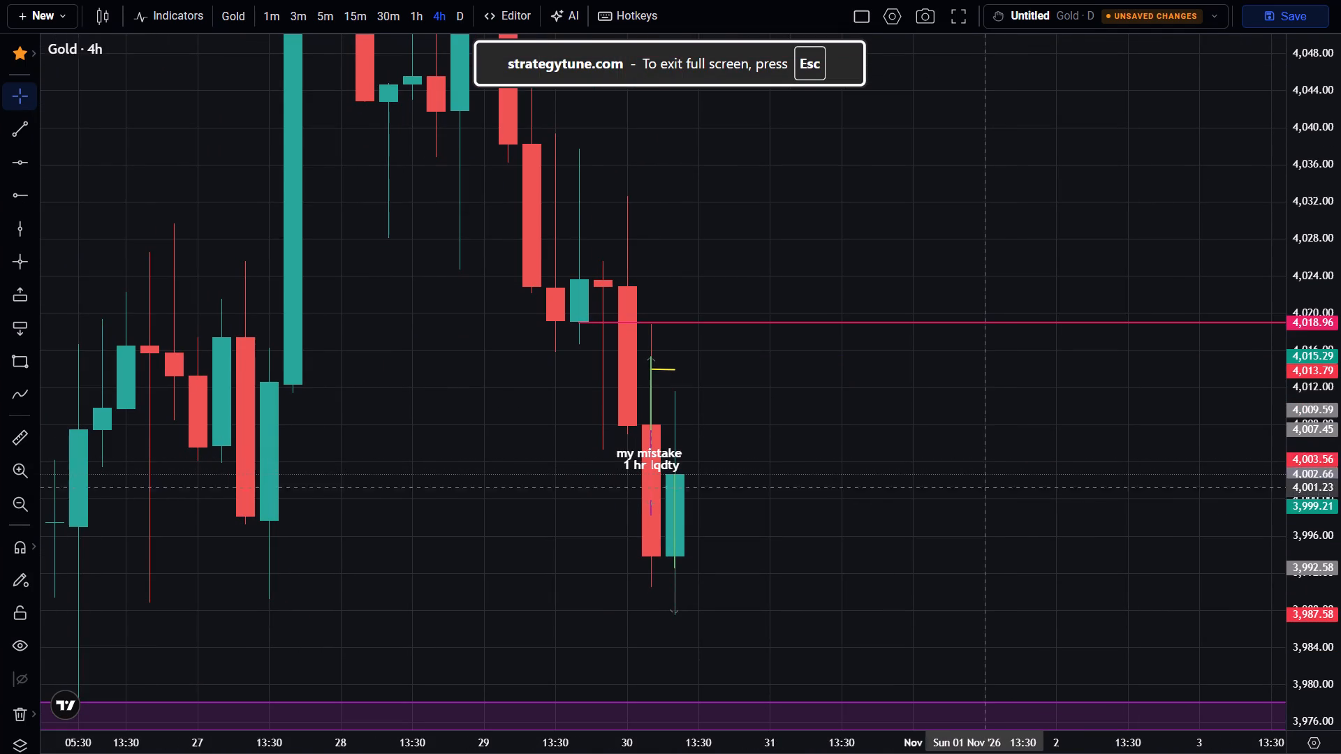
drag(761, 642, 866, 480)
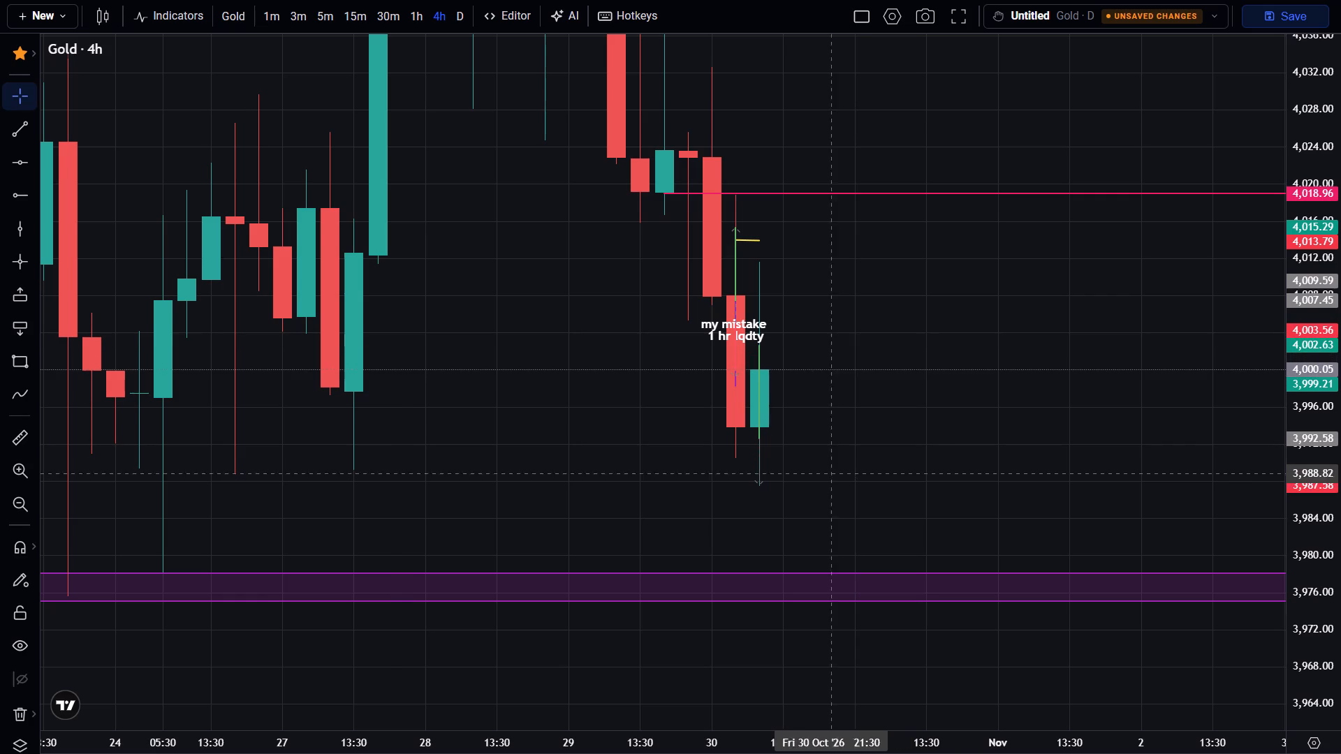
Return to the 1-minute chart and bring the closed long and the latest candles into view.
click(260, 19)
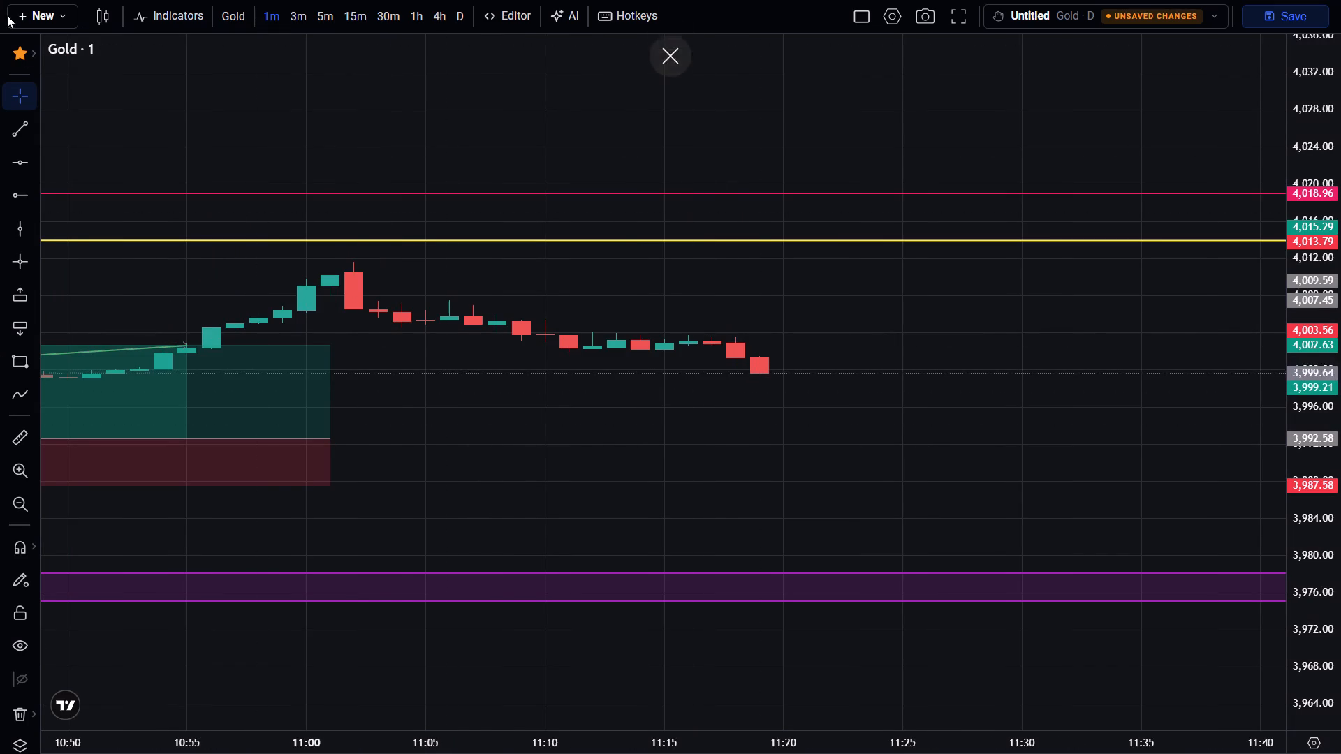
scroll(418, 385, down, 13)
scroll(1337, 400, up, 10)
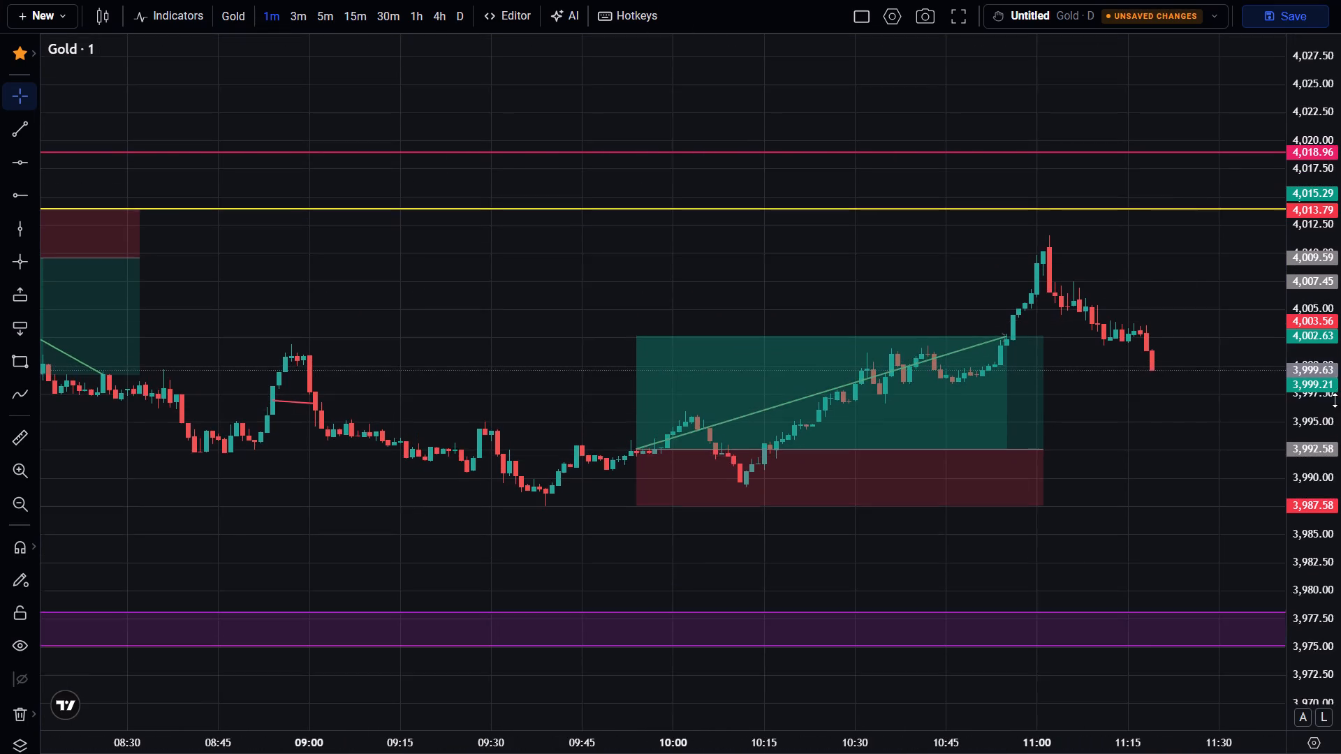
scroll(1335, 400, up, 3)
scroll(1112, 453, up, 5)
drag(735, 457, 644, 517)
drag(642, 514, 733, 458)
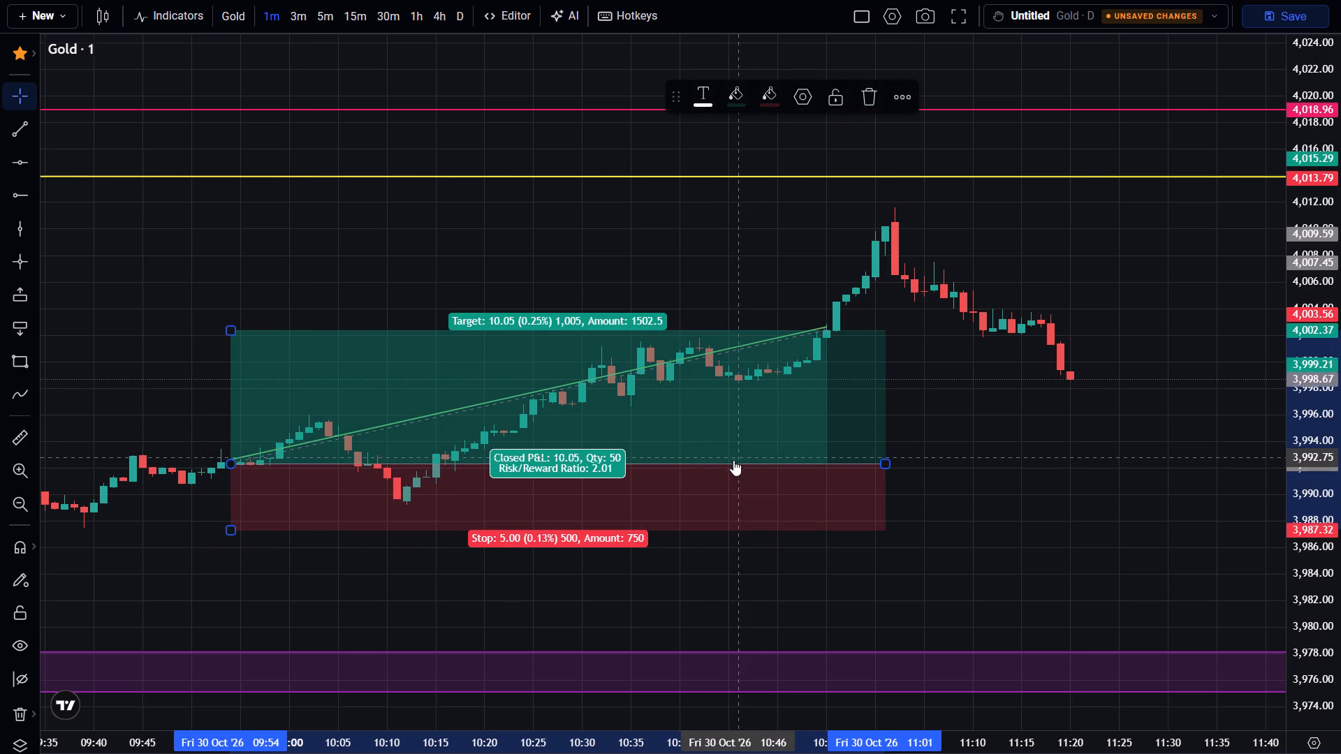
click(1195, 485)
Examine the 1-minute structure from the 06:15 high near 4,018.96 through the earlier short and the closed long.
scroll(1163, 485, down, 5)
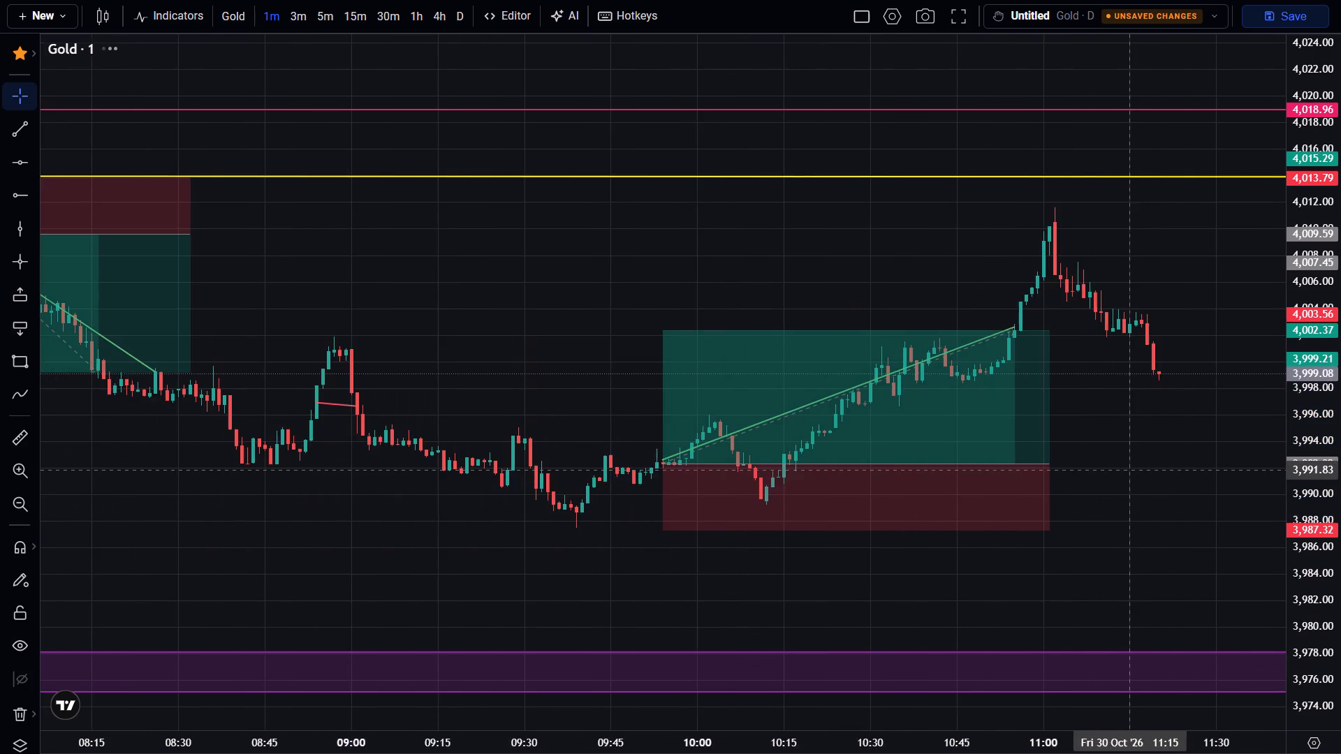
scroll(1130, 469, down, 4)
click(1129, 466)
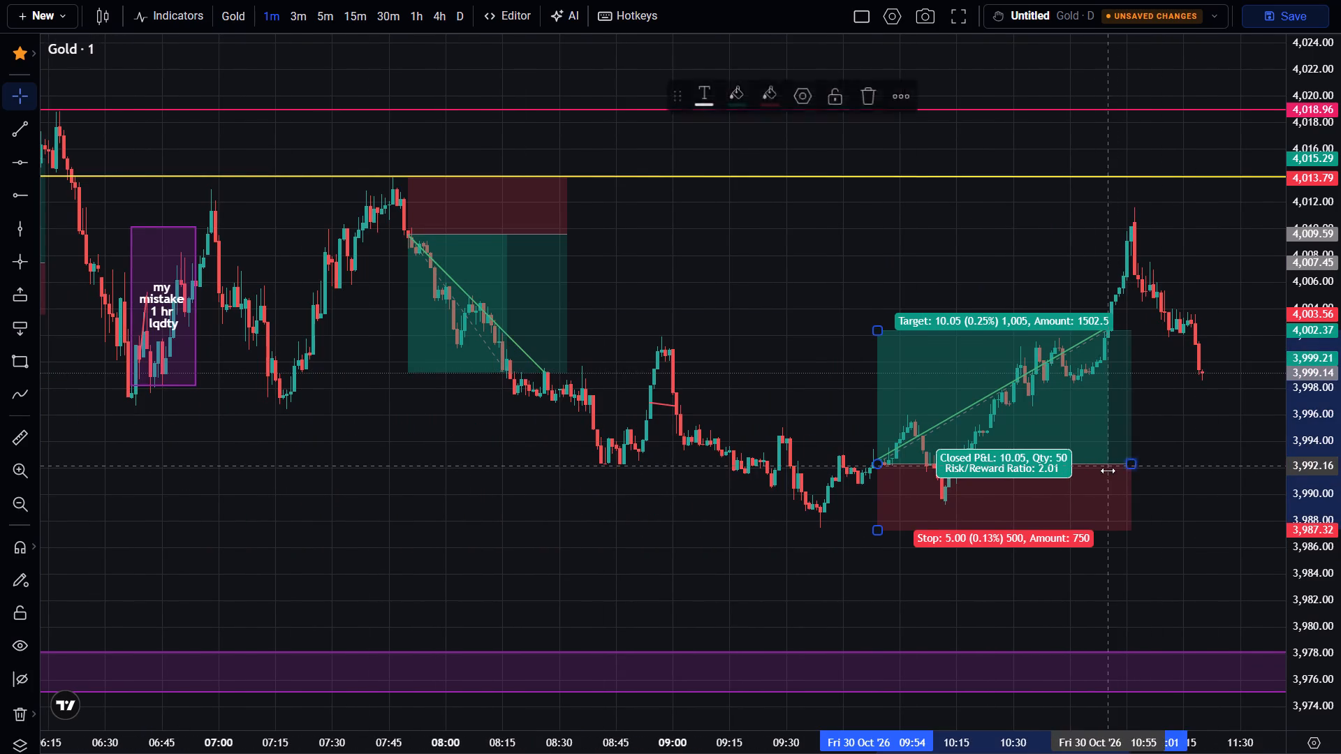
click(1203, 470)
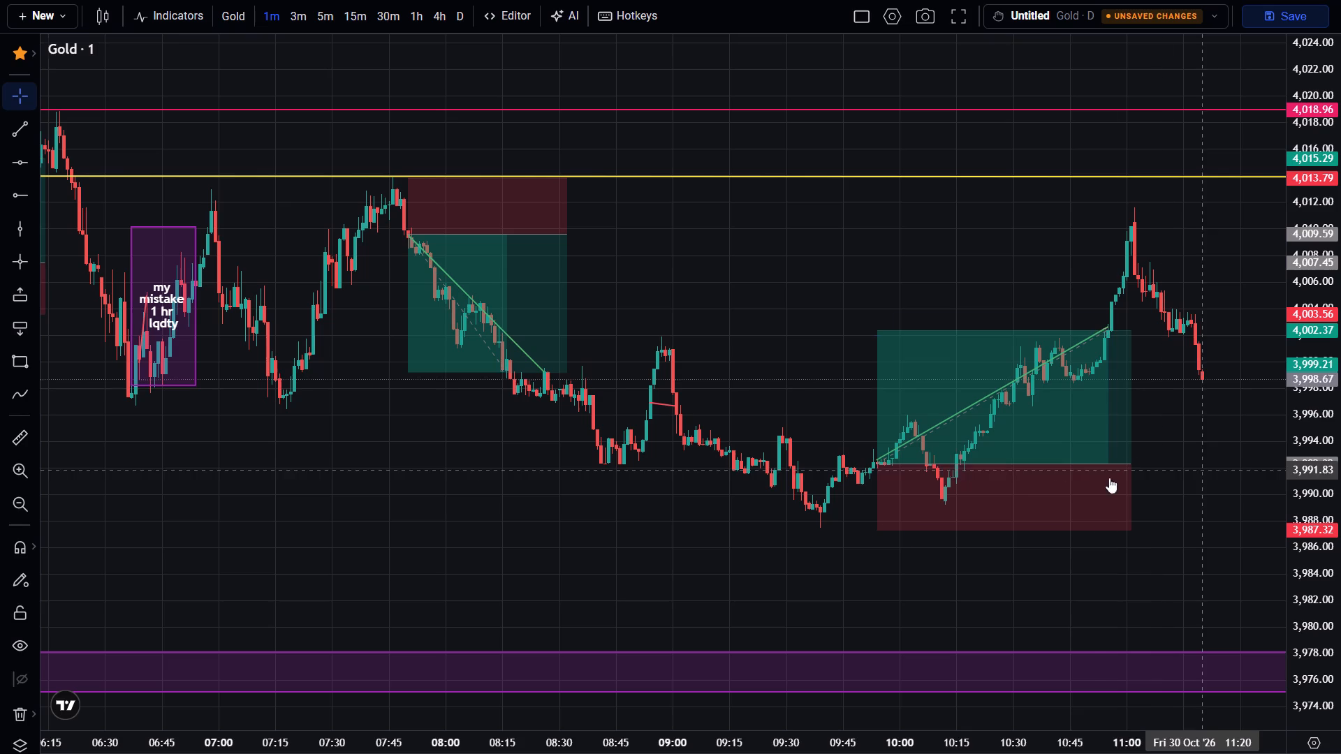
drag(1188, 413, 992, 535)
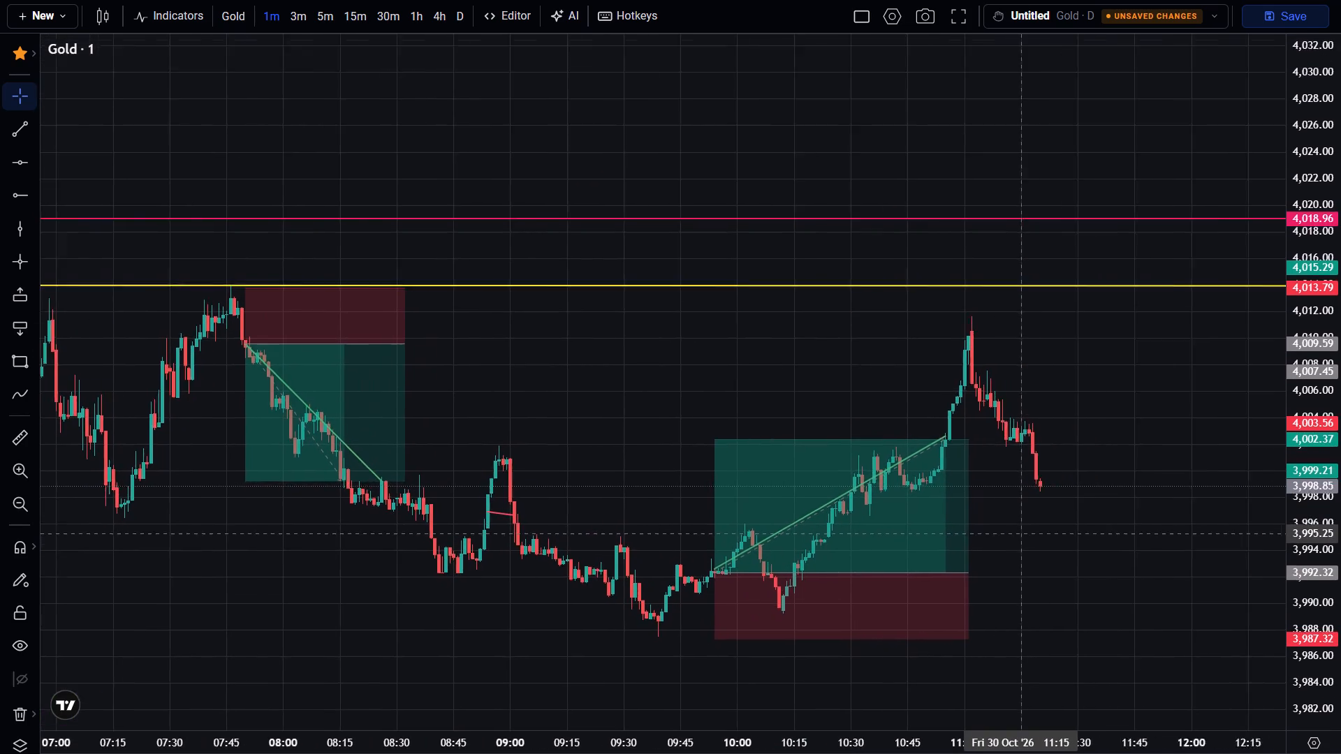
drag(992, 535, 927, 520)
scroll(1325, 526, up, 6)
scroll(995, 521, up, 2)
drag(995, 520, 997, 518)
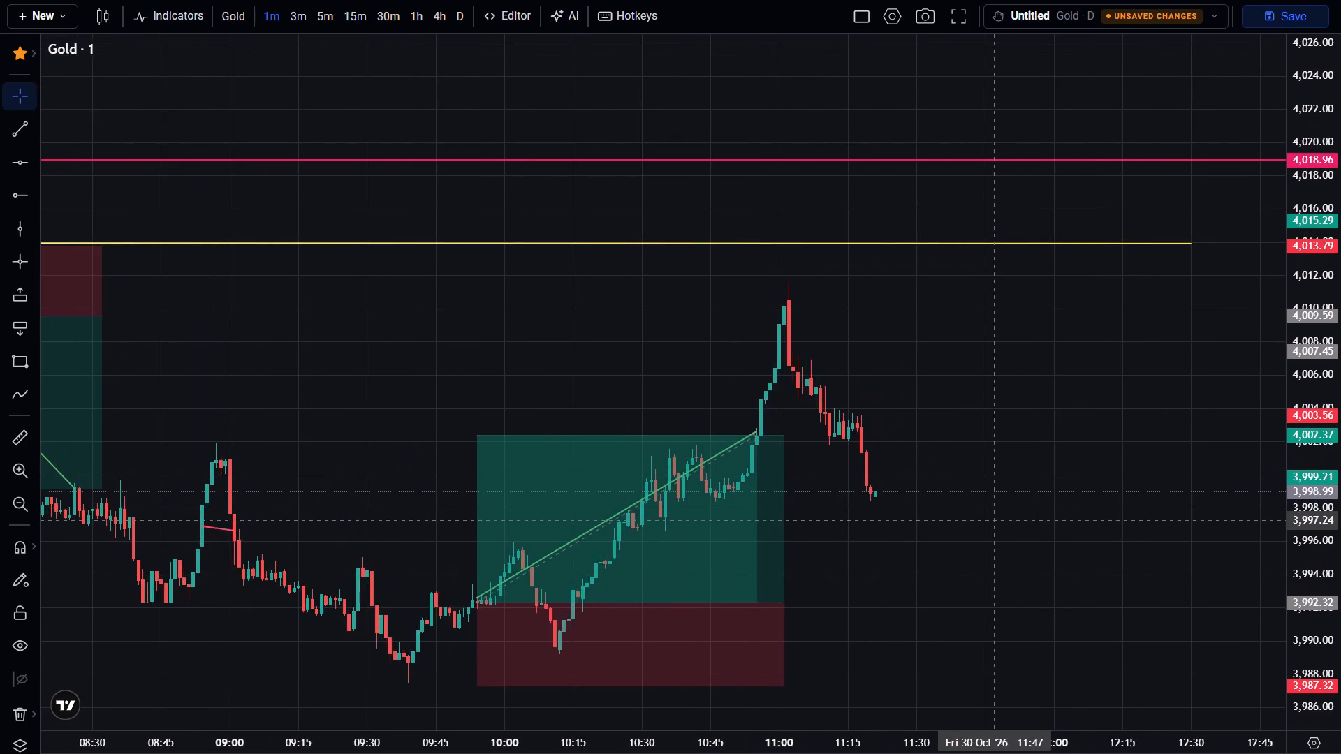
drag(997, 518, 1148, 441)
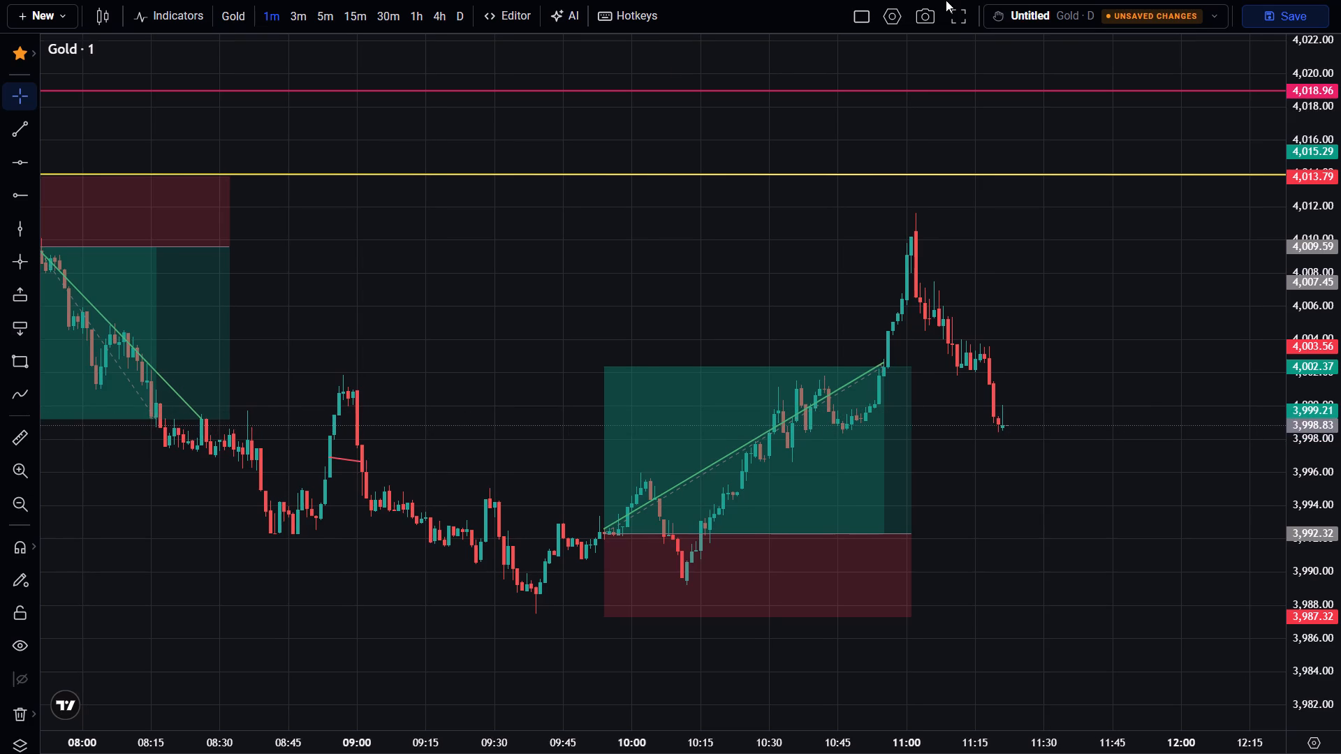
drag(550, 298, 819, 392)
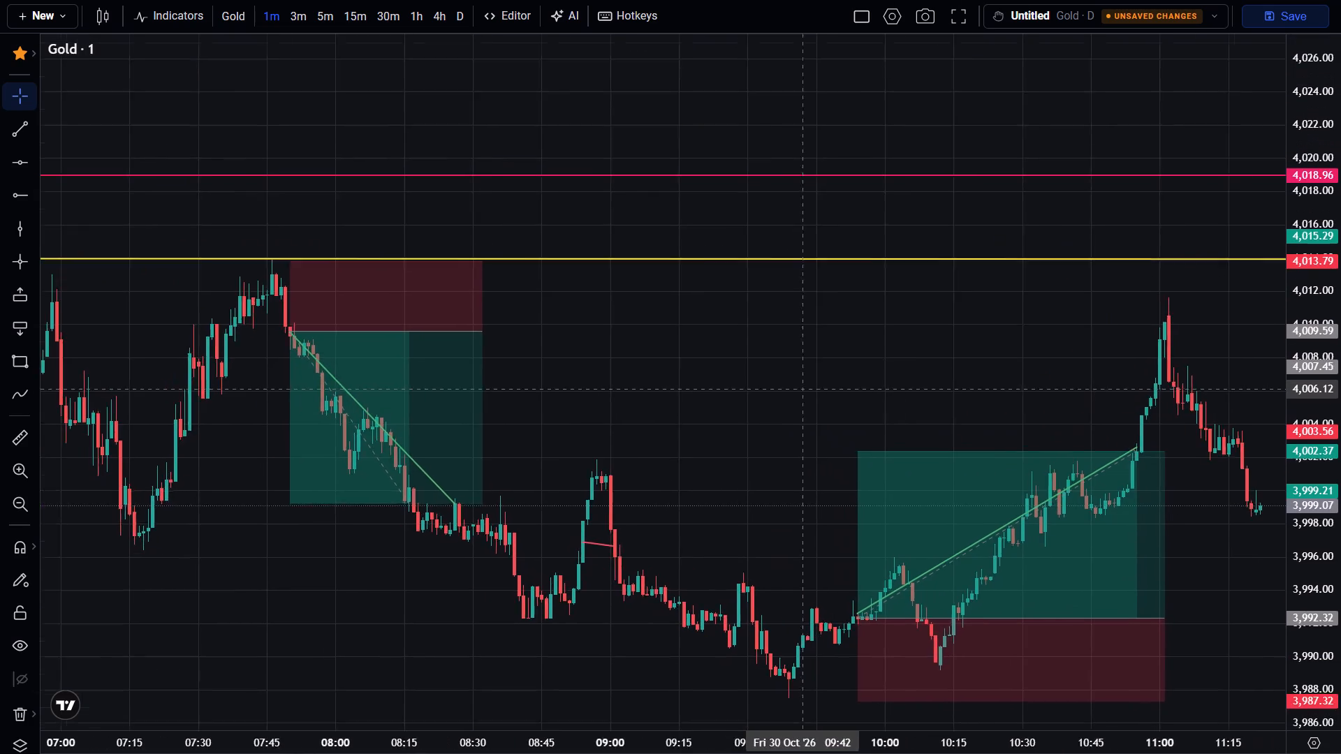
drag(819, 392, 1171, 359)
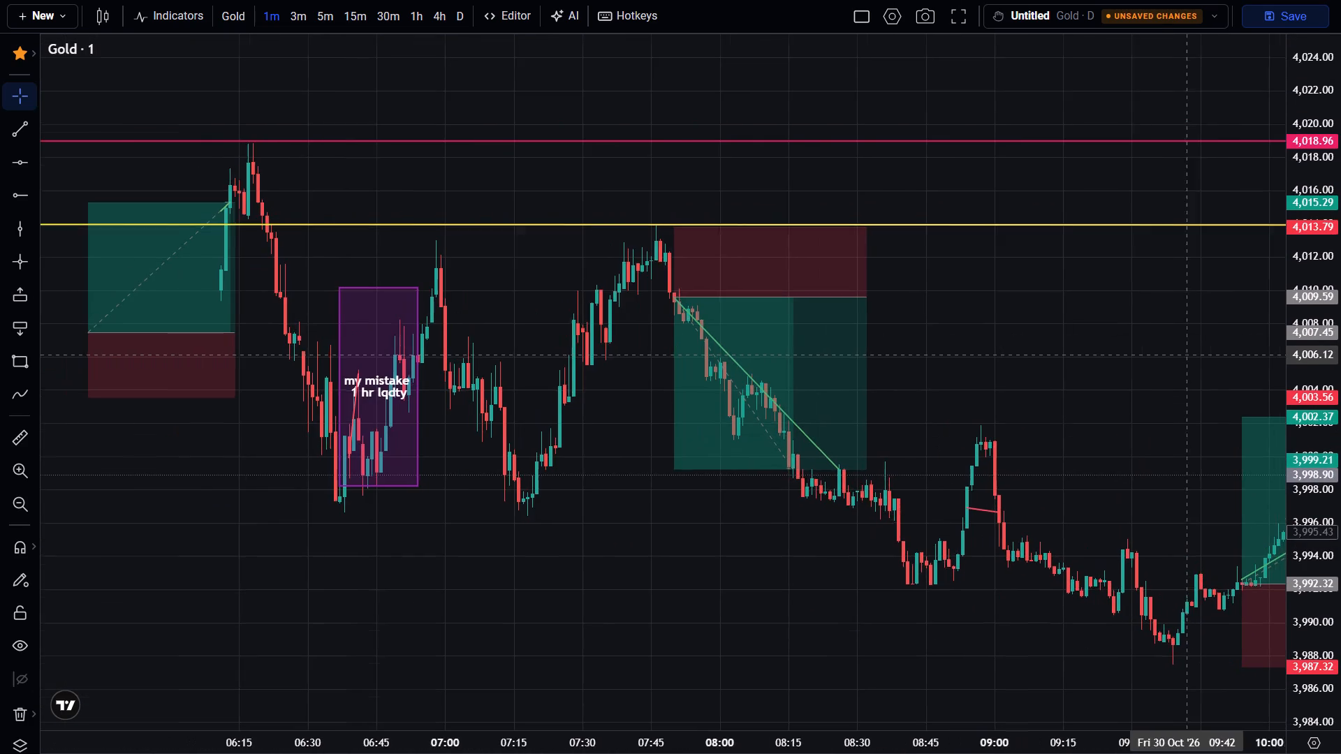
drag(1171, 359, 403, 325)
Examine the latest 1-minute price action following the 11:00 swing high below the yellow line near 4,014.
scroll(403, 325, up, 1)
scroll(403, 325, down, 1)
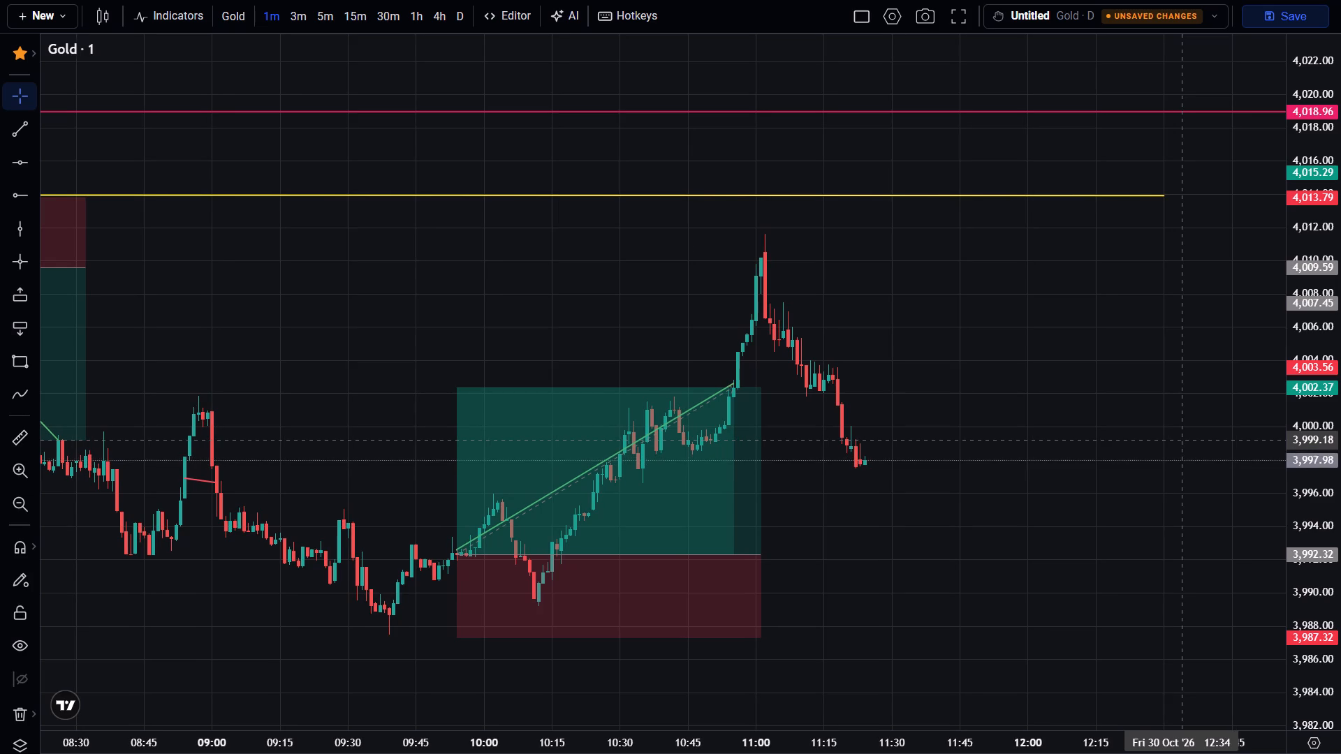
scroll(1175, 441, up, 2)
scroll(1296, 526, up, 1)
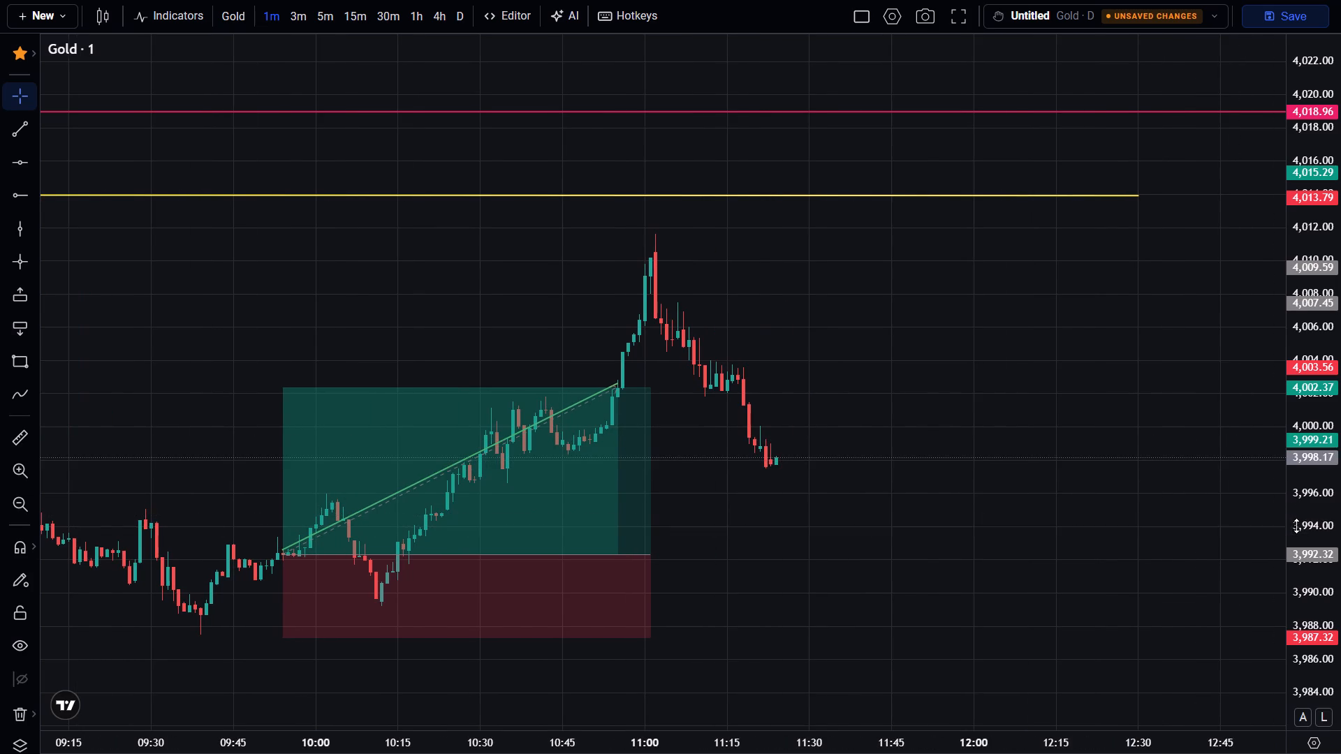
scroll(1296, 526, up, 3)
scroll(1133, 566, up, 2)
drag(964, 531, 1147, 533)
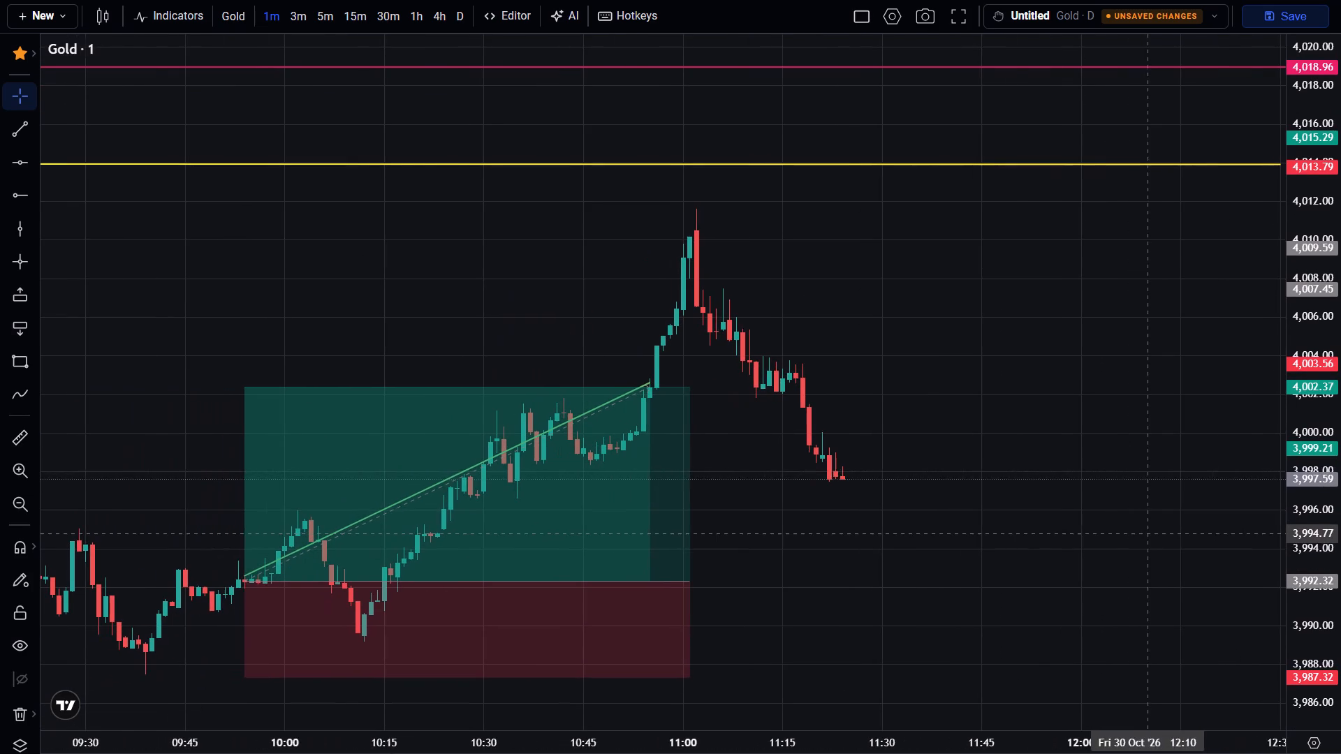
scroll(1318, 562, up, 2)
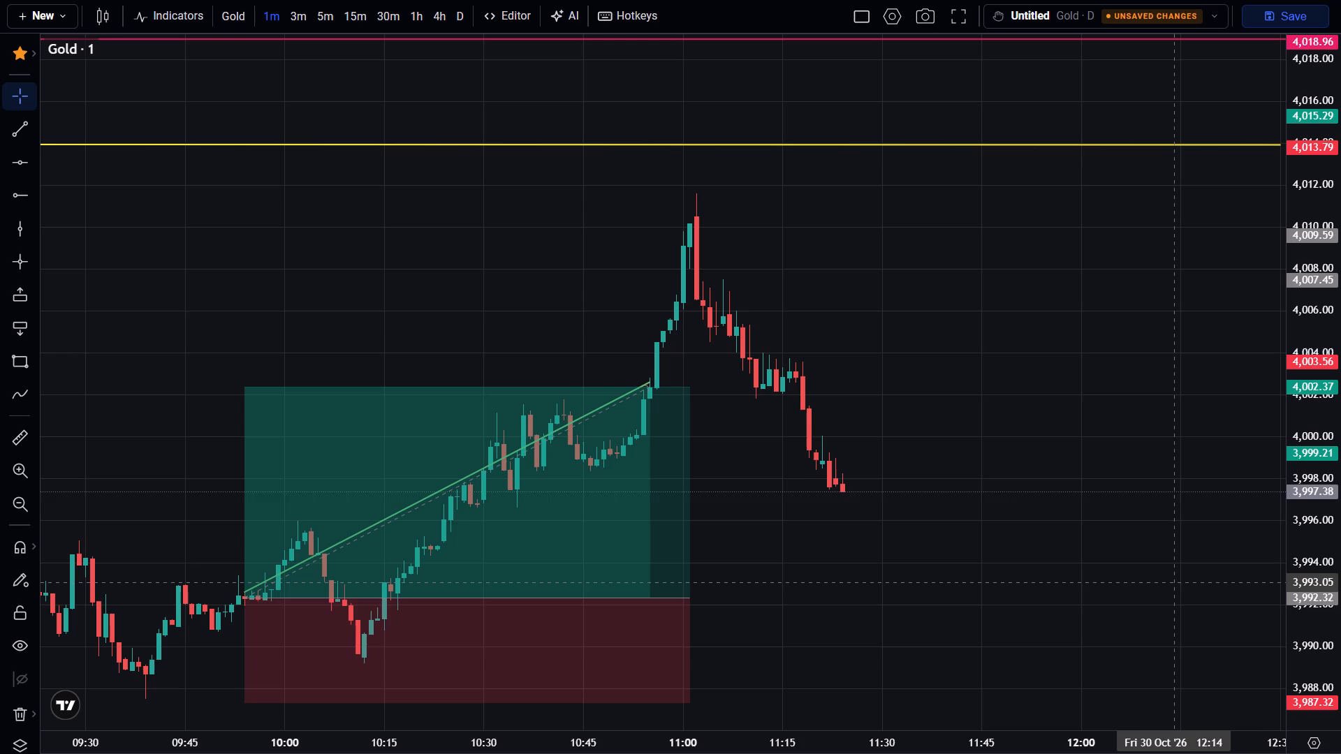
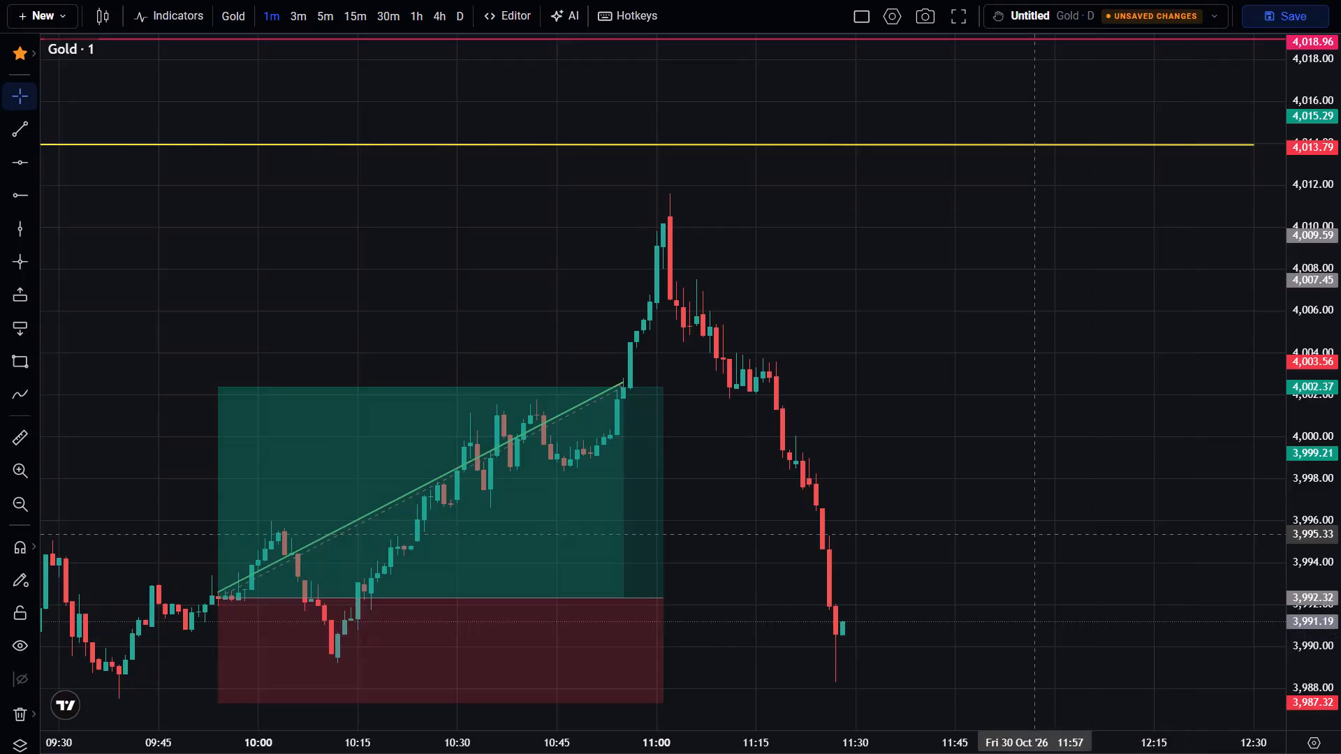
Review the one-minute Gold price action since 11:00 against the earlier short and long position drawings and the purple zone below.
scroll(1033, 534, down, 1)
drag(1033, 534, 1018, 447)
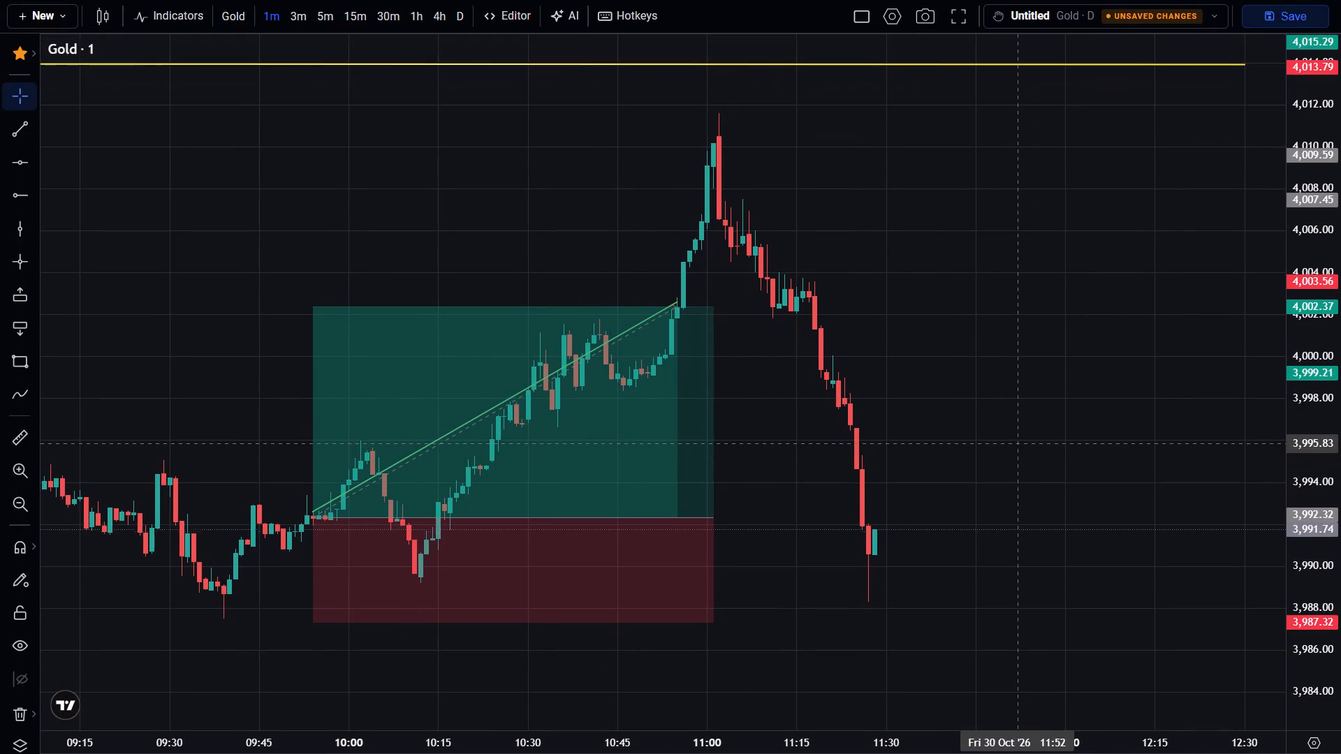
drag(1321, 247, 1321, 318)
scroll(1046, 461, down, 4)
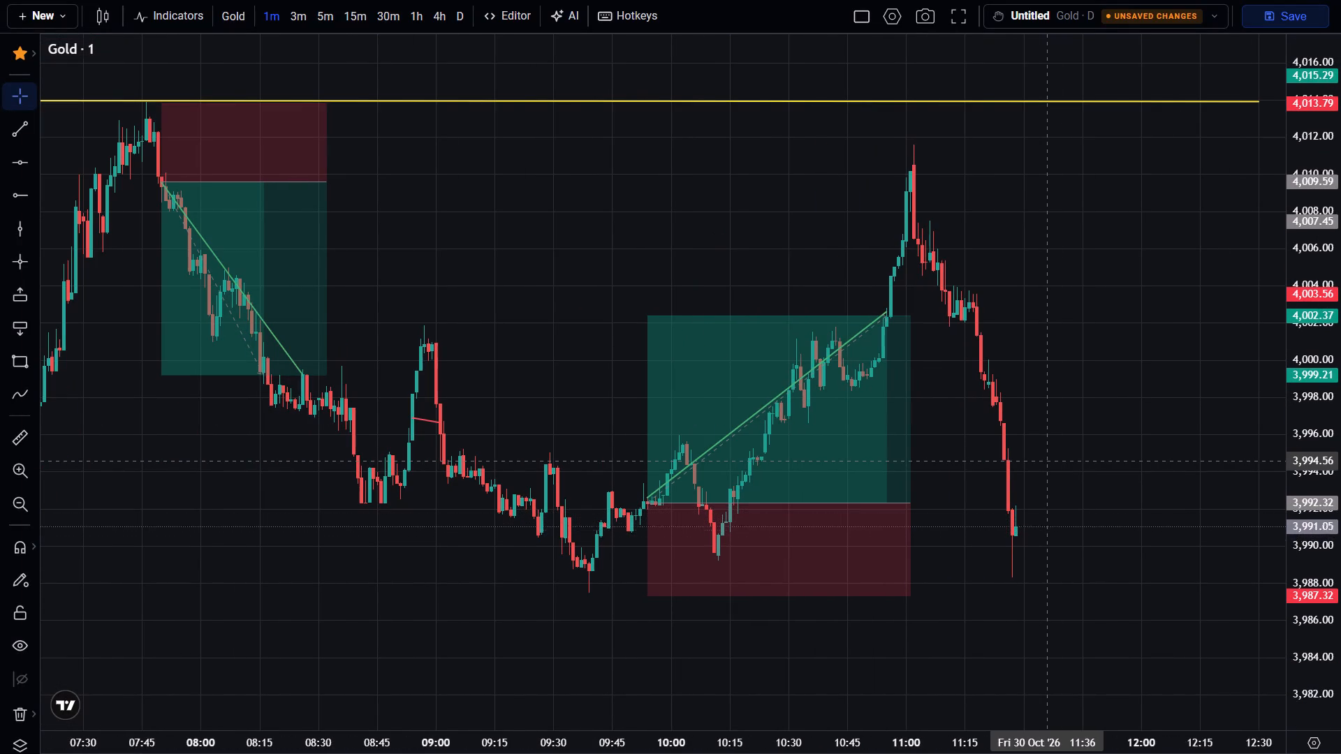
scroll(1046, 461, up, 4)
drag(1046, 461, 1226, 580)
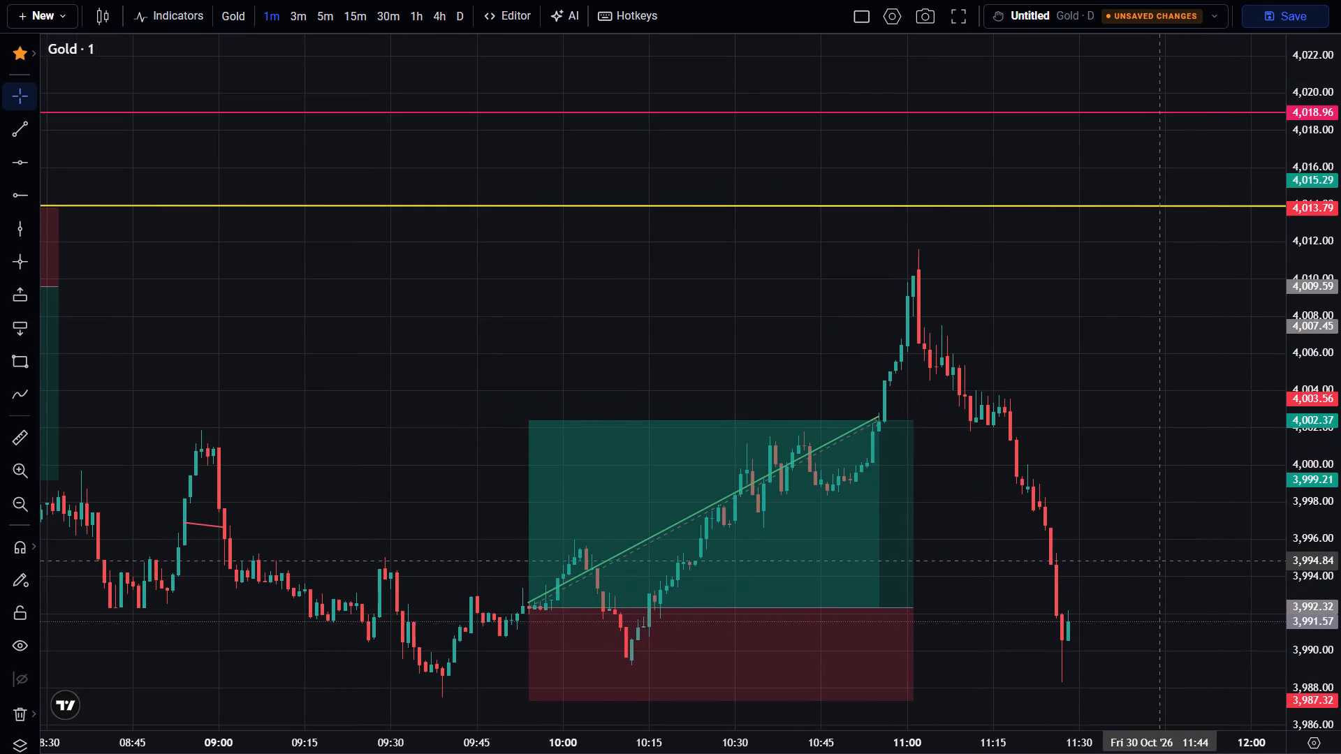
scroll(1160, 561, down, 4)
drag(1160, 561, 1148, 342)
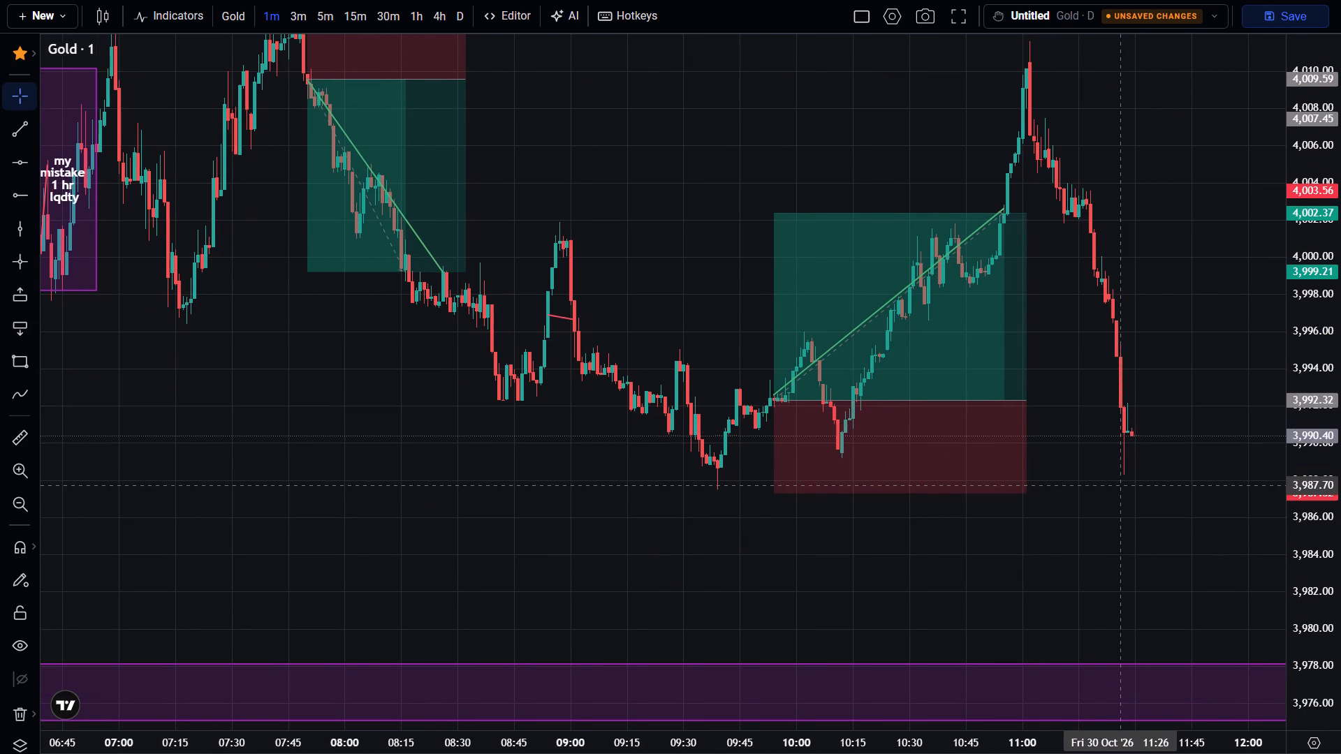
scroll(1120, 486, up, 7)
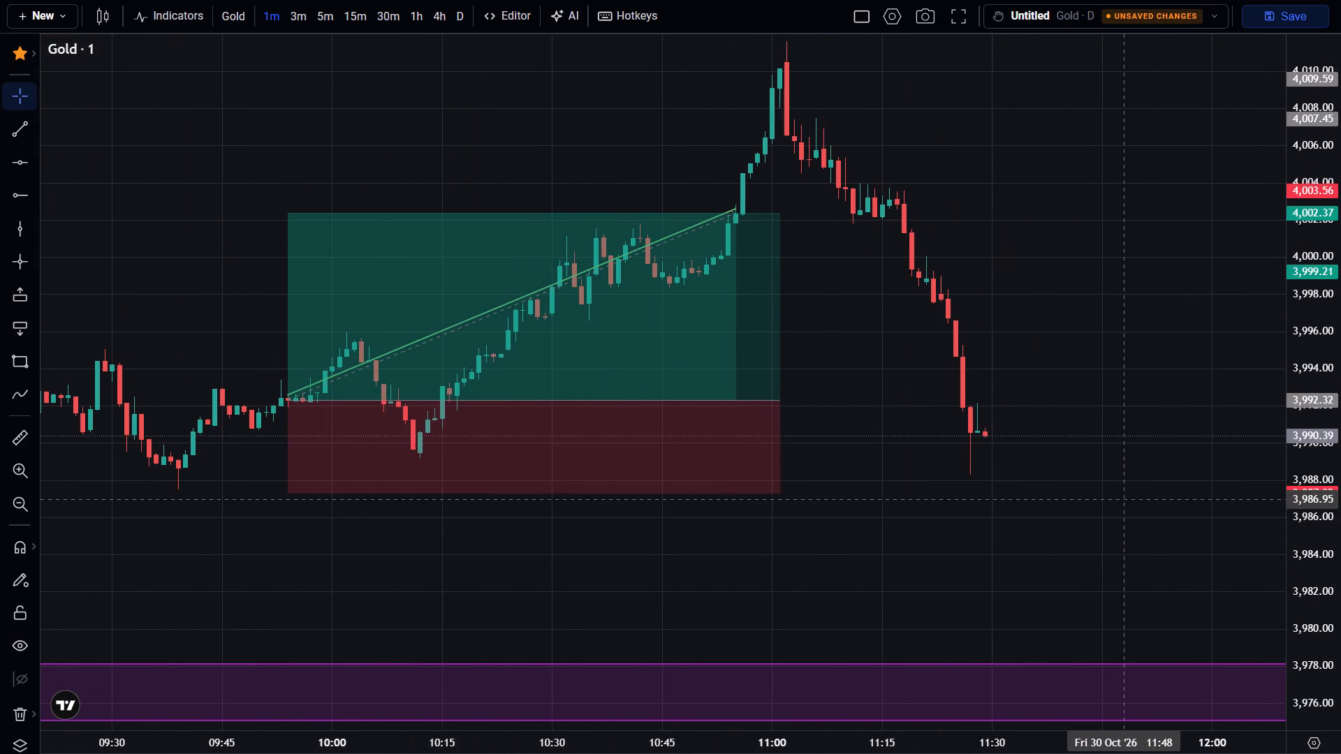
Examine the latest one-minute Gold candles up to 11:30 in detail, relative to the long position's entry and stop levels.
scroll(1298, 548, up, 11)
drag(1176, 418, 1212, 600)
scroll(1164, 417, up, 6)
scroll(1162, 418, down, 3)
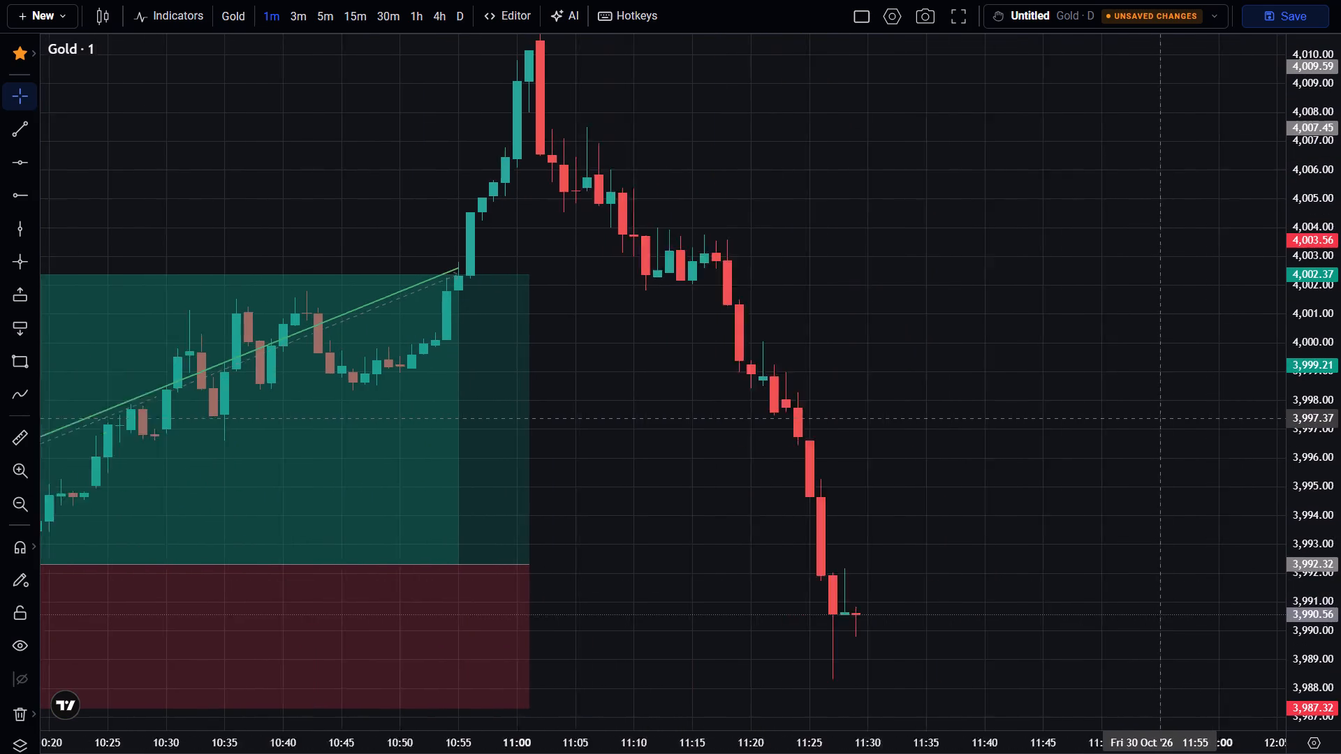
scroll(1162, 418, down, 2)
drag(1319, 297, 1340, 490)
scroll(1131, 505, down, 6)
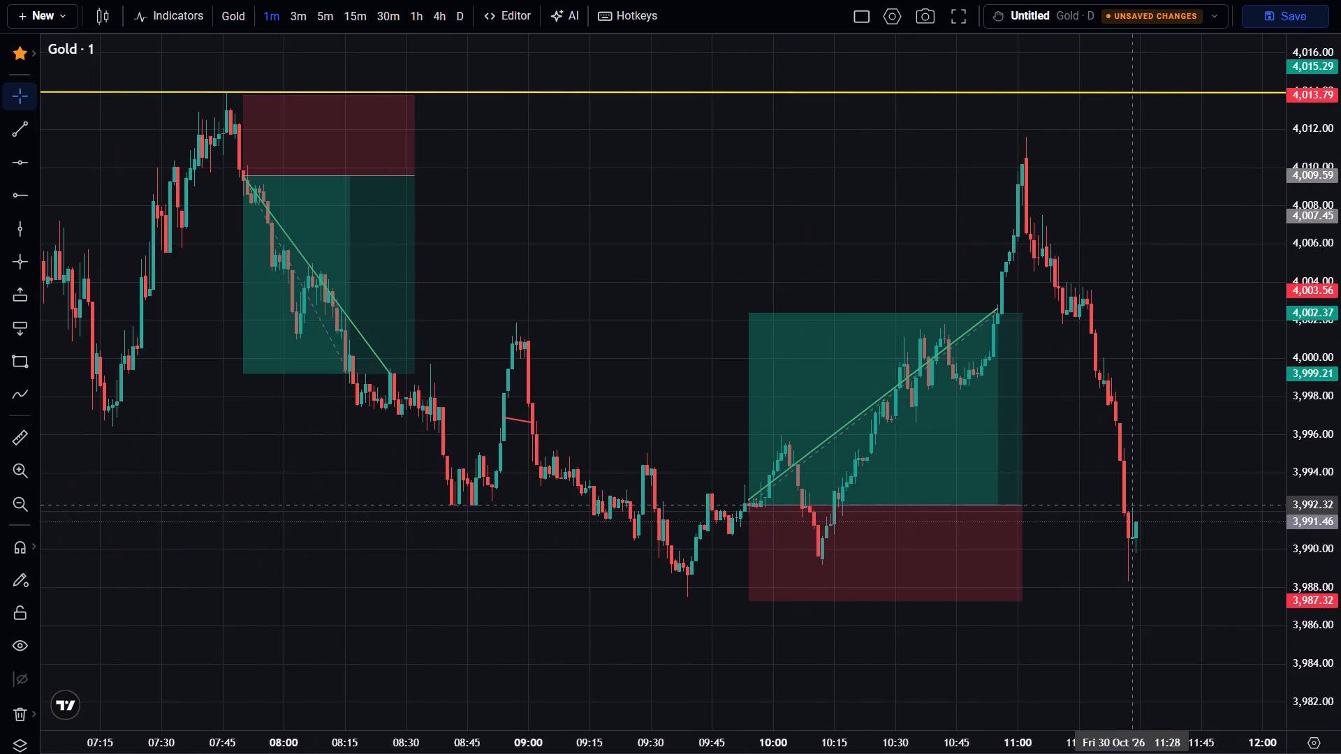
scroll(1131, 505, up, 10)
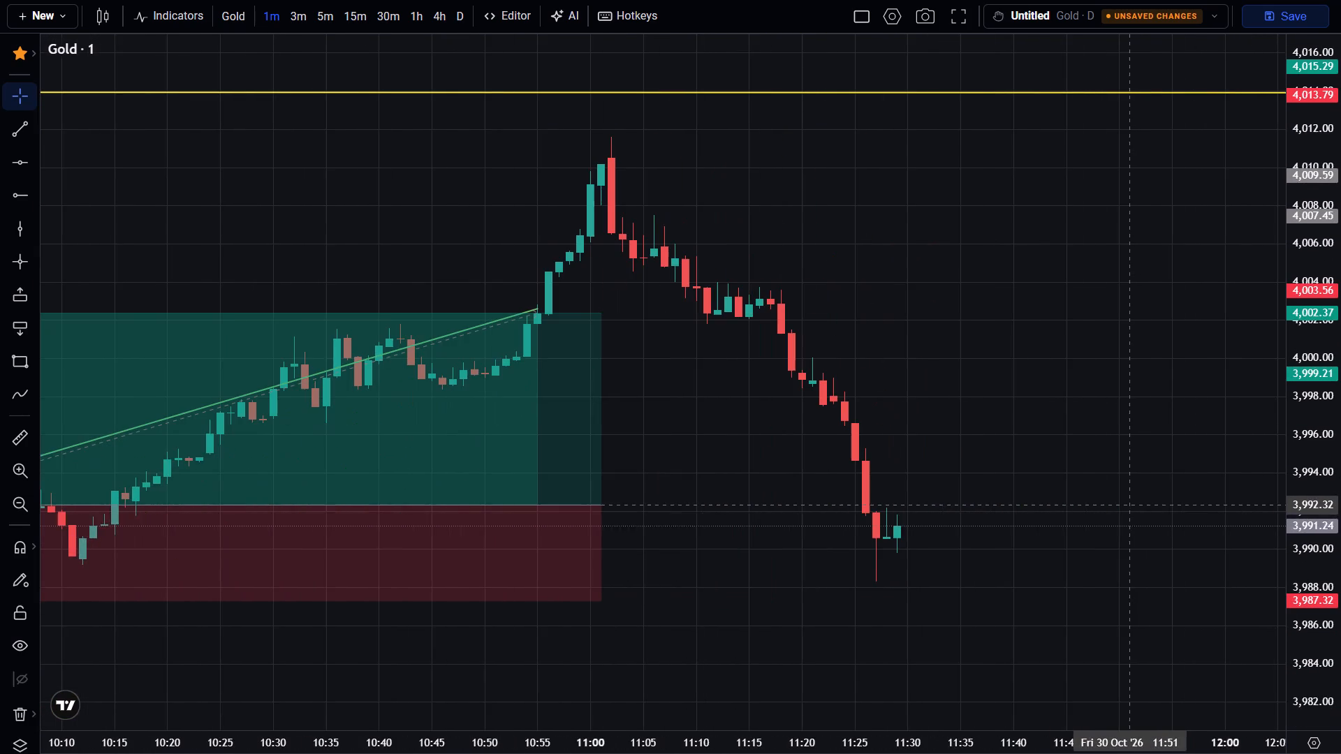
scroll(1266, 579, up, 14)
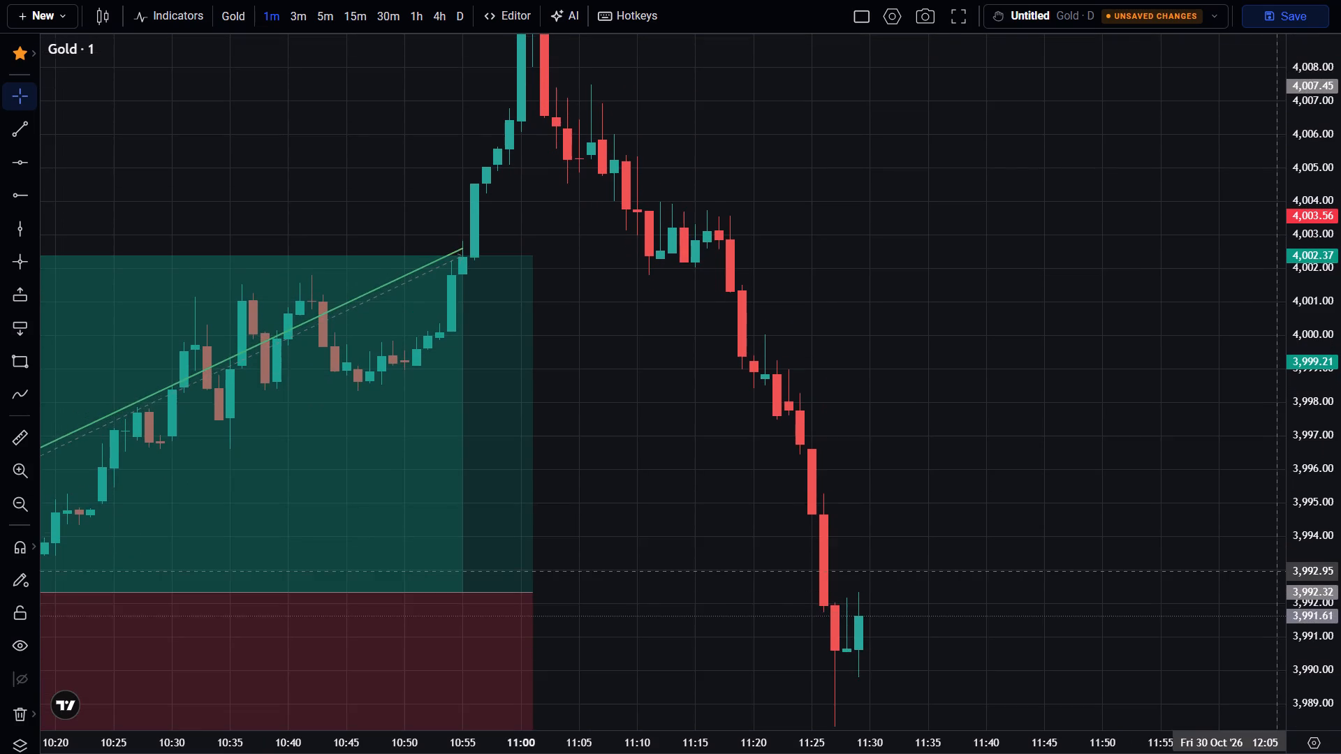
scroll(1276, 571, down, 5)
drag(1340, 286, 1340, 526)
scroll(1167, 523, down, 2)
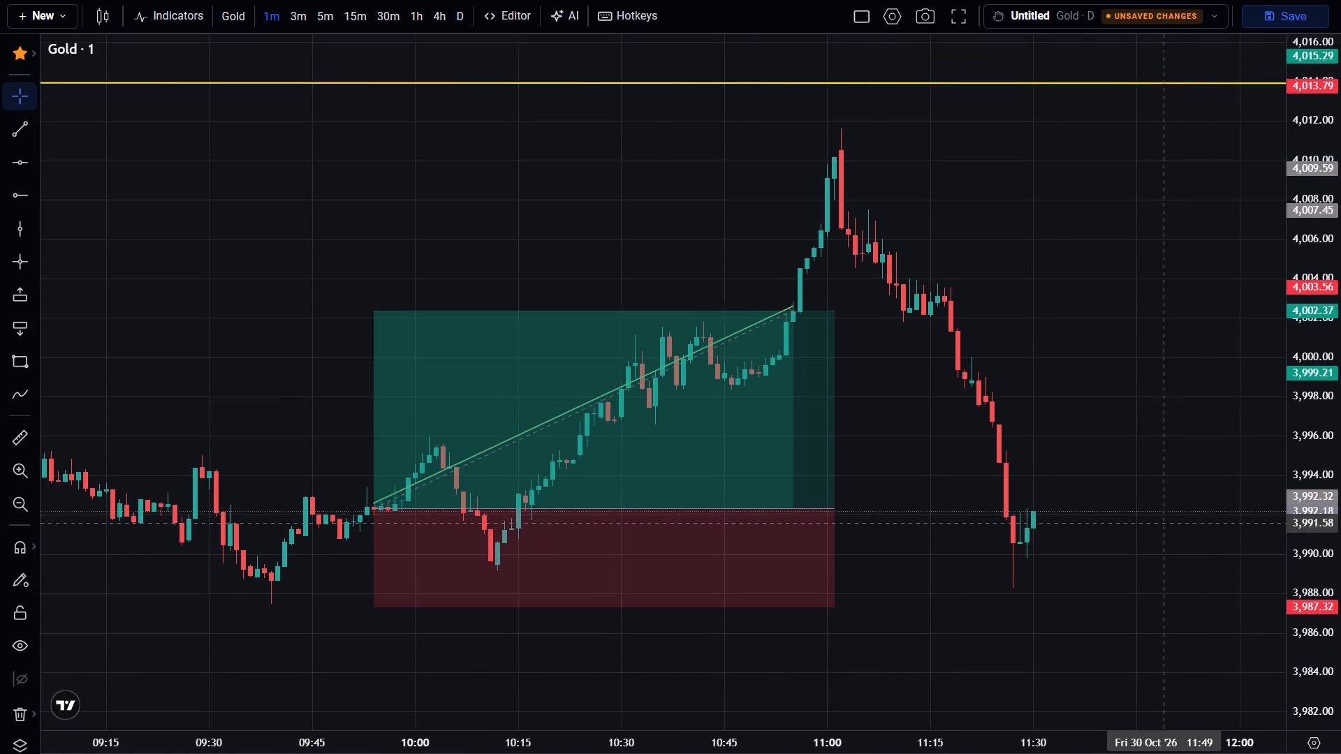
Compare the Gold candles forming around 11:30 with the morning's swing lows, the marked positions and the purple zone near 3,978.
scroll(1167, 523, down, 4)
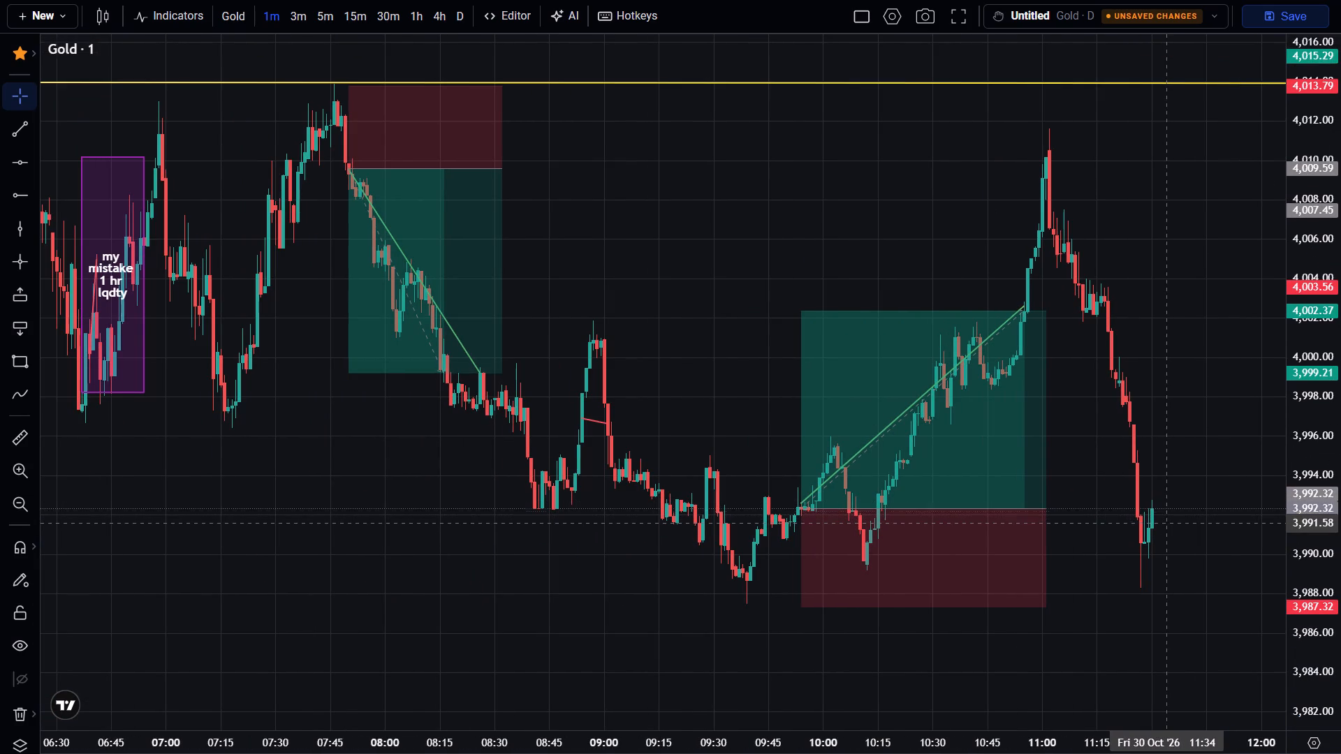
scroll(1167, 523, up, 2)
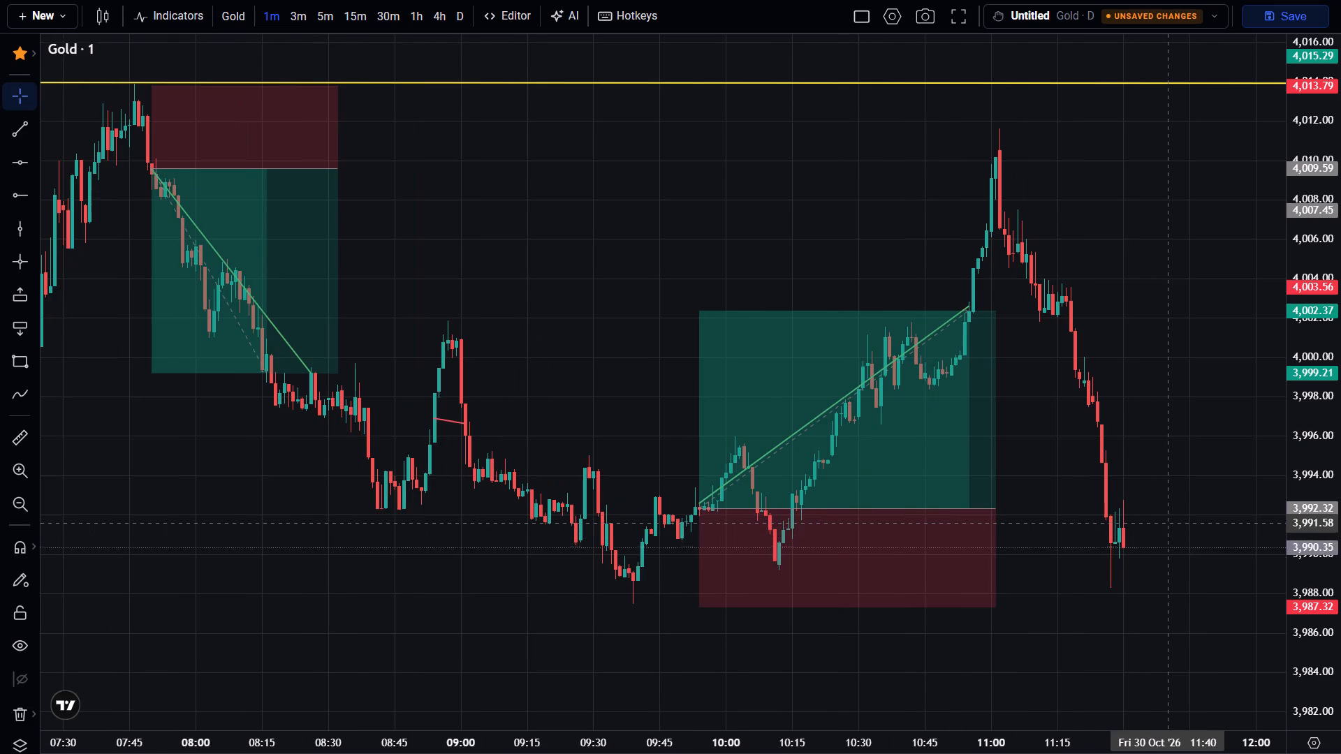
drag(1167, 523, 1101, 461)
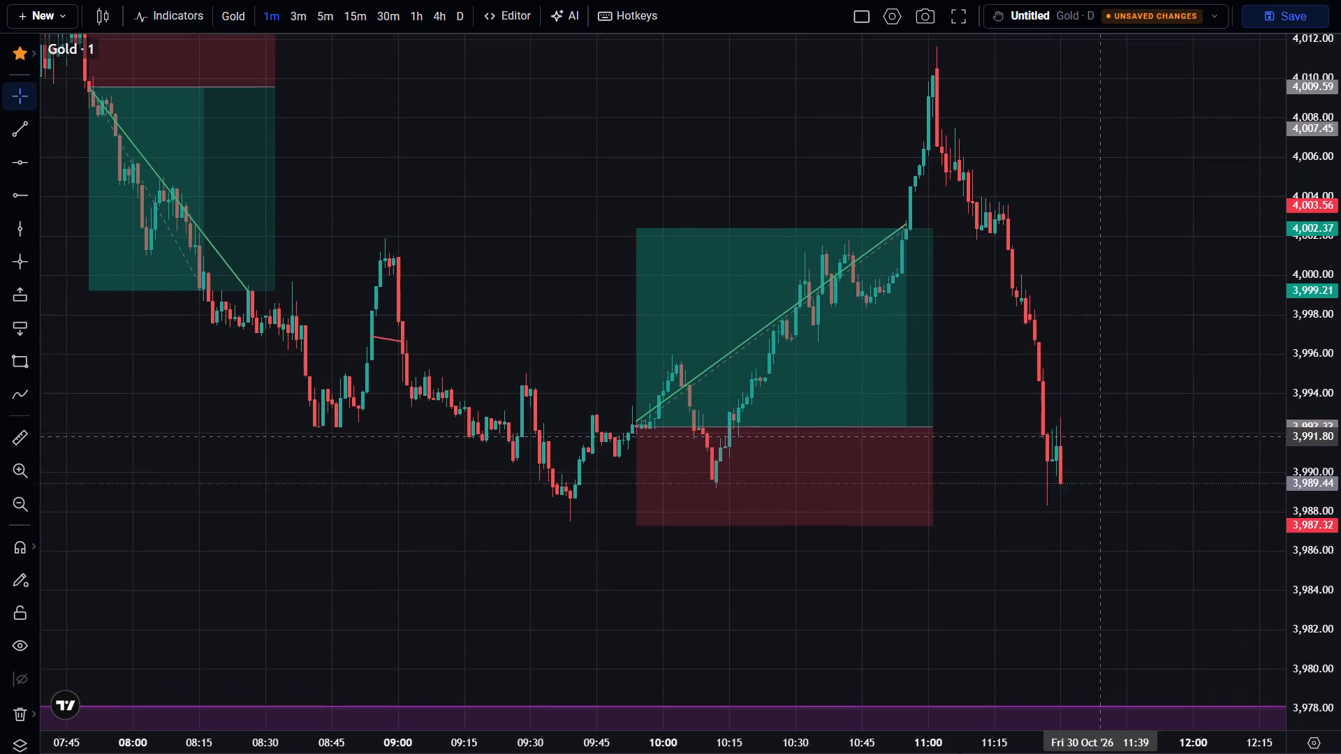
drag(1101, 461, 1098, 469)
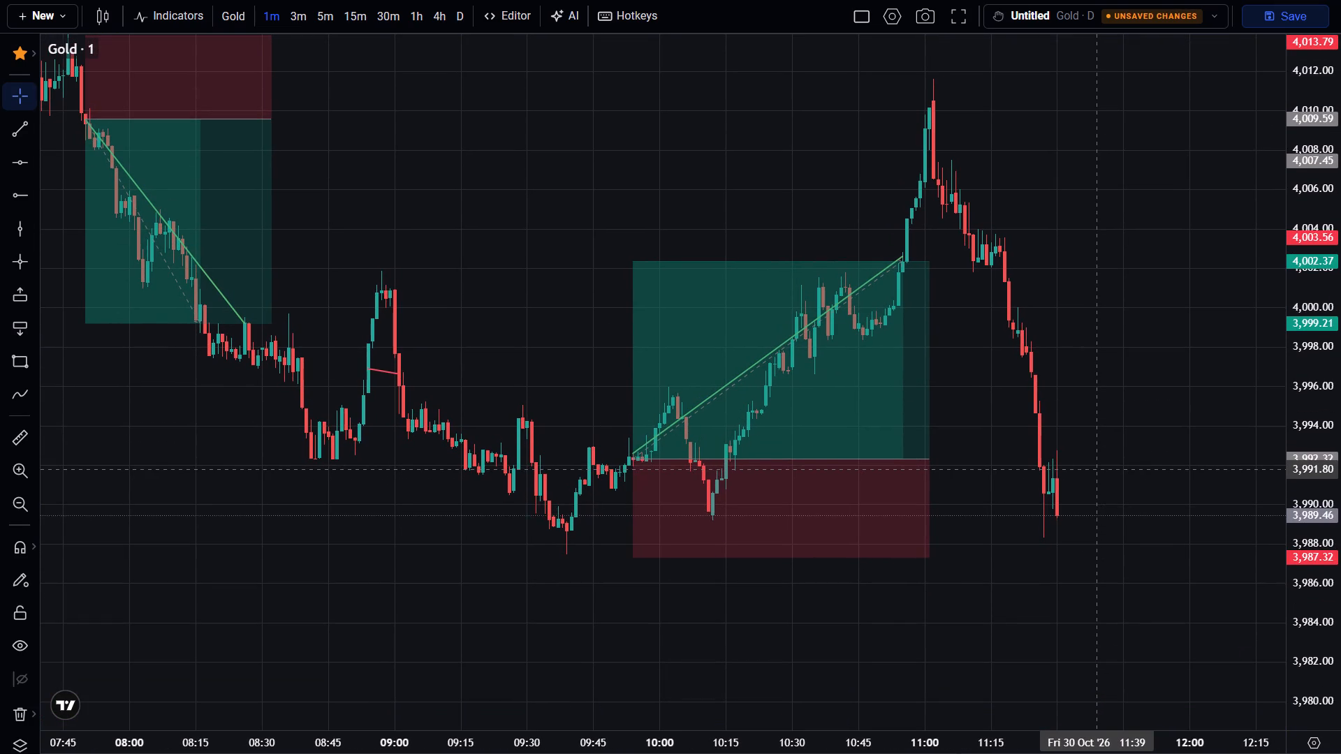
scroll(1098, 469, up, 2)
drag(1103, 575, 1100, 534)
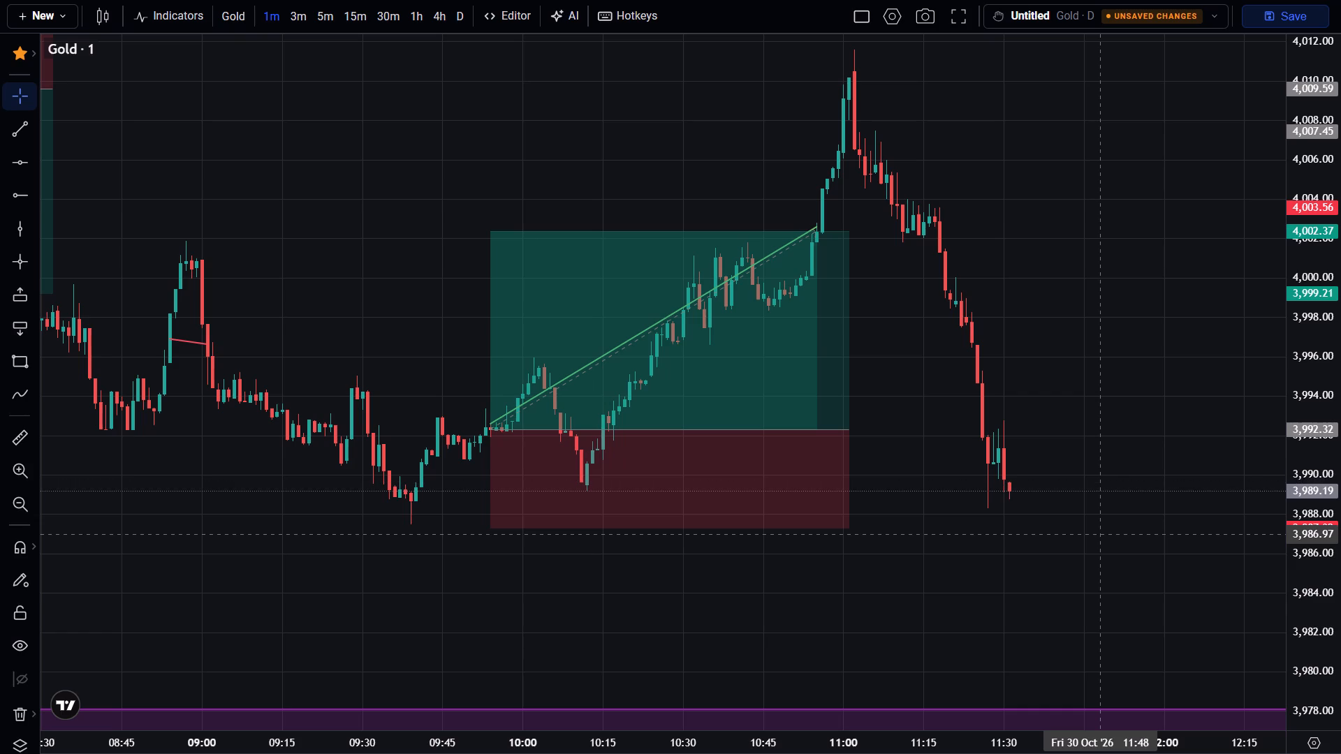
scroll(1100, 534, up, 2)
scroll(1100, 534, down, 3)
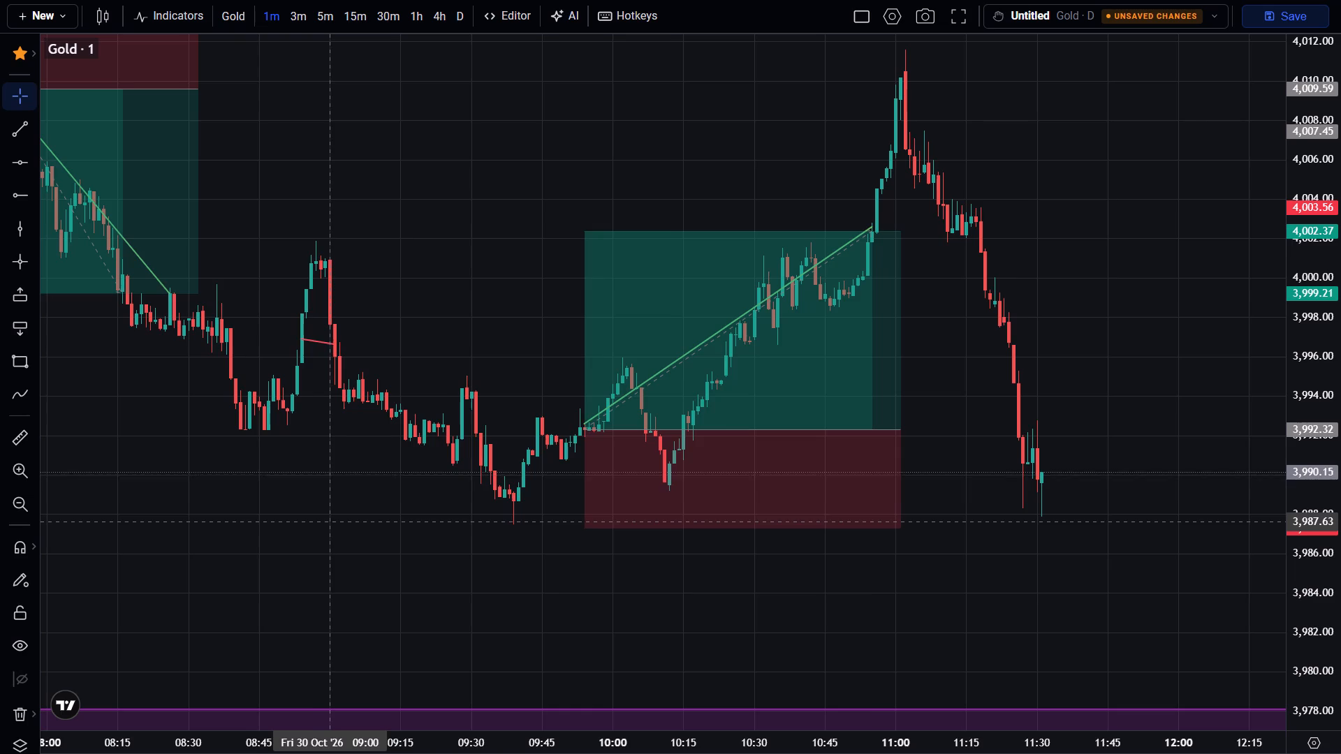
scroll(332, 526, down, 2)
scroll(332, 526, up, 1)
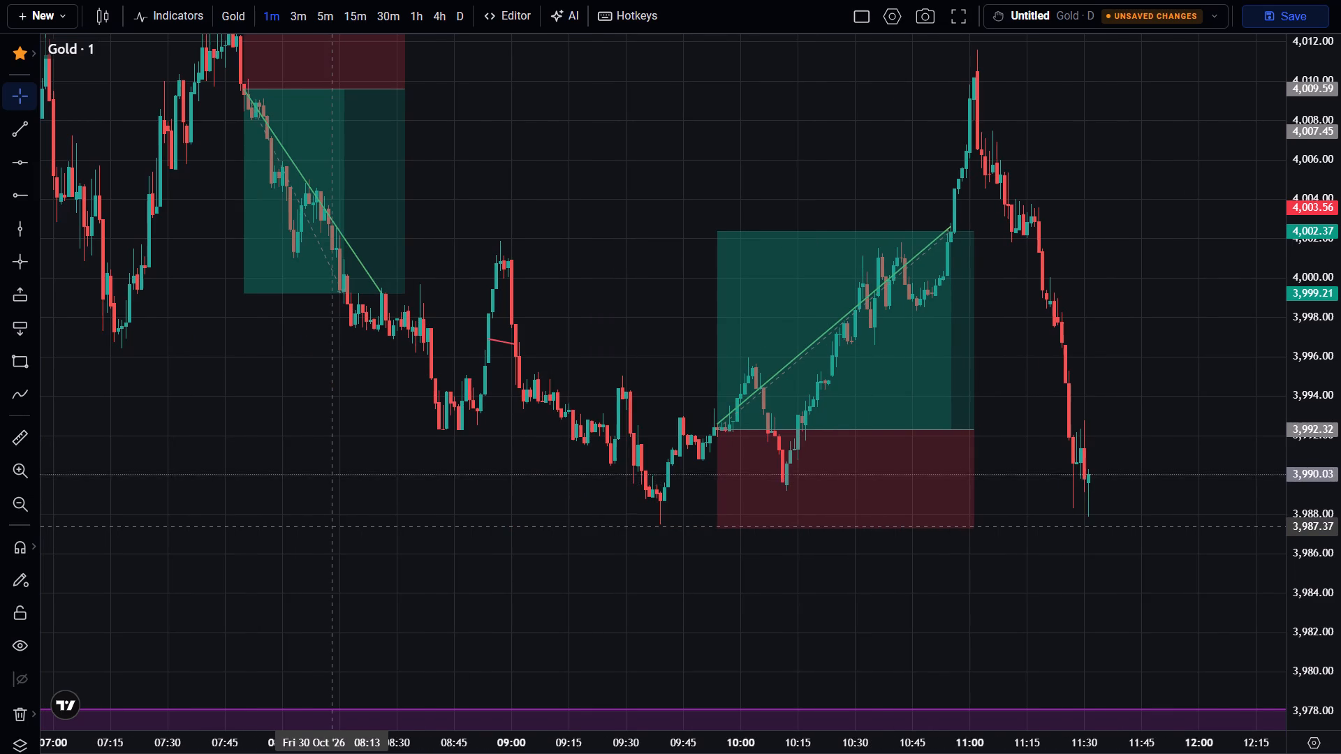
scroll(332, 526, up, 4)
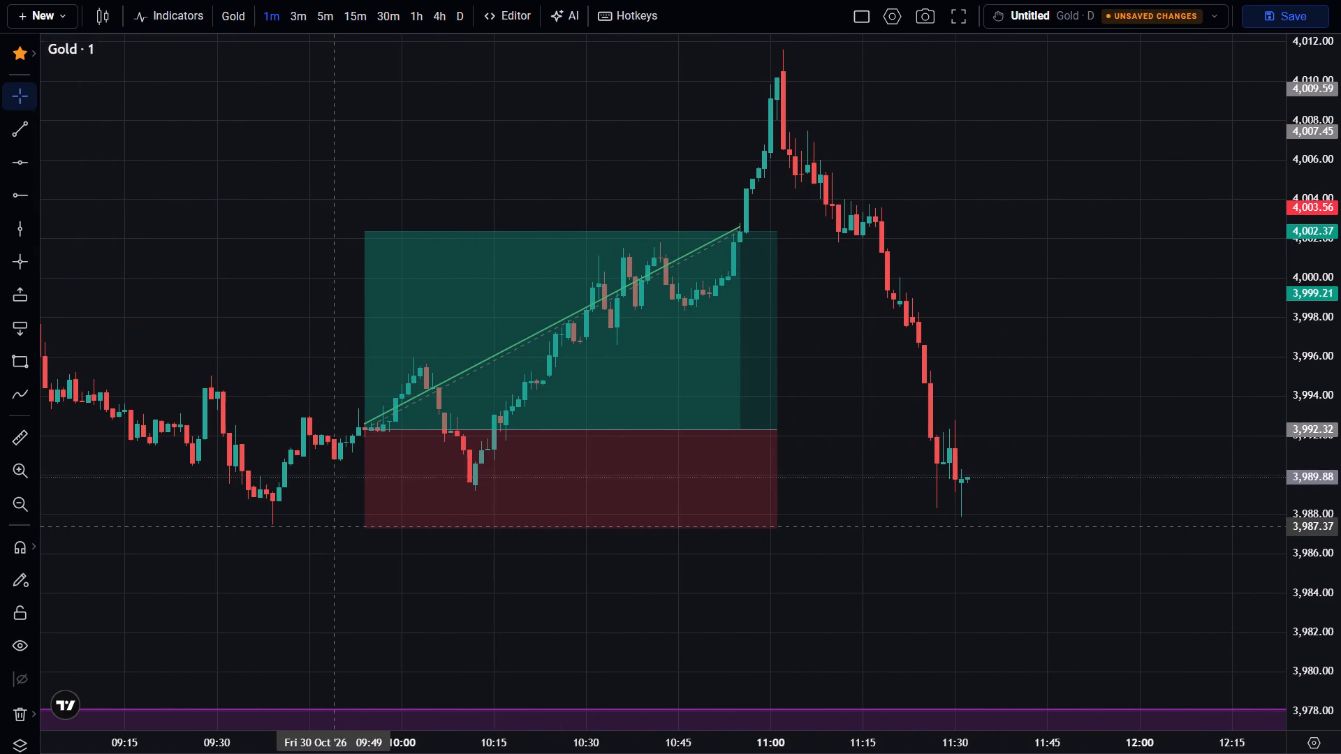
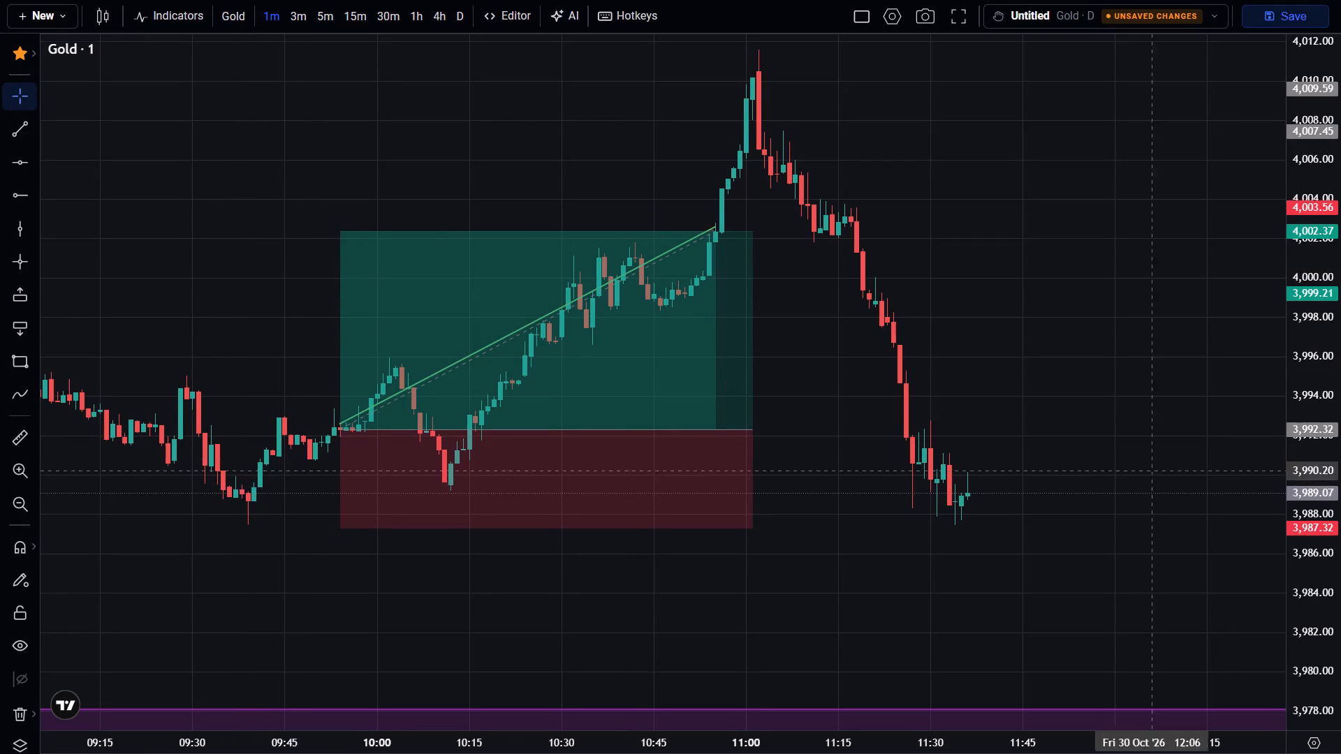
Compare the latest one-minute Gold candles after 11:30 with the 09:39 swing low, the long position's stop and the purple zone.
scroll(1340, 503, up, 6)
scroll(1157, 556, up, 1)
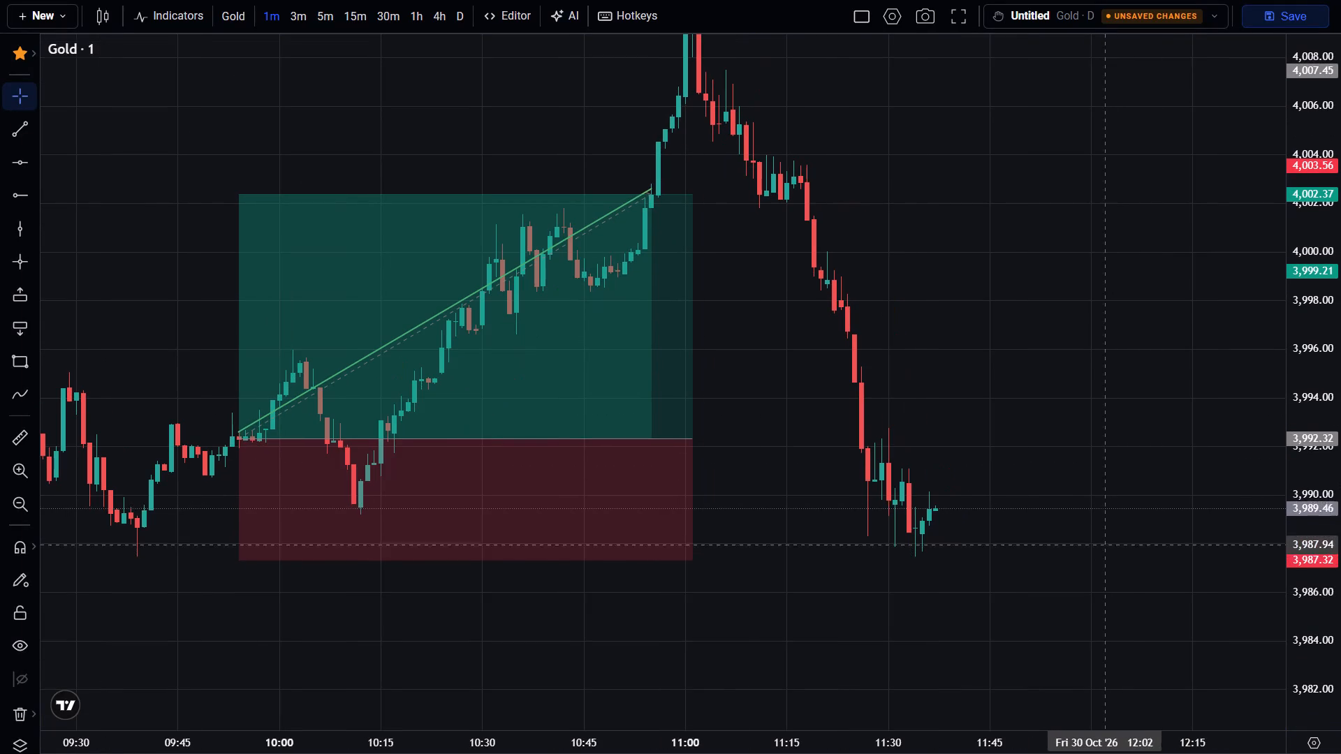
drag(1057, 502, 1109, 570)
scroll(1109, 570, up, 2)
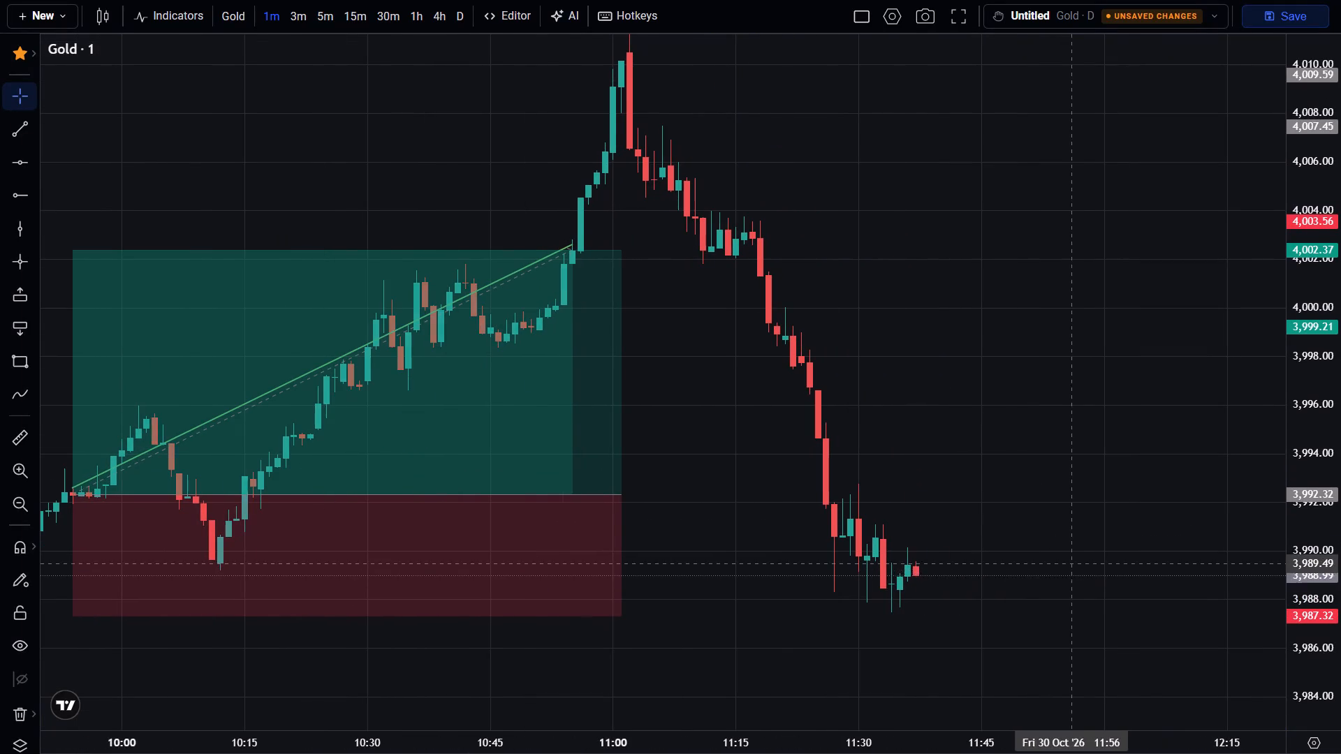
drag(1069, 563, 1208, 501)
drag(1090, 508, 1252, 515)
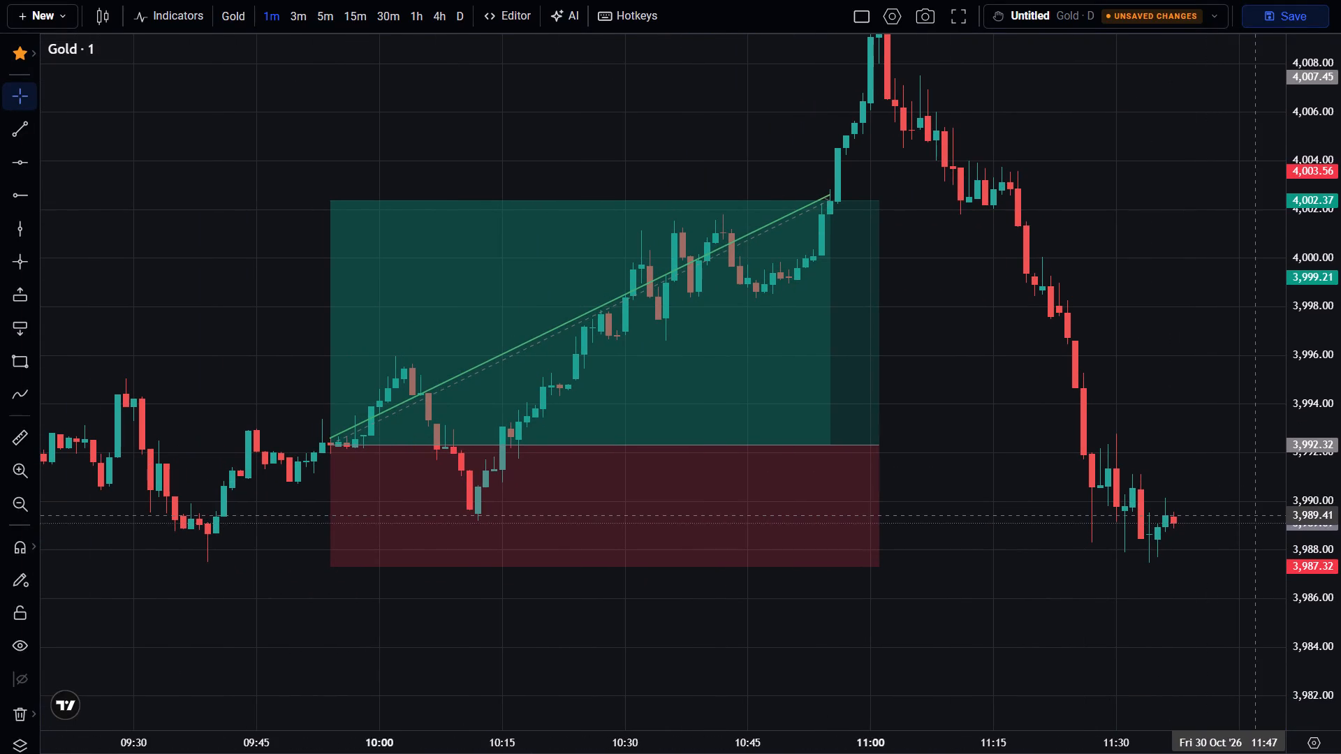
drag(1252, 351, 1254, 457)
drag(1326, 313, 1338, 359)
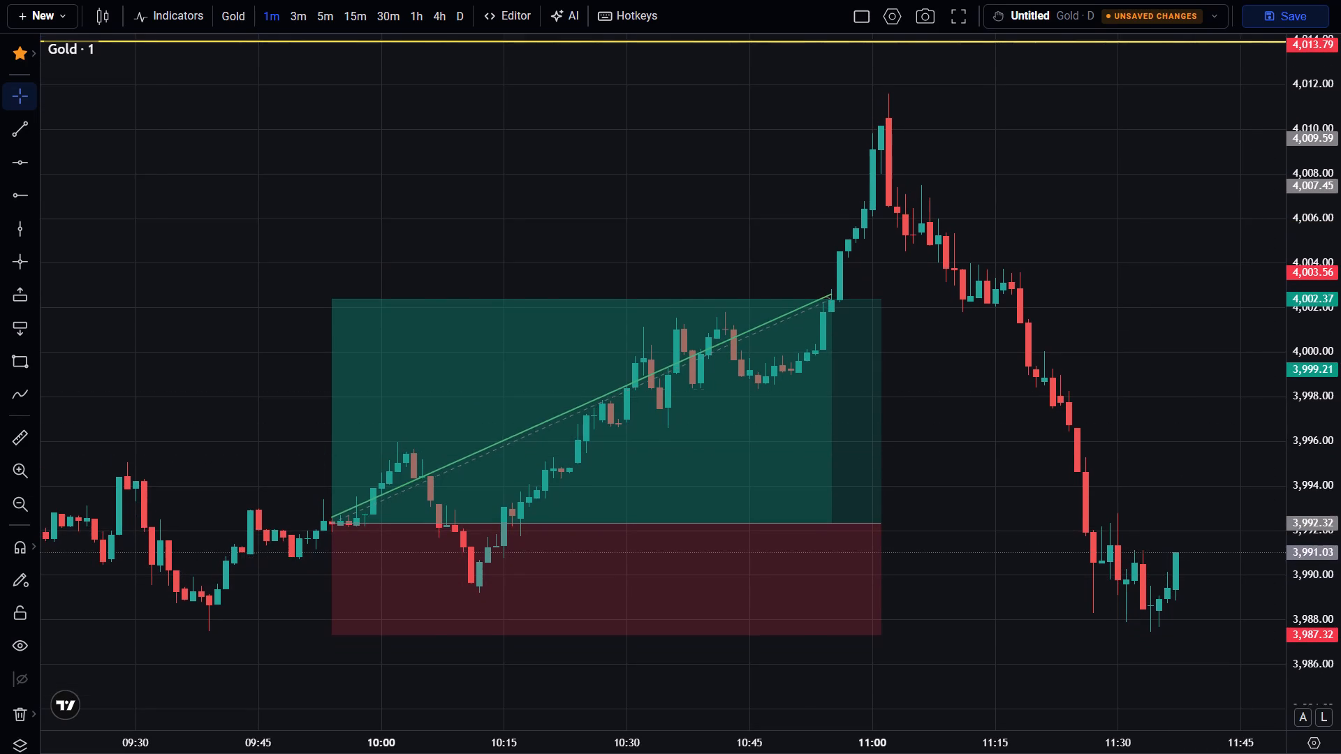
scroll(1166, 407, down, 2)
scroll(1166, 407, up, 1)
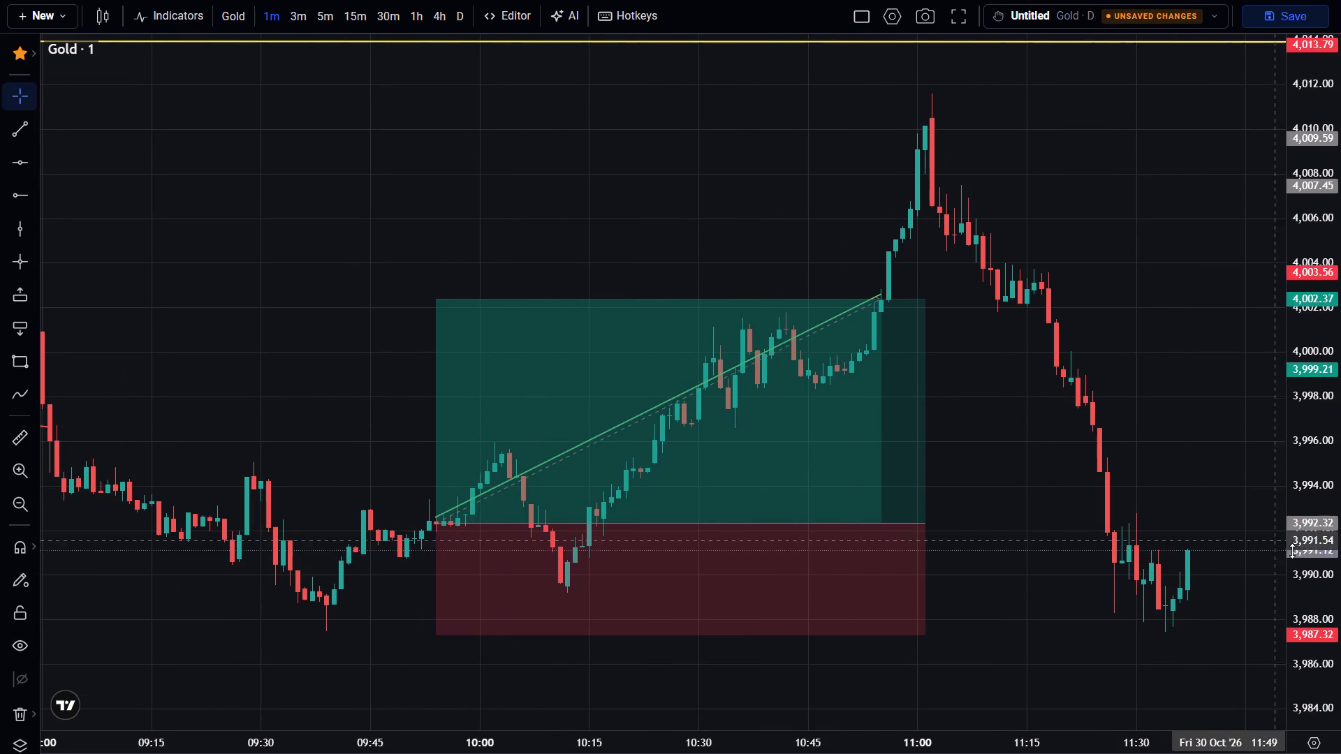
scroll(1294, 551, up, 1)
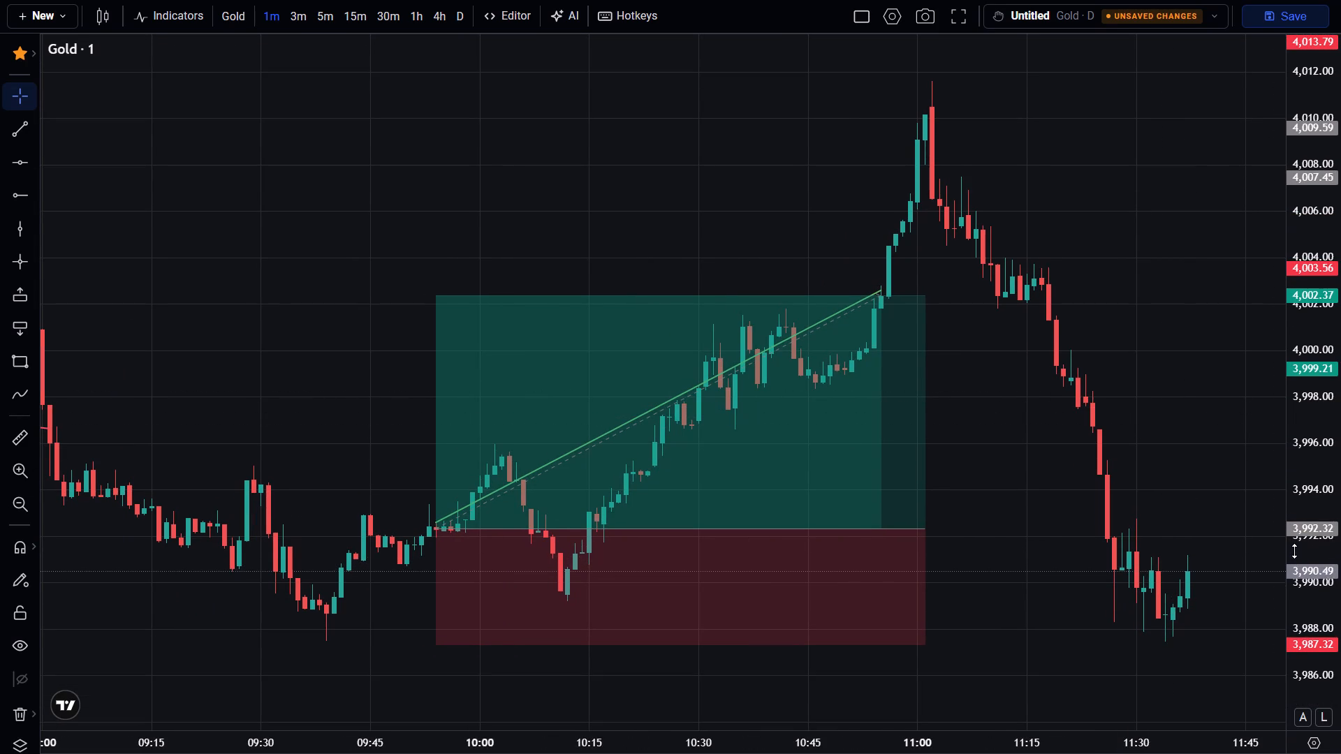
scroll(1294, 551, up, 1)
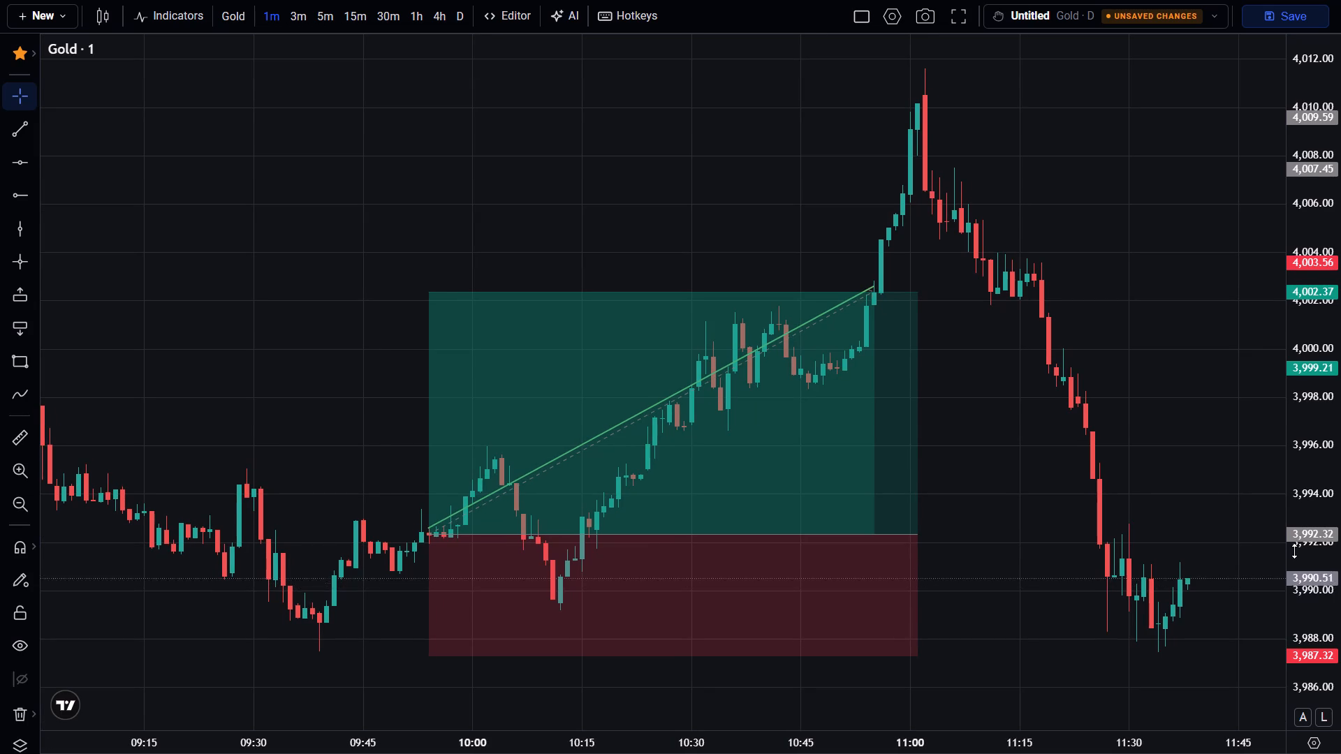
drag(1275, 549, 1225, 543)
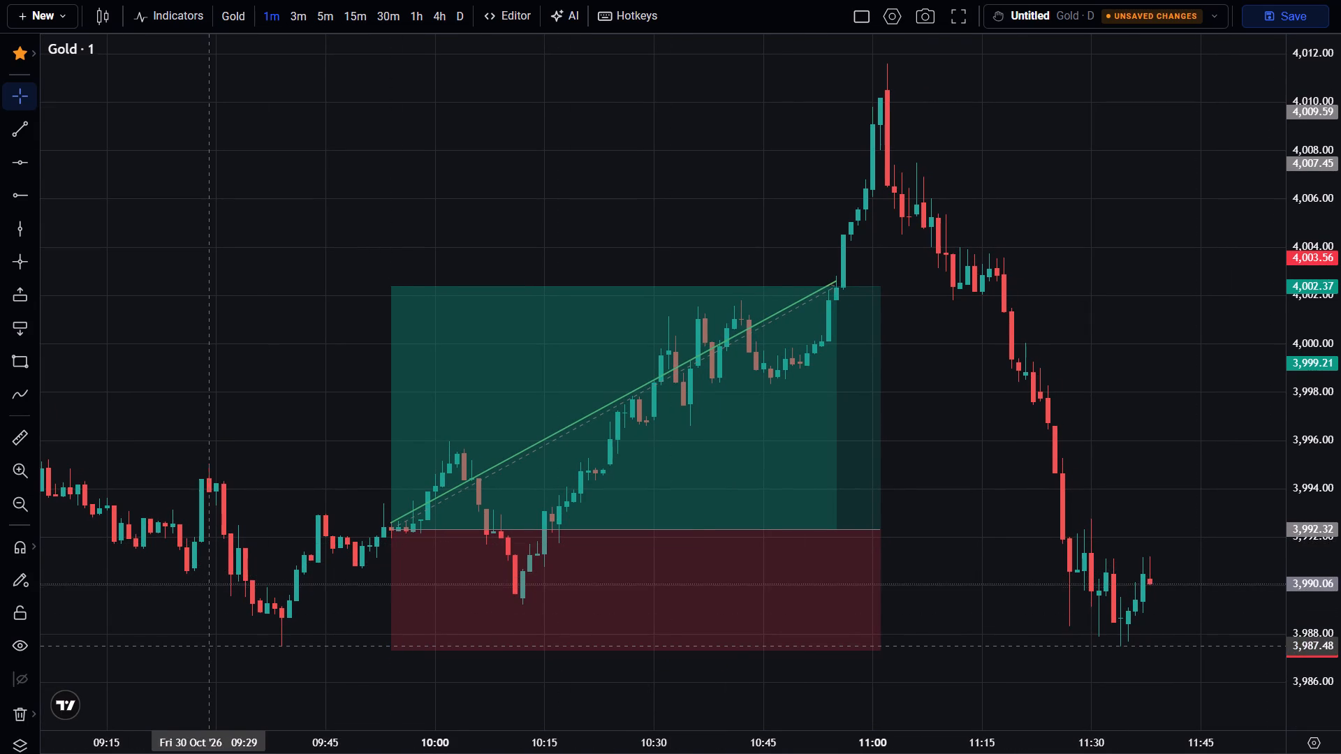
drag(210, 646, 217, 588)
drag(196, 626, 133, 387)
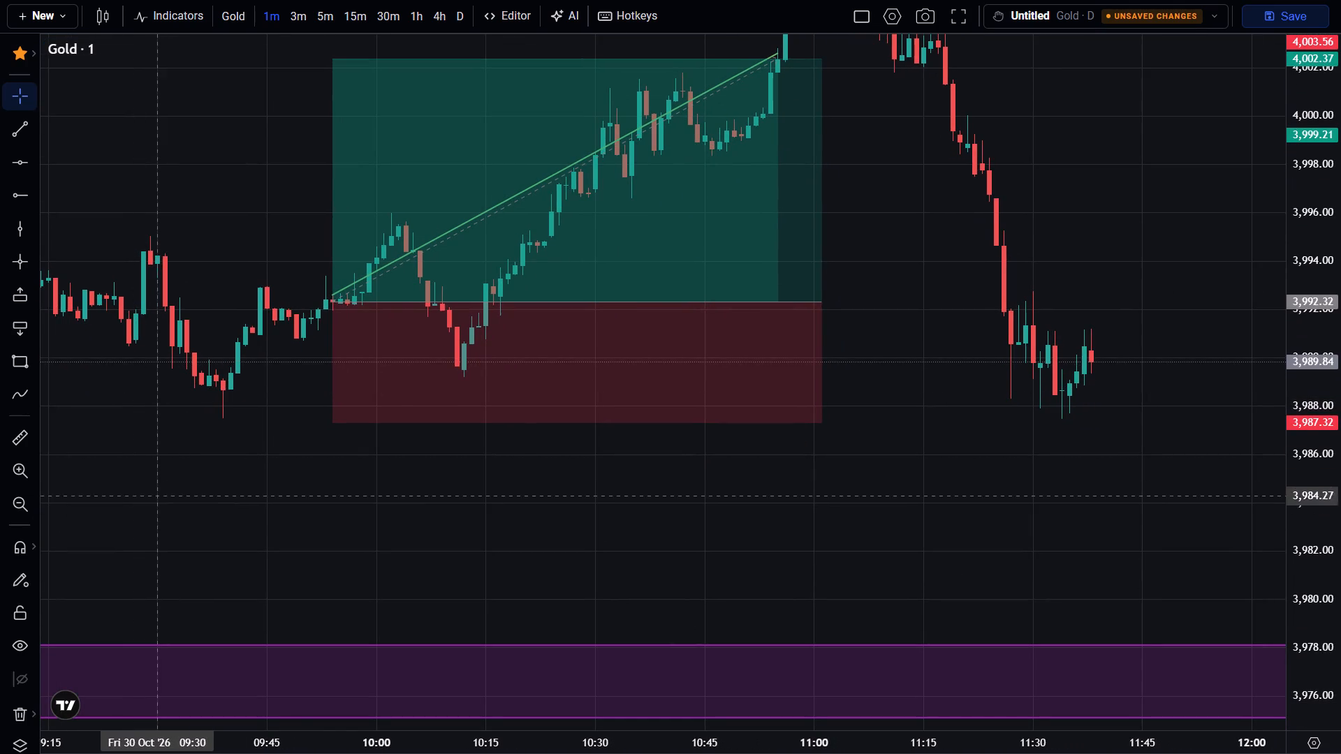
Switch the Gold chart to the 1h timeframe and examine the latest hourly candles near the long position's stop.
click(411, 0)
click(411, 17)
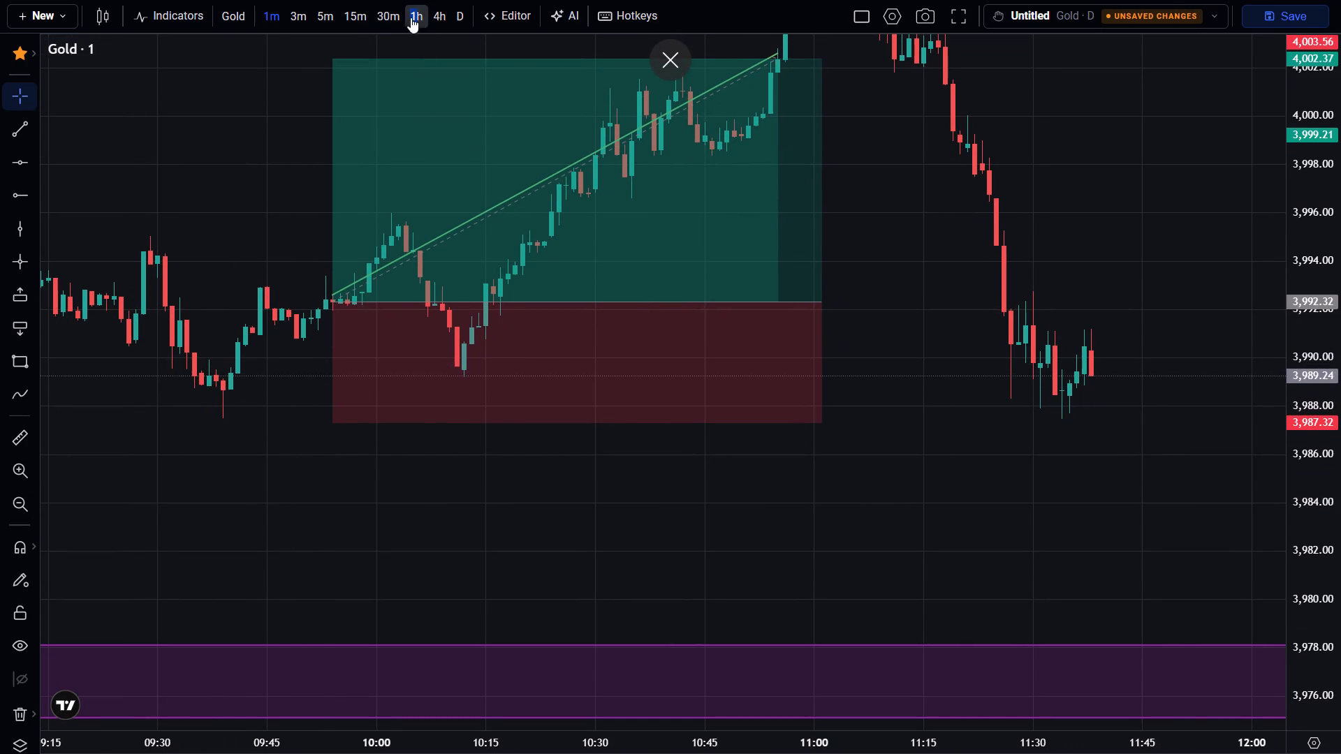
drag(1331, 357, 1340, 436)
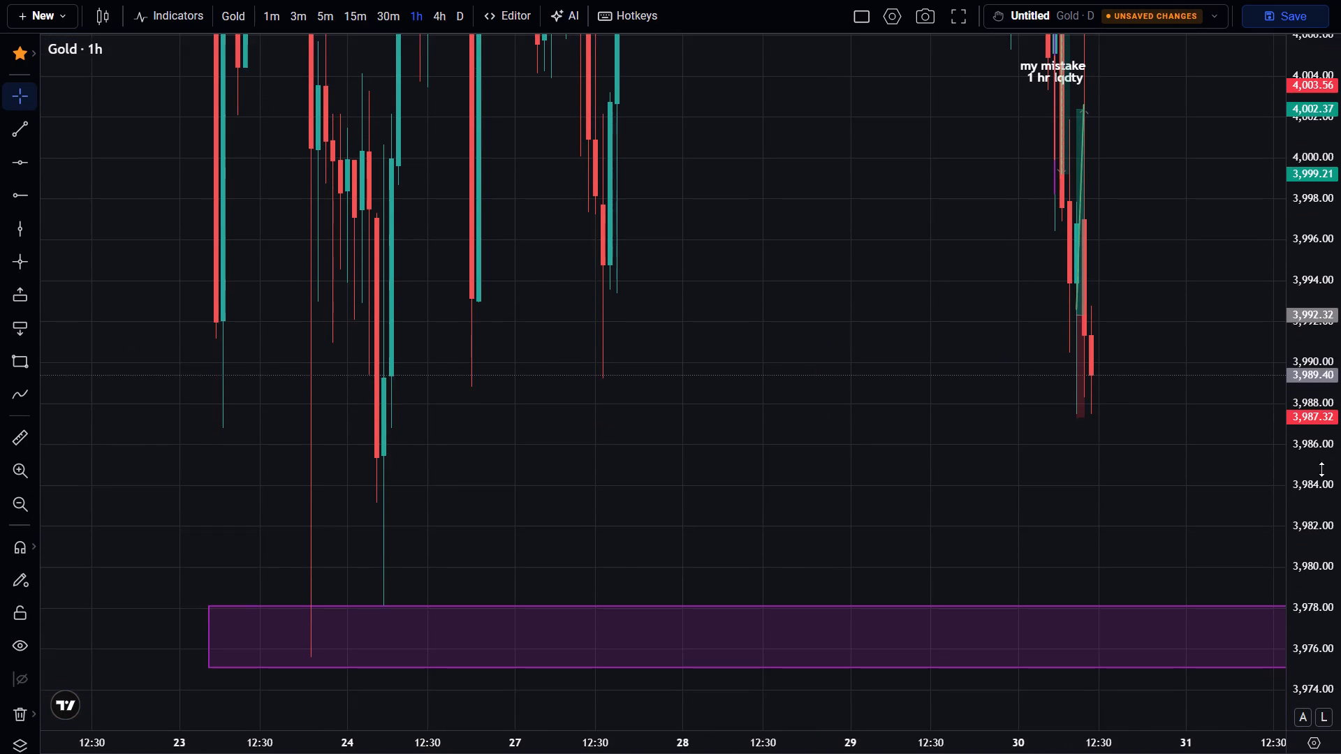
scroll(1259, 484, up, 6)
scroll(1340, 519, up, 8)
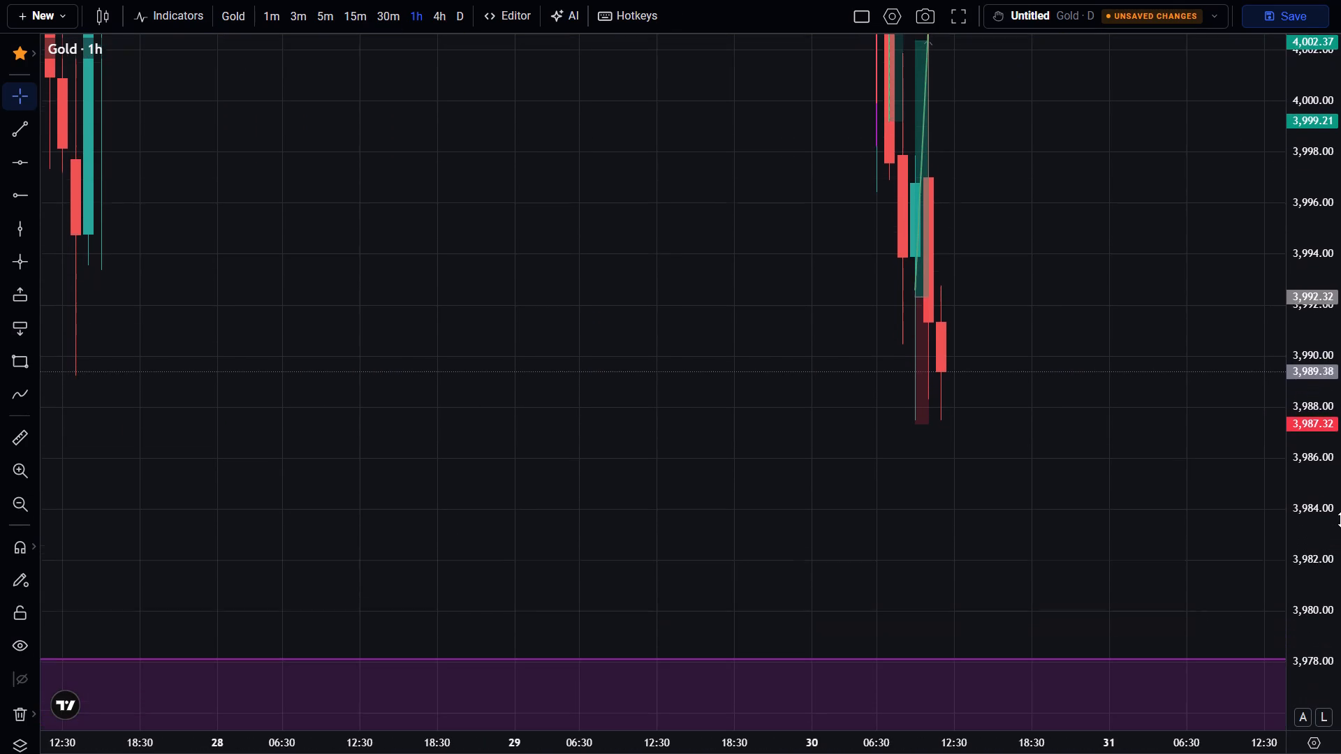
scroll(1340, 519, up, 11)
scroll(1173, 561, up, 2)
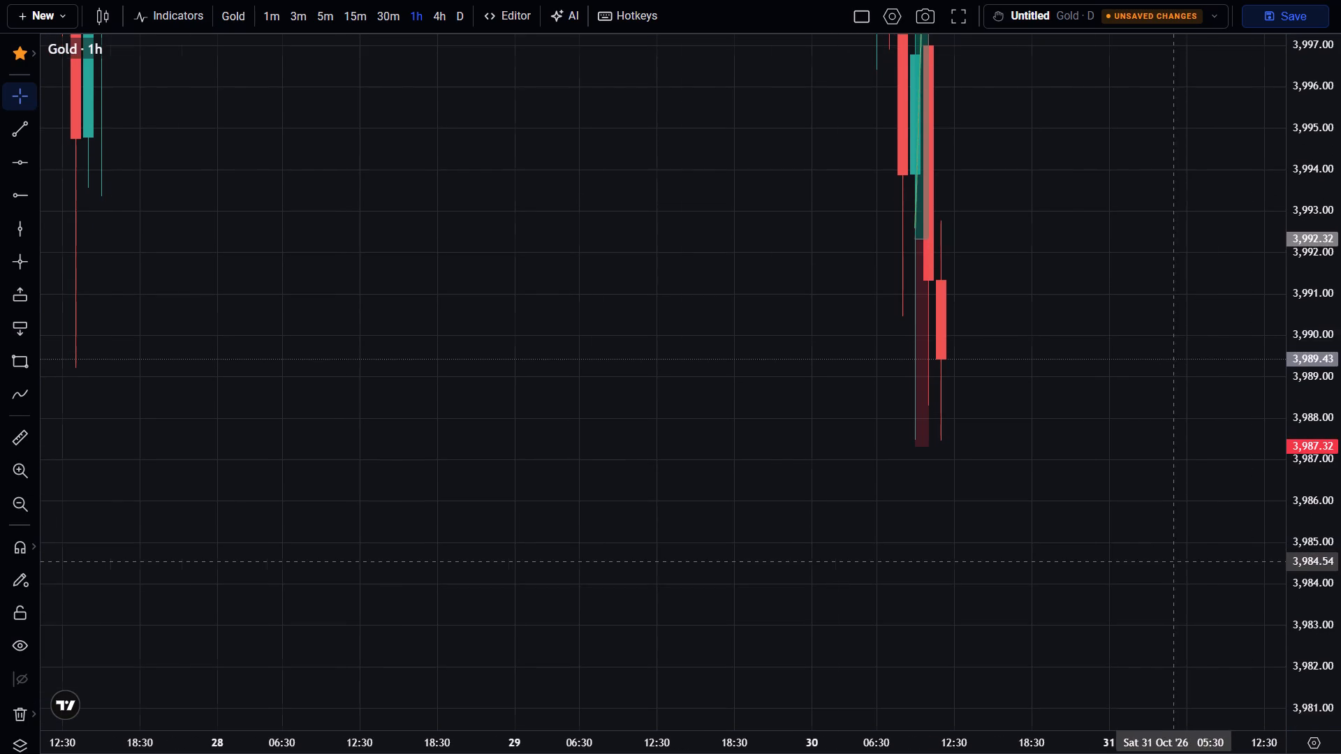
scroll(1173, 561, up, 4)
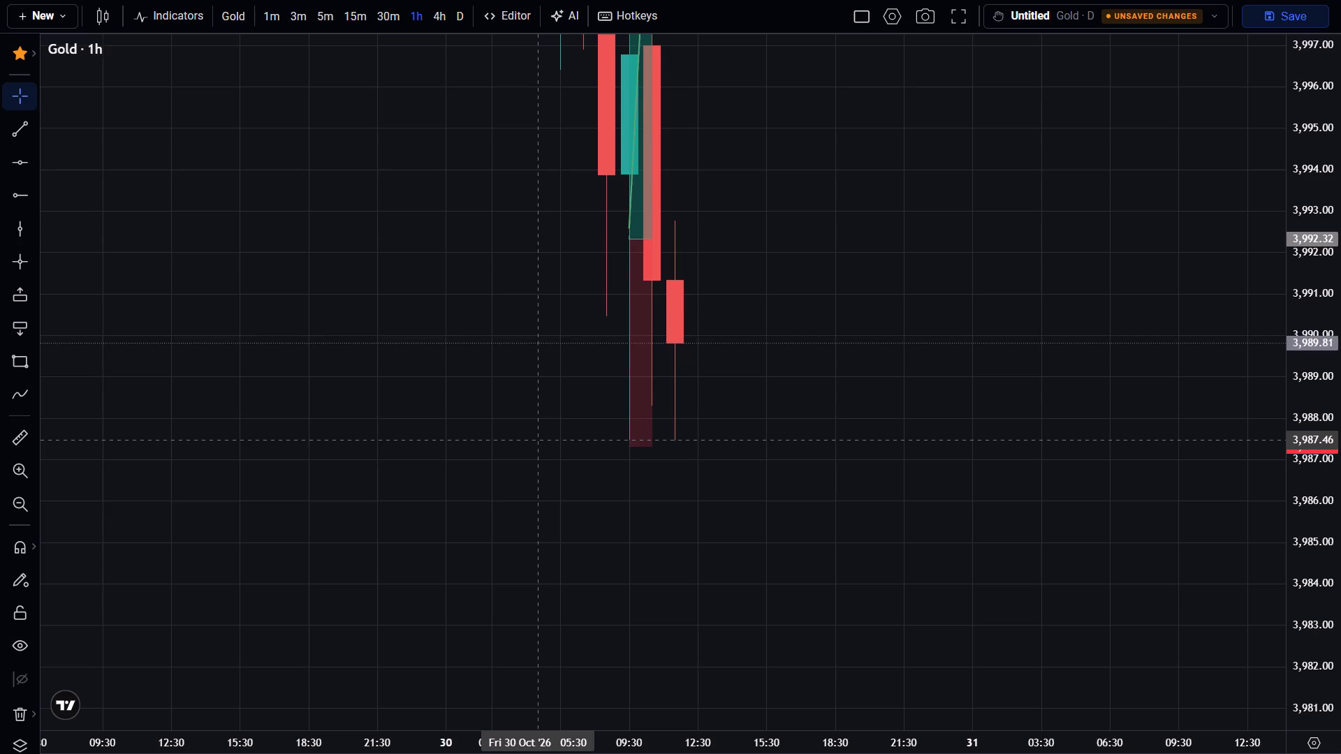
Review the 30 October hourly decline against the "my mistake 1 hr lqdty" note, the yellow line and the purple zone below.
click(545, 441)
drag(1323, 284, 1340, 694)
scroll(1006, 582, down, 2)
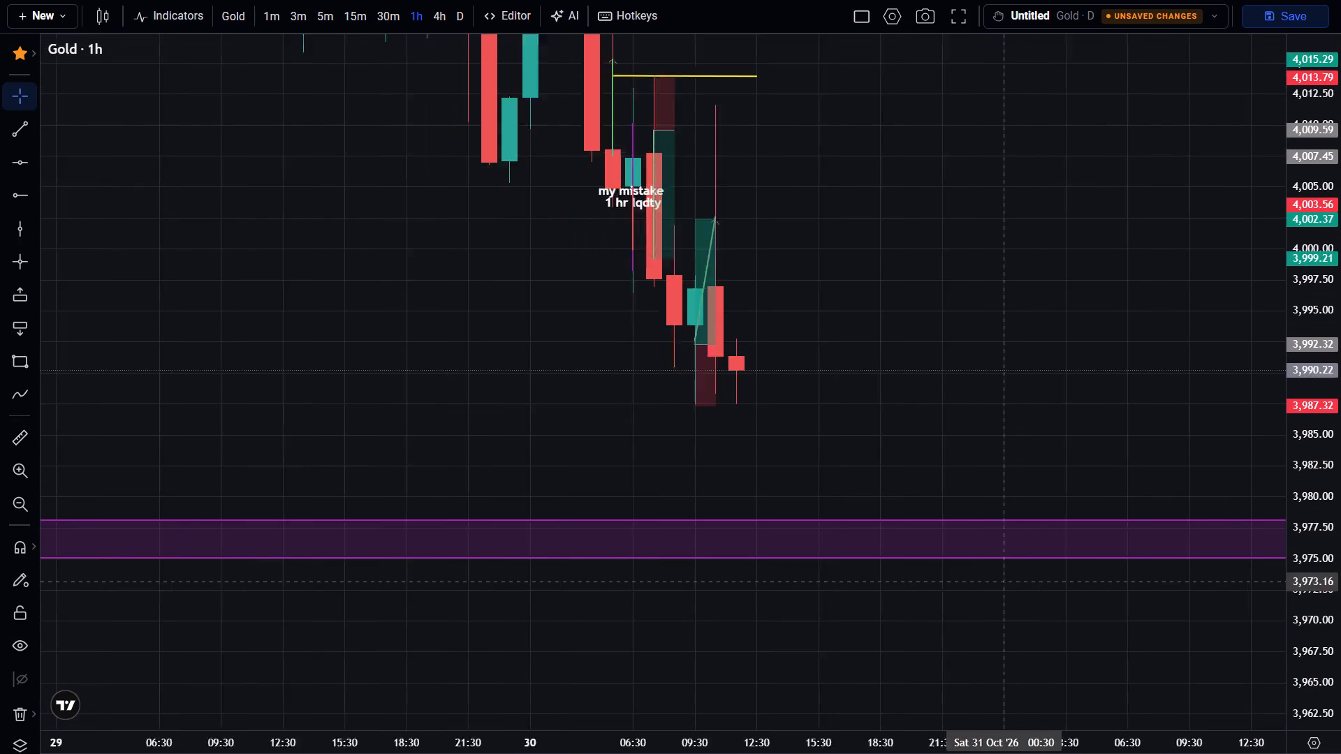
drag(1289, 210, 1330, 447)
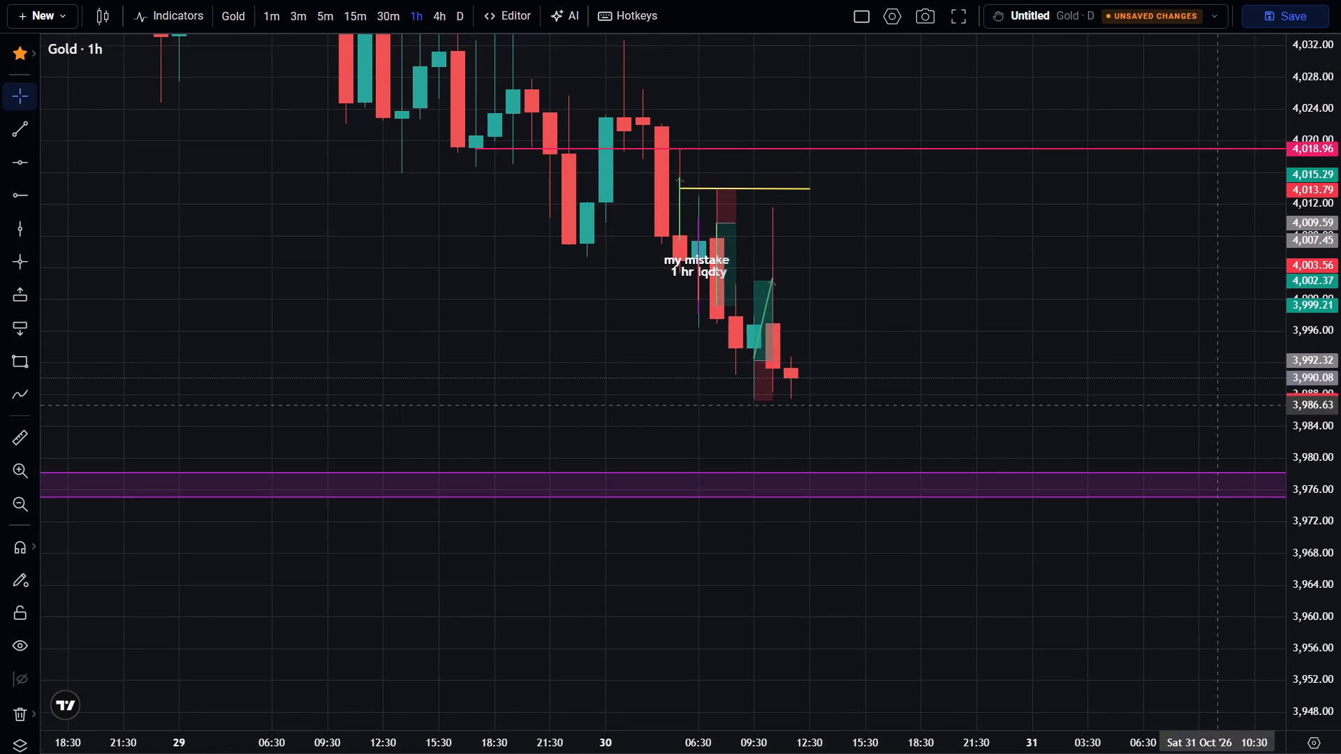
scroll(1217, 403, down, 3)
drag(1116, 461, 1249, 346)
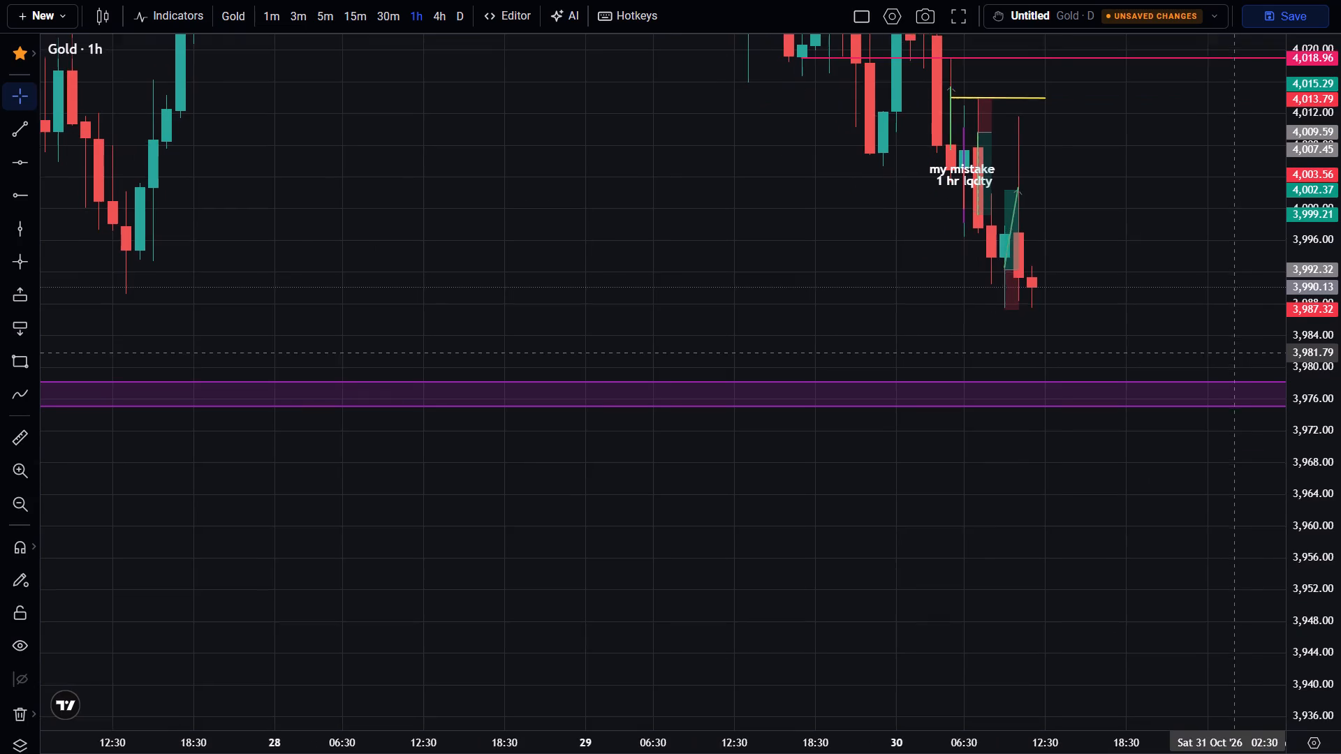
drag(1249, 346, 1319, 383)
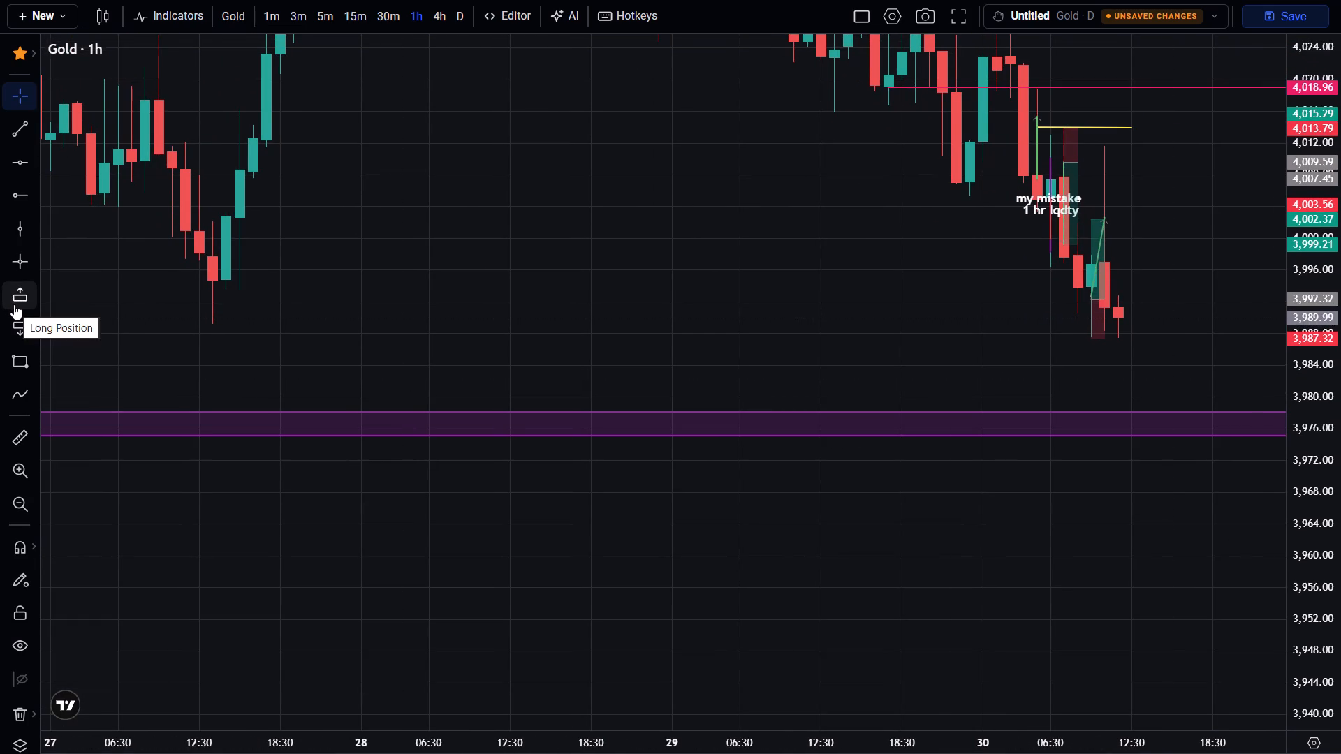
scroll(847, 591, up, 7)
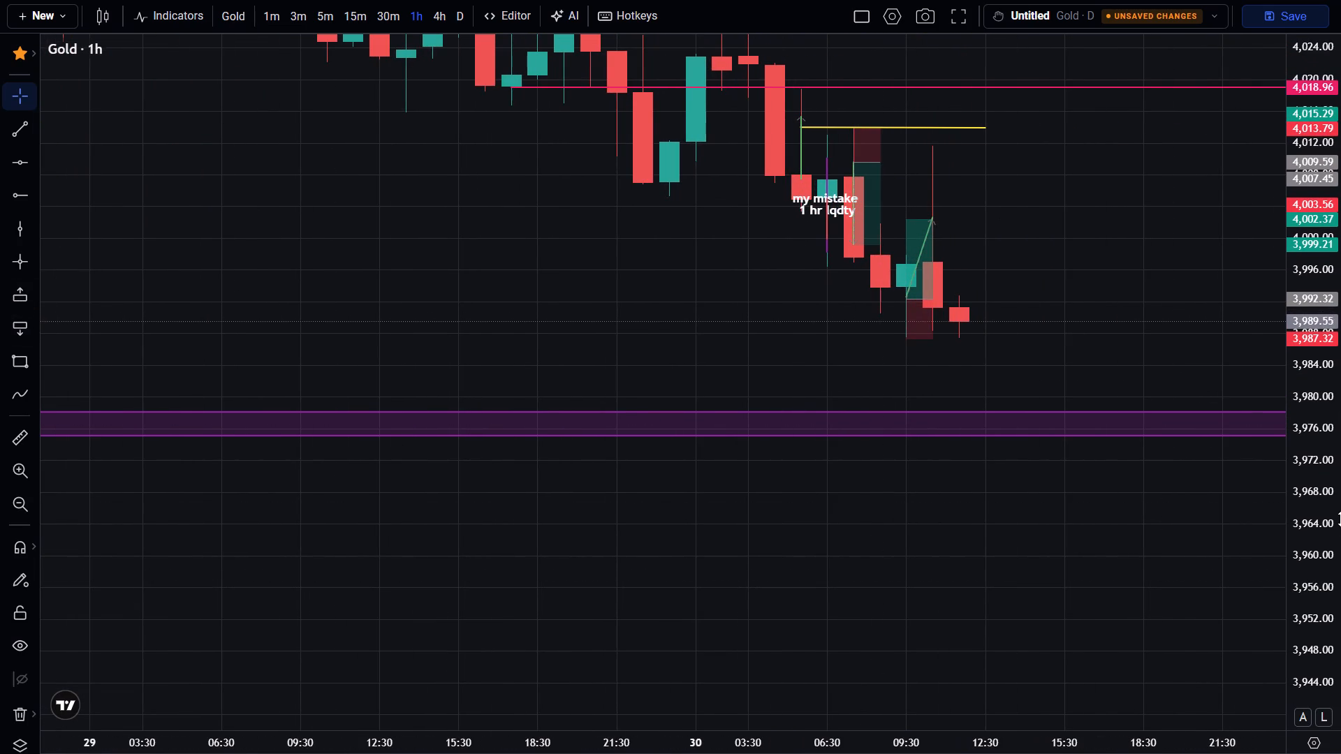
scroll(1340, 518, up, 9)
drag(1223, 249, 1222, 395)
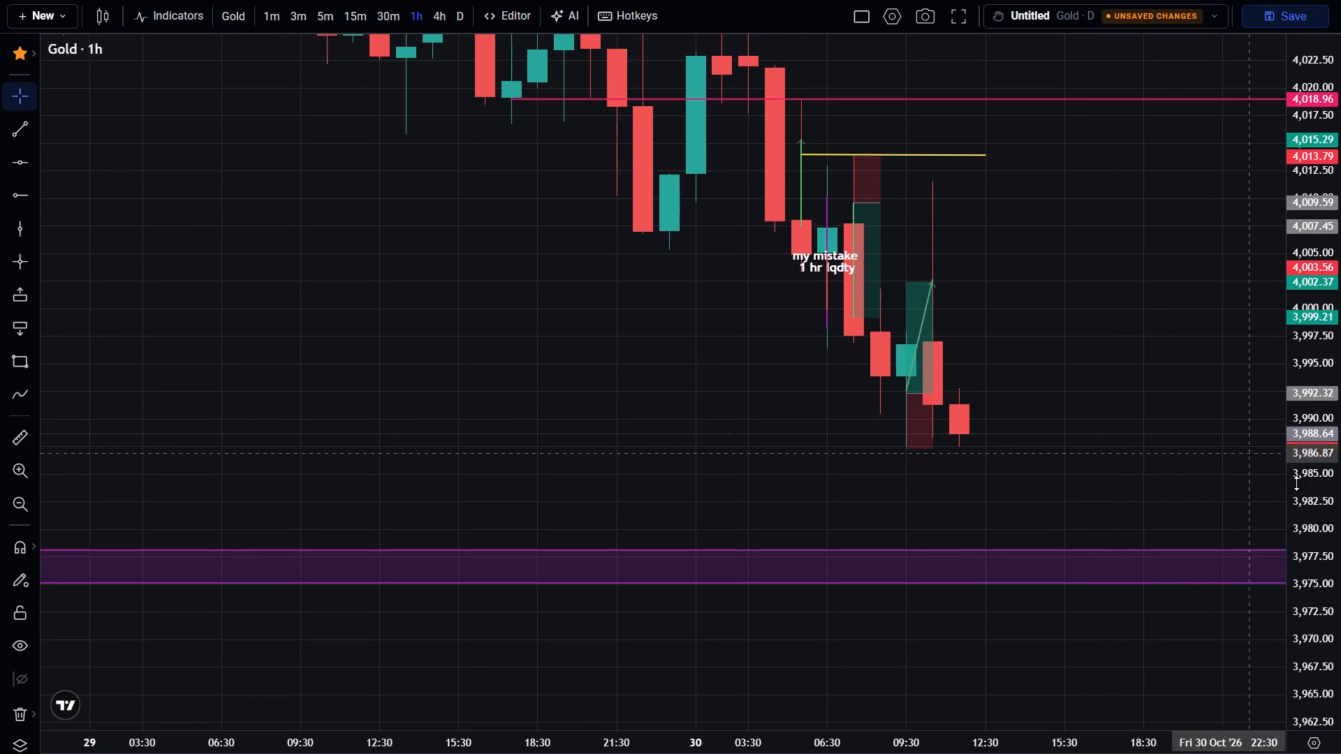
Draw a horizontal line at about 3,988.25, along the low of the previous hourly candle.
scroll(1340, 519, up, 20)
scroll(1340, 519, up, 6)
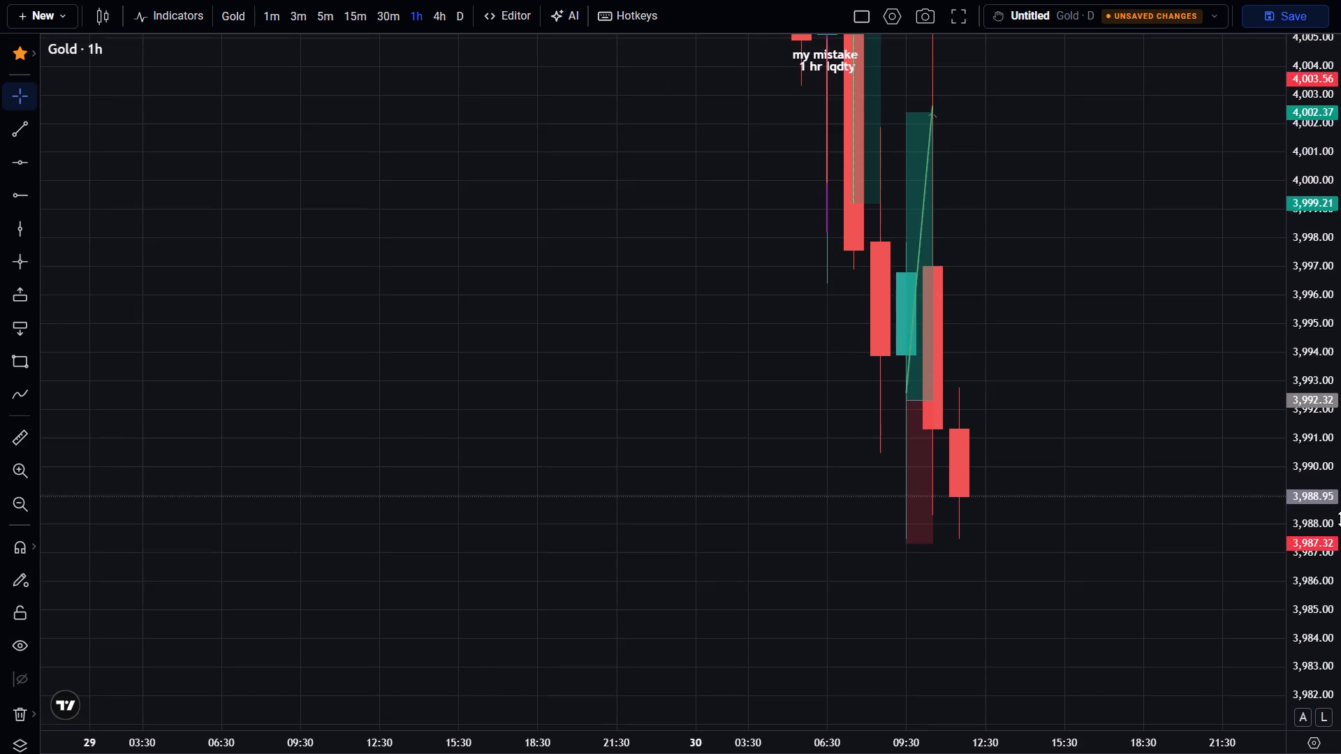
scroll(1340, 519, up, 5)
drag(1221, 589, 1200, 485)
scroll(1192, 487, up, 2)
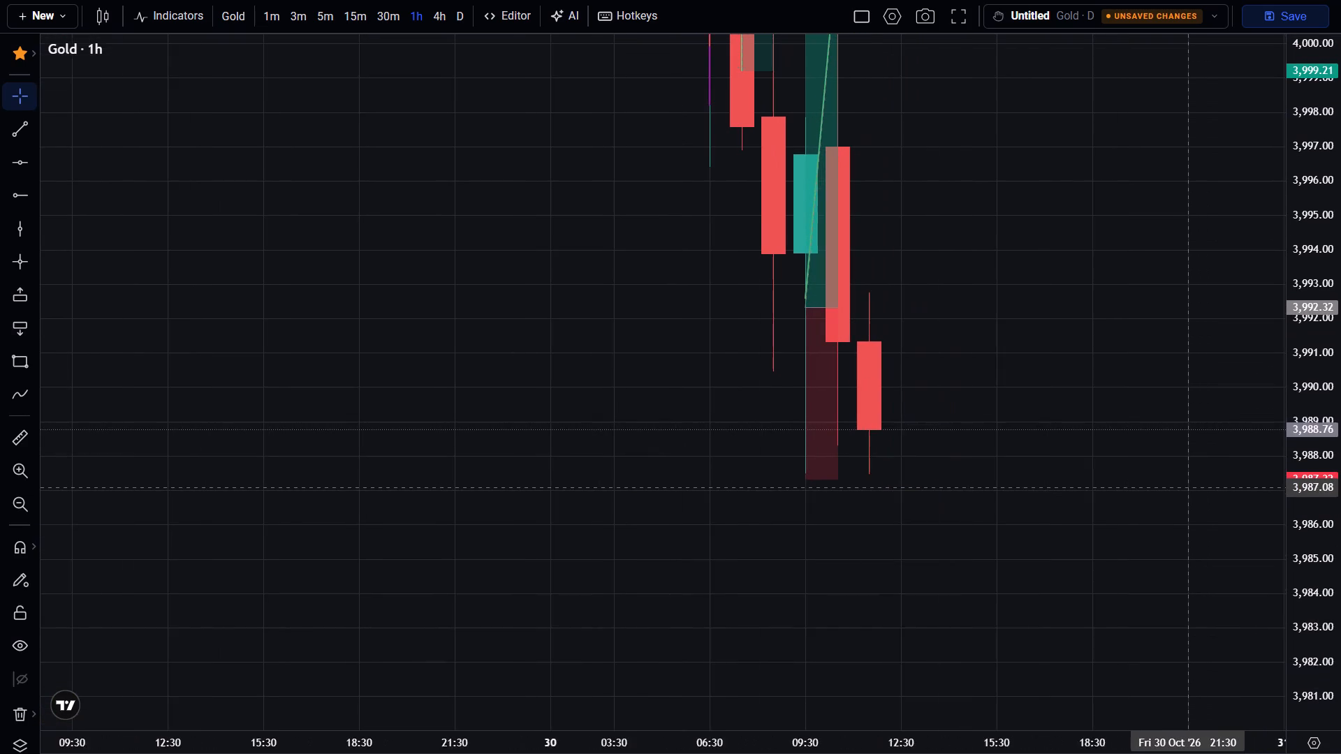
scroll(1192, 487, up, 2)
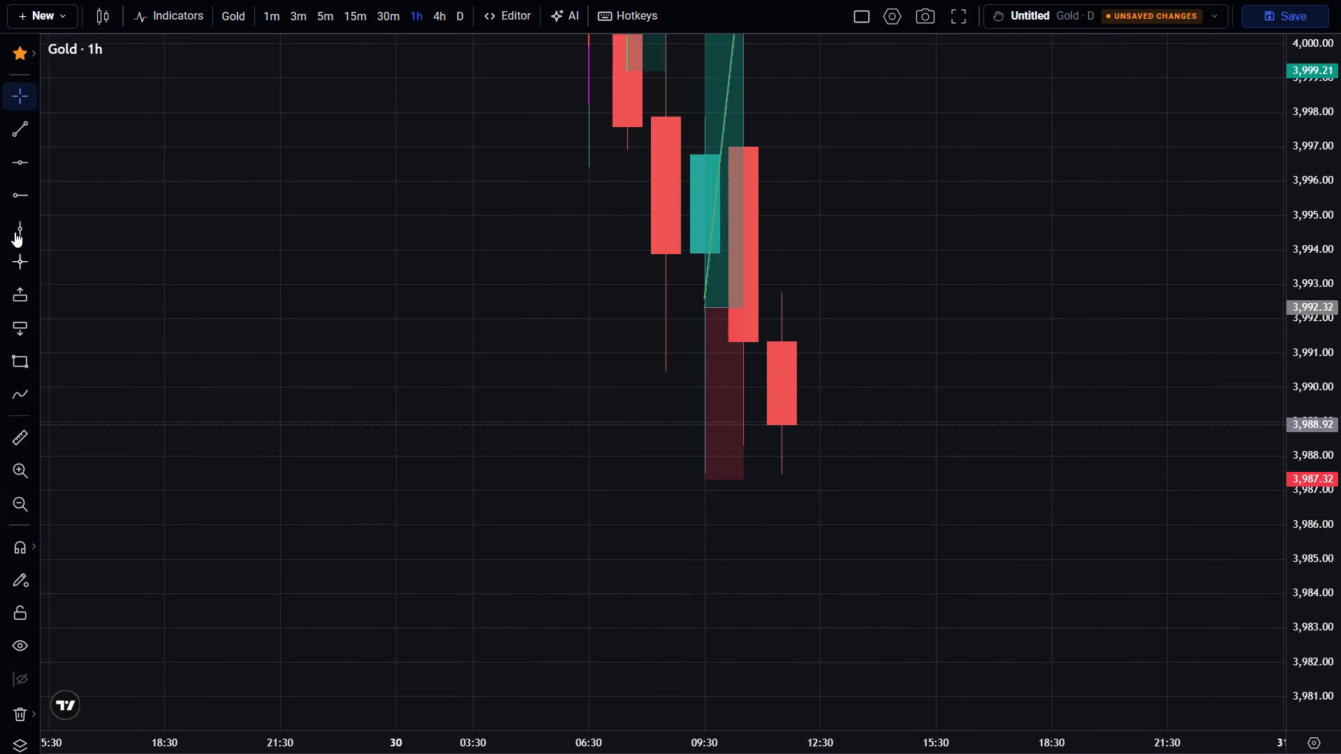
click(15, 169)
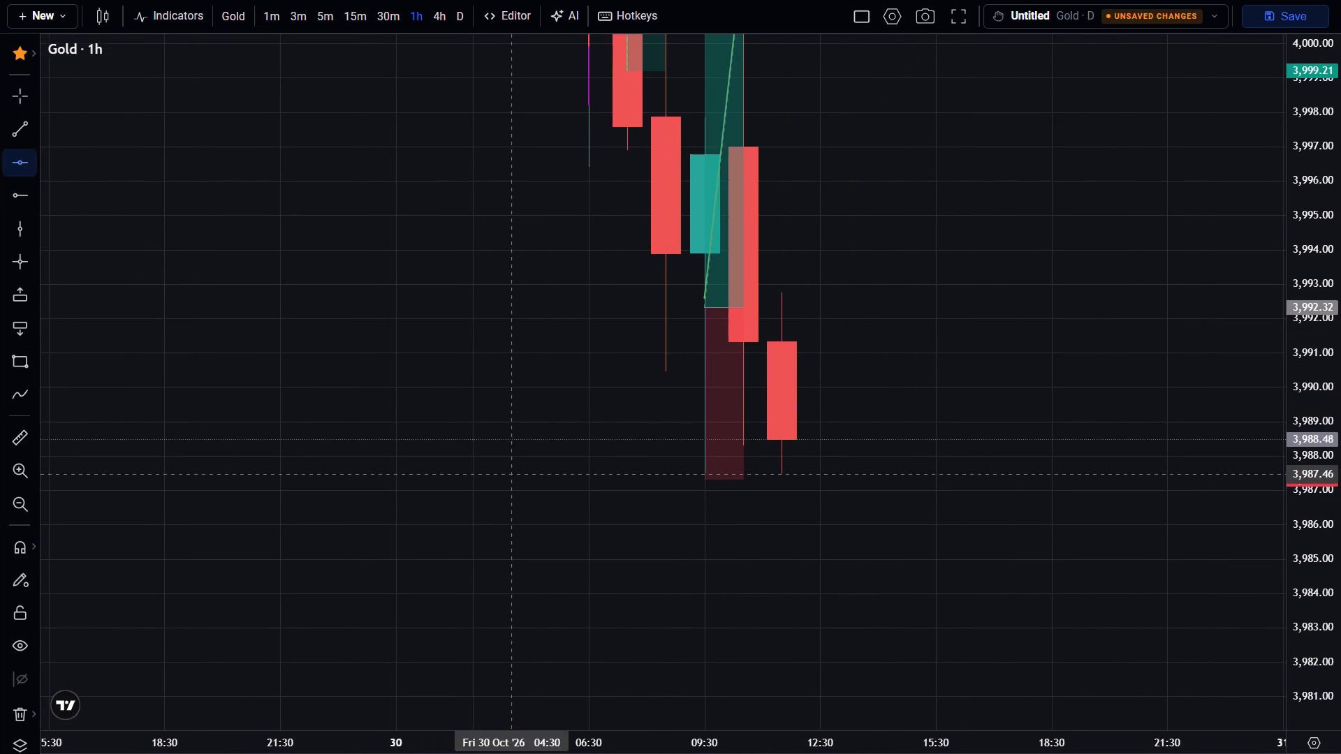
click(522, 447)
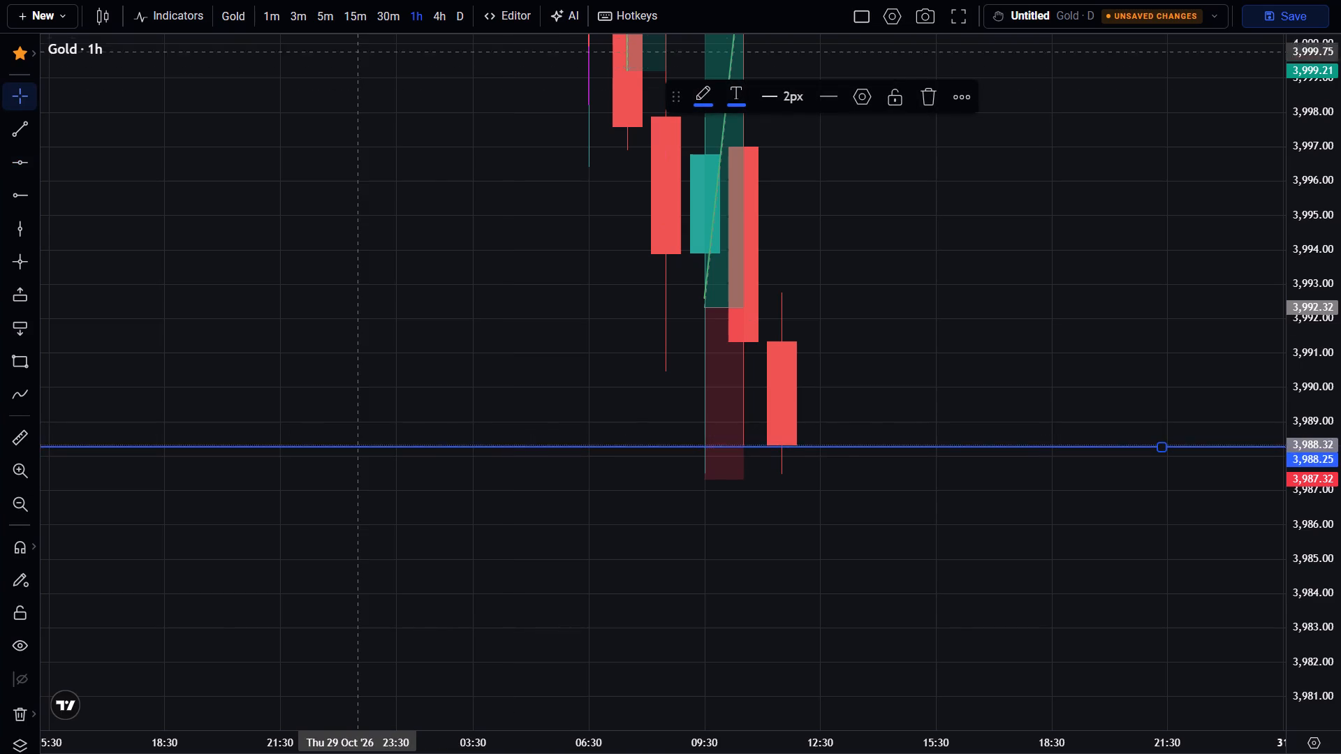
Switch the Gold chart back to the 1m timeframe and examine the candles around 11:40 against the blue horizontal line.
click(274, 17)
scroll(472, 341, down, 9)
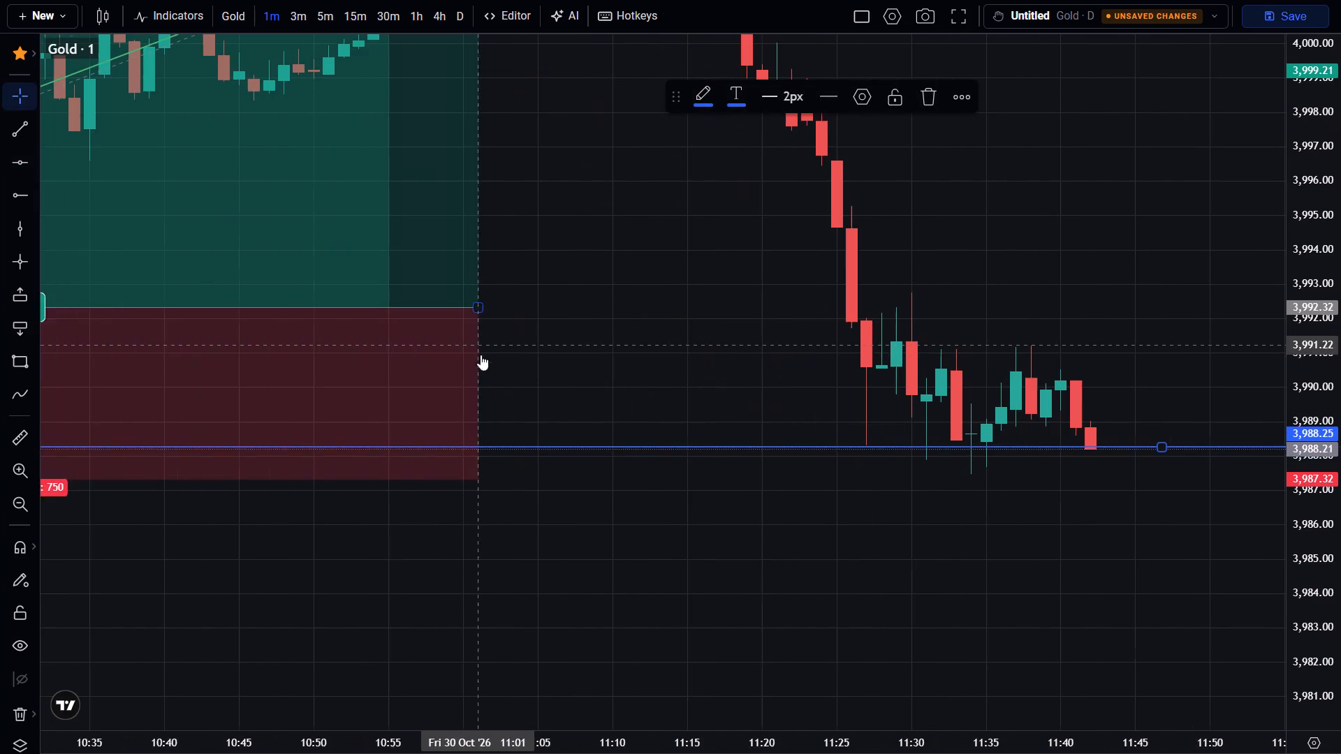
scroll(1323, 630, up, 16)
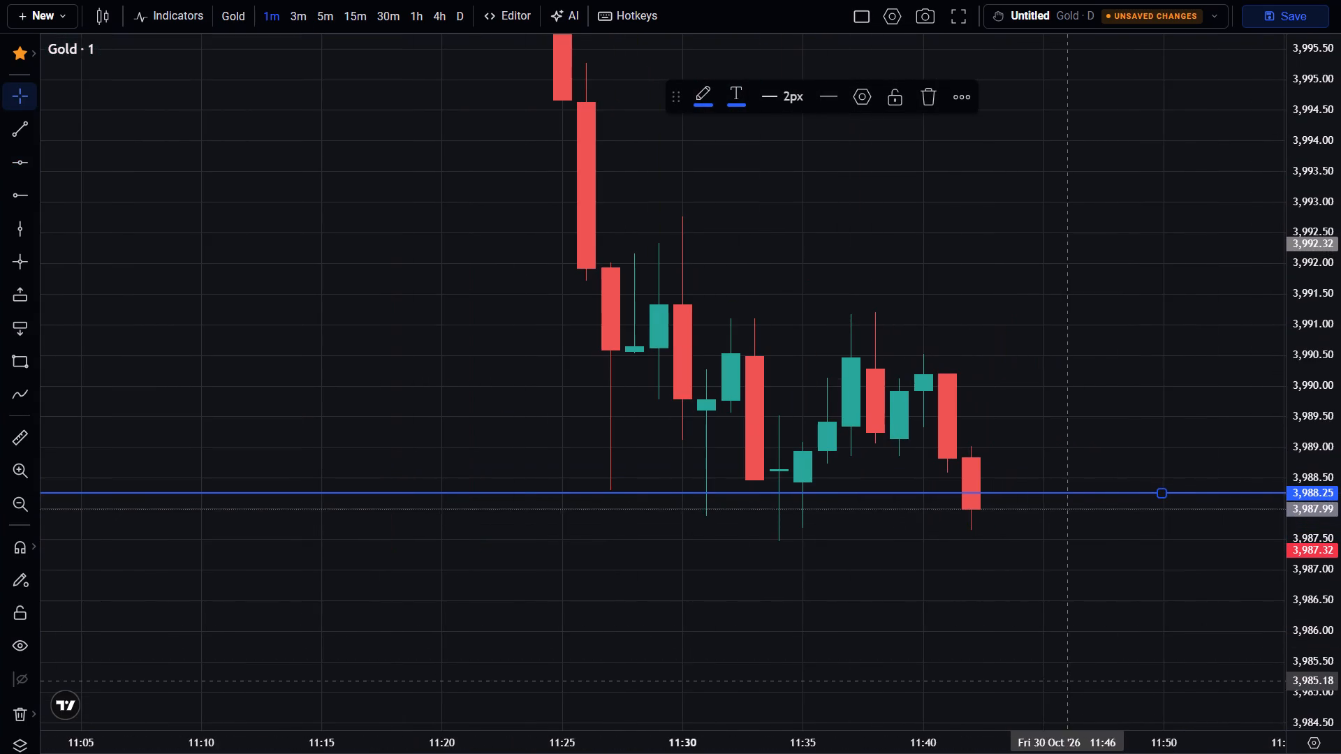
drag(1043, 679, 1062, 589)
scroll(1062, 589, down, 4)
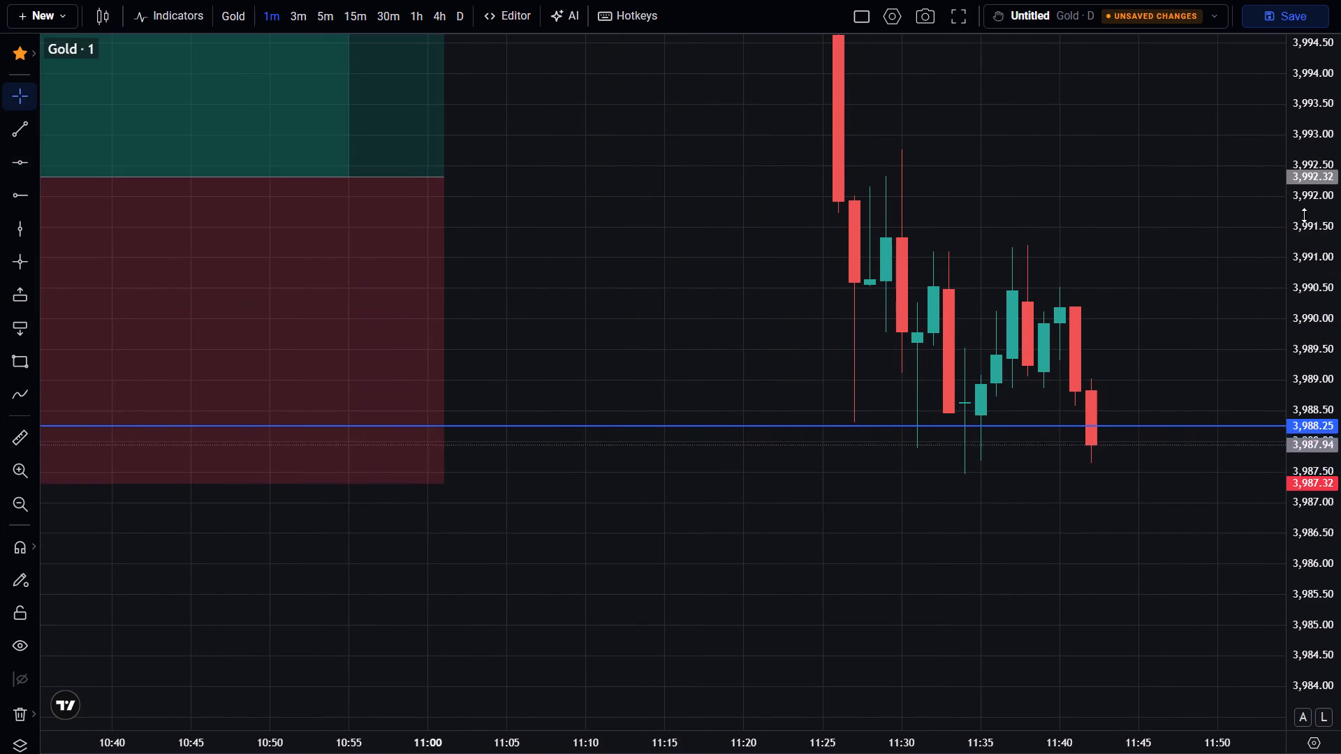
drag(1304, 215, 1320, 532)
scroll(1204, 608, down, 4)
drag(1186, 313, 1187, 512)
scroll(1333, 672, up, 7)
drag(1169, 572, 1092, 285)
scroll(1088, 301, up, 2)
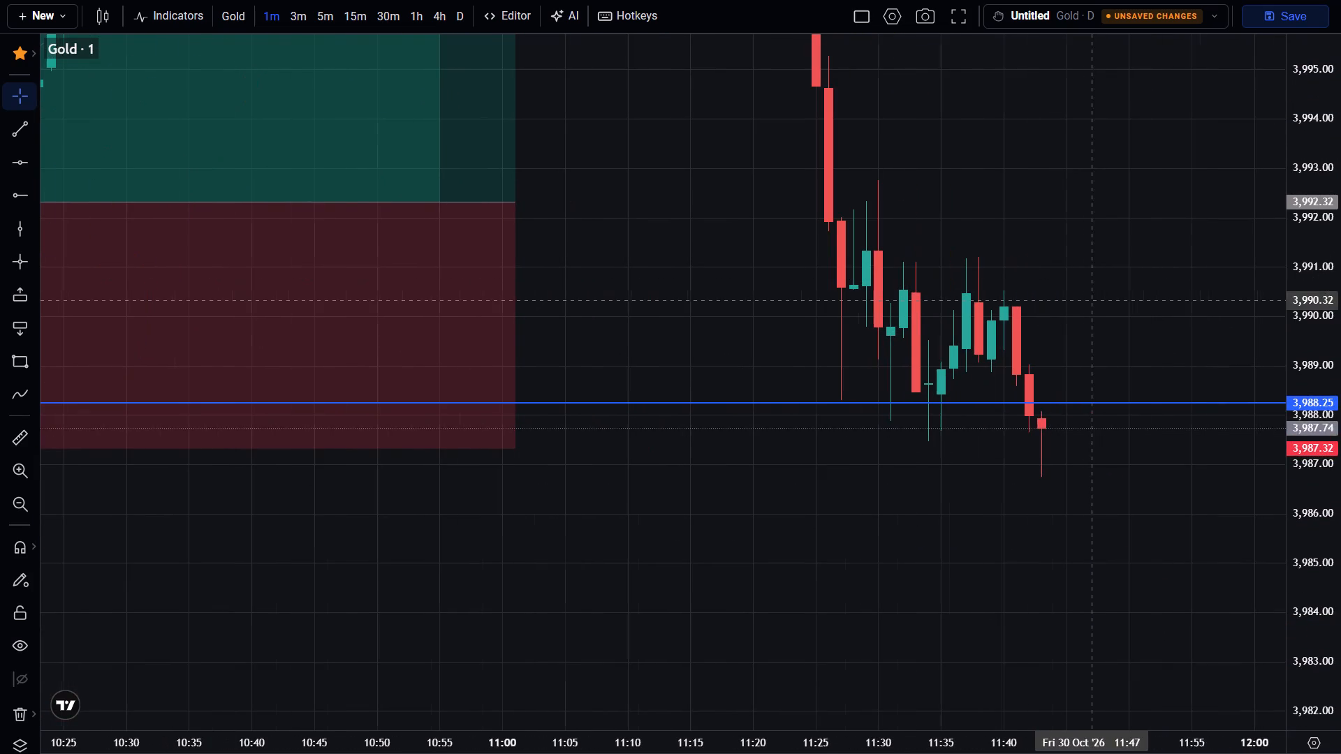
Monitor the one-minute candles forming up to 11:45 around the blue line, the long position's stop and the purple zone.
scroll(1340, 563, up, 8)
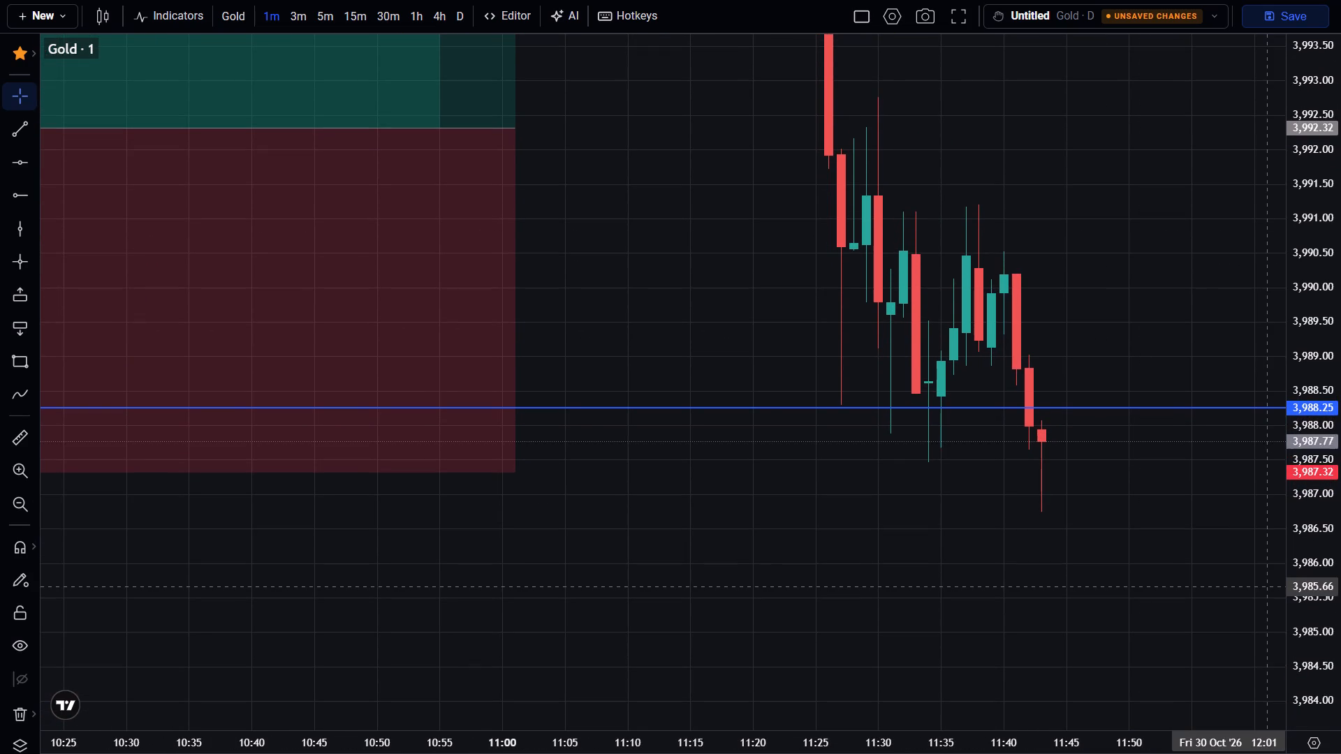
scroll(1270, 587, up, 4)
scroll(1270, 587, down, 4)
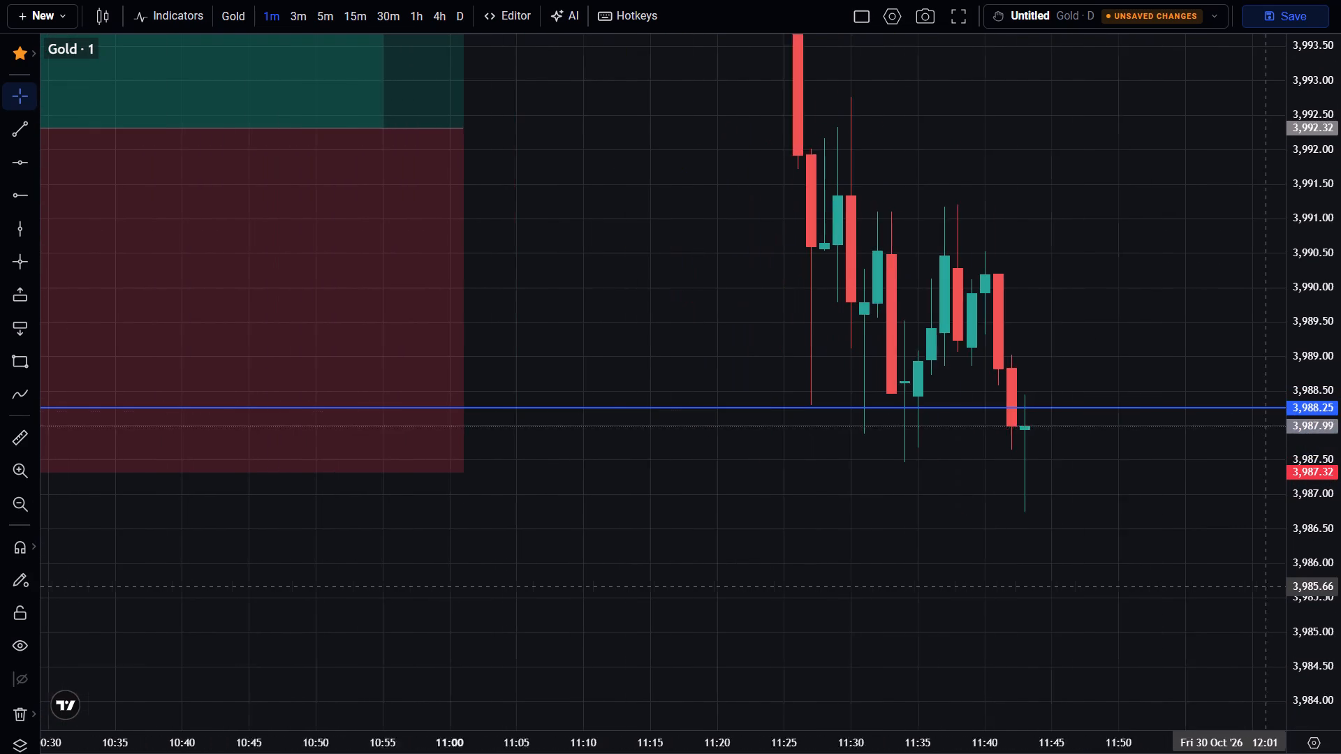
scroll(1335, 605, up, 6)
scroll(1072, 654, up, 2)
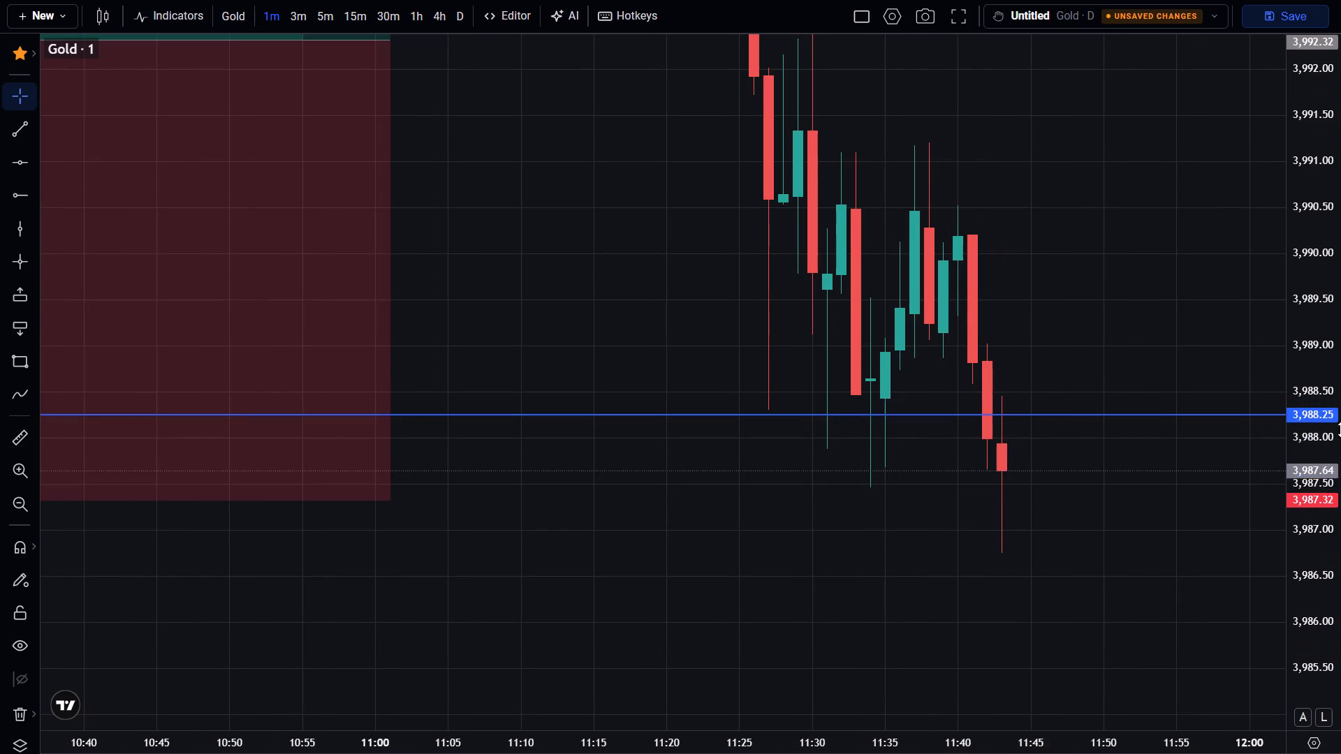
drag(1326, 303, 1340, 471)
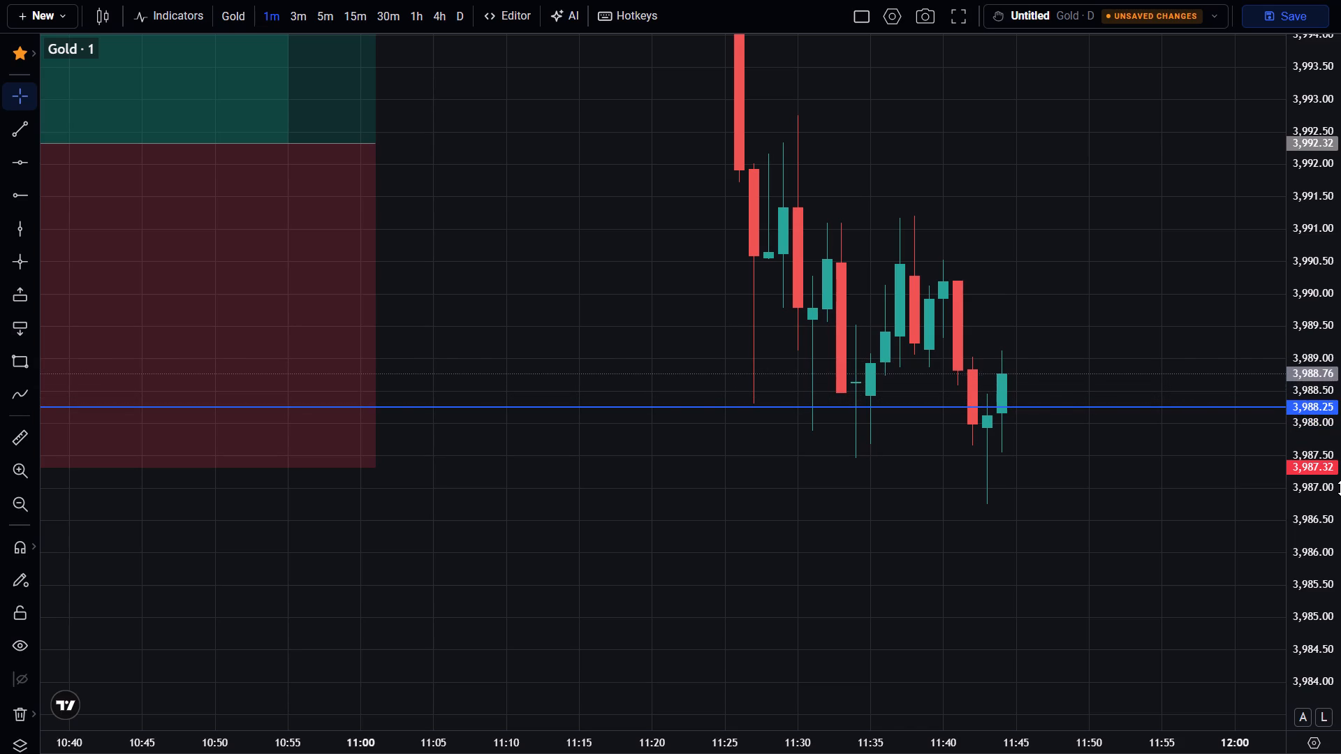
scroll(996, 607, down, 3)
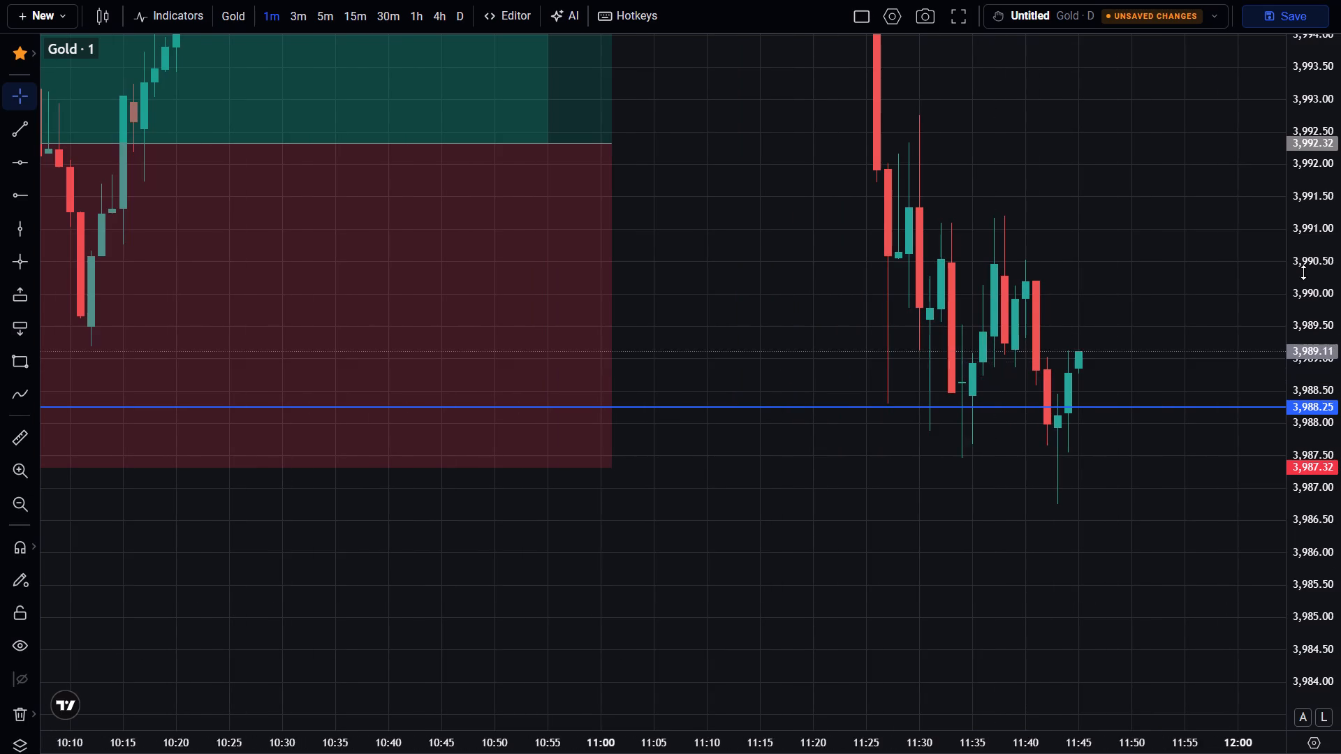
drag(1318, 237, 1335, 621)
scroll(1232, 593, down, 2)
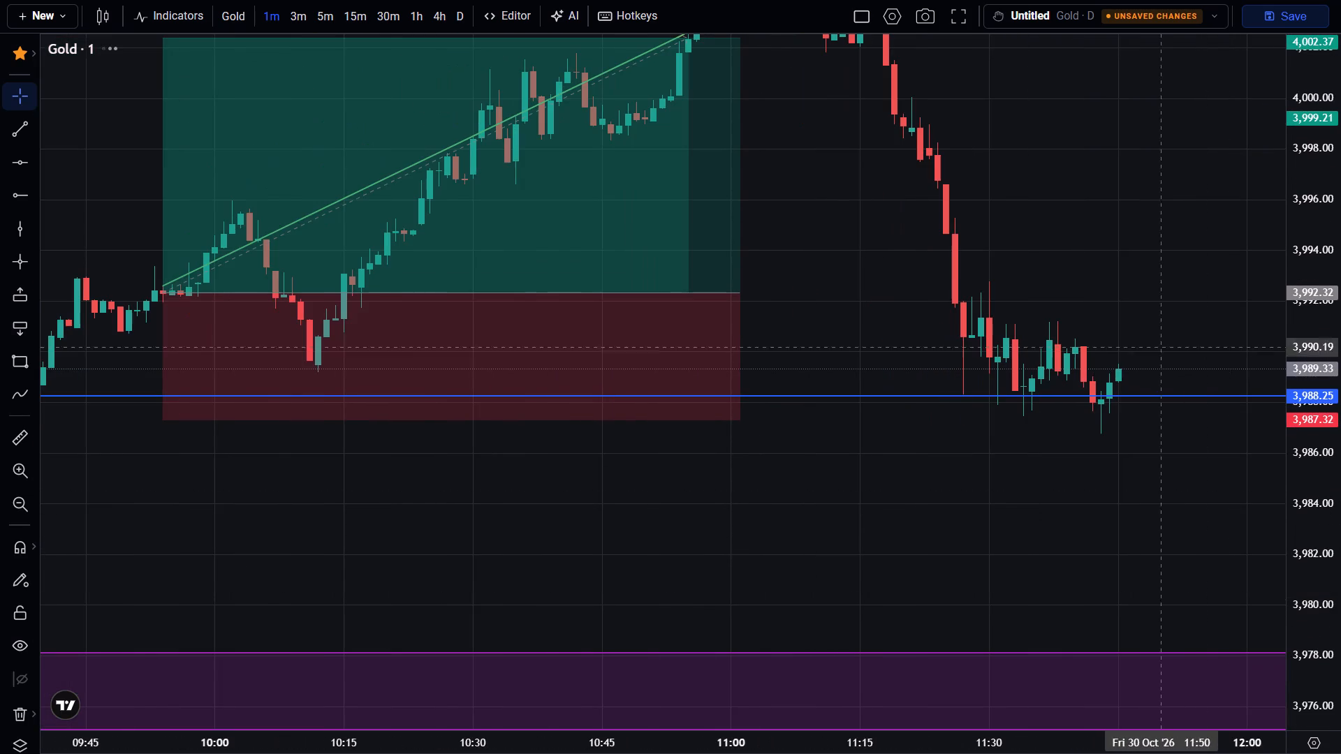
Examine the one-minute decline from the 11:00 peak and the candles up to 11:47 against the blue line and earlier trades.
drag(1134, 295, 1176, 533)
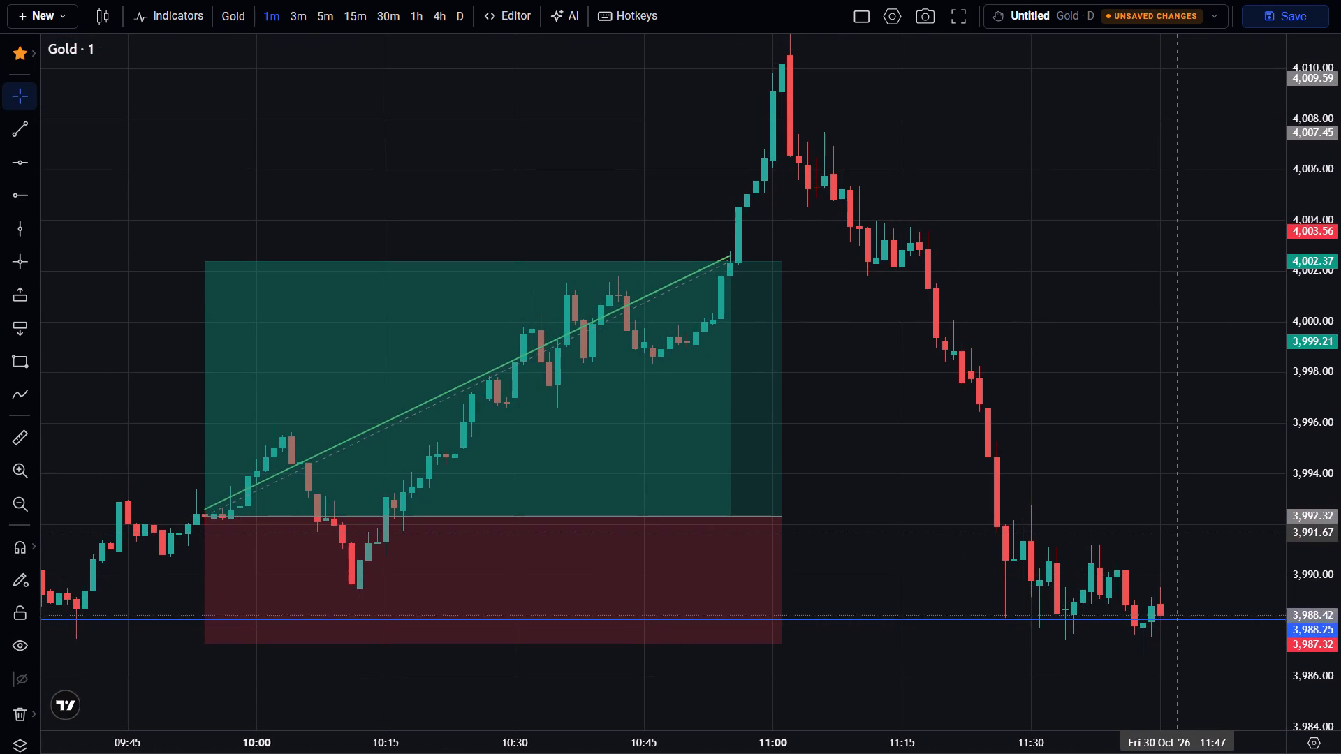
drag(1144, 581, 1177, 487)
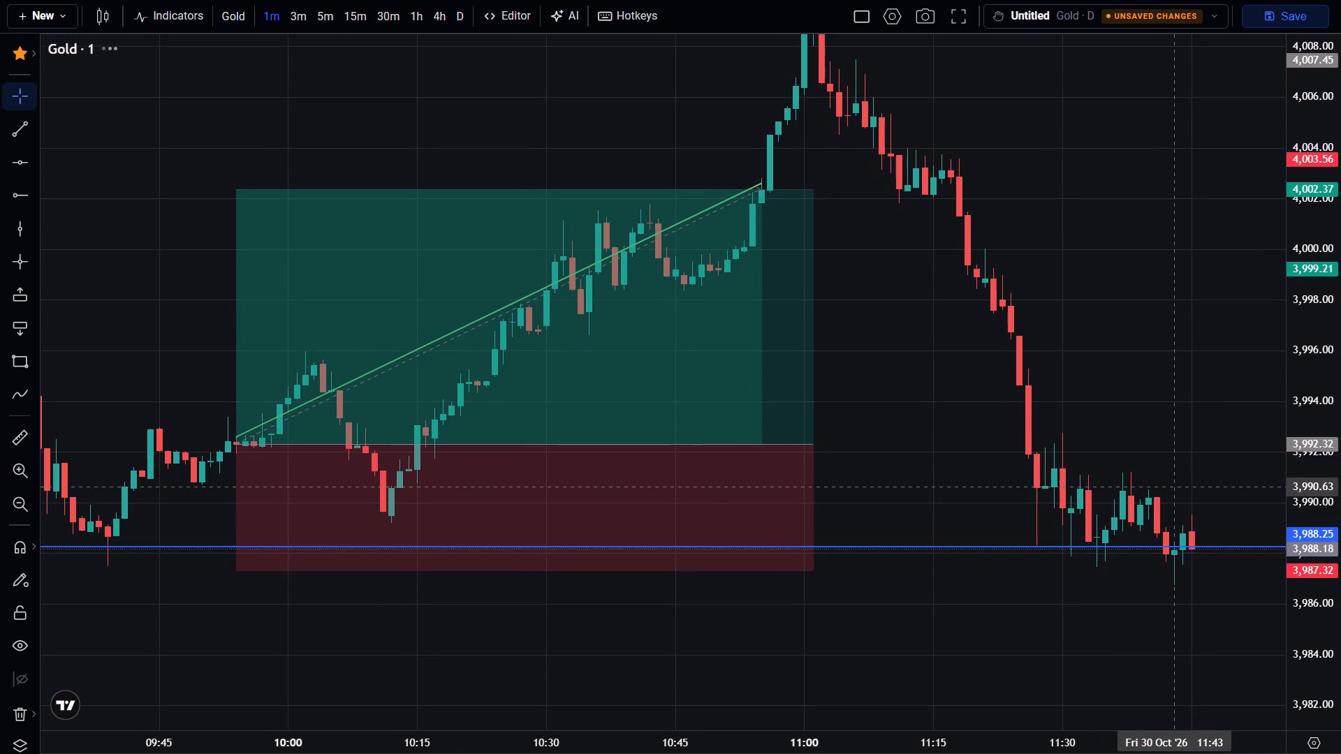
scroll(1177, 487, down, 1)
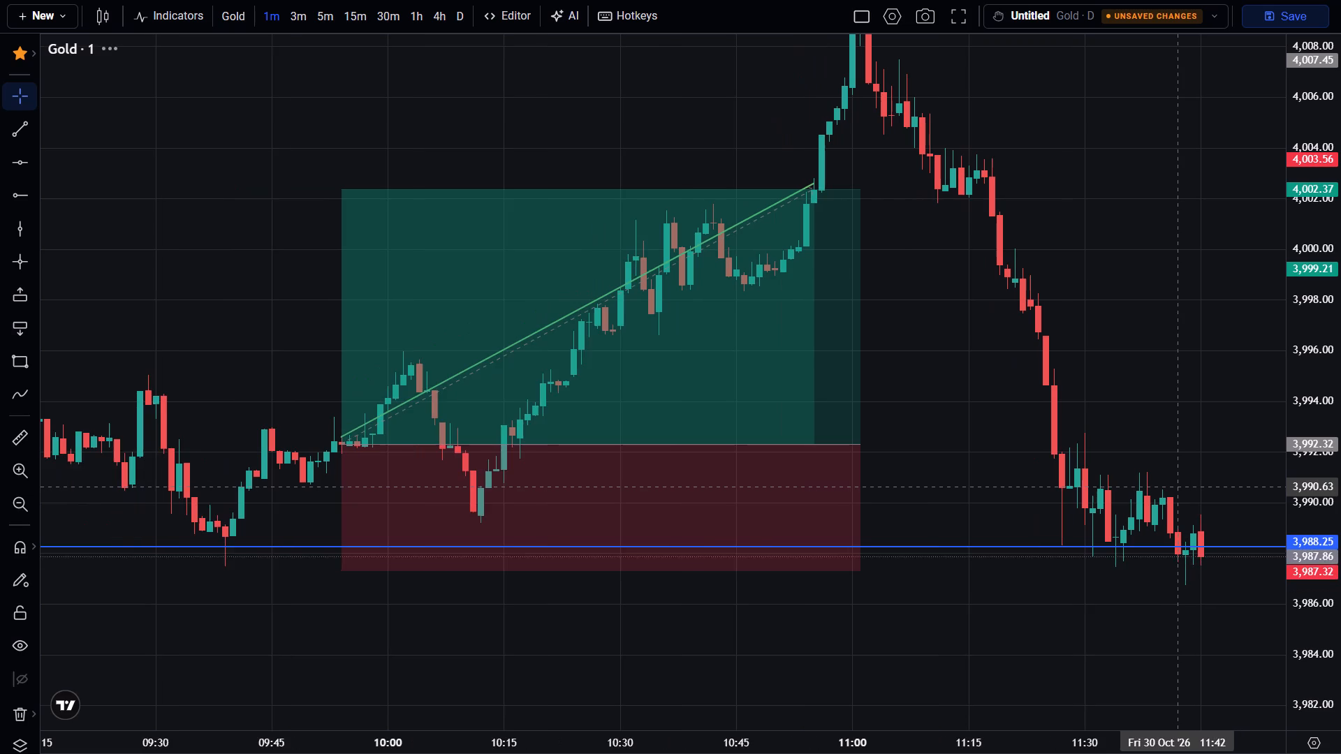
scroll(1177, 487, down, 2)
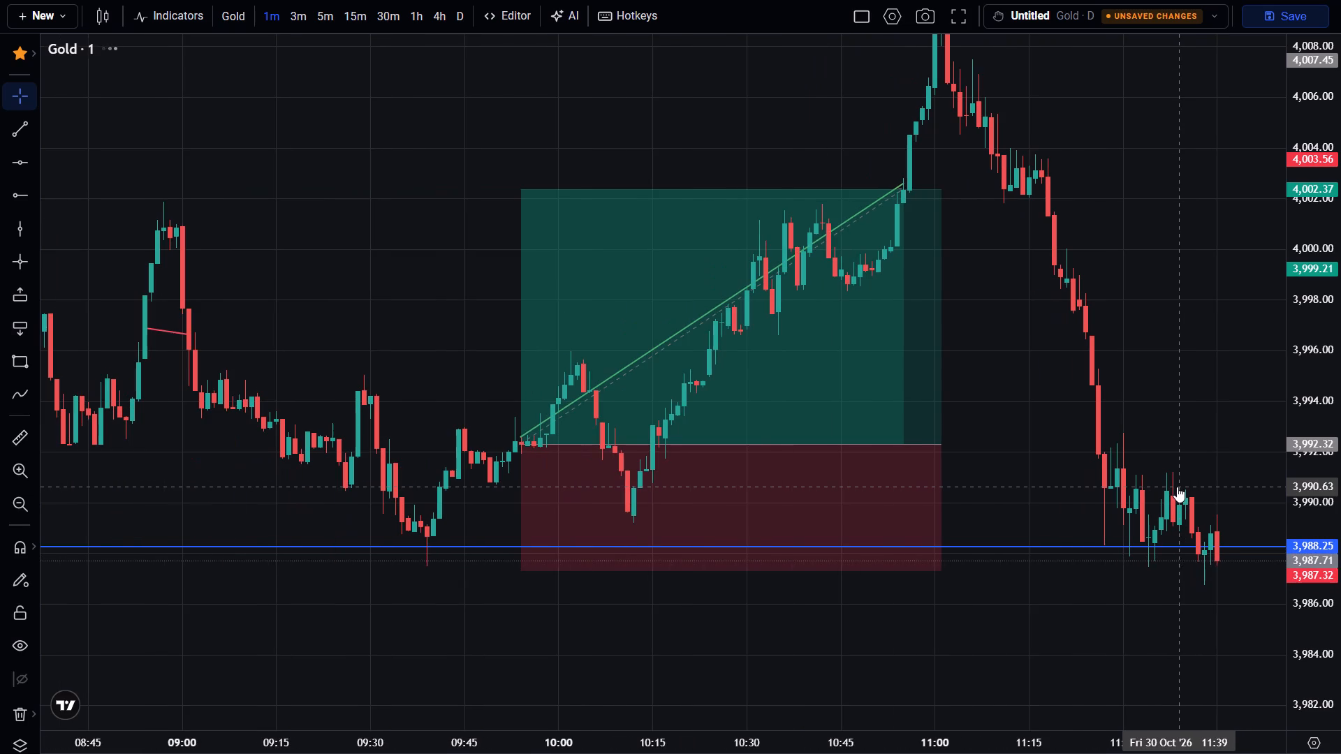
scroll(1177, 487, down, 7)
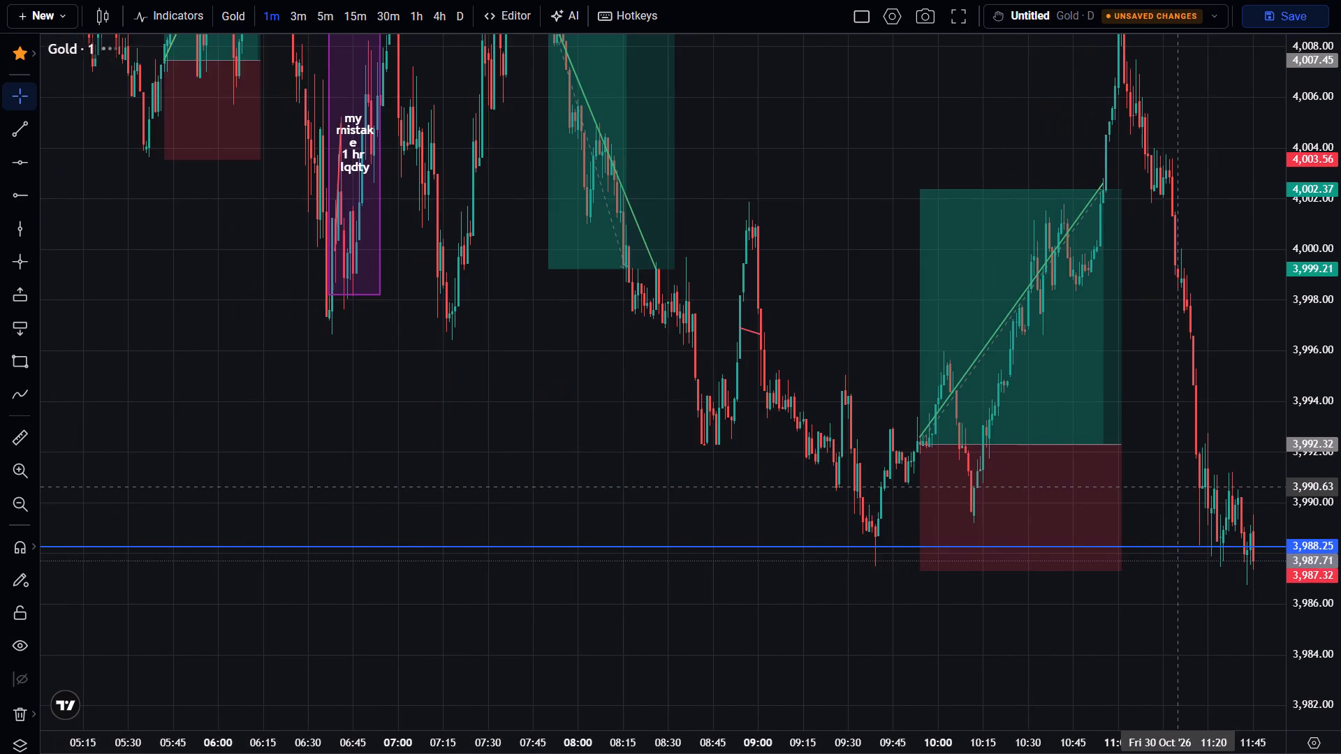
scroll(1177, 487, up, 5)
scroll(1177, 487, down, 1)
scroll(1177, 487, up, 10)
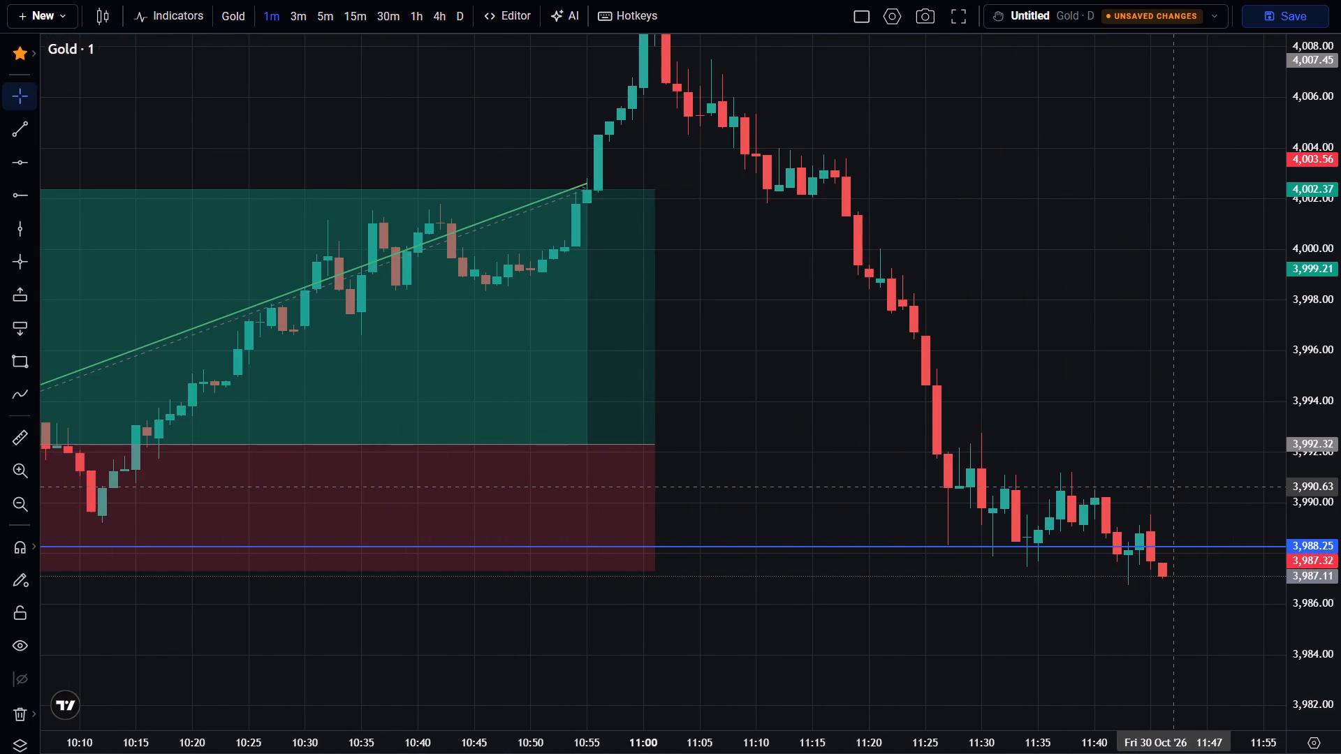
scroll(1287, 645, up, 7)
drag(1256, 593, 1198, 433)
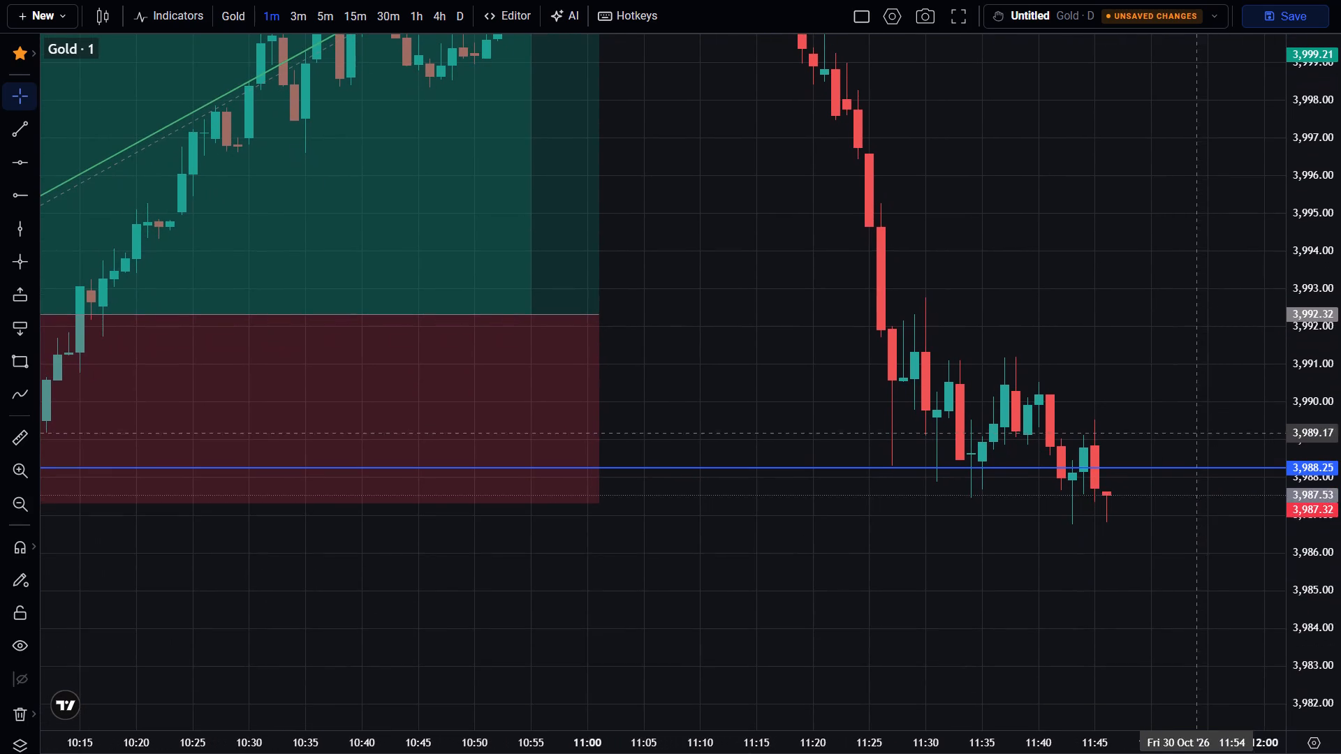
scroll(1282, 586, up, 5)
scroll(1282, 586, down, 5)
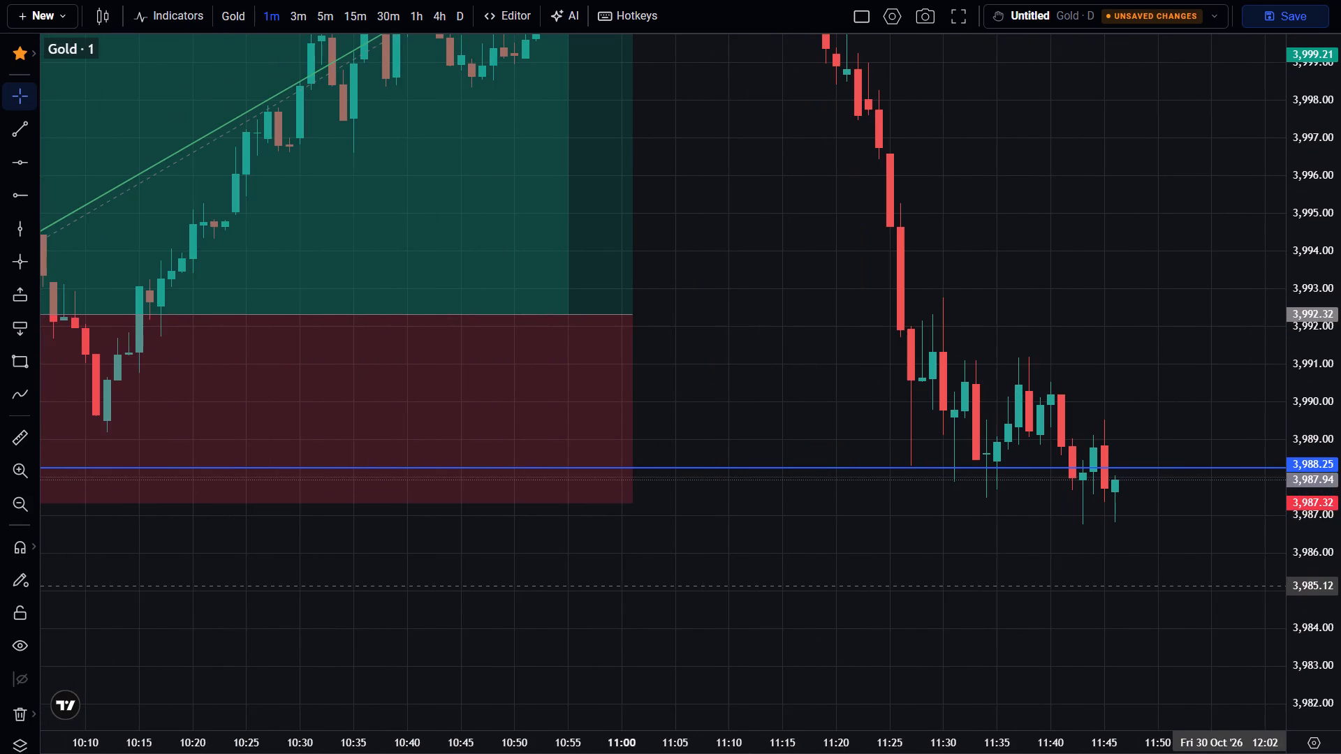
scroll(1296, 639, up, 5)
scroll(1226, 656, up, 2)
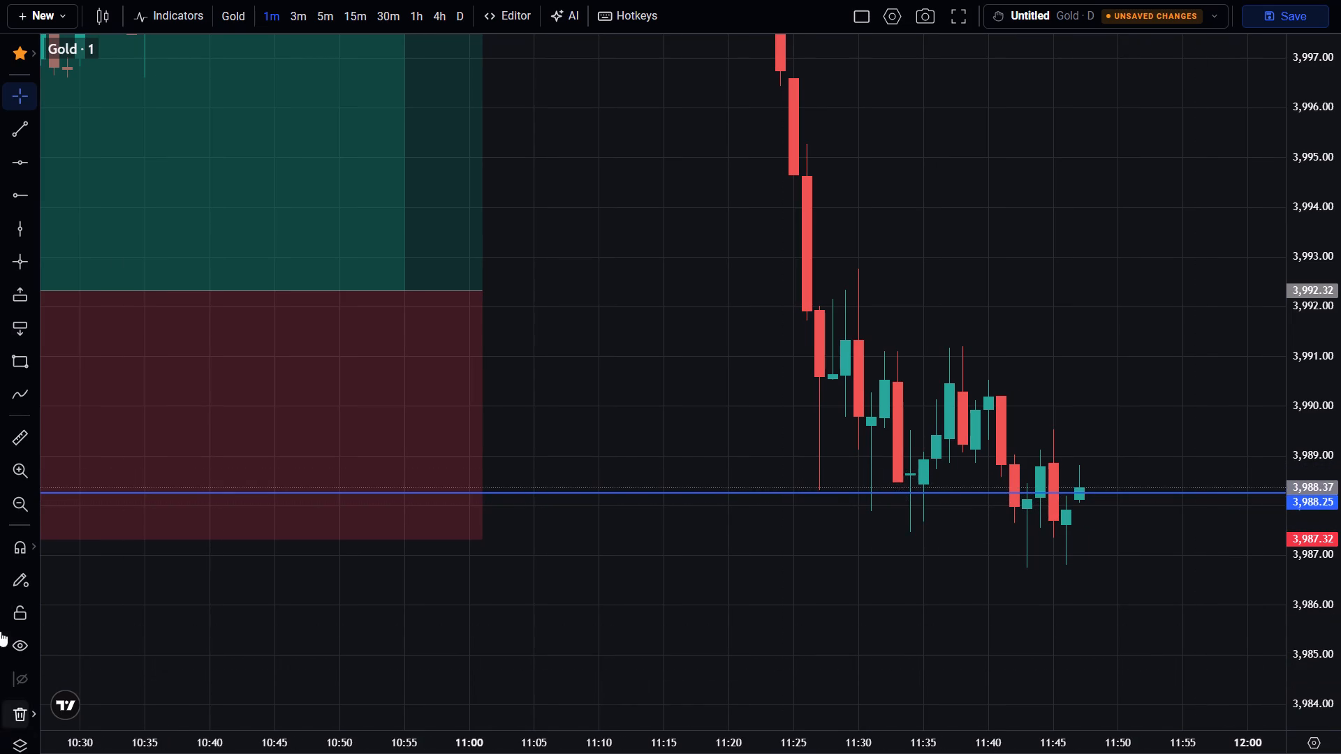
Measure the price move from about 3,990.49 at 11:34 to about 3,988.87 at 11:42, and clear the measurement.
click(20, 420)
click(22, 429)
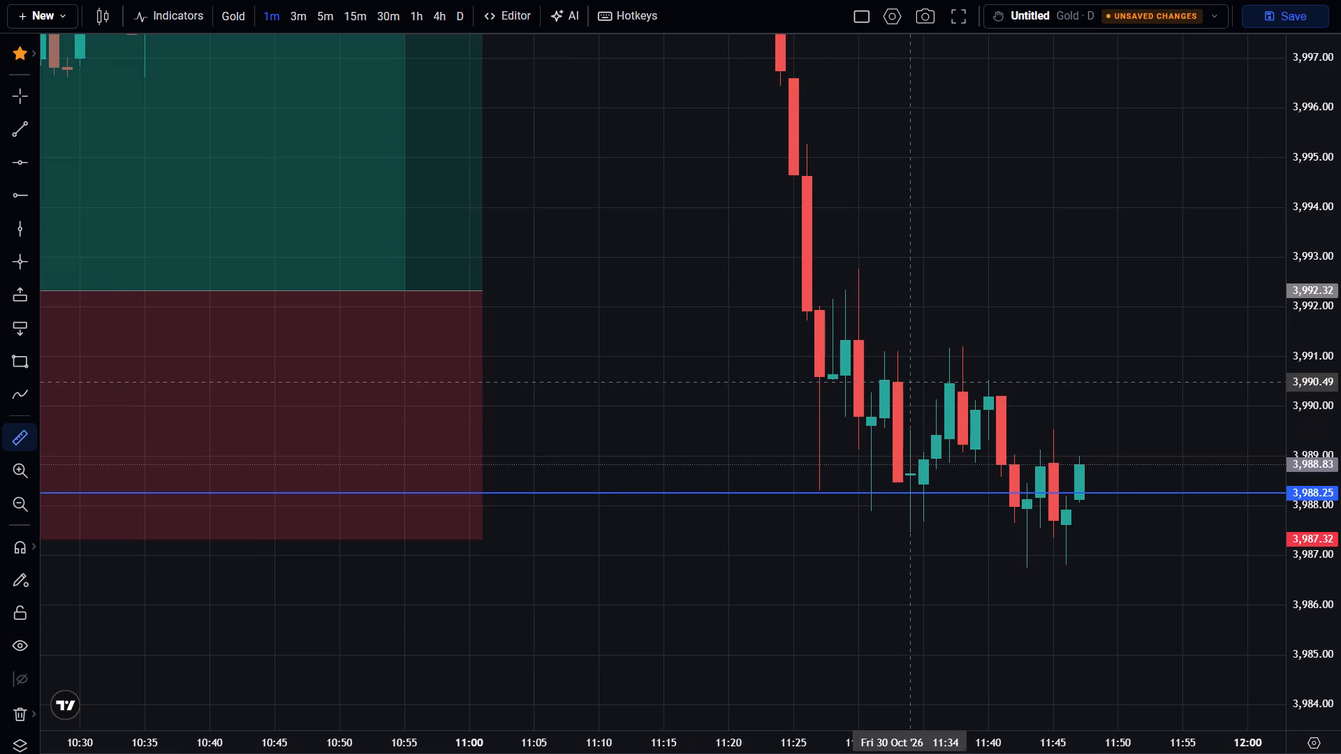
click(912, 382)
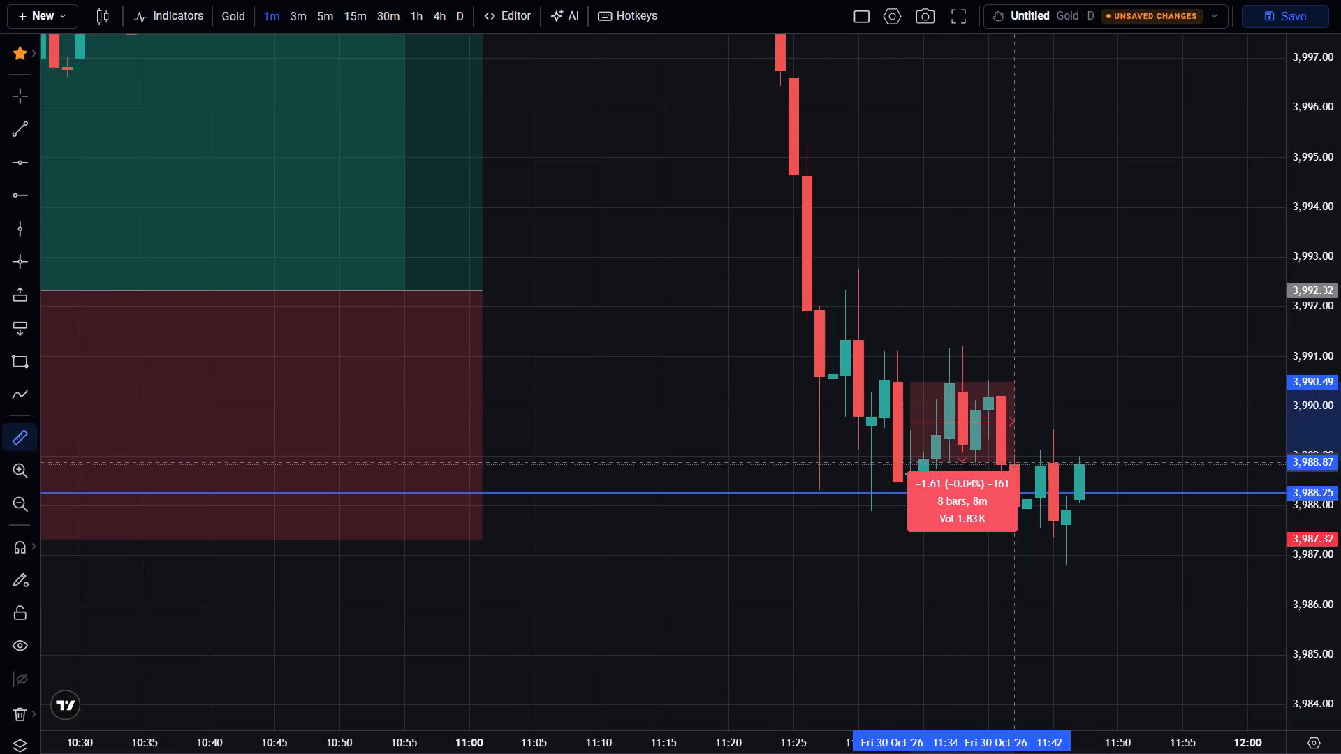
click(1019, 462)
click(888, 592)
Monitor the one-minute candles forming from 11:47 to 11:49 around the blue line at 3,988.25.
drag(888, 592, 842, 585)
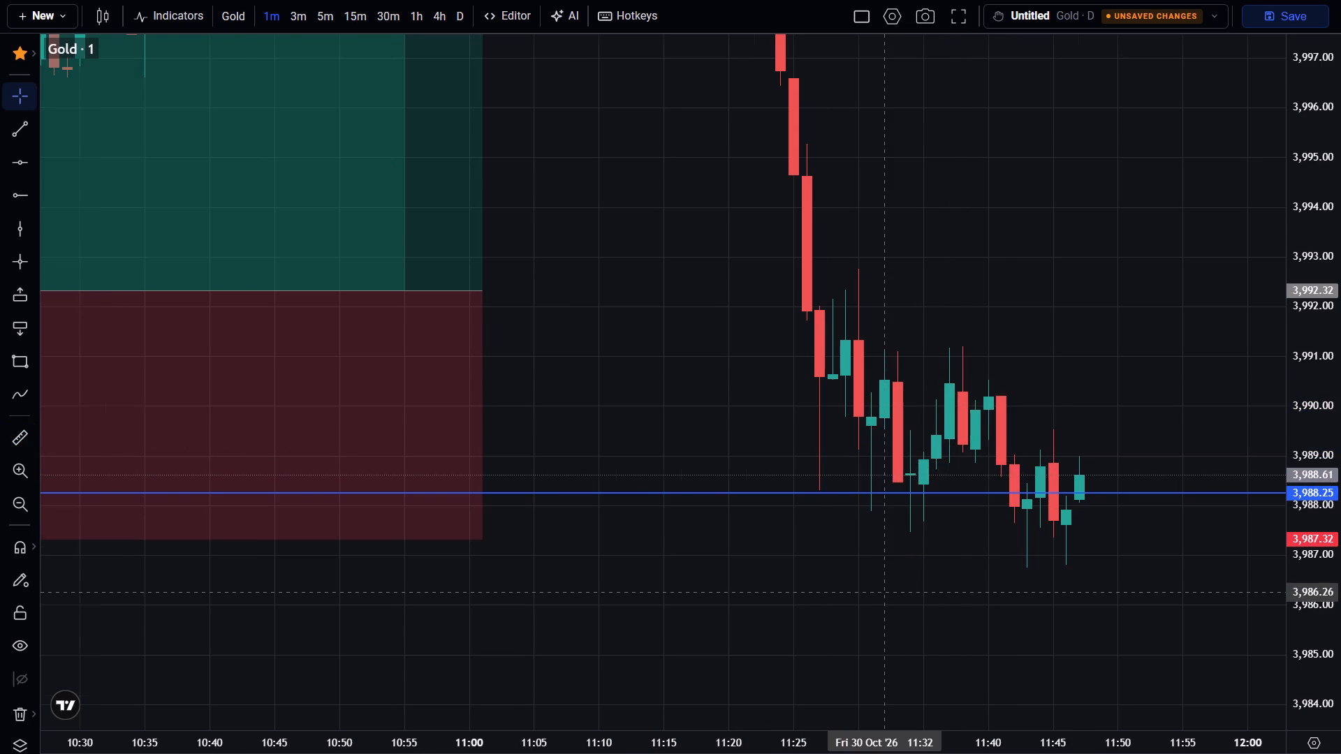
drag(842, 585, 585, 524)
scroll(583, 520, down, 1)
scroll(1333, 511, up, 5)
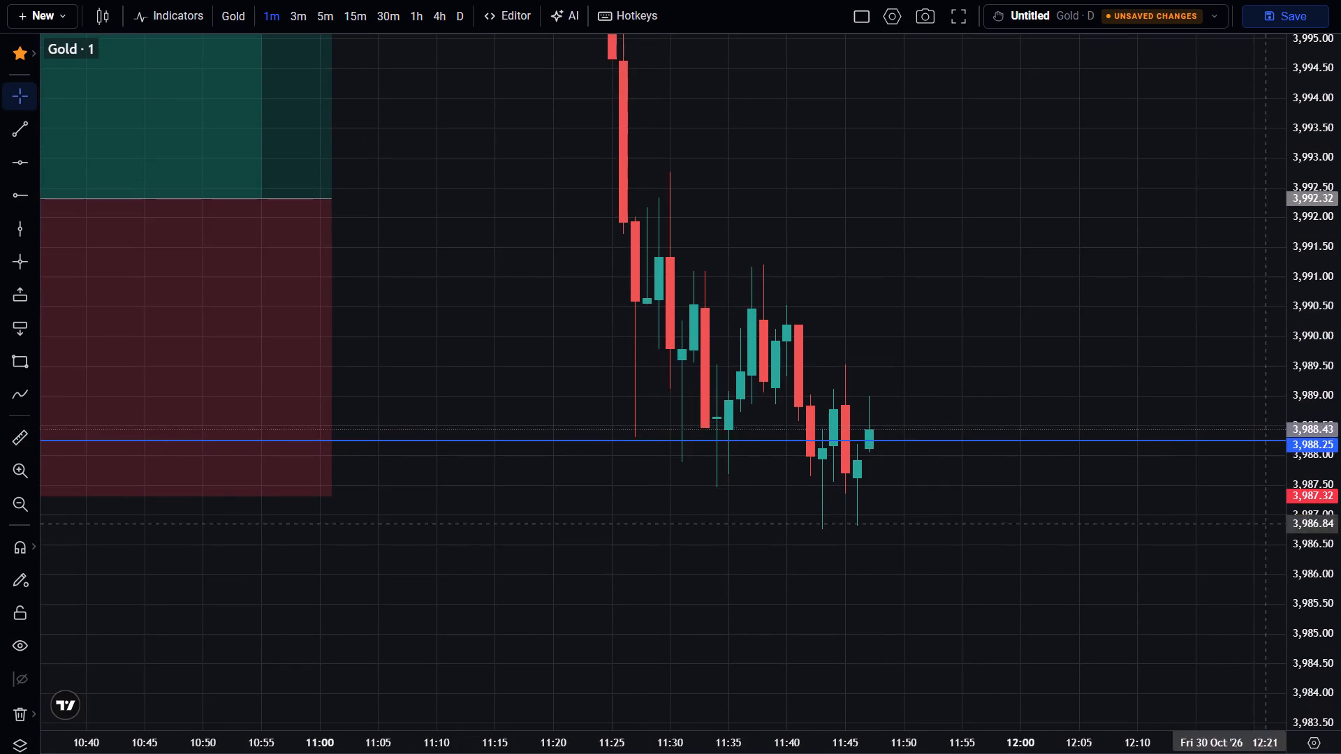
scroll(1029, 589, up, 2)
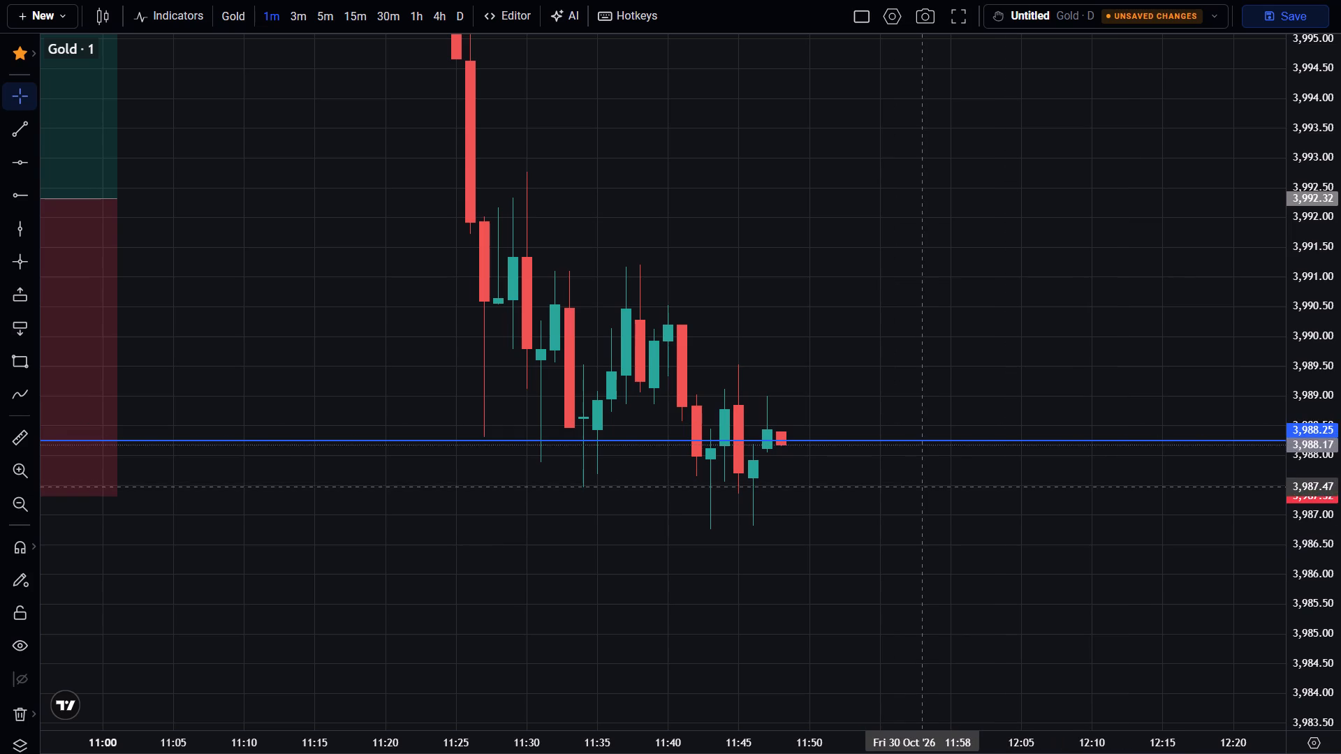
scroll(871, 555, down, 3)
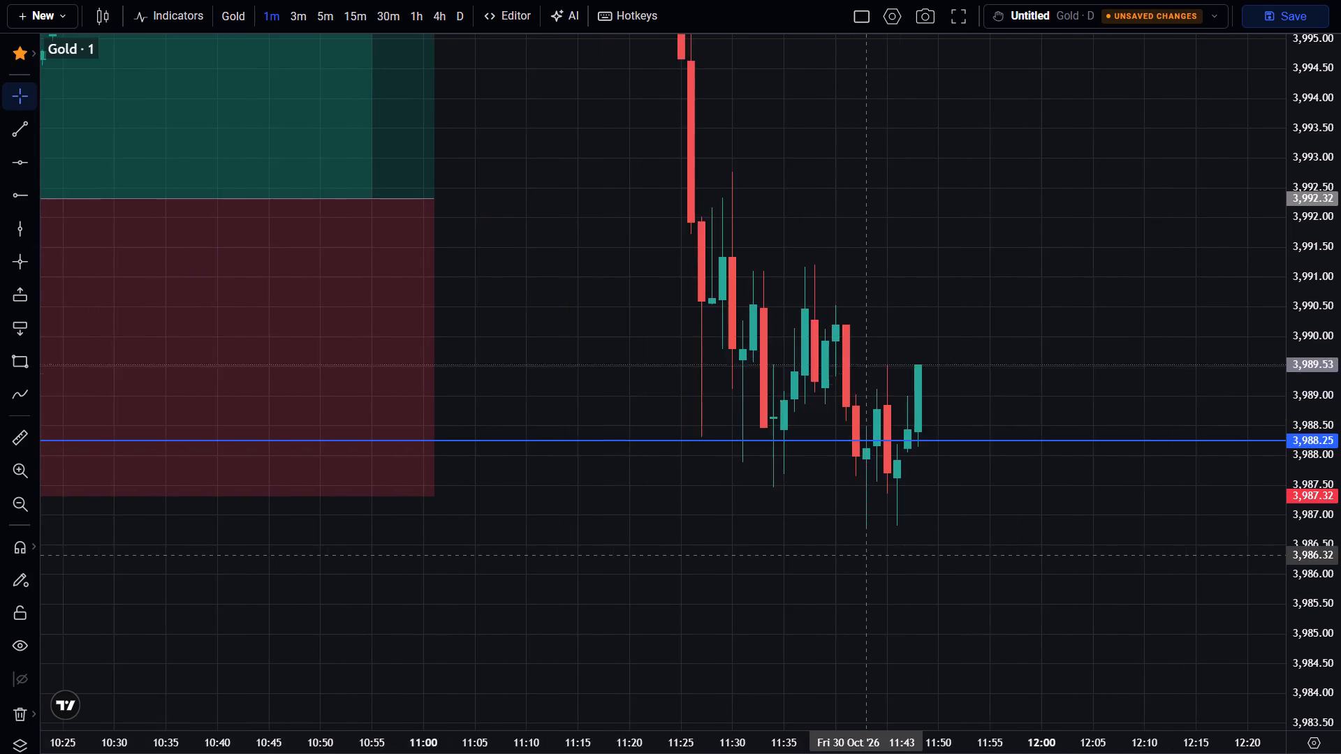
scroll(871, 555, down, 1)
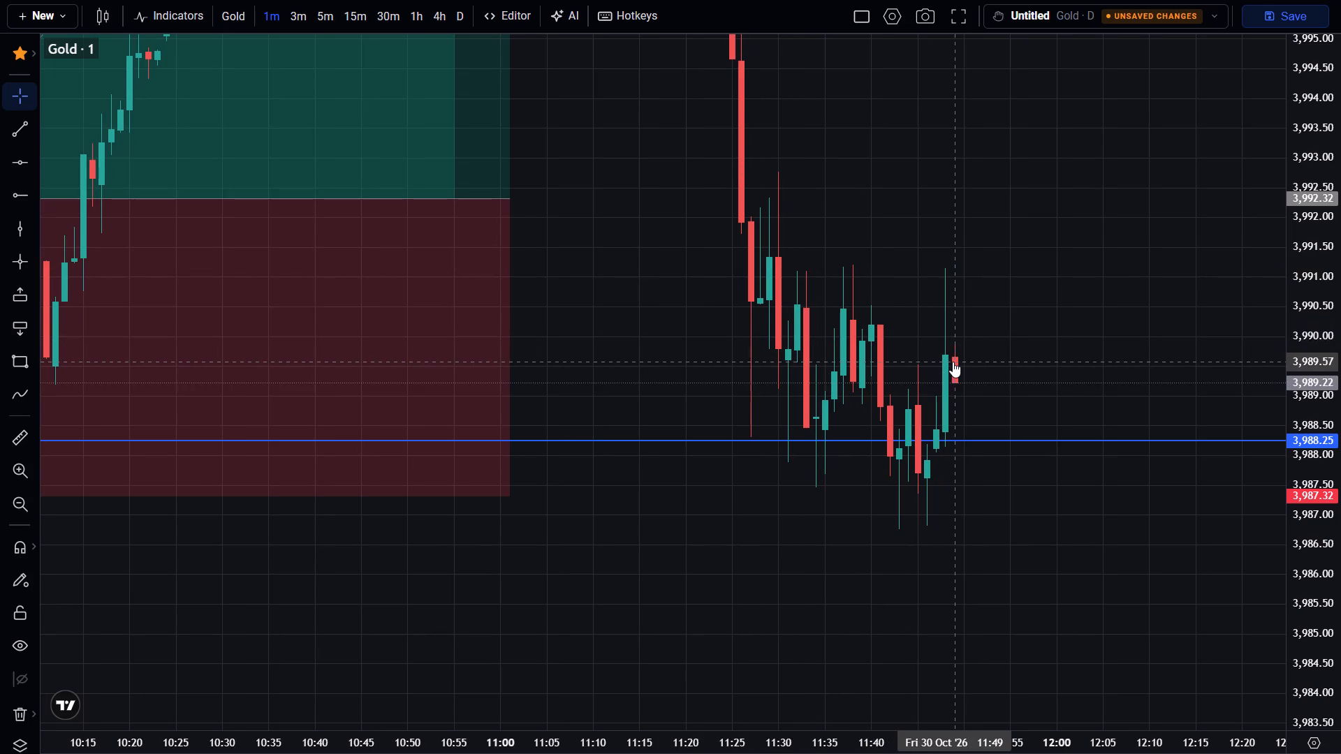
Exit full screen to view the replay controls and account figures, and return the chart to full screen.
click(958, 14)
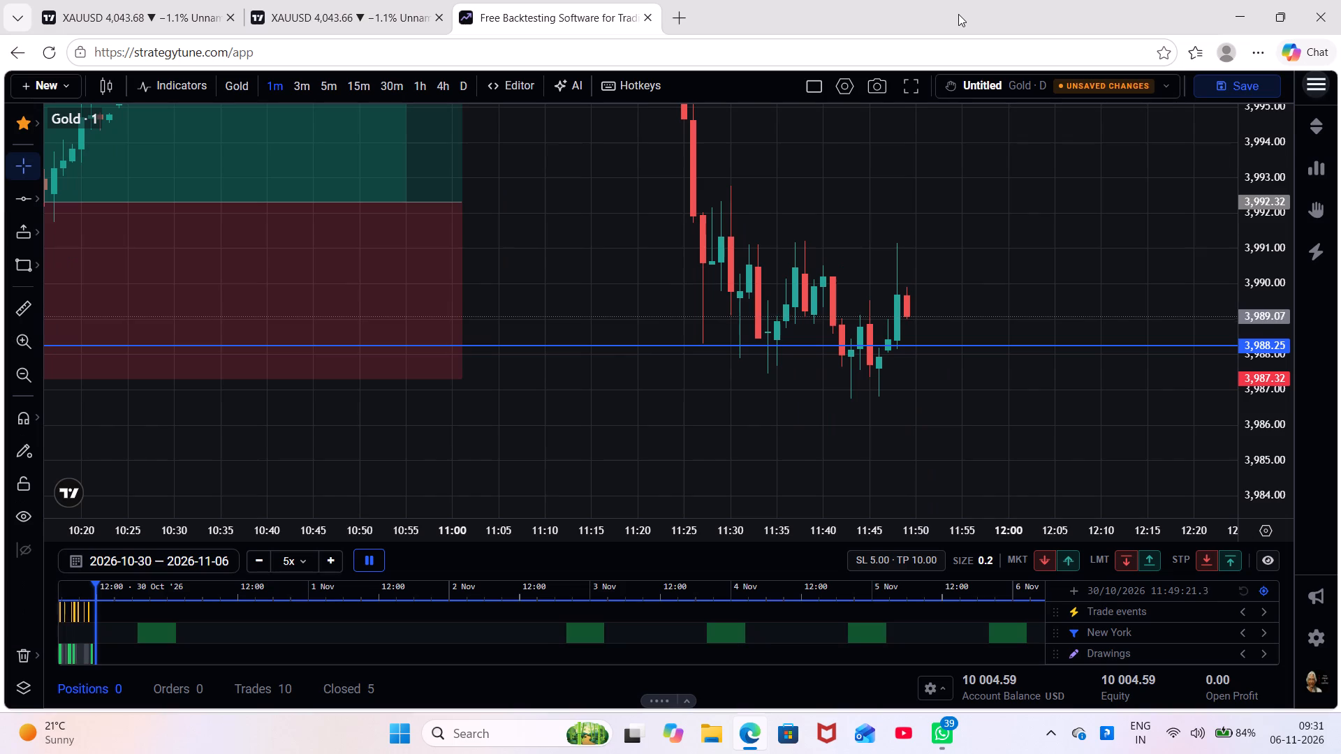
click(902, 91)
Monitor the one-minute candles from 11:49 to 11:52 above the blue line, comparing them with the swings since 11:30.
scroll(951, 249, up, 2)
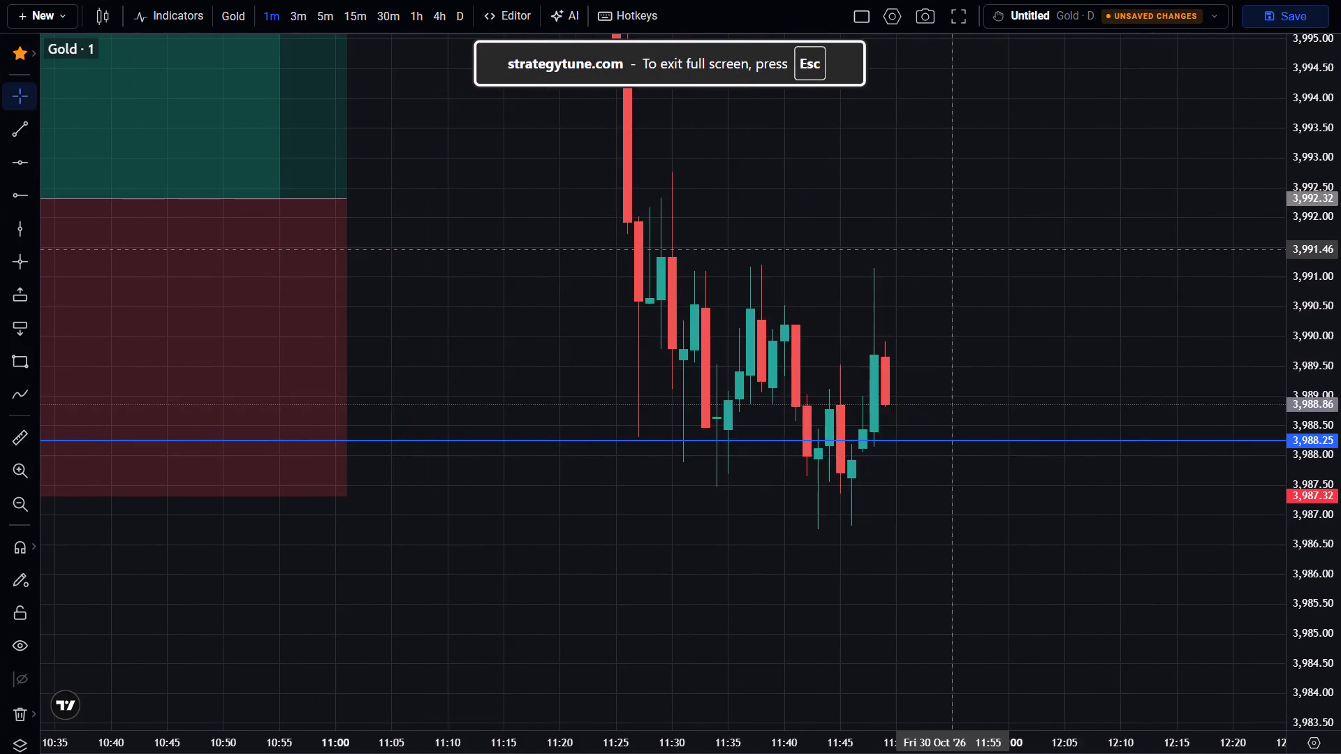
scroll(951, 249, up, 1)
scroll(951, 249, down, 2)
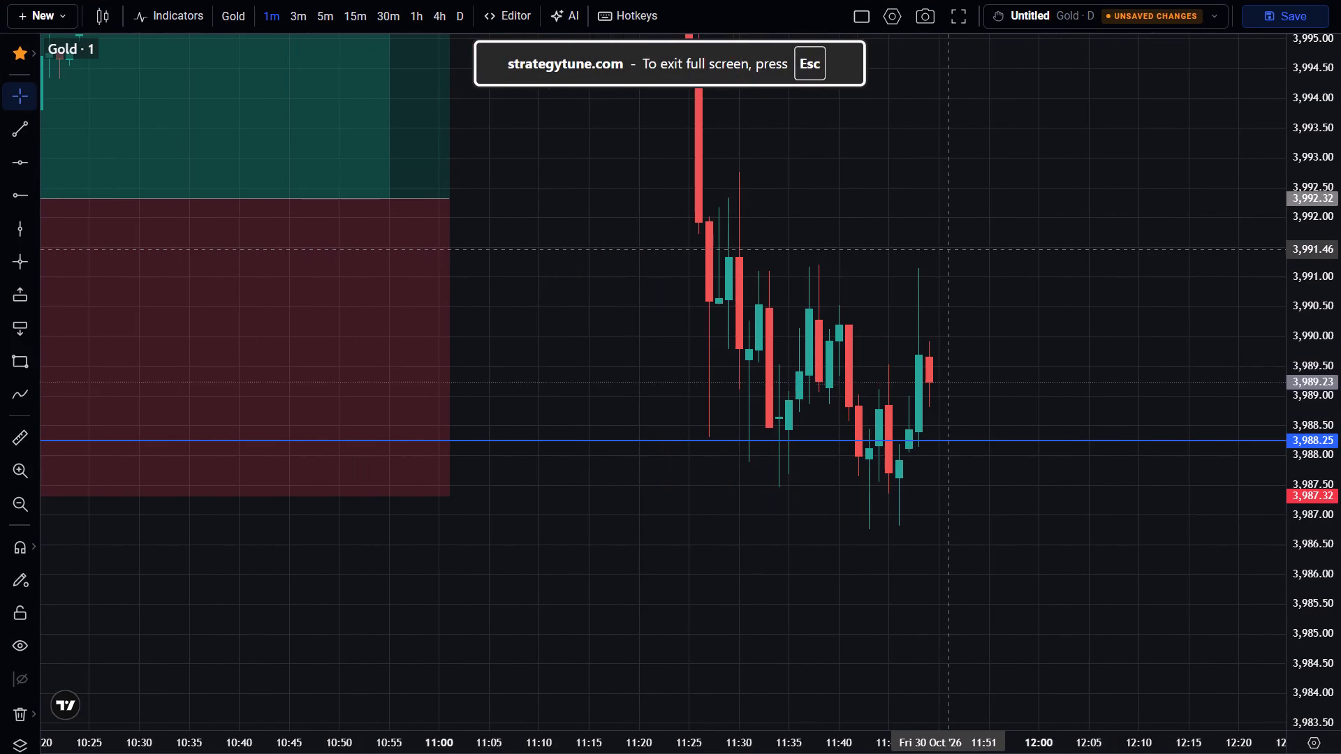
drag(951, 249, 972, 300)
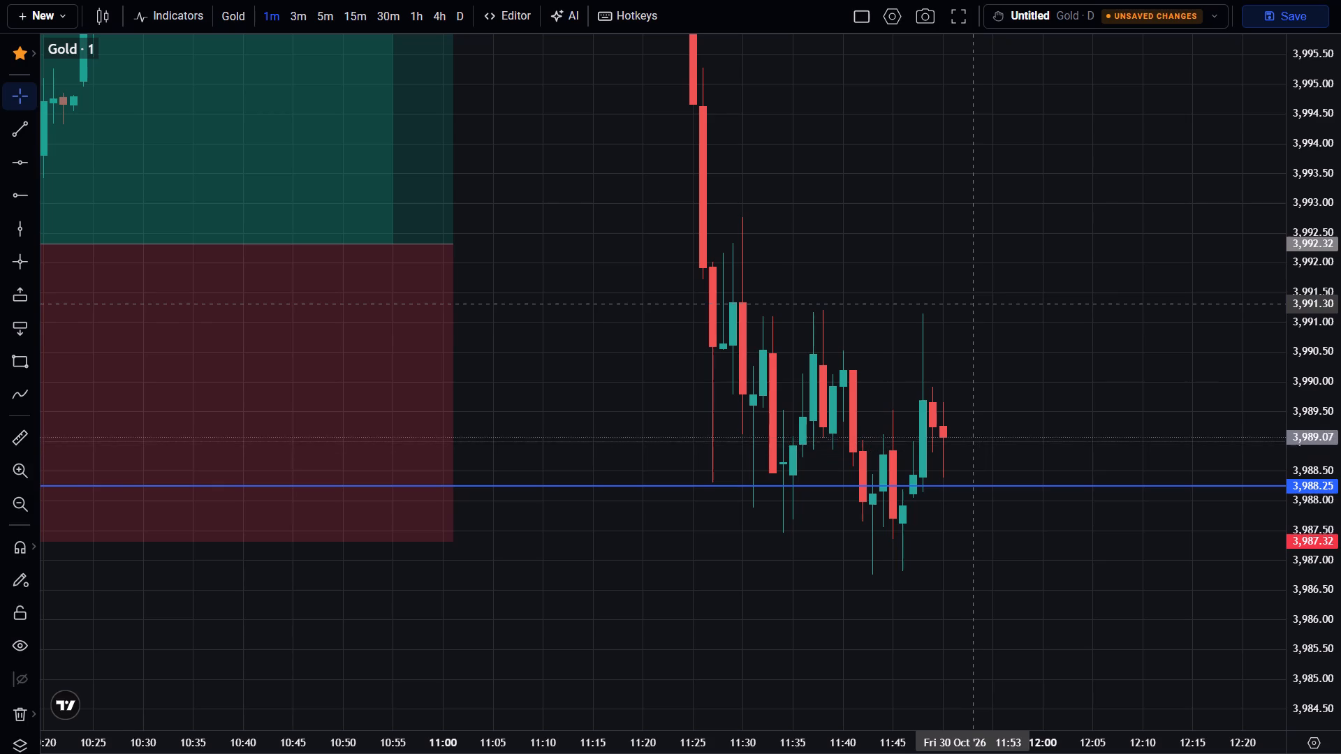
scroll(969, 304, down, 2)
scroll(969, 304, up, 5)
scroll(969, 304, down, 6)
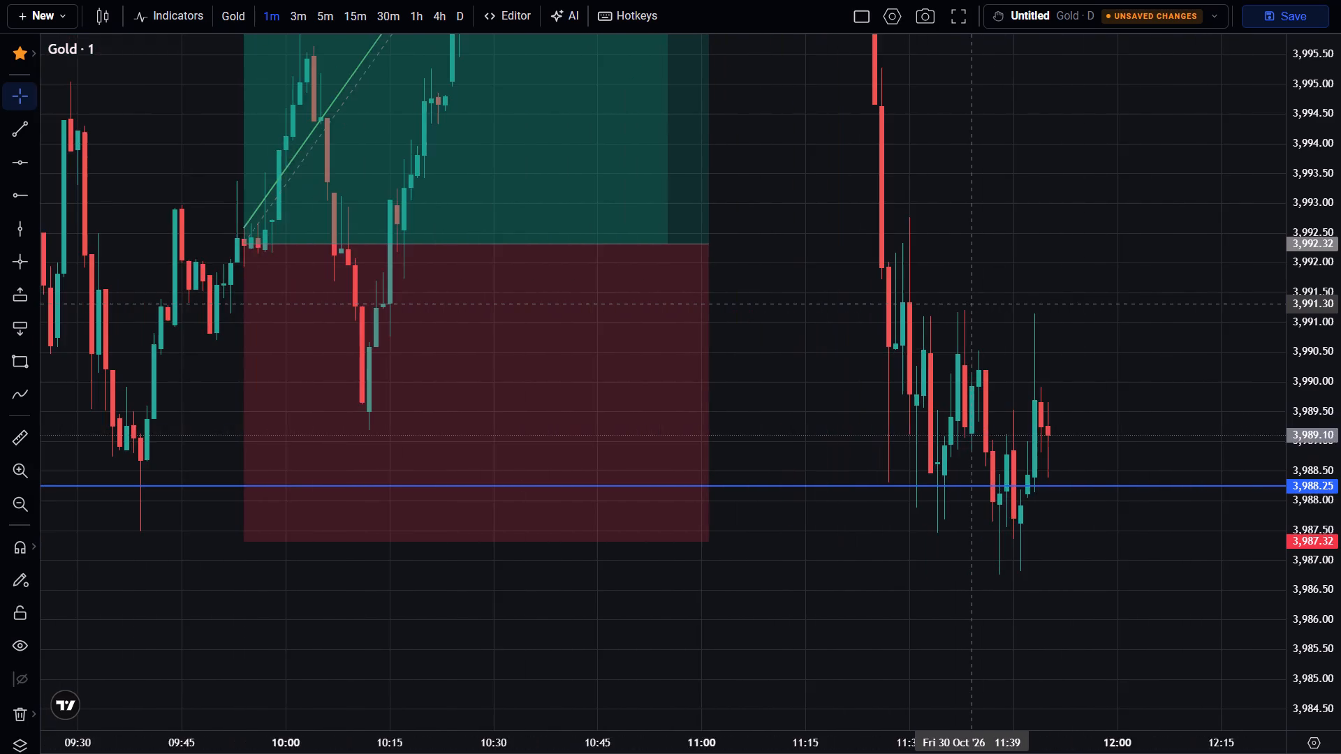
scroll(969, 304, up, 5)
scroll(974, 321, down, 1)
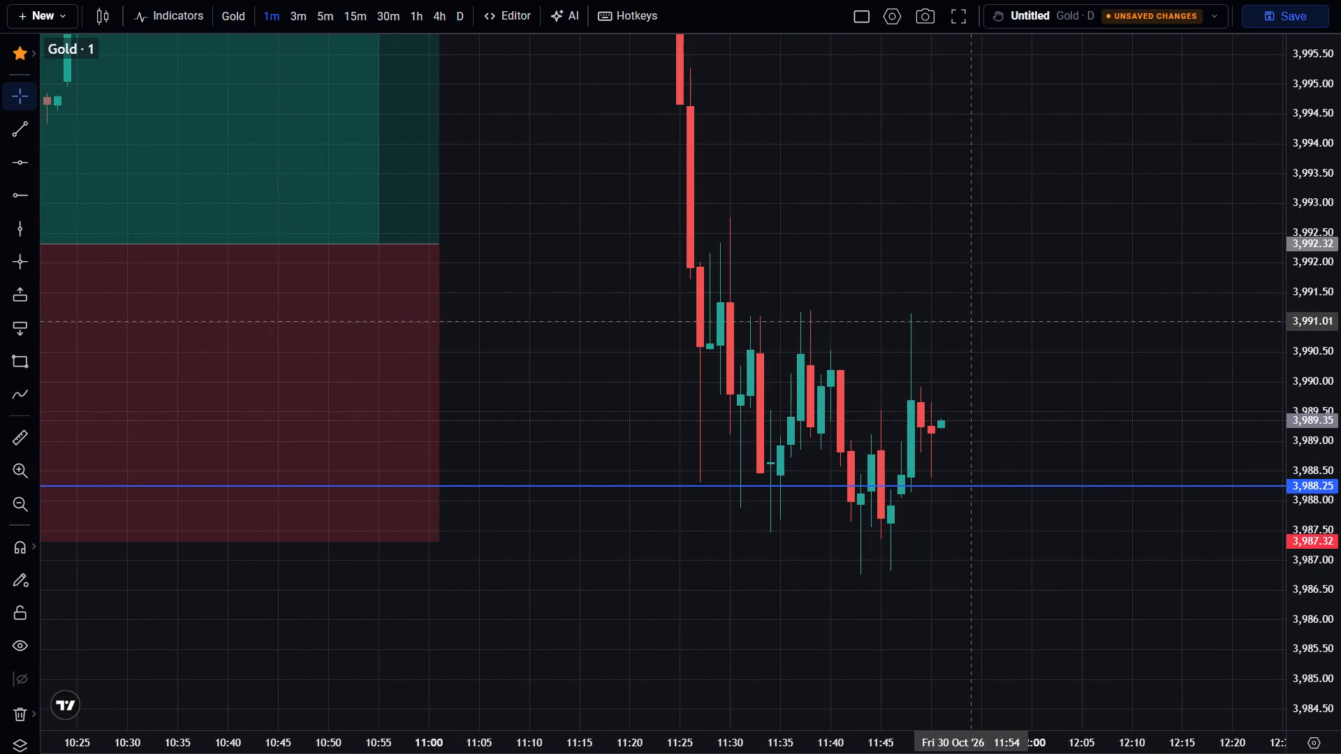
scroll(1315, 529, up, 6)
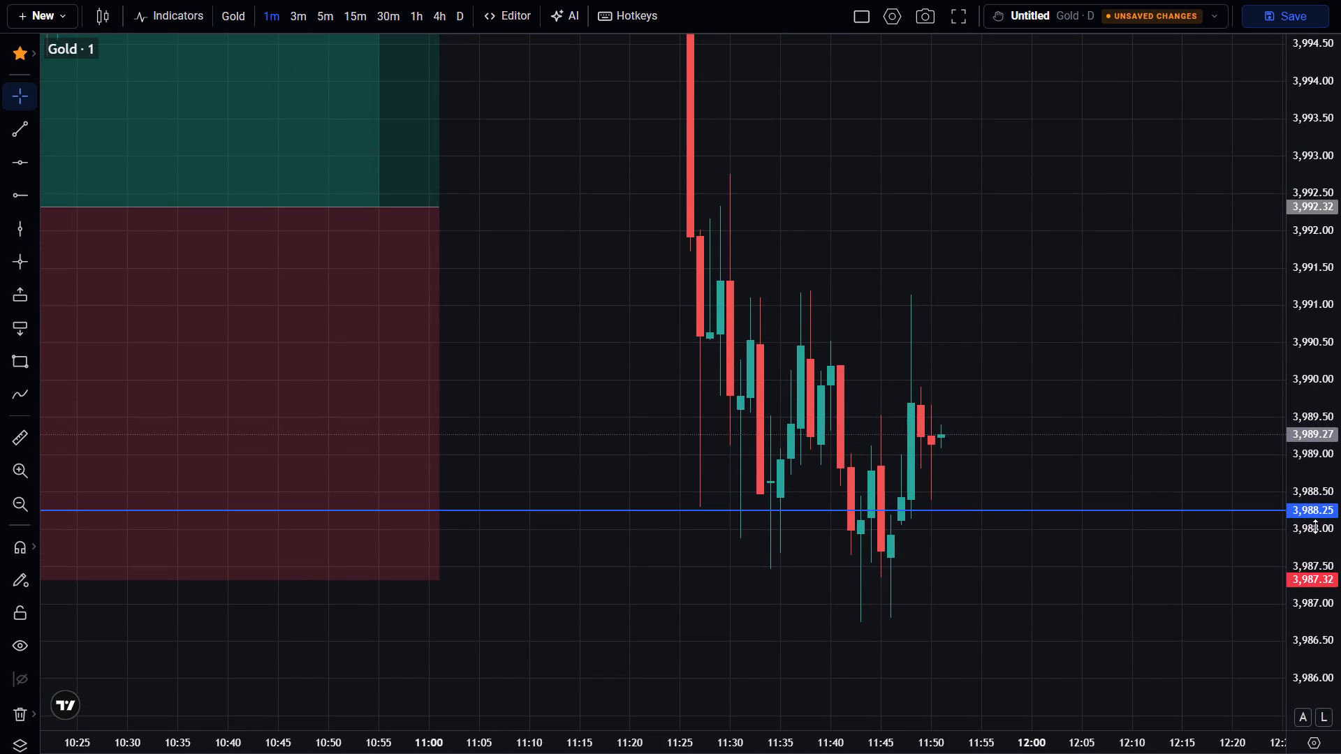
scroll(1315, 526, up, 5)
scroll(1103, 383, up, 2)
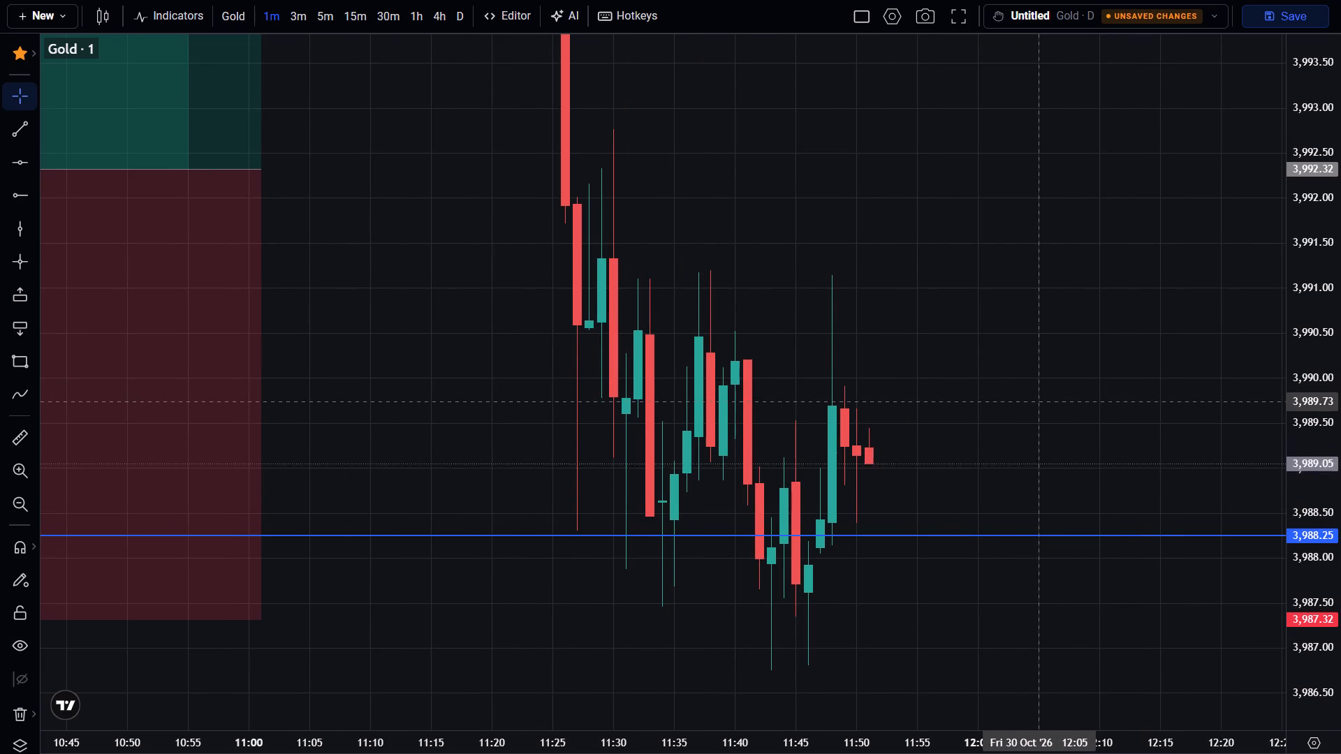
drag(1039, 401, 1110, 362)
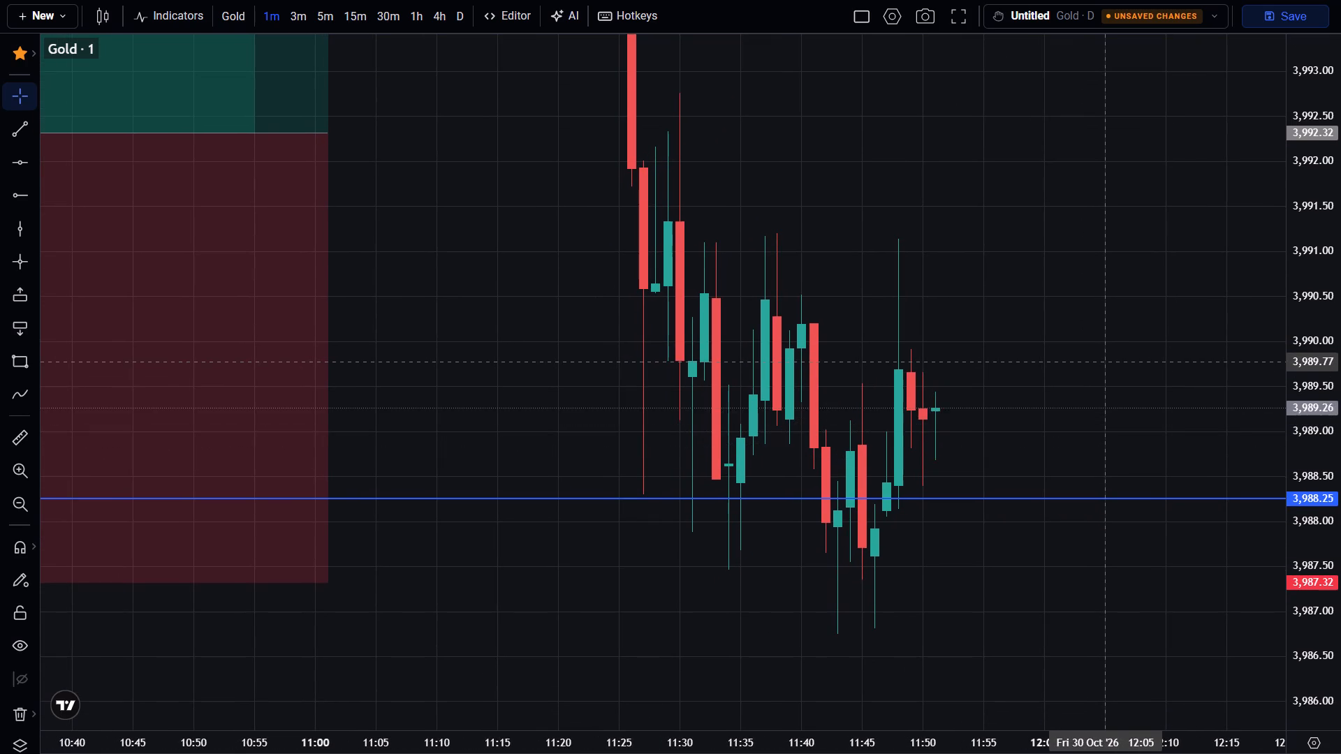
scroll(1110, 362, down, 1)
drag(1340, 282, 1340, 297)
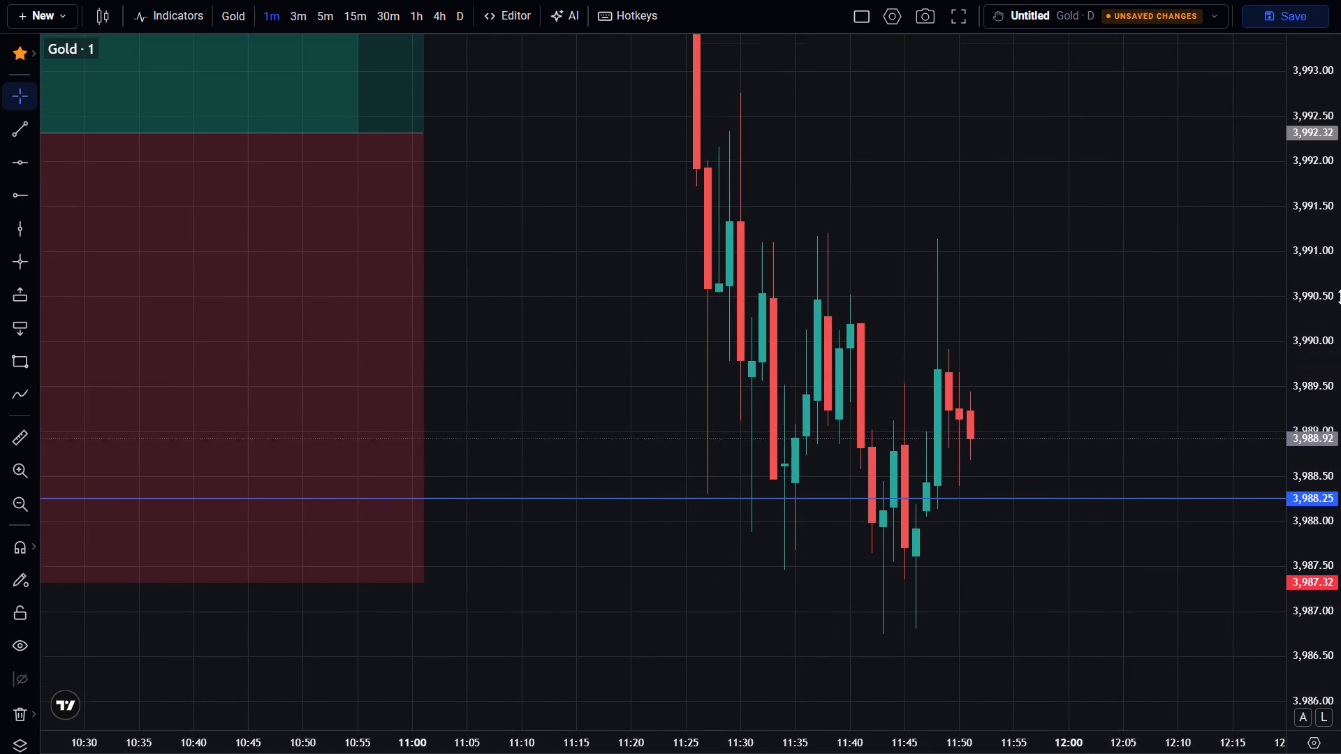
drag(1340, 297, 1340, 389)
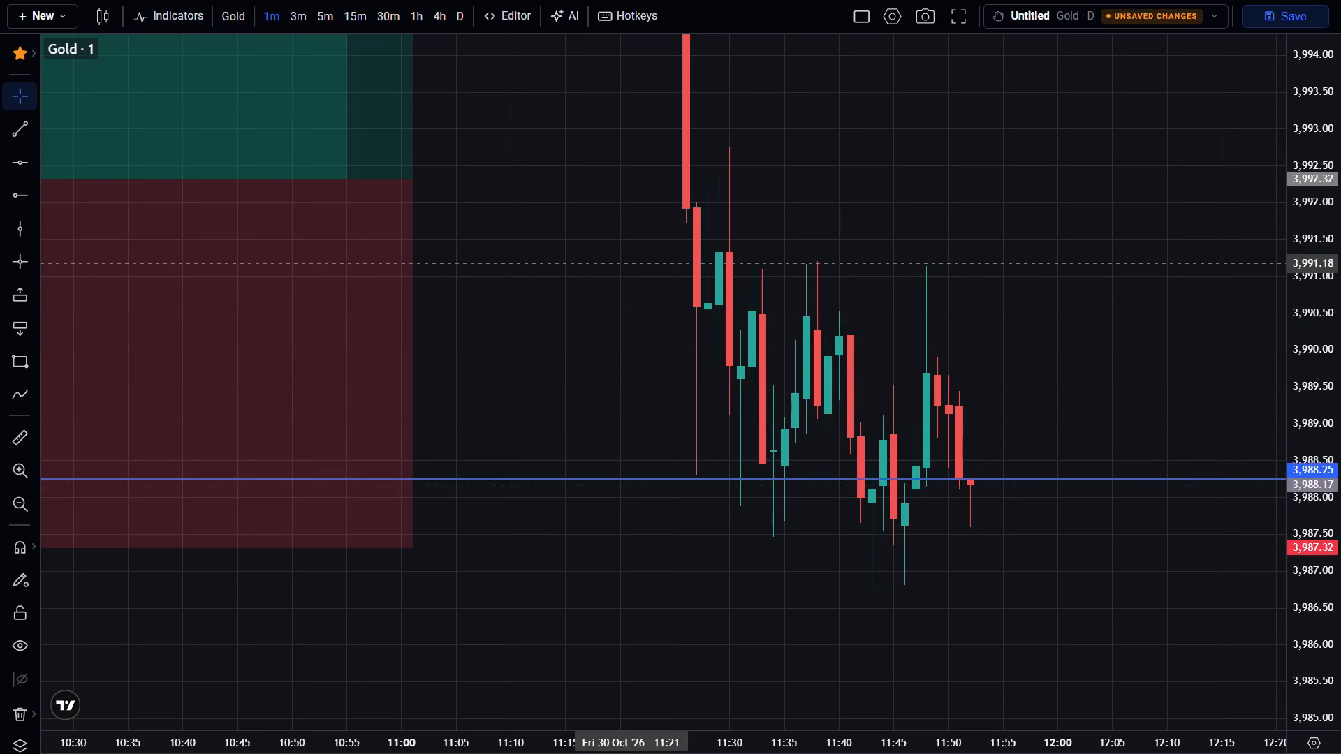
Examine how the 11:52 and 11:53 candles trade around the blue line relative to the lows near 11:43 and 11:46.
drag(629, 263, 630, 179)
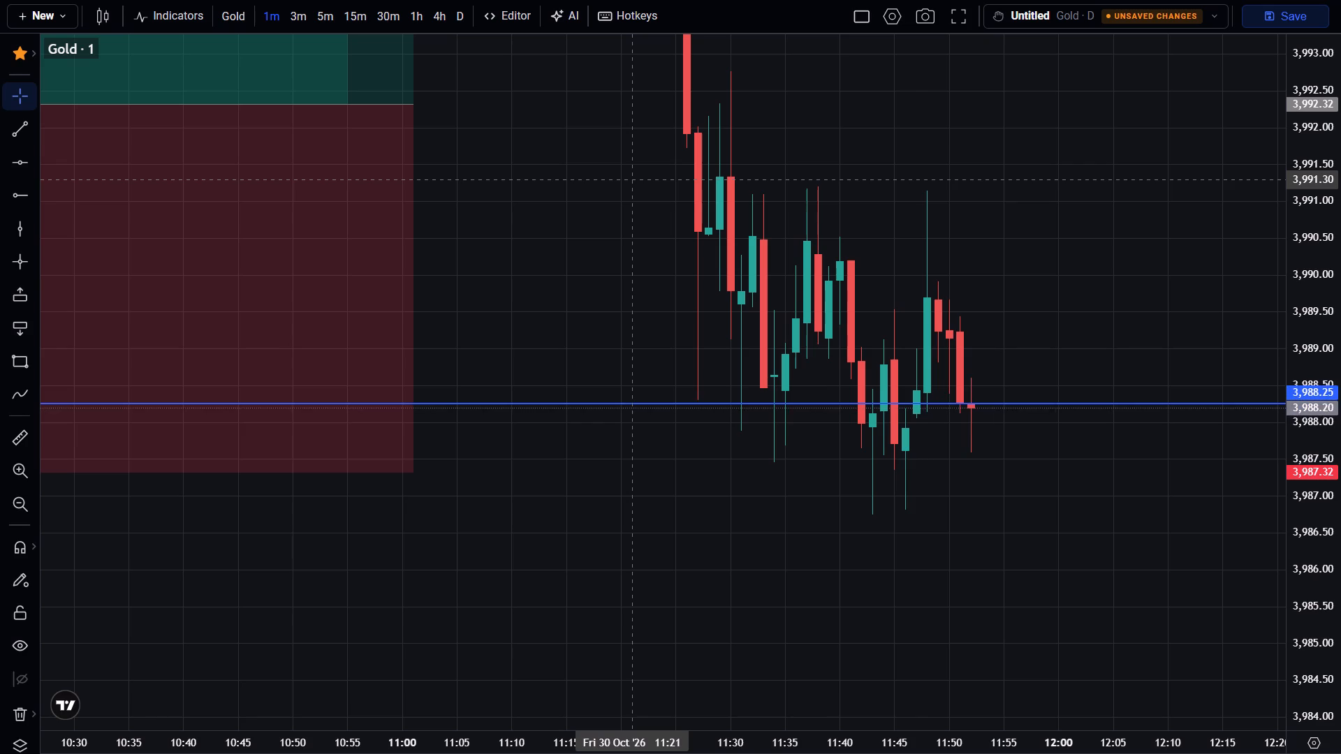
scroll(630, 179, up, 5)
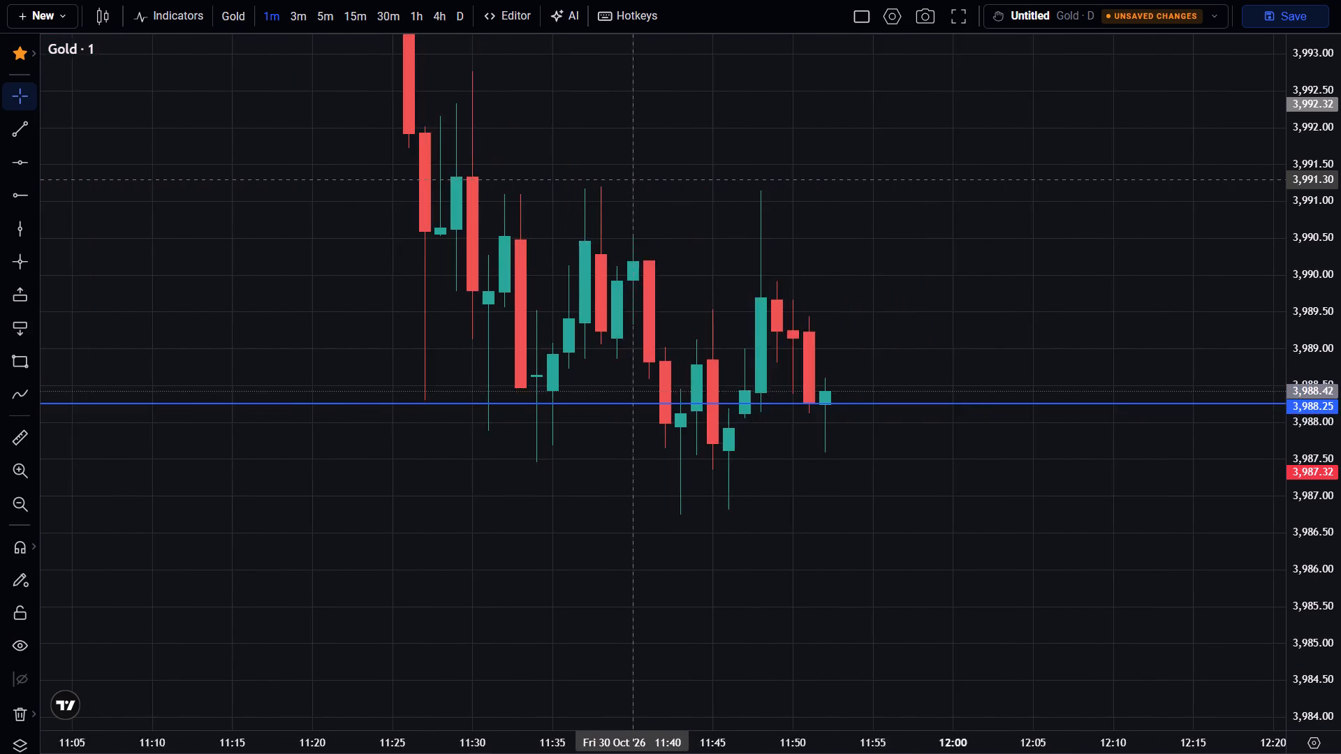
scroll(630, 179, up, 2)
scroll(630, 179, down, 8)
scroll(630, 179, up, 2)
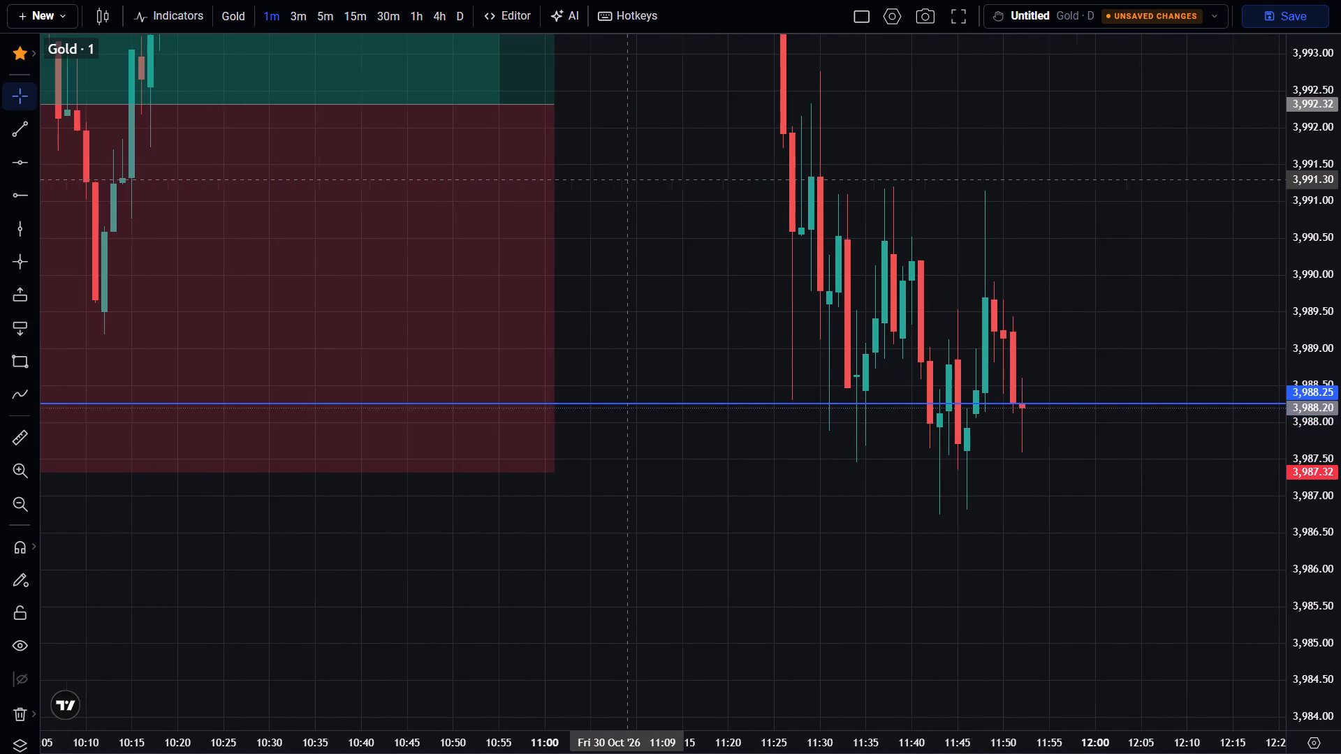
scroll(630, 179, up, 3)
drag(630, 179, 673, 296)
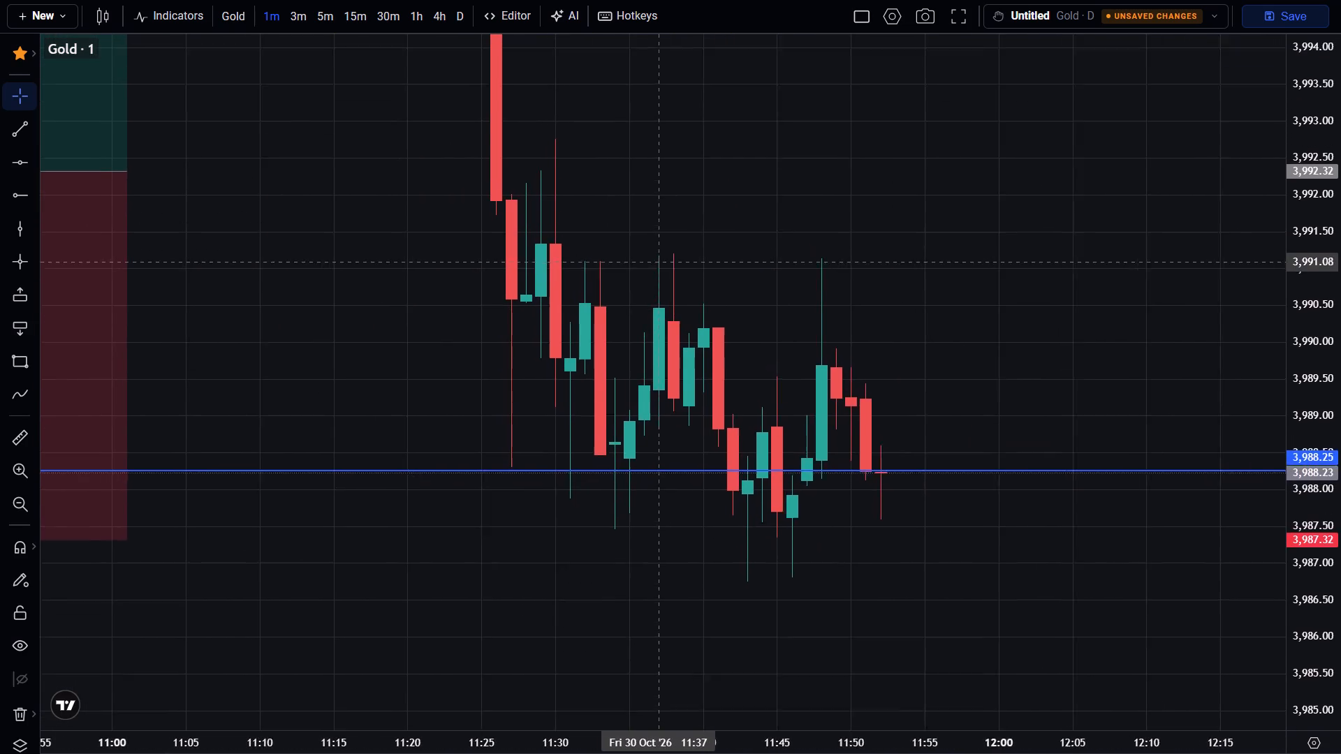
drag(673, 296, 697, 371)
drag(1319, 232, 1339, 302)
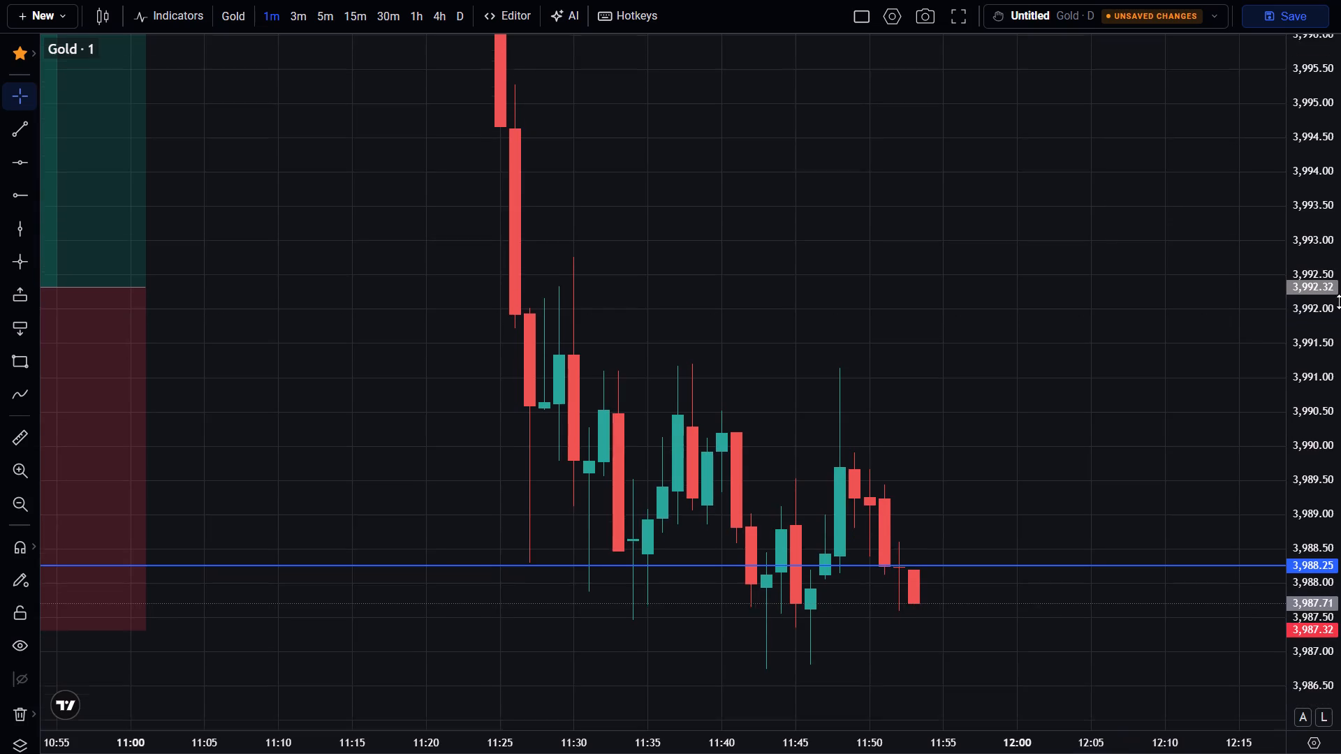
drag(1339, 302, 1340, 661)
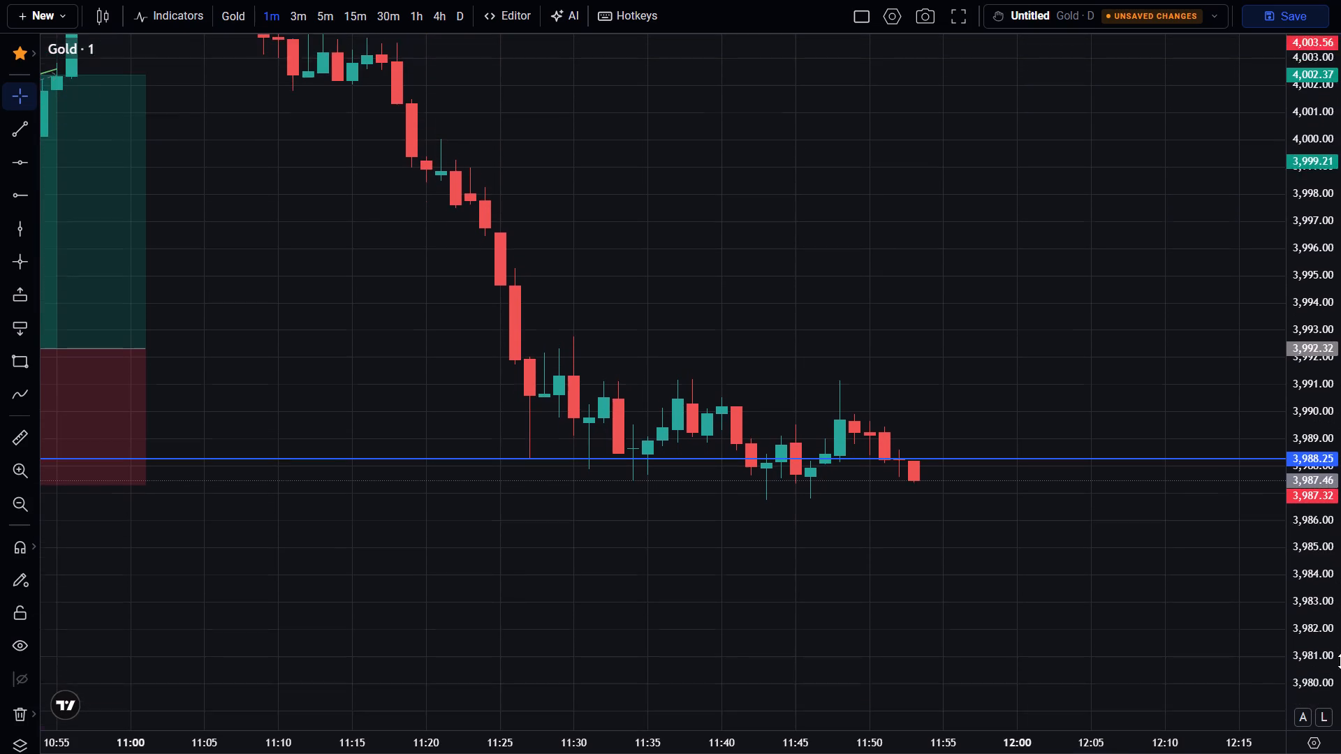
drag(1340, 661, 1283, 417)
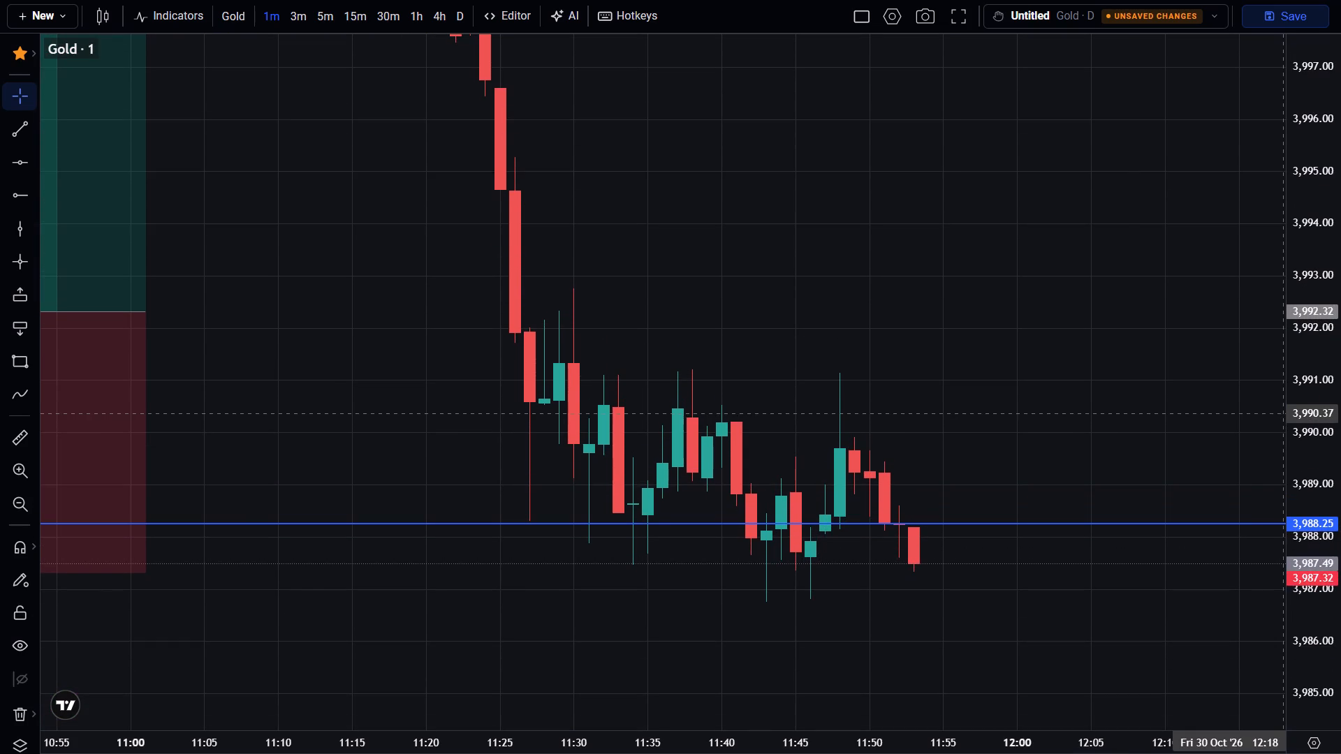
scroll(1277, 412, down, 2)
drag(1192, 462, 1150, 397)
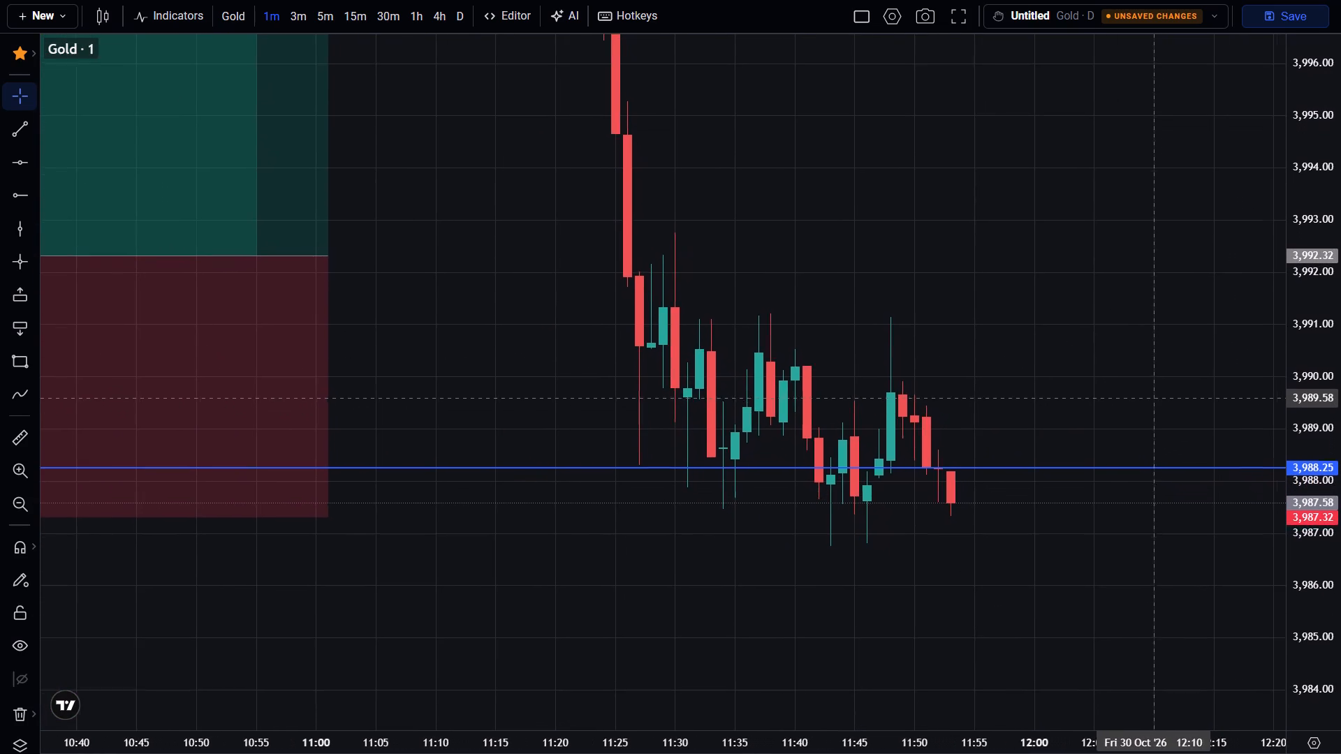
drag(1150, 397, 1150, 396)
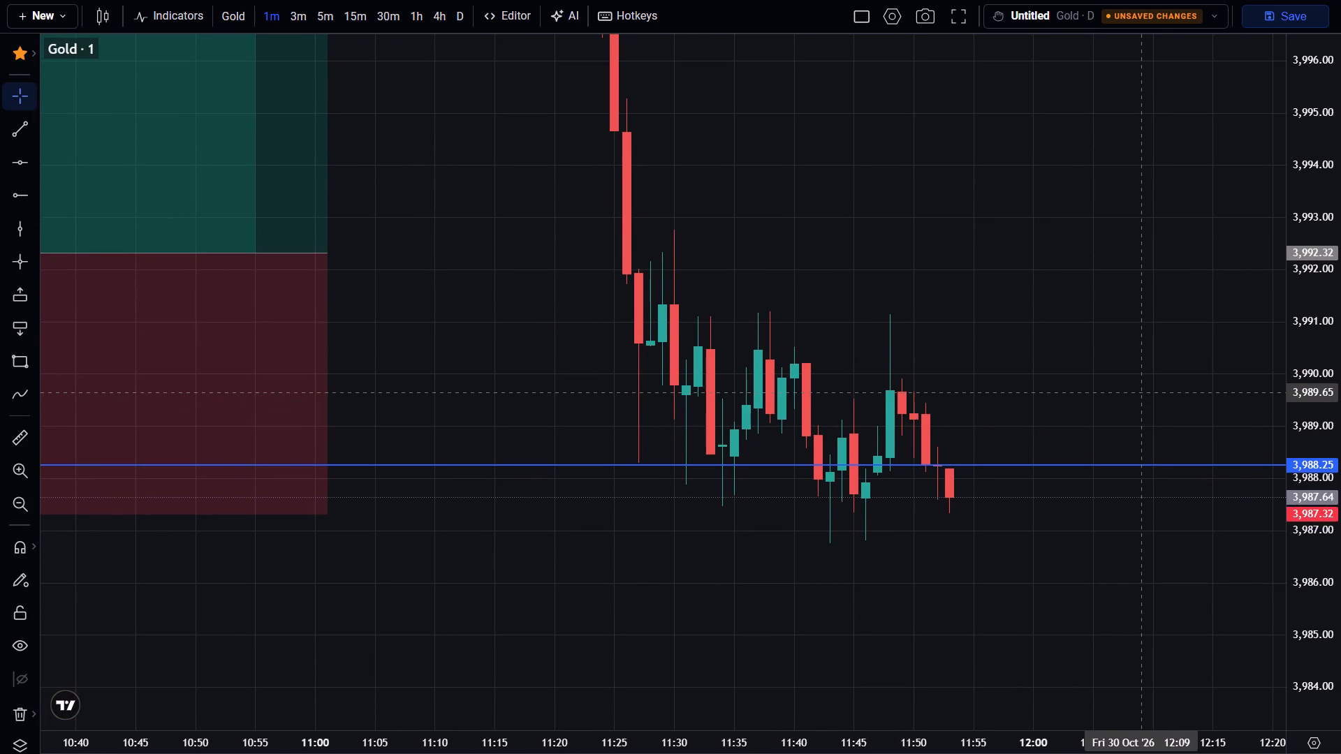
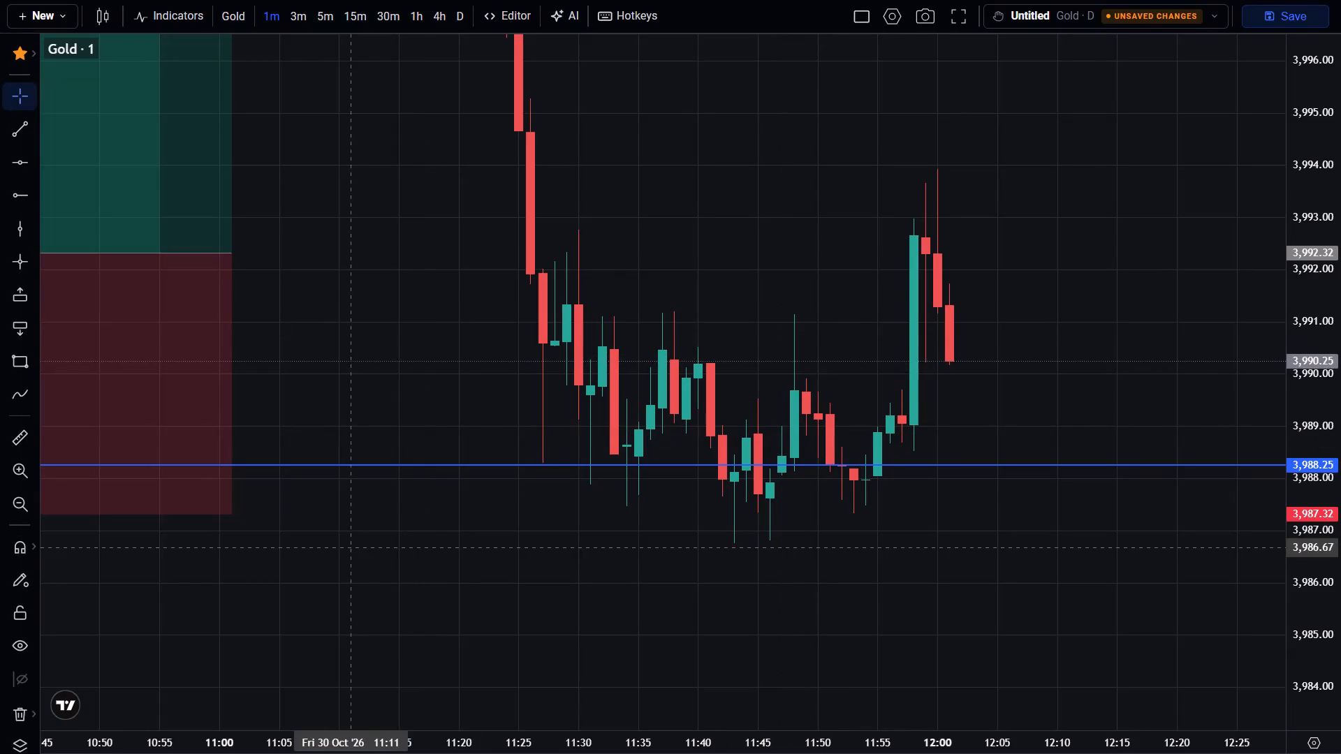
Measure the price rise of the tall green 11:58 candle from its base to its top, and clear the measurement.
drag(1020, 401, 914, 436)
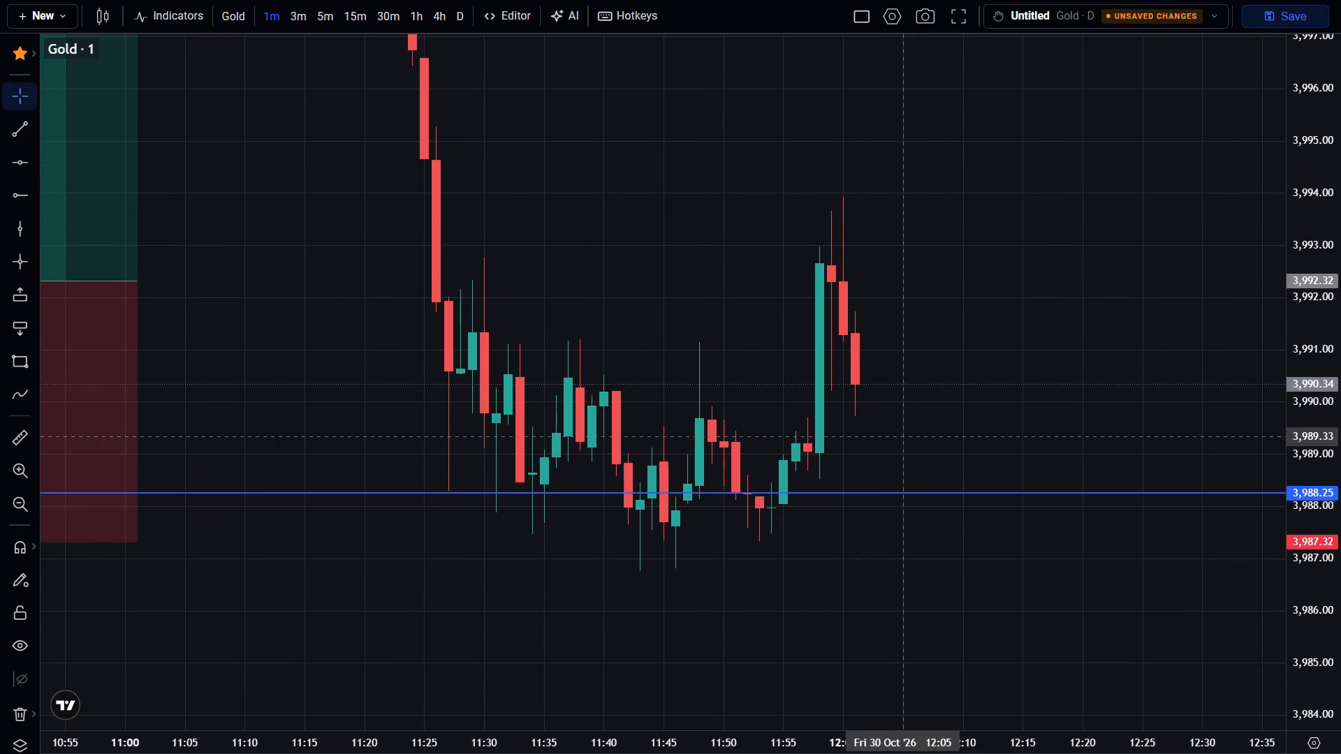
scroll(907, 436, up, 1)
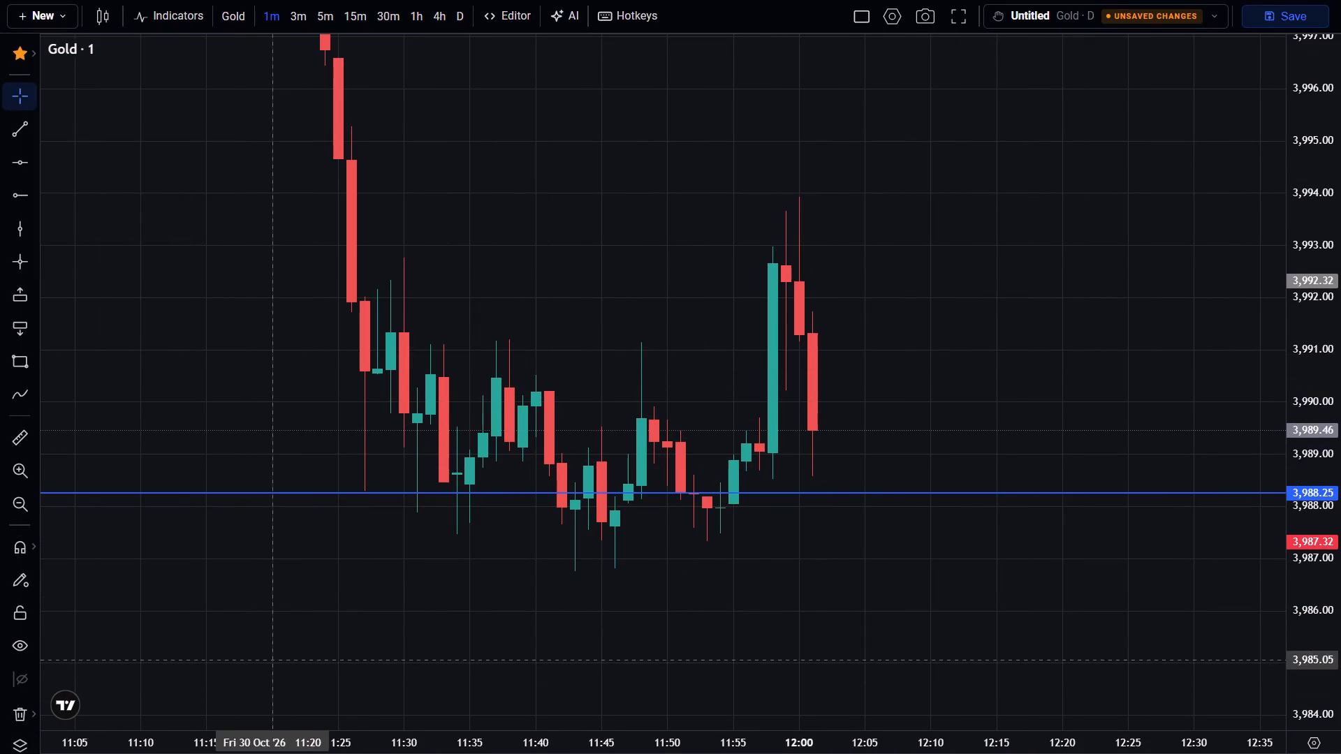
click(15, 445)
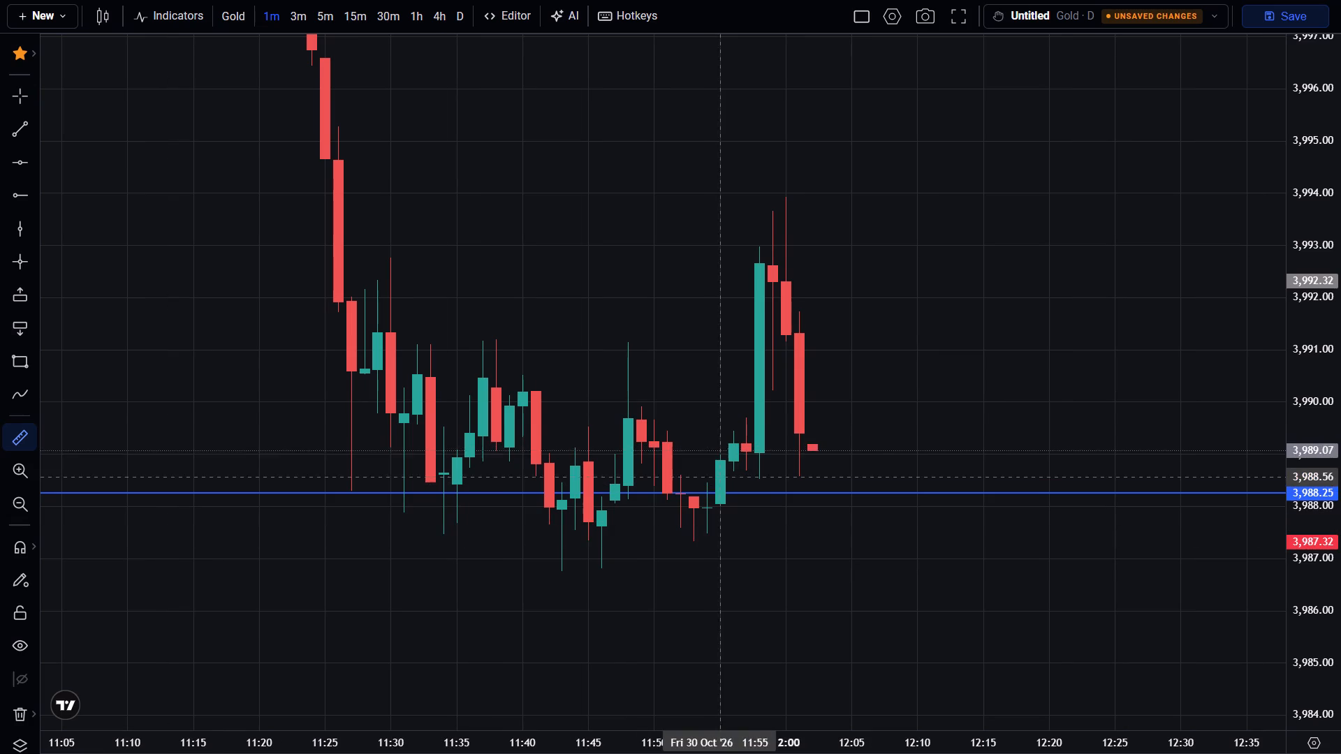
click(749, 466)
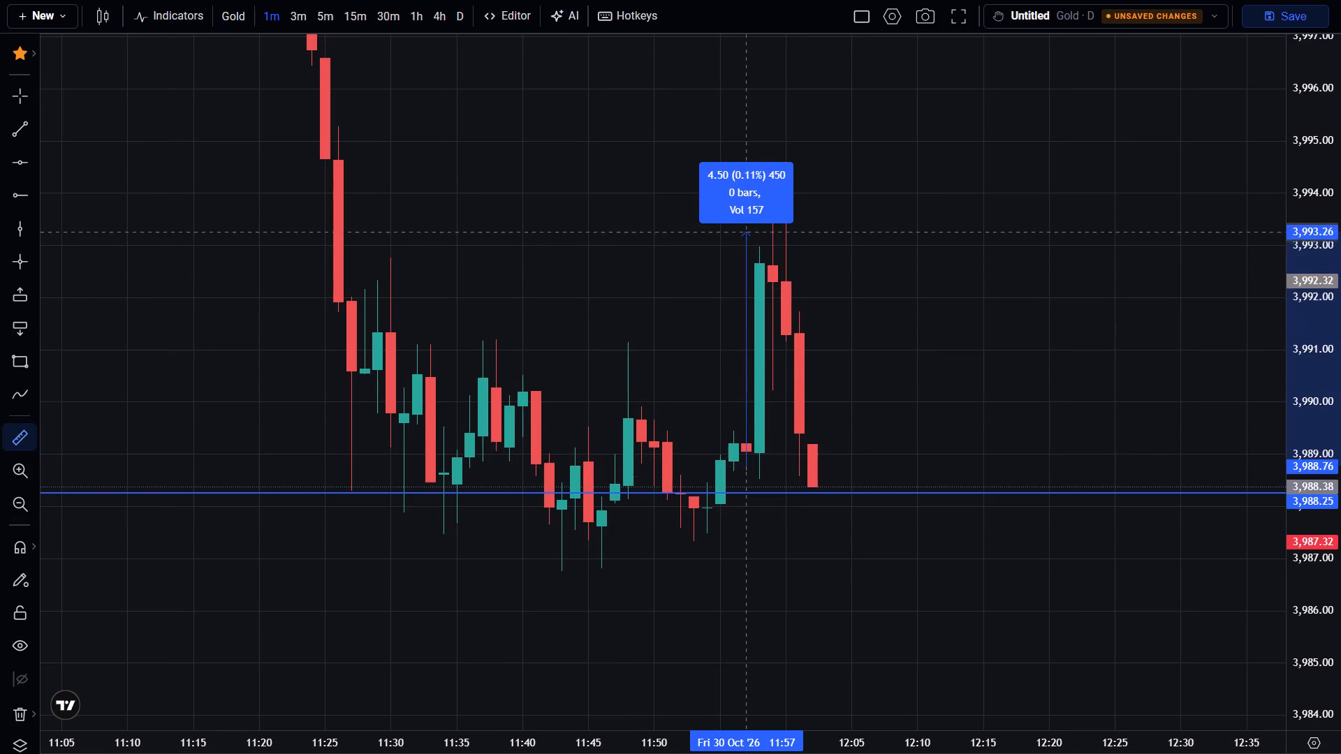
click(761, 243)
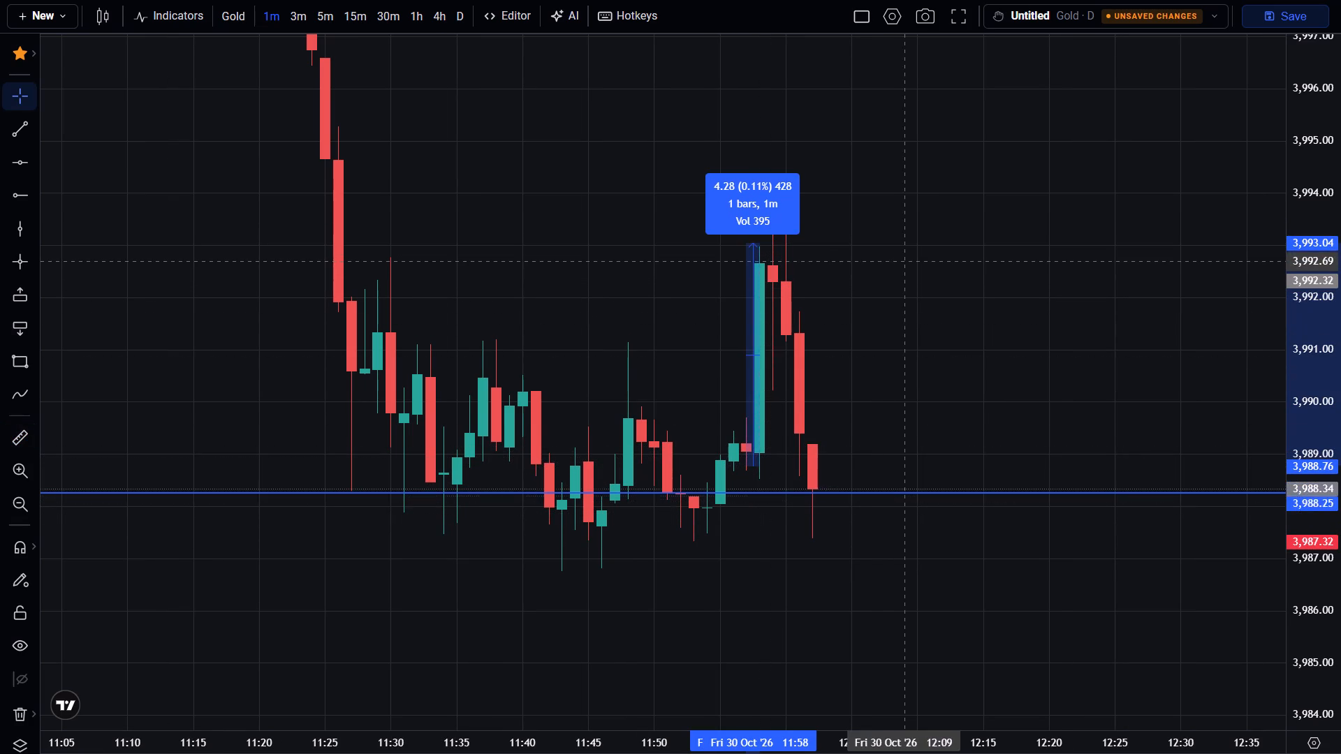
click(898, 261)
Monitor the one-minute candles from 12:02 to 12:04 around the blue line, comparing them with the 11:43–11:53 lows and the earlier decline.
drag(1340, 210, 1340, 314)
scroll(943, 413, down, 1)
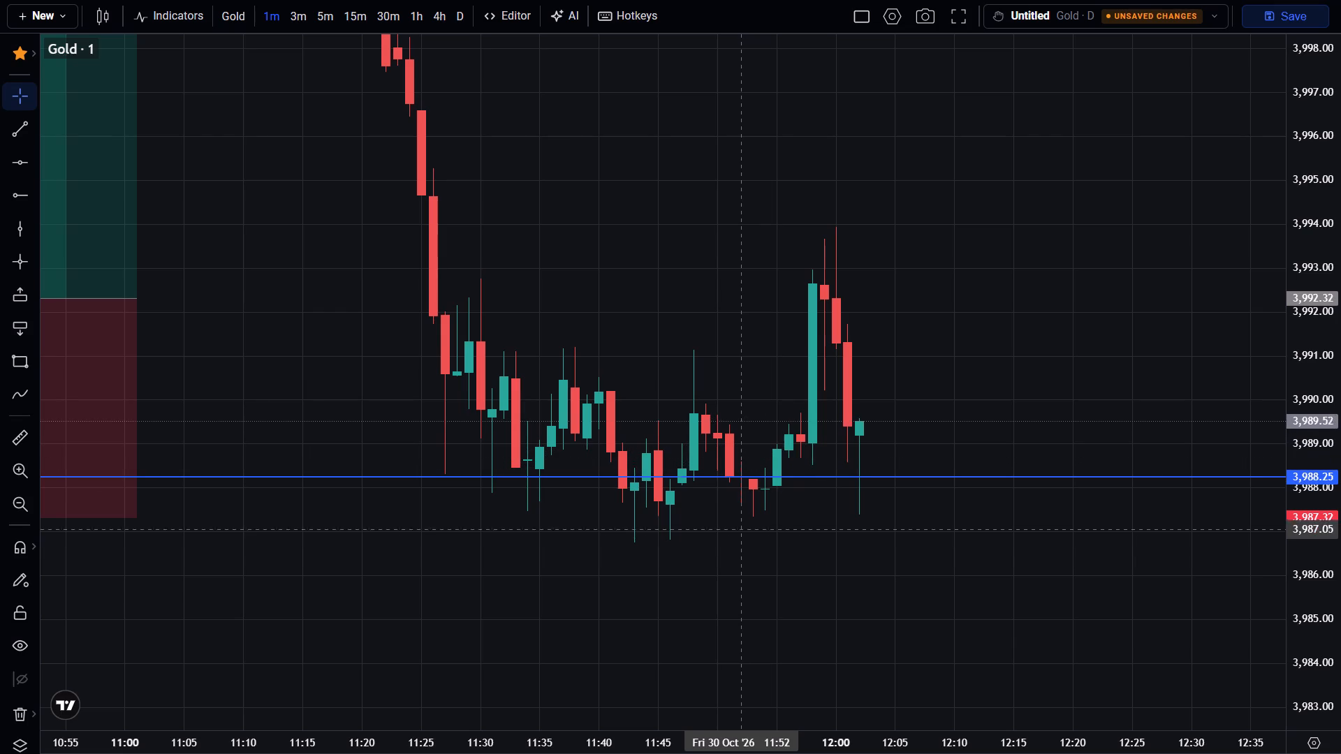
click(885, 18)
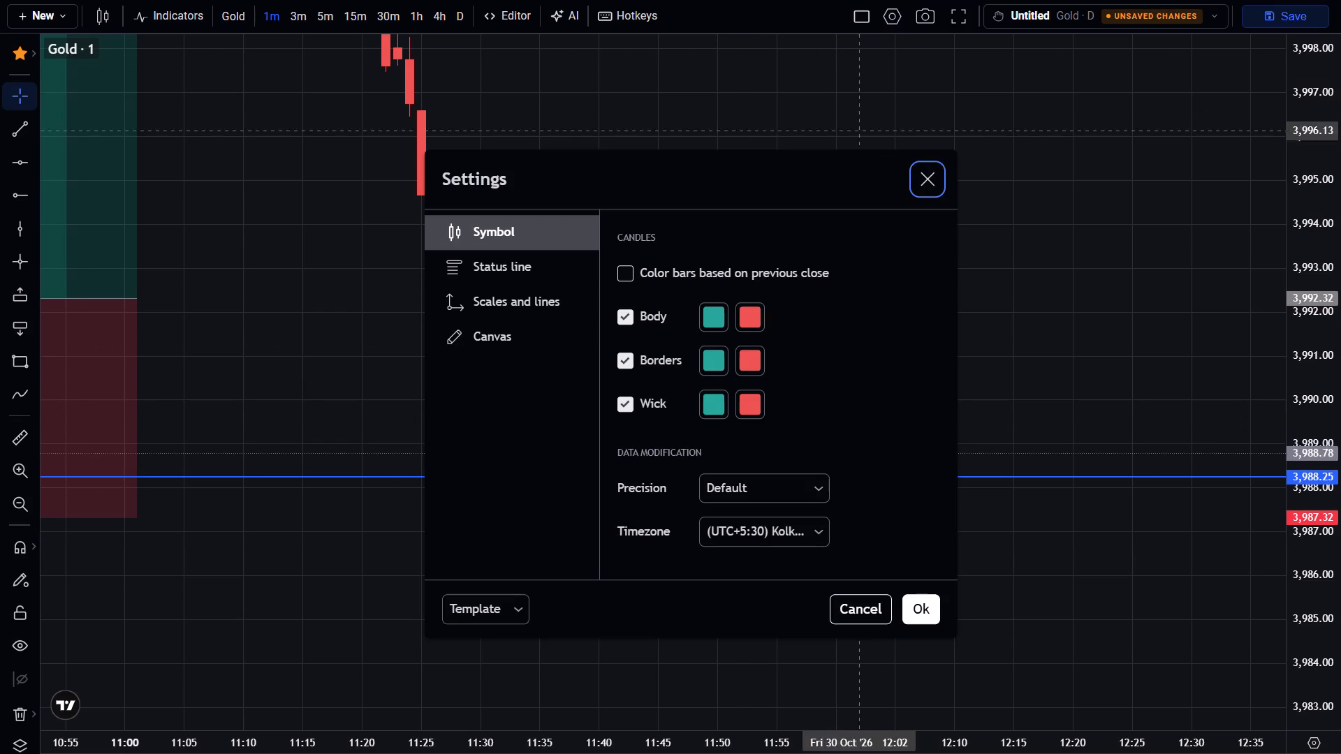
click(931, 182)
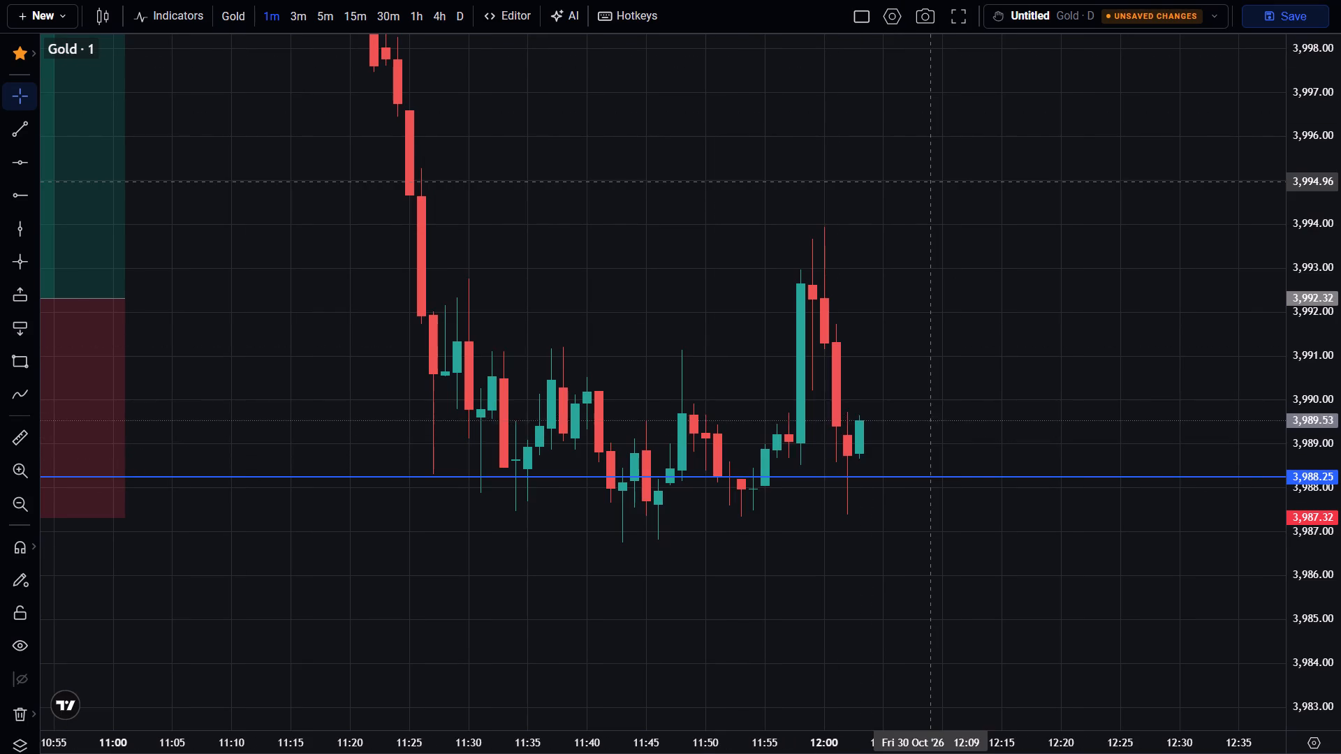
scroll(930, 183, down, 1)
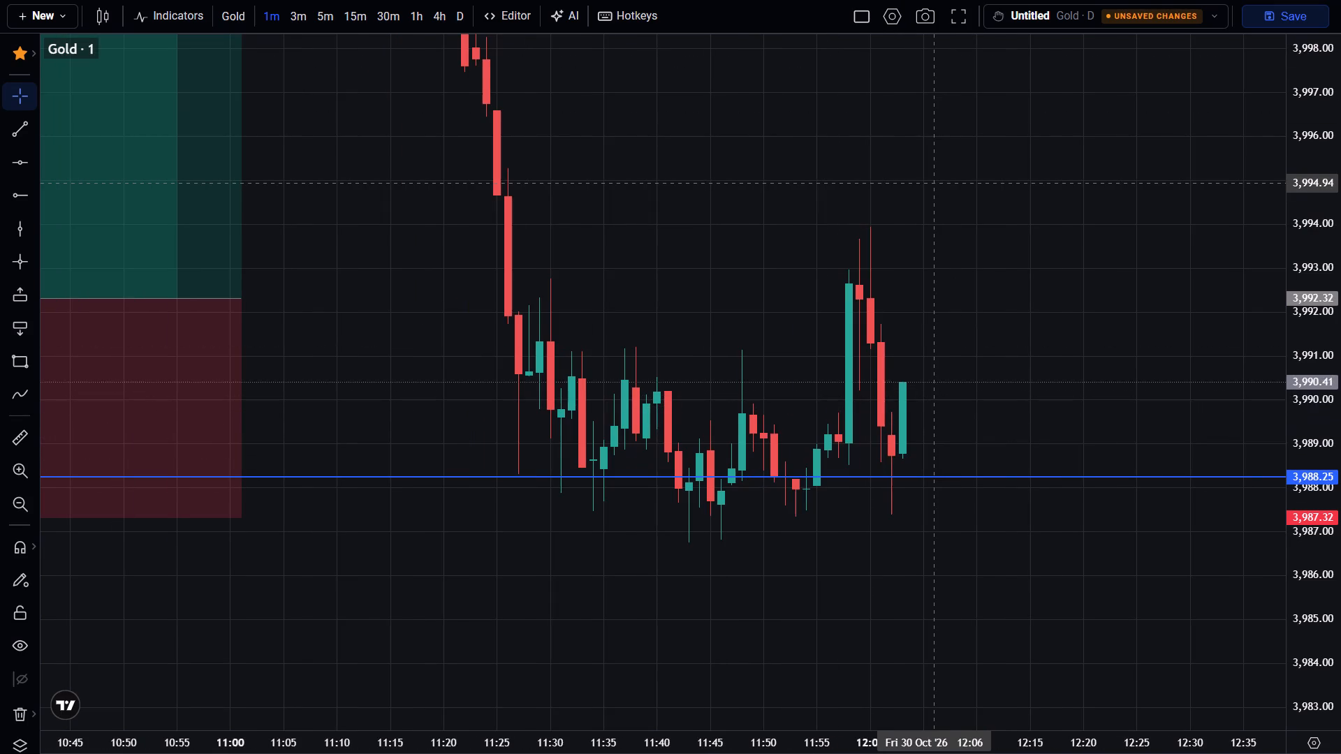
drag(930, 183, 926, 273)
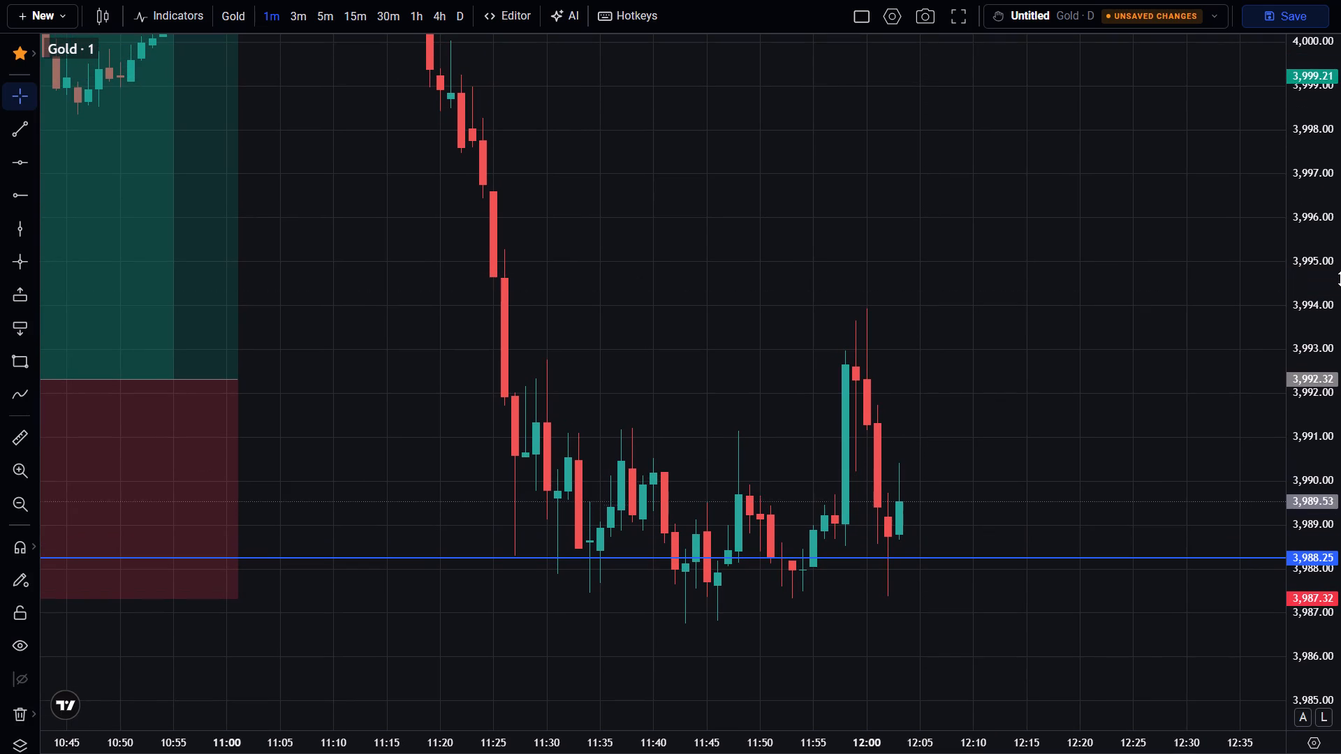
drag(1317, 254, 1328, 357)
scroll(1129, 387, down, 2)
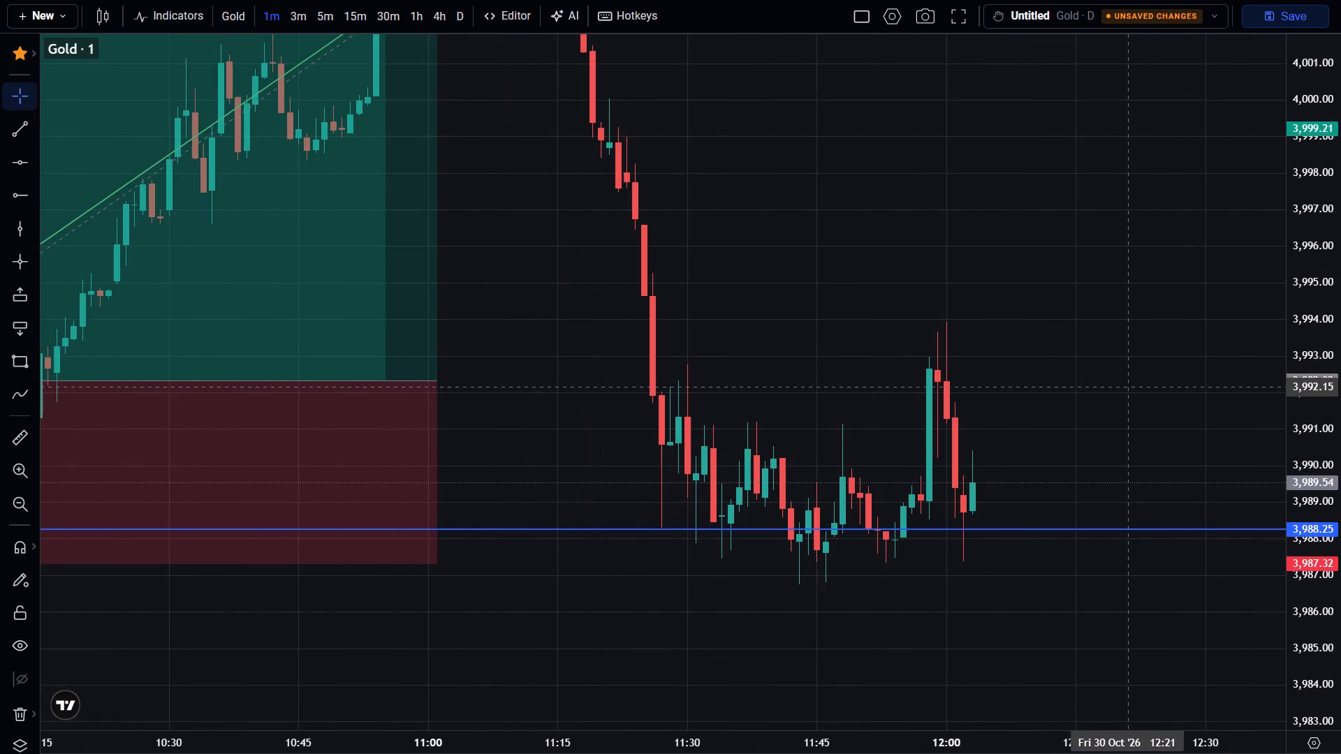
drag(487, 600, 309, 519)
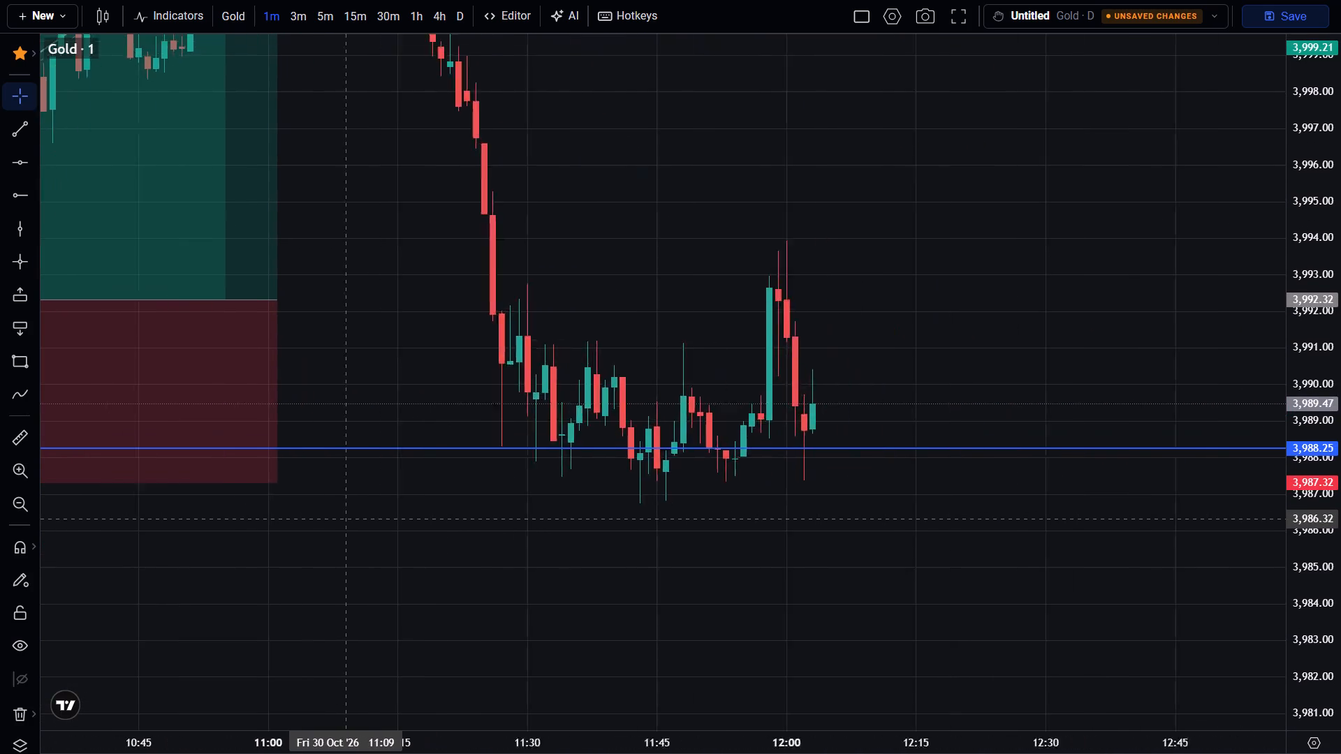
drag(309, 519, 299, 519)
scroll(299, 519, up, 1)
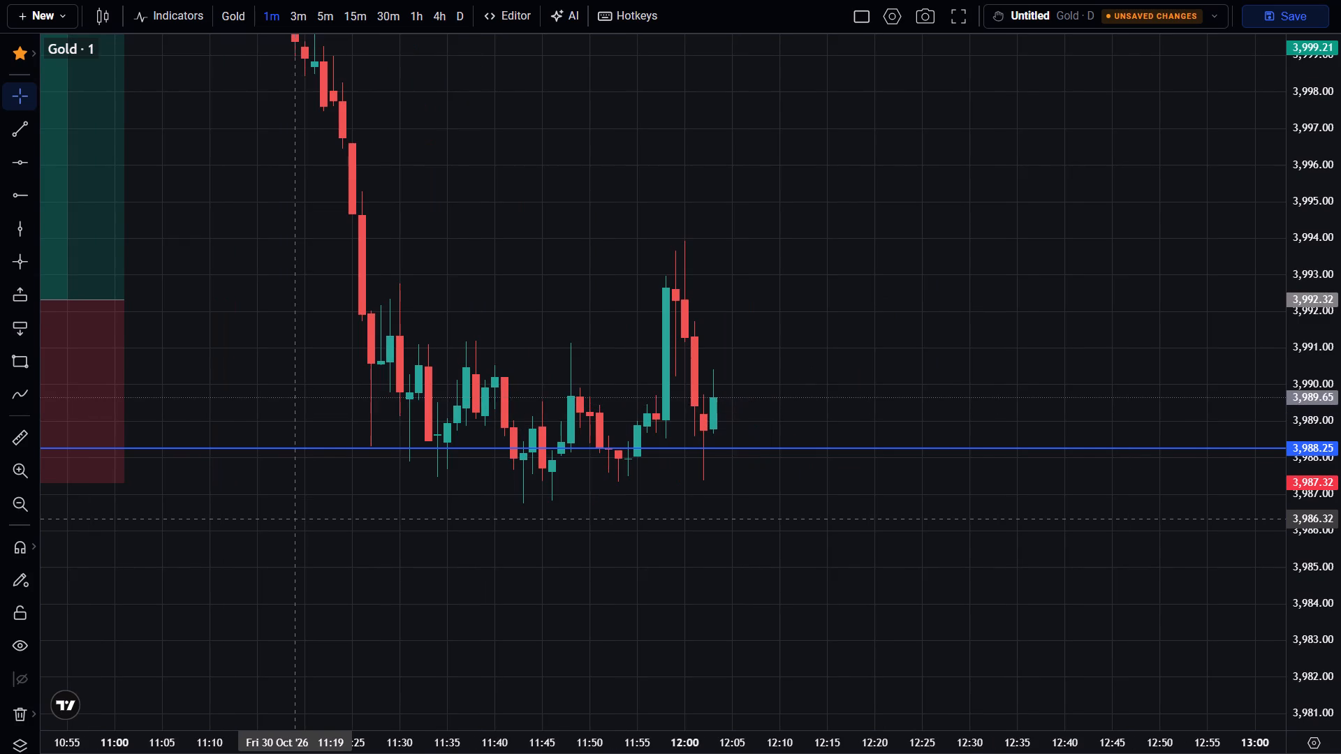
drag(299, 519, 495, 648)
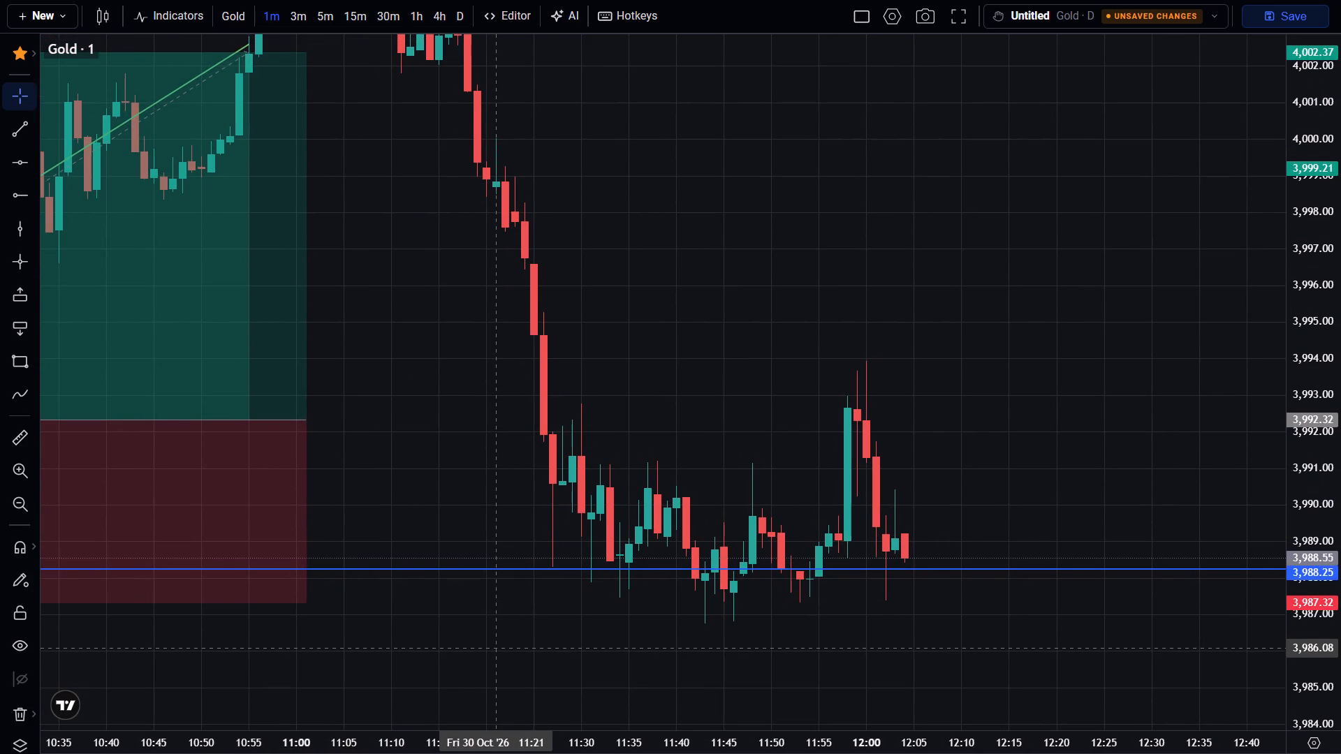
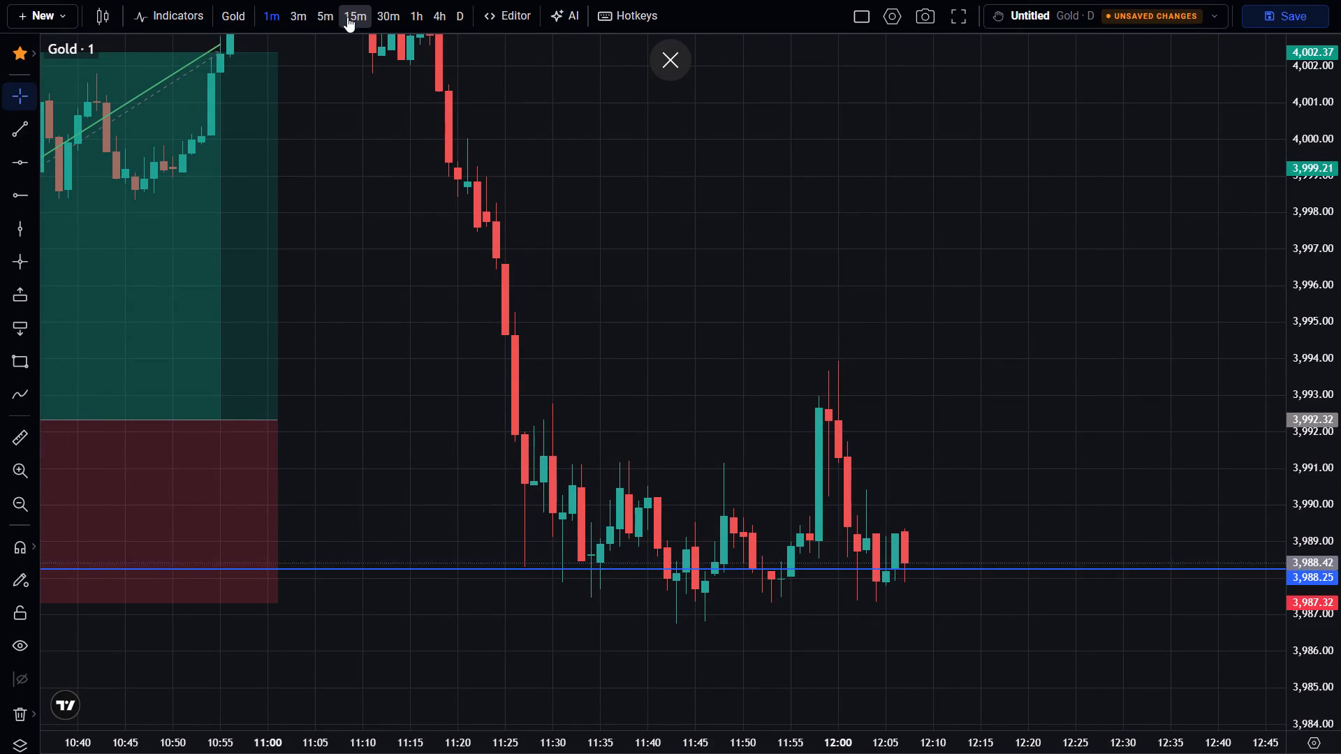
Switch Gold to the one-hour chart and examine the latest hourly candles against the 3,988.25 blue line and earlier lows.
click(422, 15)
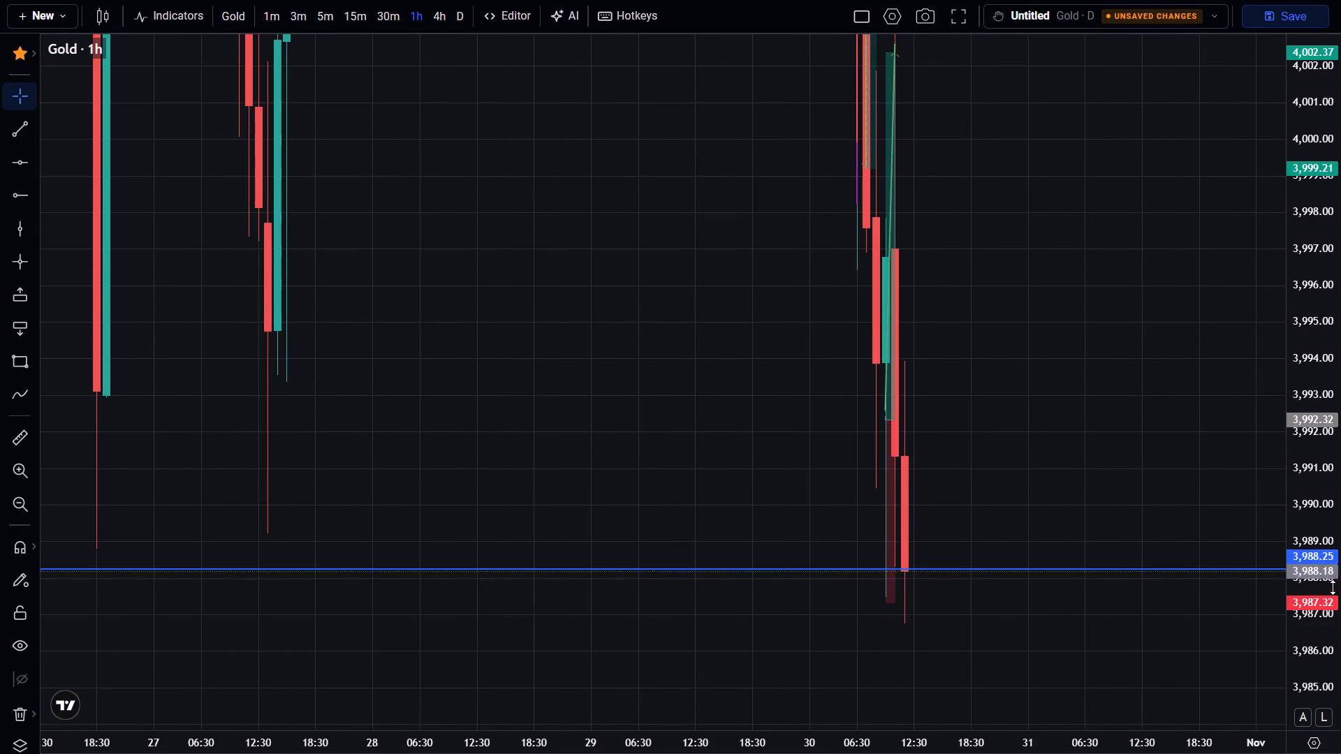
drag(1317, 378, 1328, 488)
scroll(1263, 549, up, 2)
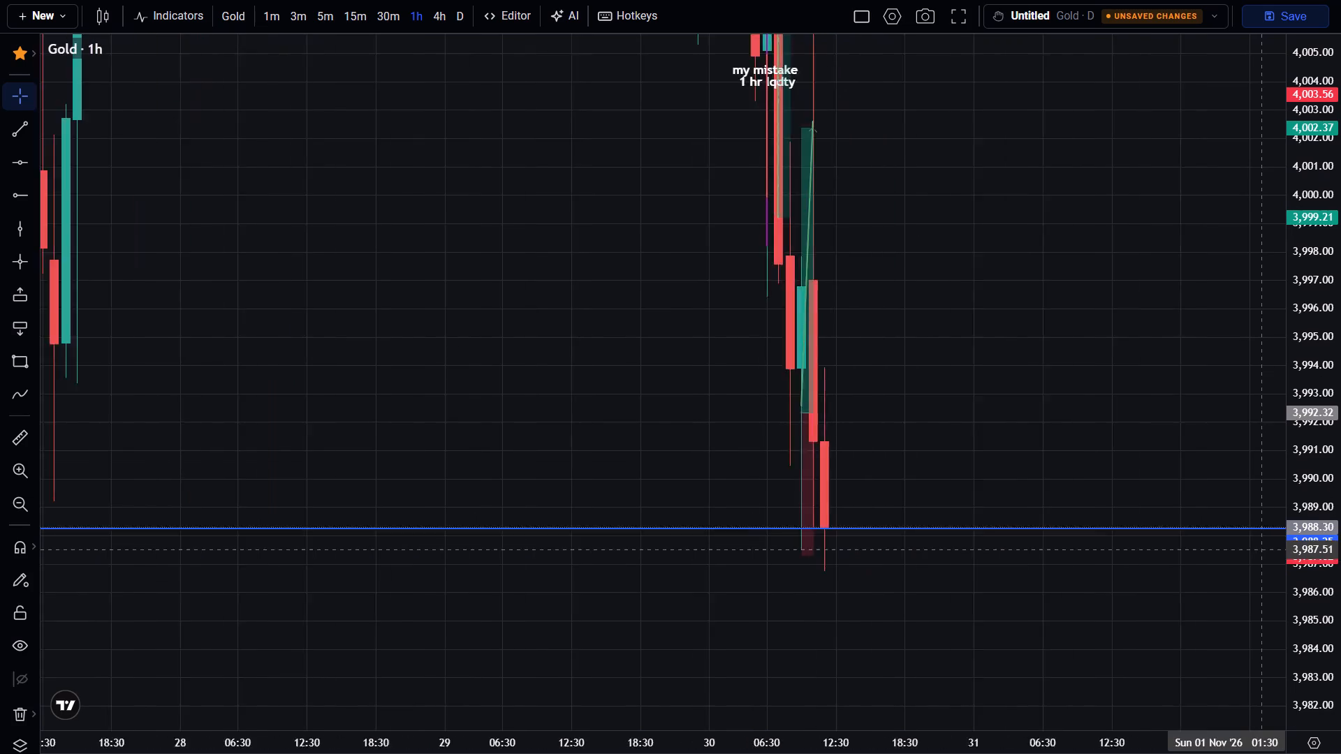
scroll(1263, 549, up, 1)
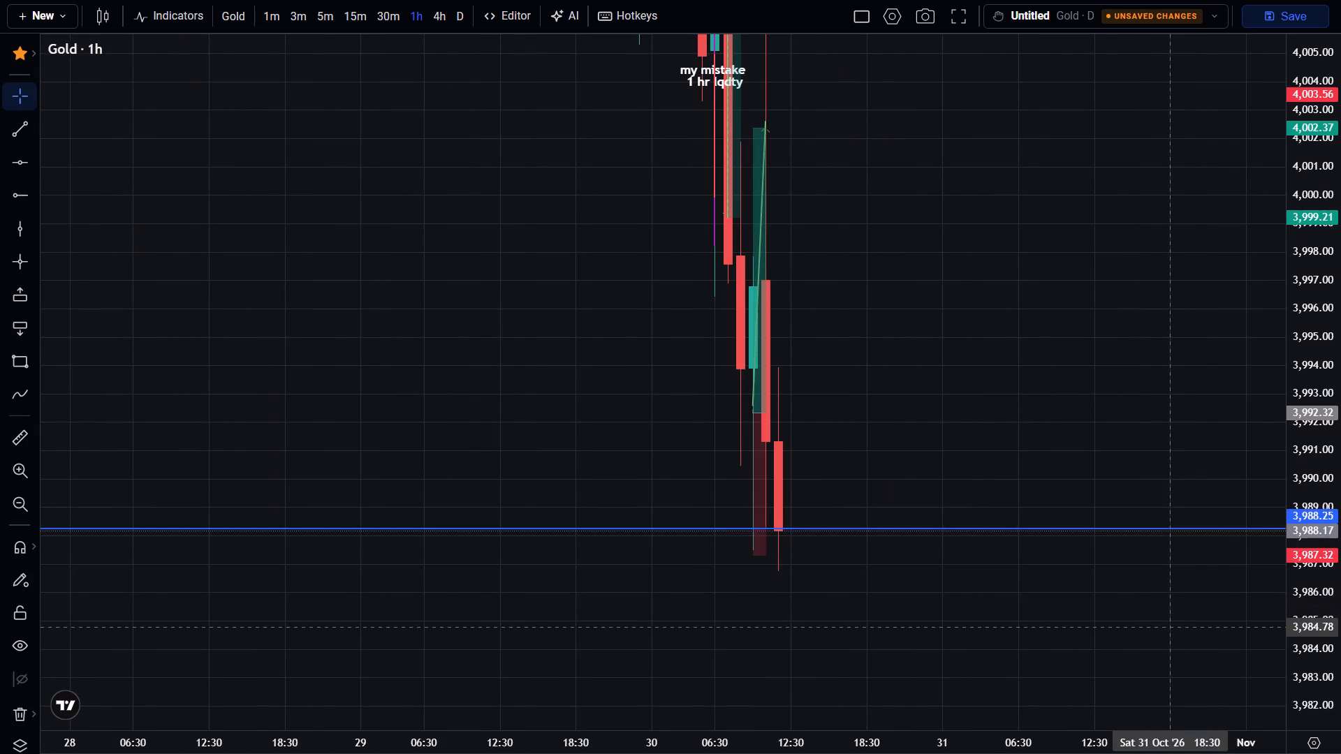
scroll(1171, 627, up, 1)
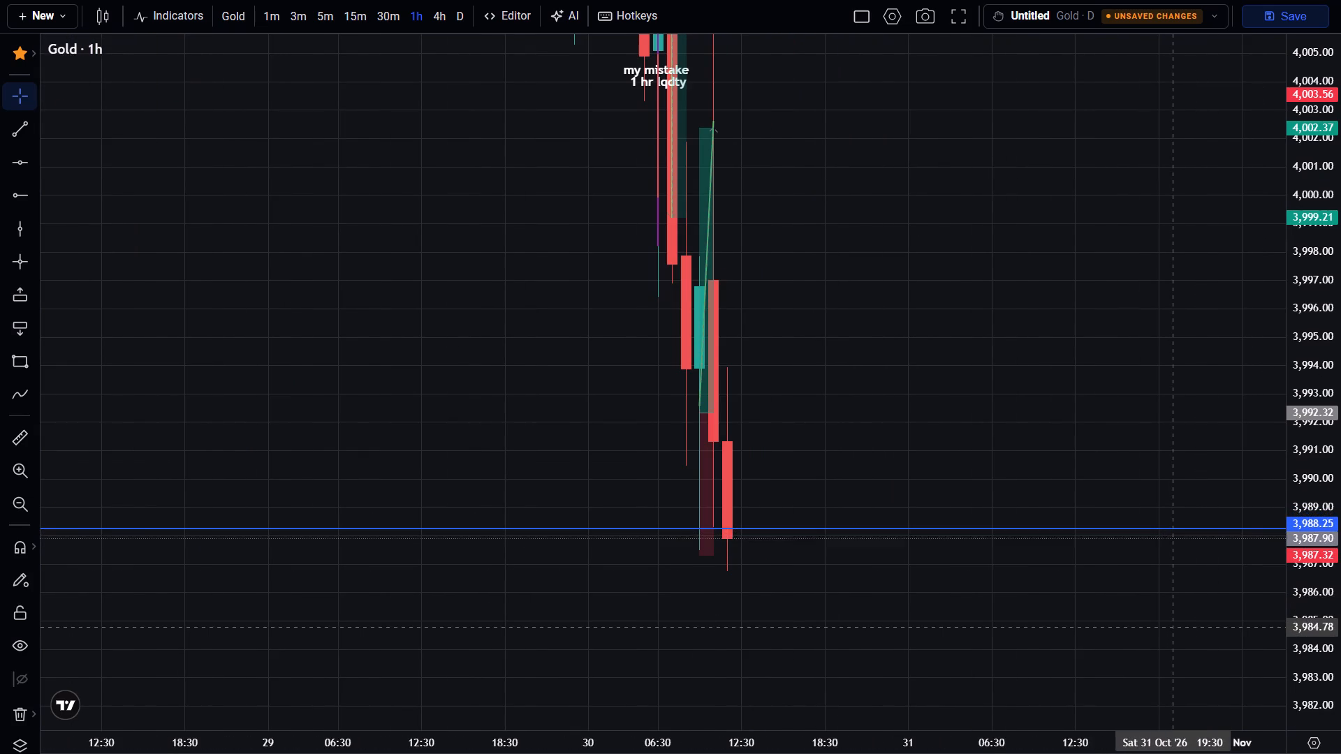
scroll(1171, 627, down, 4)
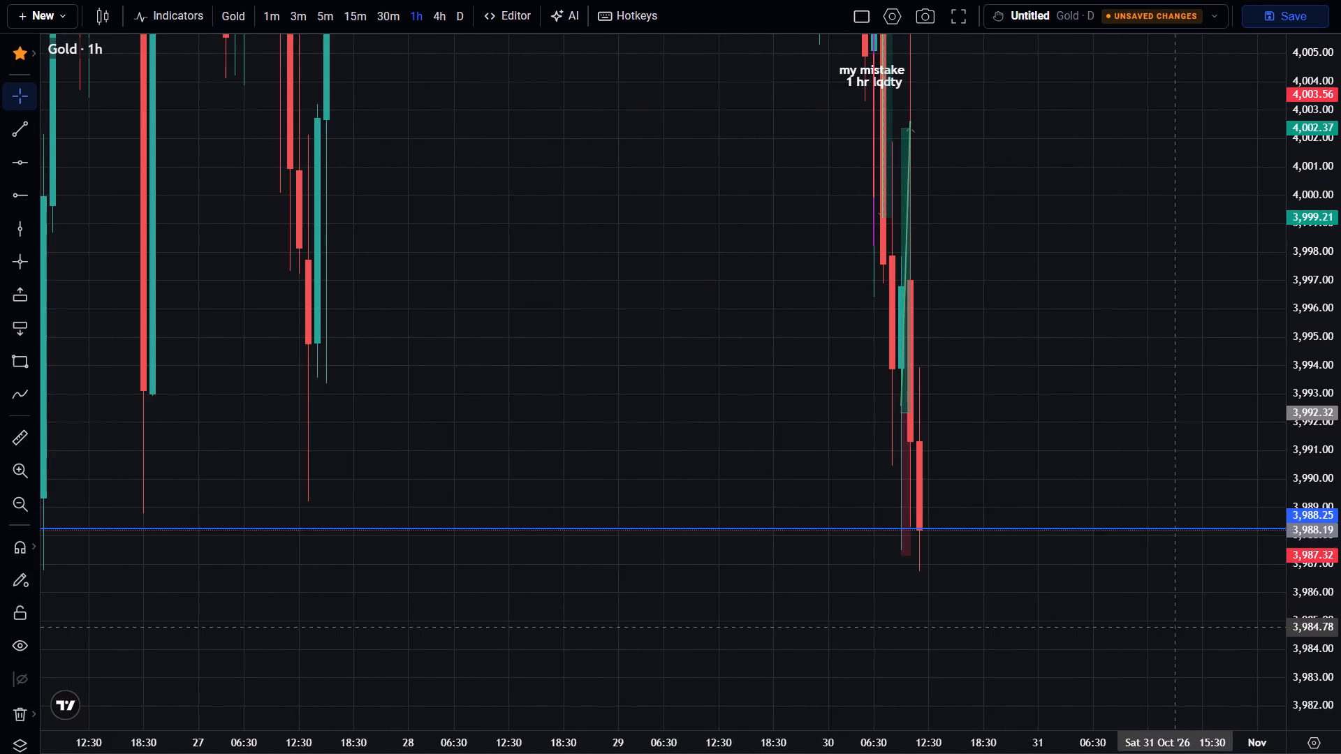
scroll(1171, 627, down, 6)
scroll(1171, 627, up, 2)
drag(1062, 679, 849, 369)
drag(851, 368, 893, 531)
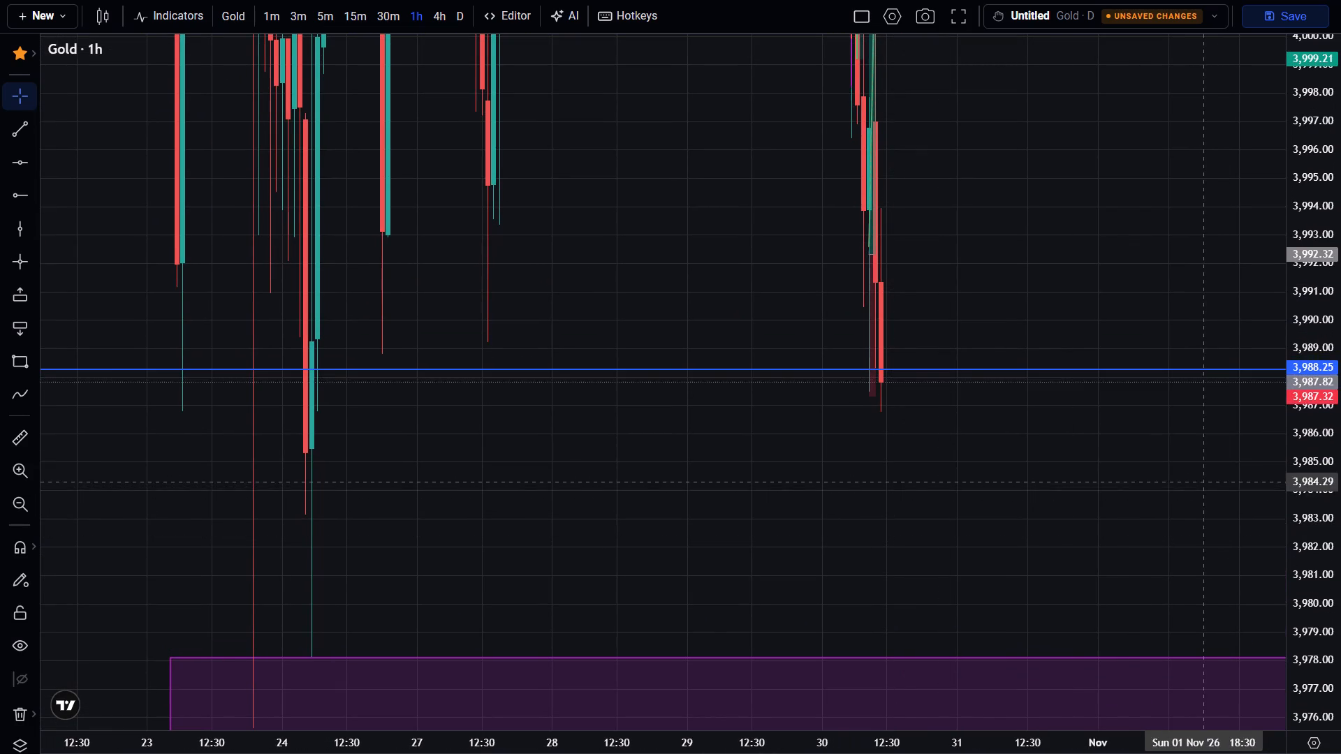
Switch Gold to the four-hour chart and compare the current decline with the 23–24 October lows and the purple zone.
click(441, 13)
scroll(541, 444, up, 1)
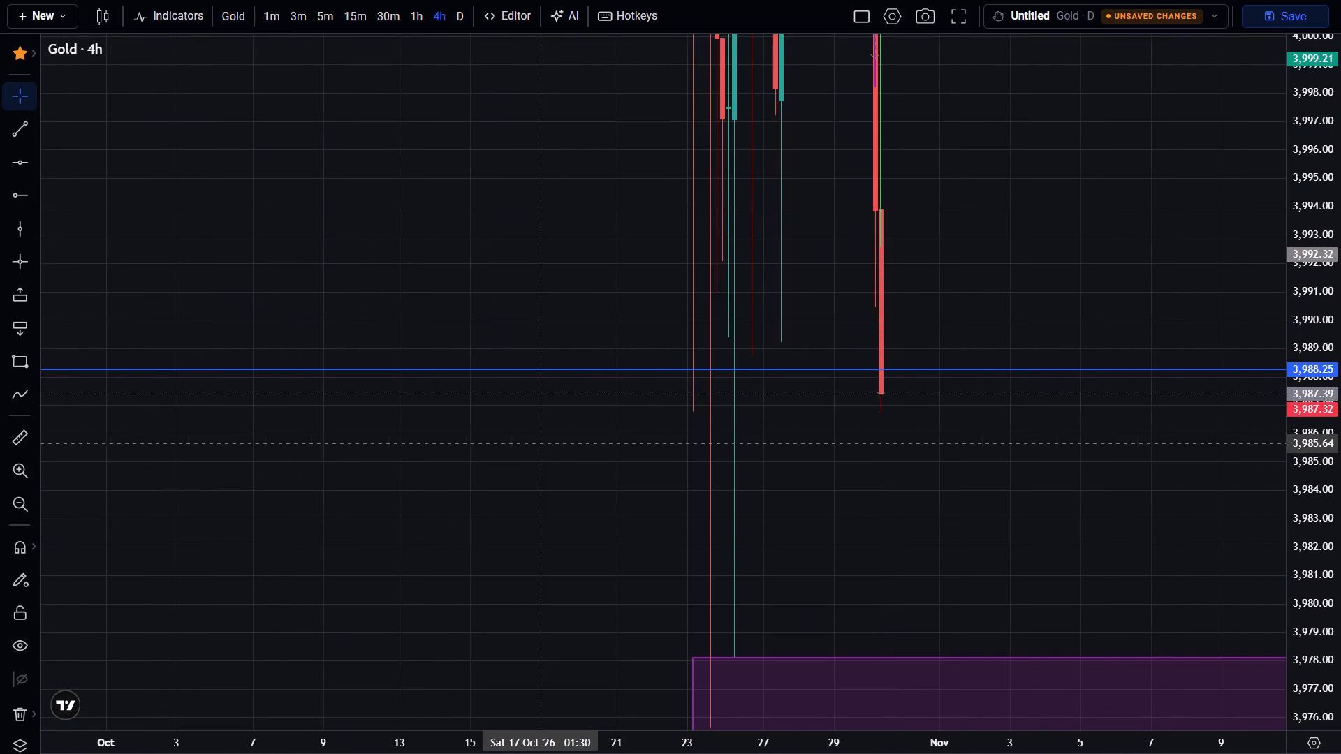
scroll(541, 444, up, 3)
drag(918, 253, 948, 753)
drag(1340, 237, 1340, 646)
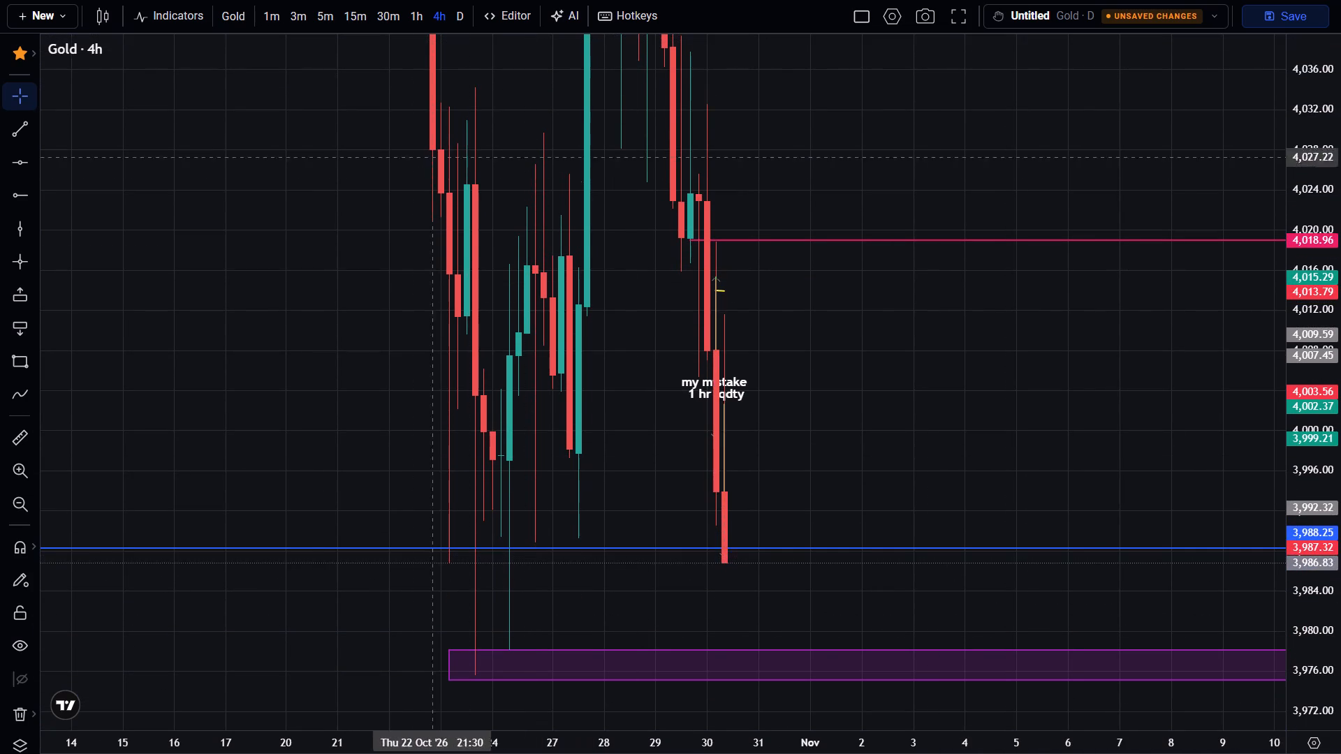
Leave full screen, switch to the TradingView XAUUSD daily chart and examine the late-October to early-November candles.
click(955, 11)
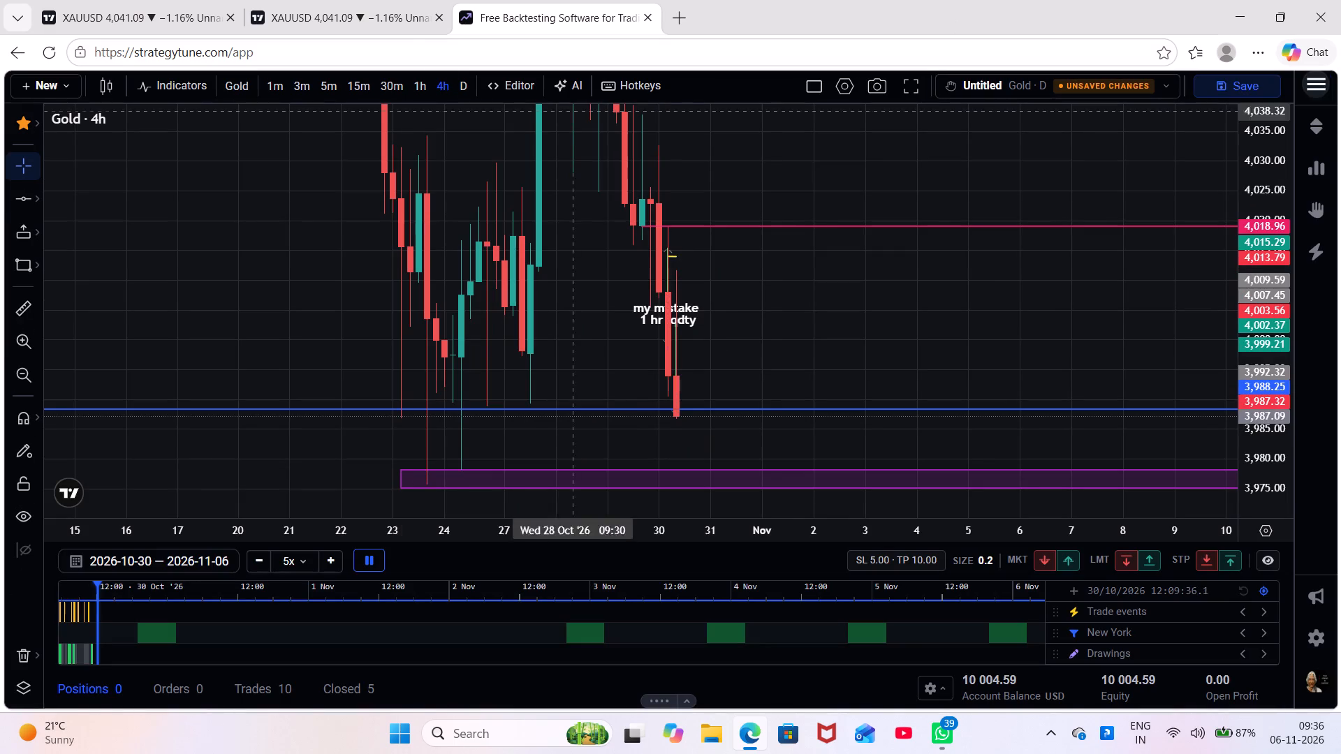
click(346, 28)
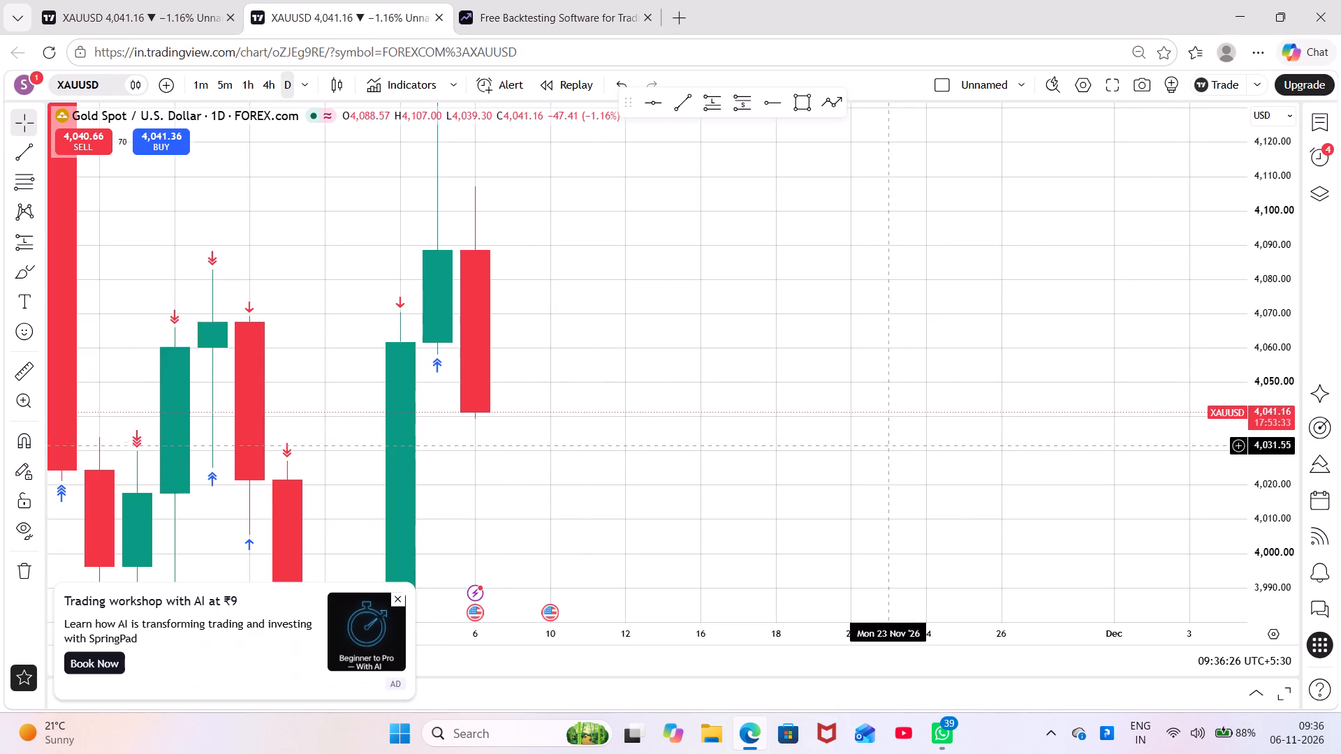
scroll(892, 443, down, 3)
drag(1268, 187, 1293, 468)
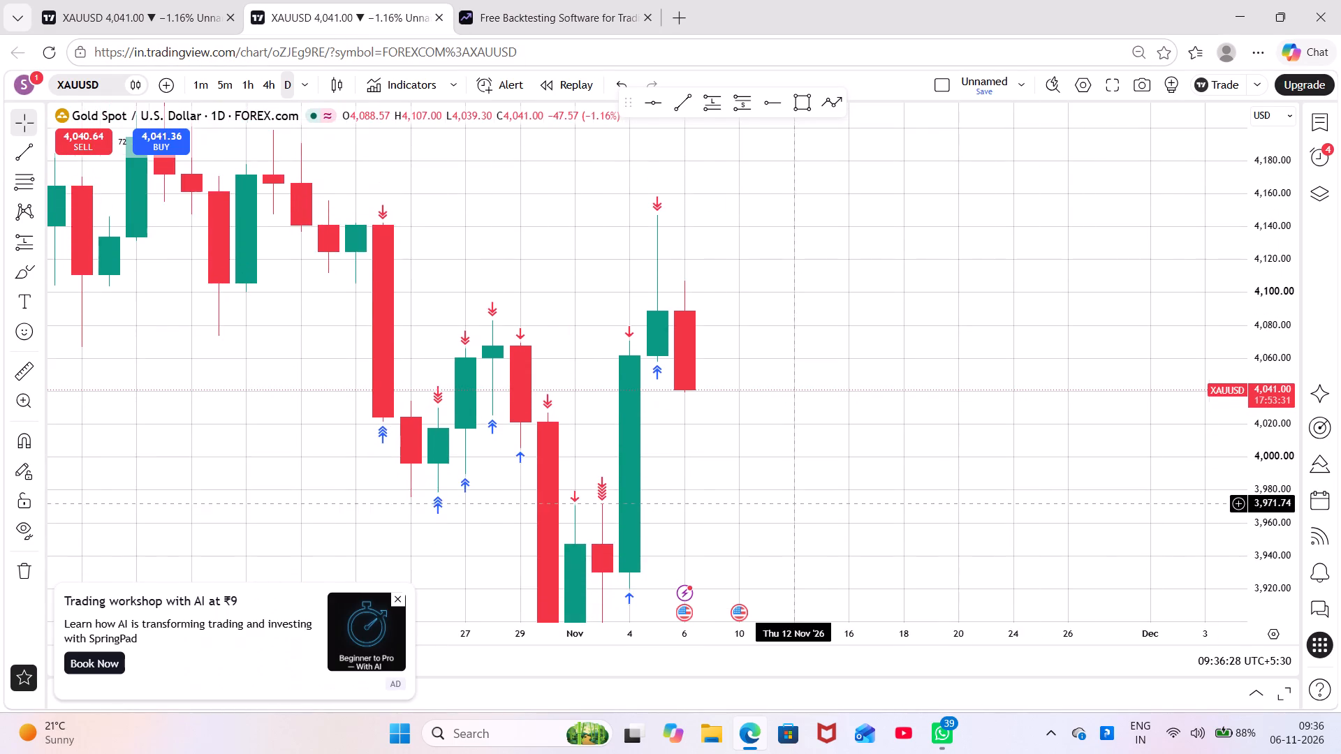
scroll(796, 503, down, 2)
drag(1276, 198, 1324, 425)
scroll(902, 413, down, 5)
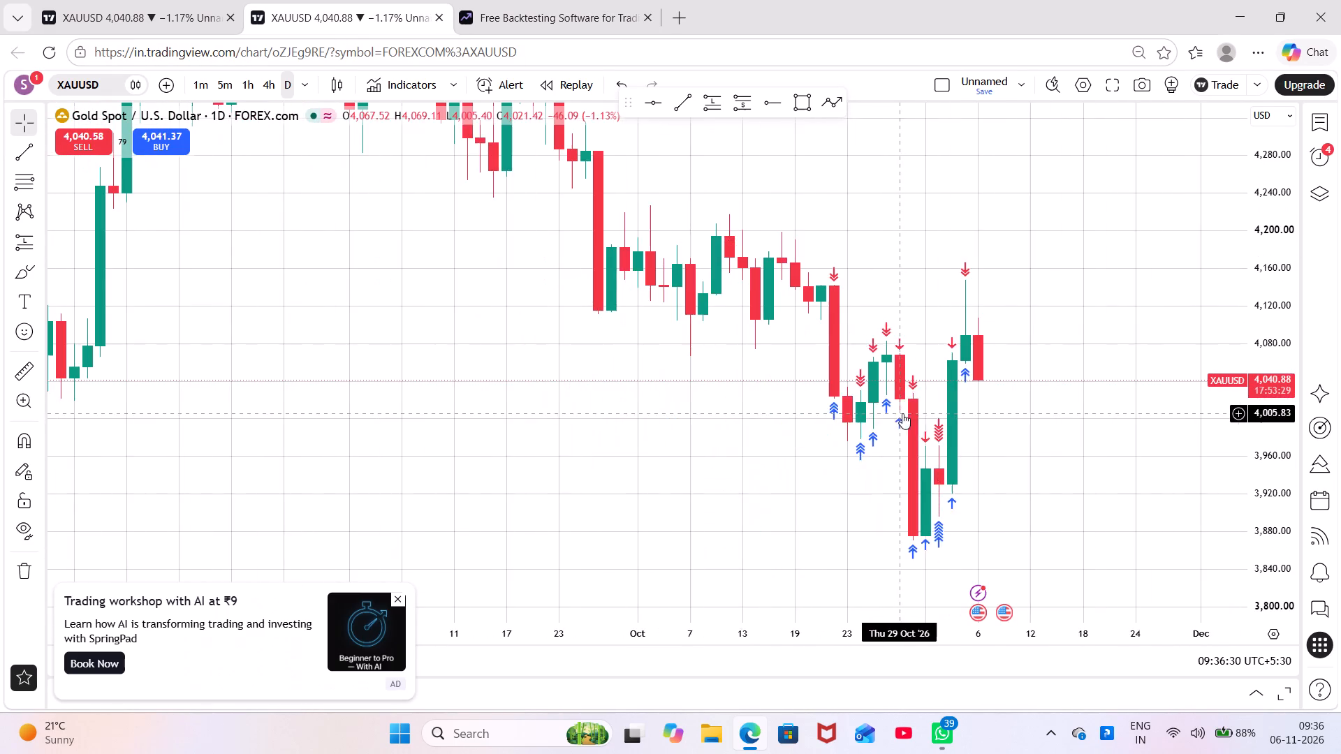
scroll(955, 376, down, 3)
drag(1123, 310, 1057, 336)
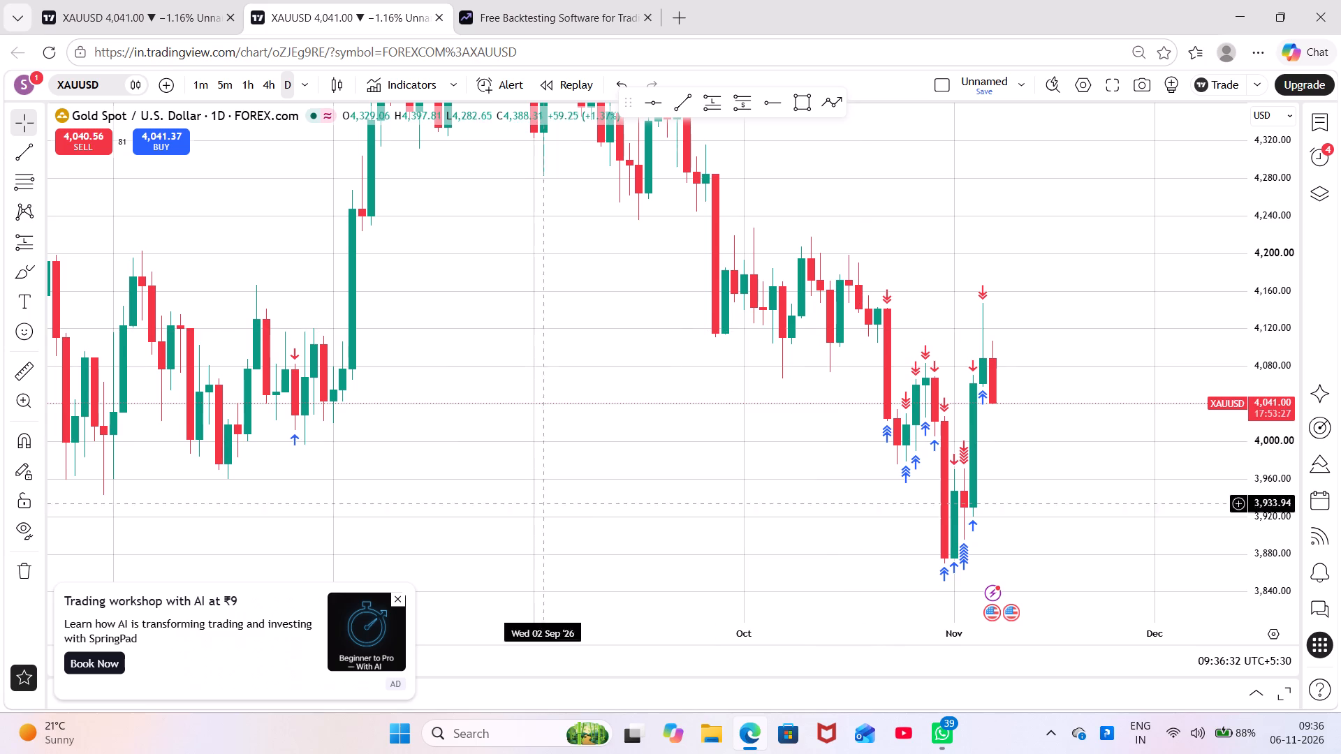
Dismiss the trading workshop ad and compare the November daily candles with the price swings of the preceding months.
click(400, 604)
drag(923, 554, 779, 554)
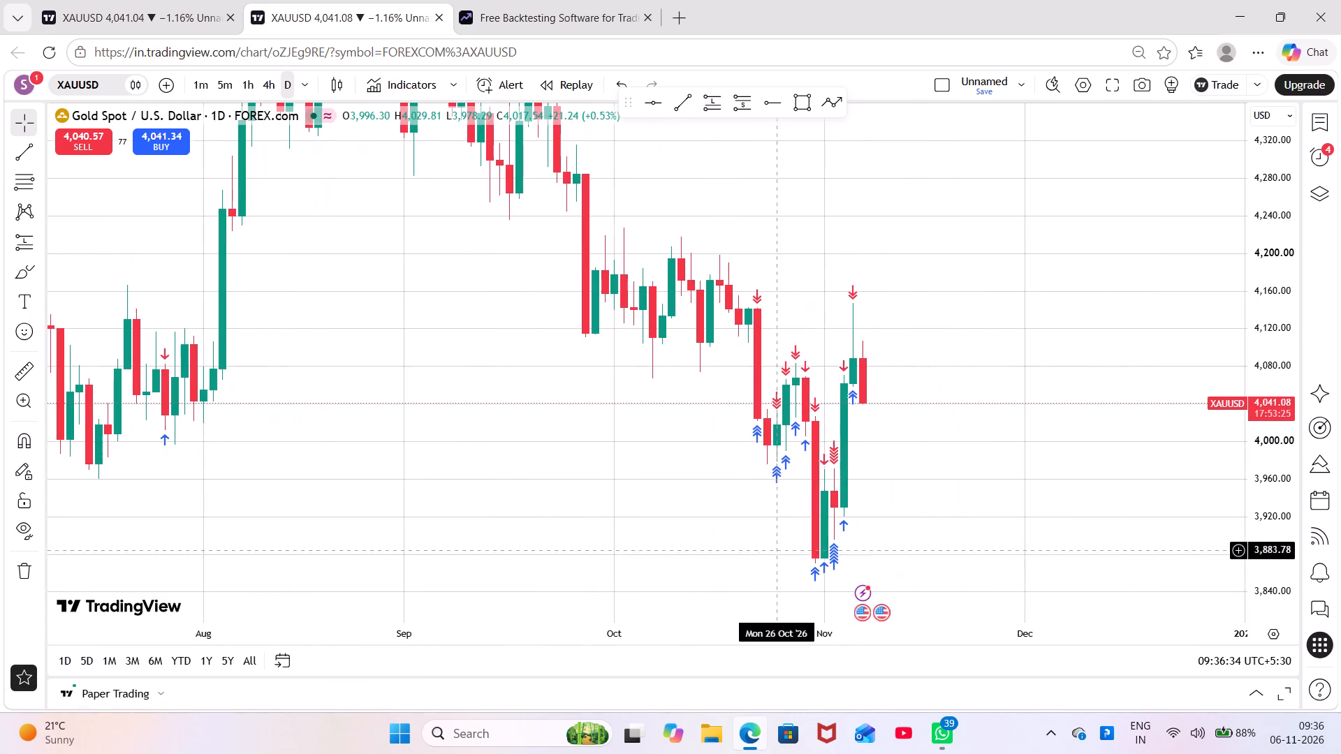
drag(1273, 259, 1280, 476)
scroll(840, 481, down, 3)
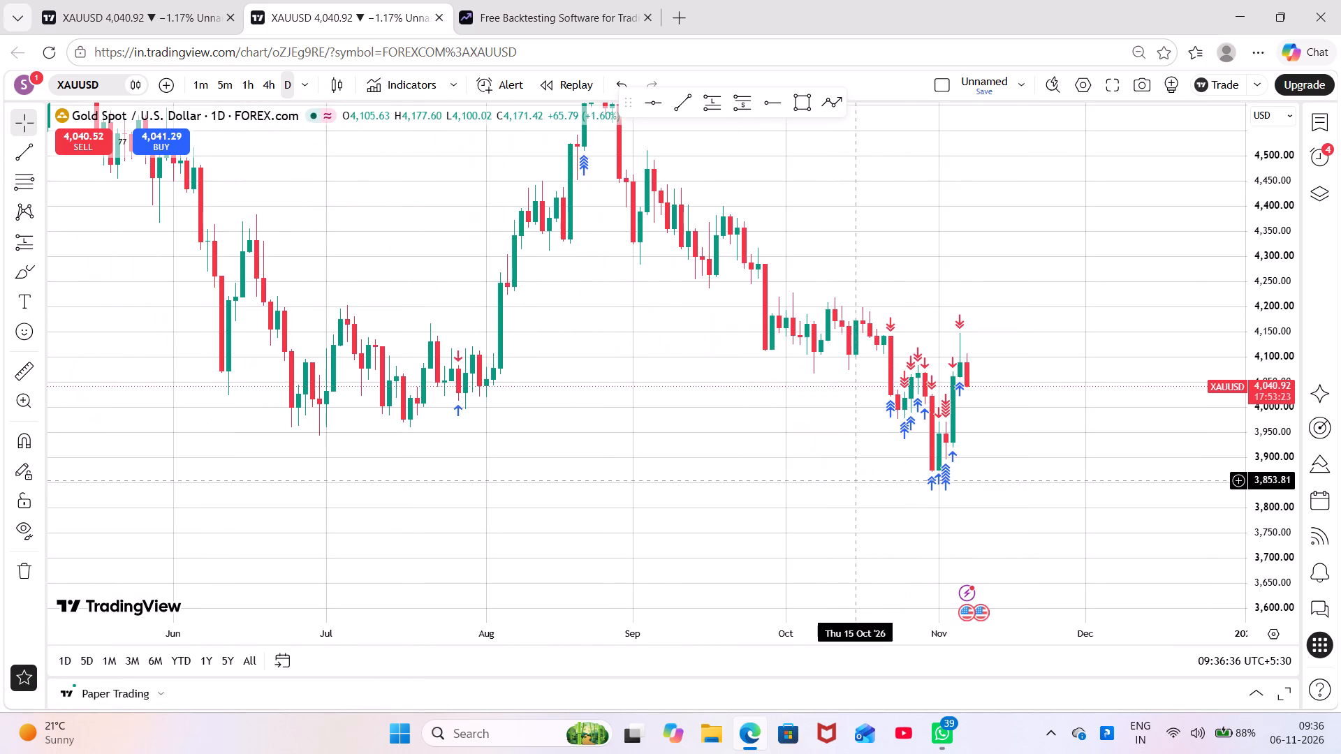
drag(855, 477, 633, 419)
scroll(1273, 475, up, 7)
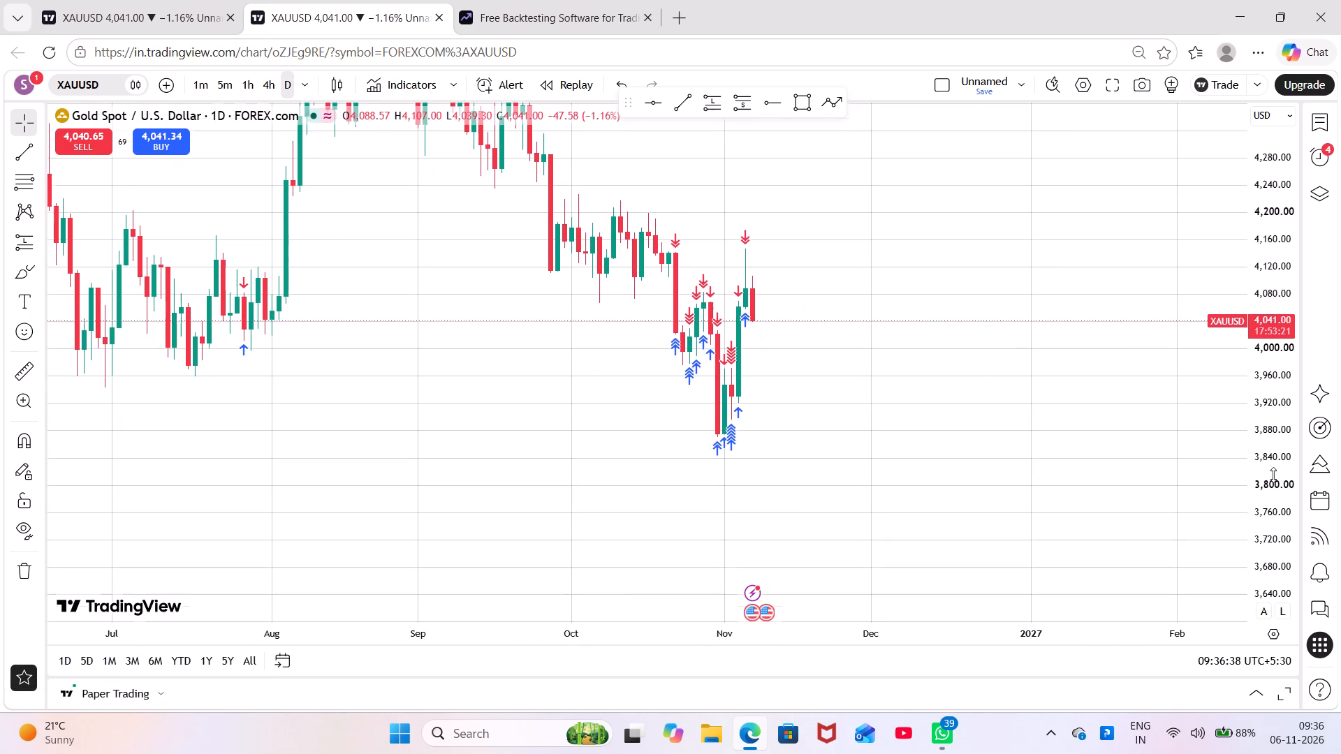
scroll(1273, 475, up, 9)
scroll(1149, 475, up, 4)
drag(808, 474, 899, 594)
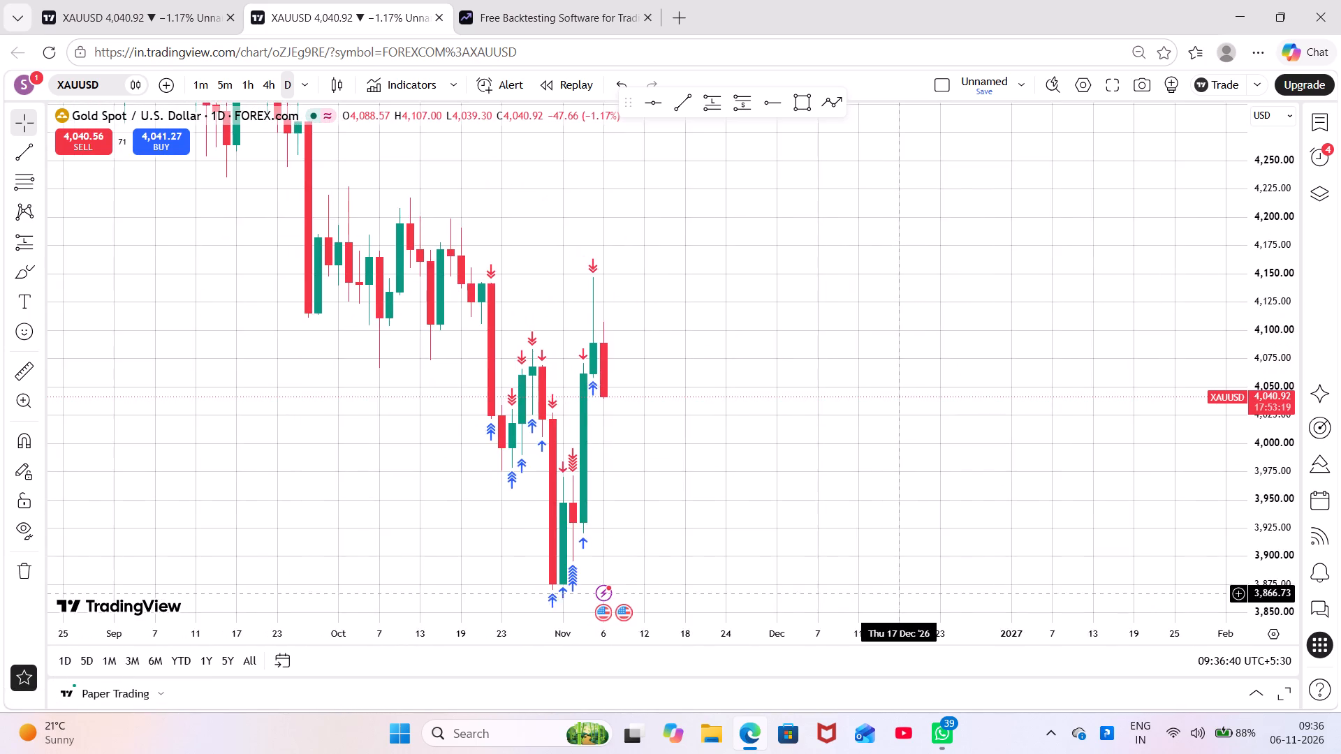
scroll(899, 594, up, 2)
drag(782, 549, 907, 568)
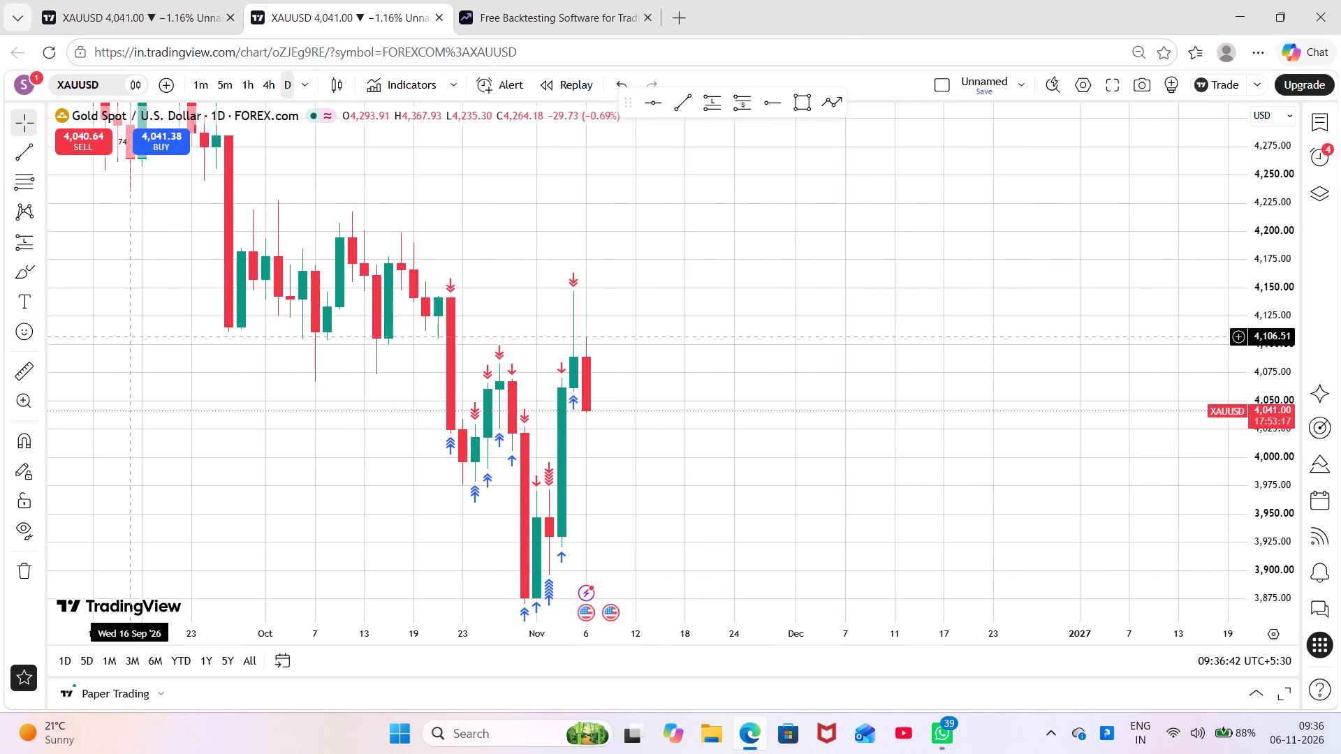
Draw a near-horizontal trend line at about 4,056 from the 5 November daily candle's low to 16 November.
click(12, 157)
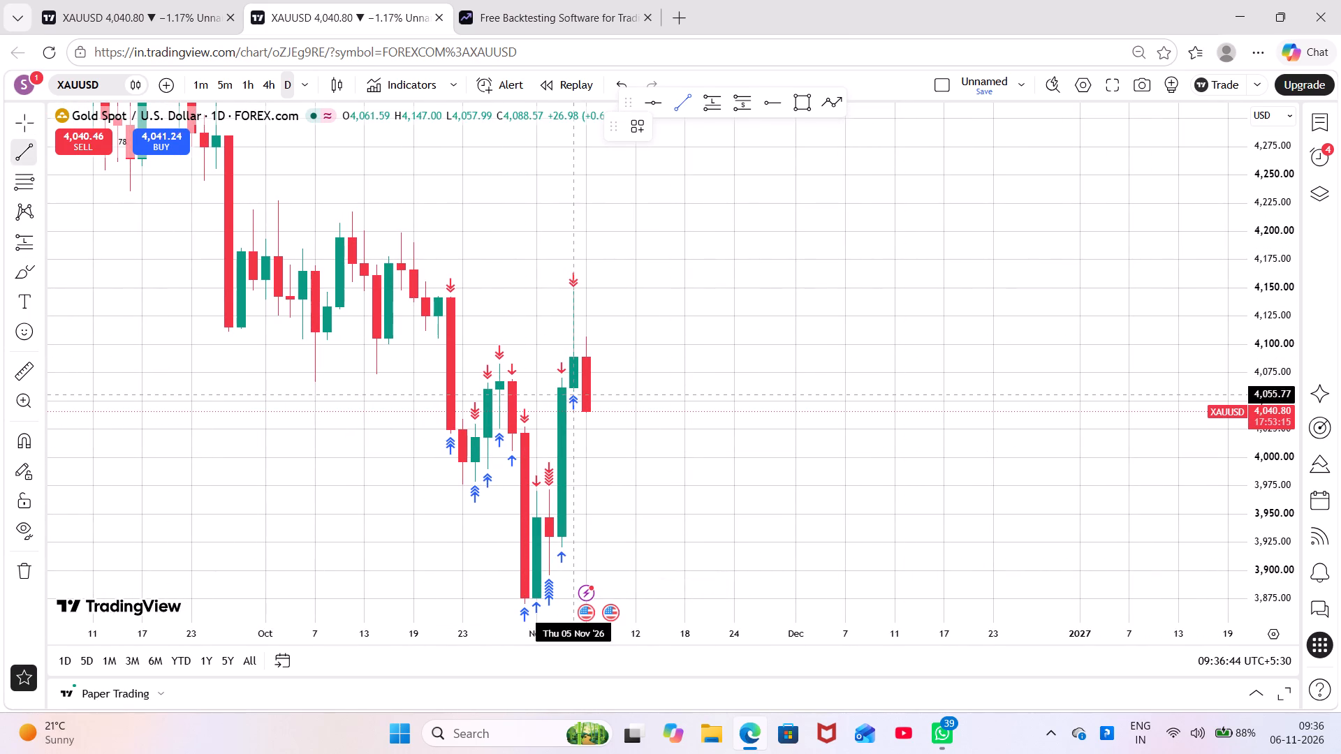
click(569, 394)
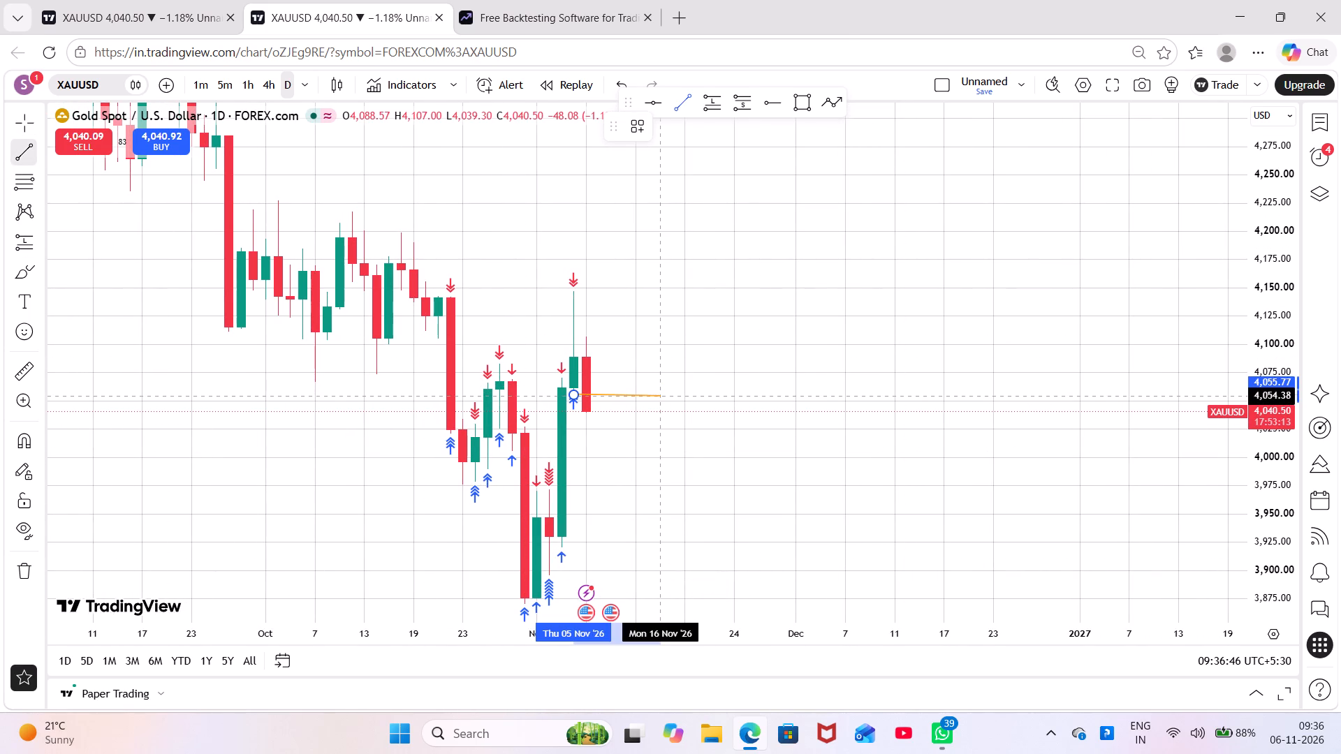
click(661, 394)
click(833, 387)
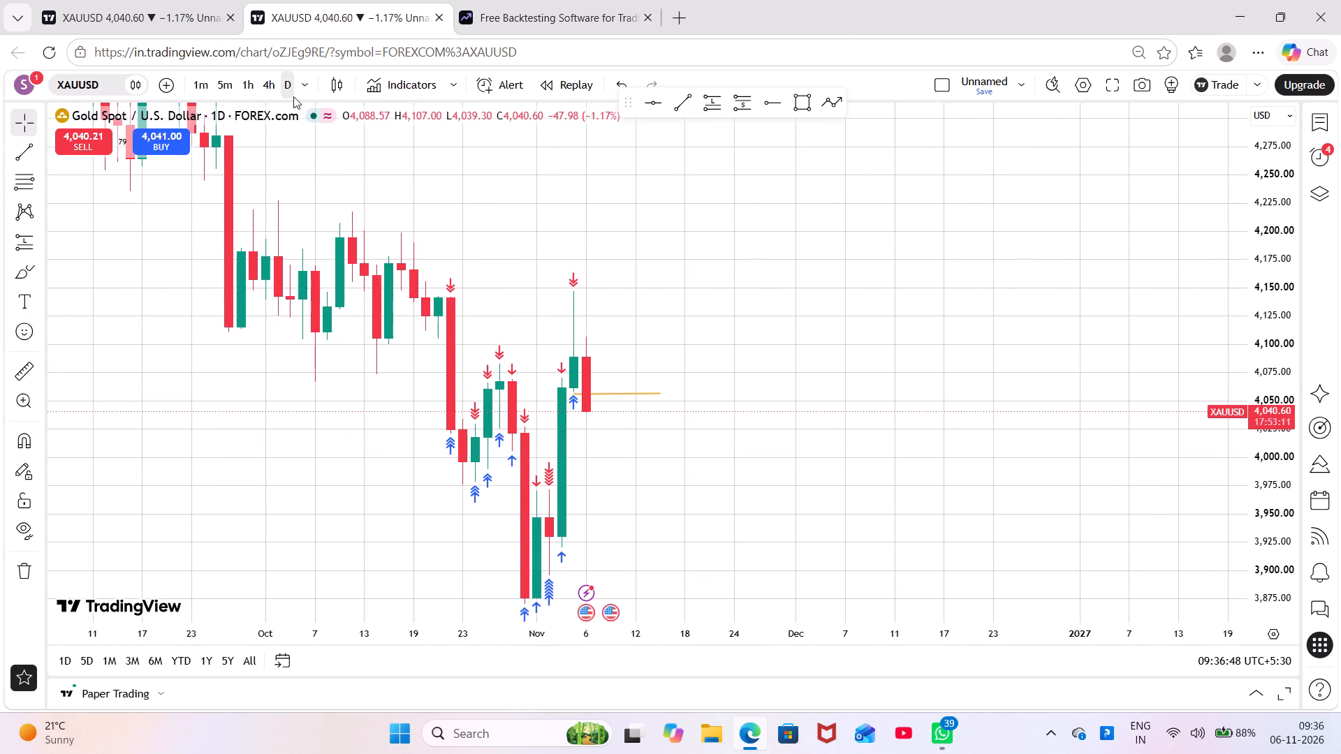
Switch XAUUSD to the one-minute chart and examine the 5–6 November price path relative to the orange line.
click(196, 103)
click(200, 77)
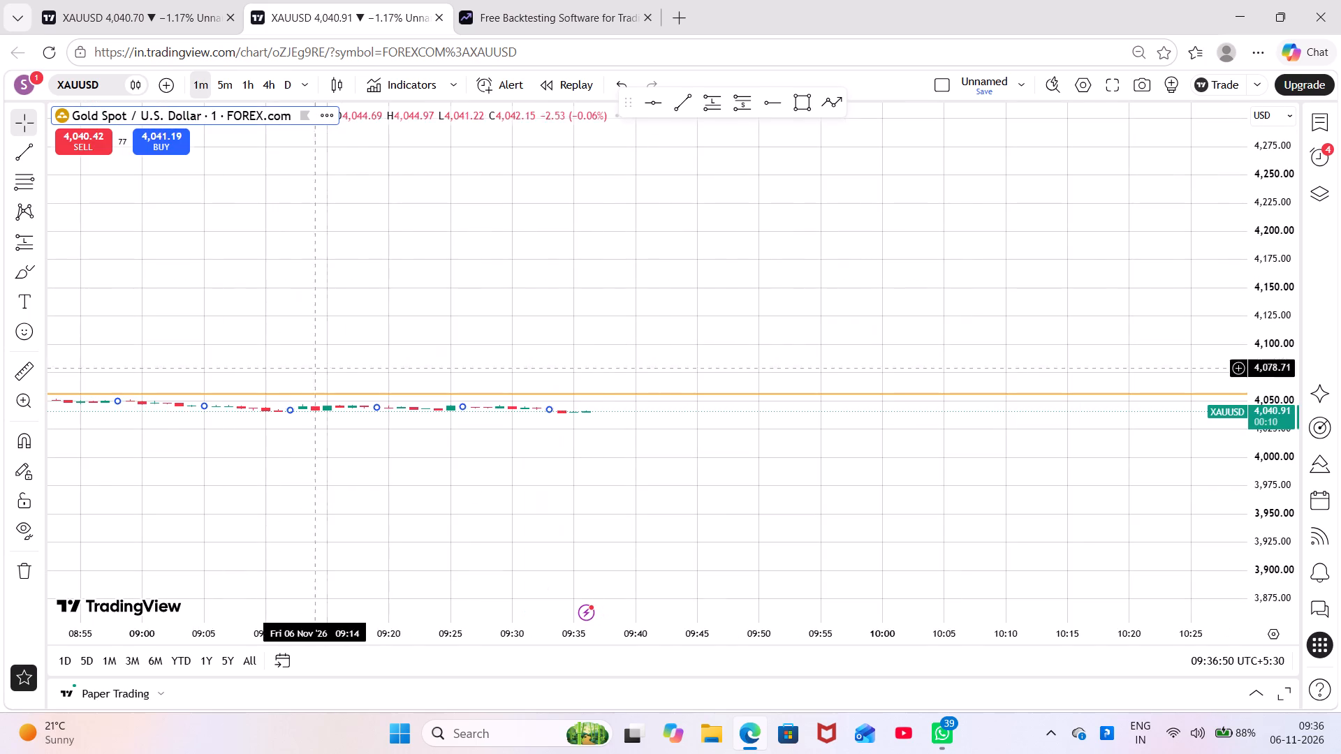
scroll(331, 385, down, 20)
scroll(333, 387, down, 6)
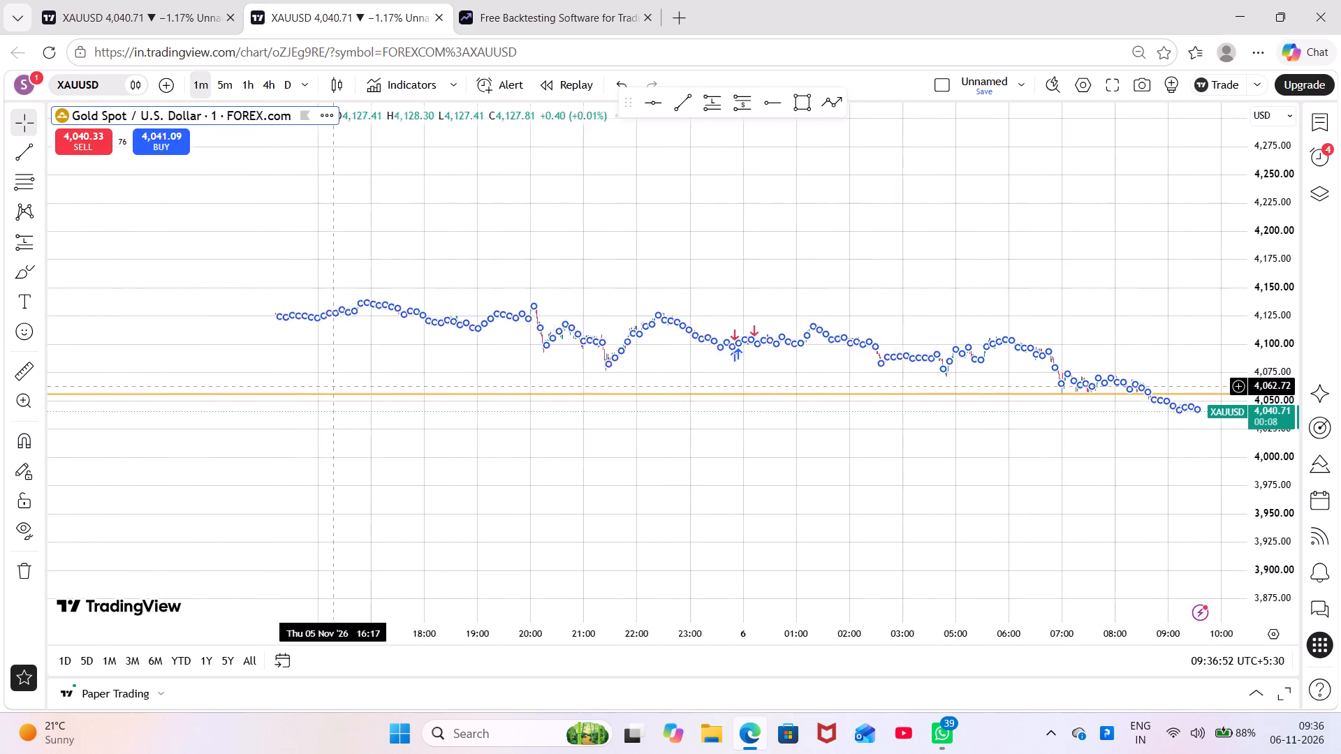
scroll(333, 387, down, 2)
click(519, 443)
scroll(569, 494, down, 4)
drag(1050, 498, 586, 463)
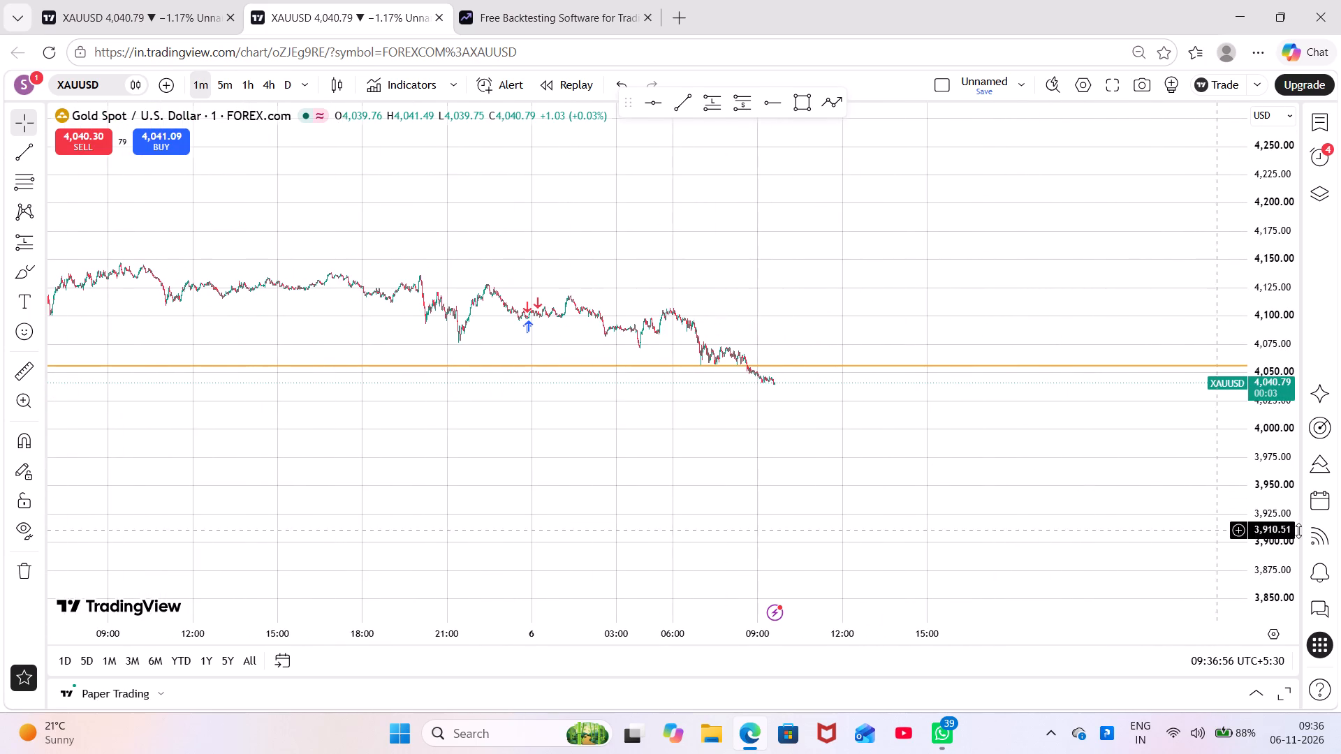
scroll(1305, 531, up, 12)
scroll(1255, 519, up, 12)
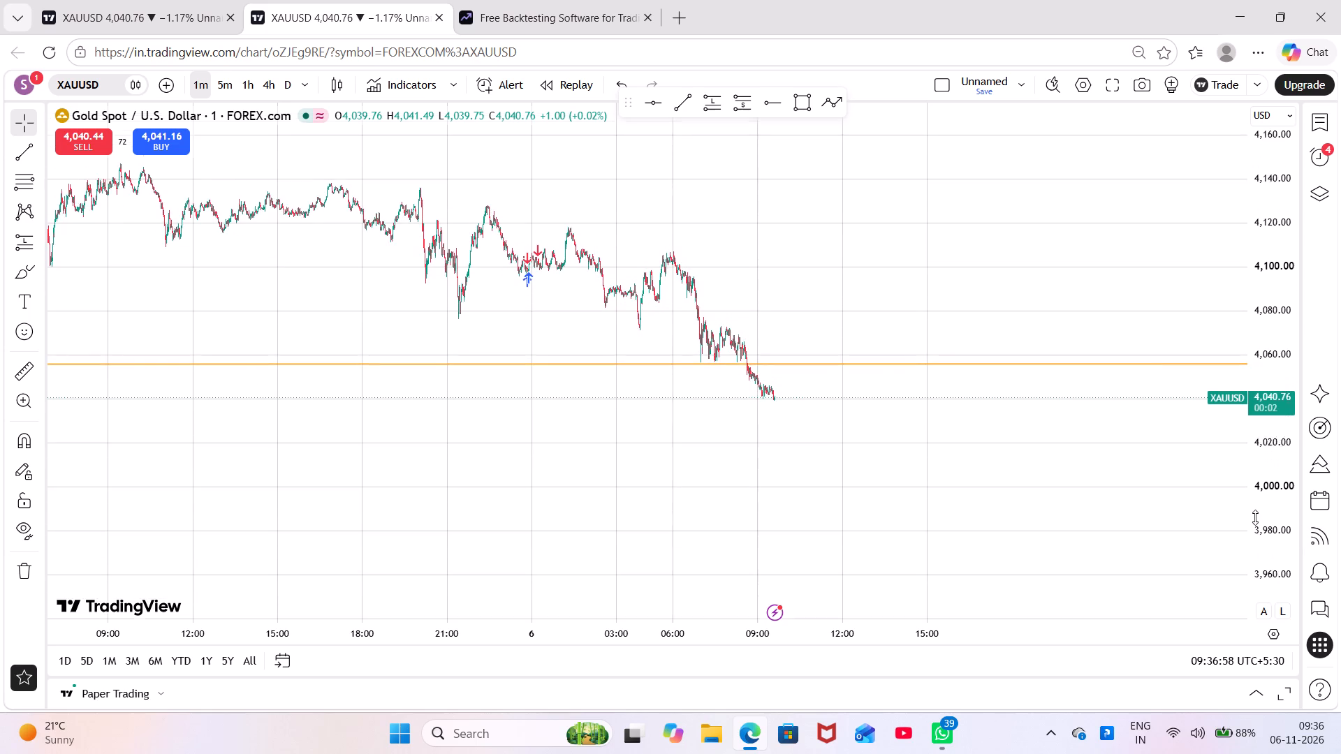
scroll(1255, 517, up, 20)
scroll(1255, 517, up, 14)
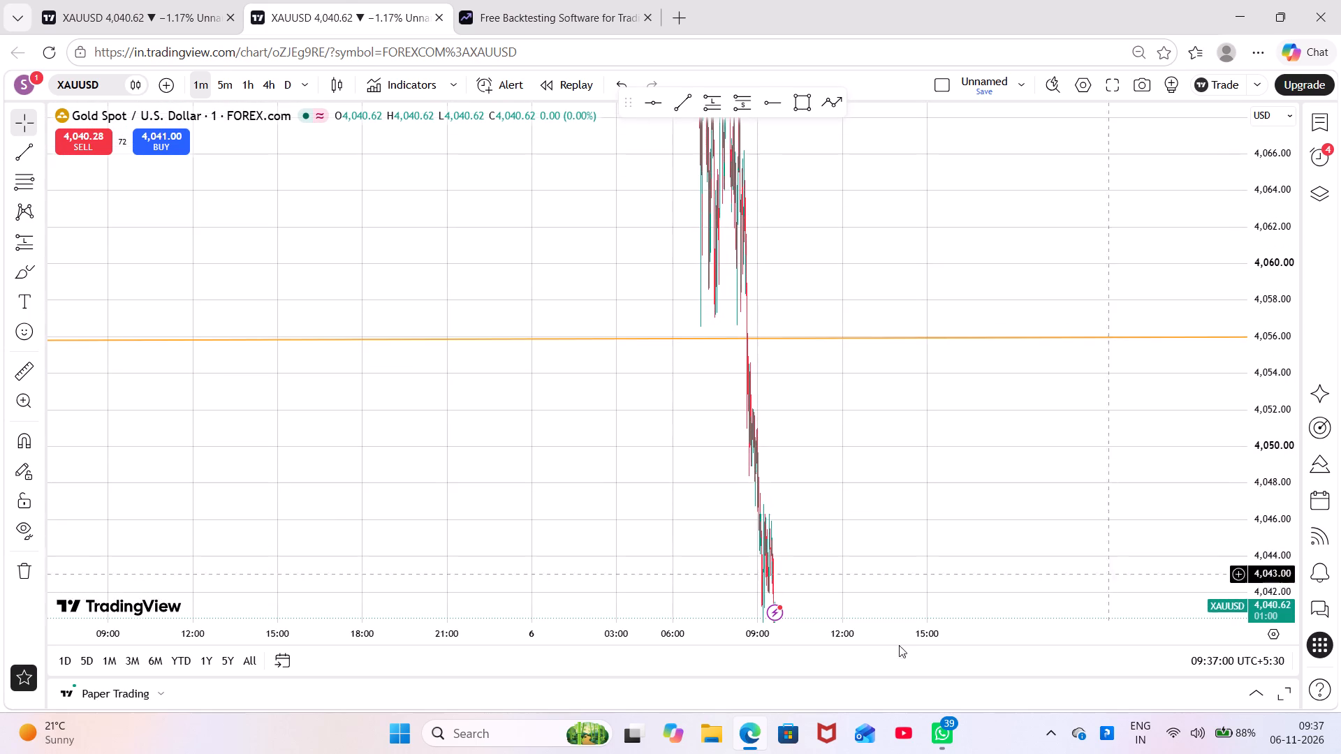
scroll(888, 647, up, 6)
scroll(894, 550, up, 9)
Examine the one-minute candles from 07:00 to 09:37, comparing the lows near the orange line with the decline below it.
drag(576, 537, 1300, 602)
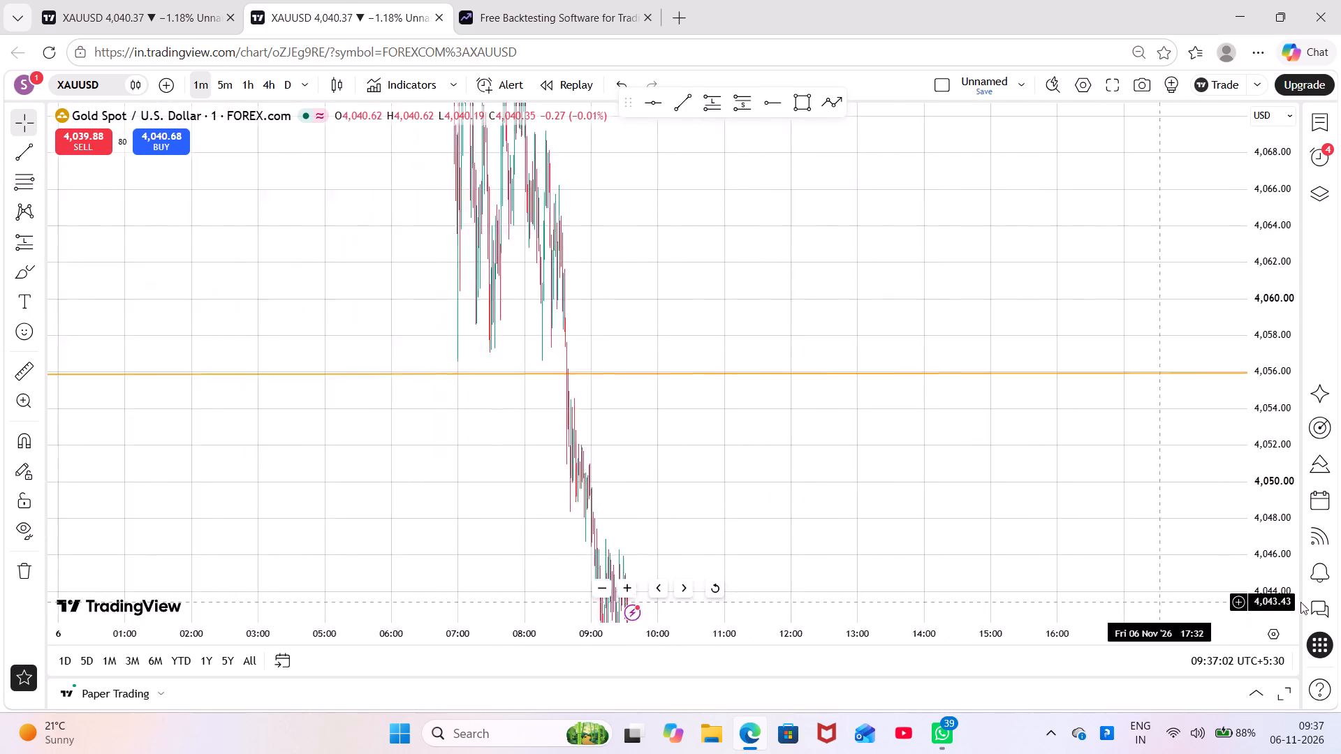
drag(1300, 602, 1318, 602)
scroll(1039, 598, up, 8)
drag(527, 297, 1064, 532)
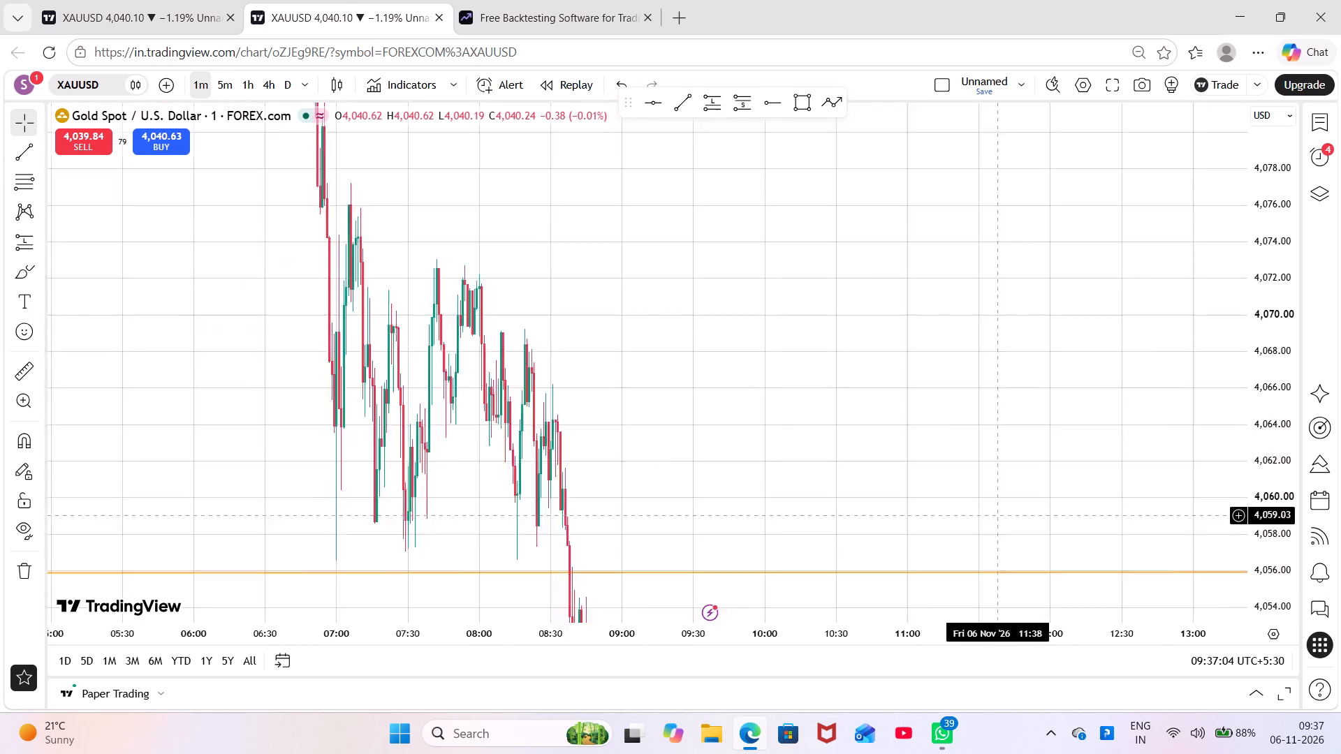
drag(1064, 532, 1107, 544)
scroll(1107, 544, up, 4)
drag(666, 533, 1101, 420)
scroll(1101, 420, up, 2)
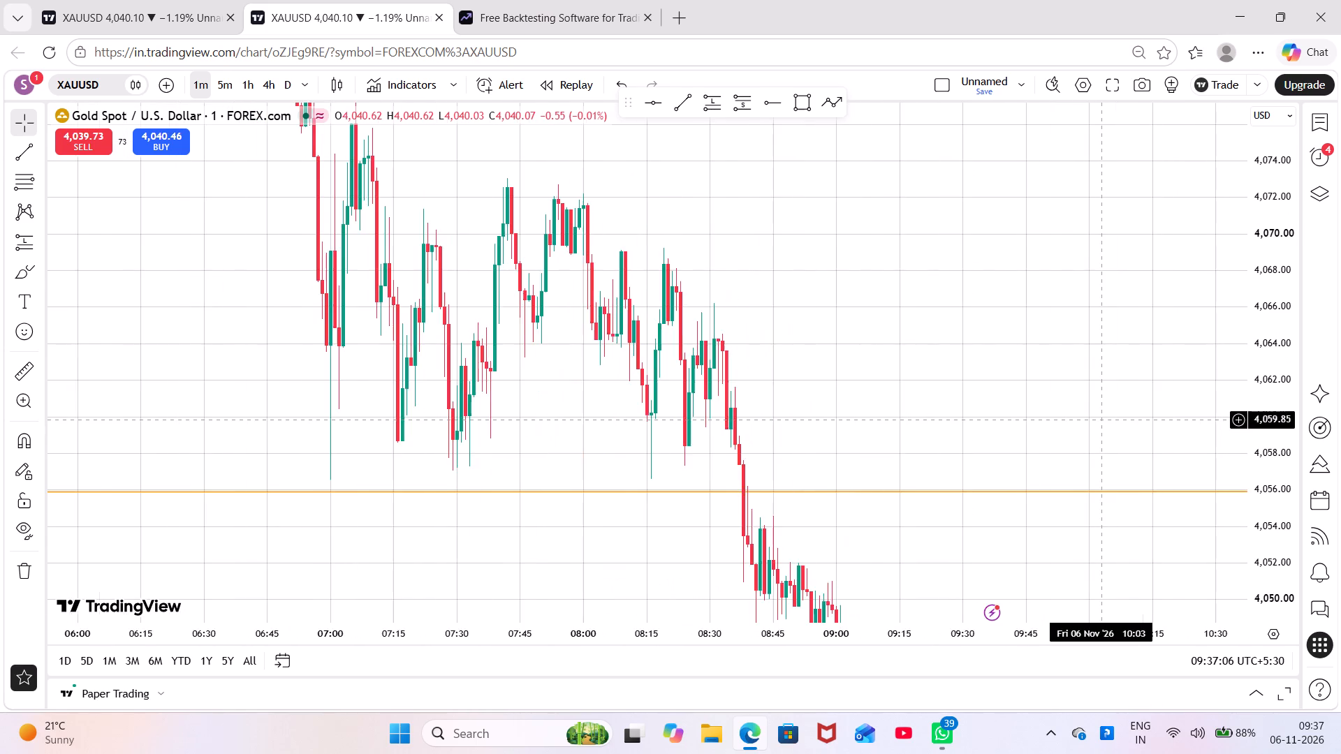
scroll(1101, 420, up, 4)
drag(770, 446, 1148, 481)
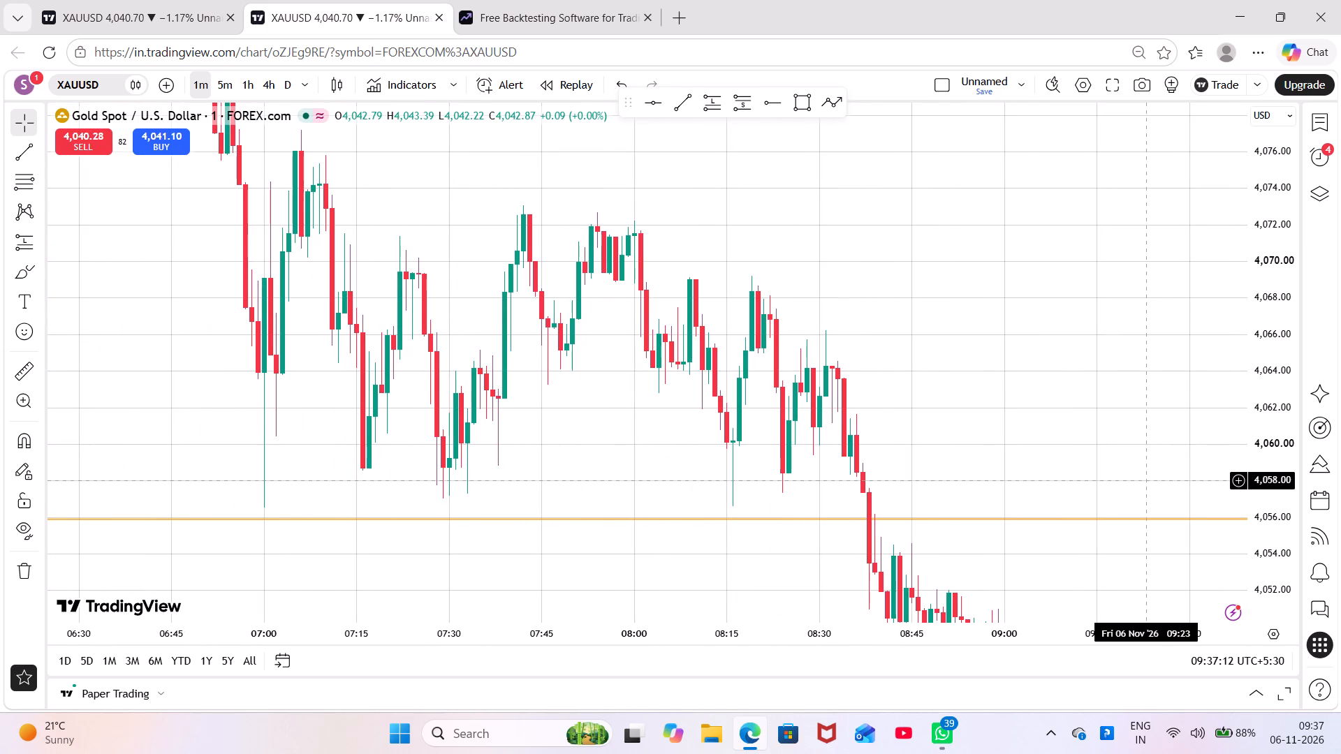
drag(1145, 481, 1104, 404)
drag(1113, 553, 906, 379)
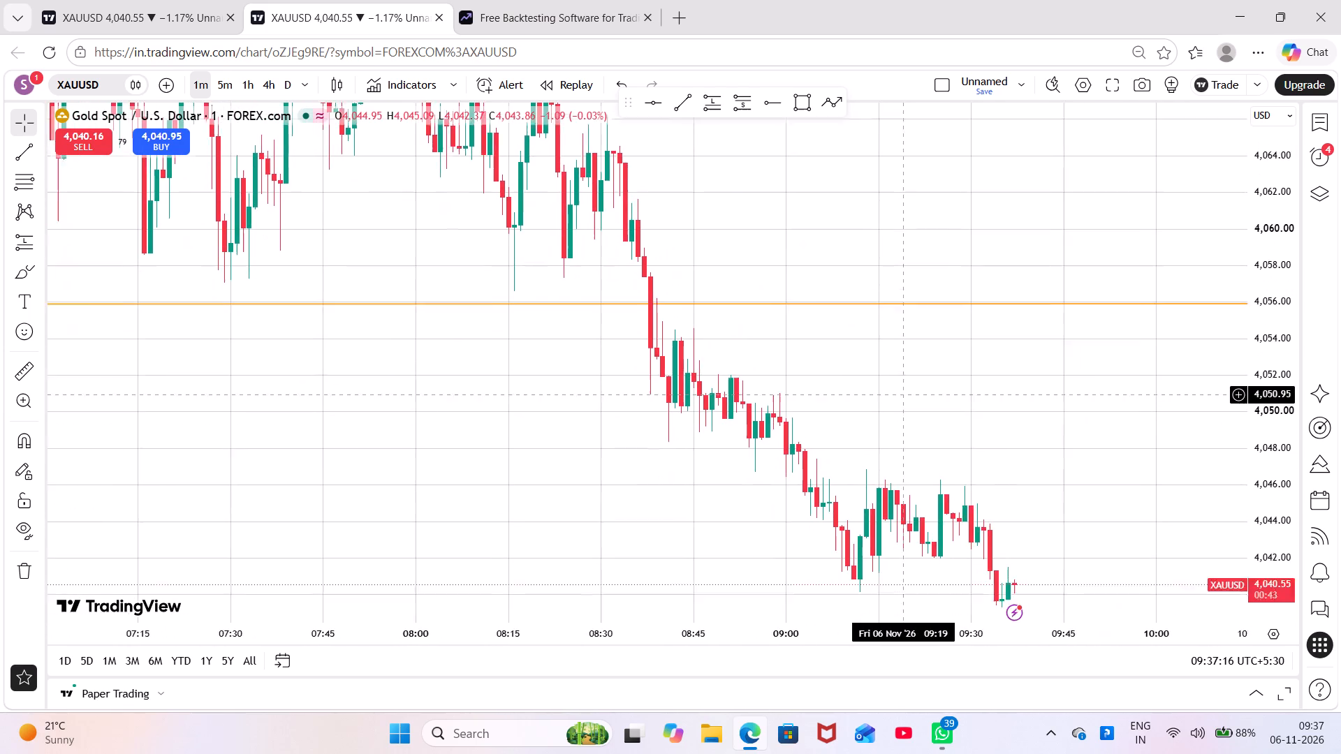
drag(906, 379, 909, 357)
drag(1008, 490, 872, 470)
click(888, 532)
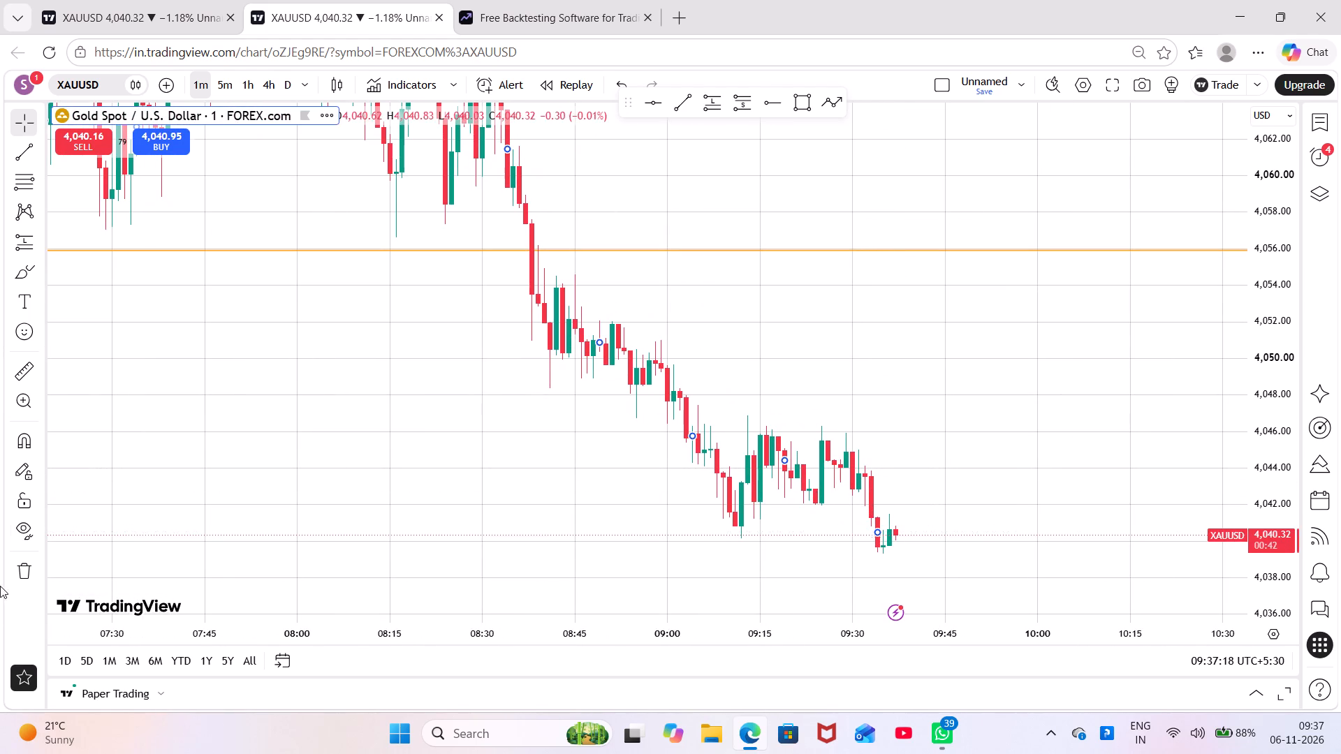
Switch XAUUSD back to the daily chart and examine the November candles around the orange line.
click(287, 80)
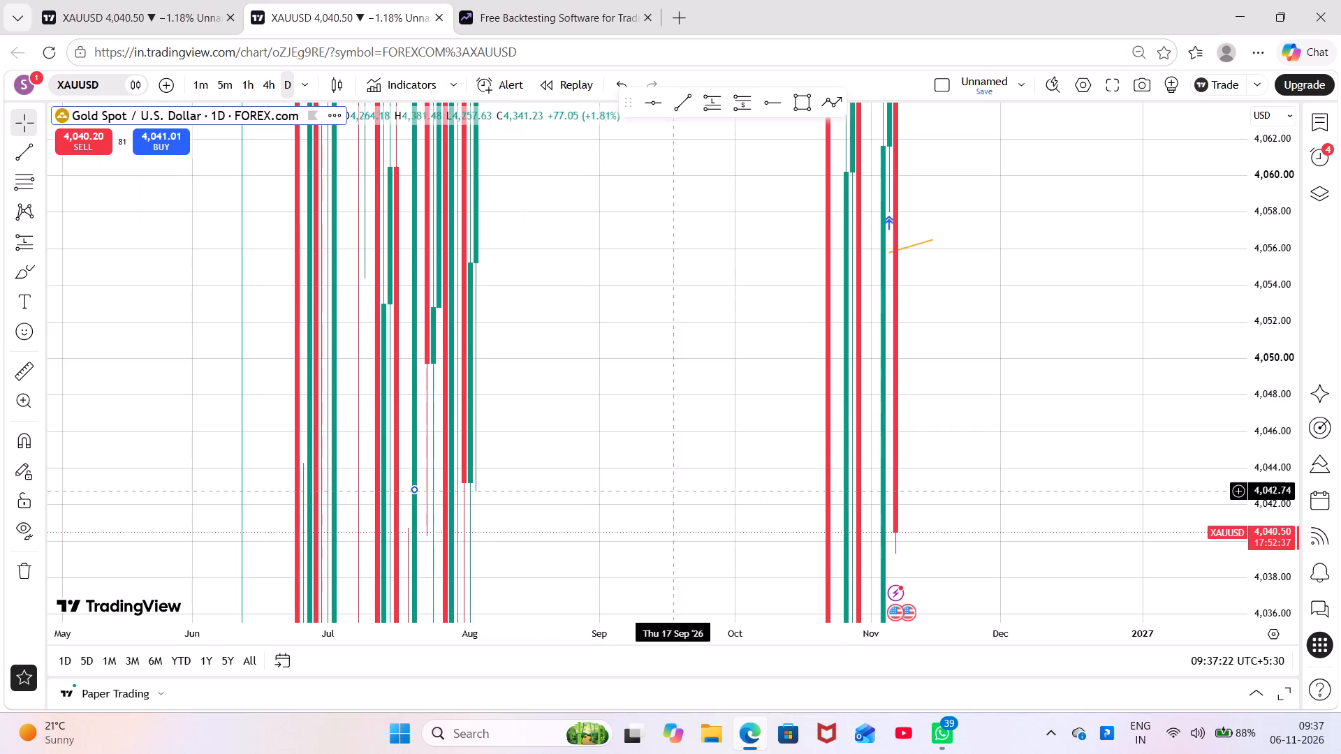
drag(1280, 223, 1340, 609)
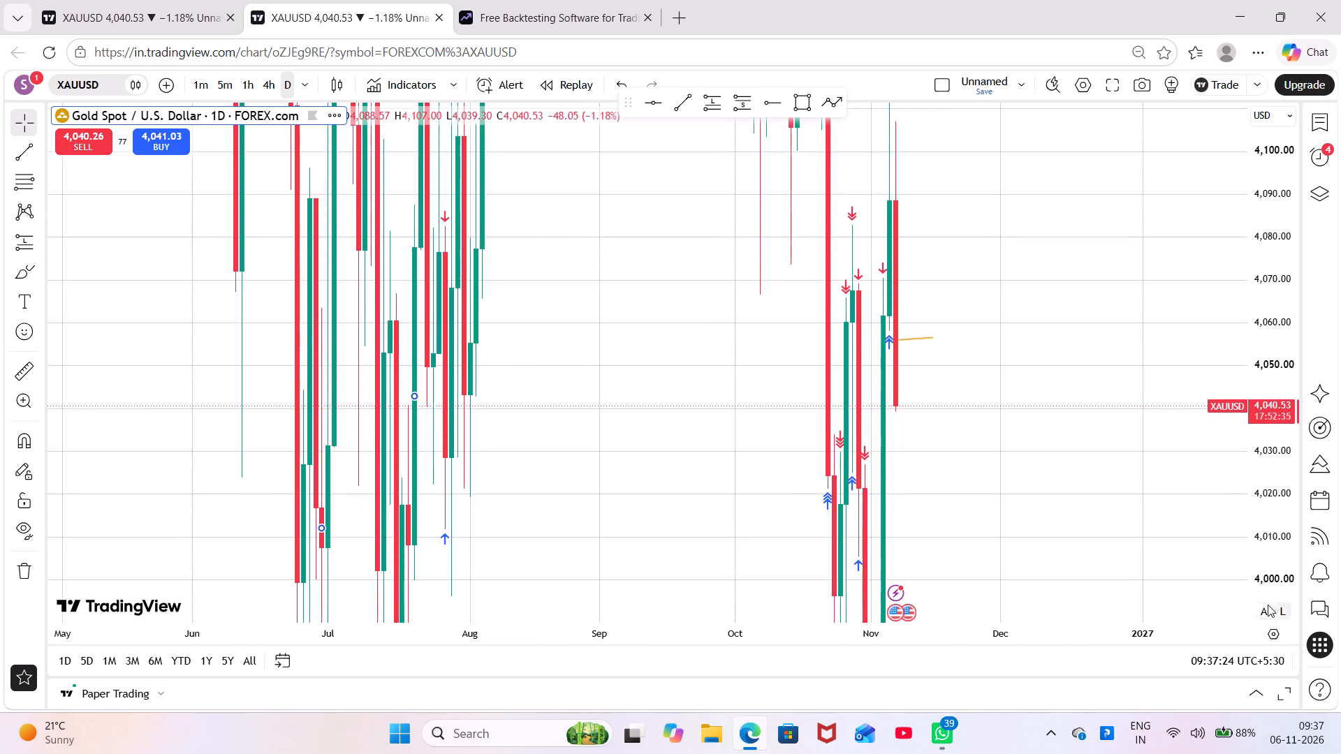
scroll(1136, 621, up, 2)
scroll(1029, 572, up, 2)
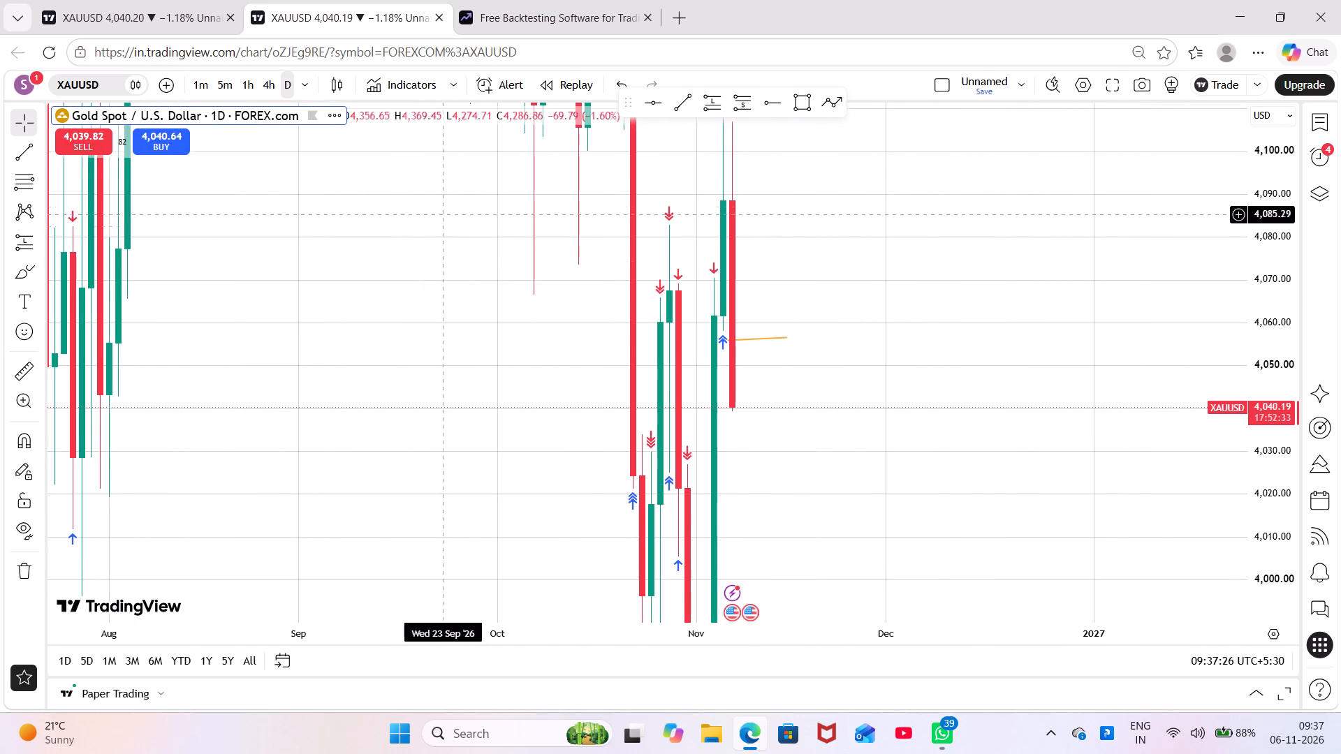
On the four-hour chart, move the orange trend line to the 4 November swing low at about 4,029 and level it.
click(270, 84)
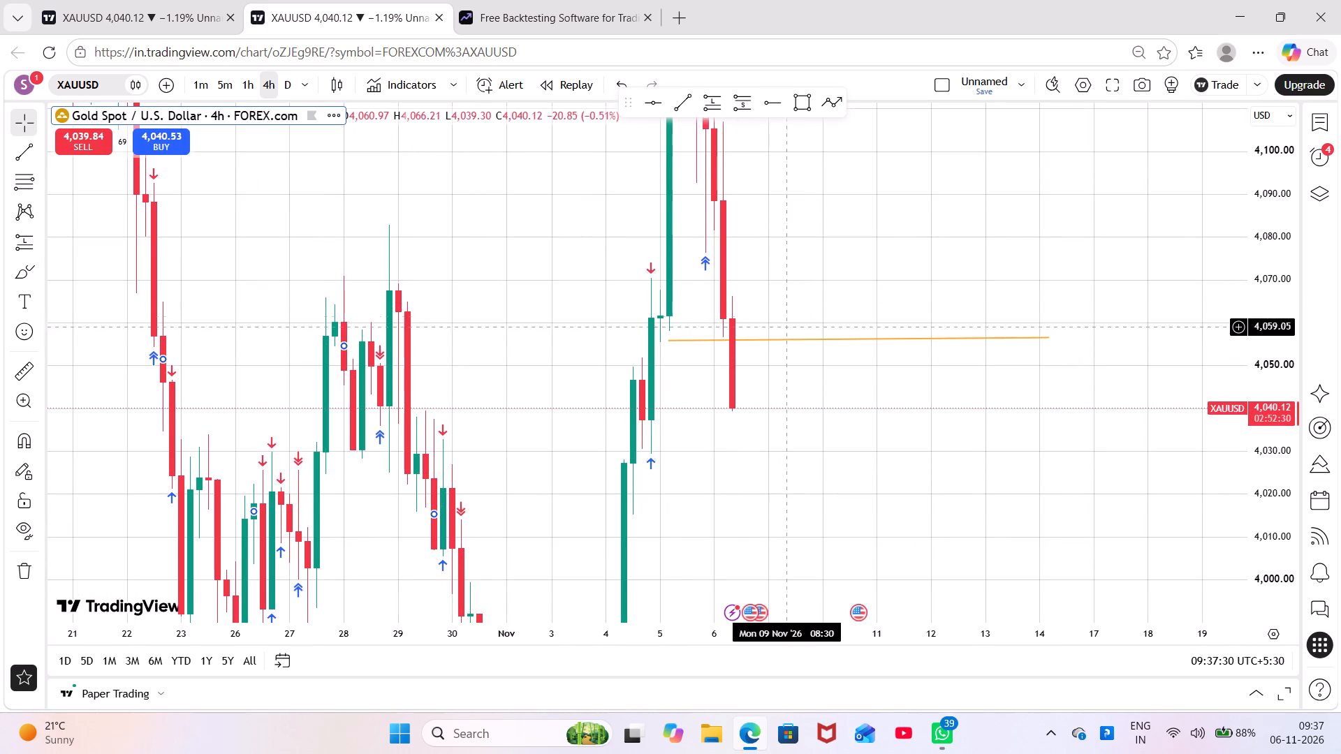
drag(781, 340, 709, 437)
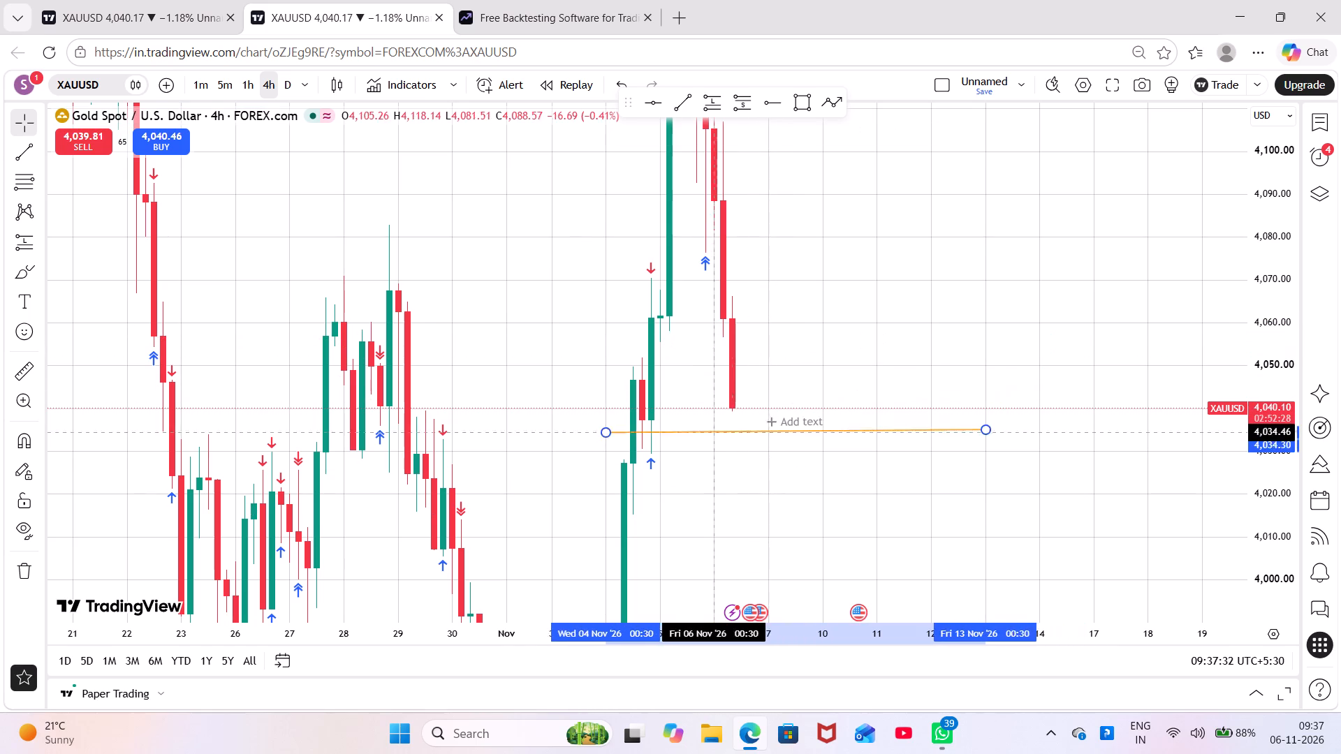
drag(709, 437, 673, 455)
click(622, 572)
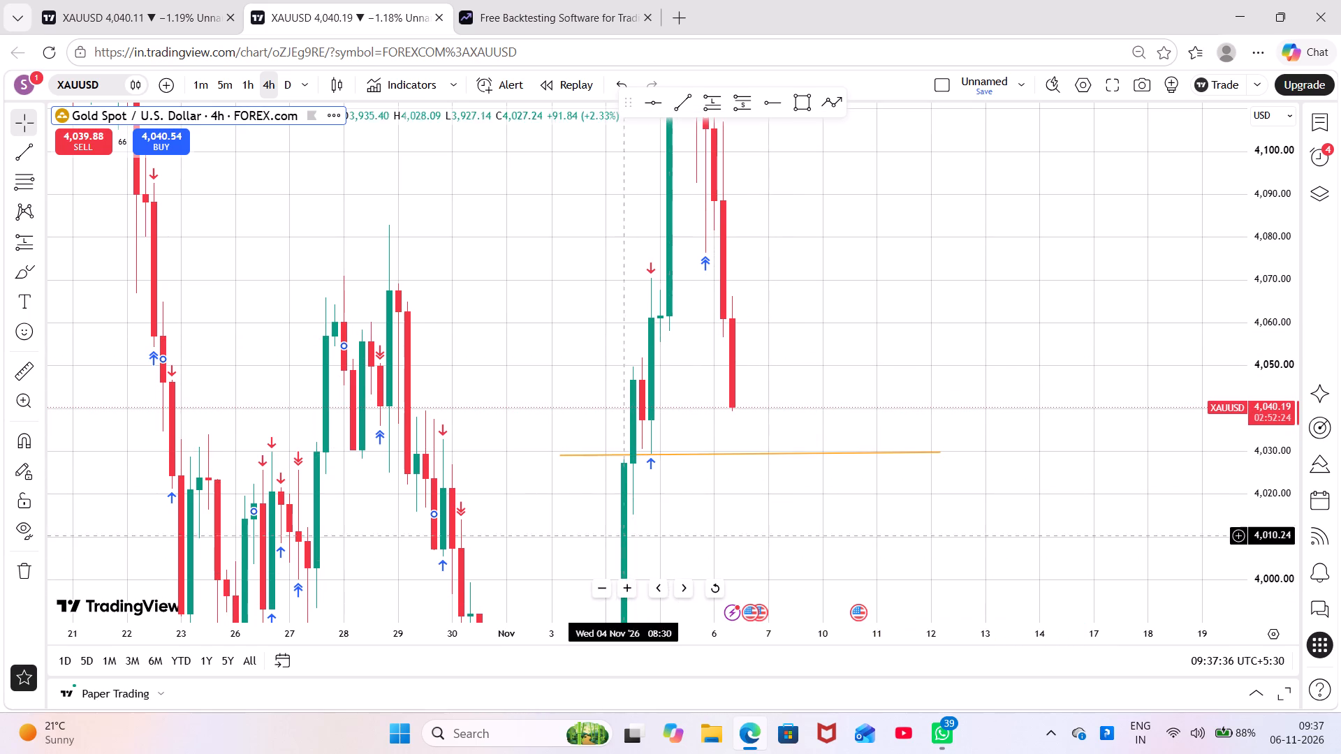
click(563, 458)
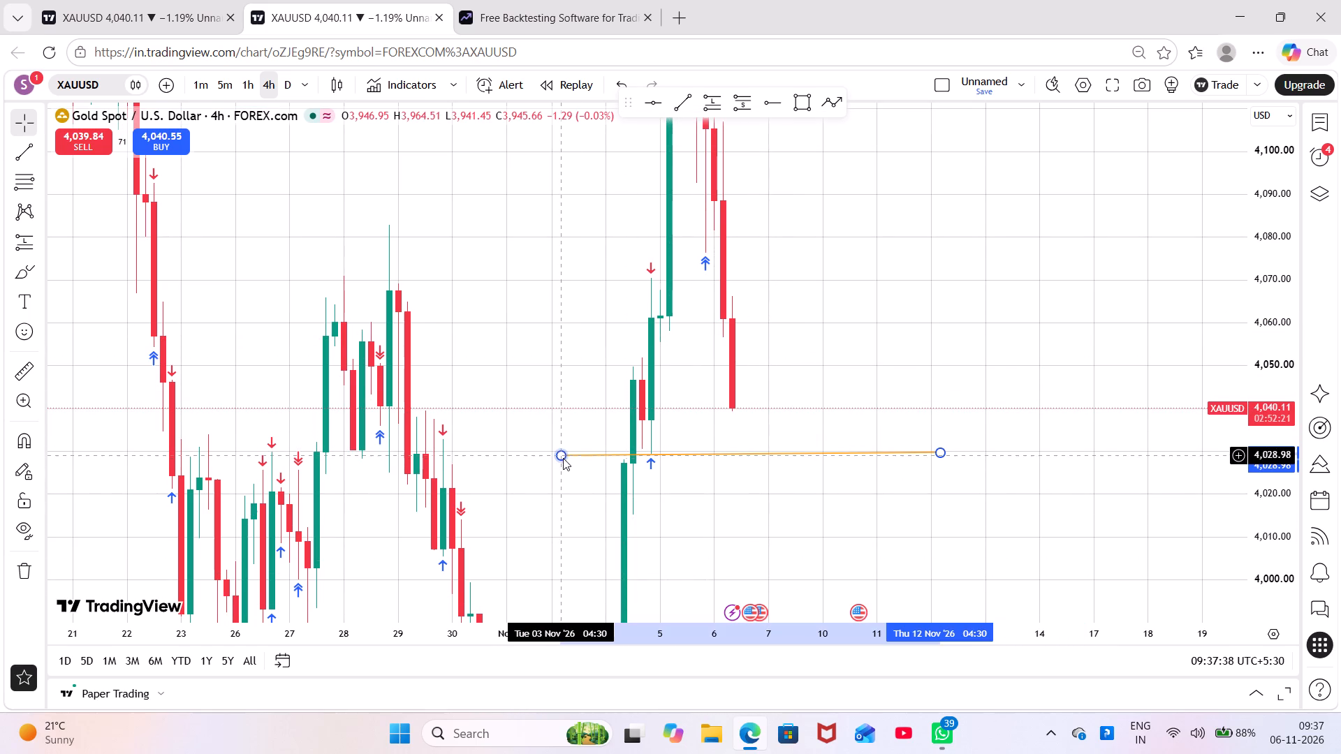
click(940, 452)
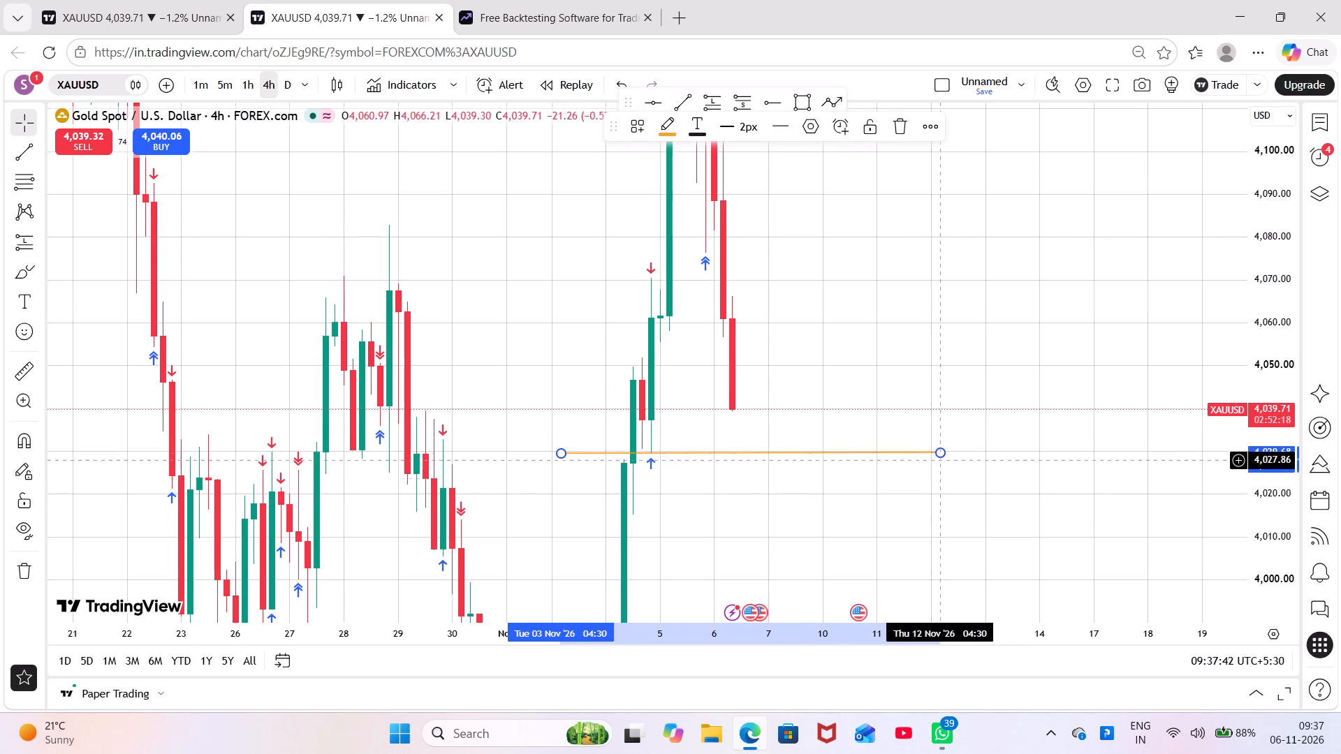
click(847, 544)
scroll(847, 544, up, 1)
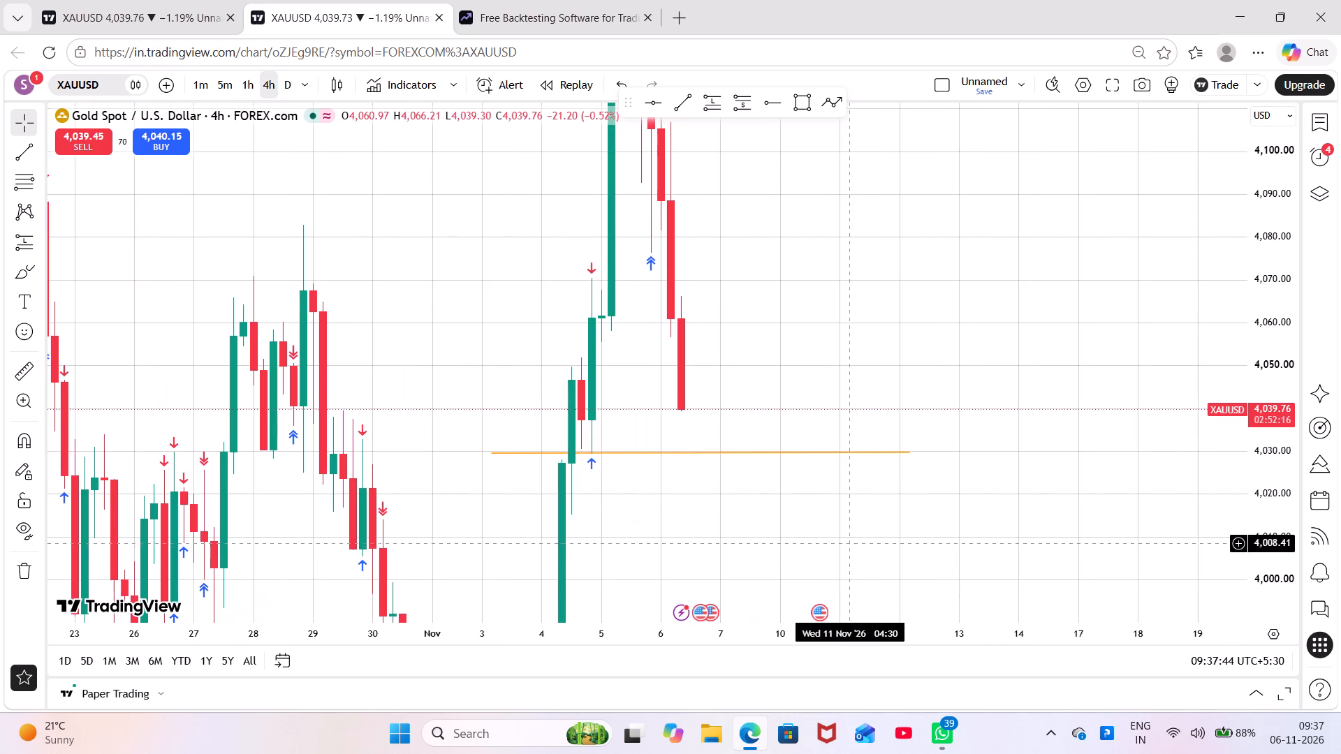
drag(1289, 249, 1296, 552)
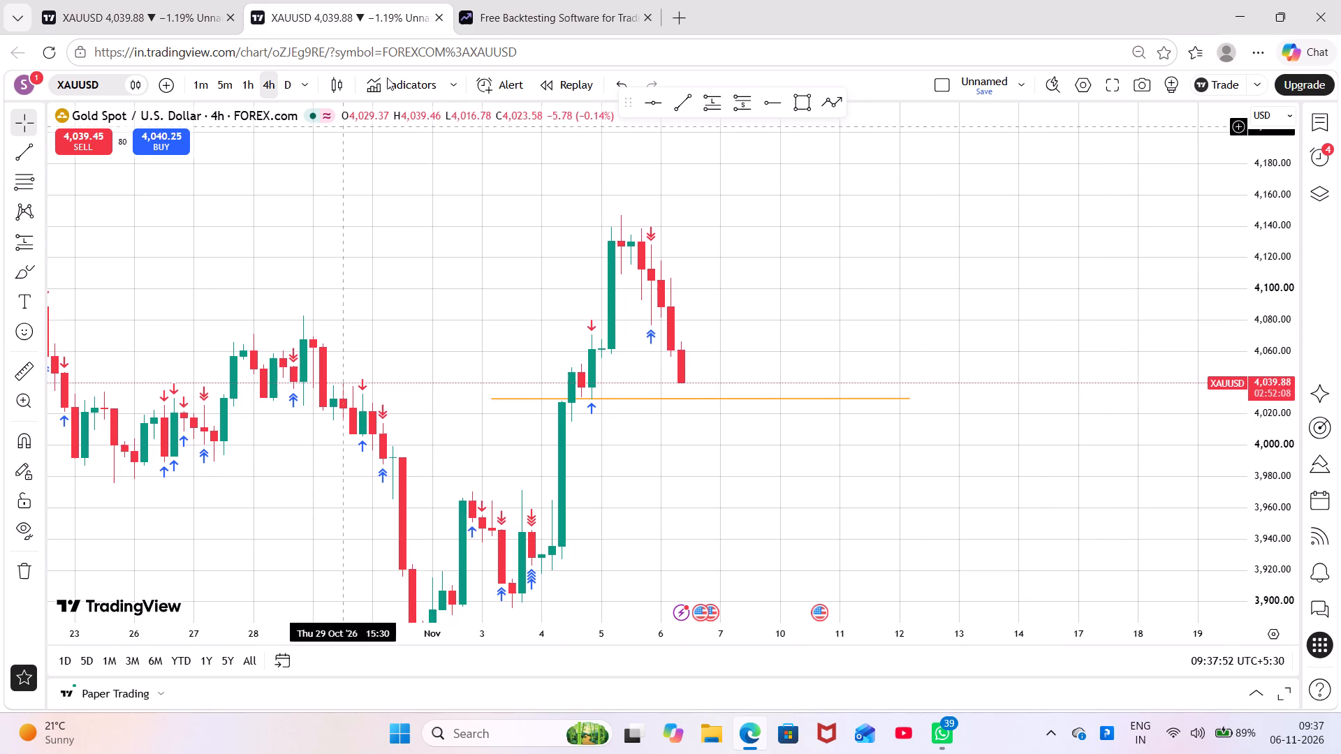
Switch to the StrategyTune backtest and examine Gold's four-hour candles around the blue 3,988.25 line in full screen.
click(529, 22)
click(879, 355)
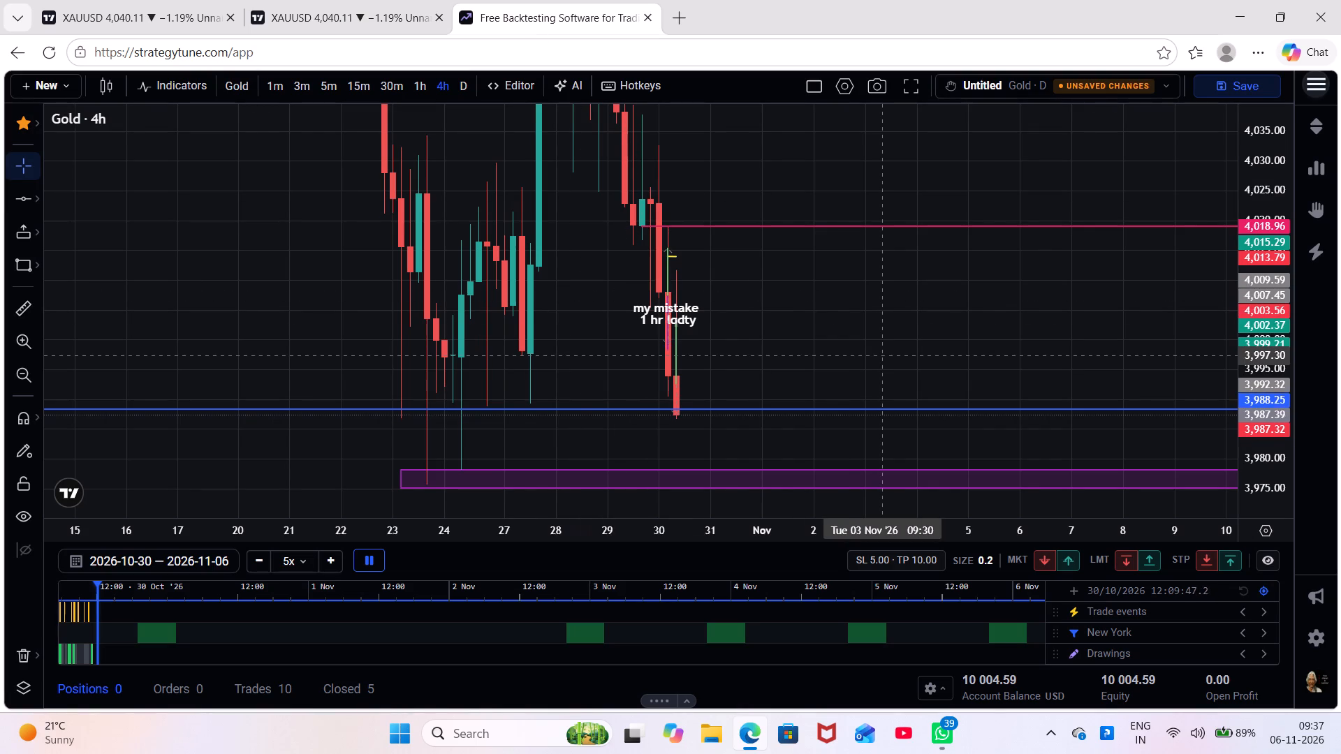
scroll(879, 355, up, 4)
drag(559, 360, 684, 360)
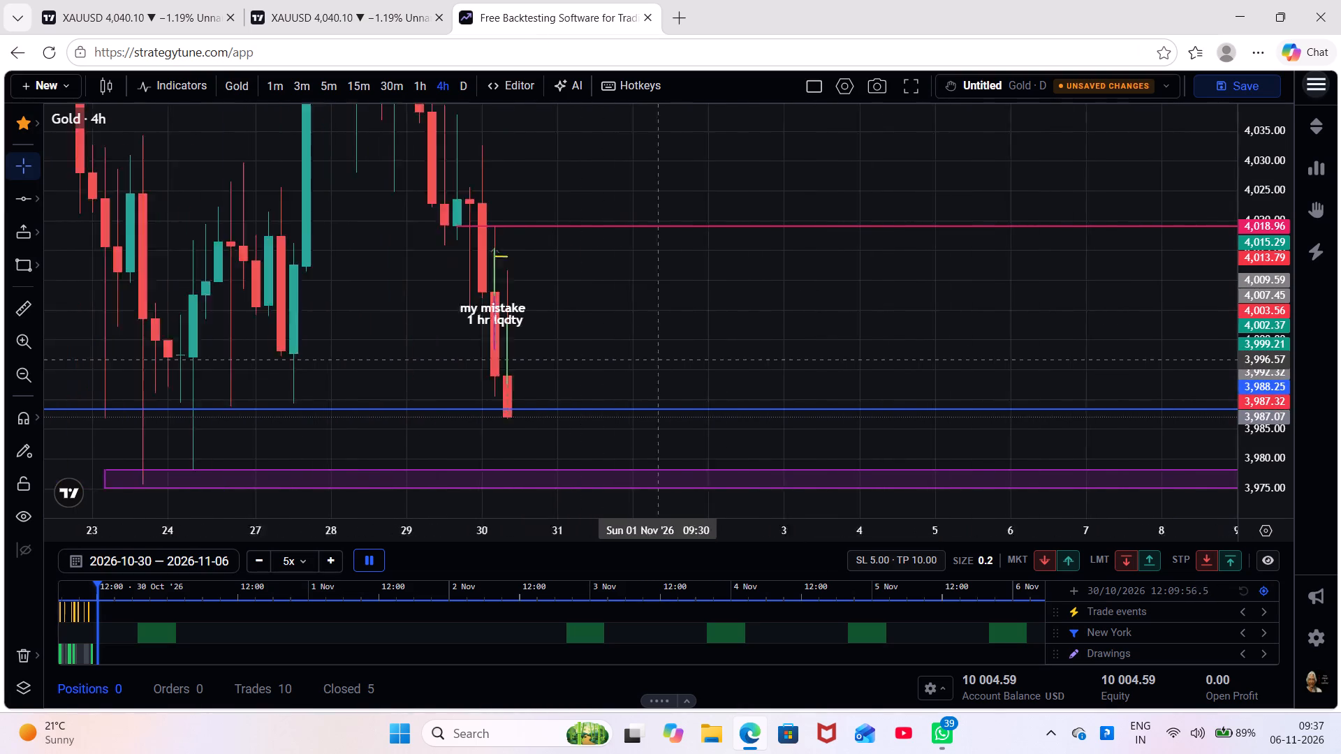
drag(684, 360, 736, 349)
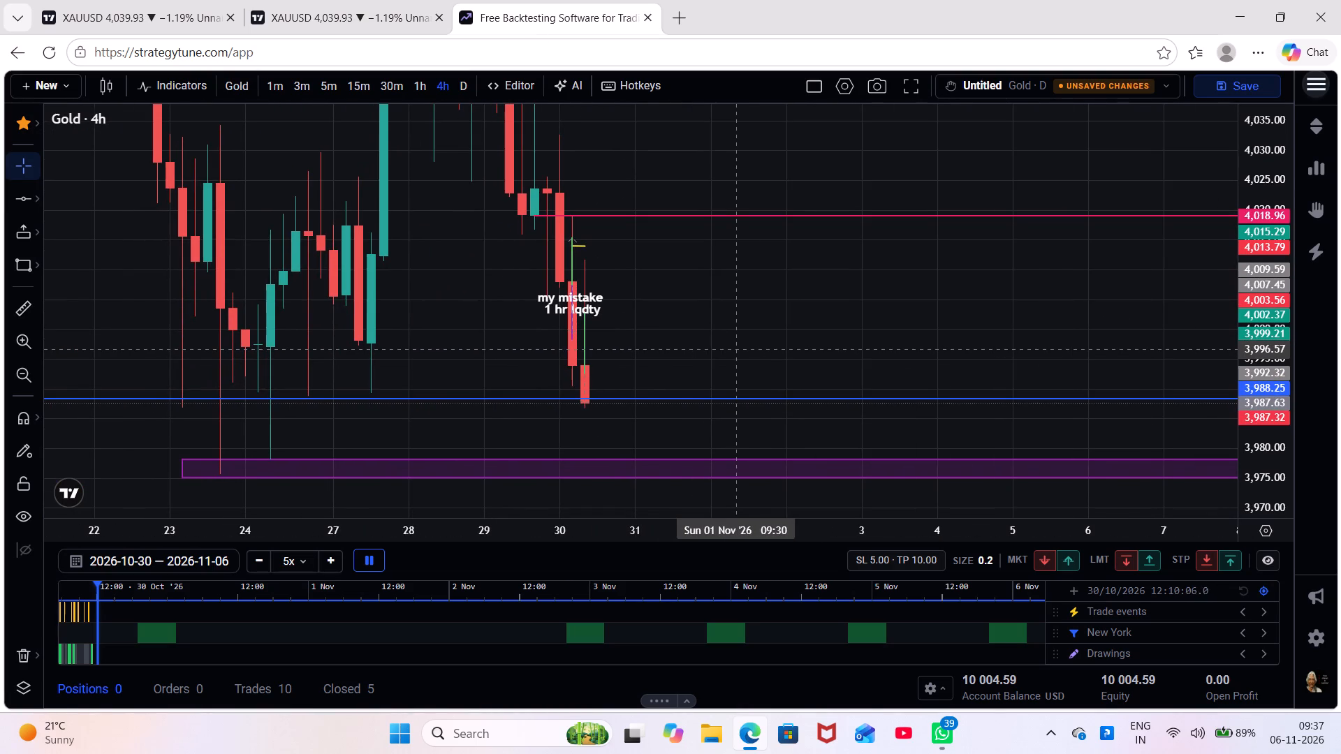
click(916, 80)
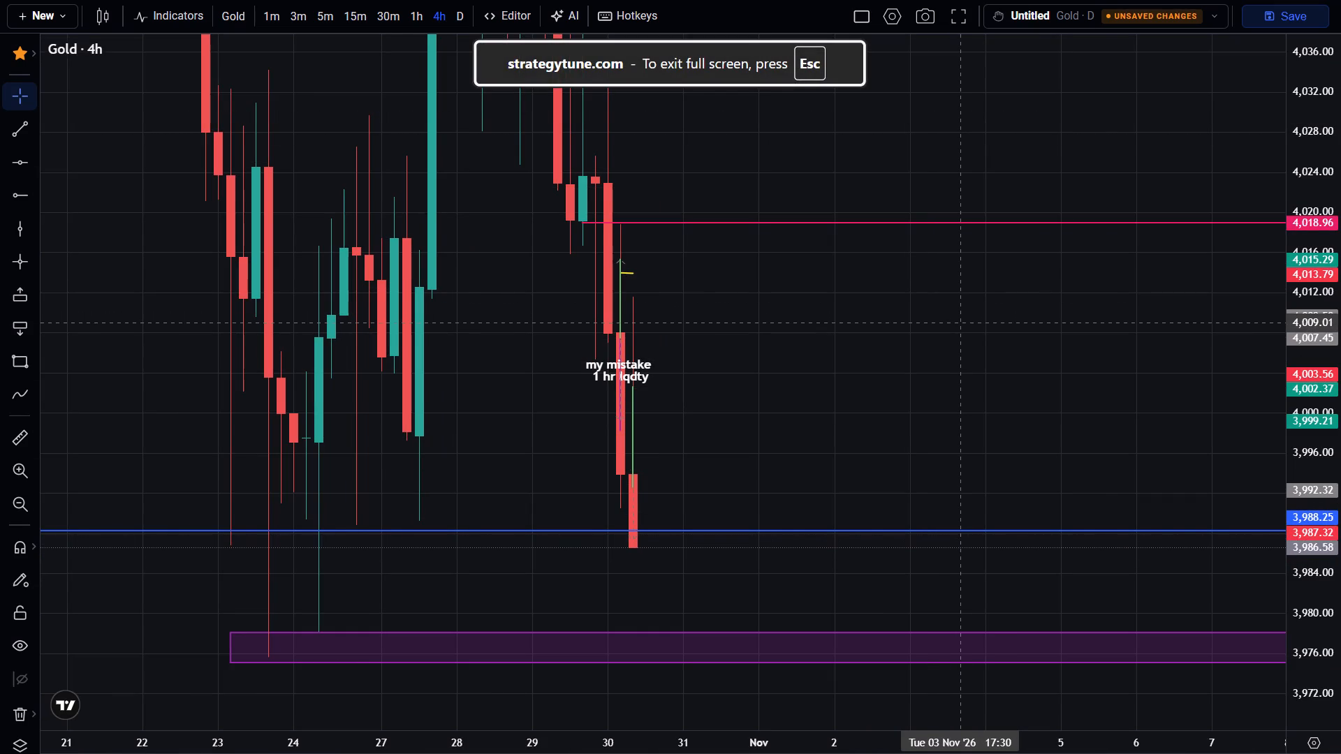
scroll(957, 323, up, 2)
scroll(957, 323, down, 2)
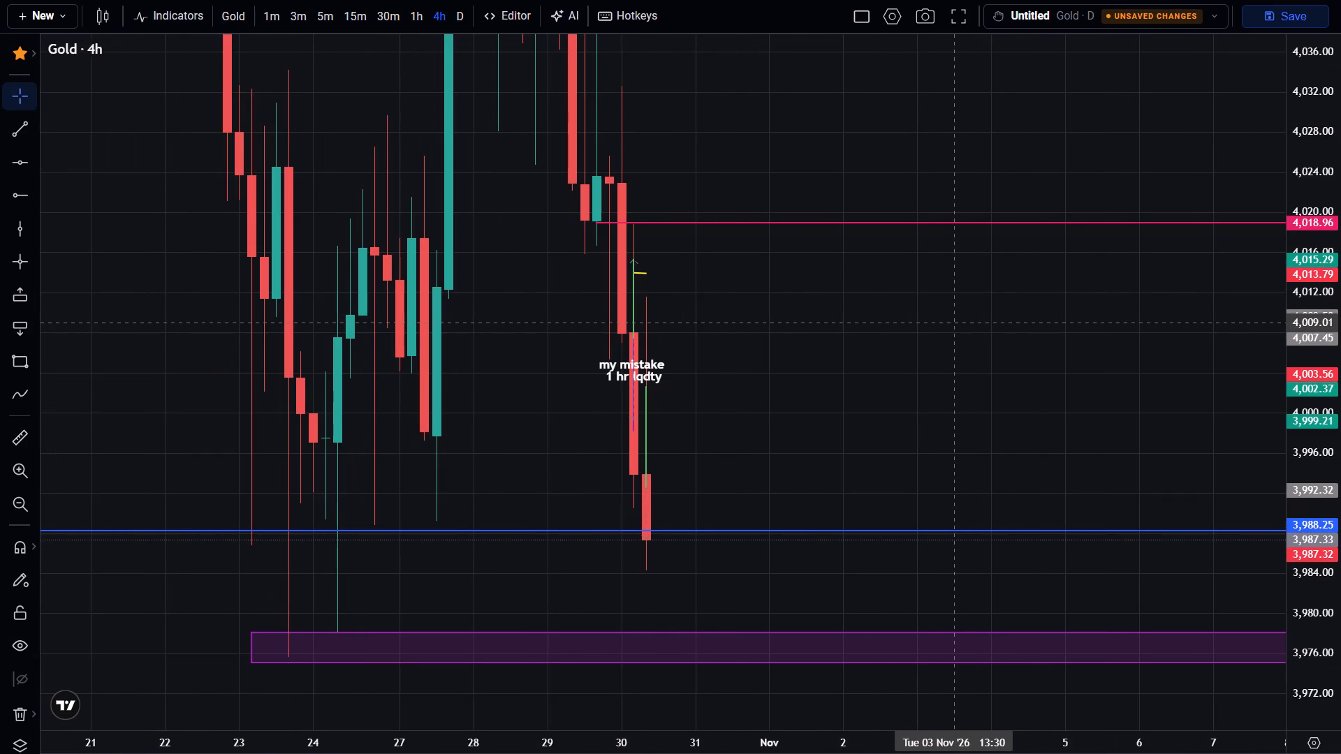
Switch Gold to the one-minute chart and examine the 30 October price path around the 3,988.25 line and the earlier trades.
click(286, 10)
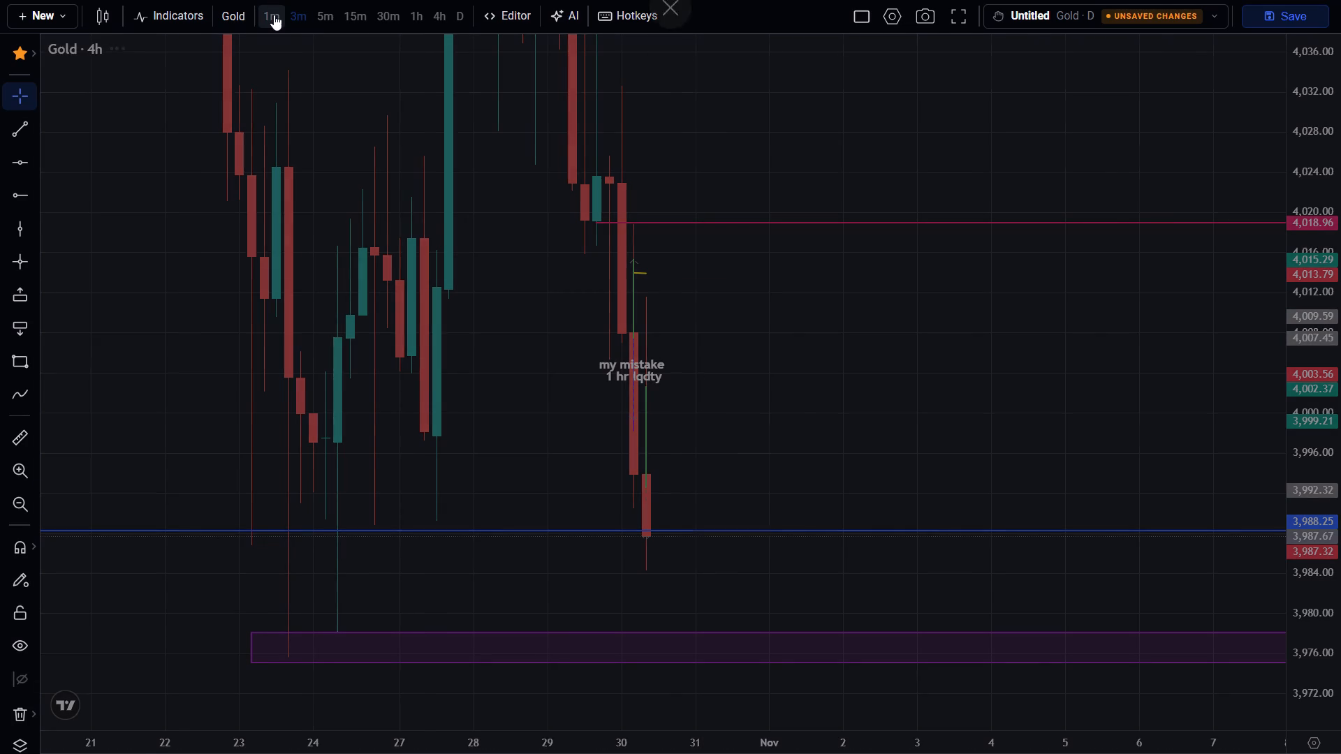
click(273, 15)
scroll(492, 373, down, 2)
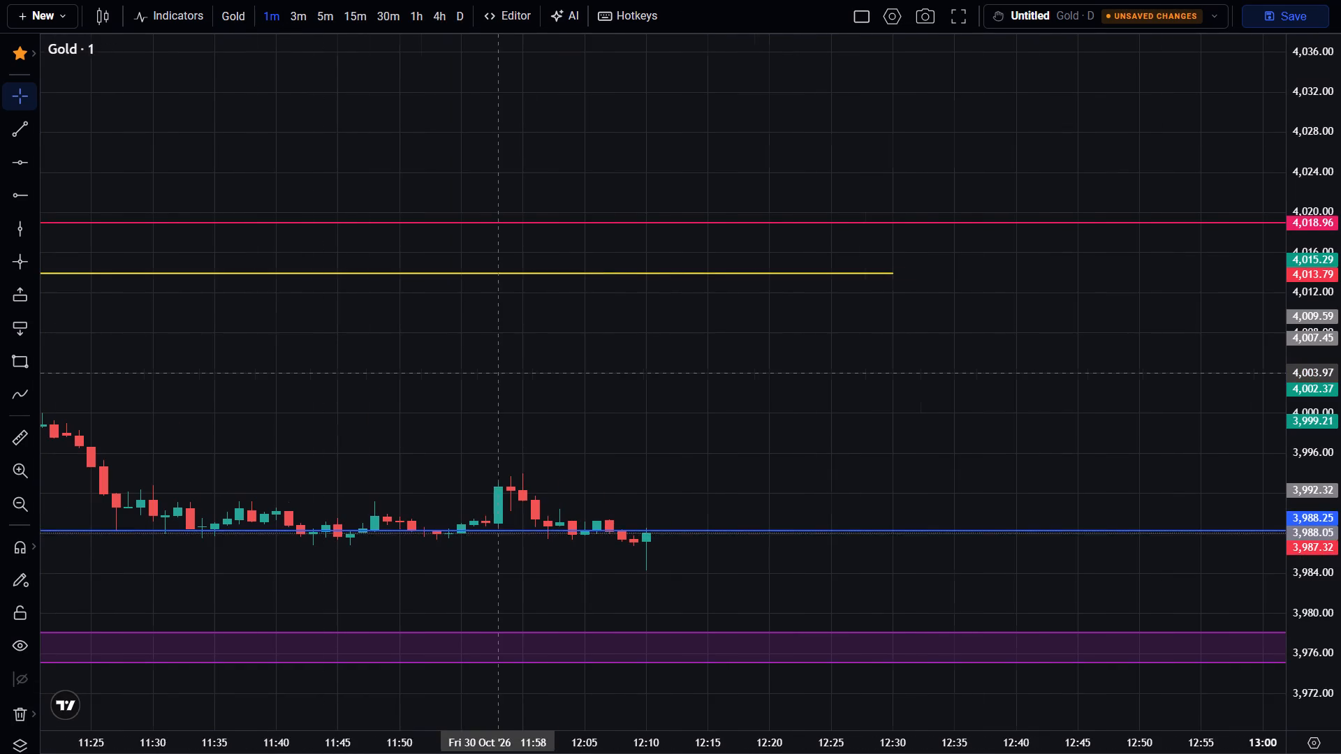
scroll(492, 373, down, 10)
scroll(1297, 575, up, 5)
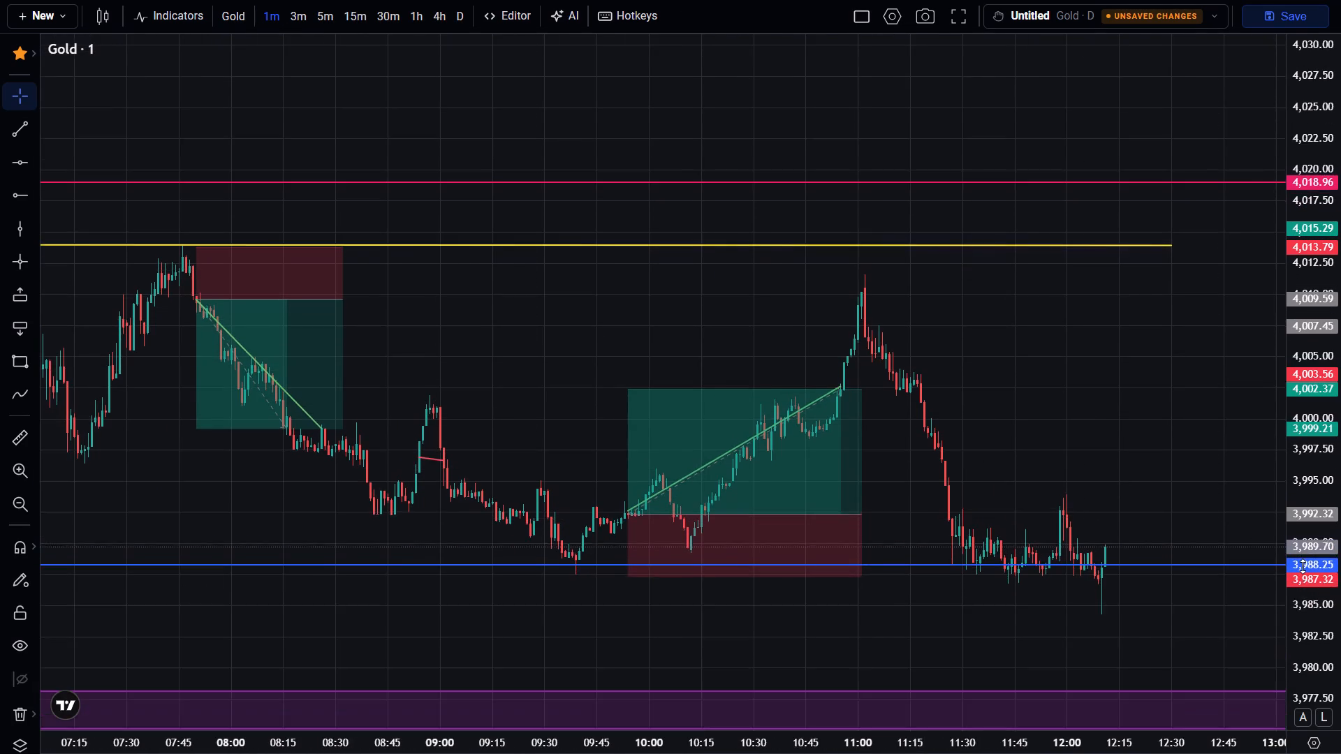
scroll(1303, 566, up, 4)
scroll(1203, 602, up, 4)
drag(1068, 535, 1061, 413)
scroll(1057, 405, up, 2)
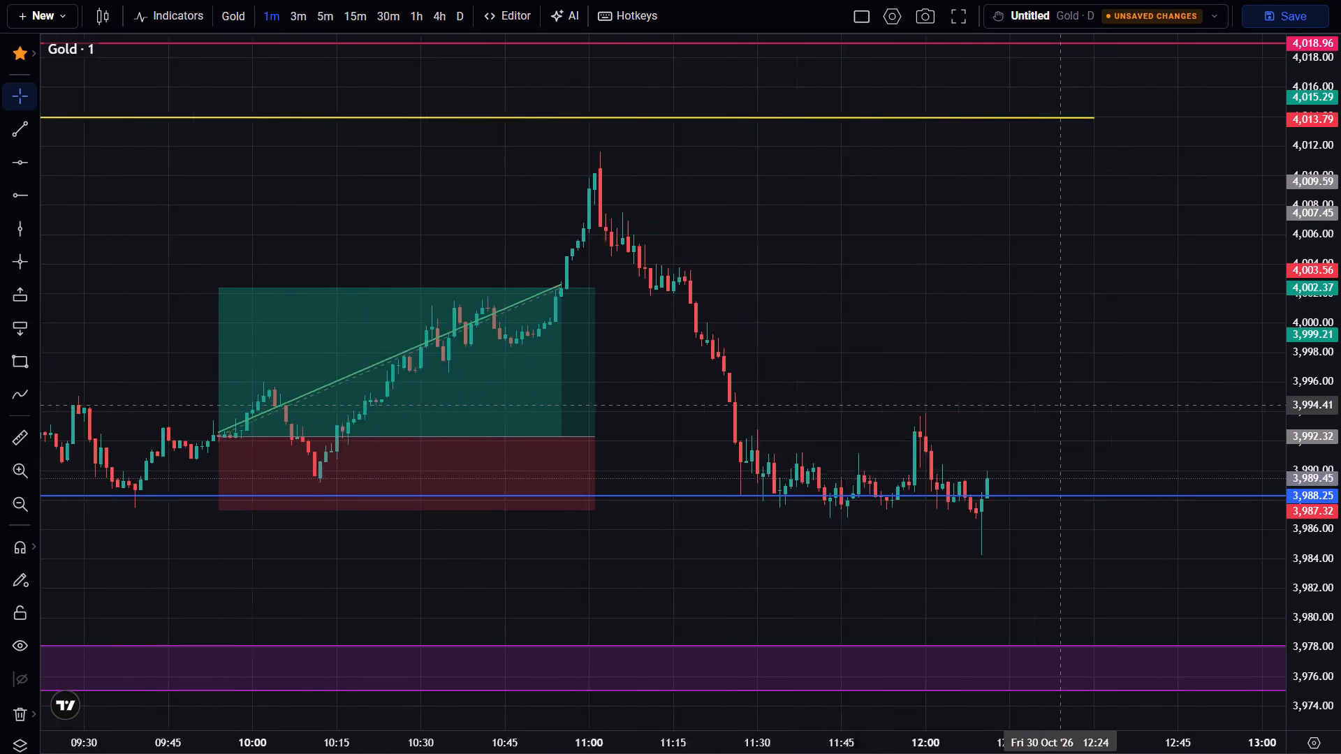
Examine the one-minute candles from 11:25 to 12:12, comparing the lows and wicks at the 3,988.25 line.
scroll(1057, 405, up, 1)
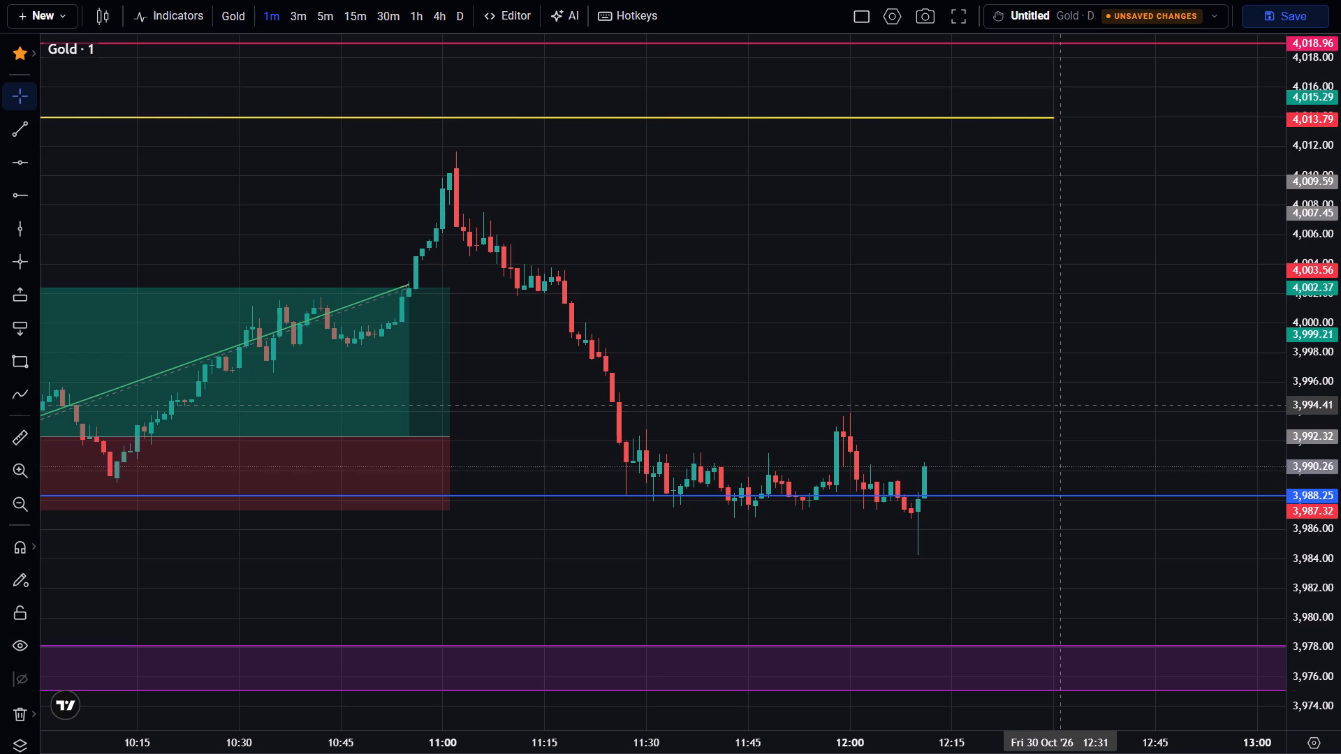
scroll(1057, 405, down, 4)
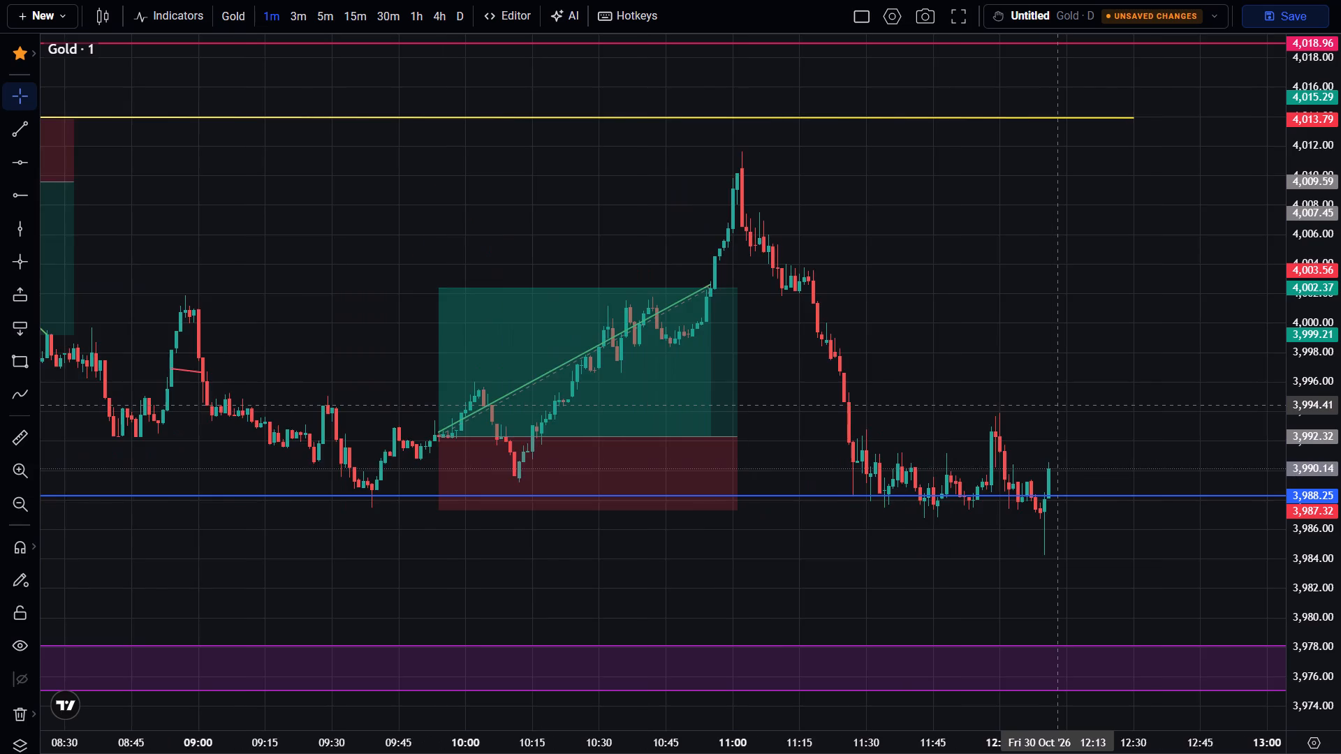
scroll(1057, 405, down, 6)
scroll(1057, 405, up, 8)
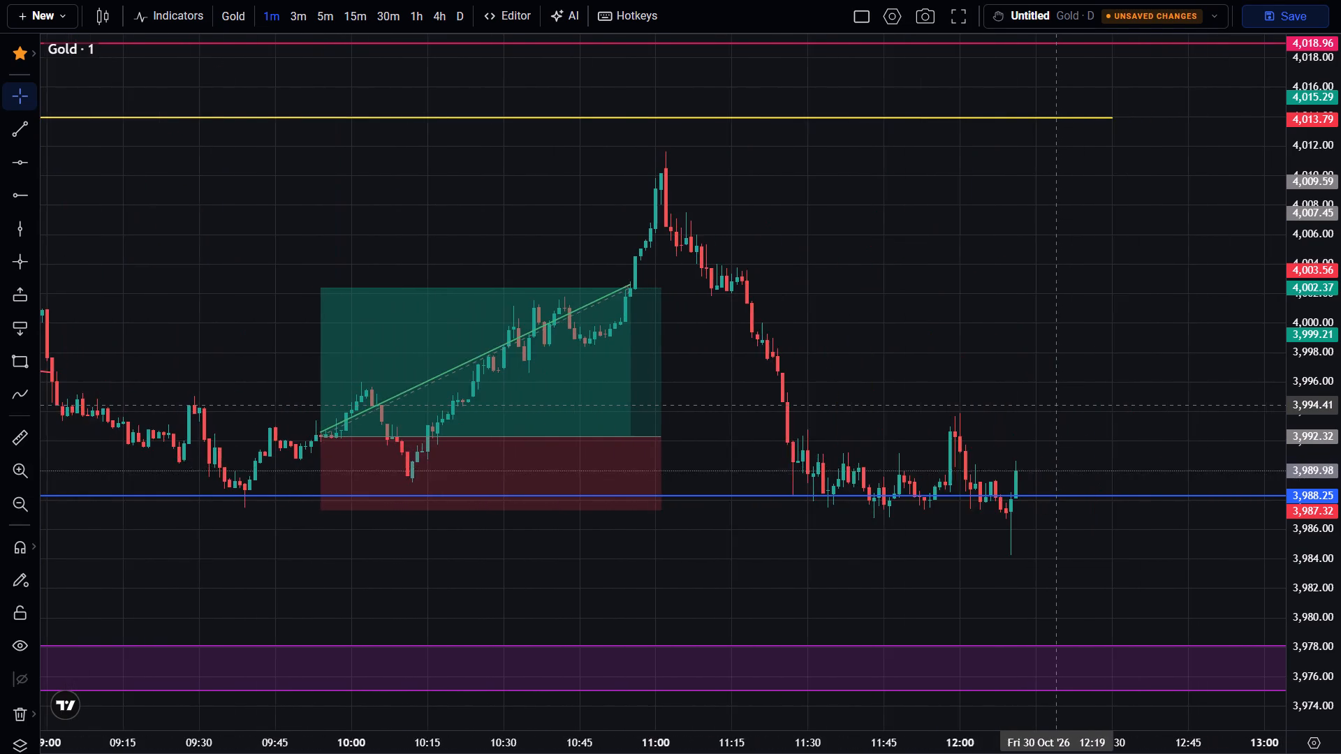
scroll(1057, 405, up, 2)
scroll(1314, 603, up, 2)
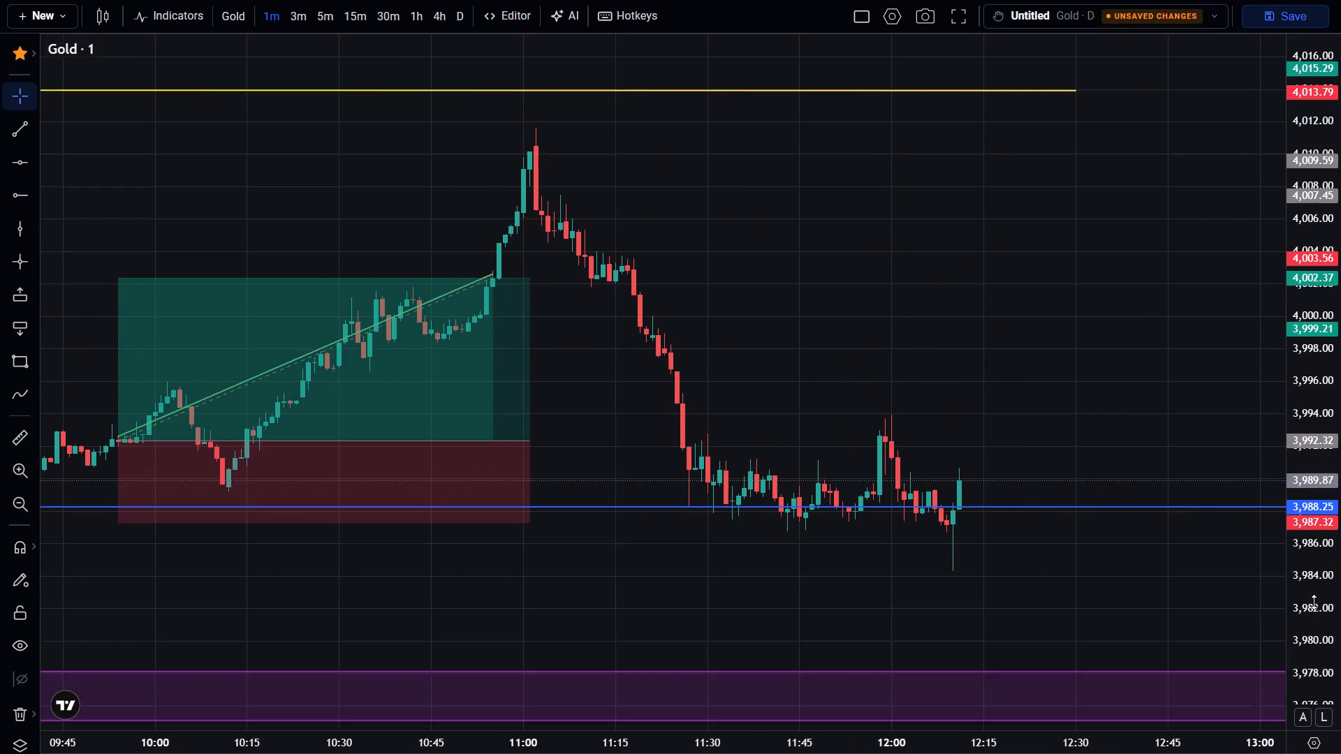
scroll(1314, 602, up, 10)
scroll(1108, 560, up, 4)
drag(1072, 514, 1220, 398)
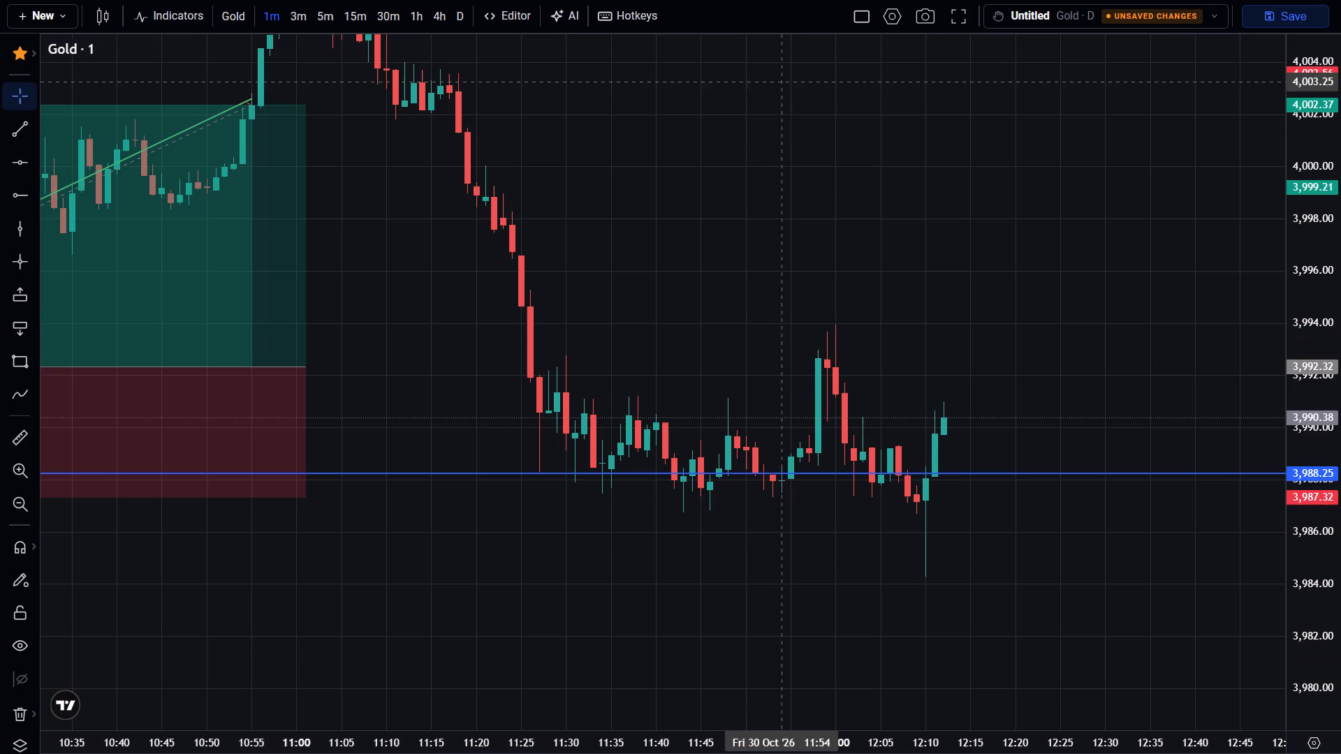
Exit full screen and watch the one-minute replay from 12:12 to 12:15 around the 3,988.25 line.
click(964, 13)
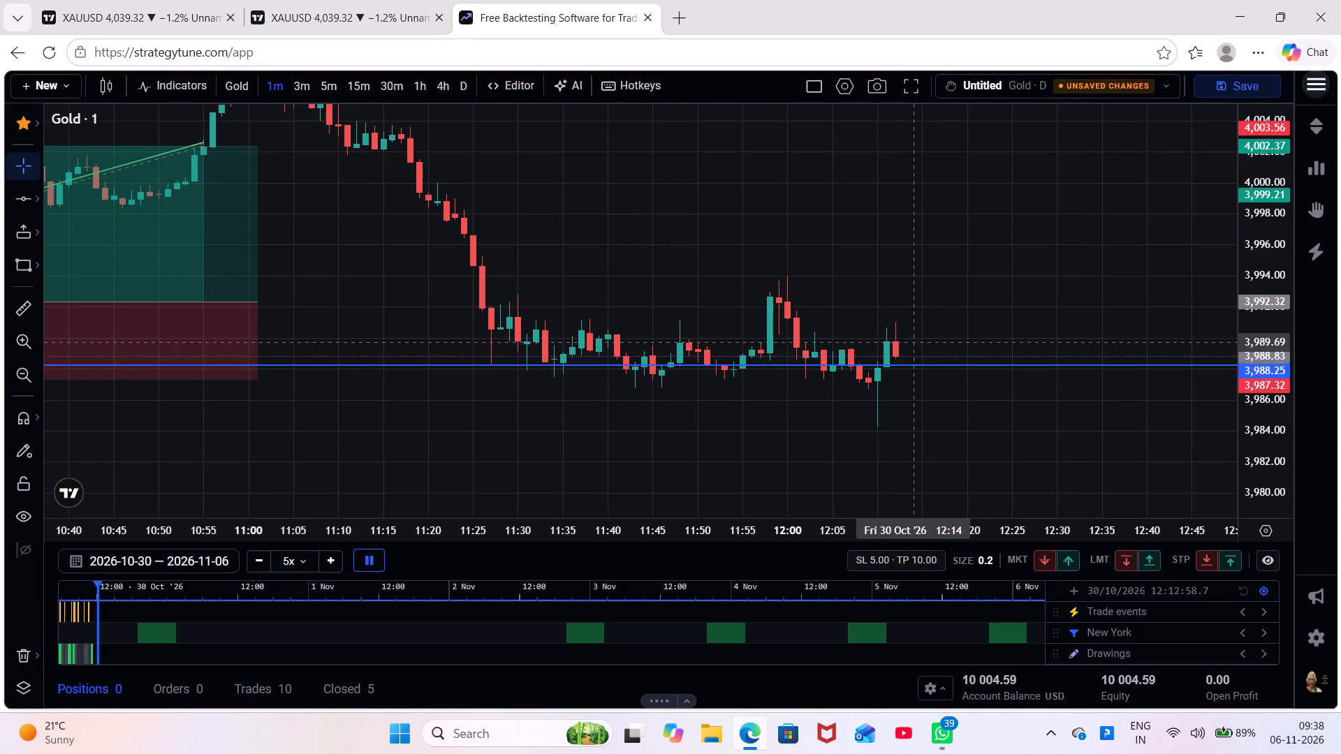
scroll(911, 342, down, 1)
scroll(1277, 415, up, 6)
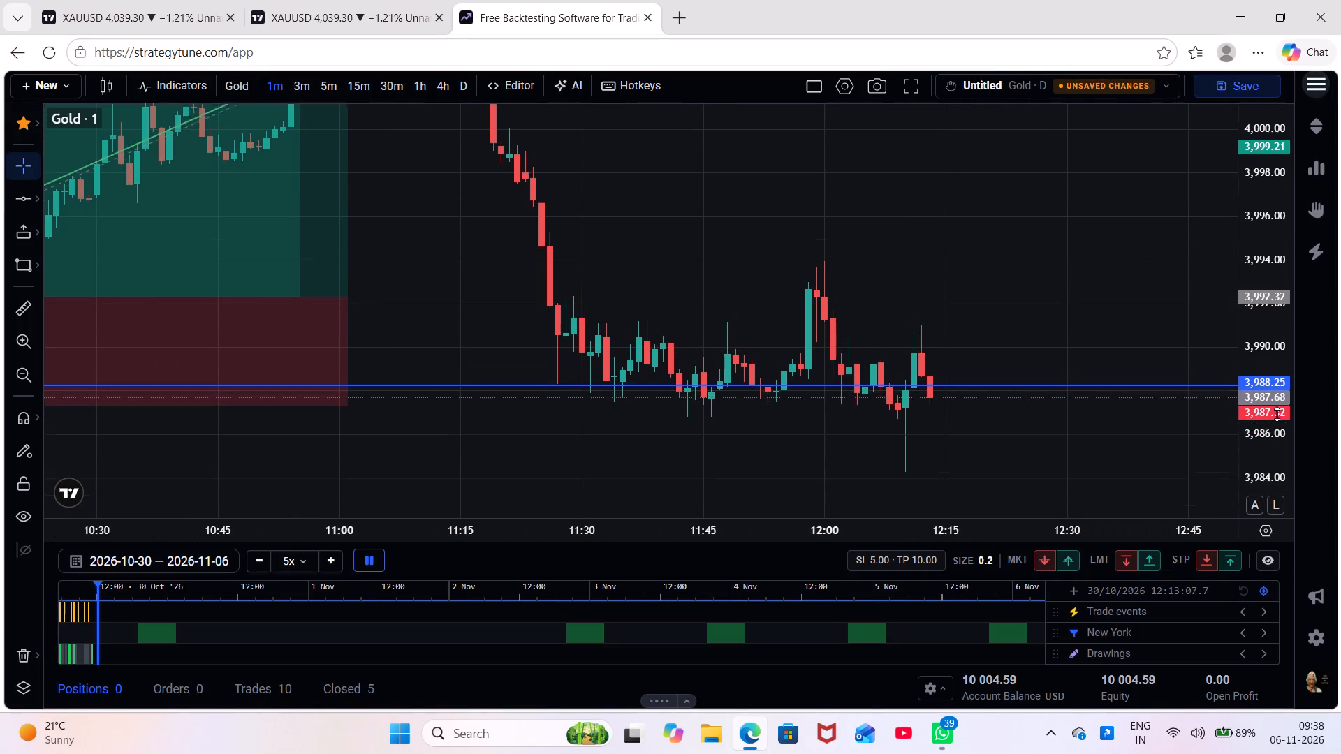
scroll(1206, 433, up, 1)
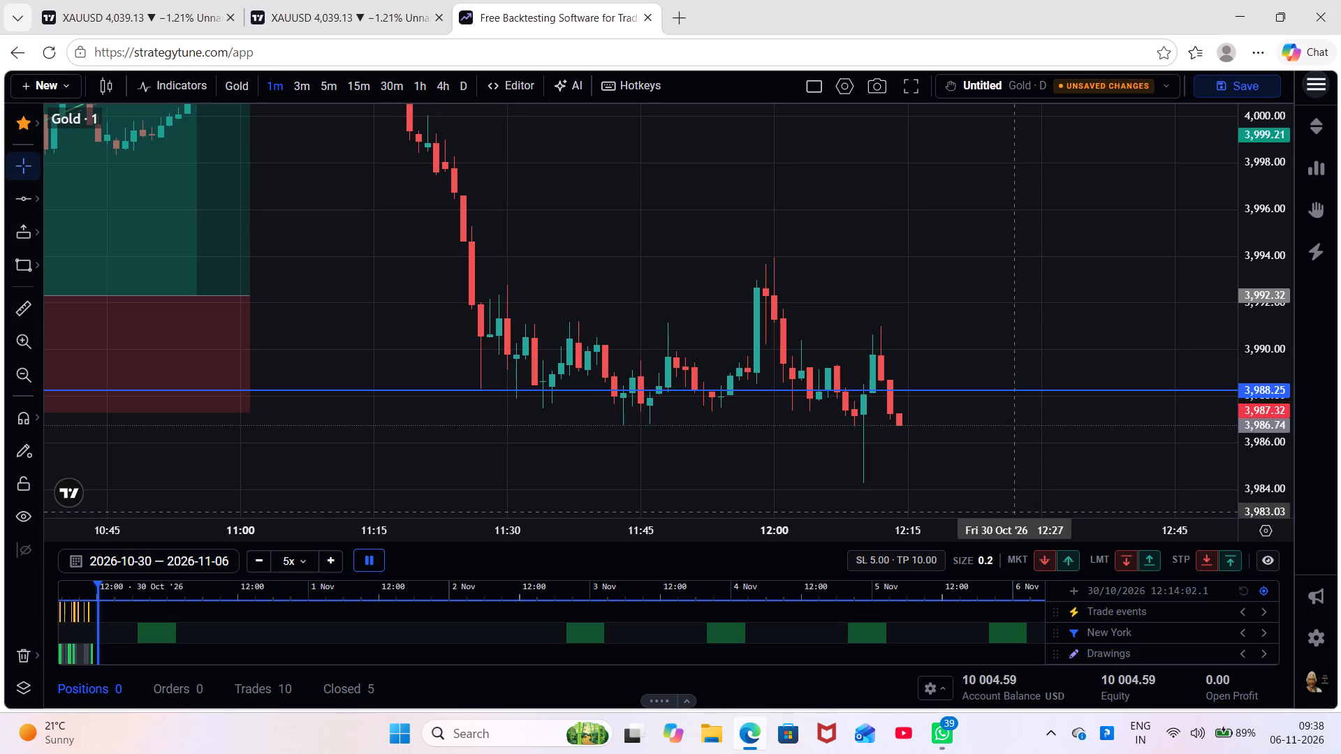
drag(1018, 512, 951, 412)
scroll(951, 412, down, 1)
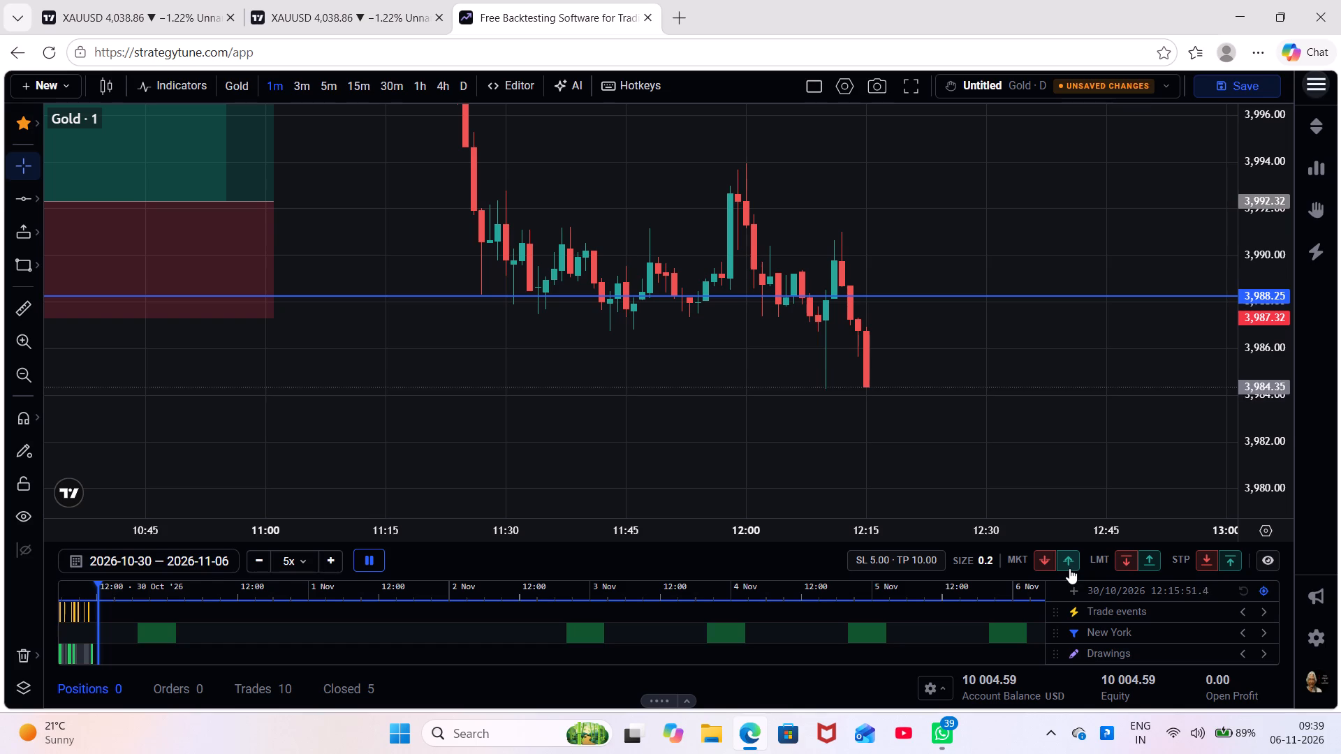
Examine the one-minute move below 3,988.25 after 12:15 relative to the earlier lows and the purple zone.
drag(1091, 432, 1134, 365)
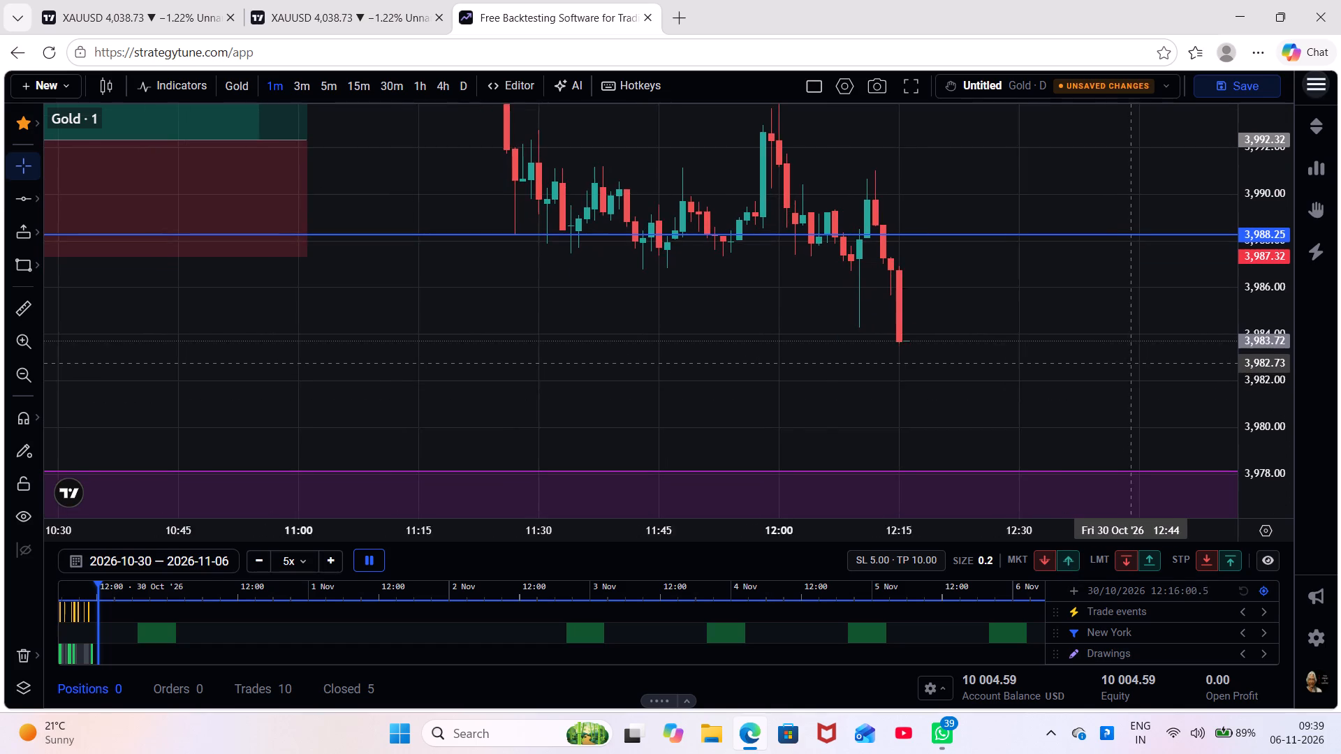
scroll(1134, 363, down, 8)
scroll(1134, 363, up, 6)
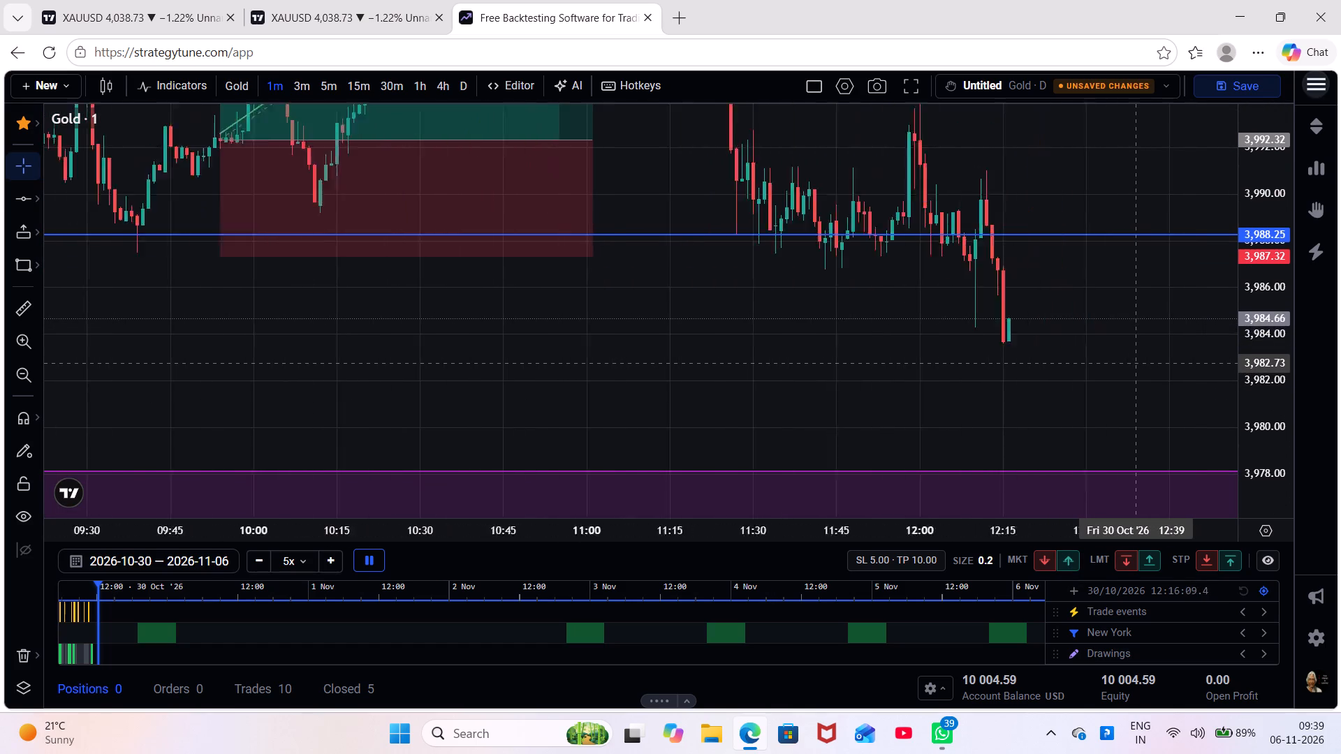
scroll(1134, 363, up, 2)
drag(1099, 377, 1110, 491)
scroll(1110, 491, down, 1)
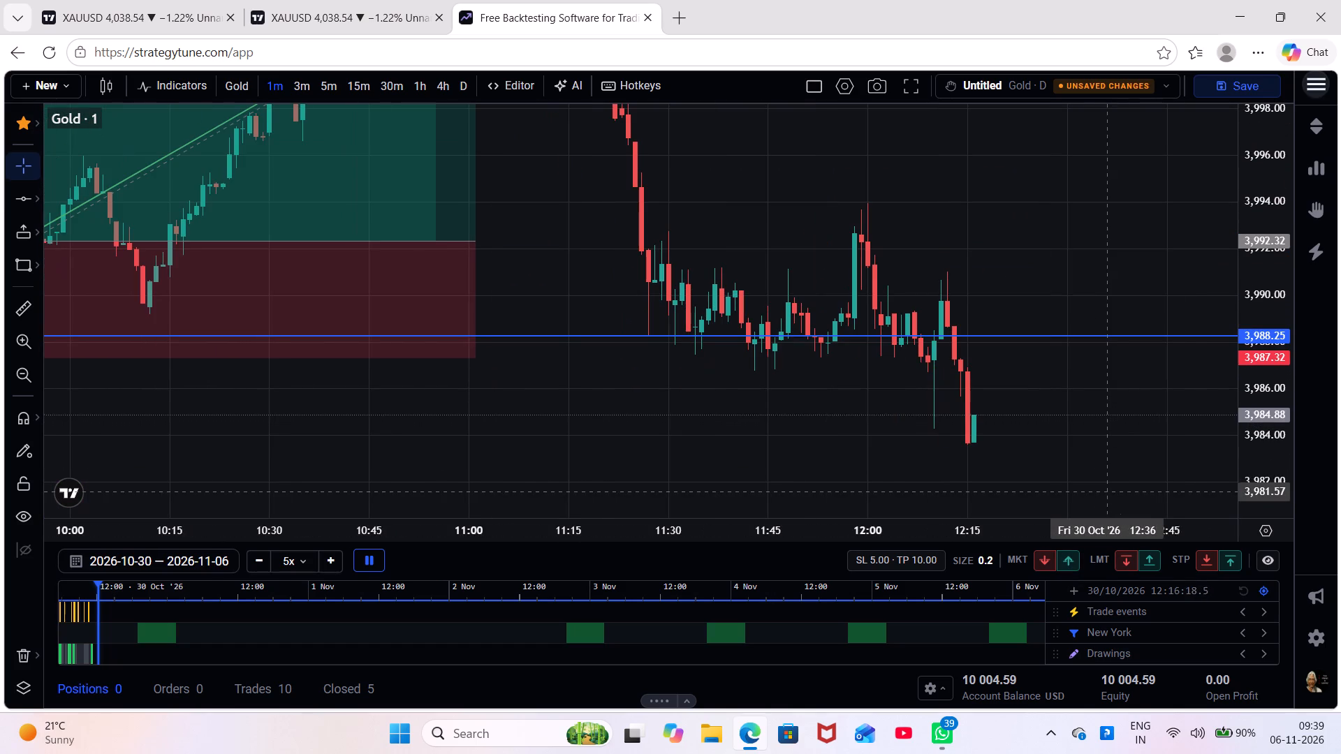
scroll(1247, 443, up, 5)
drag(1187, 458, 1212, 381)
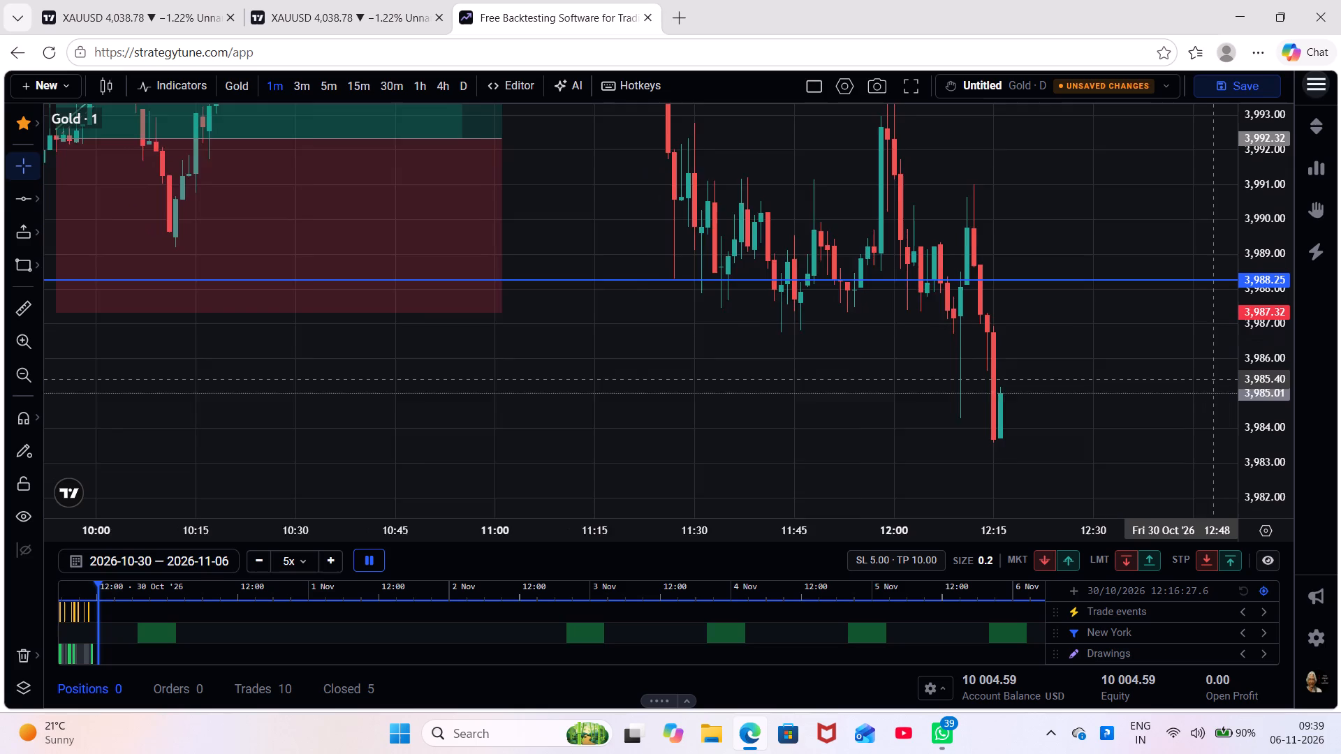
scroll(1212, 379, up, 1)
scroll(1212, 379, down, 1)
Show the chart in full screen and examine the distance between the latest candles and the purple 3,975–3,978 zone.
click(914, 82)
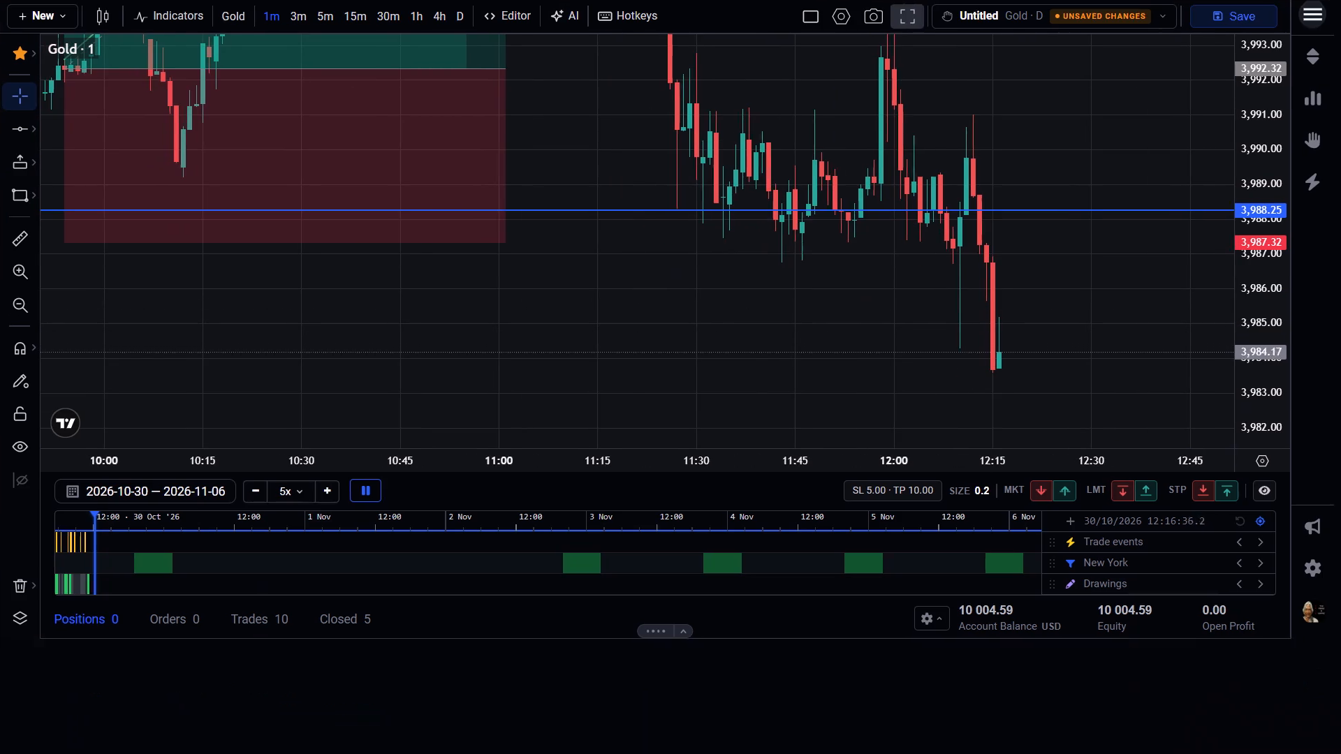
drag(1320, 240, 1340, 524)
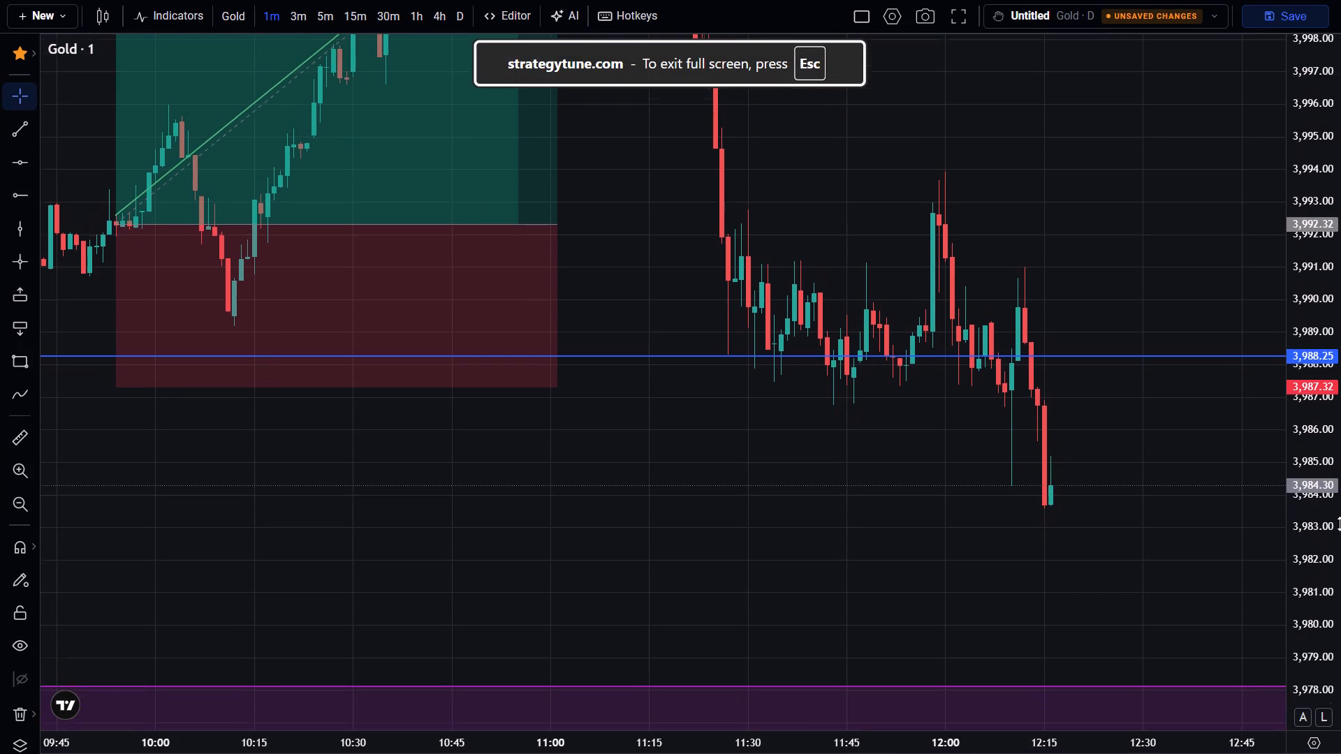
drag(1340, 524, 1340, 524)
drag(1144, 472, 1134, 361)
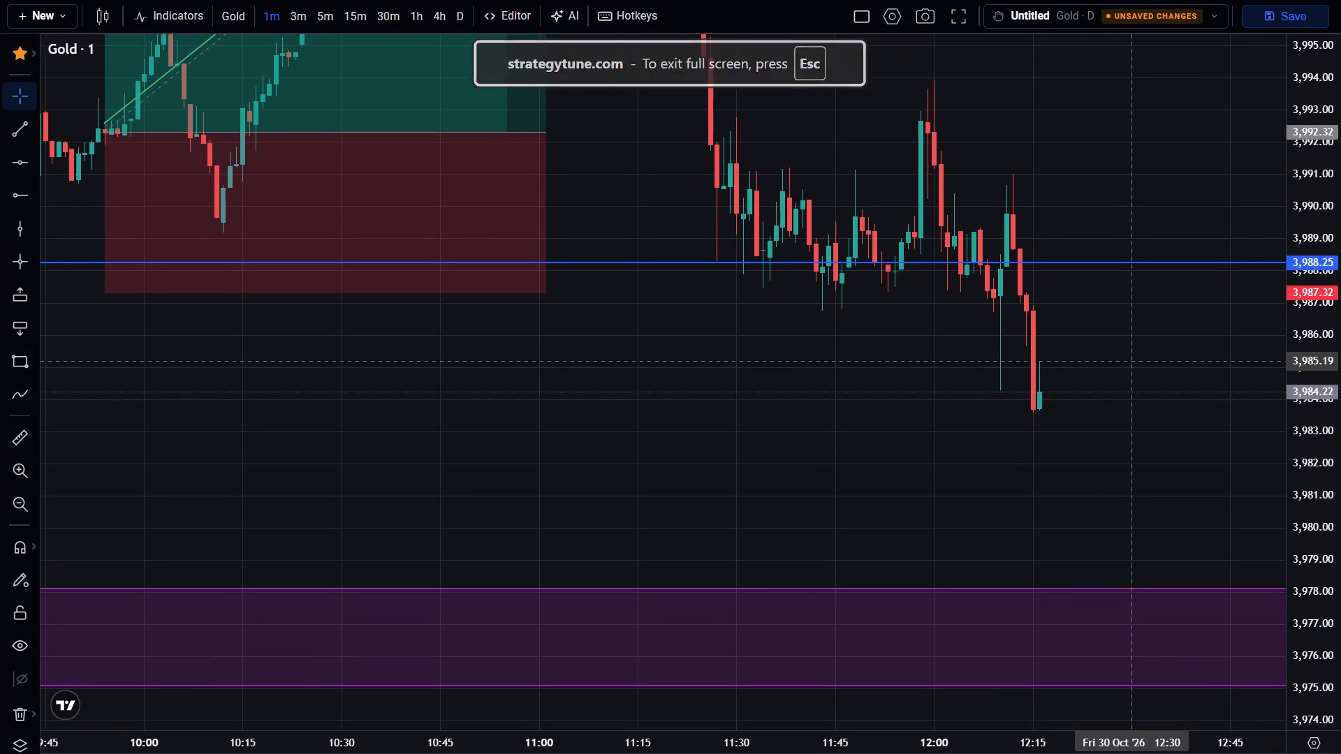